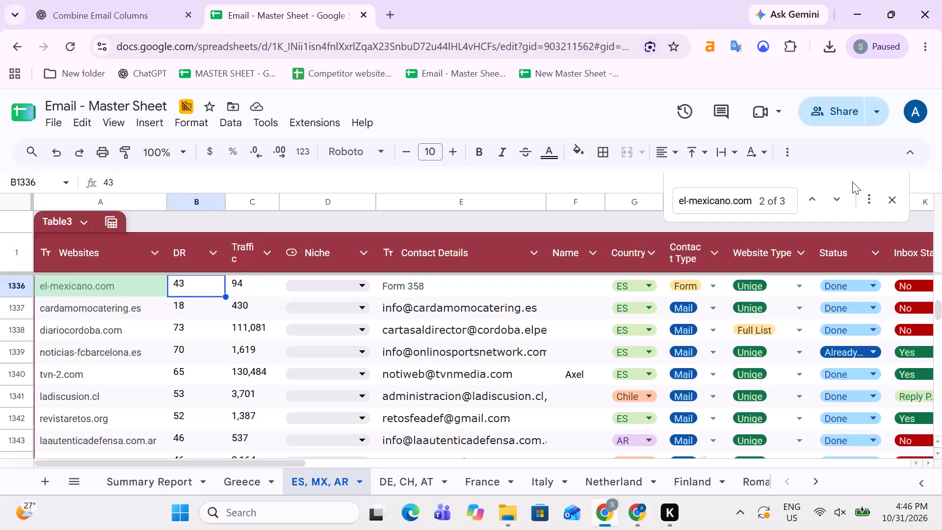
Close the el-mexicano.com search in the Email - Master Sheet.
click(895, 200)
Switch to the Casino777 Casino Acceptance - Oct 2026 spreadsheet, go back to its first rows, and close that spreadsheet.
key(alt+Tab)
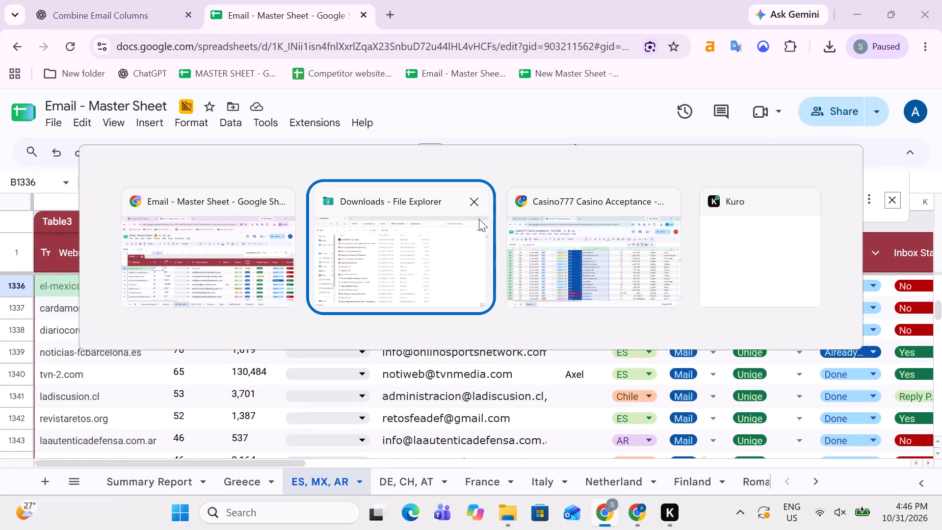
key(alt+Tab)
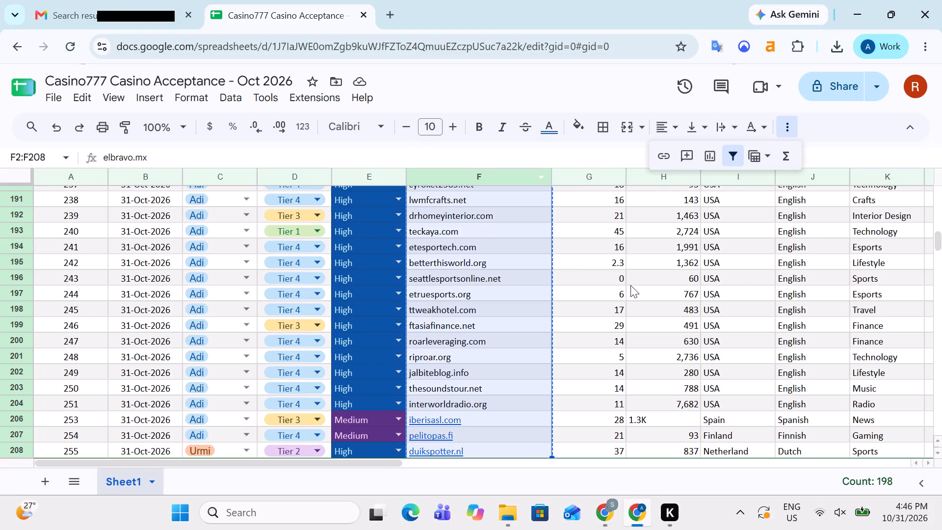
scroll(630, 285, up, 20)
scroll(630, 285, up, 20)
scroll(630, 285, up, 6)
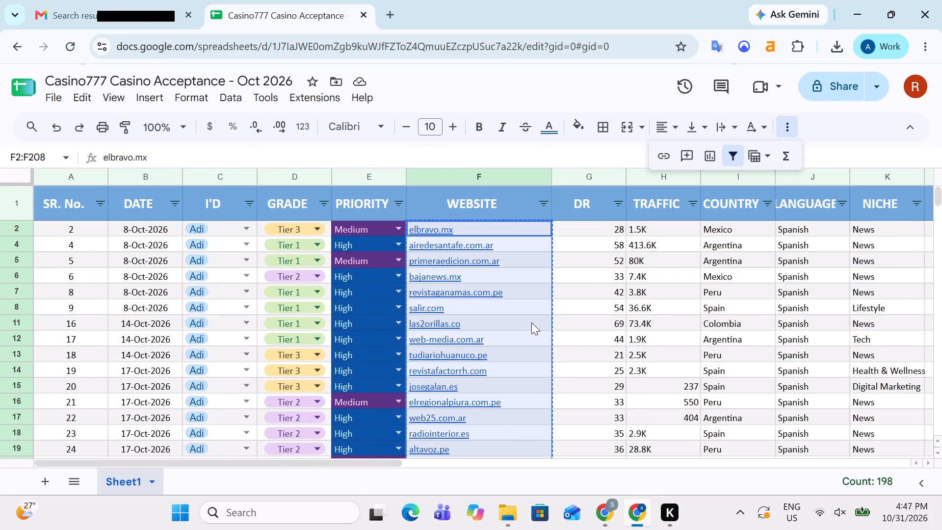
scroll(531, 322, up, 3)
click(361, 16)
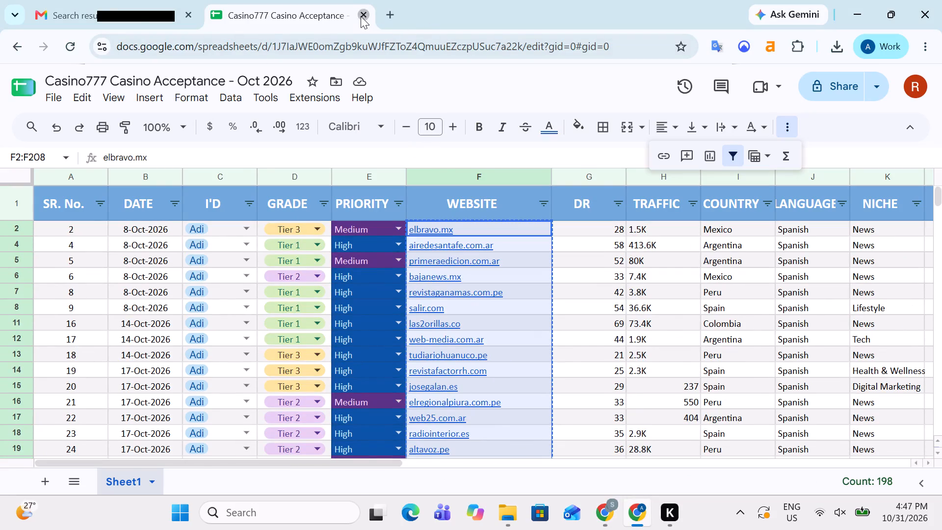
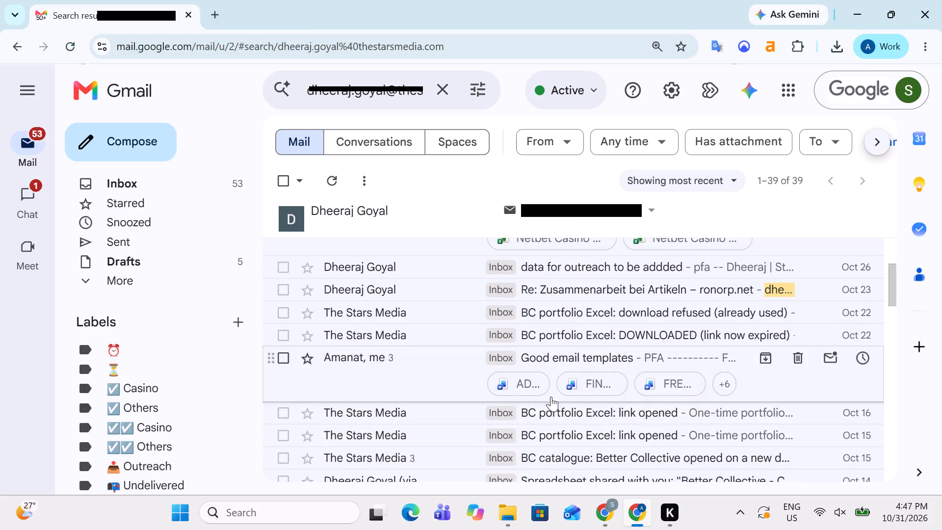
scroll(579, 298, down, 1)
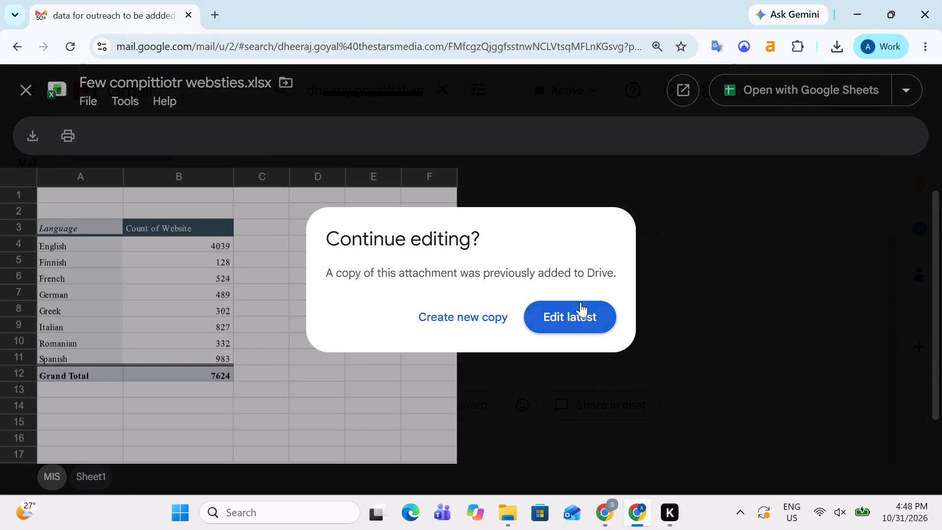
click(555, 321)
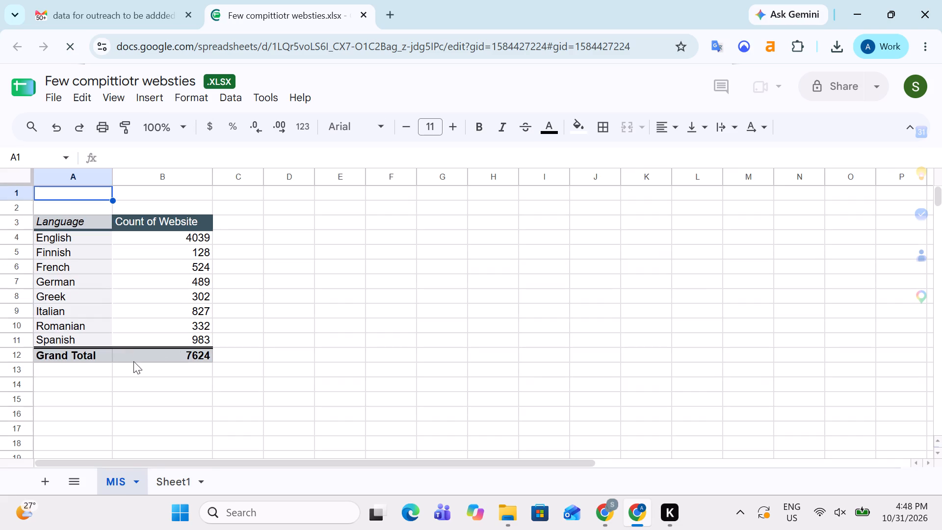
On Sheet1, select all the website entries in the Website column from A2 down to the last row.
click(160, 476)
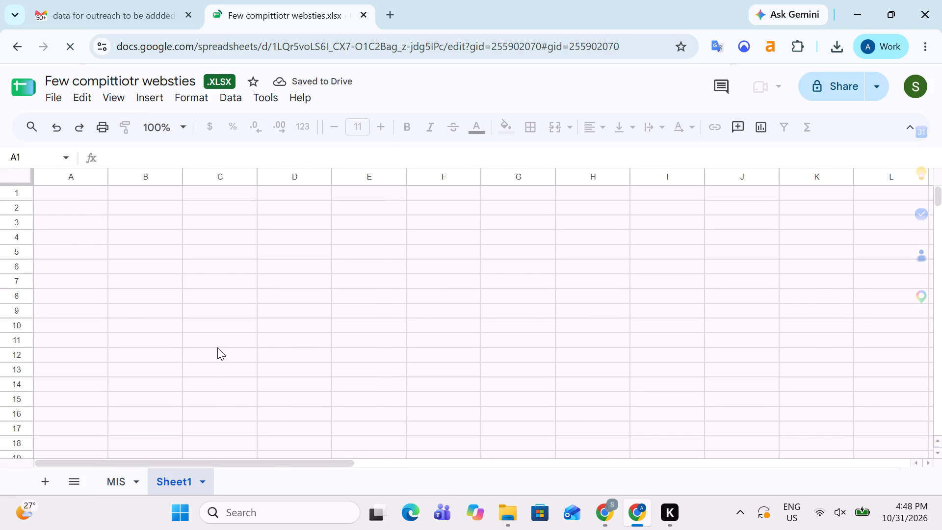
key(Down)
key(Up)
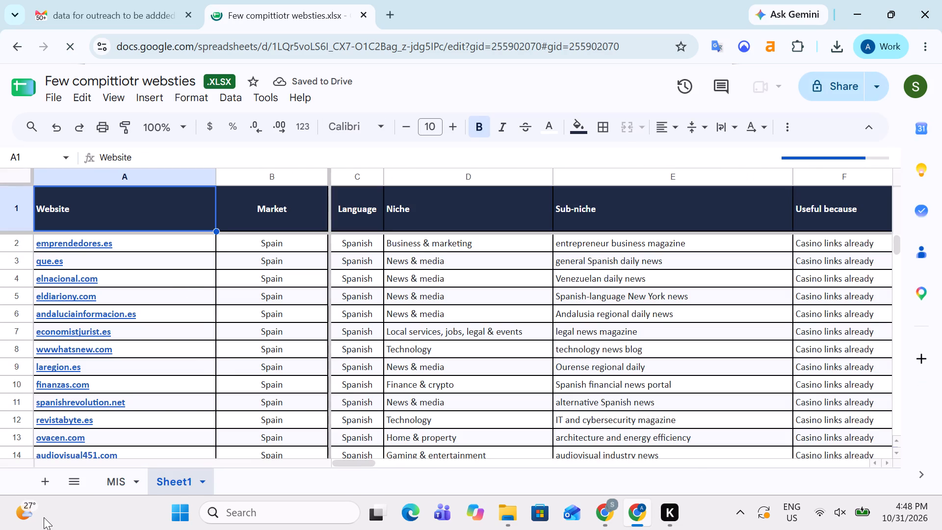
key(Down)
key(ctrl+shift+Down)
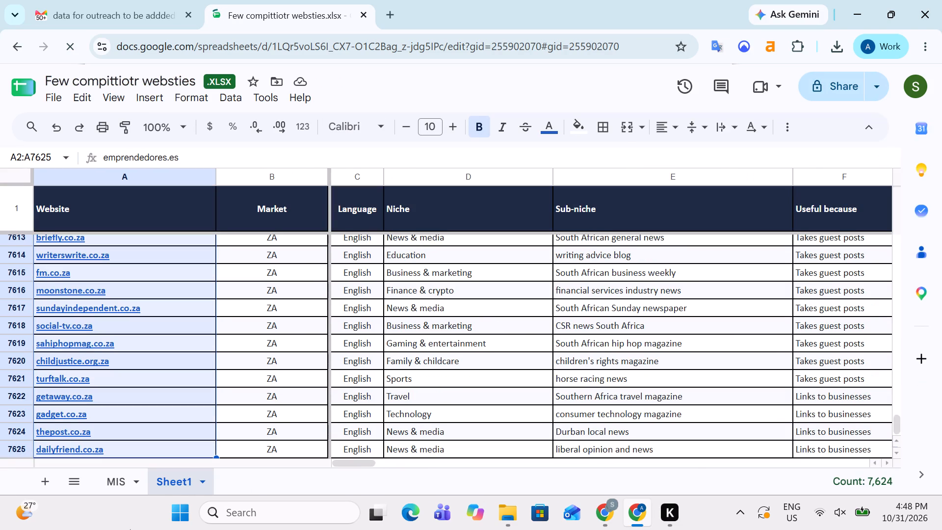
Review the first website entry's details across the columns of Sheet1.
key(Up)
key(Down)
key(Right)
key(Right)
key(Right)
key(Right)
key(Right)
key(Right)
key(Right)
key(Right)
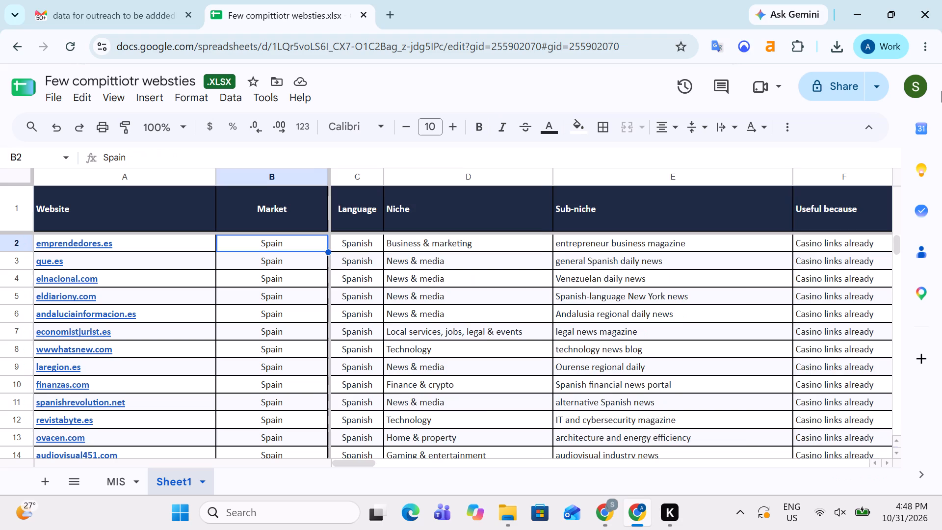
key(Right)
key(Right)
key(Right)
key(Right)
key(Left)
key(Left)
key(Left)
key(Left)
key(Left)
key(Left)
key(Left)
key(Left)
key(Left)
key(Left)
key(Left)
key(Left)
key(Left)
key(Left)
key(Left)
key(Left)
key(Left)
key(Left)
key(Left)
key(Left)
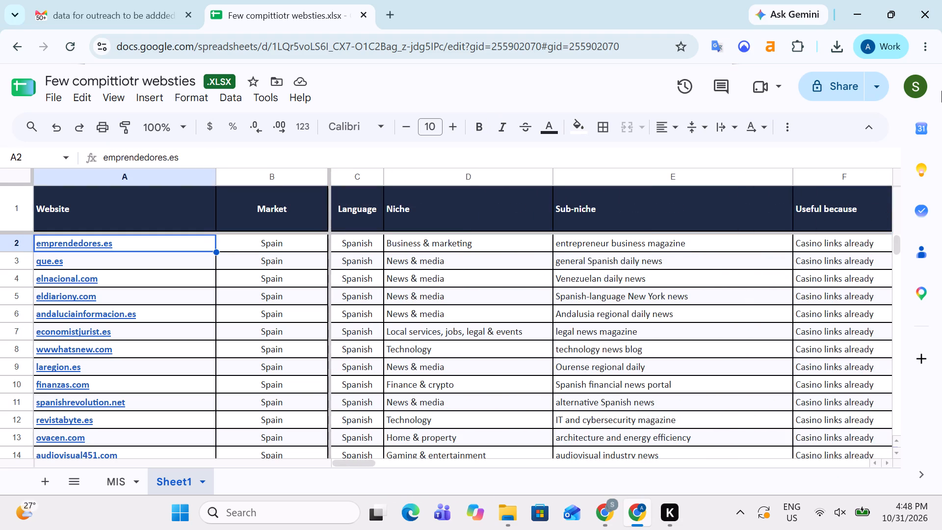
key(Right)
key(Right)
key(Right)
key(Left)
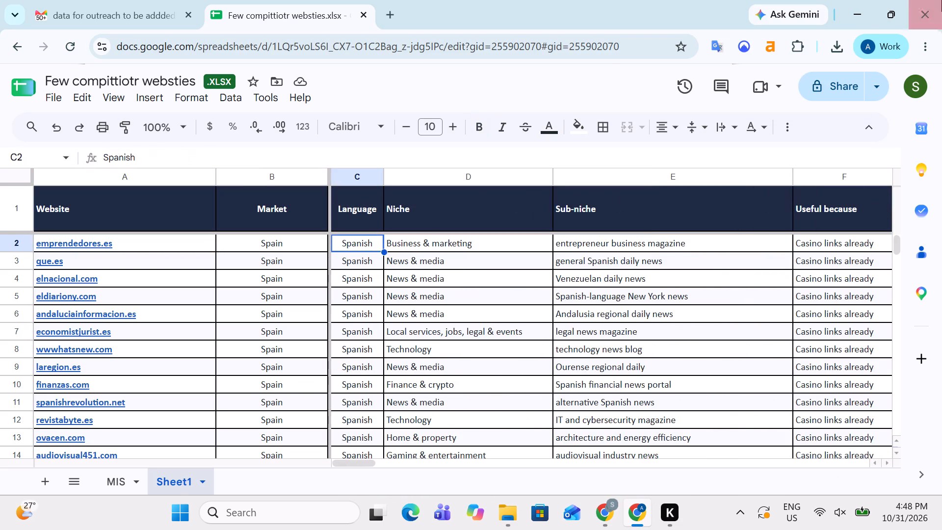
Add a filter to the header row of Sheet1.
click(8, 205)
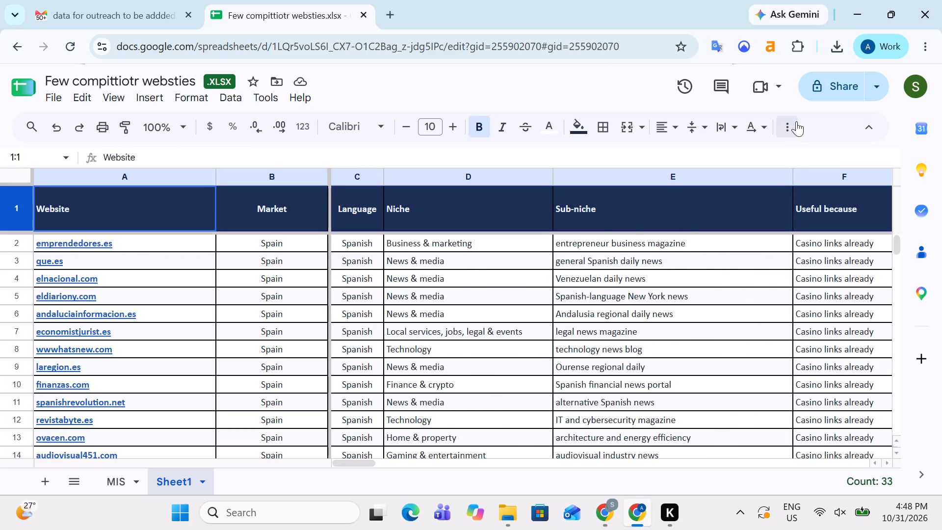
click(796, 121)
click(727, 158)
click(448, 302)
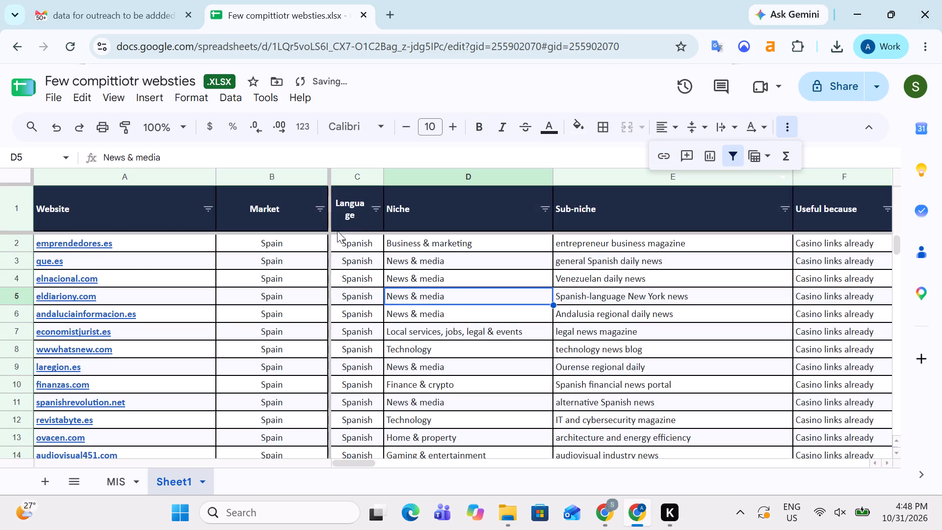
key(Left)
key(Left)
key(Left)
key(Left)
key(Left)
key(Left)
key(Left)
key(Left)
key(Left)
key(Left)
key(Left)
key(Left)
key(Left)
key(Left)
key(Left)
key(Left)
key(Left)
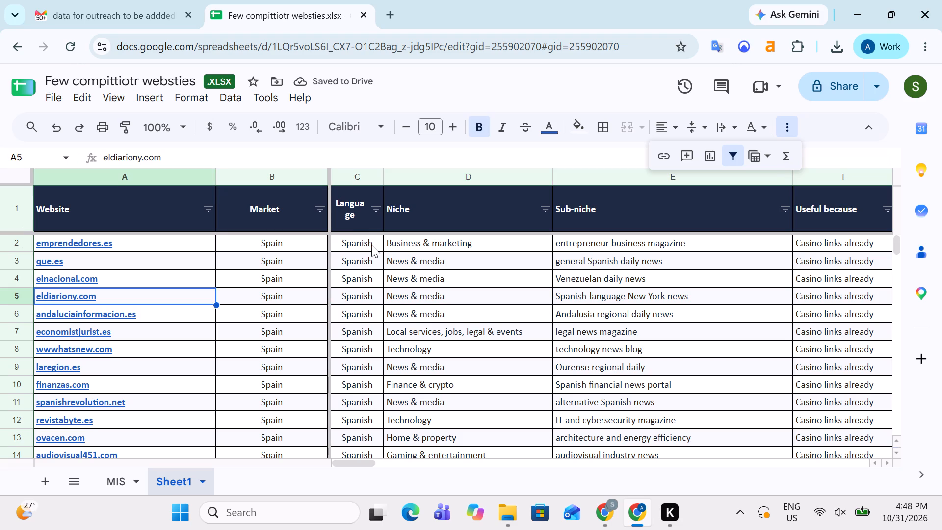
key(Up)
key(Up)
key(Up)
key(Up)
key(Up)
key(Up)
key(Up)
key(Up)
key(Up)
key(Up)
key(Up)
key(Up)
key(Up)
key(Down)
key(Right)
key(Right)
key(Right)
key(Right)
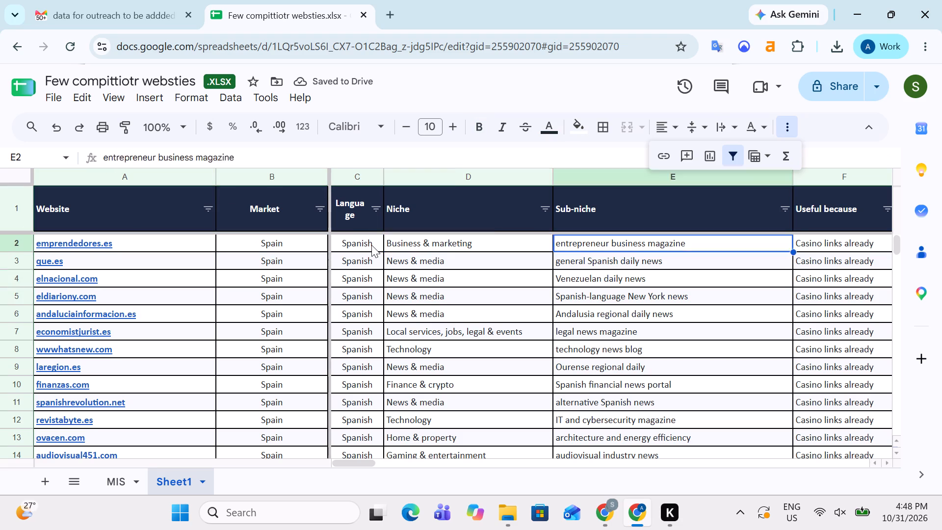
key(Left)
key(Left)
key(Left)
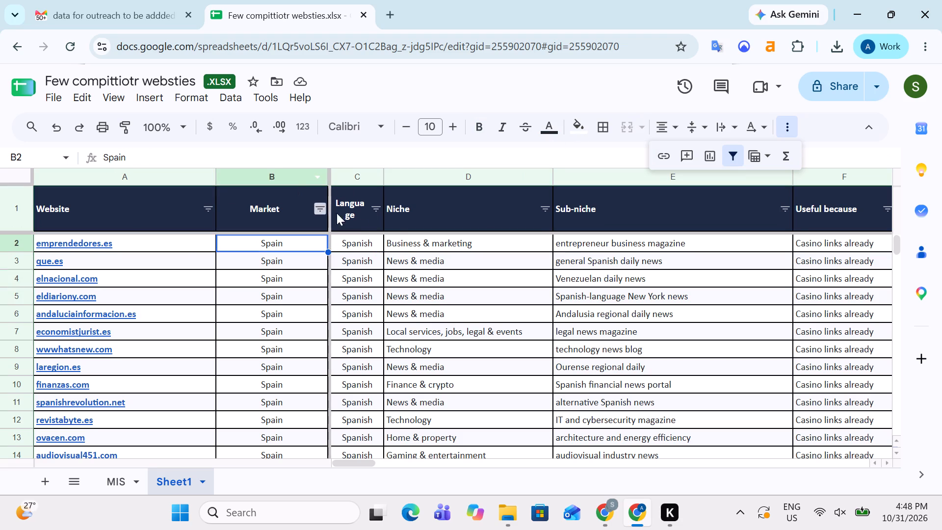
Filter the Language column to show only Romanian entries.
click(377, 206)
scroll(295, 282, down, 3)
scroll(237, 356, down, 4)
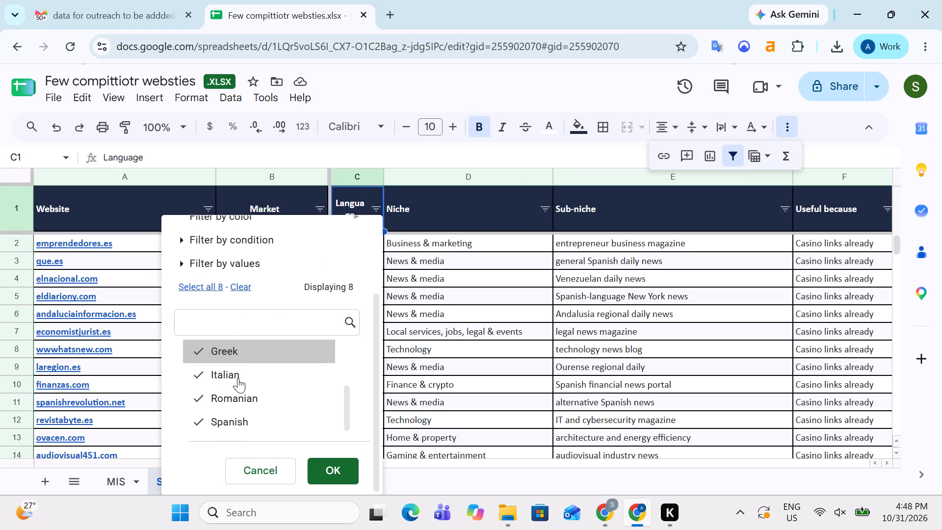
click(243, 285)
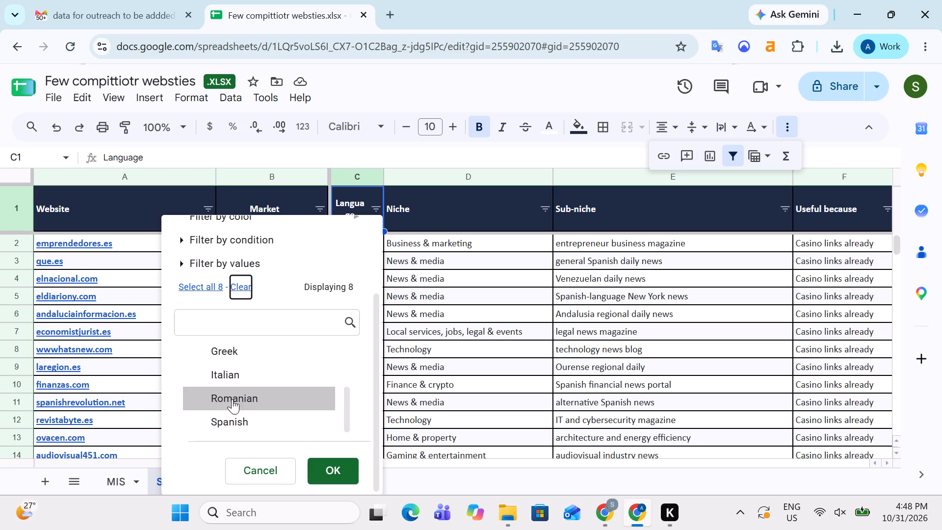
click(232, 400)
click(317, 471)
Examine the first Romanian website's details across the columns, including Traffic, Top Country, Site AS and Email.
key(Down)
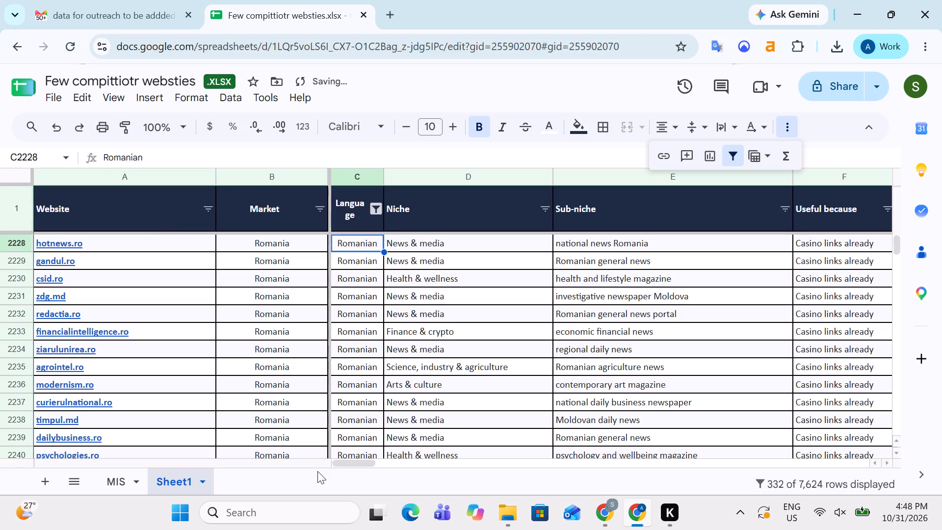
key(Down)
key(Up)
key(Up)
key(Down)
key(Right)
key(Right)
key(Right)
key(Right)
key(Right)
key(Right)
key(Right)
key(Right)
key(Right)
key(Right)
key(Right)
key(Right)
key(Right)
key(Right)
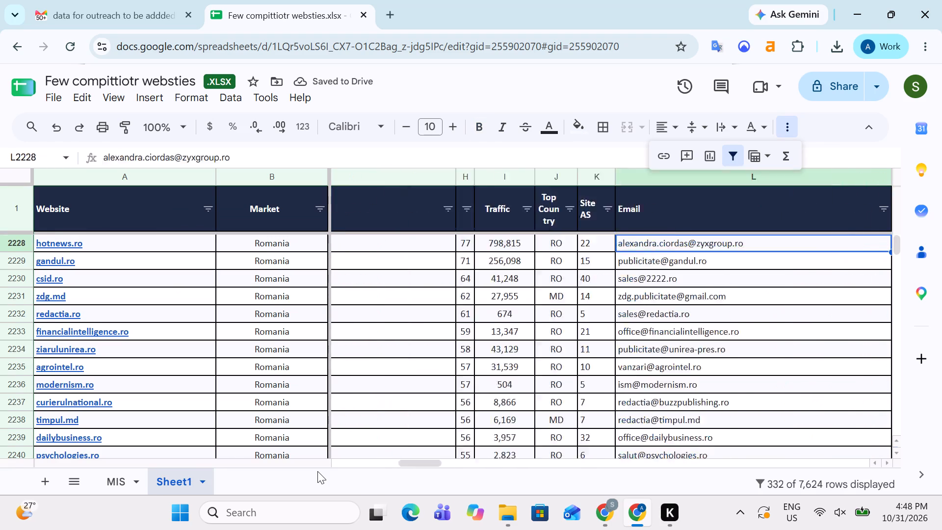
key(Left)
key(Left)
key(Left)
key(Left)
key(Left)
key(Left)
key(Left)
key(Left)
key(Left)
key(Left)
key(Left)
key(Left)
key(Left)
key(Left)
key(Left)
key(Left)
key(Left)
key(Left)
key(Left)
key(Left)
key(Right)
key(Left)
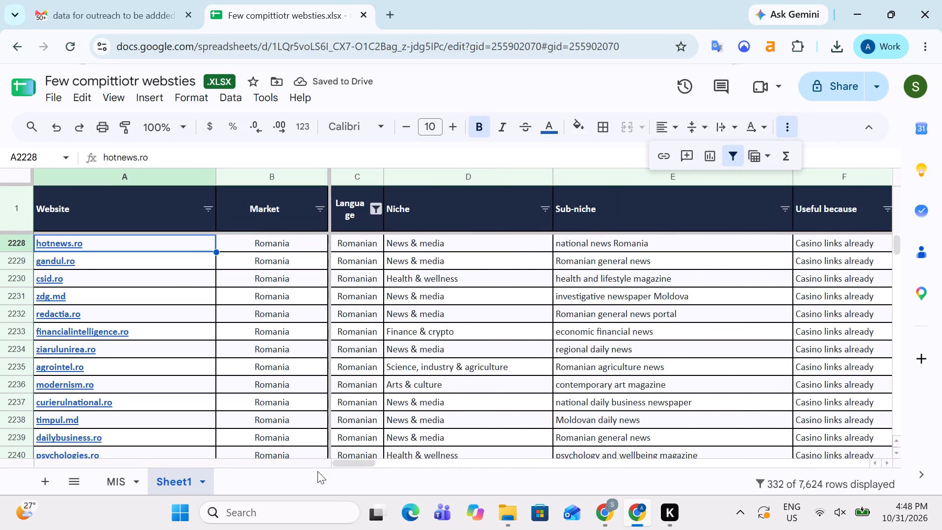
Select the filtered Romanian entries in the Website column to check how far the list extends.
key(ctrl+shift+Down)
key(Up)
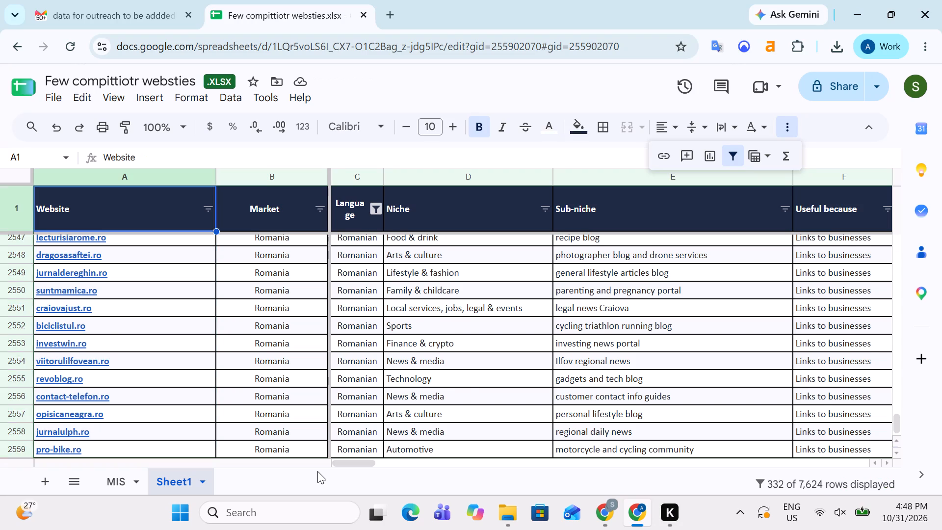
Examine the first Romanian website's details across the columns, through Sub-niche, Proof, Traffic, Top Country and Site AS.
key(Down)
key(Right)
key(Right)
key(Right)
key(Right)
key(Right)
key(Right)
key(Right)
key(Right)
key(Right)
key(Right)
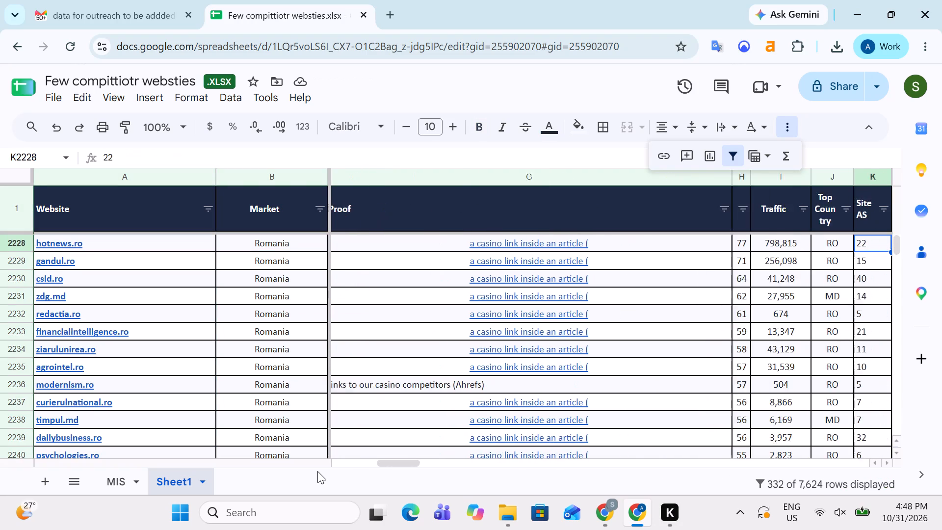
key(Right)
key(Right)
key(Right)
key(Right)
key(Left)
key(Left)
key(Left)
key(Left)
key(Left)
key(Left)
key(Left)
key(Left)
key(Left)
key(Left)
key(Left)
key(Left)
key(Left)
key(Left)
key(Left)
key(Left)
key(Left)
key(Left)
key(Left)
key(Left)
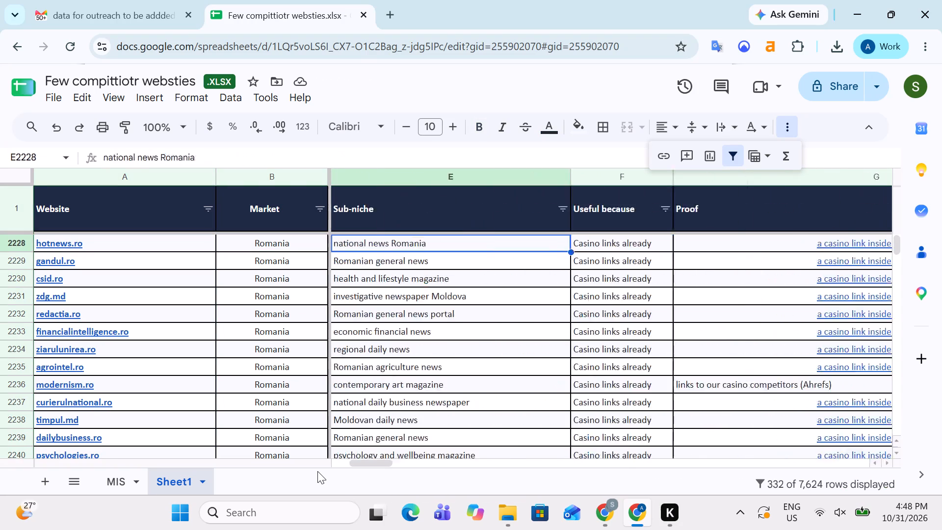
key(Right)
key(Left)
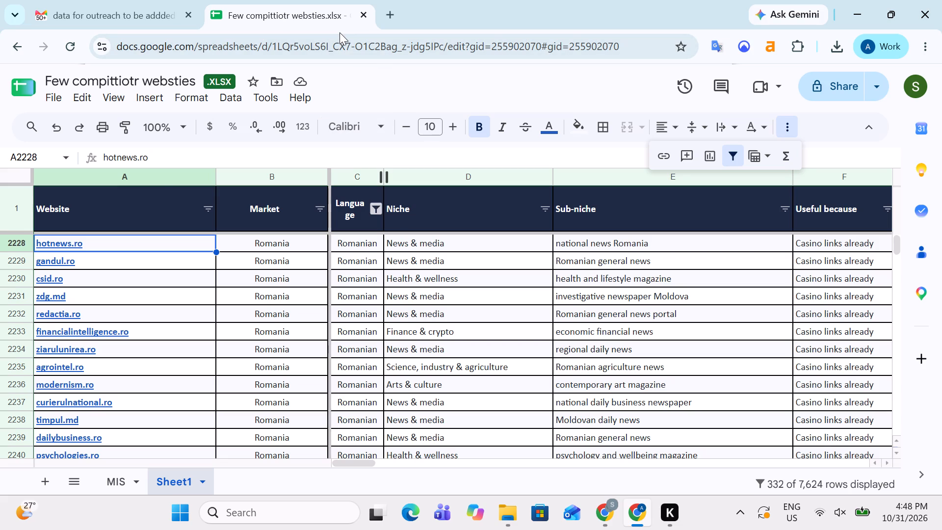
Switch to the Email - Master Sheet spreadsheet and open Sheet28.
key(alt+Tab)
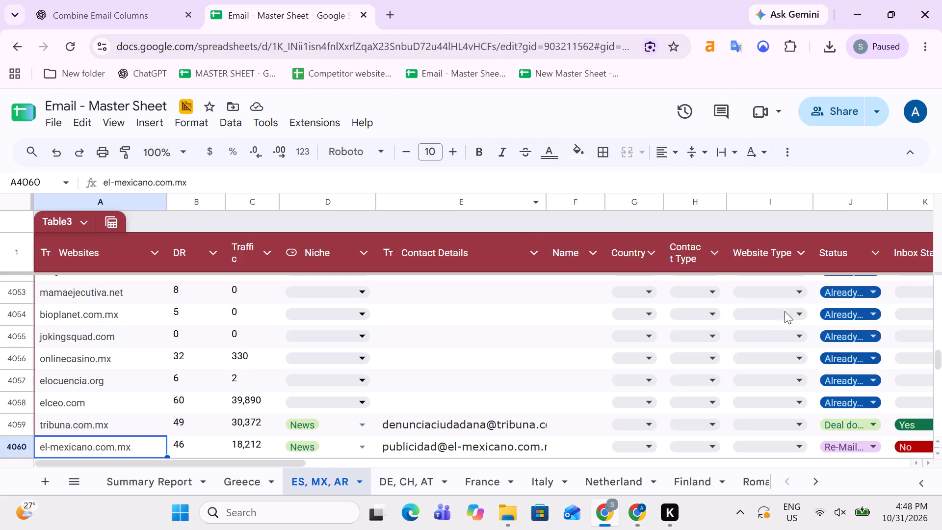
click(814, 477)
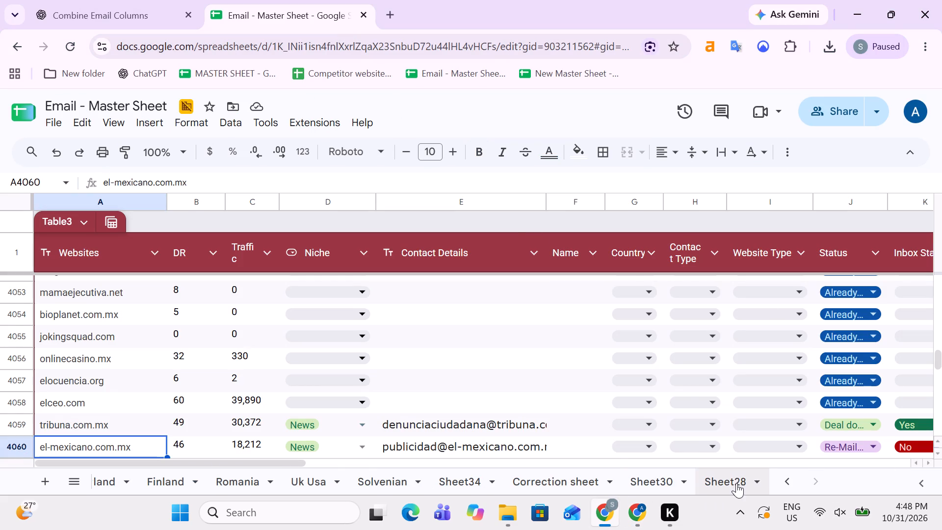
click(738, 482)
click(655, 486)
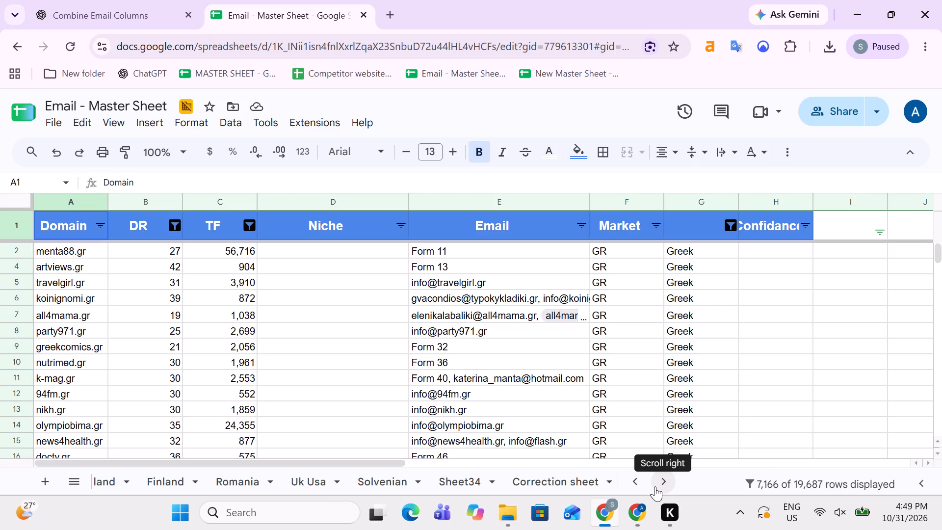
click(655, 486)
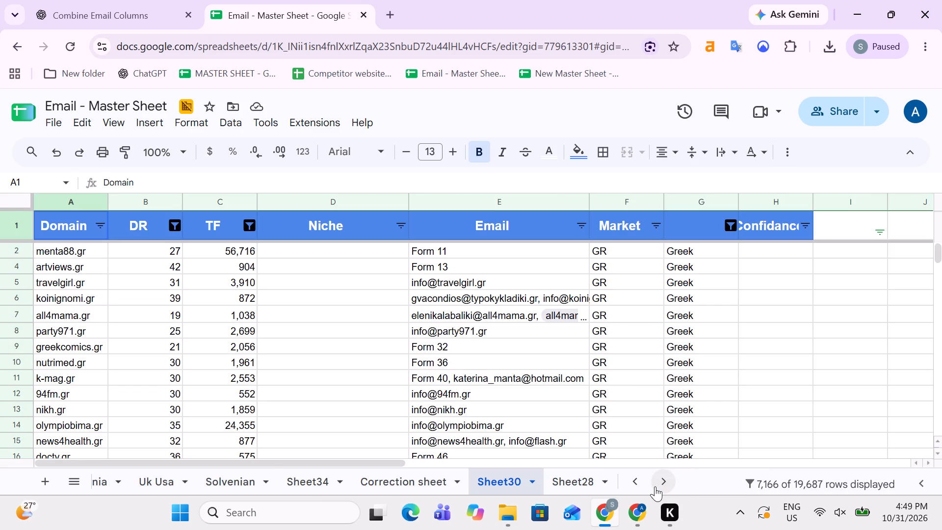
click(590, 486)
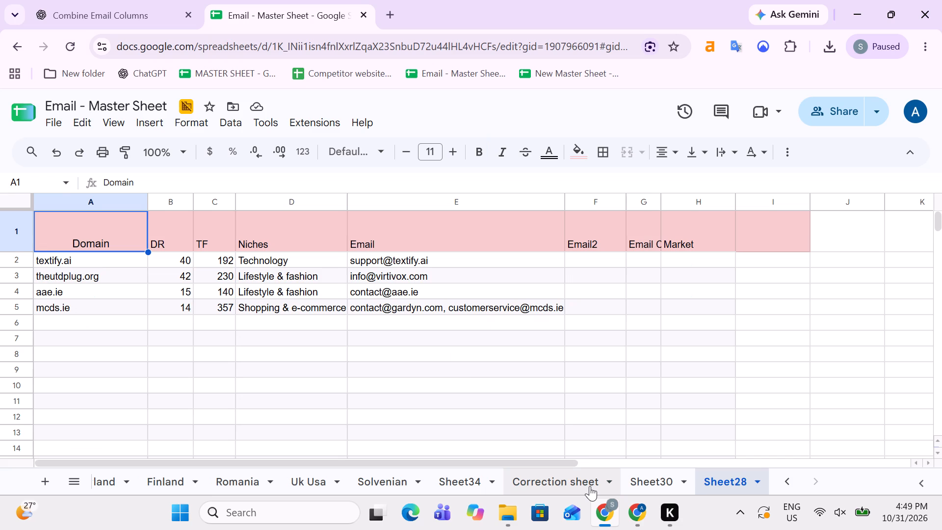
Clear the existing entries below the header row of Sheet28, in the range A2:H6.
key(Down)
key(shift+Right)
key(shift+Right)
key(shift+Right)
key(shift+Right)
key(shift+Right)
key(shift+Right)
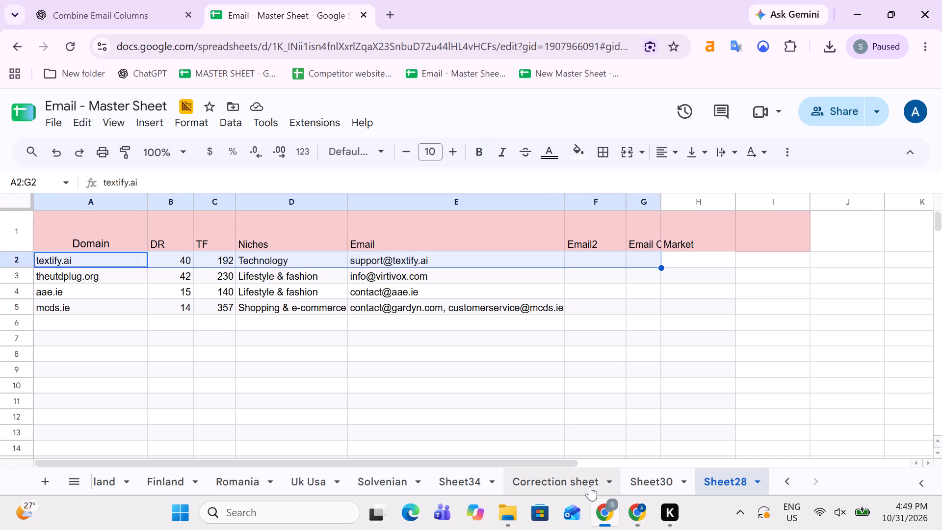
key(shift+Right)
key(shift+Down)
key(shift+Down)
key(shift+Down)
key(shift+Down)
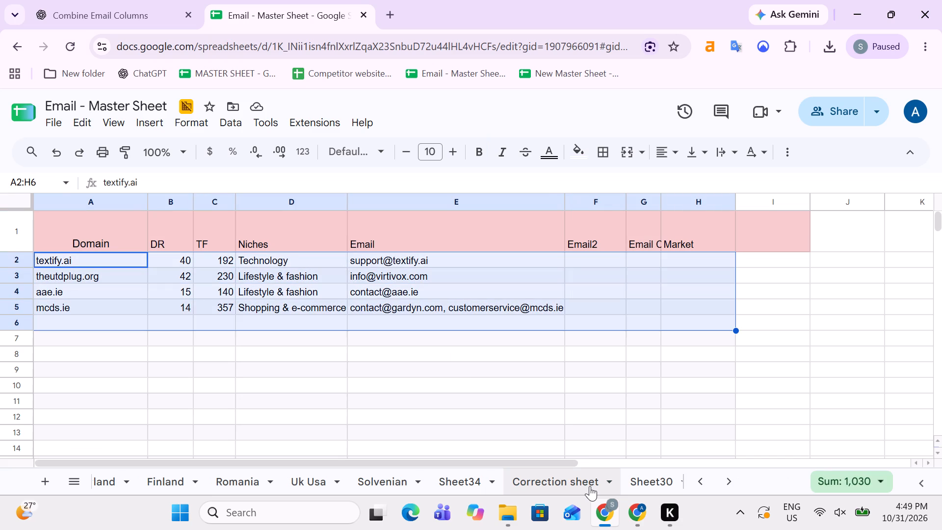
key(Delete)
Check the column layout of Sheet28 from Domain to Market, returning to the first cell under Domain.
key(Up)
key(Down)
key(Right)
key(Right)
key(Right)
key(Right)
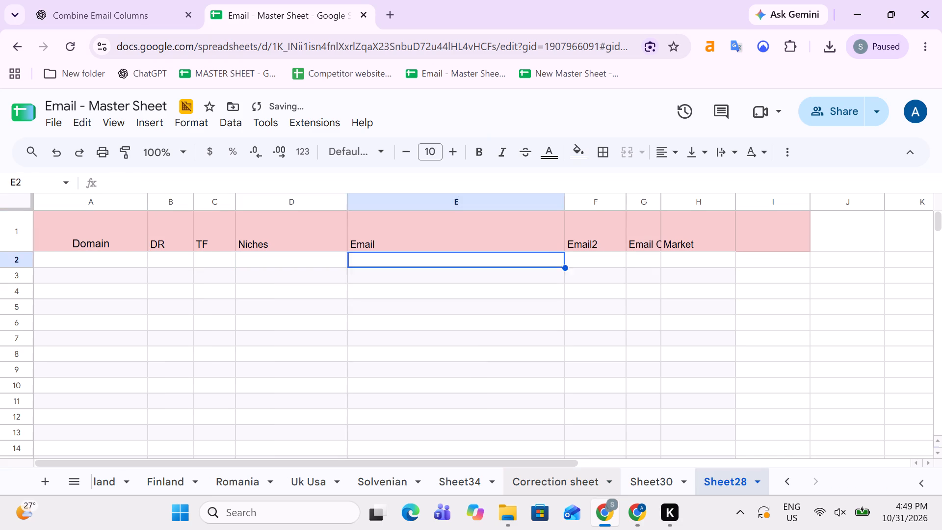
key(Right)
key(Right)
key(Right)
key(Left)
key(Left)
key(Left)
key(Left)
key(Left)
key(Left)
key(Left)
key(Left)
key(Left)
key(Left)
key(Left)
key(Left)
key(Left)
key(Left)
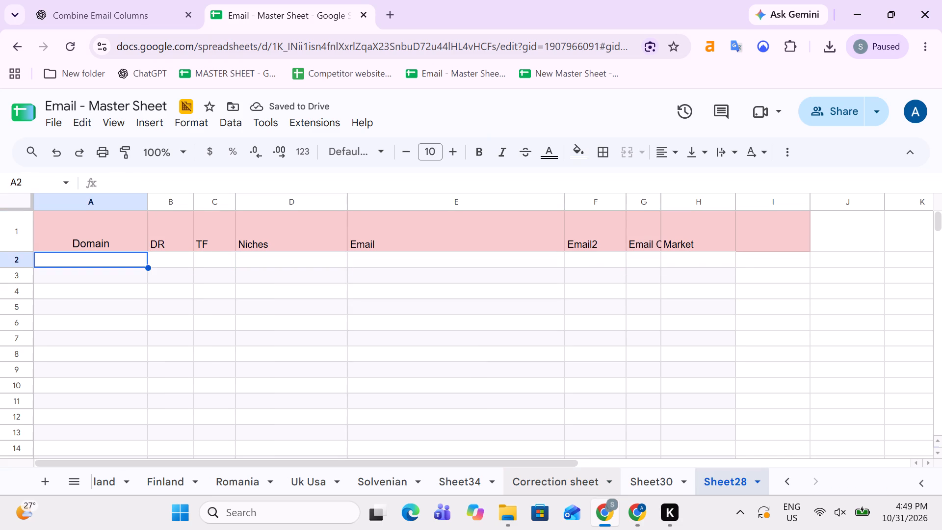
Copy all filtered Romanian websites from the Few compittiotr websties sheet into Sheet28's Domain column from A2, as values only.
key(alt+Tab)
key(Up)
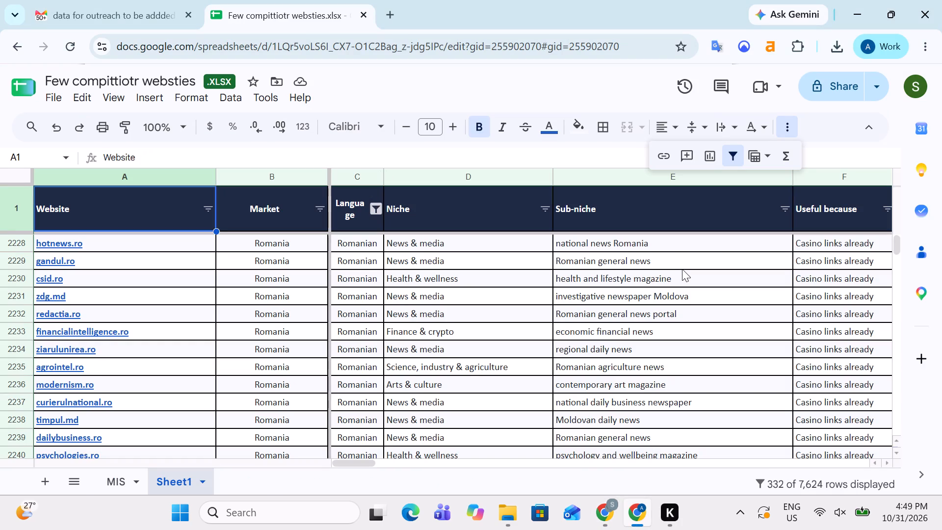
key(Down)
key(ctrl+shift+Down)
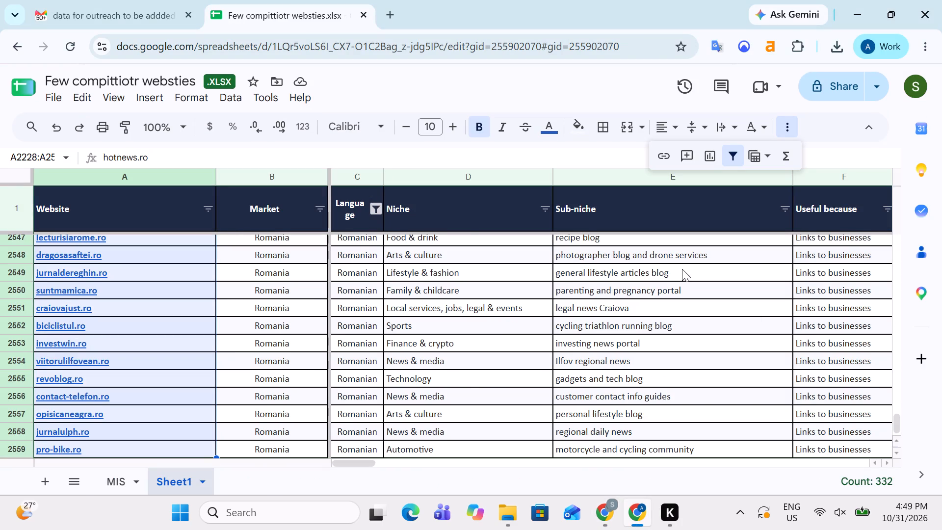
key(Up)
key(Down)
key(Up)
key(Down)
key(ctrl+shift+Down)
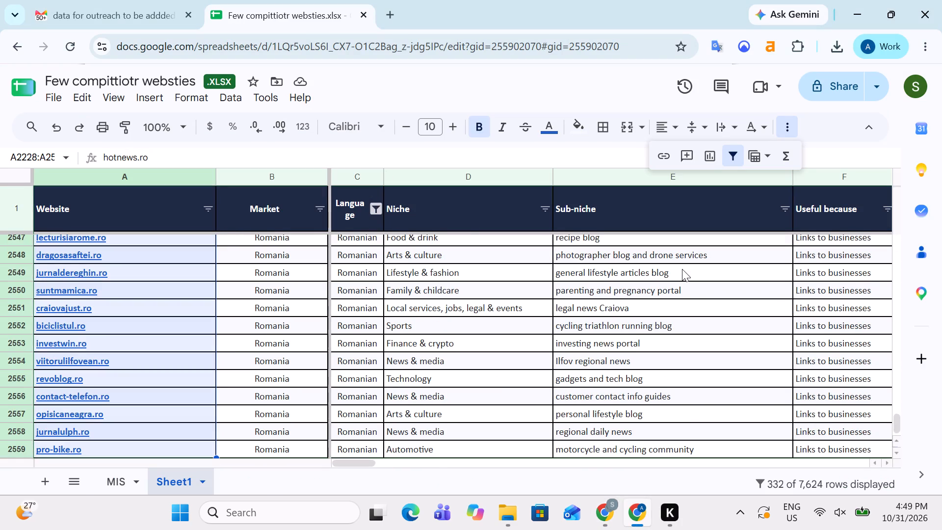
key(ctrl+c)
key(alt+Tab)
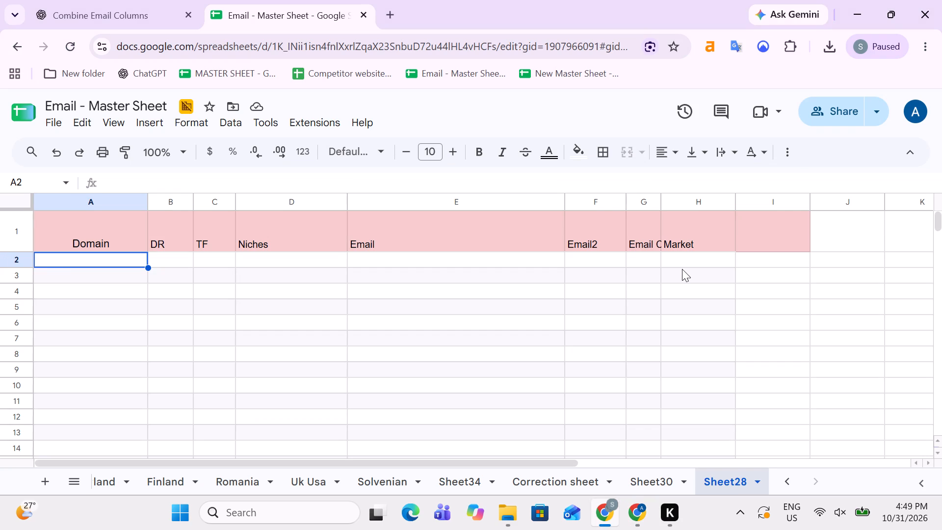
key(ctrl+v)
click(182, 439)
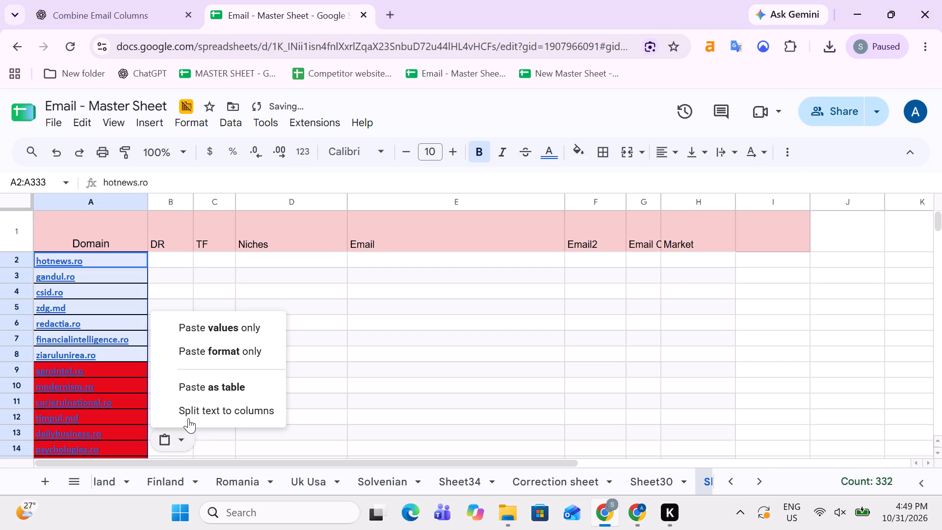
click(211, 331)
Look through the pasted list of Romanian domains in Sheet28.
scroll(189, 323, down, 15)
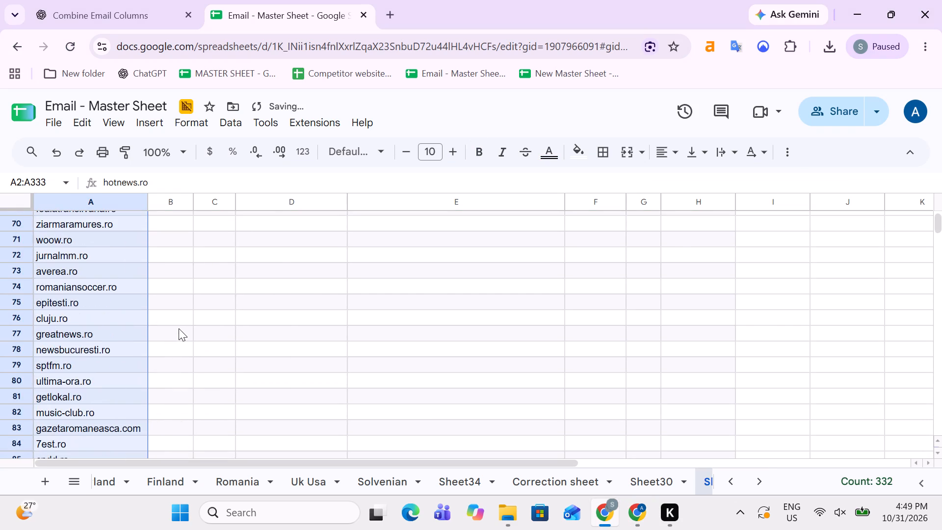
scroll(179, 328, down, 16)
scroll(179, 328, down, 20)
scroll(179, 328, down, 2)
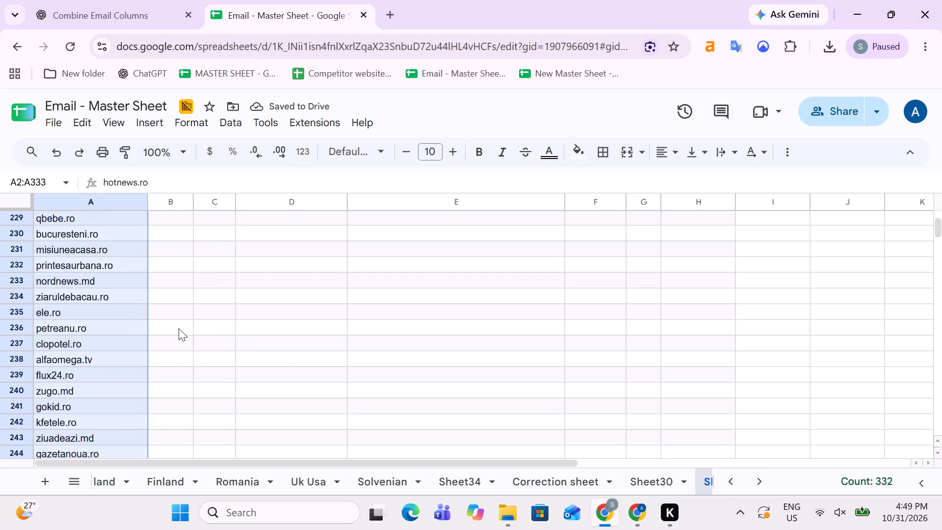
scroll(179, 328, down, 12)
scroll(179, 328, up, 20)
scroll(179, 328, up, 6)
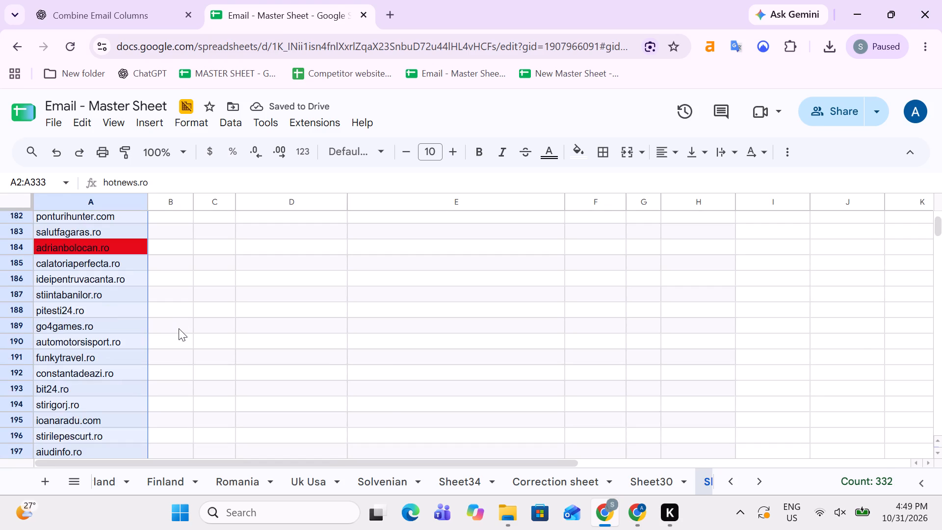
In the Few compittiotr websties sheet, copy the column H and Traffic values of all filtered Romanian websites.
key(alt+Tab)
key(Up)
key(Down)
key(Right)
key(Up)
key(Up)
key(Down)
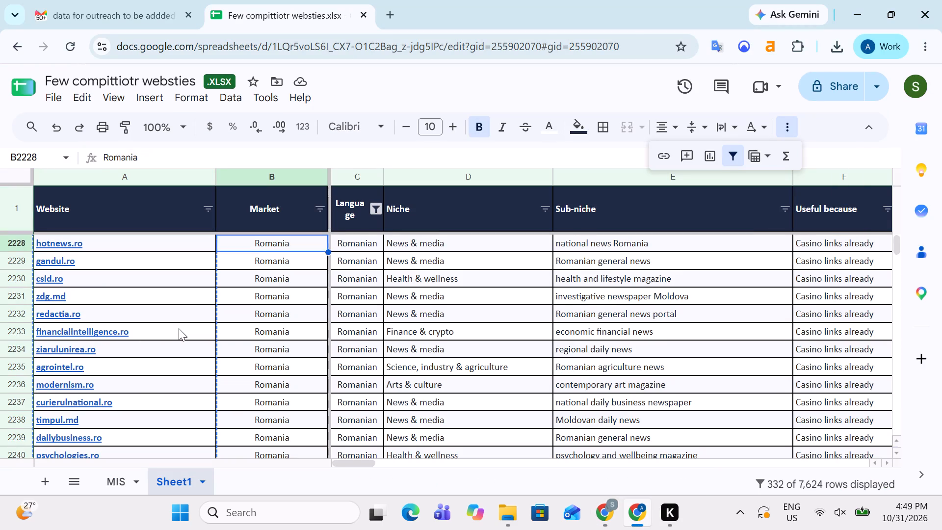
key(Right)
key(Right)
key(Right)
key(Right)
key(Right)
key(Right)
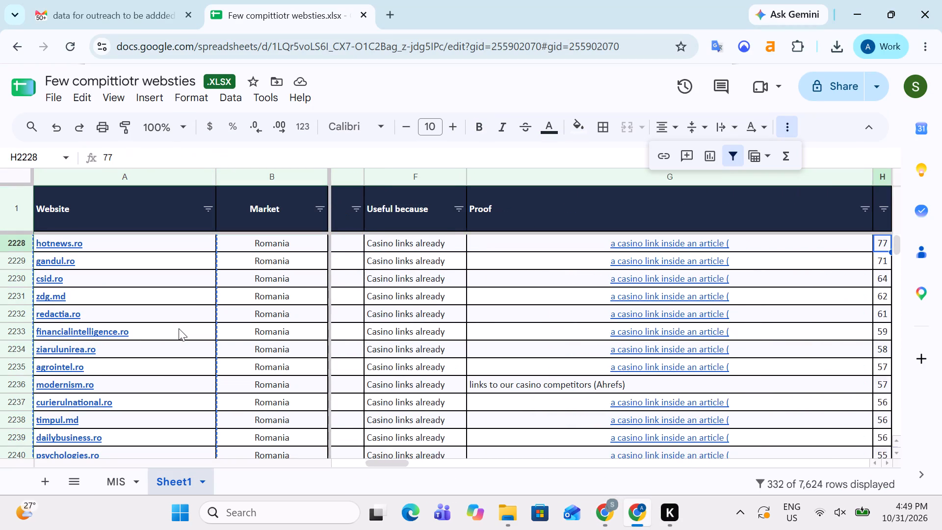
key(Right)
key(Right)
key(Left)
key(Up)
key(Up)
key(Down)
key(Up)
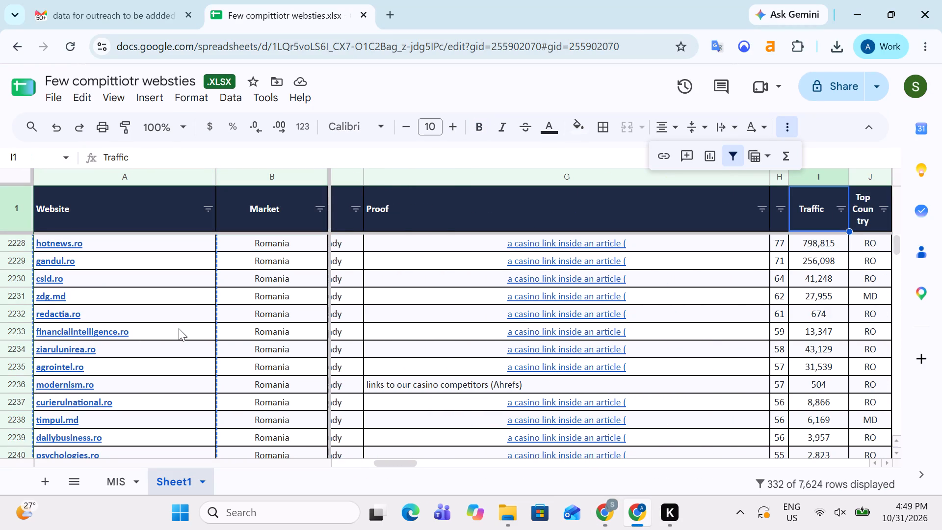
key(Up)
key(Down)
key(Left)
key(Up)
key(Down)
key(shift+Right)
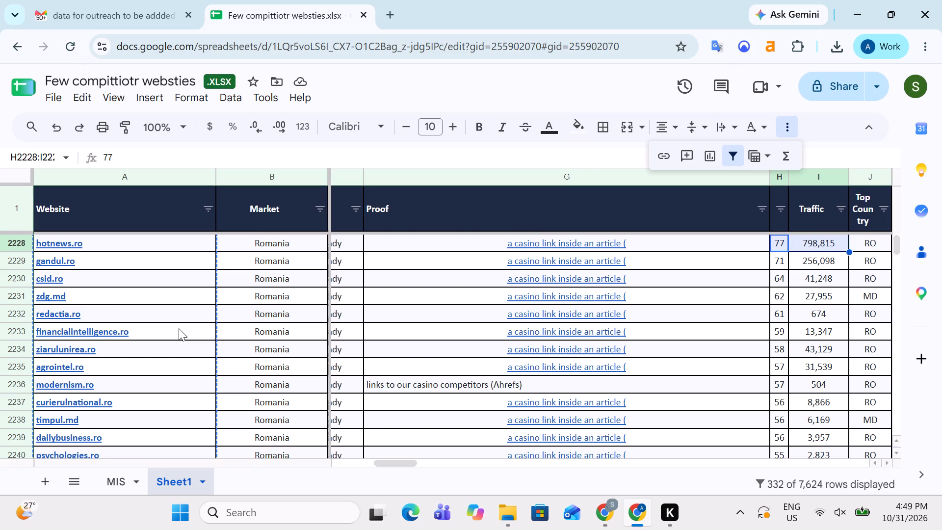
key(ctrl+shift+Down)
key(ctrl+c)
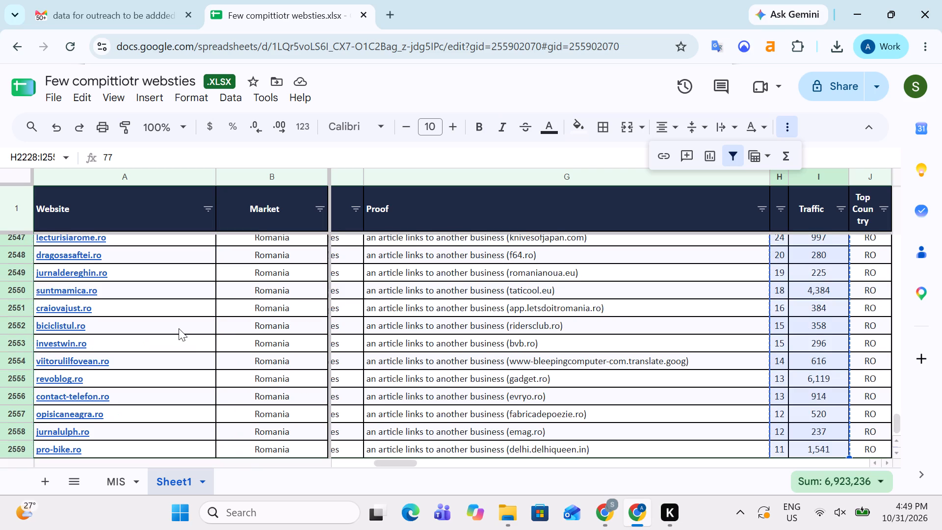
key(ctrl+shift+Down)
key(ctrl+shift+Down)
key(Up)
key(Down)
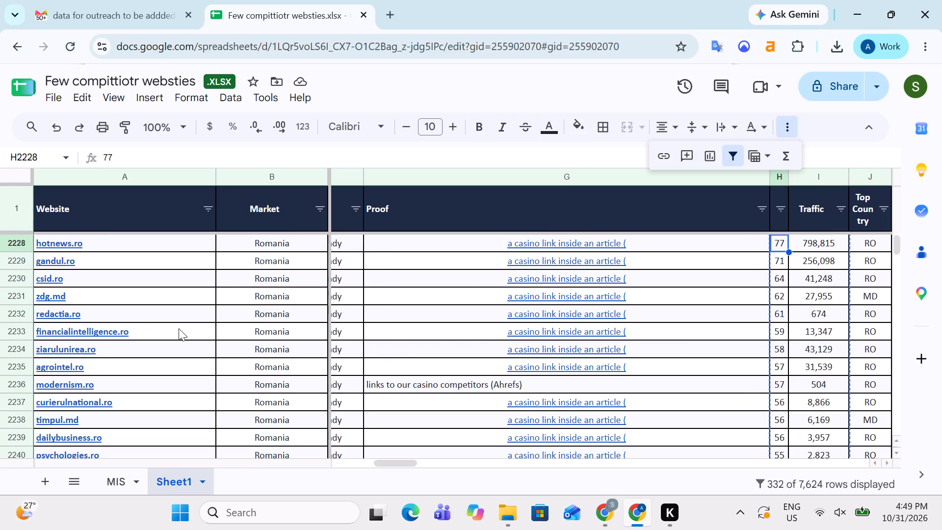
In Email - Master Sheet, paste the copied figures into Sheet28's DR and TF columns from B2, as values only.
key(alt+Tab)
key(Right)
key(Up)
key(Up)
key(Down)
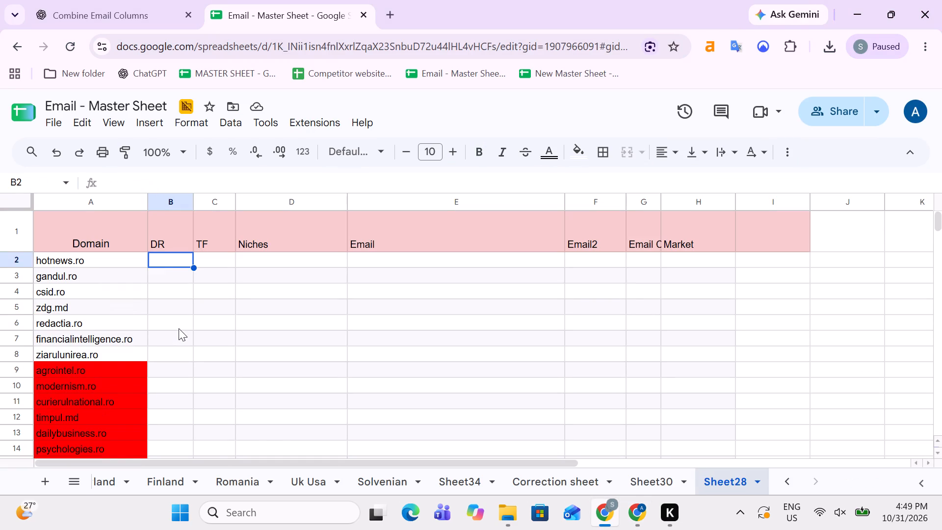
key(ctrl+v)
click(263, 439)
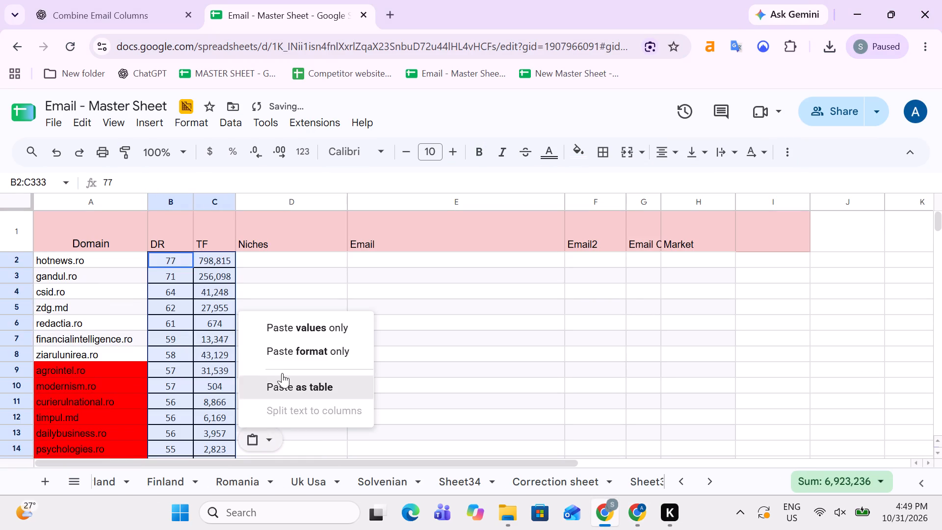
click(288, 325)
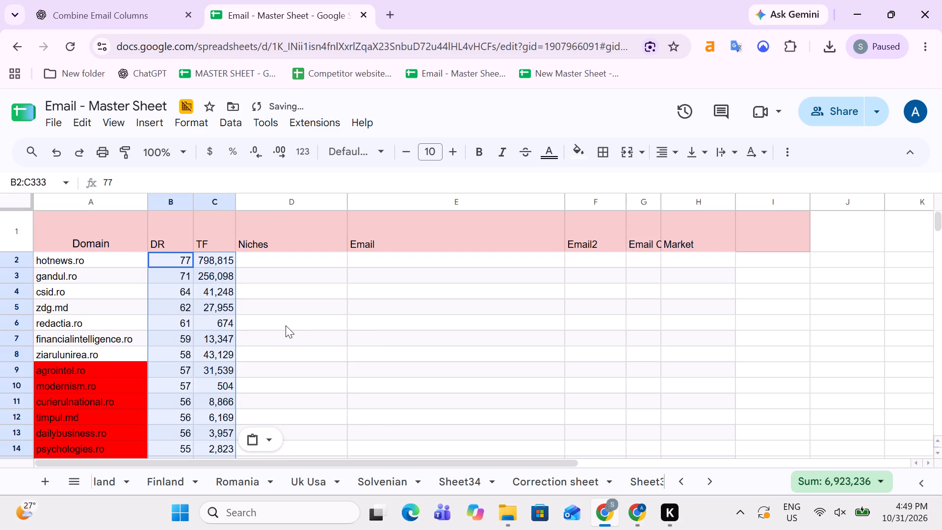
In the Few compittiotr websties sheet, copy the Niche values of all filtered Romanian websites, starting from the hotnews.ro row.
key(alt+Tab)
key(Up)
key(Down)
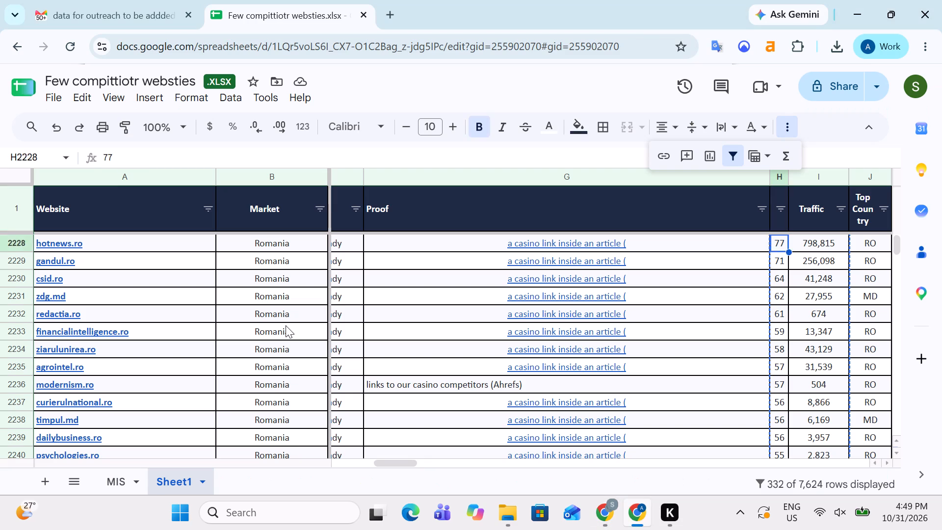
key(Up)
key(Down)
key(Left)
key(Left)
key(Left)
key(Left)
key(Left)
key(Left)
key(Left)
key(Left)
key(Left)
key(Left)
key(Left)
key(Left)
key(Left)
key(Left)
key(Left)
key(Left)
key(Left)
key(Left)
key(Left)
key(Left)
key(Right)
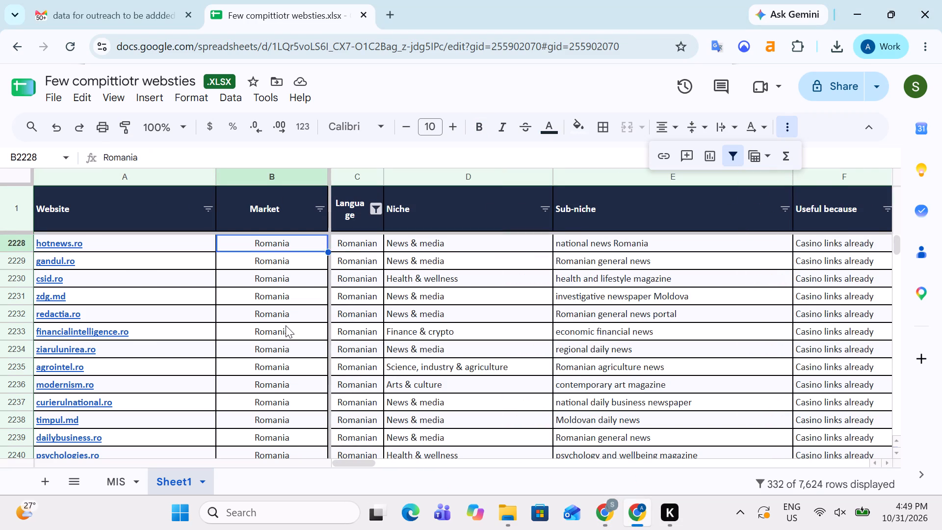
key(Right)
key(Right)
key(Up)
key(Down)
key(Up)
key(Down)
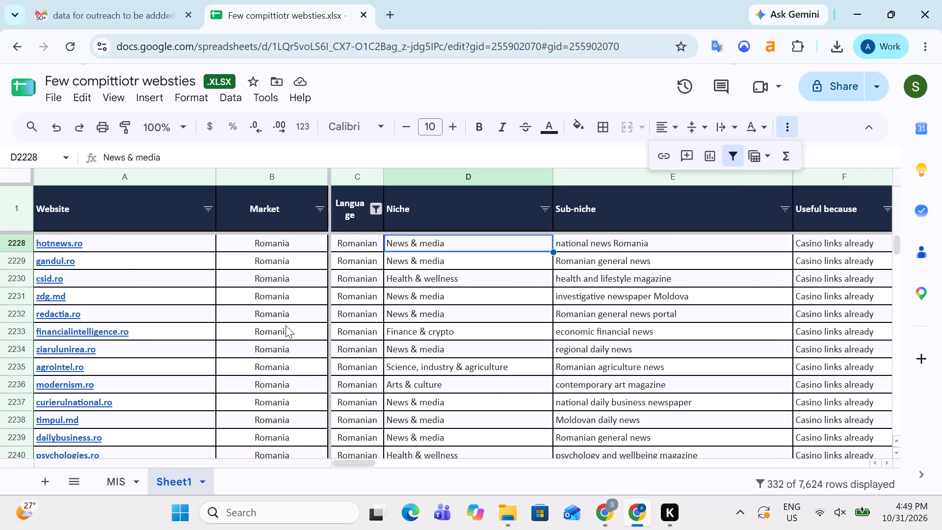
key(ctrl+shift+Down)
key(ctrl+shift+Down)
key(ctrl+shift+Down)
key(ctrl+shift+Down)
key(ctrl+shift+Down)
key(ctrl+shift+Down)
key(ctrl+shift+Down)
key(ctrl+shift+Down)
key(ctrl+shift+Down)
key(ctrl+shift+Down)
key(ctrl+shift+Down)
key(ctrl+shift+Down)
key(ctrl+shift+Down)
key(ctrl+shift+Down)
key(ctrl+shift+Down)
key(ctrl+shift+Down)
key(ctrl+c)
In Email - Master Sheet, paste the copied niches into Sheet28's Niches column from D2, as values only.
key(alt+Tab)
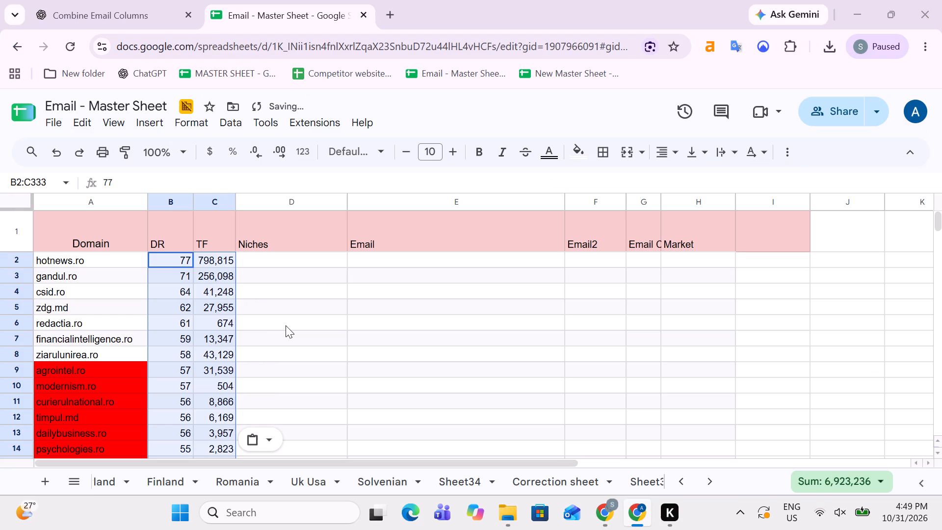
key(Right)
key(Right)
key(ctrl+v)
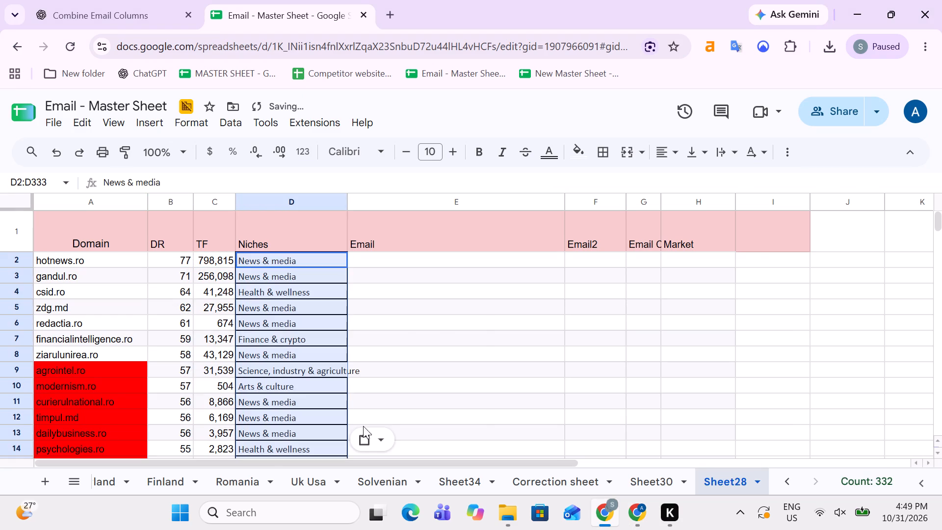
click(371, 439)
click(388, 317)
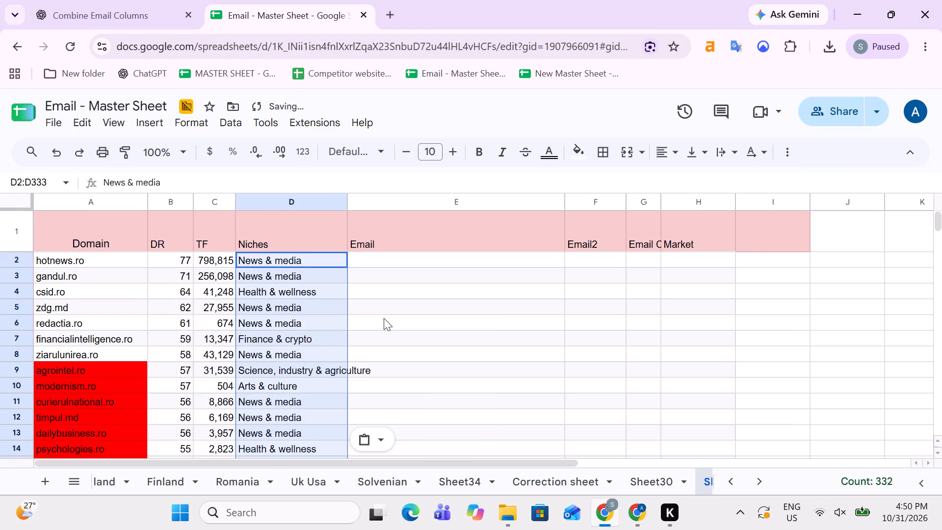
In the Few compittiotr websties sheet, copy the Email column values of all filtered Romanian websites, including the blank cells.
key(alt+Tab)
key(Up)
key(Down)
key(Up)
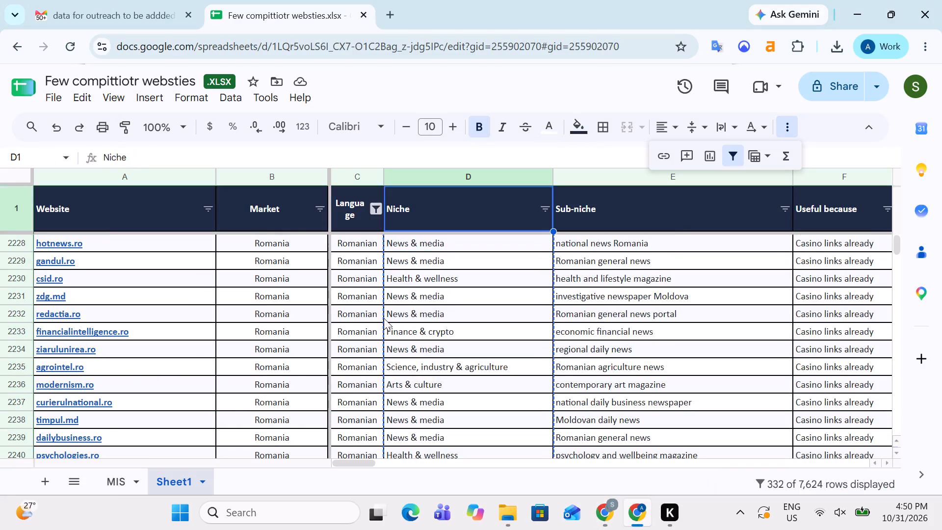
key(Down)
key(Right)
key(Right)
key(Right)
key(Right)
key(Right)
key(Right)
key(Right)
key(Right)
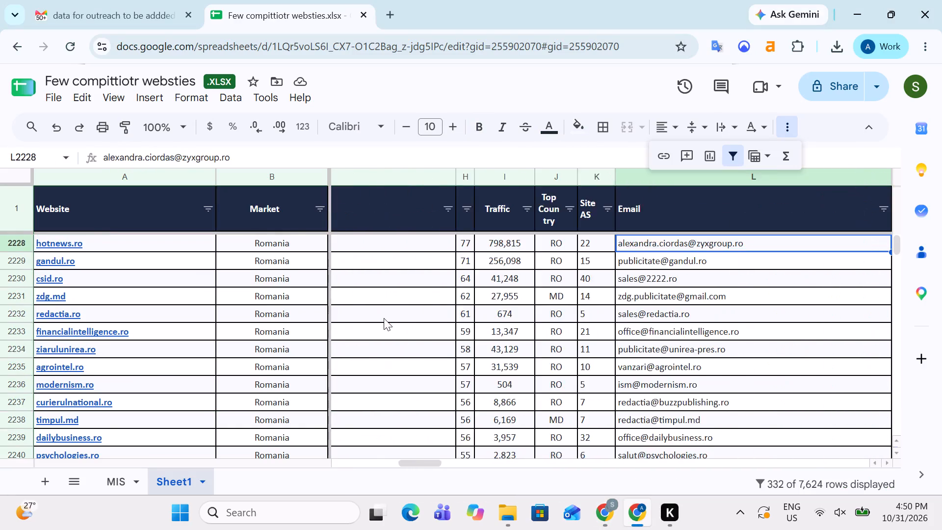
key(Right)
key(Left)
key(Up)
key(Up)
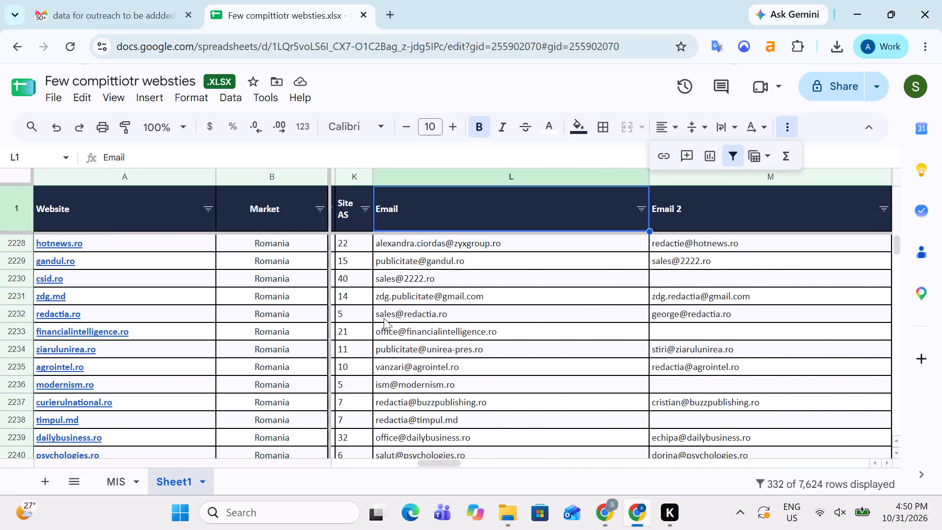
key(Down)
key(ctrl+shift+Down)
key(ctrl+shift+Down)
key(ctrl+shift+Down)
key(ctrl+shift+Down)
key(ctrl+shift+Down)
key(ctrl+shift+Down)
key(ctrl+shift+Down)
key(ctrl+shift+Down)
key(ctrl+shift+Down)
key(ctrl+shift+Down)
key(ctrl+shift+Down)
key(ctrl+shift+Down)
key(ctrl+shift+Down)
key(ctrl+shift+Down)
key(ctrl+shift+Down)
key(ctrl+shift+Down)
key(ctrl+shift+Down)
key(ctrl+shift+Down)
key(ctrl+shift+Down)
key(ctrl+shift+Down)
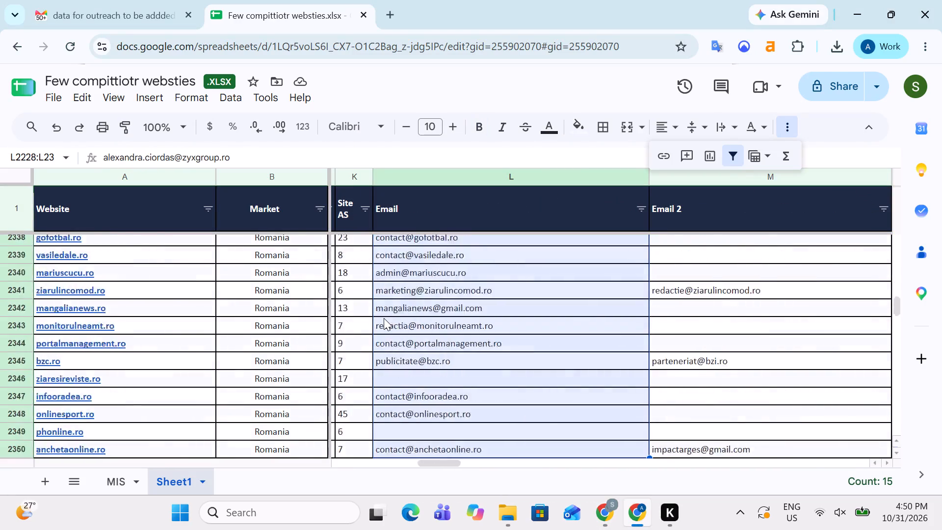
key(ctrl+c)
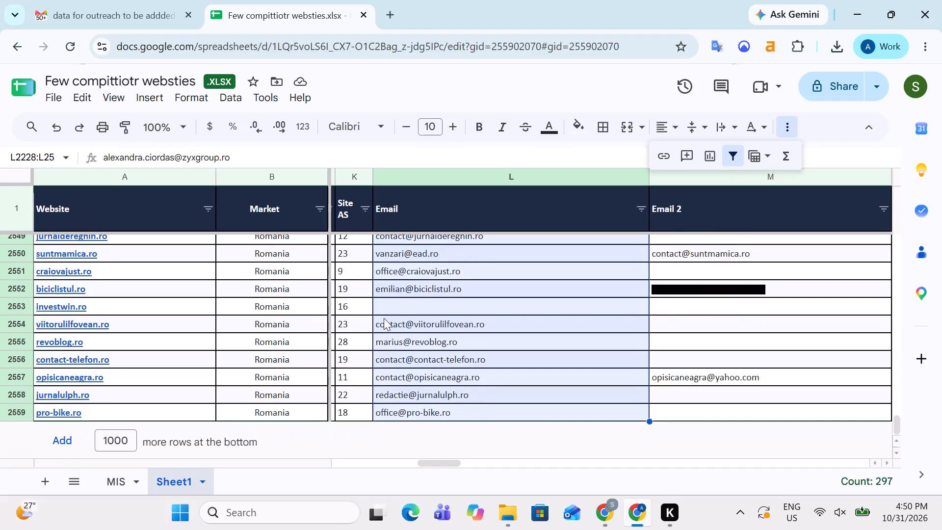
In Email - Master Sheet, paste the copied addresses into Sheet28's Email column from E2, as values only.
key(alt+Tab)
key(Right)
key(ctrl+v)
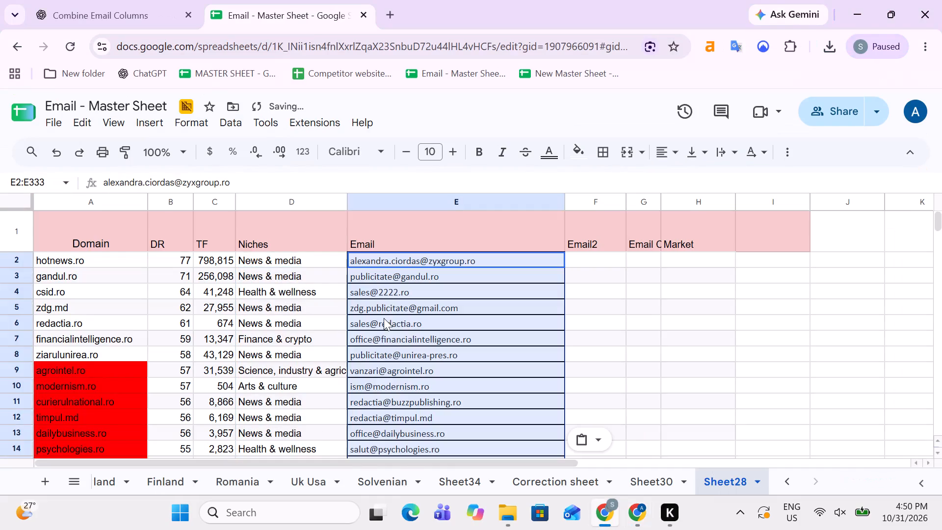
click(587, 440)
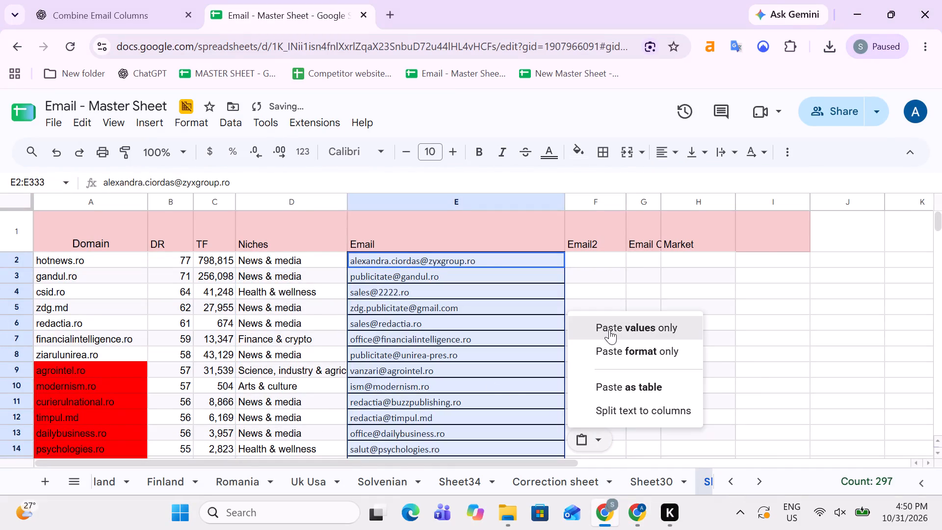
click(609, 329)
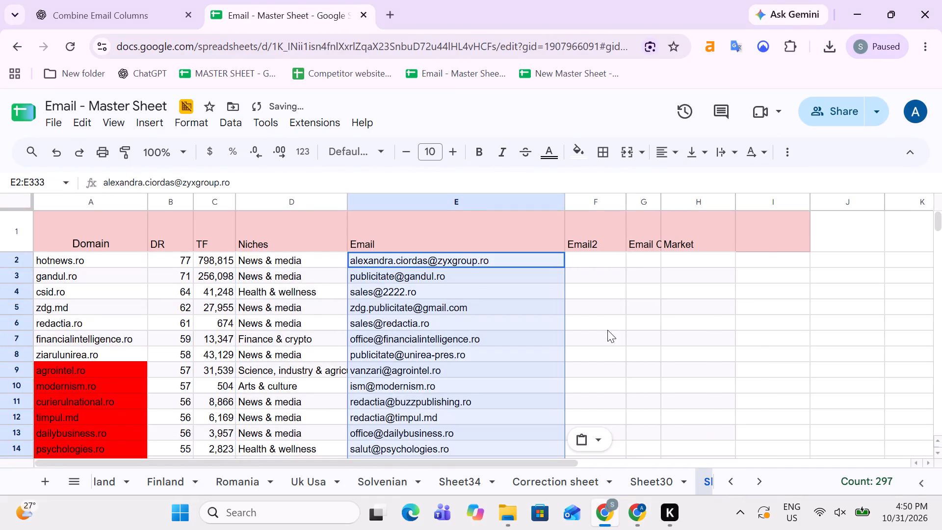
In the Few compittiotr websties sheet, copy the Email 2 column values of all filtered Romanian websites, including the blank cells.
key(alt+Tab)
key(Up)
key(Down)
key(Up)
key(Down)
key(Up)
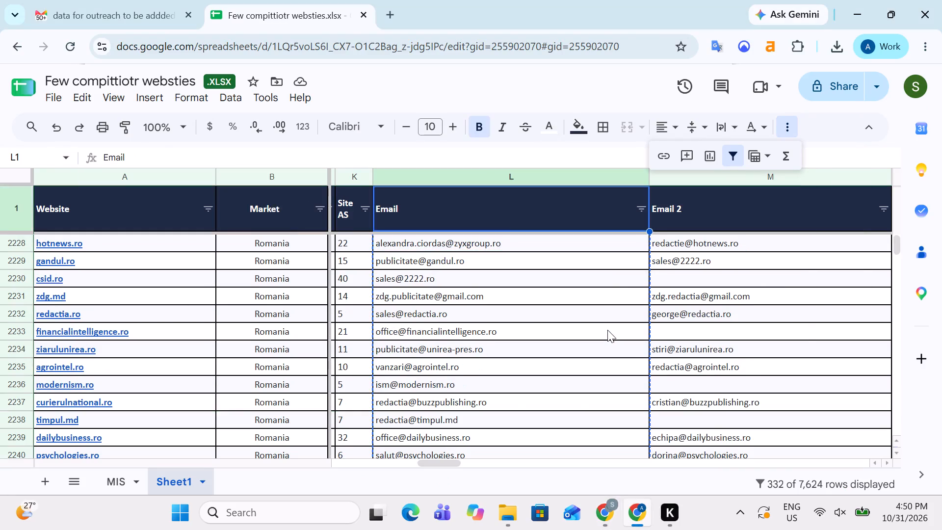
key(Down)
key(Right)
key(Up)
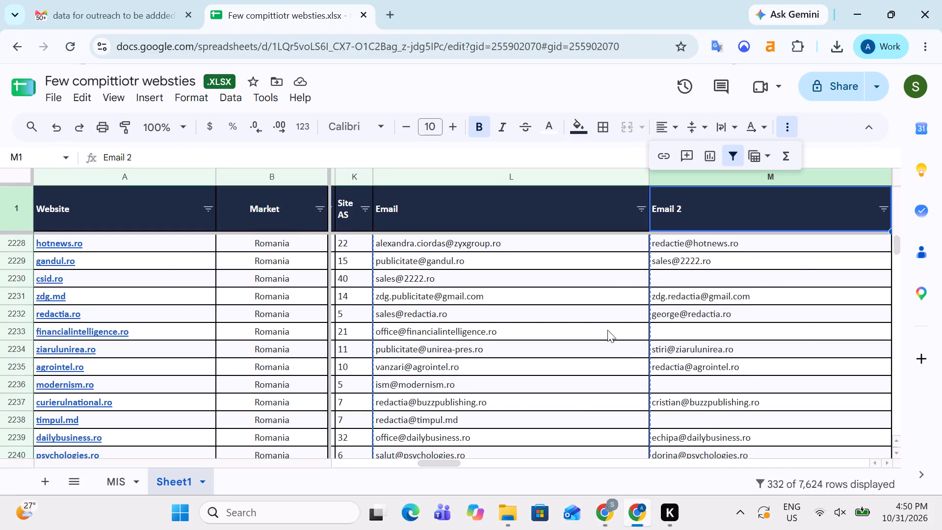
key(Up)
key(Down)
key(Up)
key(Down)
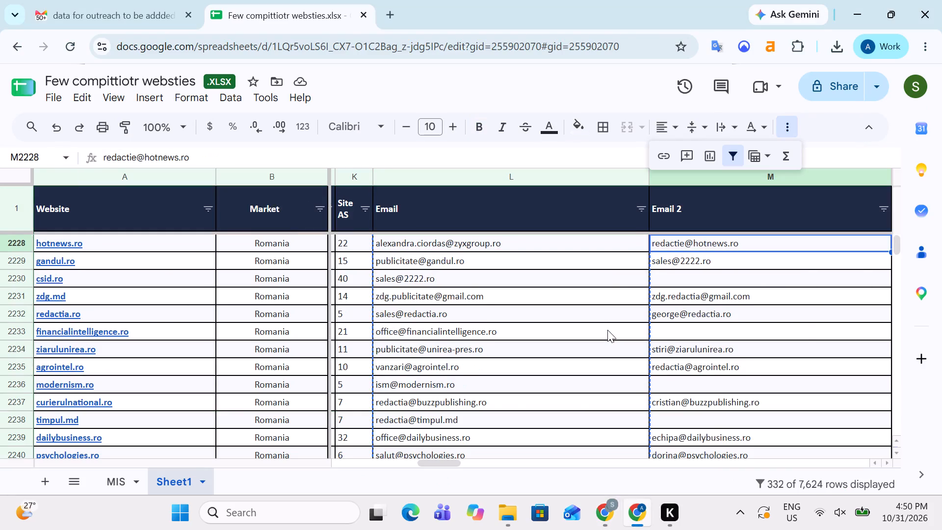
key(ctrl+shift+Down)
key(ctrl+shift+Down)
key(ctrl+shift+Down)
key(ctrl+shift+Down)
key(ctrl+shift+Down)
key(ctrl+shift+Down)
key(ctrl+shift+Down)
key(ctrl+shift+Down)
key(ctrl+shift+Down)
key(ctrl+shift+Down)
key(ctrl+shift+Down)
key(ctrl+shift+Down)
key(ctrl+shift+Down)
key(ctrl+shift+Down)
key(ctrl+shift+Down)
key(ctrl+shift+Down)
key(ctrl+shift+Down)
key(ctrl+shift+Down)
key(ctrl+shift+Down)
key(ctrl+shift+Down)
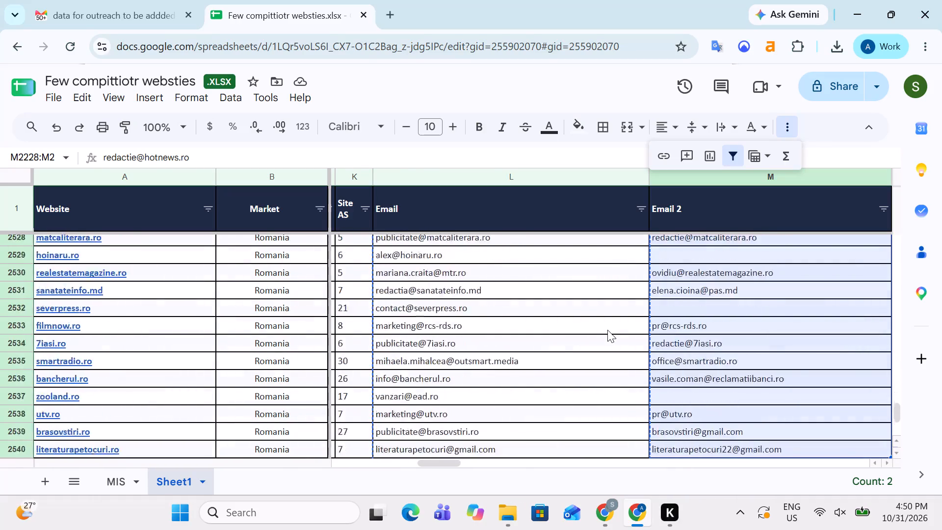
key(ctrl+c)
In Email - Master Sheet, paste the copied second addresses into Sheet28's Email2 column from F2, as values only.
key(alt+Tab)
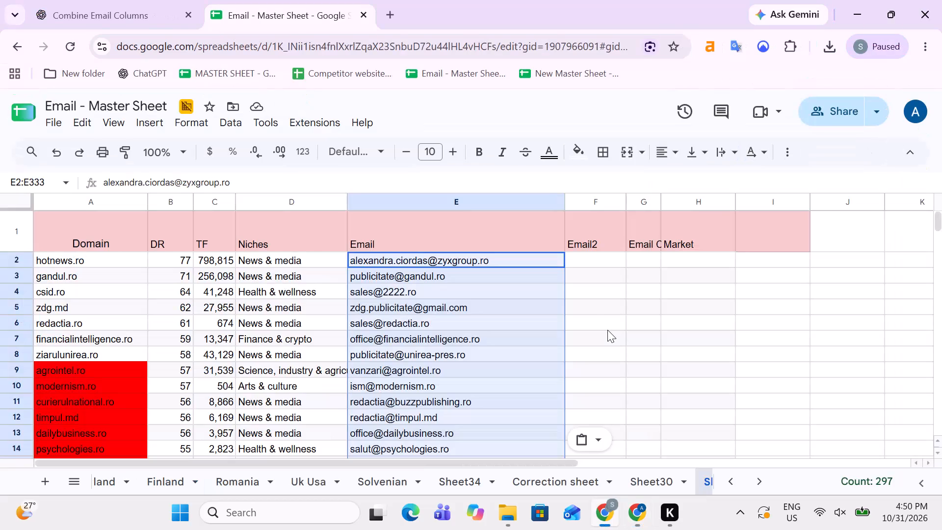
key(Up)
key(Down)
key(Right)
key(ctrl+v)
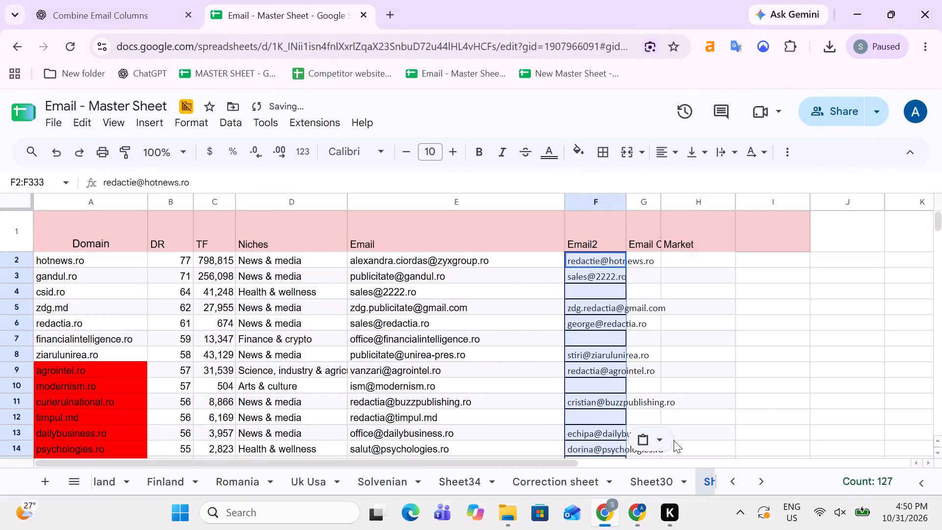
click(665, 435)
click(696, 334)
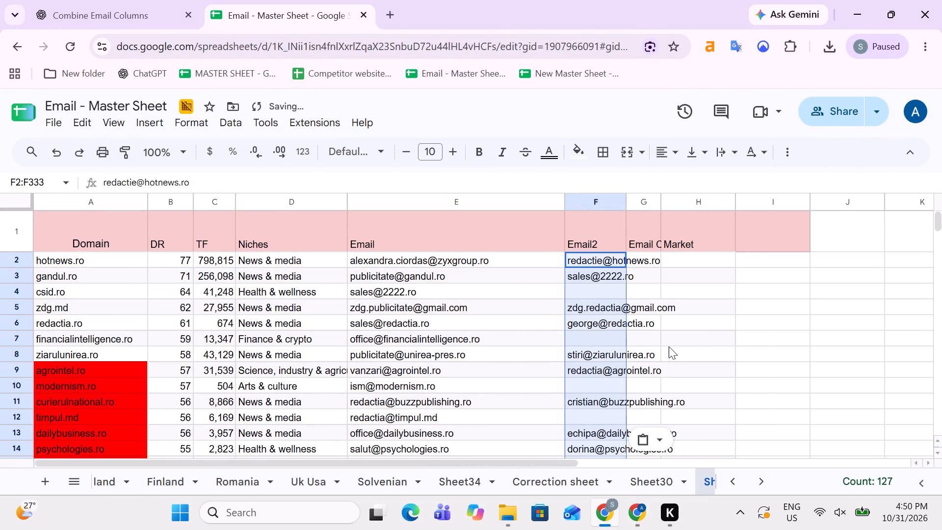
In the Few compittiotr websties sheet, examine the Romanian websites' columns beyond Email 2, from Email 3 and Email Roles through Phone.
key(Up)
key(Down)
key(Right)
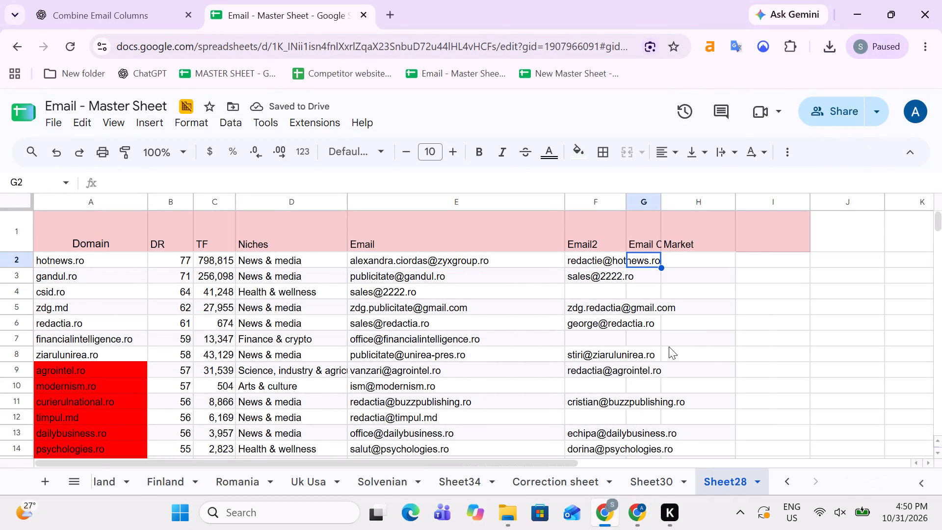
key(alt+Tab)
key(Up)
key(Down)
key(Up)
key(Down)
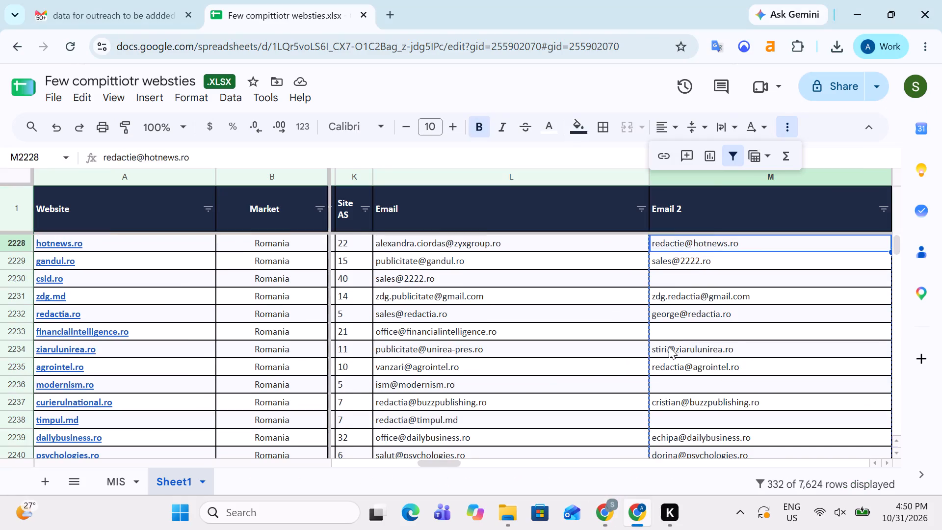
key(Right)
key(Right)
key(Left)
key(Left)
key(Left)
key(Right)
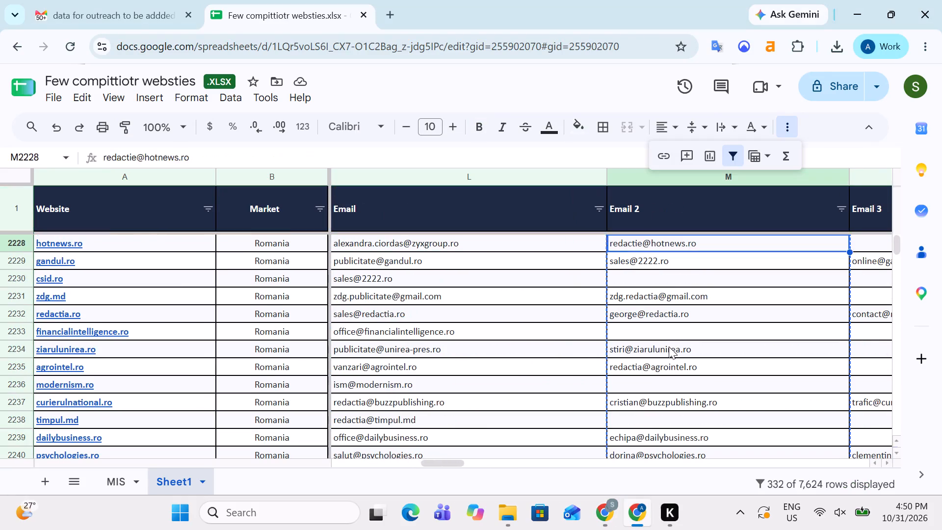
key(Up)
key(Up)
key(Down)
key(Up)
key(Down)
key(Right)
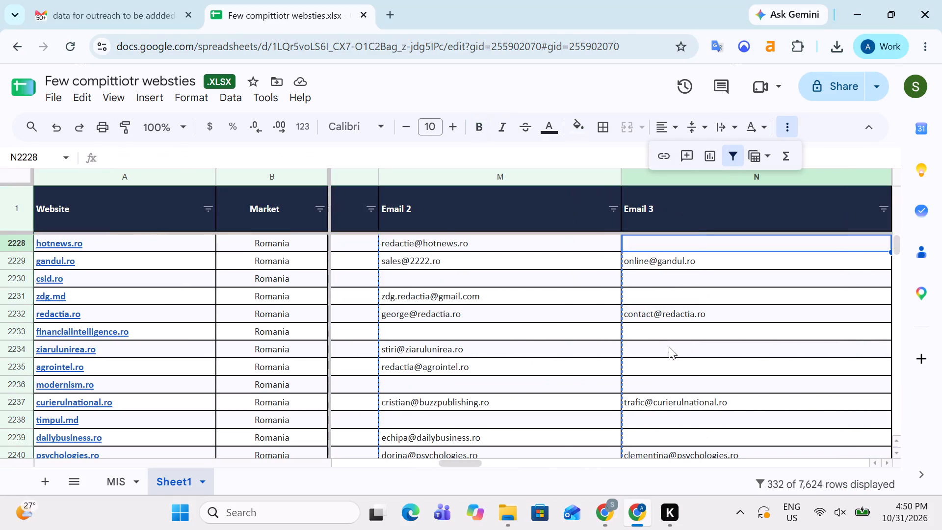
key(Up)
key(Down)
key(Right)
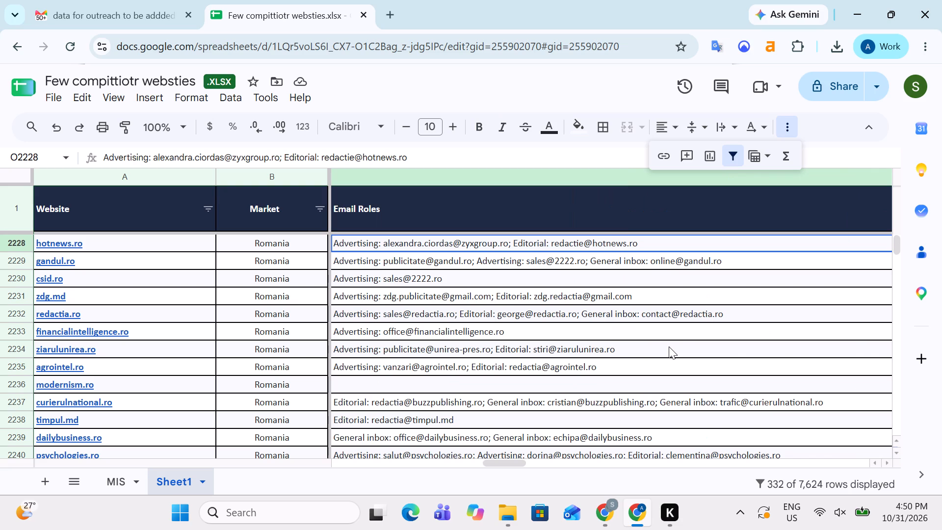
key(Right)
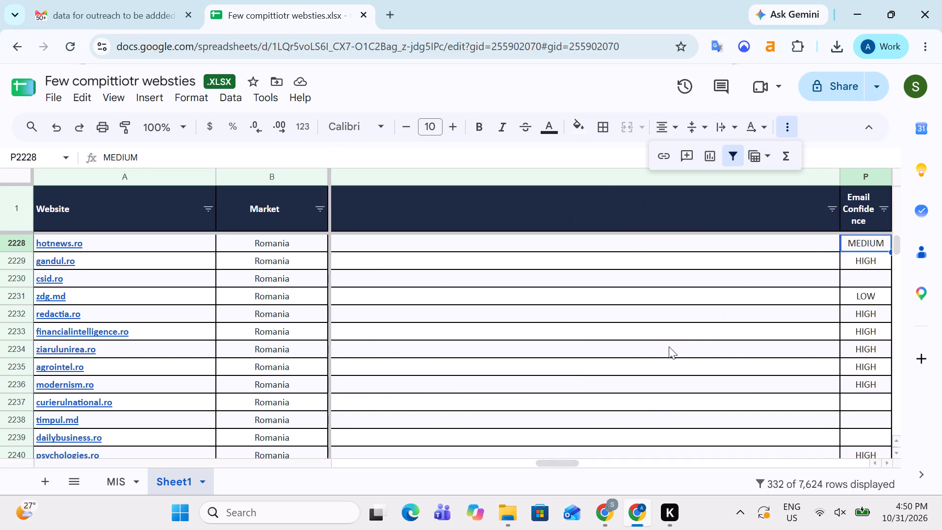
key(Right)
key(Right)
key(Left)
key(Right)
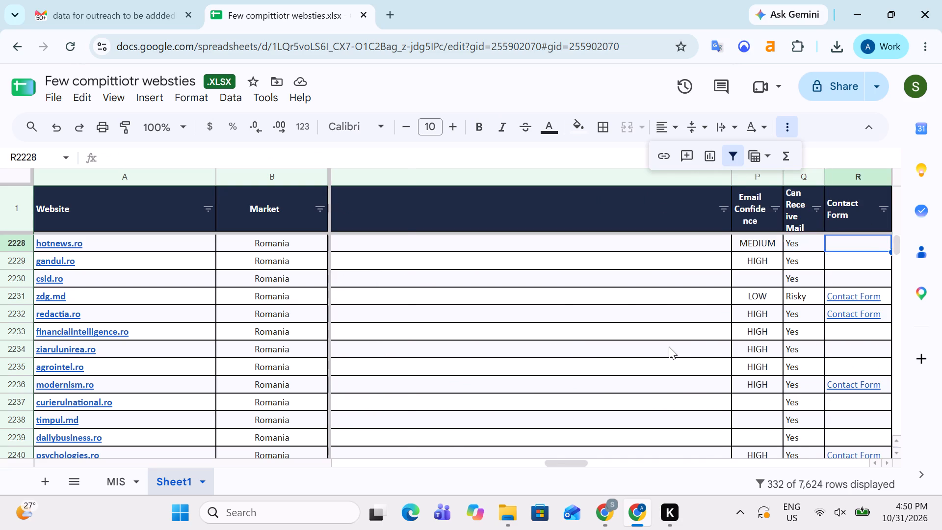
key(Right)
key(Right)
key(Left)
key(Left)
key(Left)
key(Right)
key(Right)
key(Left)
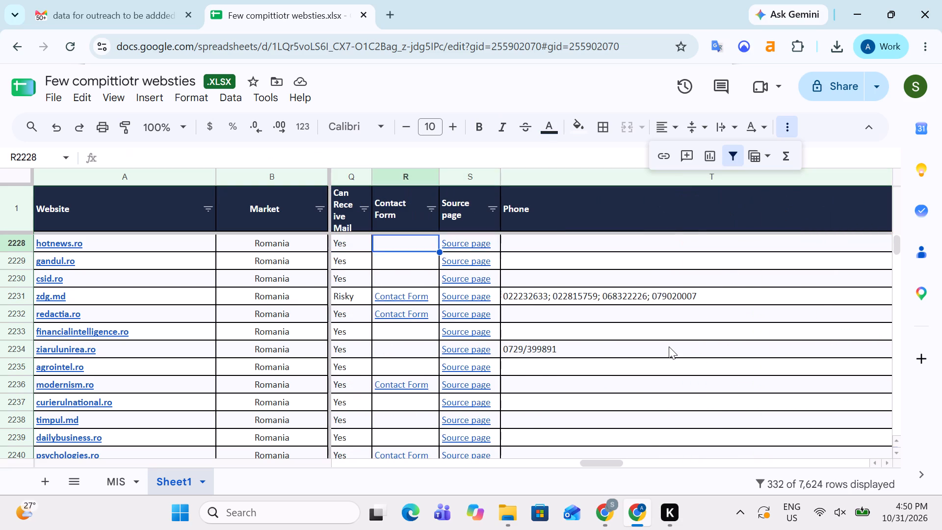
key(Left)
key(Left)
key(Left)
key(Right)
key(Right)
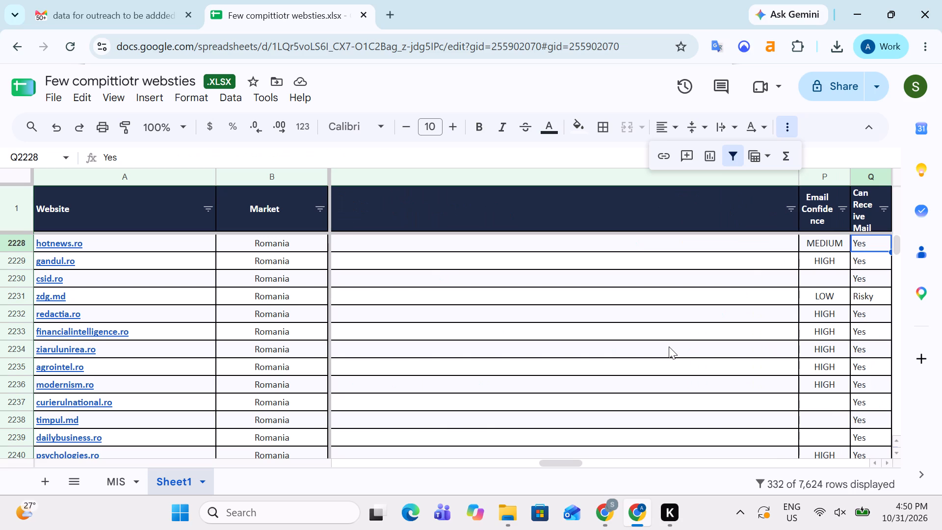
key(Left)
key(Right)
key(Right)
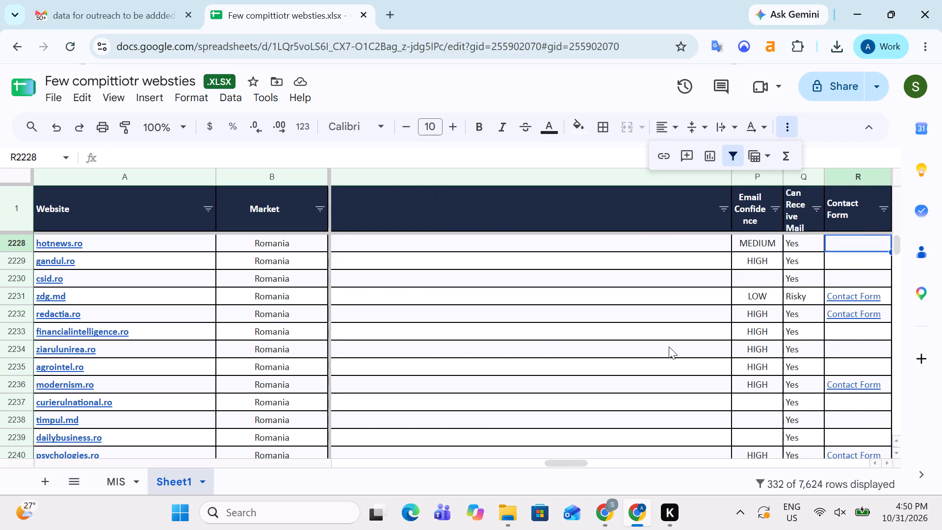
key(Left)
key(Right)
key(Right)
key(Right)
key(Left)
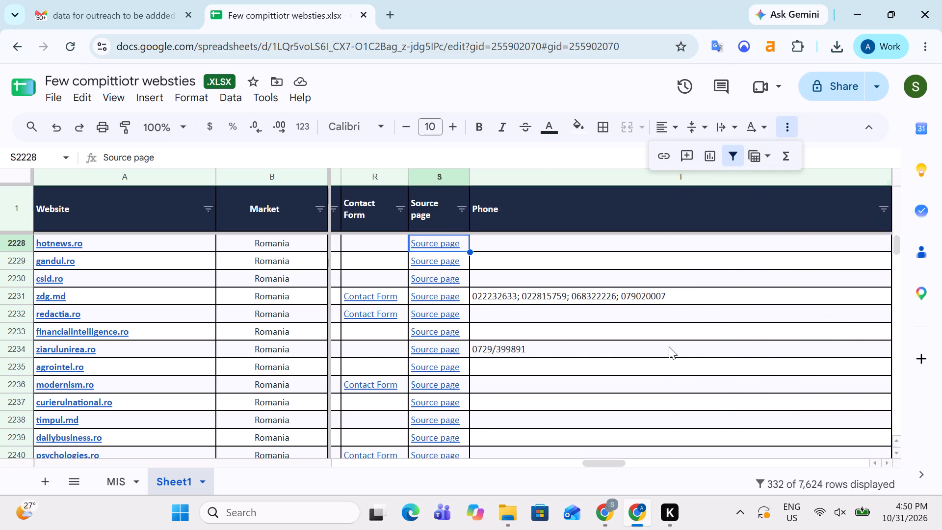
key(Left)
key(Left)
key(Left)
key(Left)
key(Left)
key(Right)
key(Right)
key(Left)
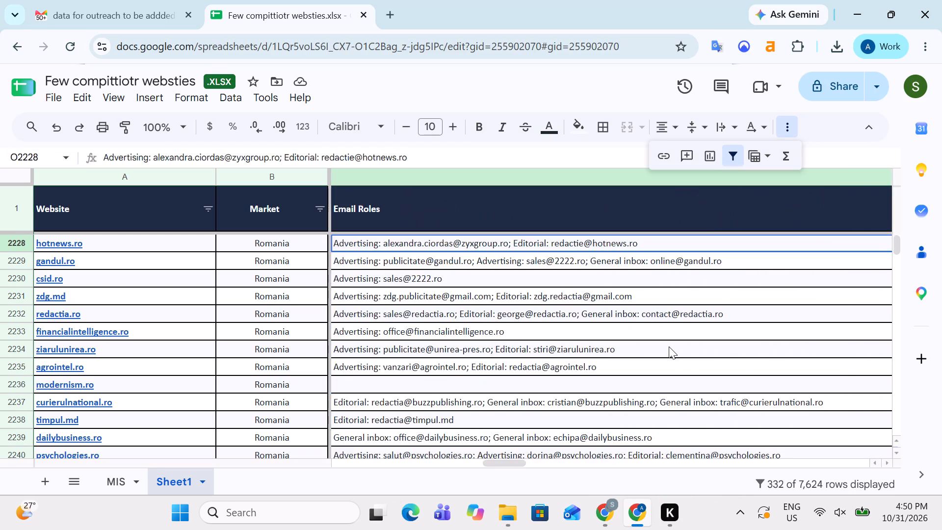
Review the Romanian websites' columns from Site AS through Email, Email 2 and Email 3.
key(Left)
key(Left)
key(Left)
key(Left)
key(Left)
key(Left)
key(Right)
key(Right)
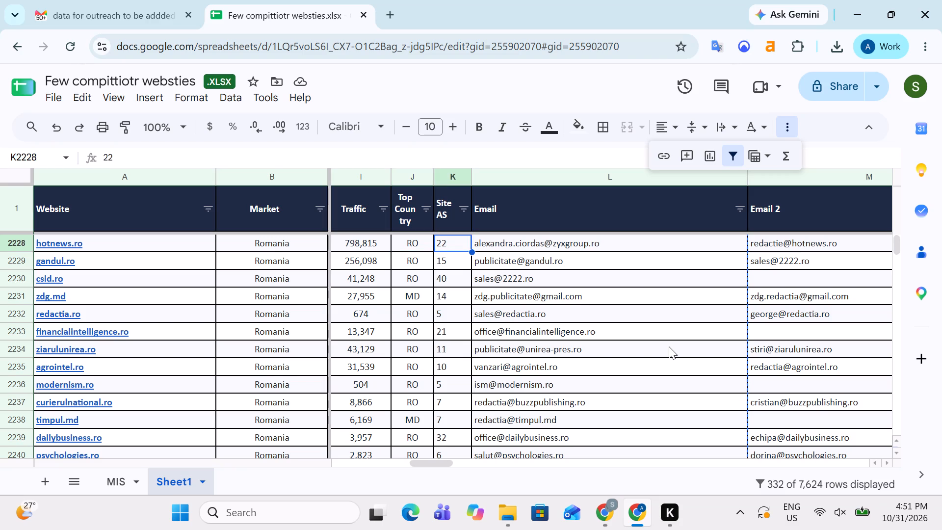
key(Up)
key(Up)
key(Up)
key(Down)
key(Up)
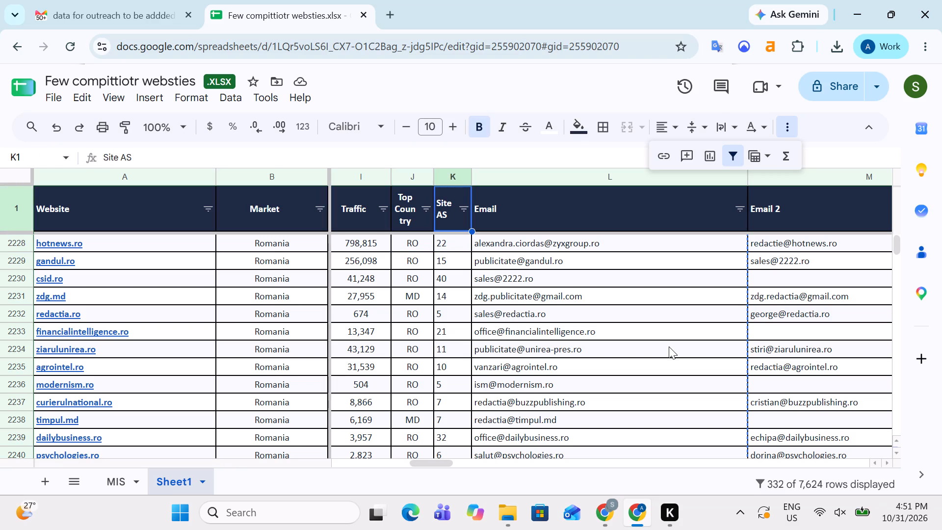
key(Down)
key(Up)
key(Right)
key(Right)
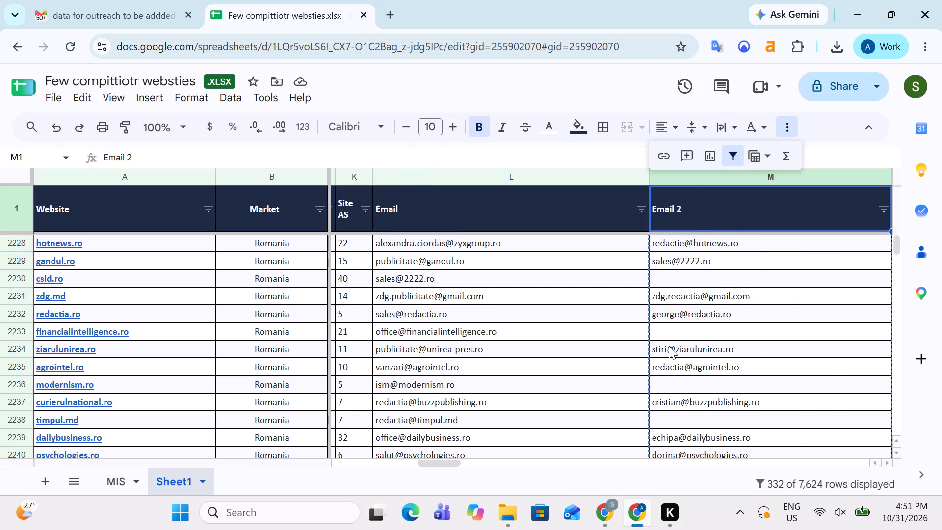
key(Right)
key(Up)
key(Down)
key(Up)
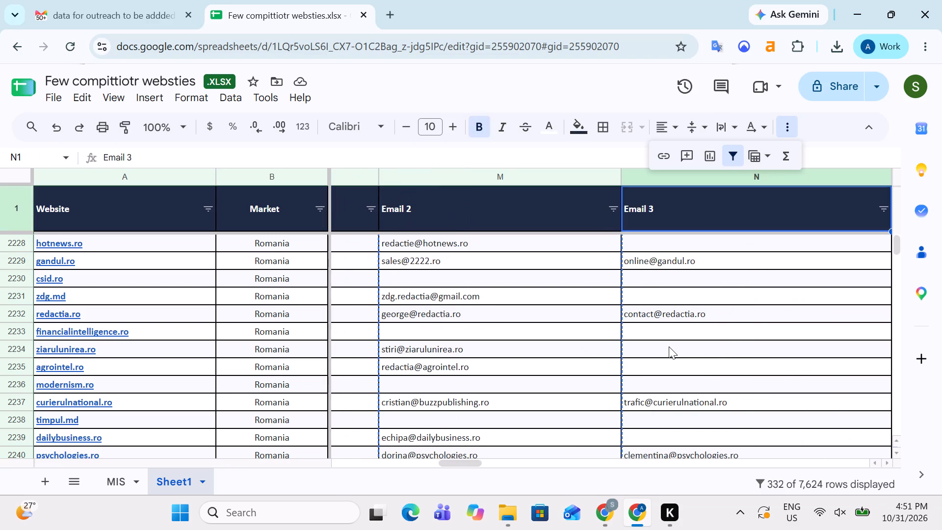
key(Down)
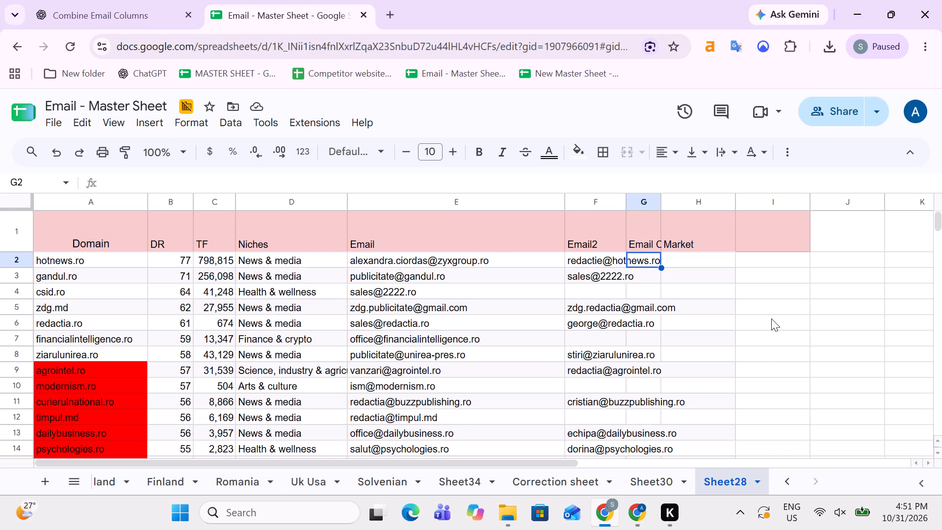
key(Return)
key(ctrl+v)
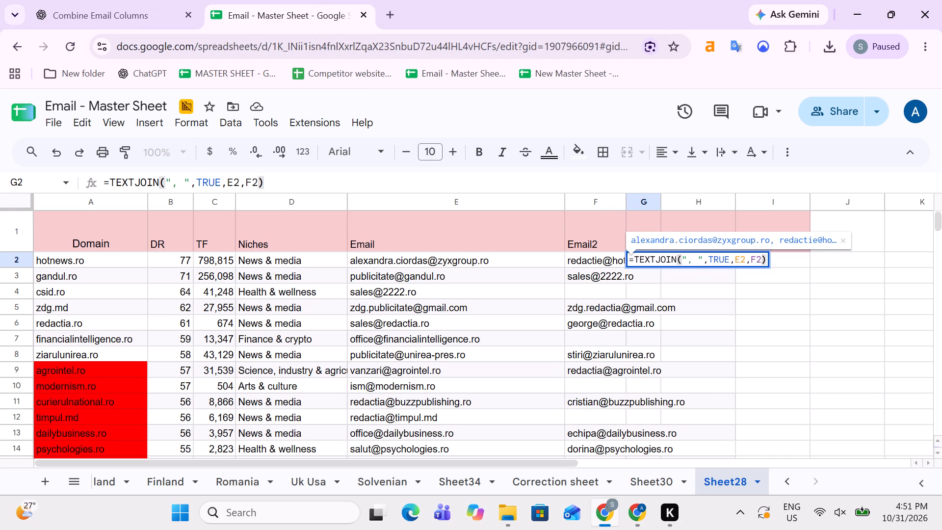
key(Return)
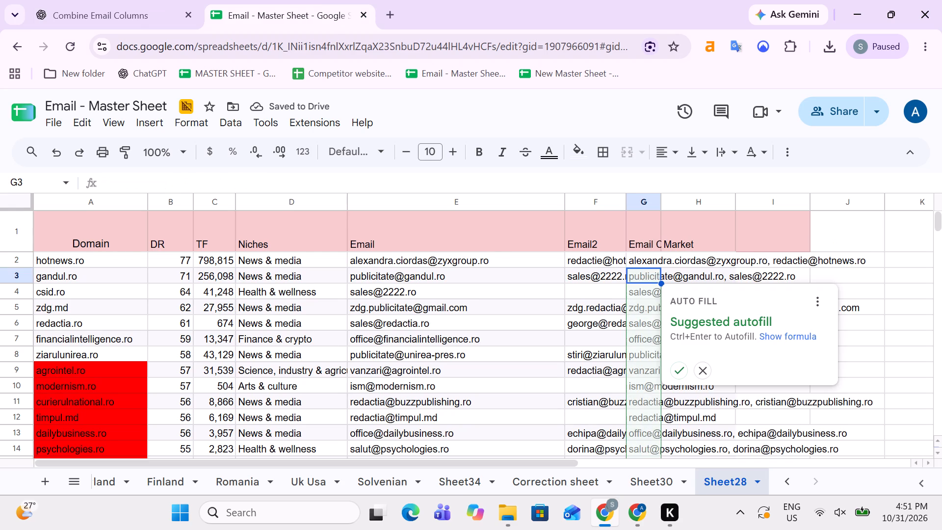
key(ctrl+Return)
Copy the combined addresses in G2:G333 and paste them over Sheet28's Email column from E2, as values only.
key(Up)
key(Up)
key(Down)
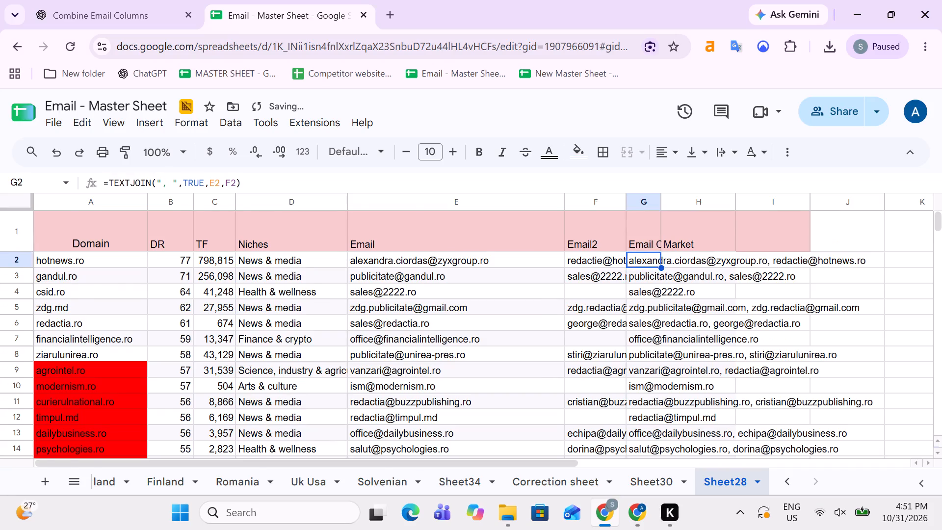
key(ctrl+shift+Down)
key(ctrl+shift+Down)
key(ctrl+shift+Down)
key(ctrl+shift+Up)
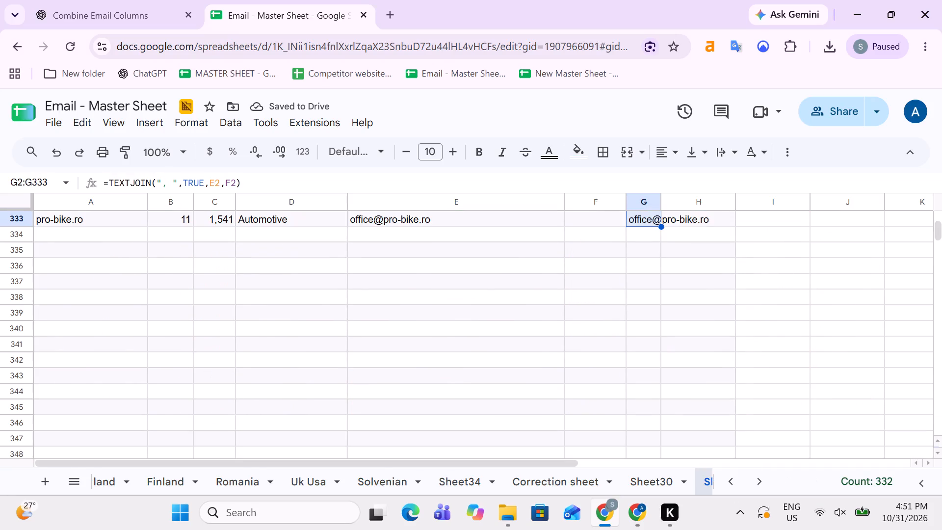
key(ctrl+c)
key(Up)
key(Down)
key(Left)
key(Left)
key(ctrl+v)
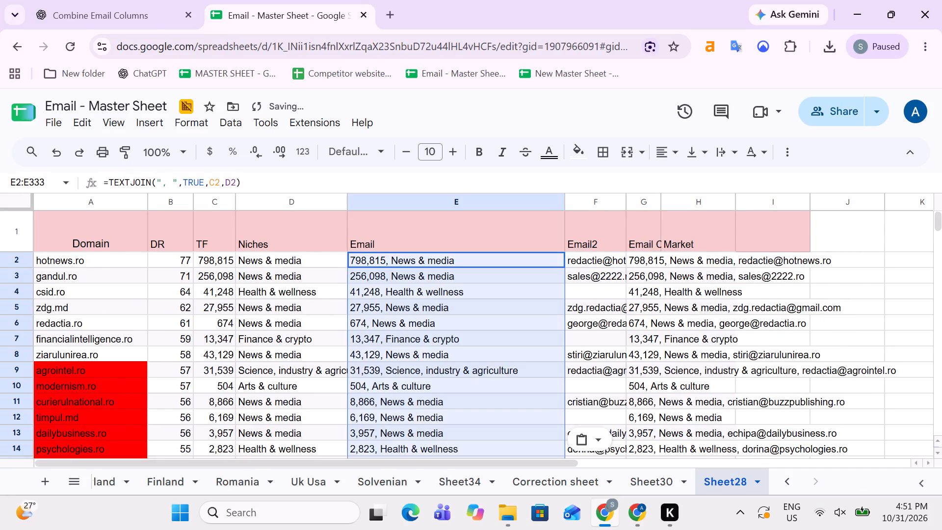
click(591, 445)
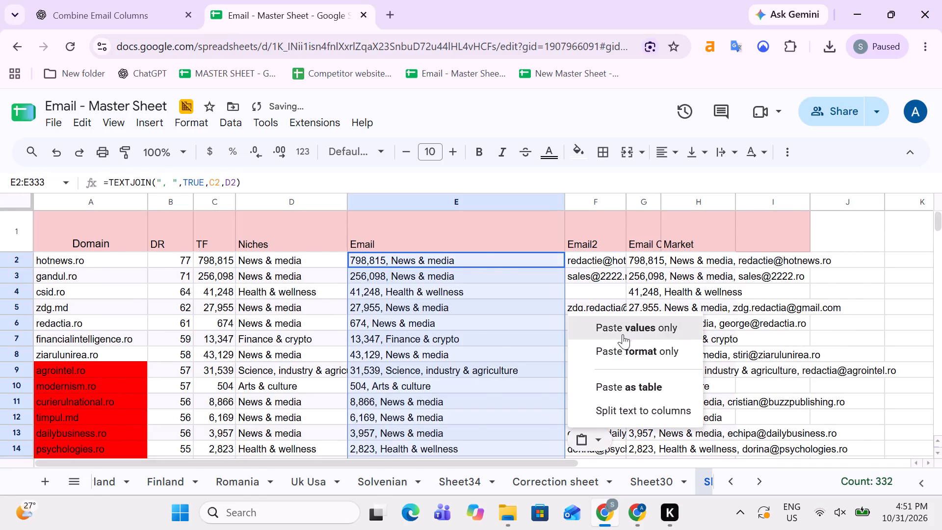
click(623, 332)
Clear the Email2 column and the combined-email formula column G from row 2 to the bottom of Sheet28, keeping their headers.
key(Down)
key(Right)
key(Up)
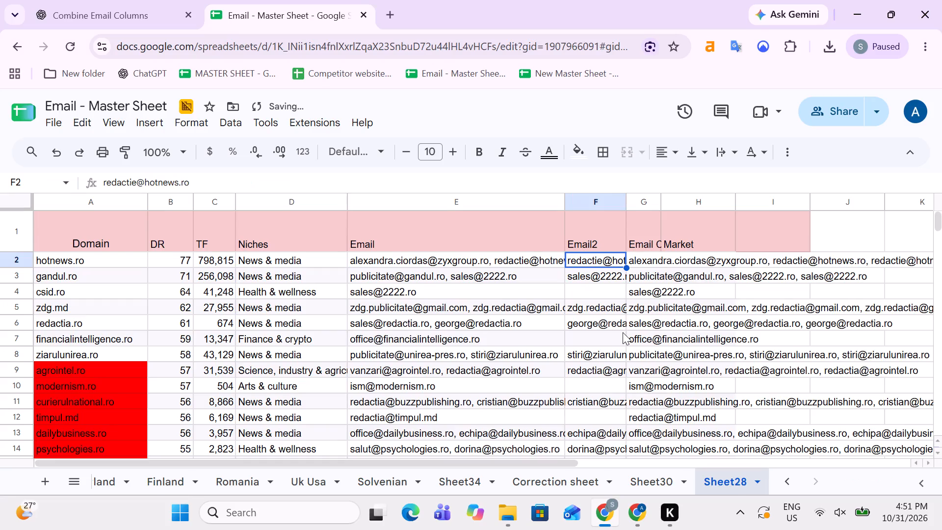
key(shift+Right)
key(ctrl+shift+Down)
key(ctrl+shift+Down)
key(ctrl+shift+Down)
key(ctrl+shift+Down)
key(ctrl+shift+Down)
key(ctrl+shift+Down)
key(ctrl+shift+Down)
key(ctrl+shift+Down)
key(ctrl+shift+Down)
key(ctrl+shift+Down)
key(ctrl+shift+Down)
key(ctrl+shift+Down)
key(ctrl+shift+Down)
key(ctrl+shift+Down)
key(ctrl+shift+Down)
key(ctrl+shift+Down)
key(ctrl+shift+Down)
key(ctrl+shift+Down)
key(ctrl+shift+Down)
key(ctrl+shift+Down)
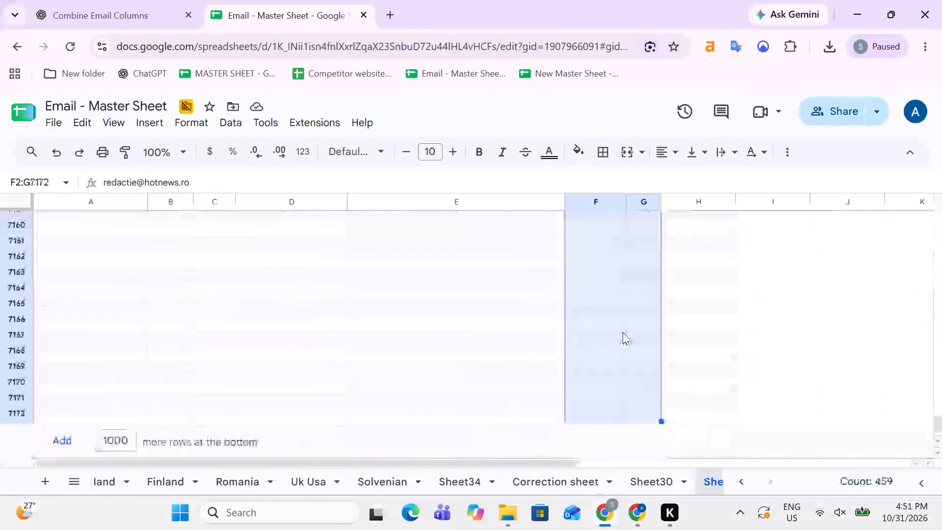
key(Delete)
key(Up)
key(Down)
key(Left)
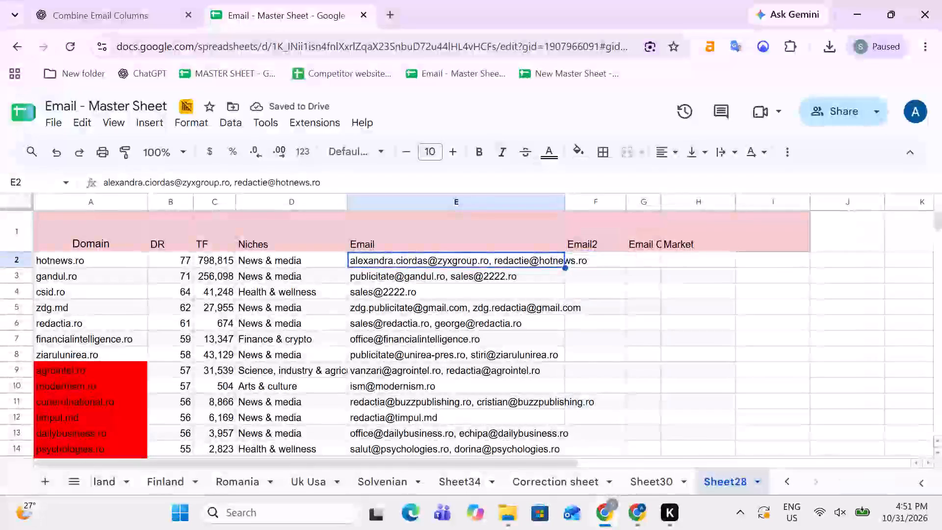
scroll(621, 319, down, 5)
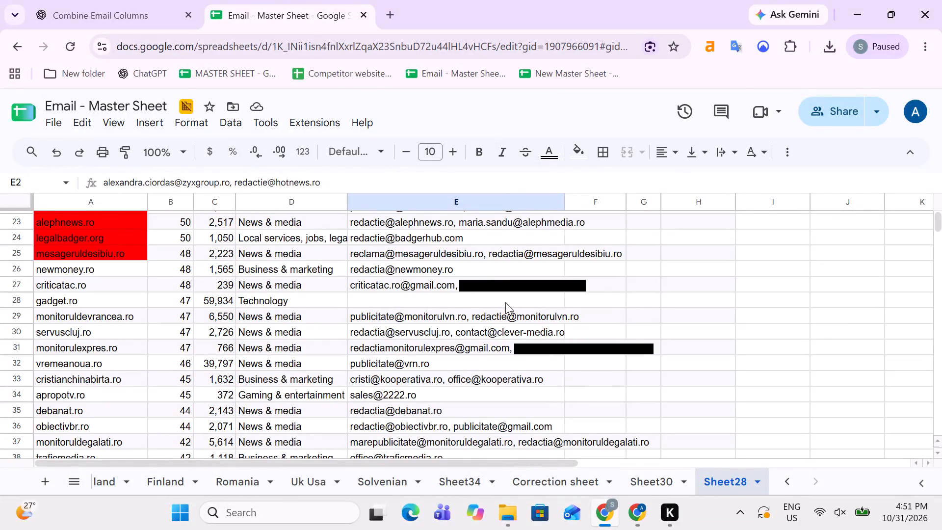
Copy the filtered Email 3 column from row 2228 down in Few compittiotr websties and paste it as values only into Sheet28's Email2 column from F2.
key(alt+Tab)
key(Up)
key(Down)
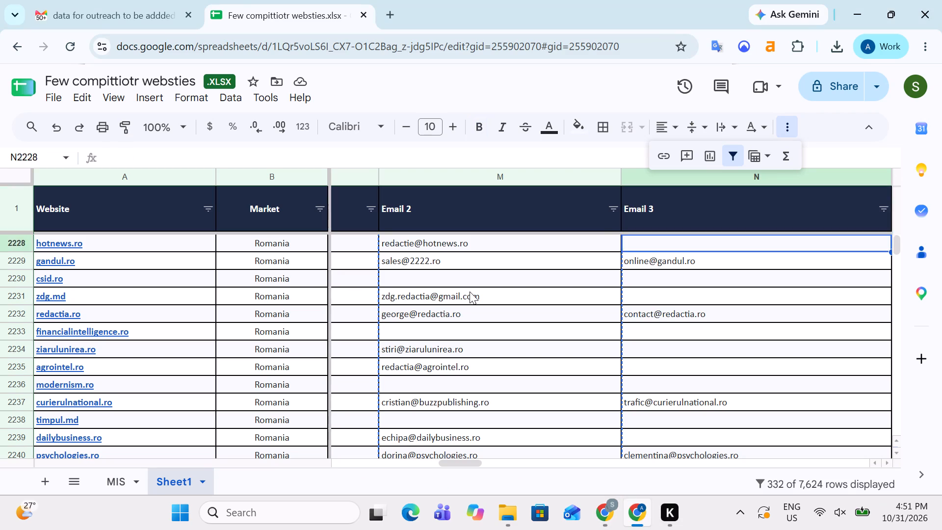
key(Up)
key(Up)
key(Down)
key(ctrl+shift+Down)
key(ctrl+shift+Down)
key(ctrl+shift+Down)
key(ctrl+shift+Down)
key(ctrl+shift+Down)
key(ctrl+shift+Down)
key(ctrl+shift+Down)
key(ctrl+shift+Down)
key(ctrl+shift+Down)
key(ctrl+shift+Down)
key(ctrl+shift+Down)
key(ctrl+shift+Down)
key(ctrl+shift+Down)
key(ctrl+shift+Down)
key(ctrl+shift+Down)
key(ctrl+shift+Down)
key(ctrl+shift+Down)
key(ctrl+shift+Down)
key(ctrl+shift+Down)
key(ctrl+shift+Down)
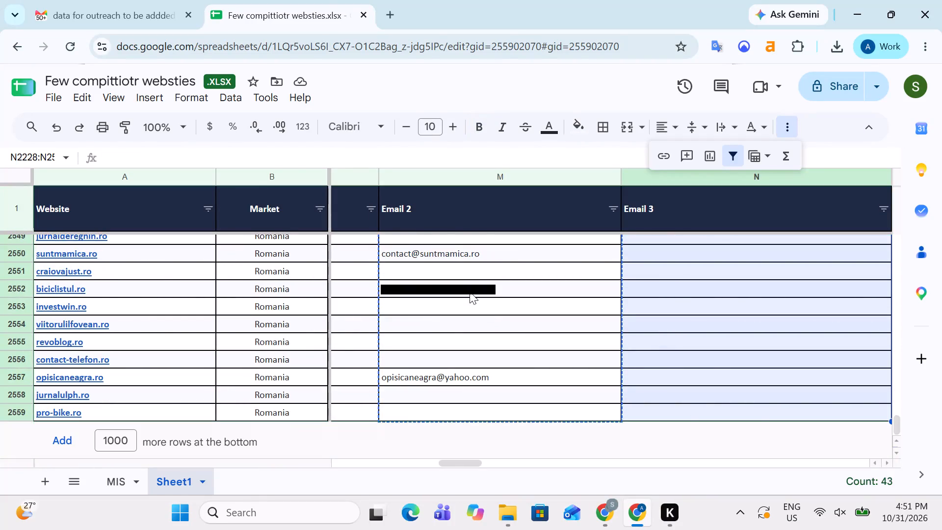
key(ctrl+c)
key(alt+Tab)
key(Up)
key(Down)
key(Right)
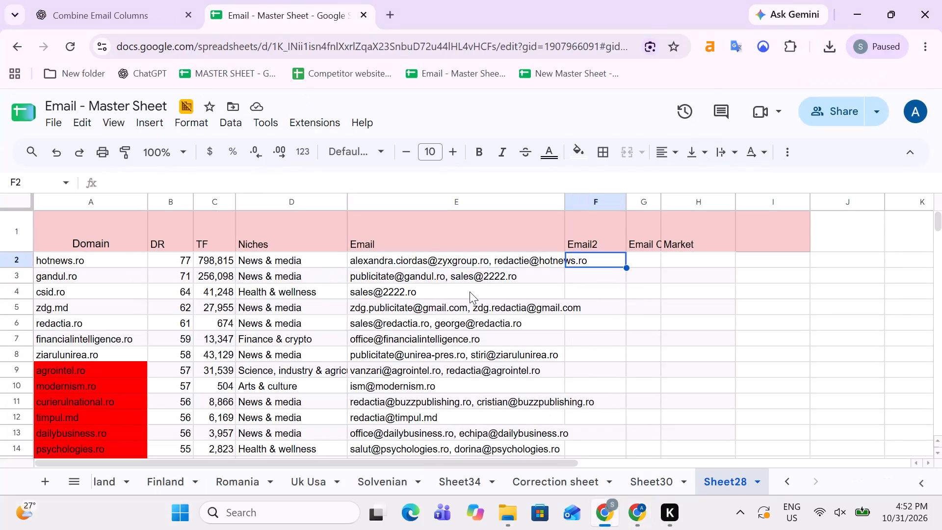
key(ctrl+v)
click(652, 433)
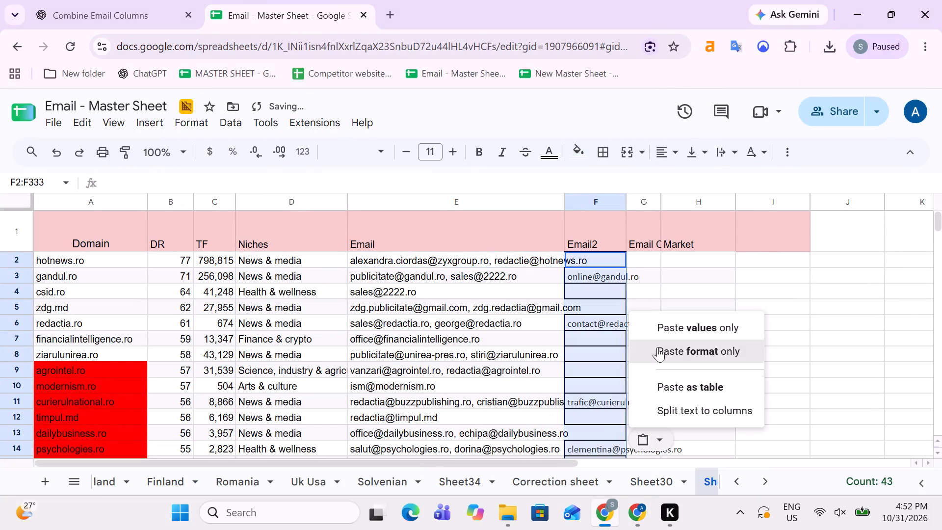
click(657, 332)
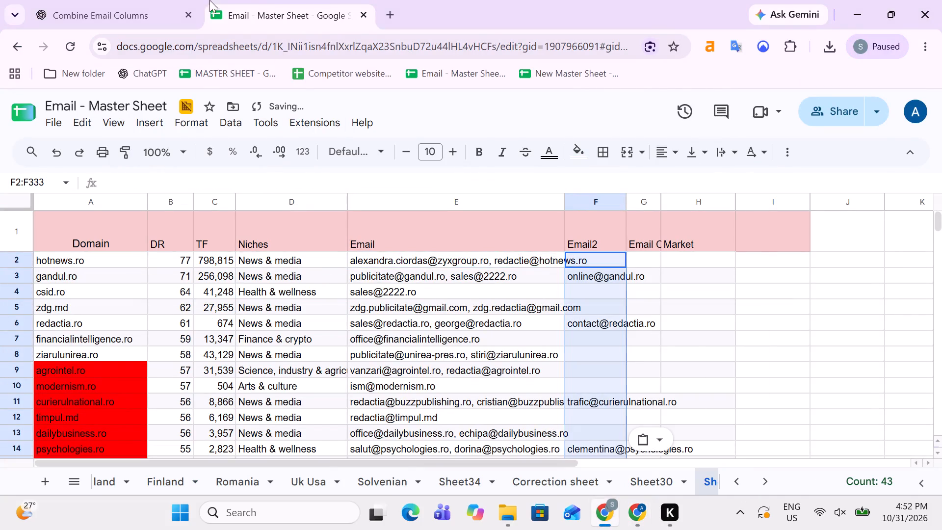
Copy the TEXTJOIN formula from the ChatGPT conversation, enter =TEXTJOIN(", ",TRUE,E2,F2) in Sheet28's cell G2 and accept the suggested autofill.
click(184, 0)
click(823, 213)
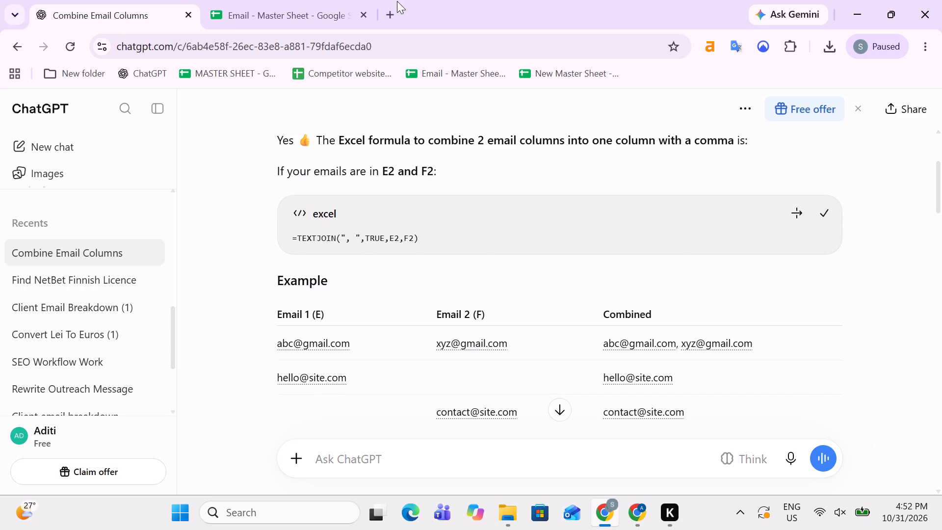
click(312, 0)
key(Right)
key(ctrl+v)
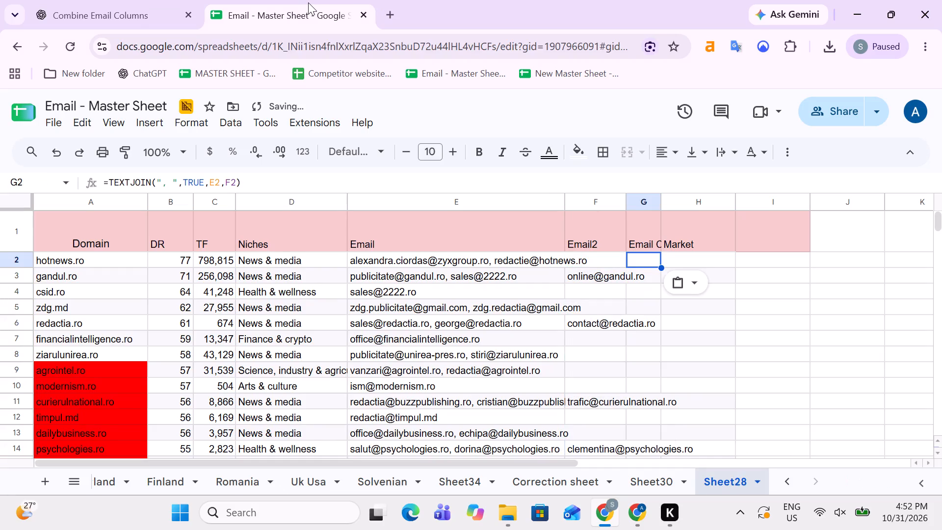
key(ctrl+z)
key(Return)
key(ctrl+v)
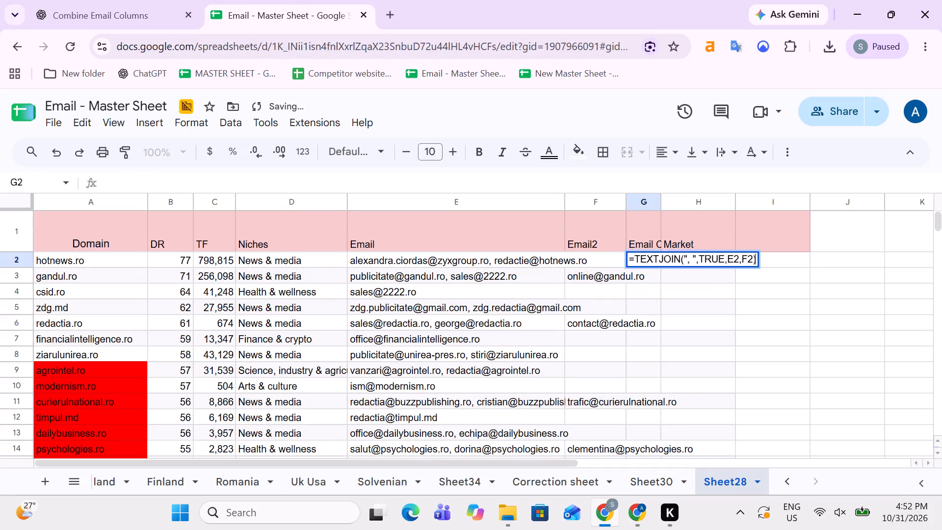
key(Return)
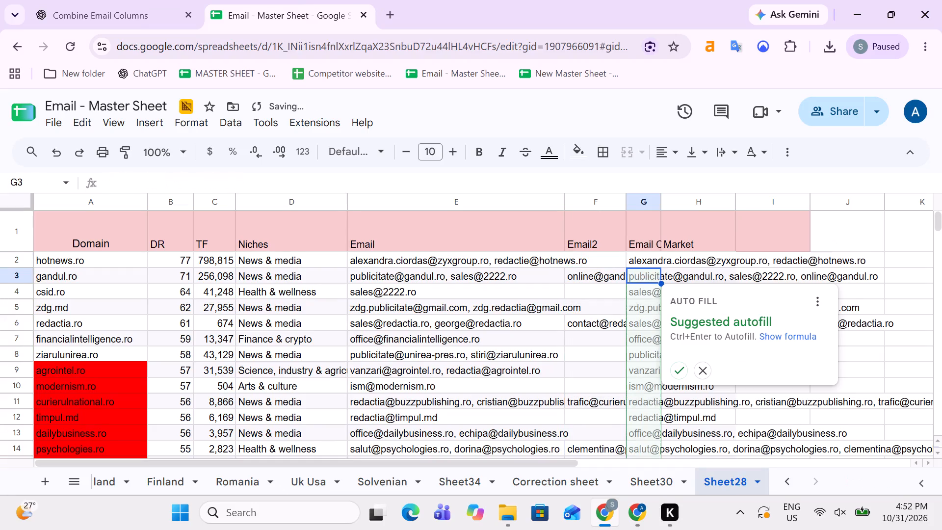
key(ctrl+Return)
Copy the combined addresses in G2:G333 and paste them over Sheet28's Email column from E2, as values only.
key(Up)
key(ctrl+shift+Down)
key(ctrl+shift+Down)
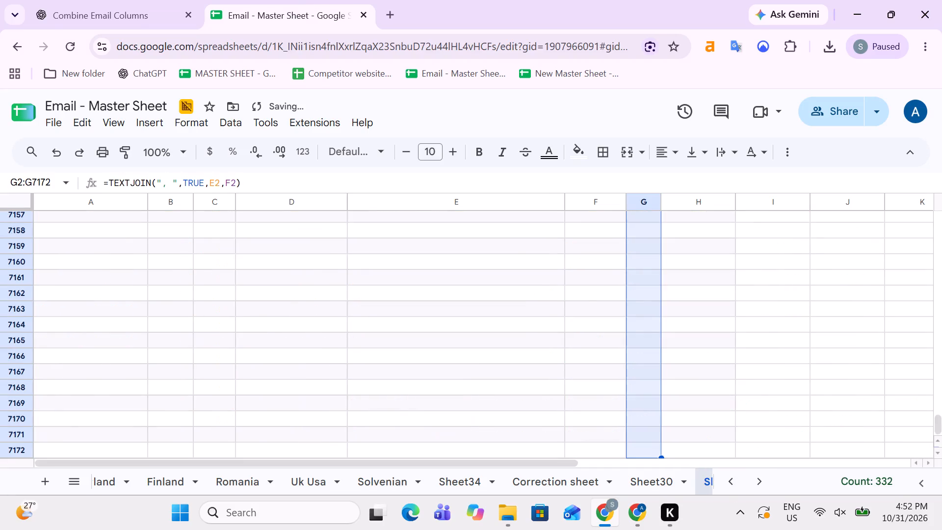
key(ctrl+shift+Up)
key(ctrl+c)
key(Up)
key(Down)
key(Left)
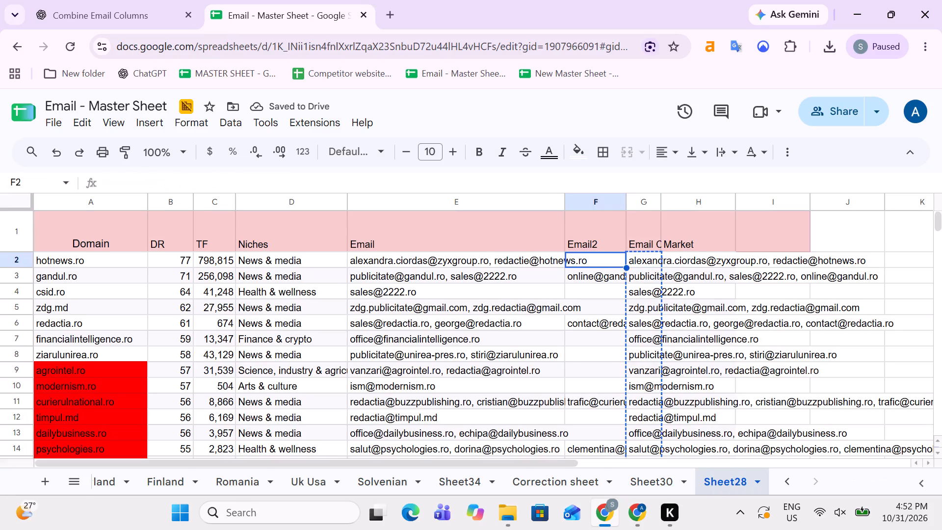
key(Left)
key(ctrl+v)
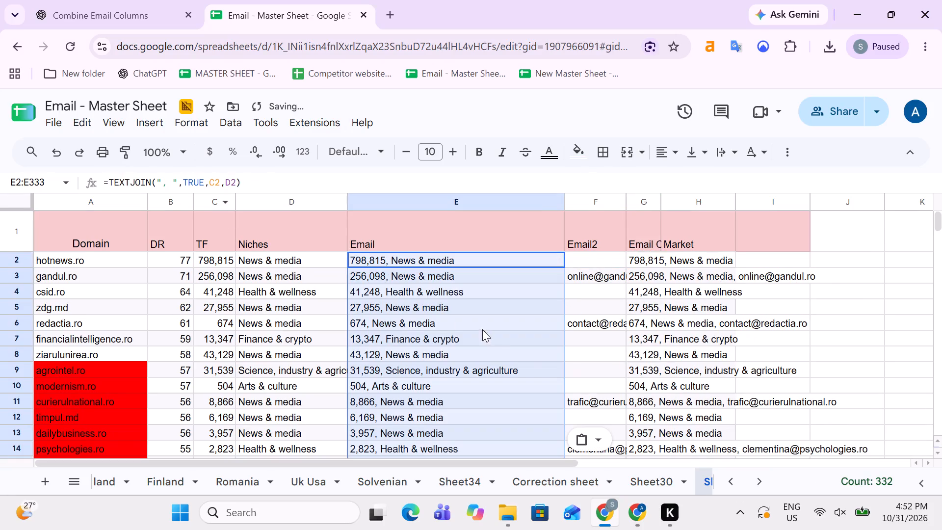
click(594, 431)
click(611, 330)
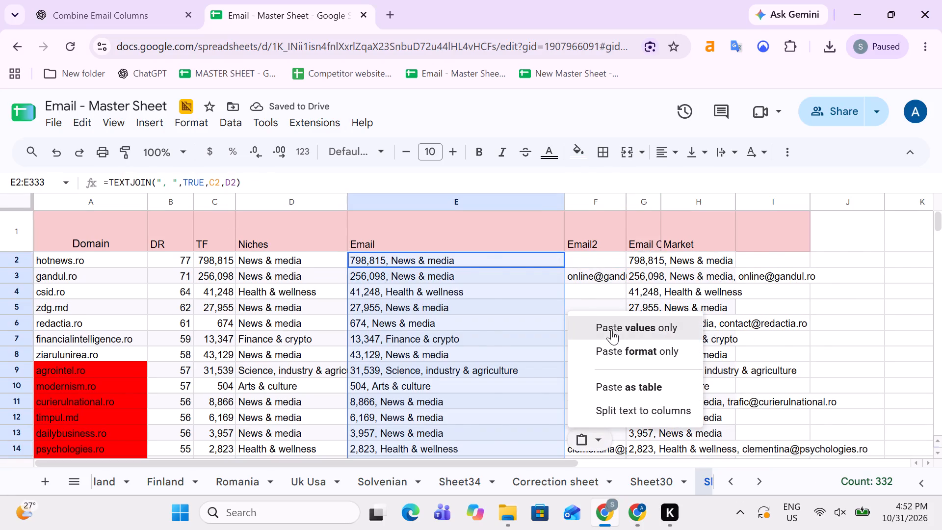
Clear Sheet28's Email2 column and the combined-email formula column G from row 2 down, keeping their headers.
key(Down)
key(Up)
key(Right)
key(shift+Right)
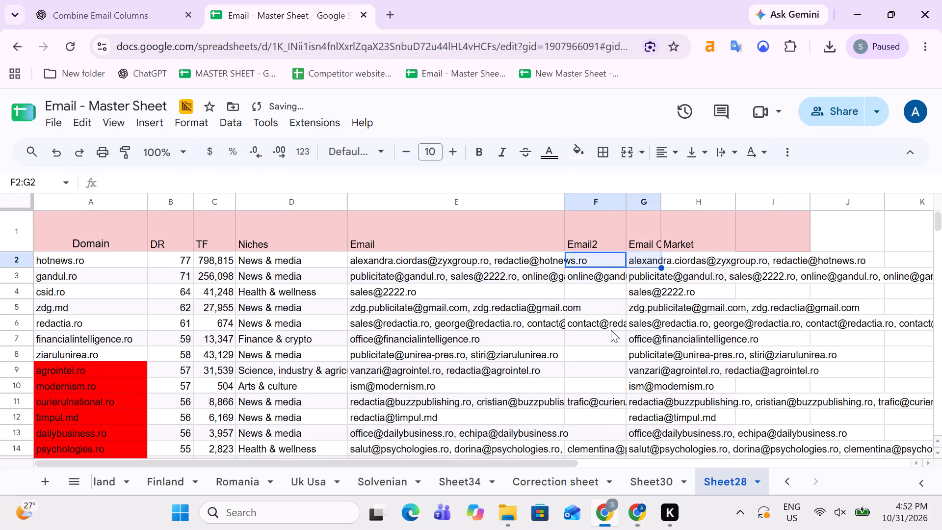
key(ctrl+shift+Down)
key(ctrl+shift+Down)
key(ctrl+shift+Down)
key(ctrl+shift+Down)
key(ctrl+shift+Down)
key(ctrl+shift+Down)
key(ctrl+shift+Down)
key(ctrl+shift+Down)
key(ctrl+shift+Down)
key(ctrl+shift+Down)
key(ctrl+shift+Down)
key(ctrl+shift+Down)
key(ctrl+shift+Down)
key(ctrl+shift+Down)
key(ctrl+shift+Down)
key(ctrl+shift+Down)
key(ctrl+shift+Down)
key(ctrl+shift+Down)
key(ctrl+shift+Down)
key(ctrl+shift+Down)
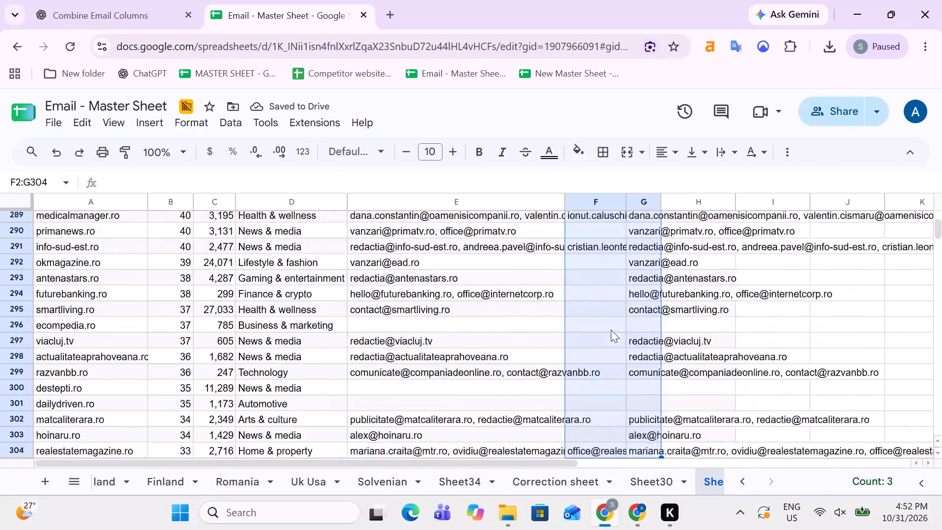
key(Delete)
Review Sheet28's columns and rows to check the transferred domains, metrics, niches and combined email addresses.
key(Up)
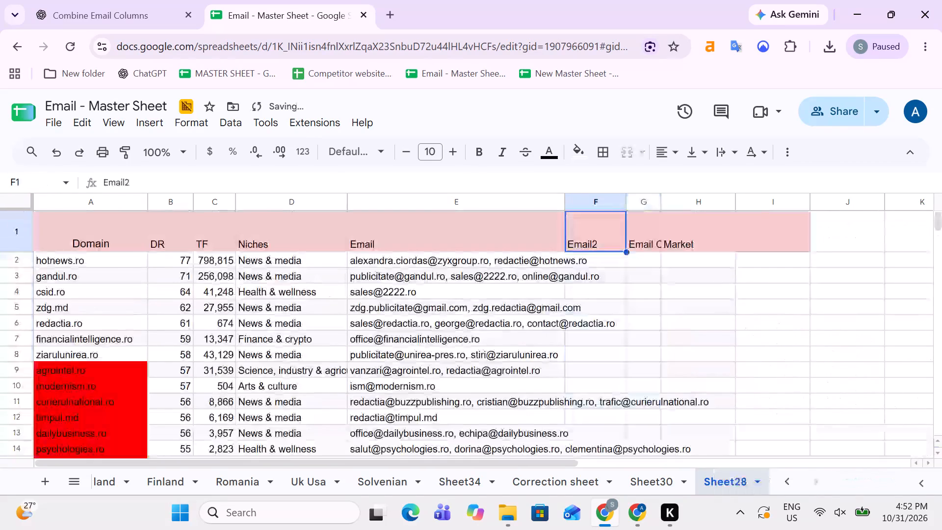
key(Down)
key(Right)
key(Right)
key(Left)
key(Left)
key(Left)
key(Left)
key(Left)
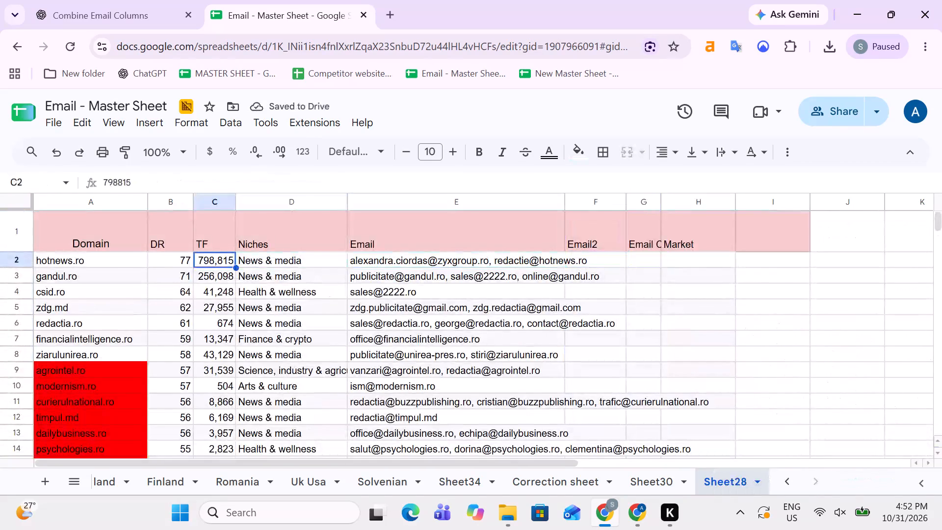
key(Left)
key(Right)
key(Right)
key(Right)
key(Left)
key(Left)
key(Left)
key(Left)
key(Left)
key(Left)
key(Left)
key(Left)
key(Down)
key(Down)
key(Down)
key(Down)
key(Down)
key(Down)
key(Down)
key(Down)
key(Down)
key(Down)
key(Down)
key(Down)
key(Down)
key(Down)
key(Down)
key(Down)
key(Down)
key(Down)
key(Down)
key(Down)
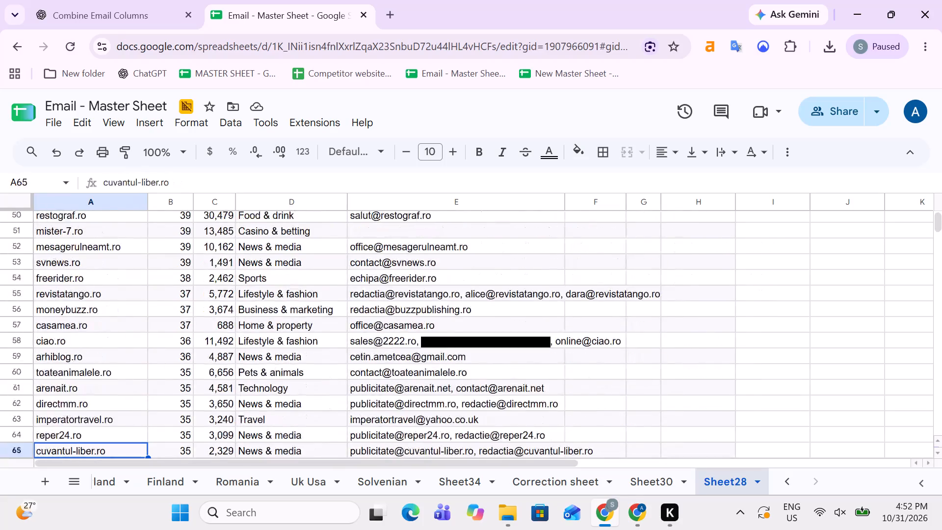
key(Up)
key(Up)
key(ctrl+Up)
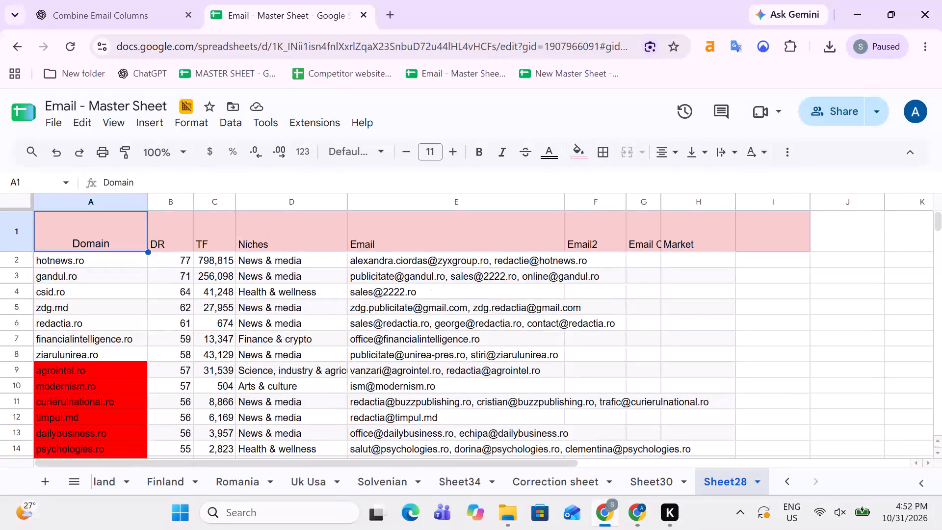
key(Down)
Add a filter to Sheet28's header row and open the Domain column's filter options, looking at filtering by color.
click(0, 239)
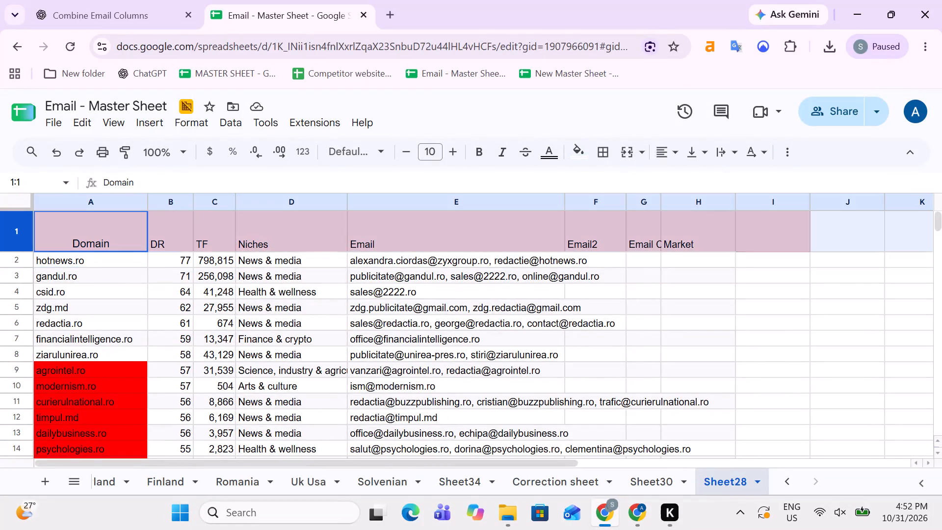
click(794, 156)
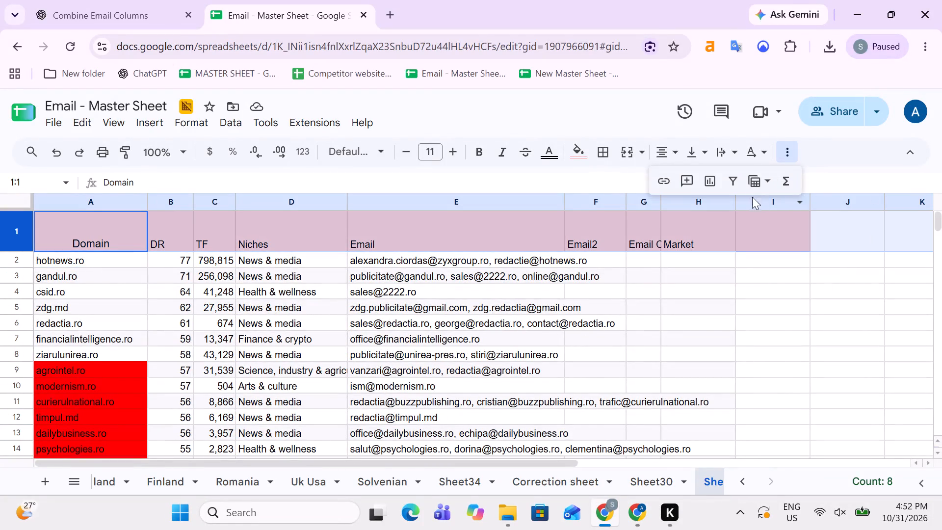
click(737, 177)
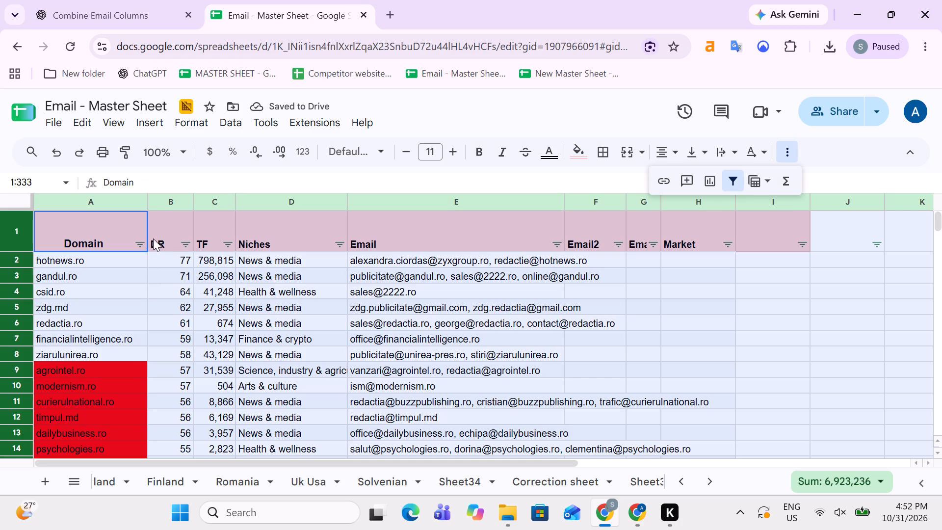
click(137, 241)
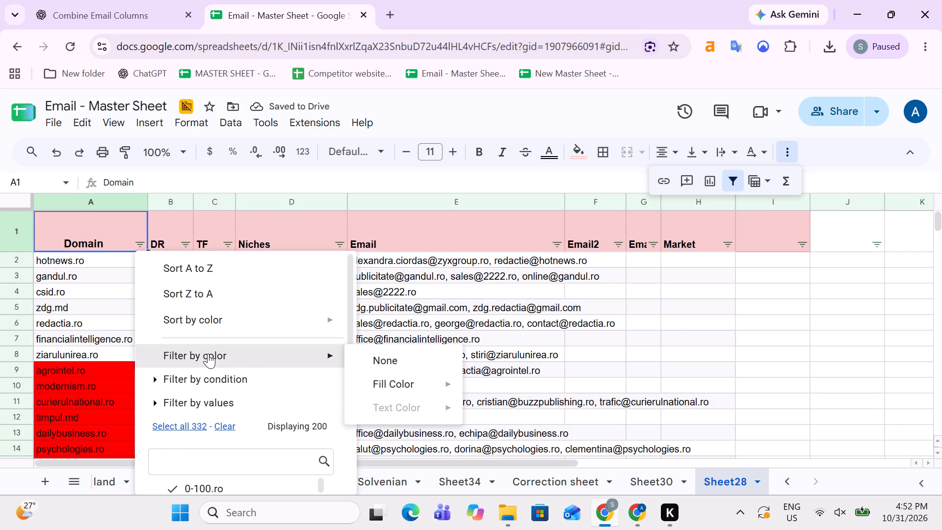
click(638, 299)
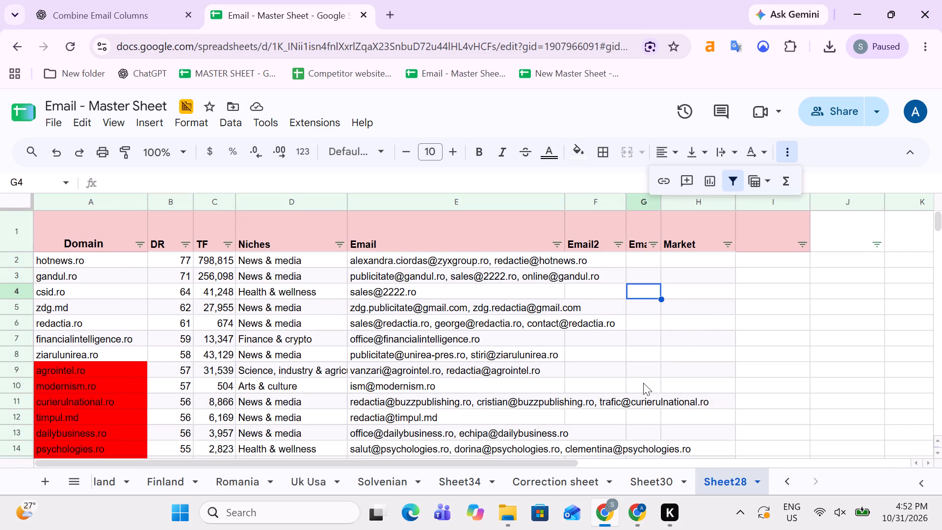
In Few compittiotr websties, examine the columns beyond Email 3, including Email Confidence, Can Receive Mail, Contact Form, Source page and Phone.
key(alt+Tab)
key(Up)
key(Up)
key(Down)
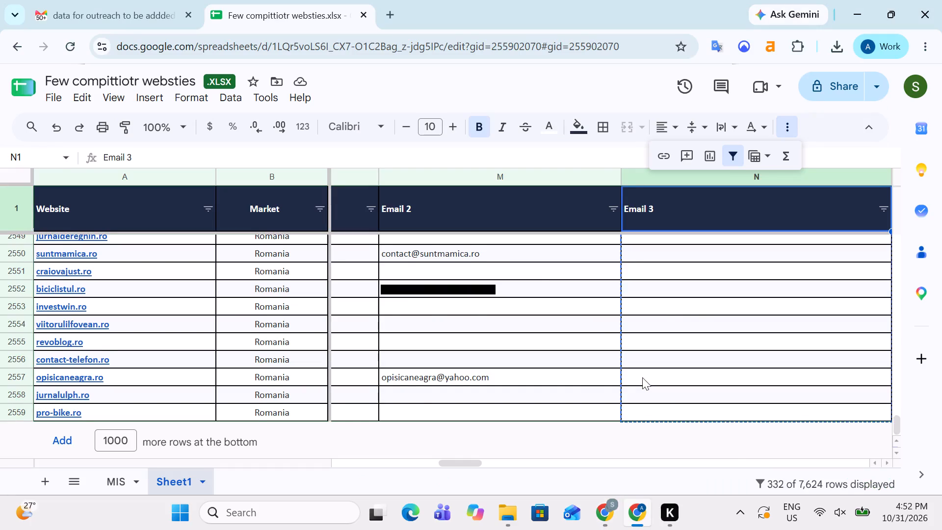
key(Up)
key(Down)
key(Right)
key(Right)
key(Right)
key(Right)
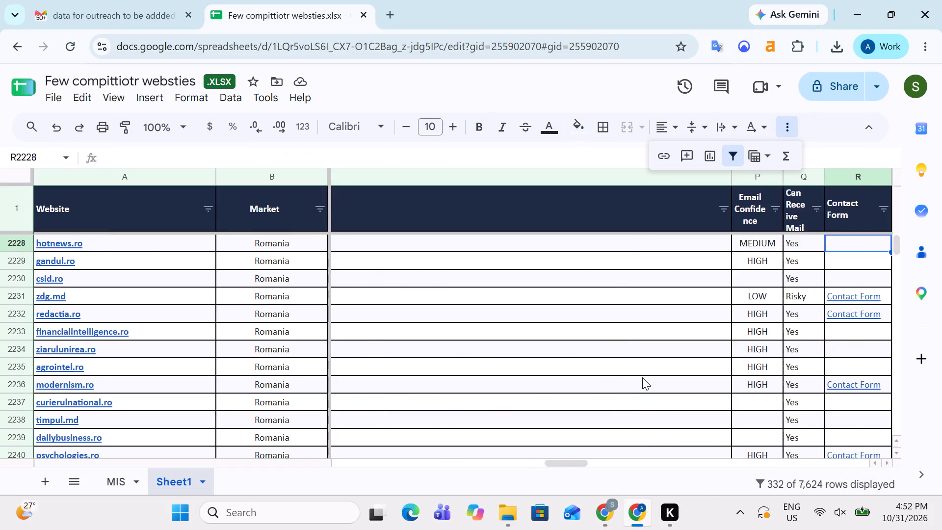
key(Left)
key(Up)
key(Up)
key(Down)
key(Left)
key(Up)
key(Down)
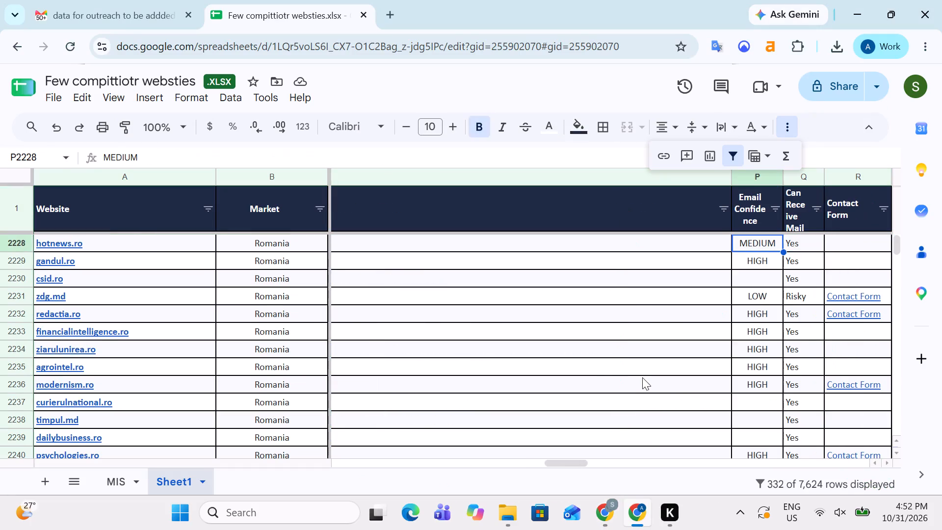
key(Up)
key(Down)
key(Right)
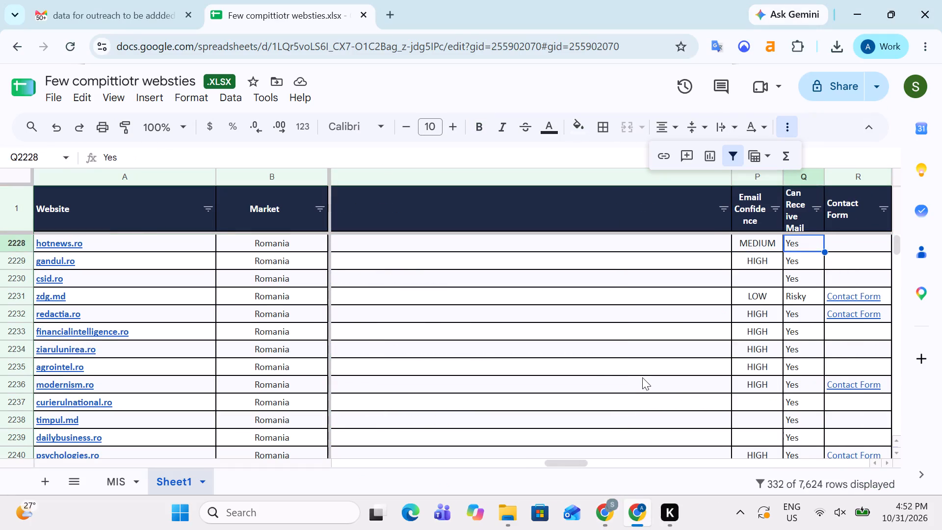
key(Right)
key(Right)
key(Right)
key(Right)
key(Left)
key(Left)
key(Left)
key(Left)
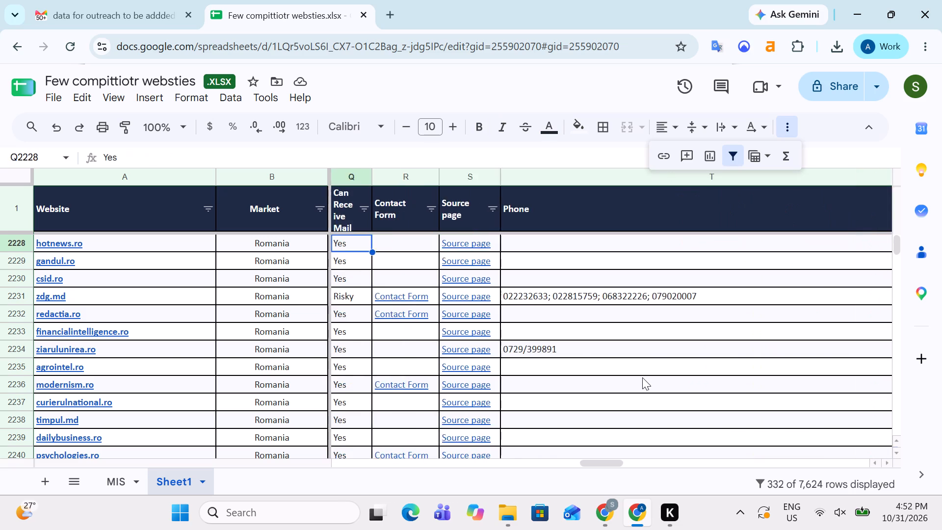
Copy all Romanian sites' Email Confidence values from Few compittiotr websties into Sheet28 column G from row 2, pasting values only.
key(Left)
key(Left)
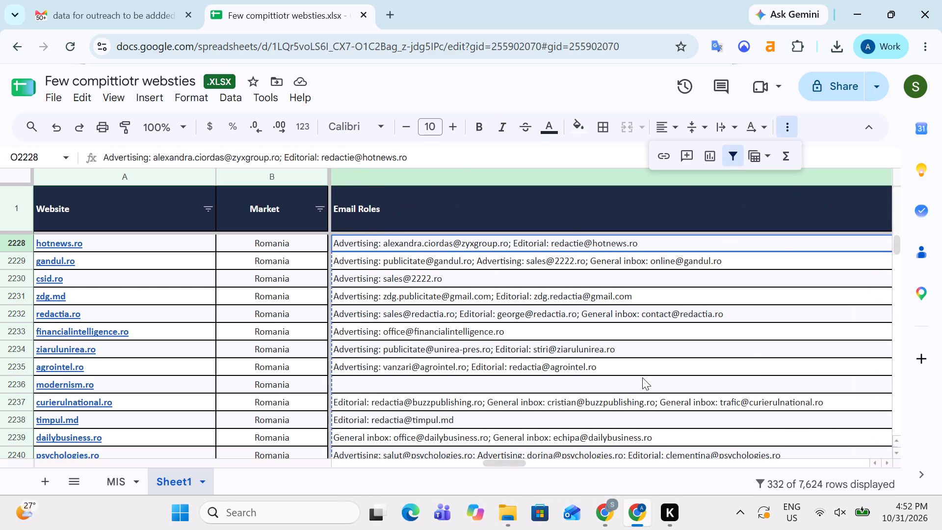
key(Left)
key(Left)
key(Right)
key(Up)
key(Up)
key(Down)
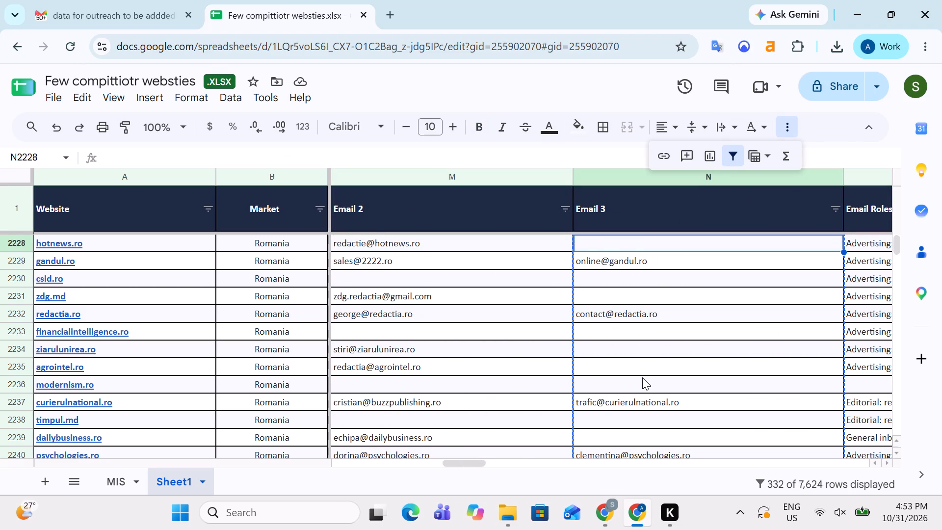
key(Right)
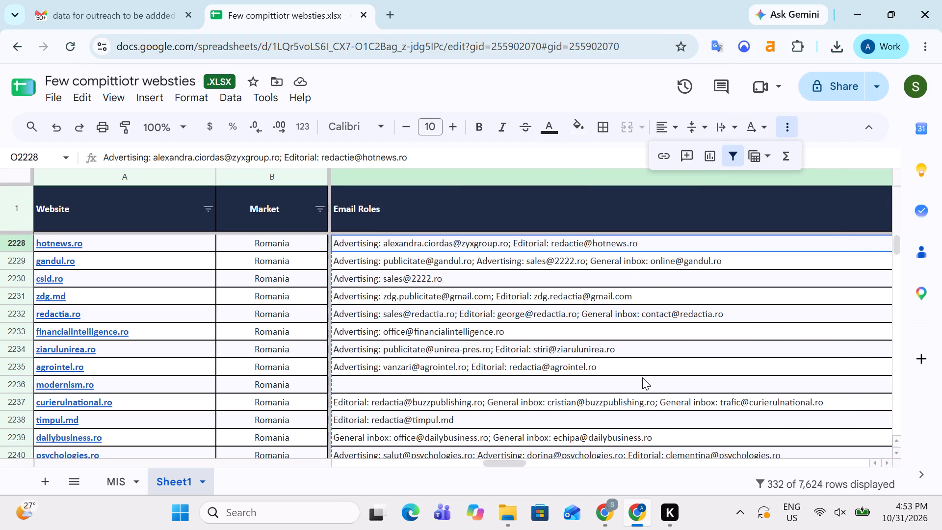
key(Right)
key(Up)
key(Down)
key(Up)
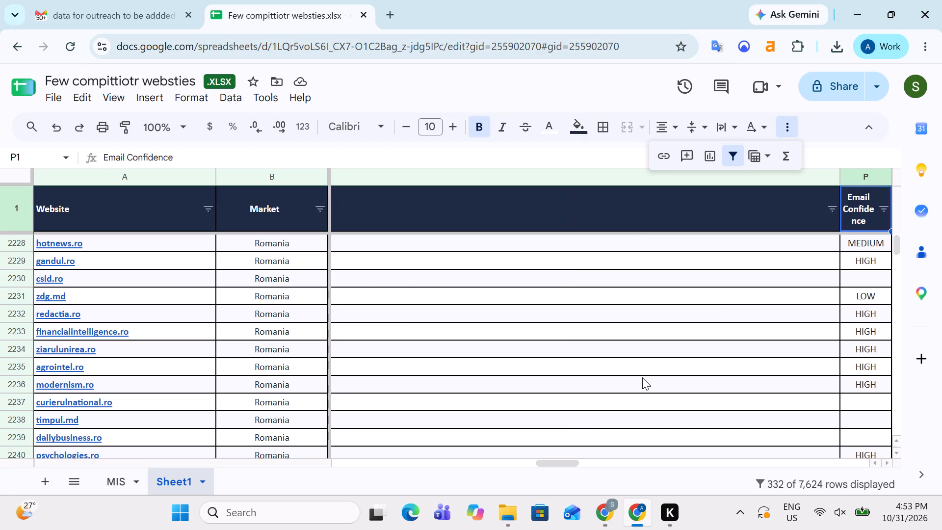
key(Down)
key(ctrl+shift+Down)
key(ctrl+shift+Down)
key(ctrl+shift+Down)
key(ctrl+shift+Down)
key(ctrl+shift+Down)
key(ctrl+shift+Down)
key(ctrl+shift+Down)
key(ctrl+shift+Down)
key(ctrl+shift+Down)
key(ctrl+shift+Down)
key(ctrl+shift+Down)
key(ctrl+shift+Down)
key(ctrl+shift+Down)
key(ctrl+shift+Down)
key(ctrl+shift+Down)
key(ctrl+shift+Down)
key(ctrl+shift+Down)
key(ctrl+shift+Down)
key(ctrl+shift+Down)
key(ctrl+shift+Down)
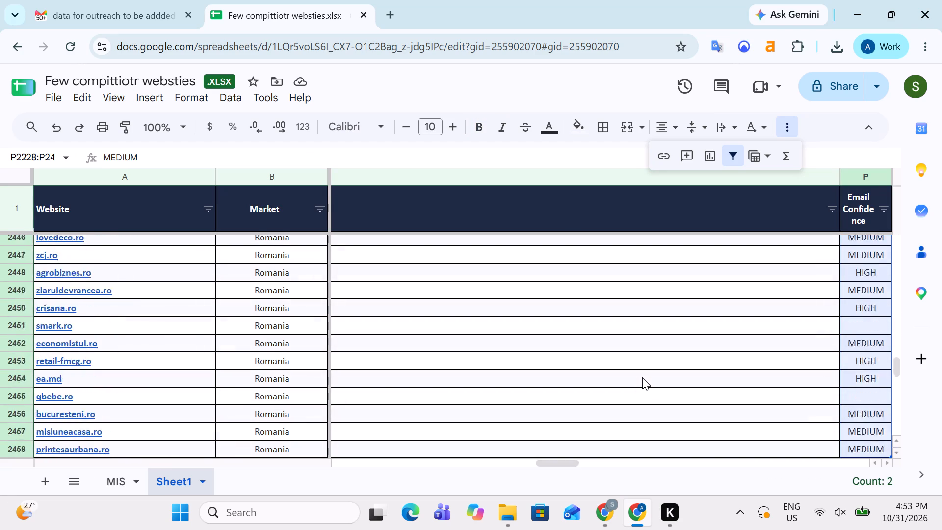
key(ctrl+c)
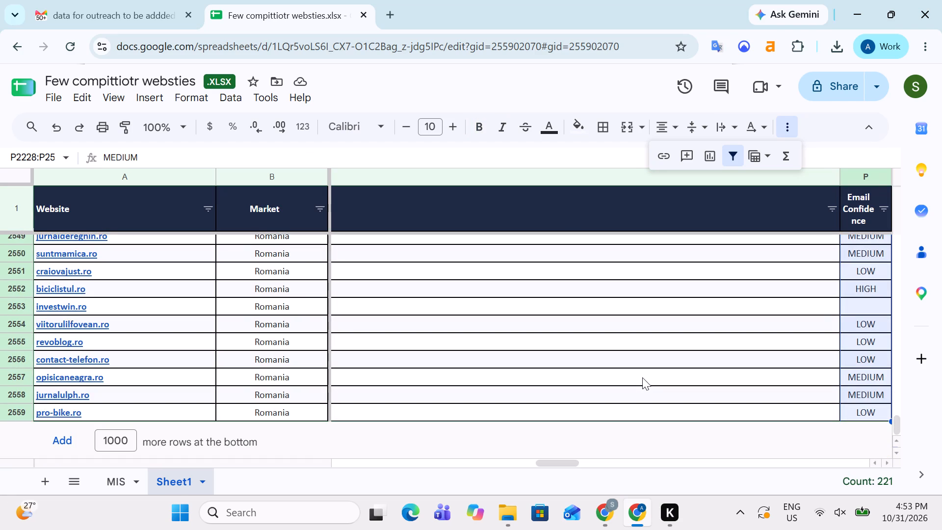
key(alt+Tab)
key(Up)
key(Up)
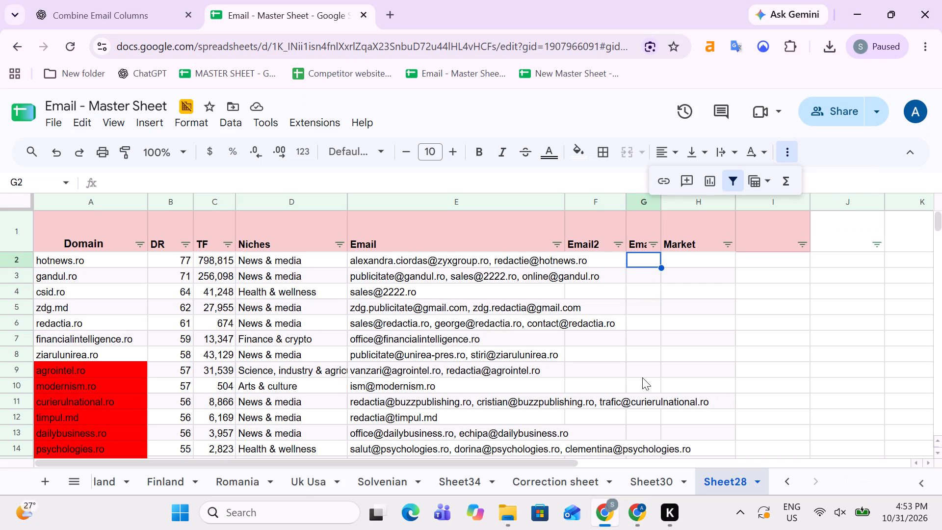
key(ctrl+v)
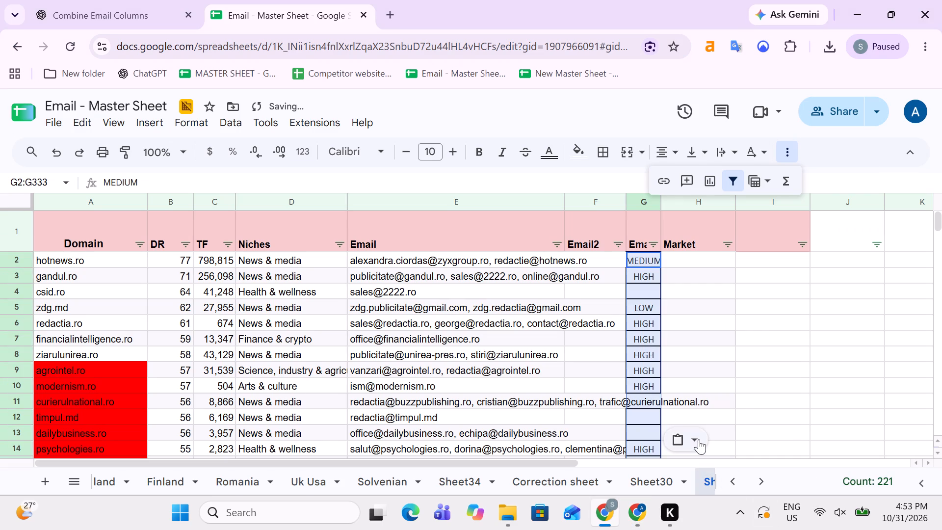
click(699, 439)
click(706, 322)
key(Down)
key(Up)
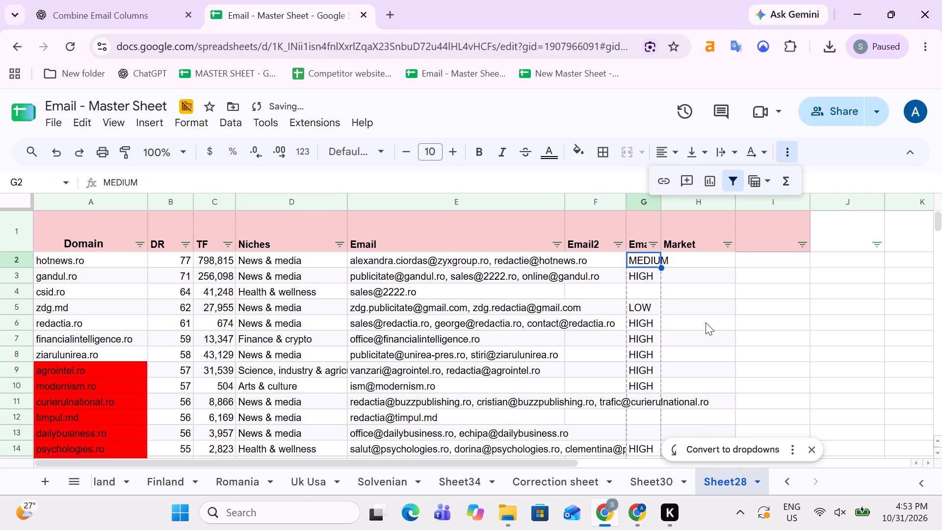
Remove and reapply the filter on Sheet28's header row.
key(Left)
key(Left)
key(Left)
key(Left)
key(Left)
key(Left)
key(Left)
key(Left)
key(Left)
key(Left)
key(Left)
key(Left)
key(Left)
key(Left)
key(Left)
key(Left)
key(Left)
key(Left)
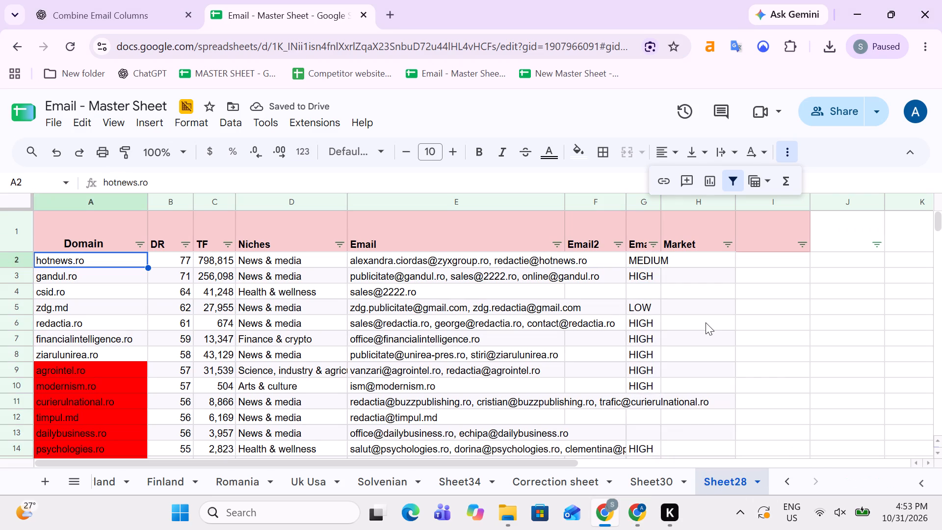
click(0, 213)
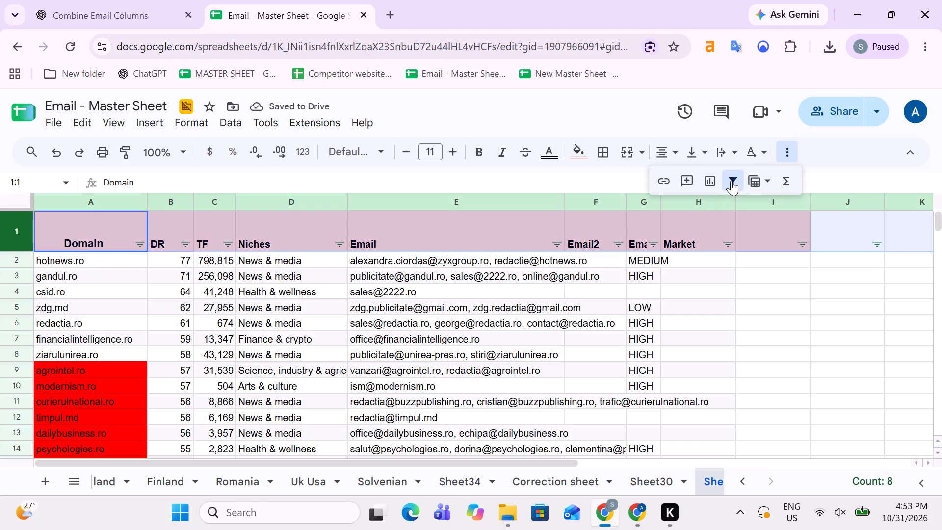
click(731, 181)
click(731, 181)
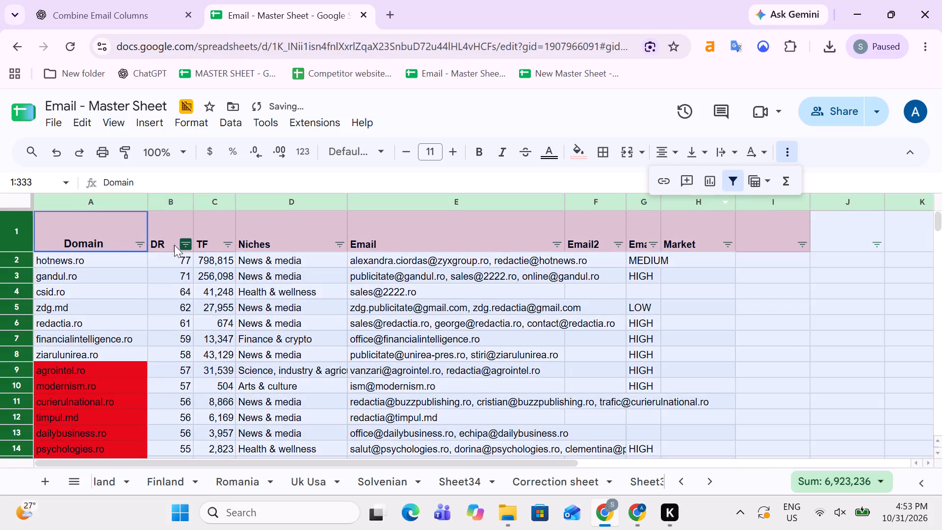
Filter Sheet28's Domain column by the red fill color.
click(142, 239)
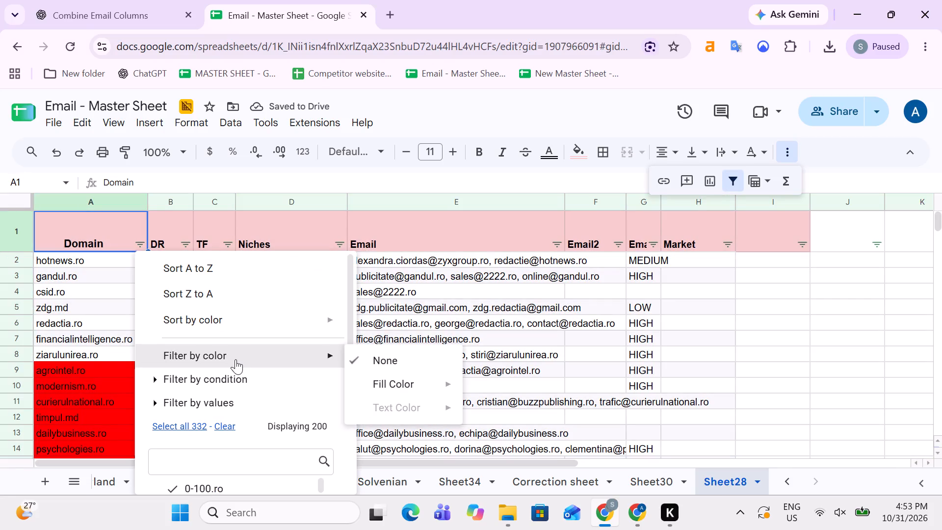
click(488, 410)
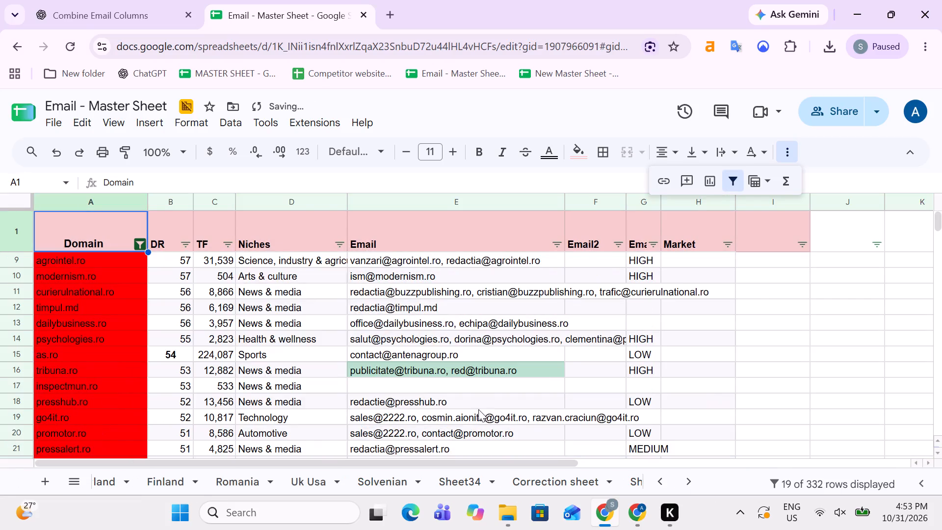
Examine the red-filled domains from the first to the last filtered row, along with their metrics, niches, emails and confidence values.
scroll(212, 377, down, 5)
scroll(209, 383, up, 5)
scroll(237, 403, down, 1)
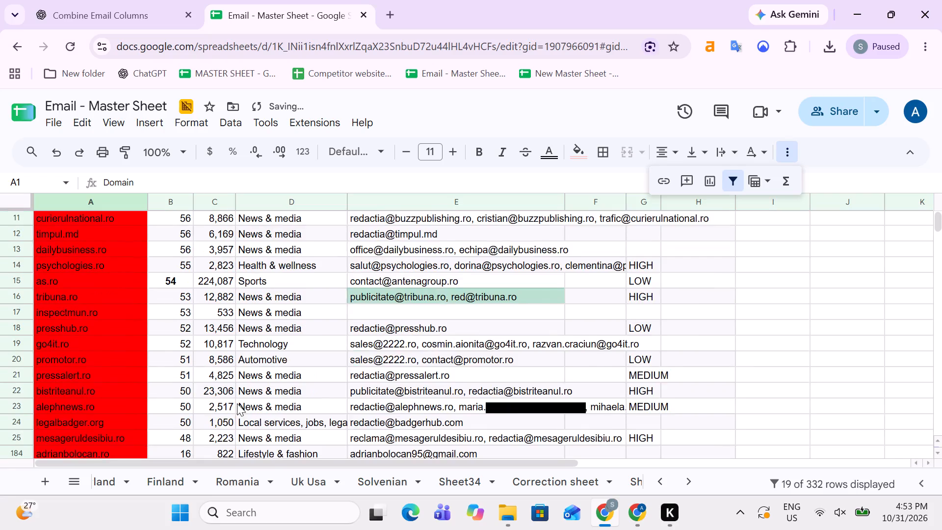
scroll(206, 417, down, 1)
click(114, 391)
key(Up)
key(Up)
key(Up)
key(Up)
key(Up)
key(Up)
key(Up)
key(Up)
key(Up)
key(Up)
key(Up)
key(Up)
key(Up)
key(Up)
key(Up)
key(Up)
key(Up)
key(Up)
key(Up)
key(Up)
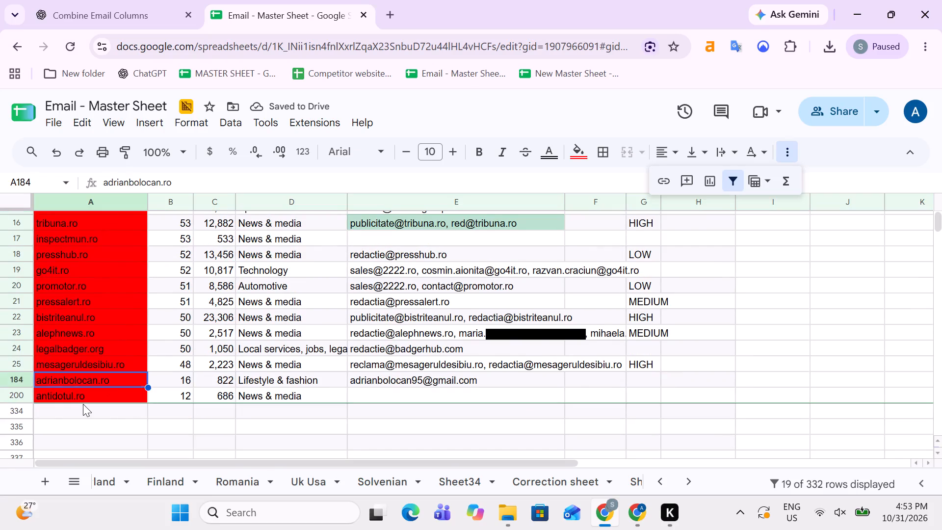
key(Down)
key(Down)
key(Down)
key(Down)
key(Down)
key(Down)
key(Down)
key(Down)
key(Down)
key(Down)
key(Down)
key(Down)
key(Down)
key(Down)
key(Down)
key(Down)
key(Down)
key(Down)
key(Down)
key(Down)
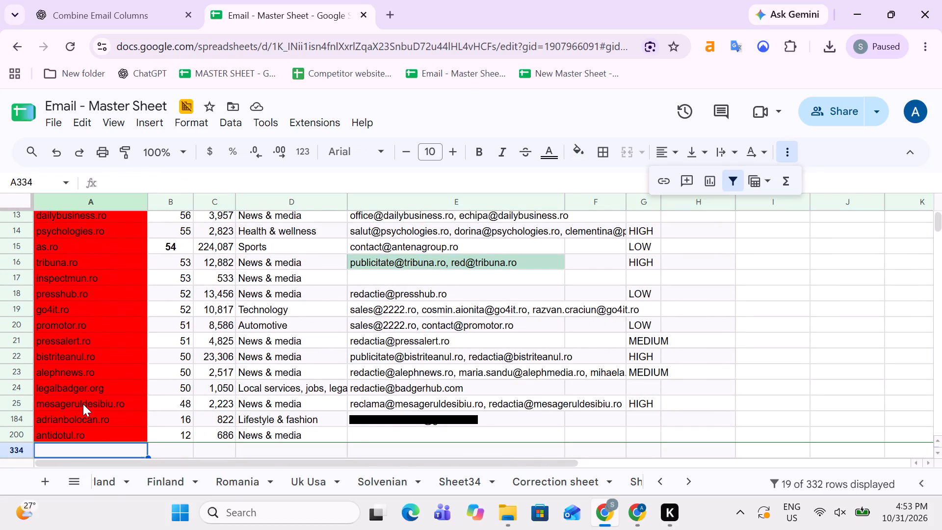
key(Up)
key(Up)
key(Up)
key(Up)
key(Up)
key(Up)
key(Up)
key(Up)
key(Up)
key(Up)
key(Up)
key(Up)
key(Up)
key(Up)
key(Up)
key(Up)
key(Up)
key(Up)
key(Up)
key(Up)
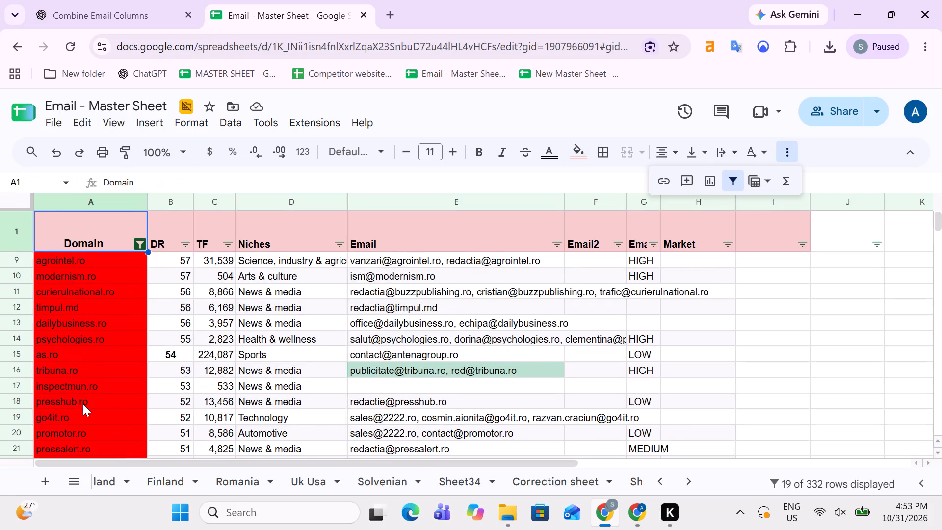
key(Down)
key(Down)
key(Down)
key(Down)
key(Down)
key(Down)
key(Down)
key(Down)
key(Down)
key(Down)
key(Down)
key(Down)
key(Down)
key(Down)
key(Down)
key(Down)
key(Down)
key(Down)
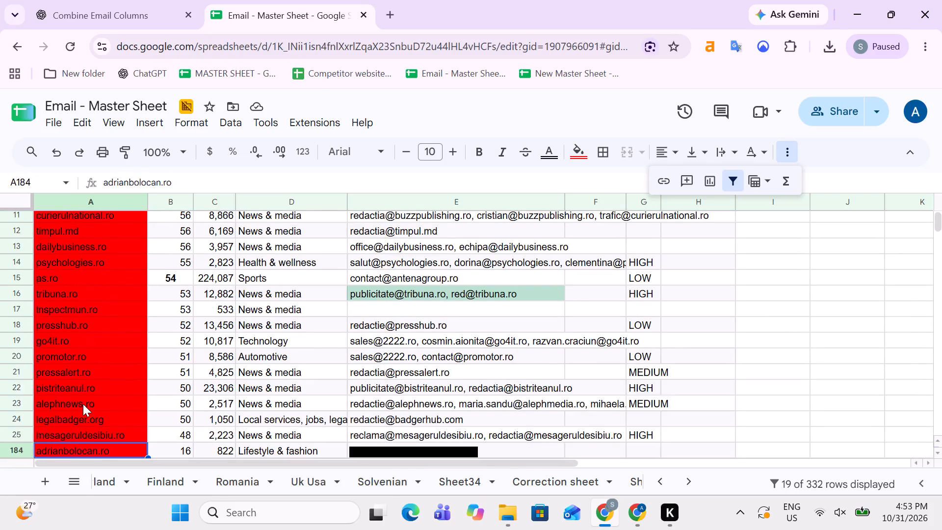
Examine the remaining red-filled domains down to the last filtered row and back up to as.ro.
key(Down)
key(Down)
key(Down)
key(Up)
key(Up)
key(Up)
key(Up)
key(Up)
key(Up)
key(Up)
key(Up)
key(Up)
key(Up)
key(Up)
key(Up)
key(Up)
key(Up)
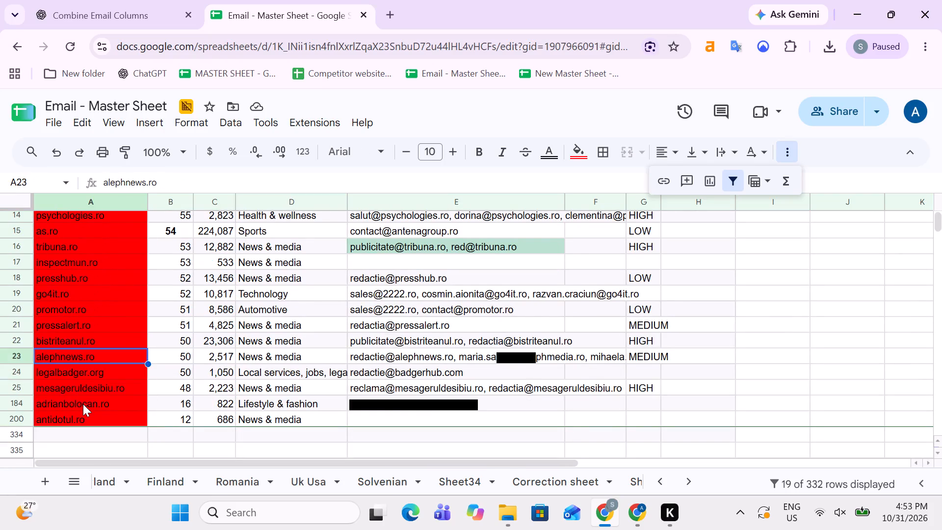
key(Up)
key(Down)
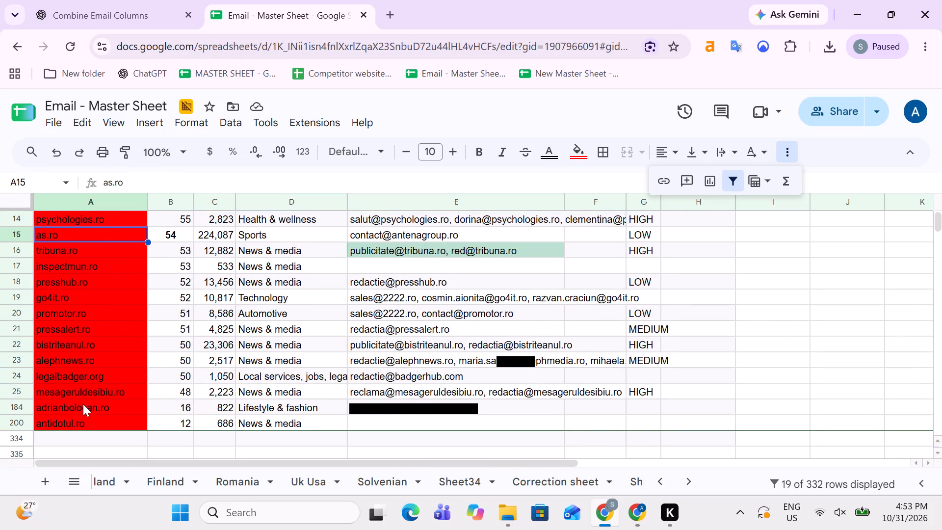
Search Sheet28 for duplicates of the domain as.ro.
key(ctrl+c)
key(ctrl+f)
key(ctrl+v)
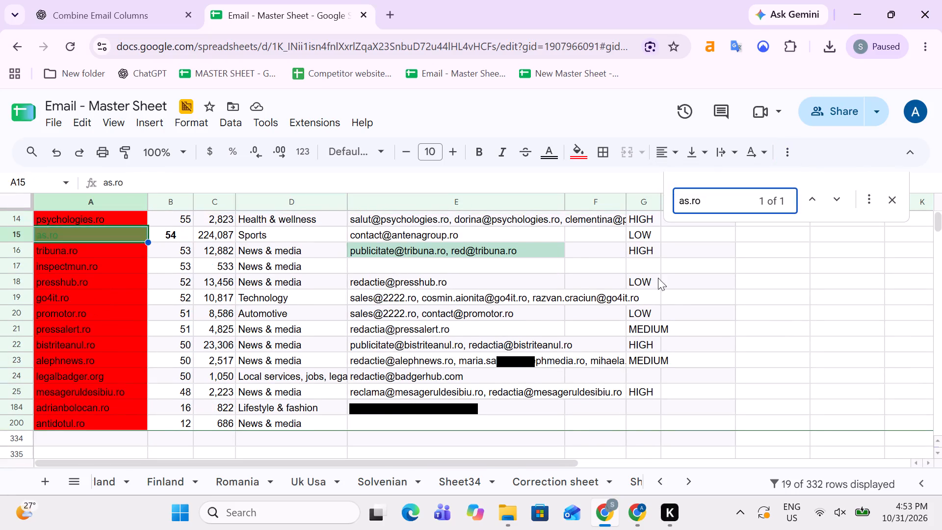
click(842, 198)
click(842, 198)
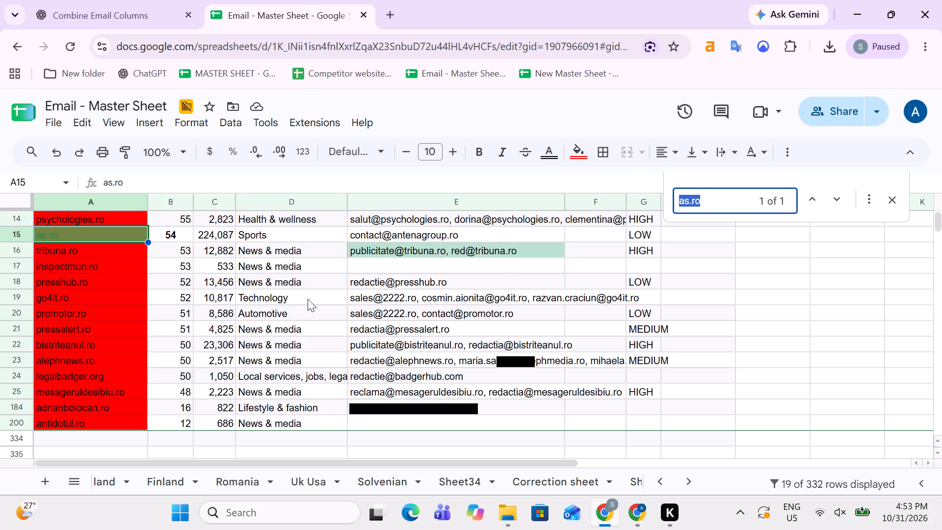
click(890, 206)
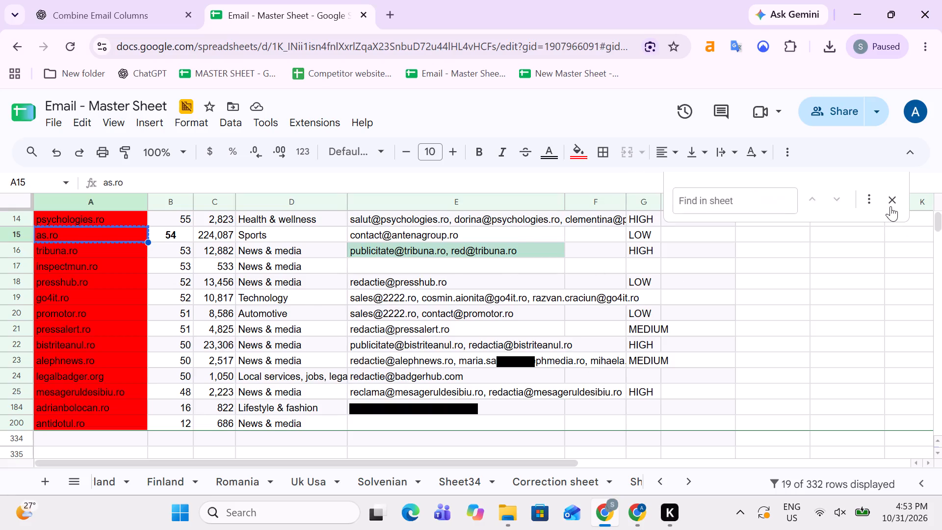
Search Sheet28 for go4it.ro and go through its matches among the filtered rows.
key(Down)
key(Down)
key(Down)
key(Down)
key(ctrl+c)
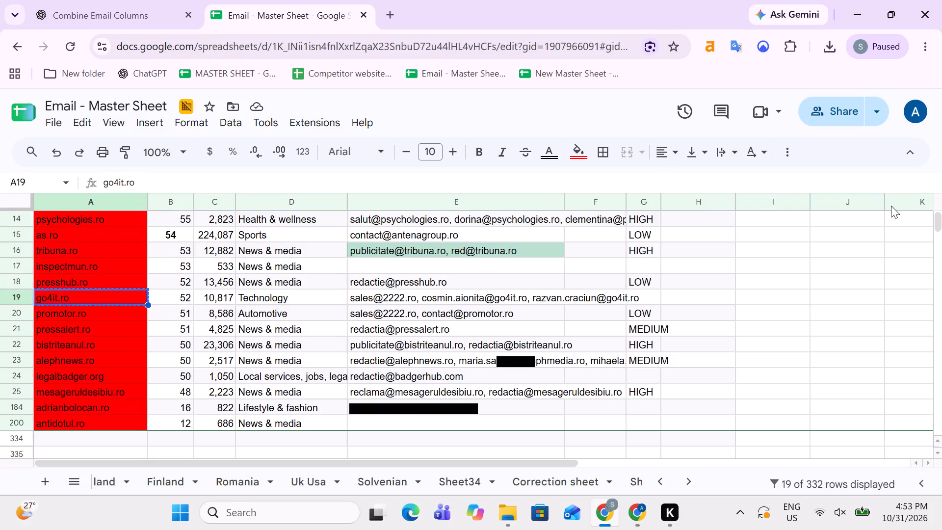
key(ctrl+f)
key(ctrl+v)
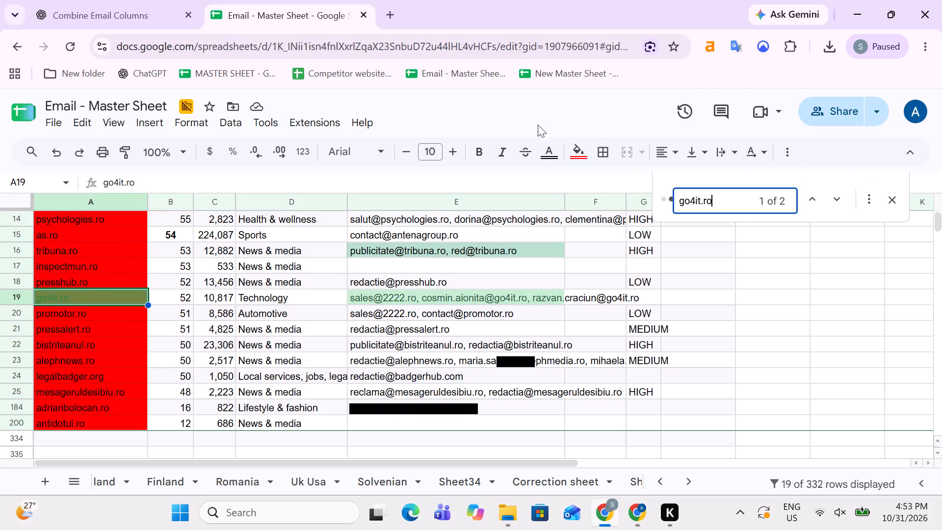
click(832, 197)
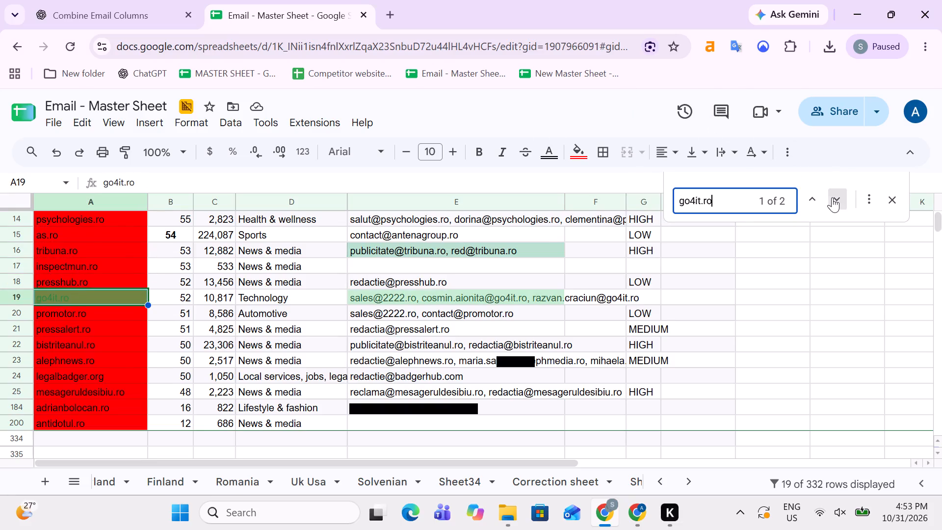
click(832, 197)
click(832, 197)
click(832, 197)
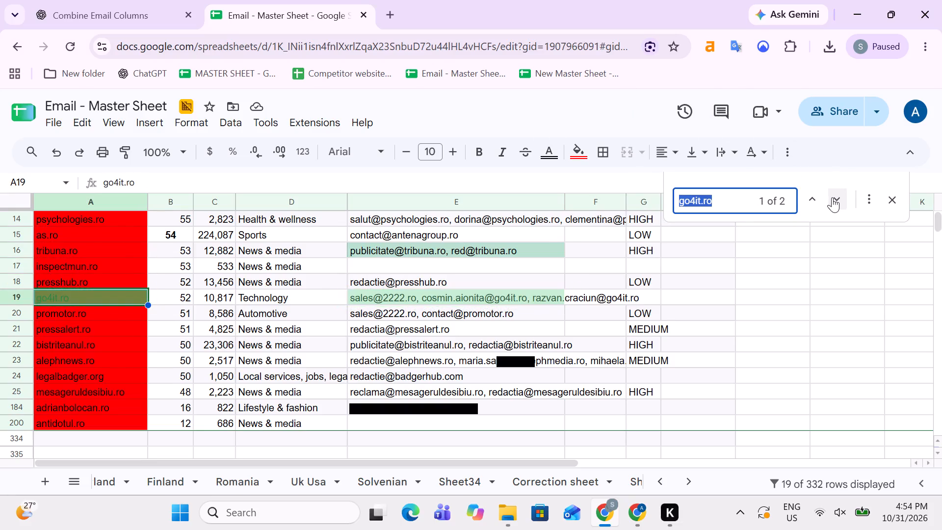
click(832, 197)
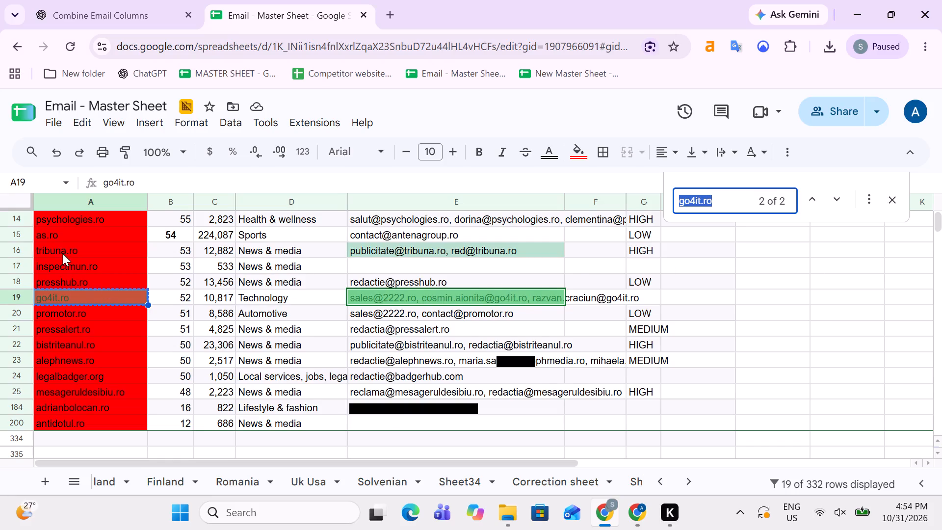
scroll(98, 268, up, 3)
scroll(110, 298, down, 4)
scroll(111, 313, up, 3)
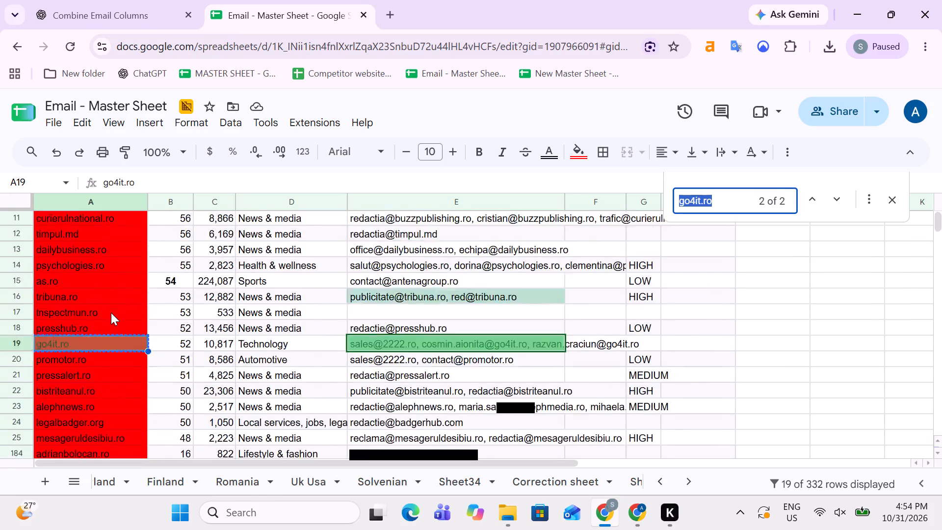
scroll(111, 313, up, 1)
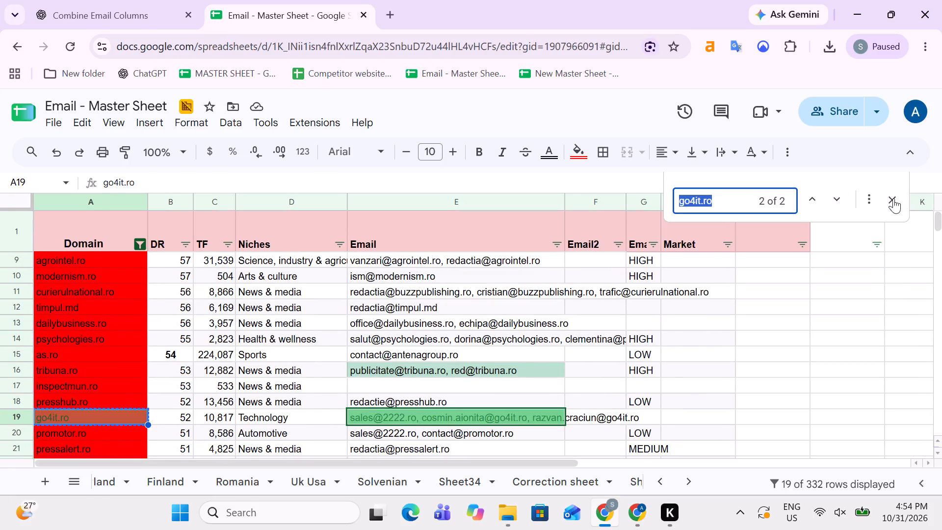
click(893, 198)
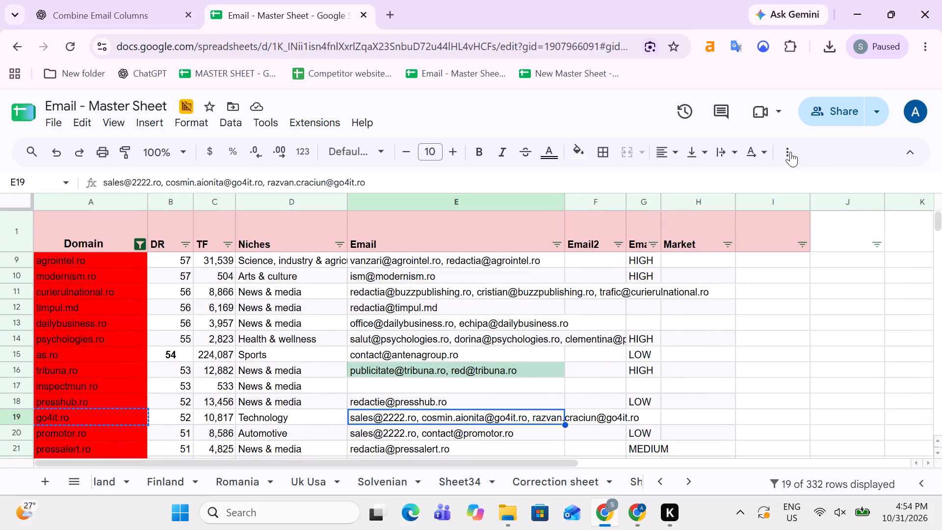
Remove the filter from Sheet28.
click(790, 152)
click(732, 182)
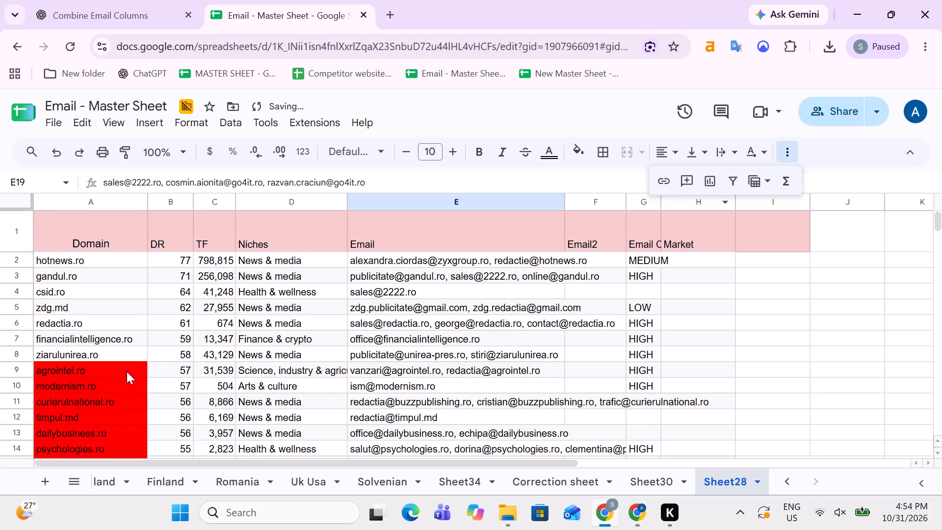
Reset the fill color of the red domain cells A9:A25, from agrointel.ro to mesageruldesibiu.ro.
click(127, 371)
key(Down)
key(Down)
key(Down)
key(Down)
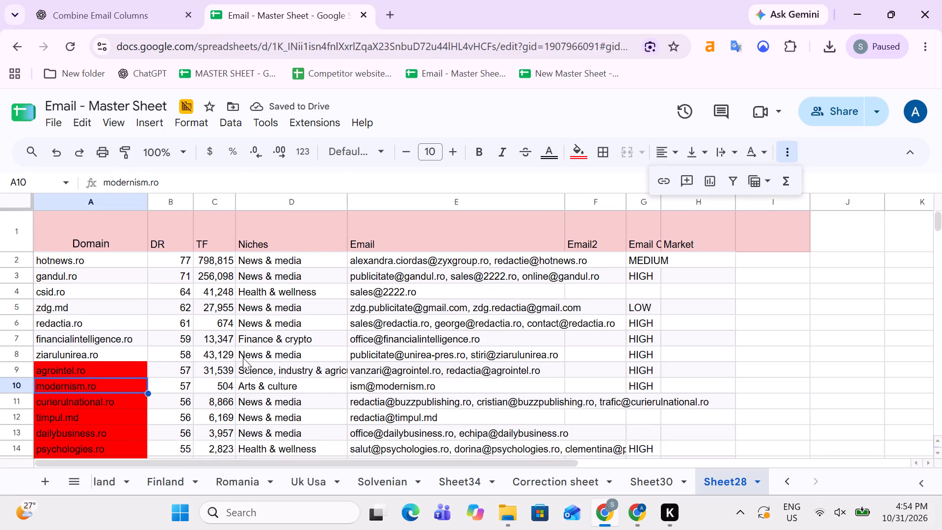
key(Up)
key(Up)
key(Up)
key(Up)
key(shift+Down)
key(shift+Down)
key(shift+Down)
key(shift+Down)
key(shift+Down)
key(shift+Down)
key(shift+Down)
key(shift+Down)
key(shift+Down)
key(shift+Down)
key(shift+Down)
key(shift+Down)
key(shift+Down)
key(shift+Down)
key(shift+Down)
key(shift+Down)
key(shift+Down)
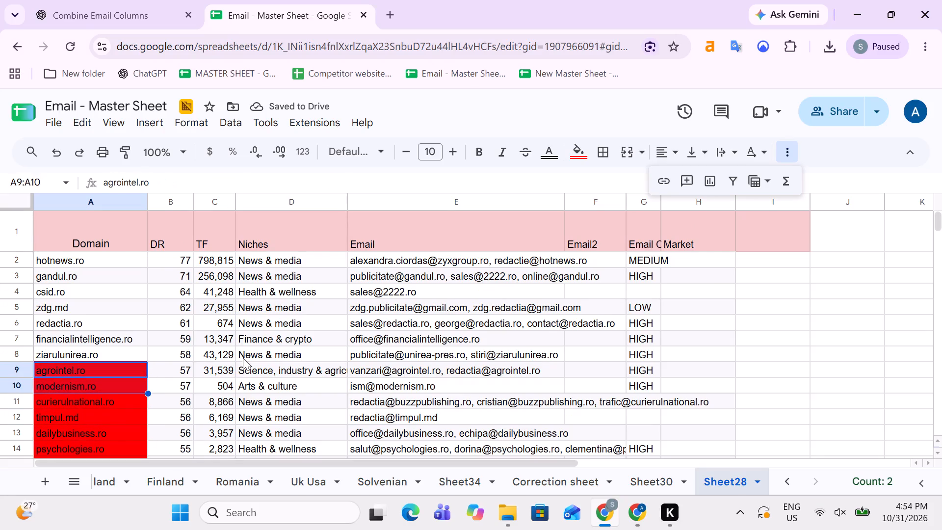
key(shift+Up)
key(shift+Up)
key(shift+Down)
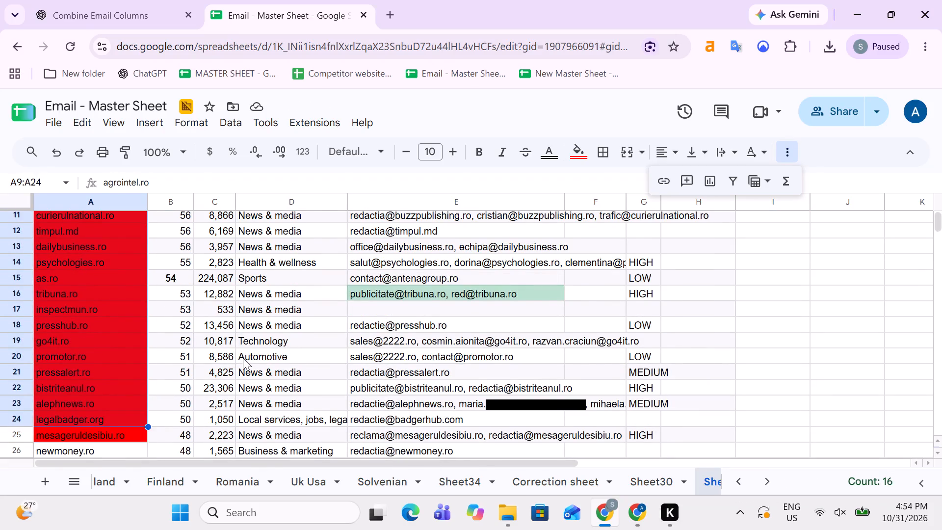
click(585, 154)
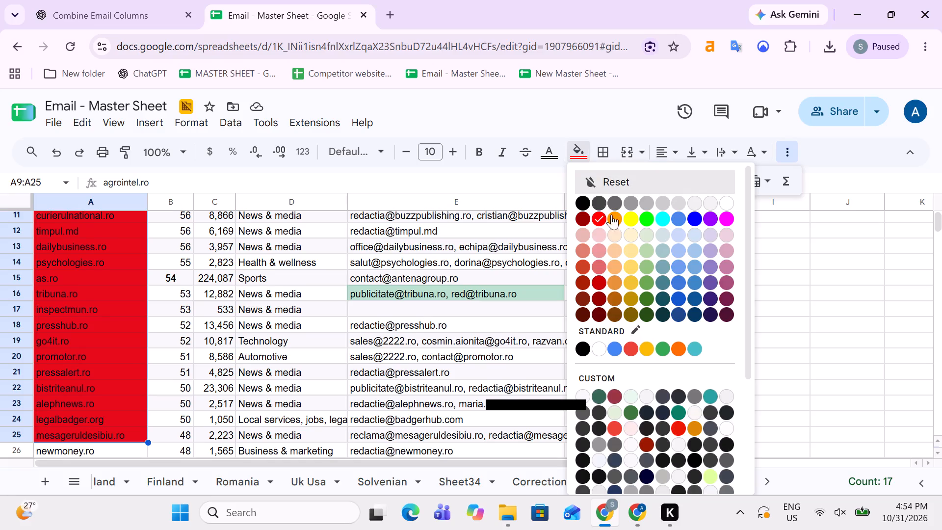
click(595, 183)
Delete both =COUNTIF($A:$A,A1)>1 conditional format rules for A1:A7172 from the Domain column.
scroll(223, 365, up, 6)
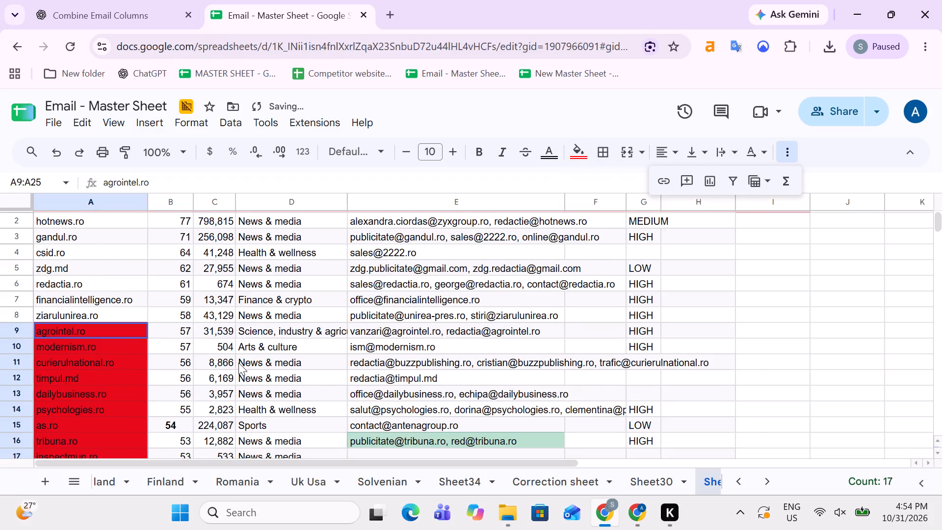
scroll(238, 363, up, 6)
click(0, 230)
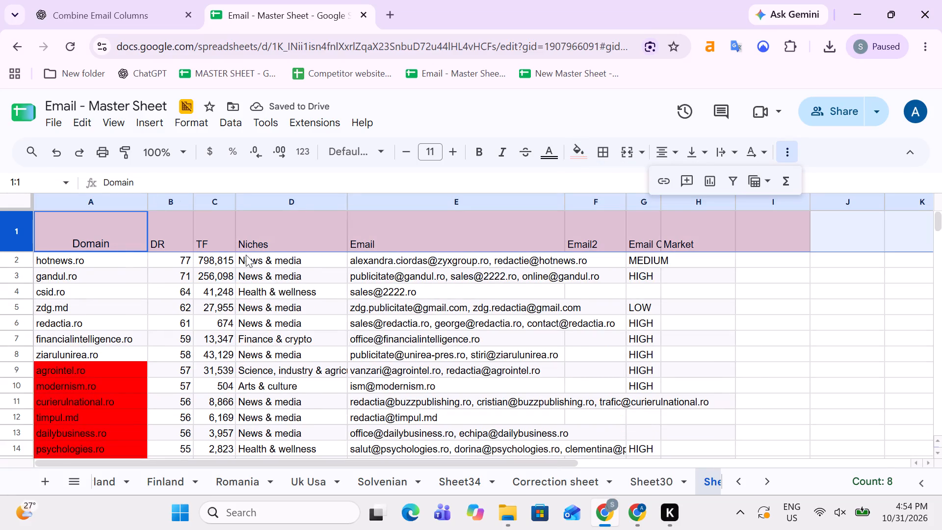
click(108, 285)
click(110, 205)
right_click(110, 205)
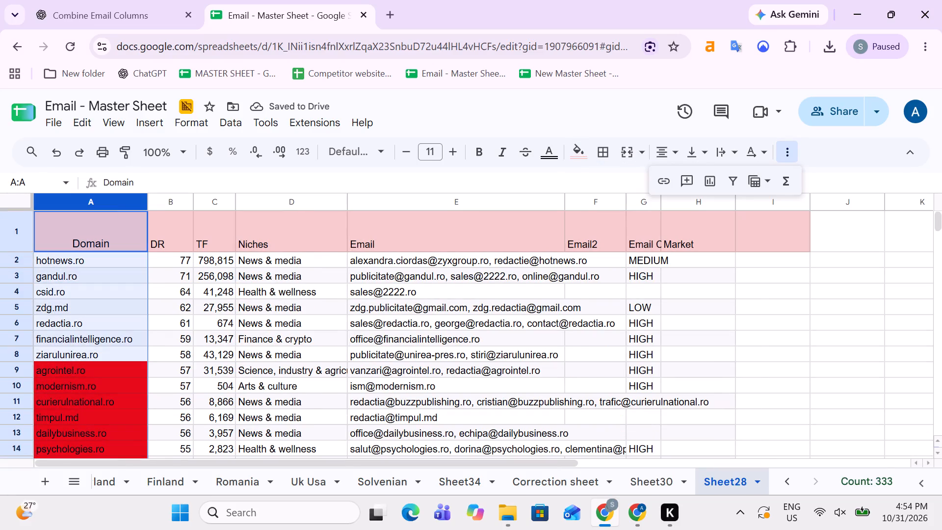
scroll(233, 381, down, 3)
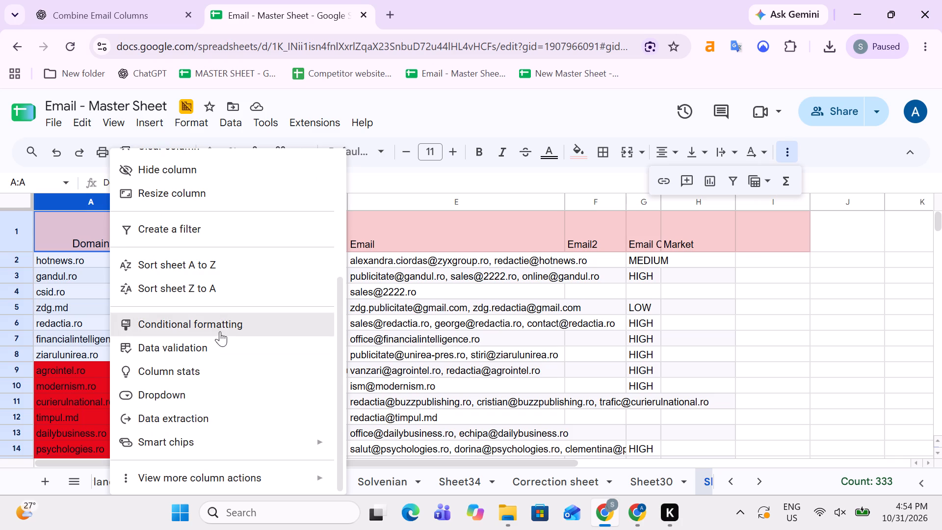
click(215, 318)
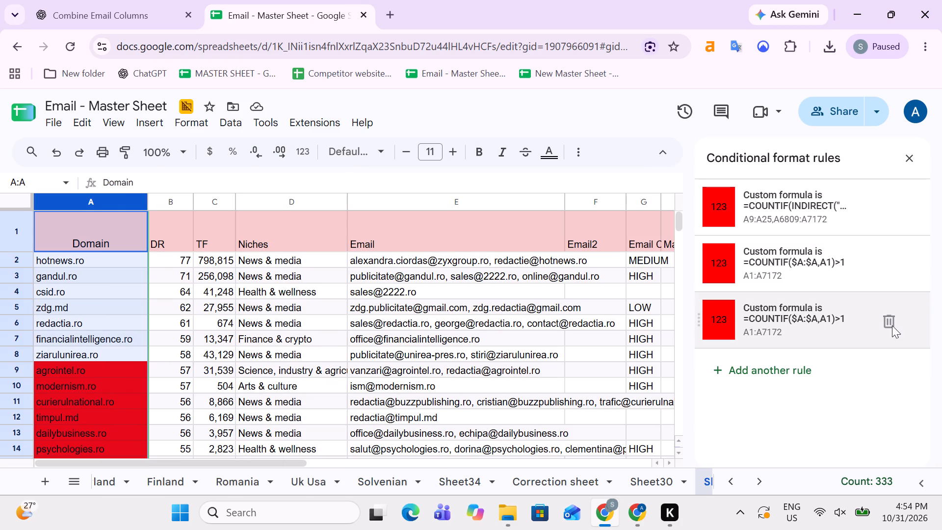
click(891, 322)
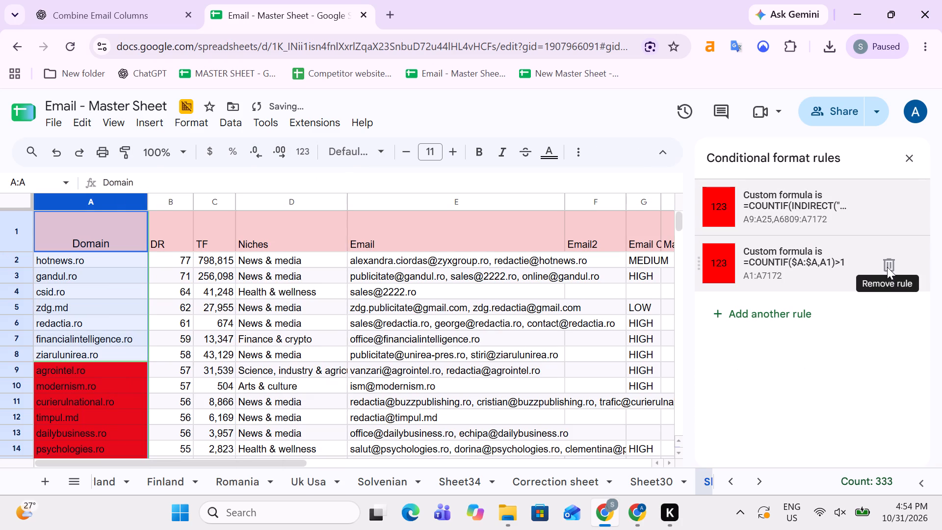
click(887, 267)
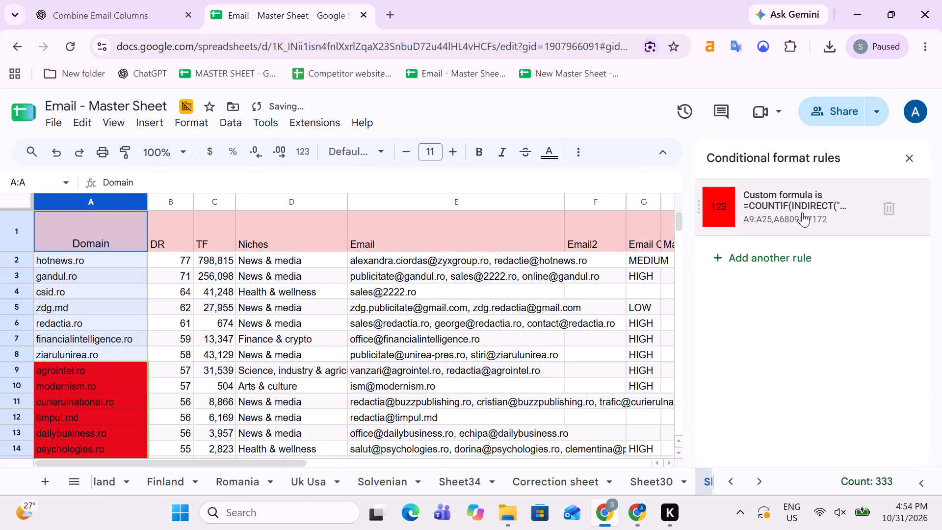
Examine the full custom formula of the remaining COUNTIF(INDIRECT) conditional format rule on the Domain column.
click(802, 212)
scroll(828, 366, down, 1)
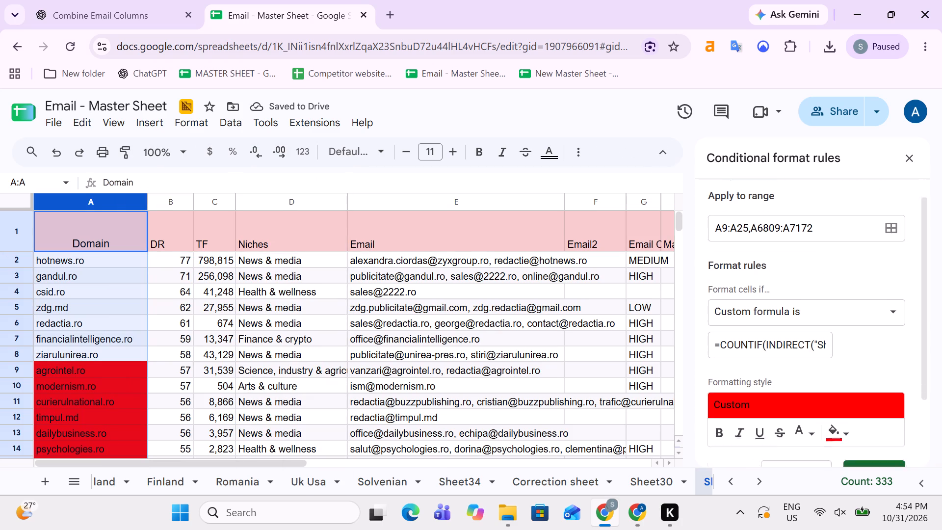
click(811, 304)
key(Right)
key(Right)
key(Right)
key(Right)
key(Right)
key(Right)
key(Right)
key(Right)
key(Right)
key(Right)
key(Right)
key(Right)
key(Right)
key(Right)
key(Right)
key(Right)
key(Right)
key(Right)
key(Right)
key(Right)
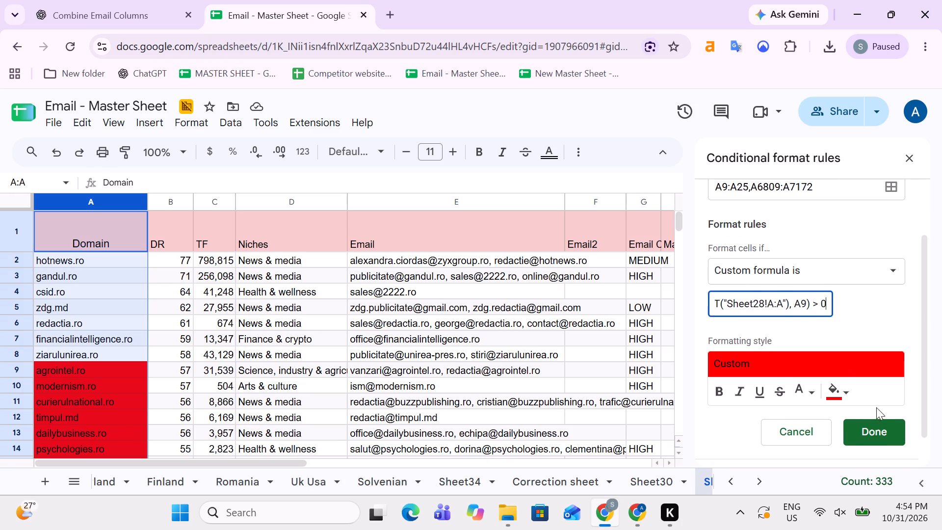
click(908, 159)
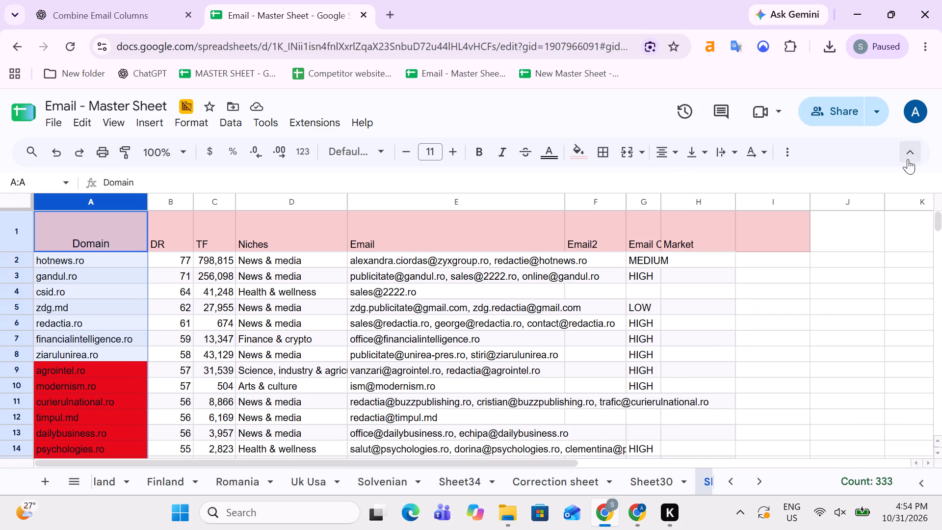
Delete the remaining COUNTIF(INDIRECT) conditional format rule from the Domain column.
right_click(66, 205)
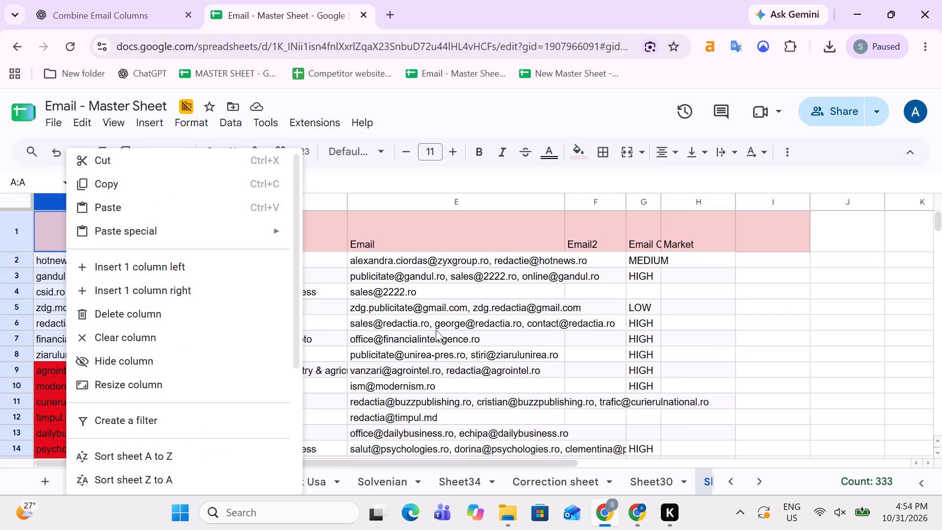
scroll(160, 453, down, 2)
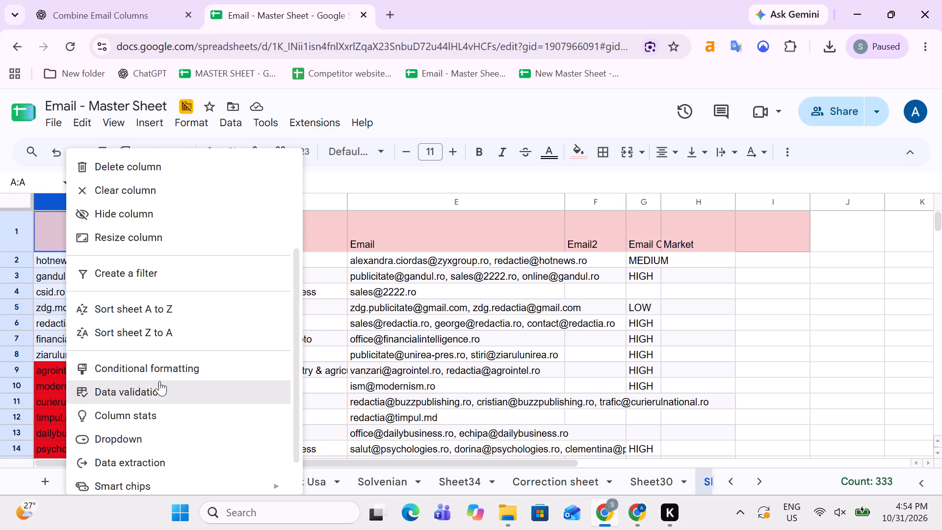
click(156, 377)
click(886, 214)
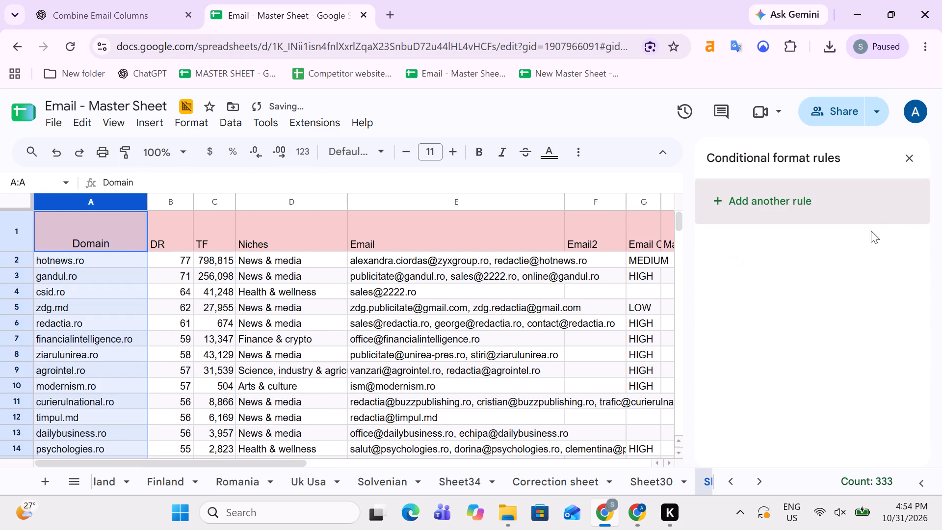
click(210, 345)
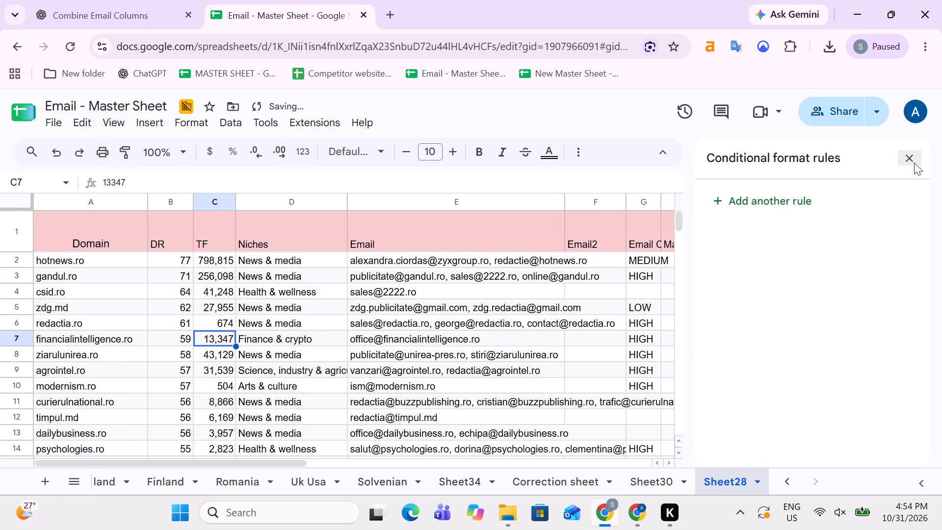
click(914, 162)
click(83, 198)
right_click(86, 198)
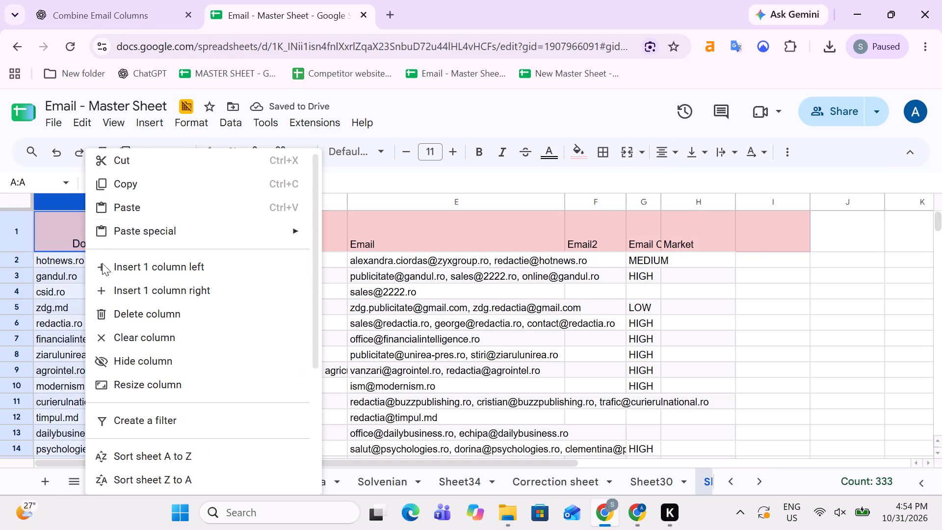
scroll(201, 443, down, 3)
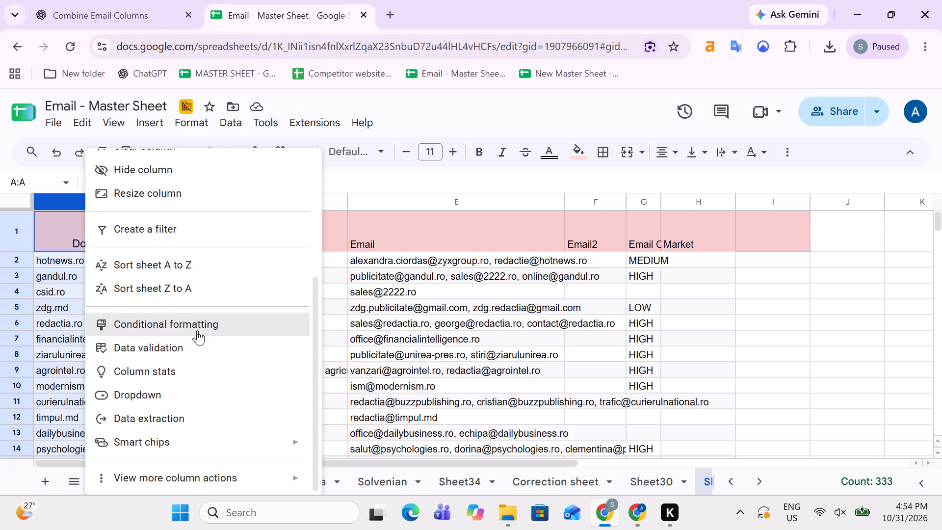
click(198, 324)
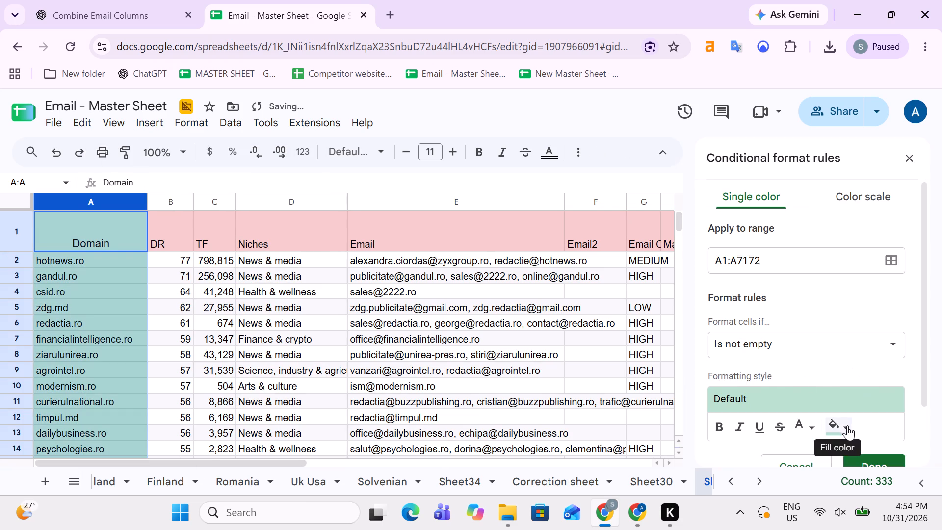
click(837, 348)
scroll(800, 406, down, 18)
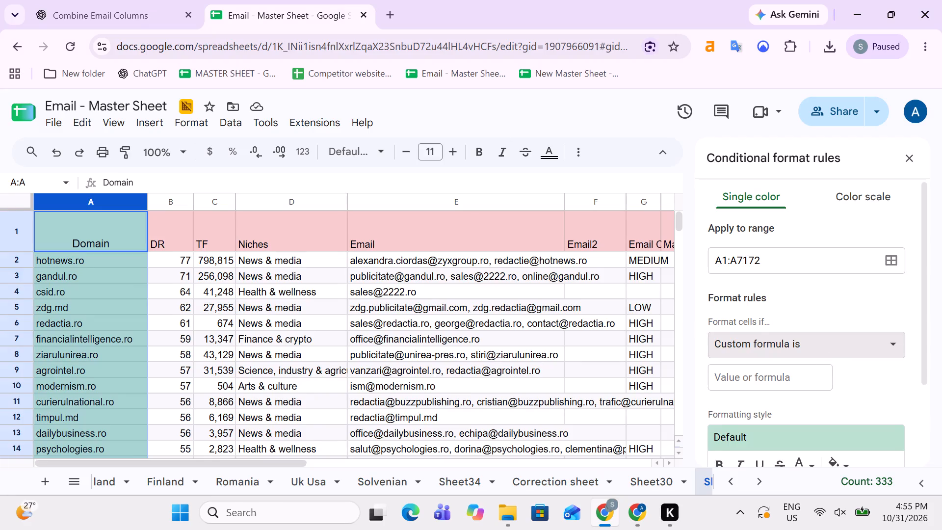
click(778, 380)
key(ctrl+v)
scroll(826, 383, down, 2)
click(844, 354)
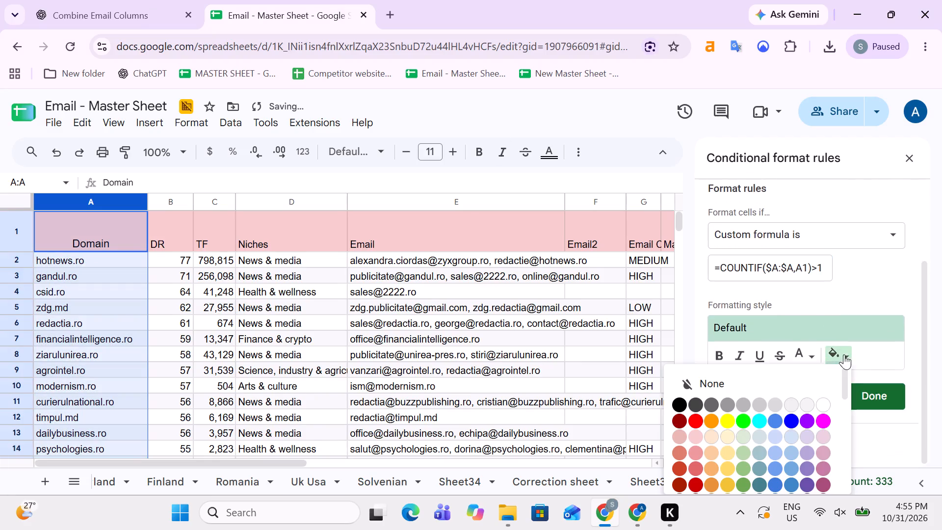
click(694, 421)
scroll(861, 389, down, 1)
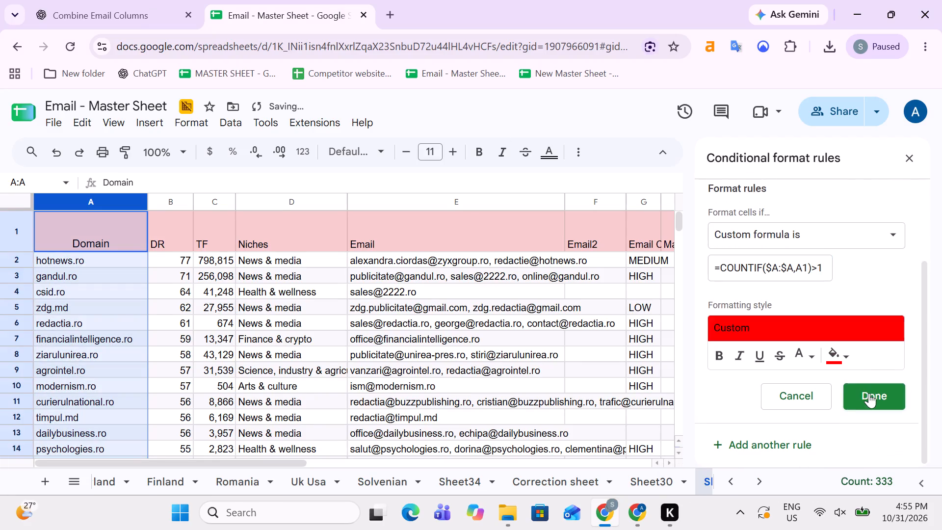
click(869, 393)
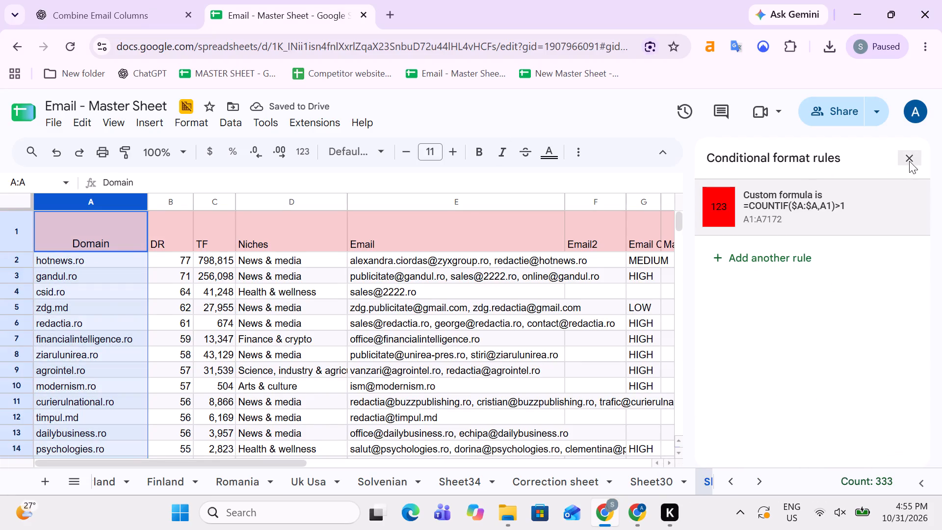
click(909, 161)
Examine the Domain column from the header down to its last filled row for red-highlighted duplicates.
scroll(314, 397, down, 7)
scroll(314, 396, down, 20)
scroll(314, 396, down, 2)
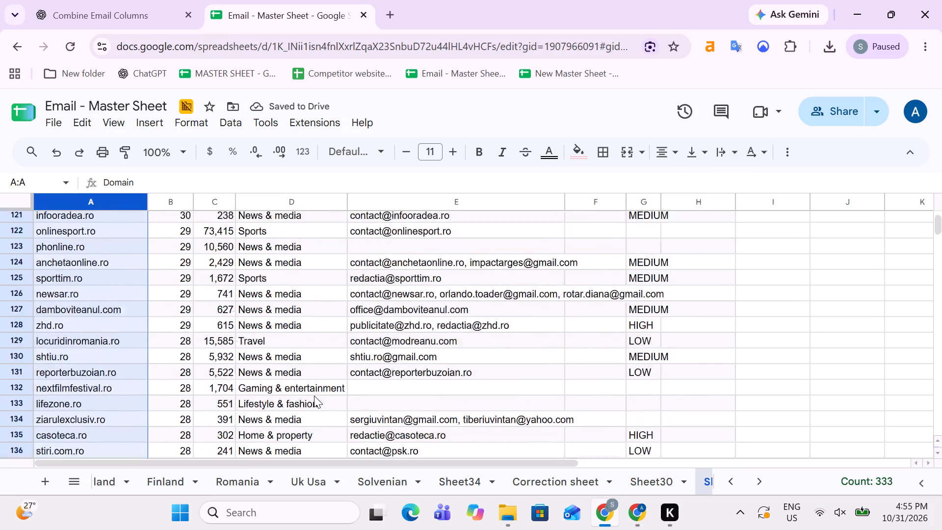
scroll(314, 396, down, 13)
scroll(337, 441, down, 14)
scroll(112, 431, down, 9)
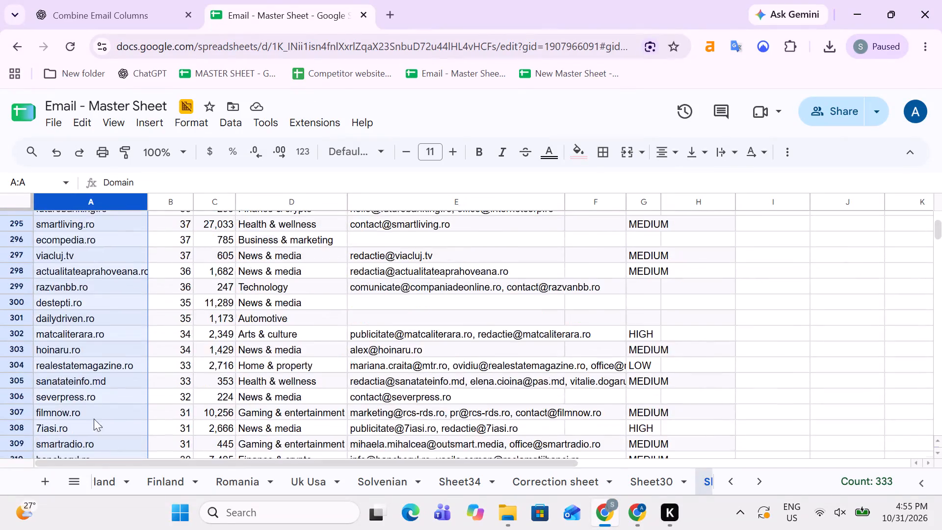
scroll(94, 419, down, 2)
click(141, 368)
key(ctrl+Down)
key(Down)
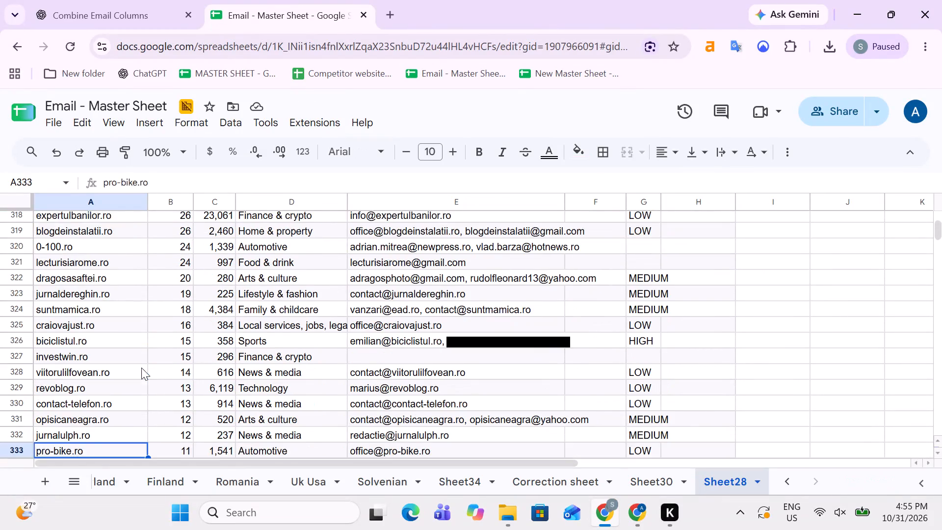
key(Down)
key(Up)
key(Up)
key(Up)
key(ctrl+Up)
key(Down)
key(Up)
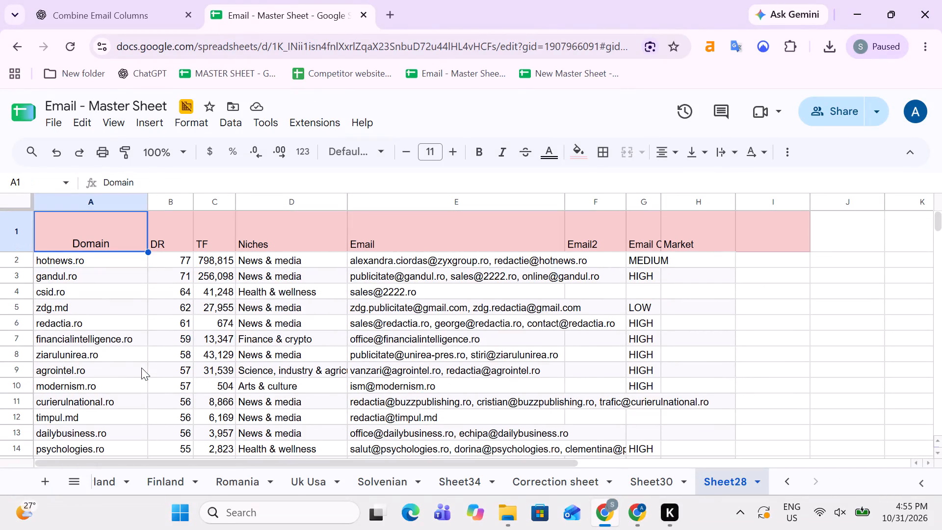
Create a filter on the header row of Sheet28.
click(0, 234)
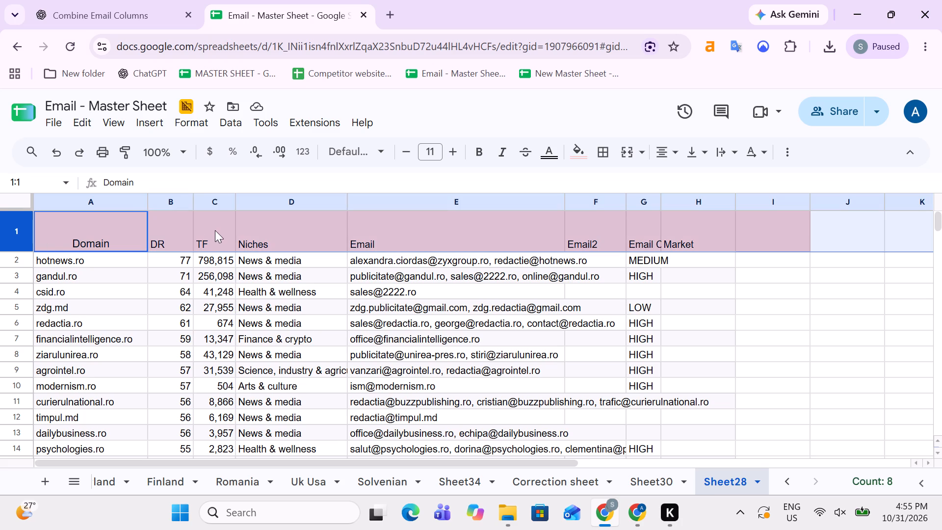
click(153, 267)
click(0, 232)
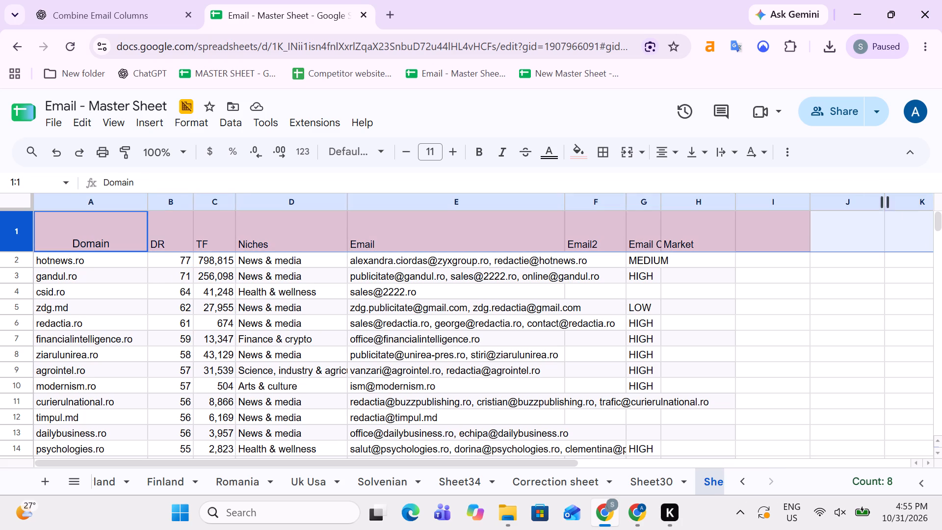
click(786, 146)
click(739, 181)
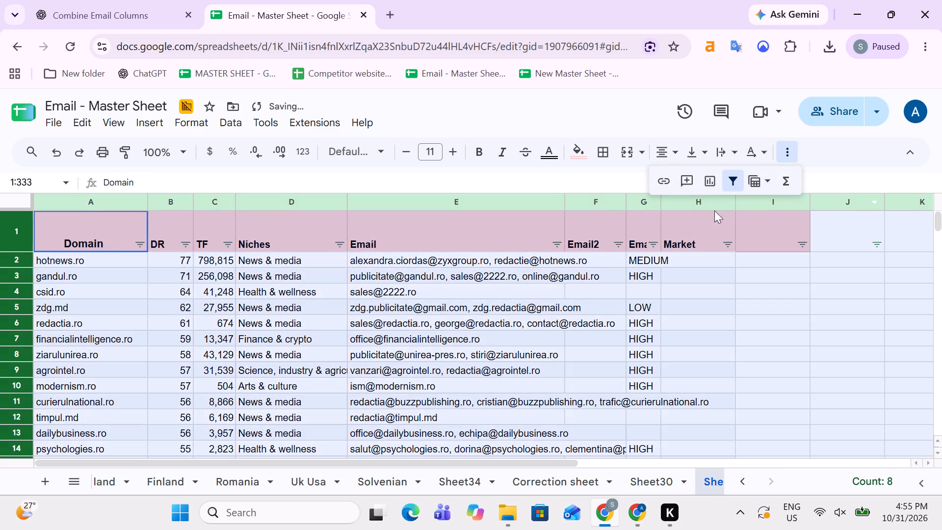
Filter the Domain column by red fill color.
click(288, 331)
click(136, 240)
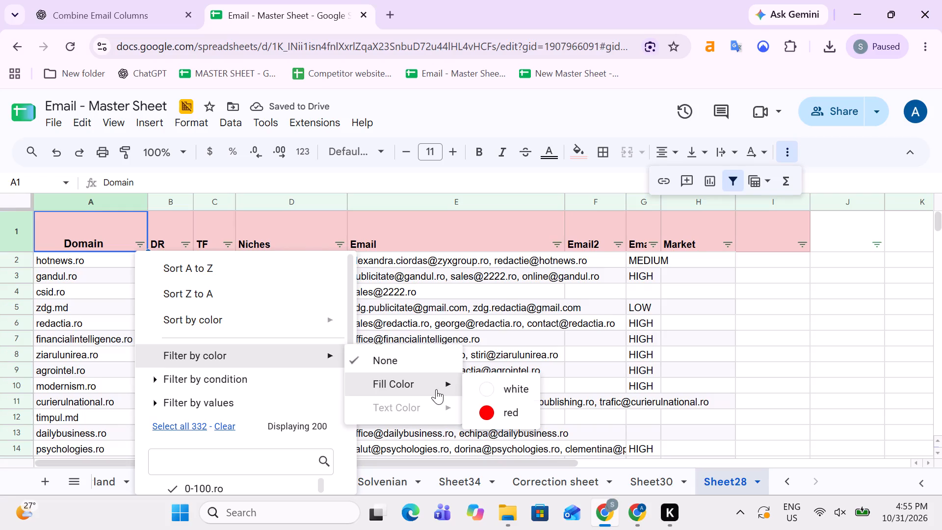
click(495, 416)
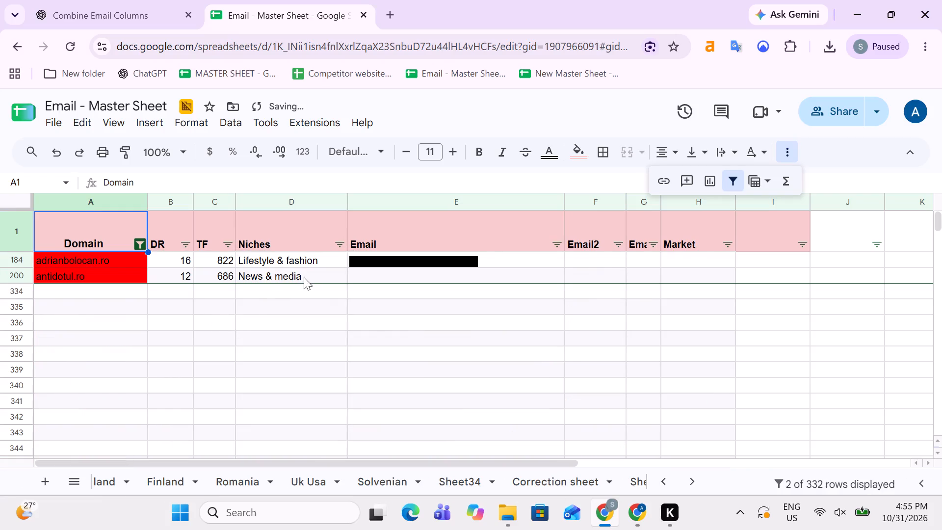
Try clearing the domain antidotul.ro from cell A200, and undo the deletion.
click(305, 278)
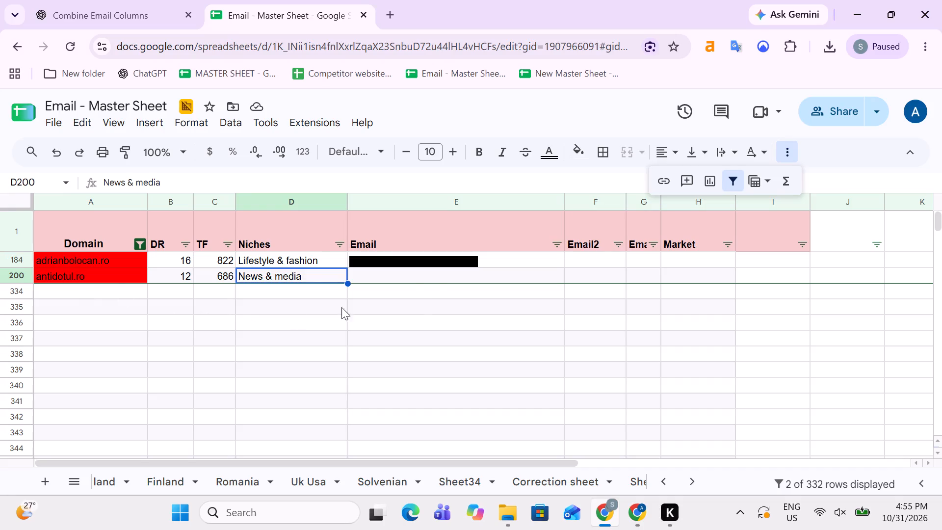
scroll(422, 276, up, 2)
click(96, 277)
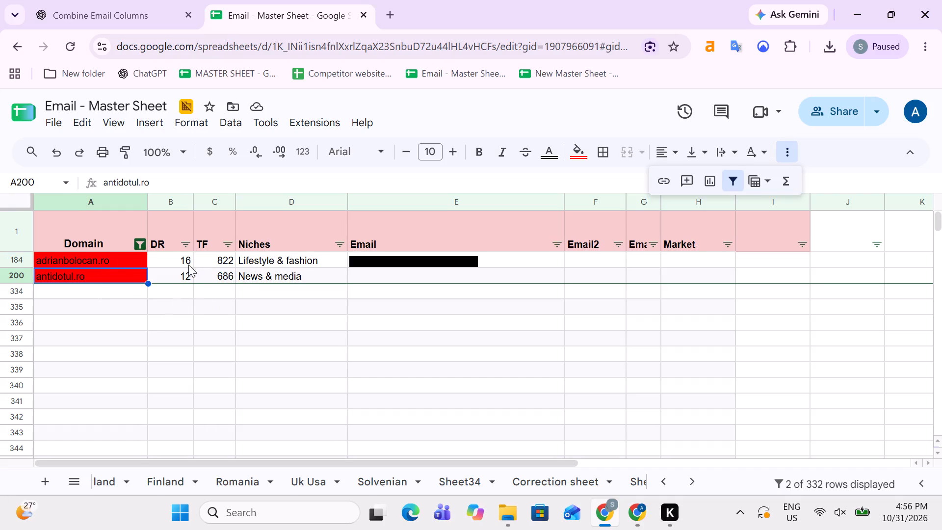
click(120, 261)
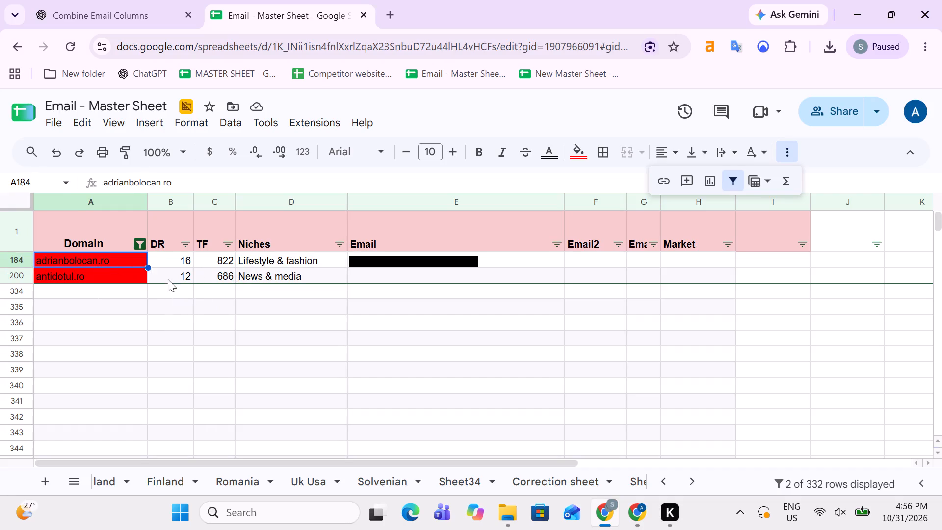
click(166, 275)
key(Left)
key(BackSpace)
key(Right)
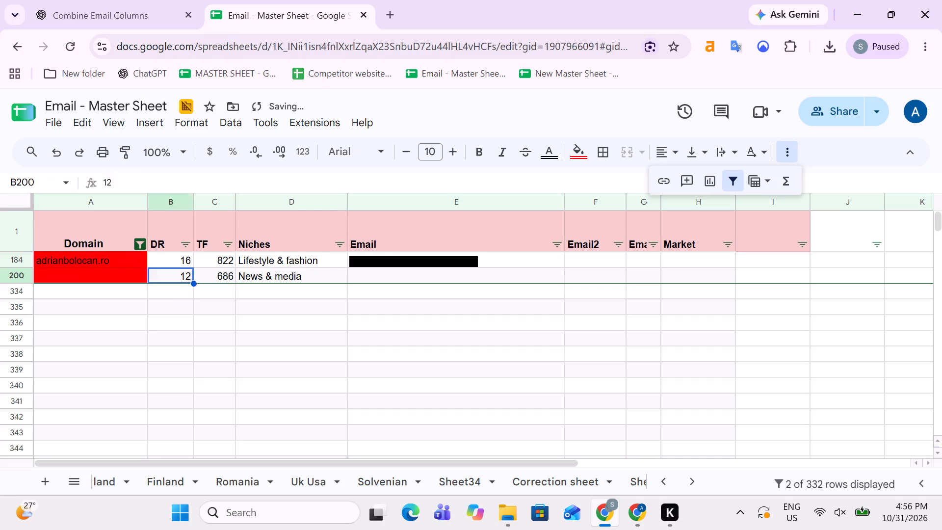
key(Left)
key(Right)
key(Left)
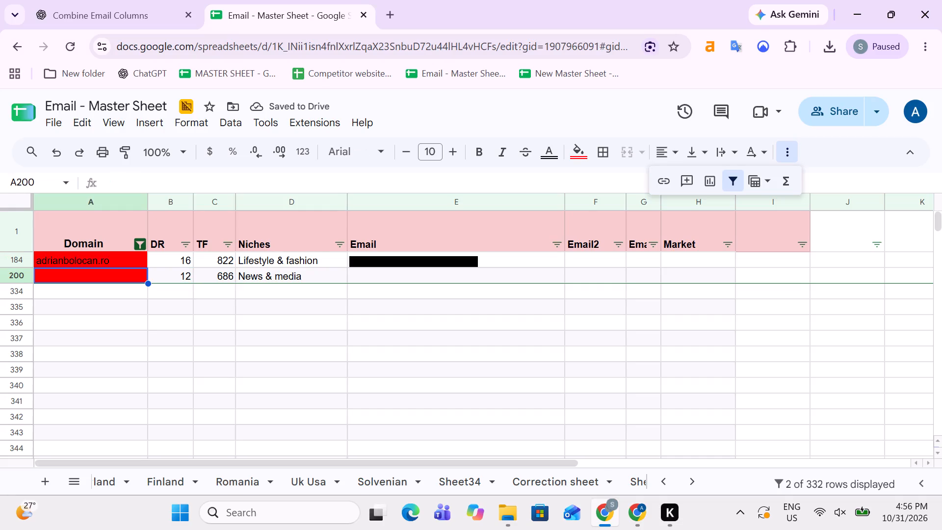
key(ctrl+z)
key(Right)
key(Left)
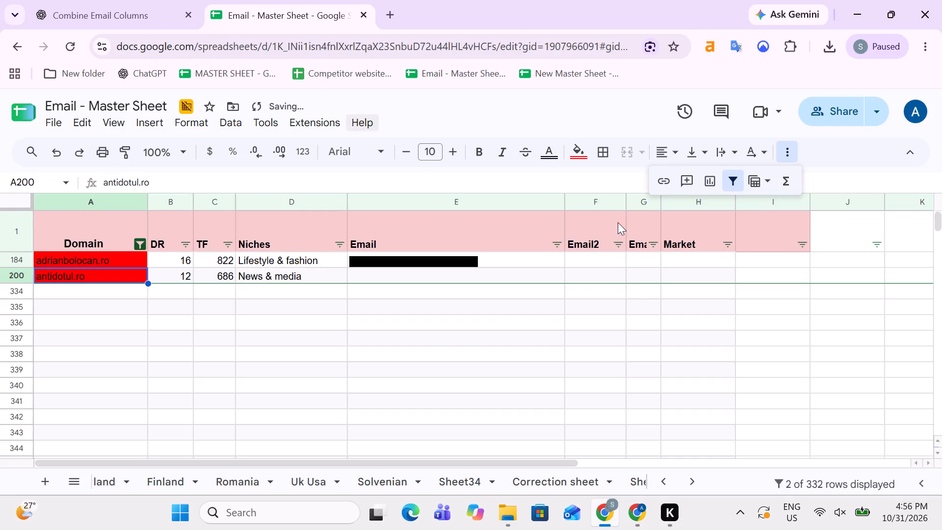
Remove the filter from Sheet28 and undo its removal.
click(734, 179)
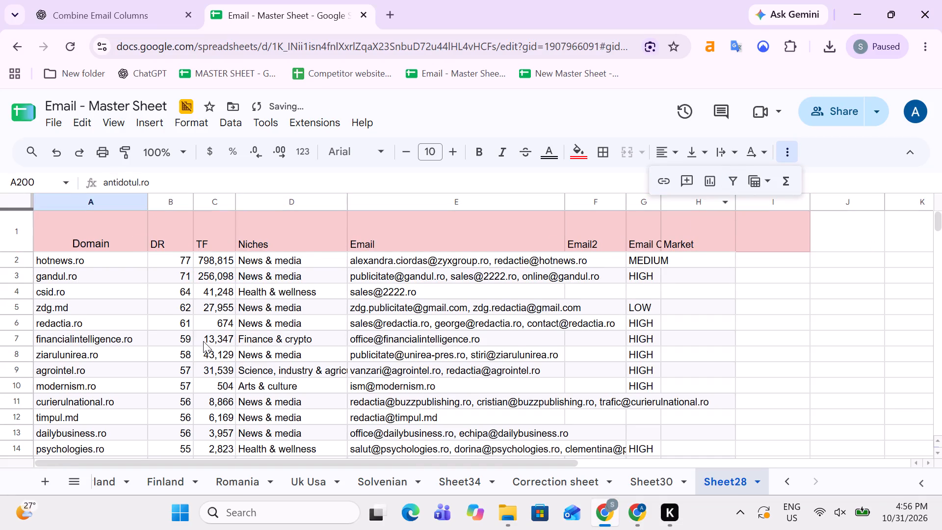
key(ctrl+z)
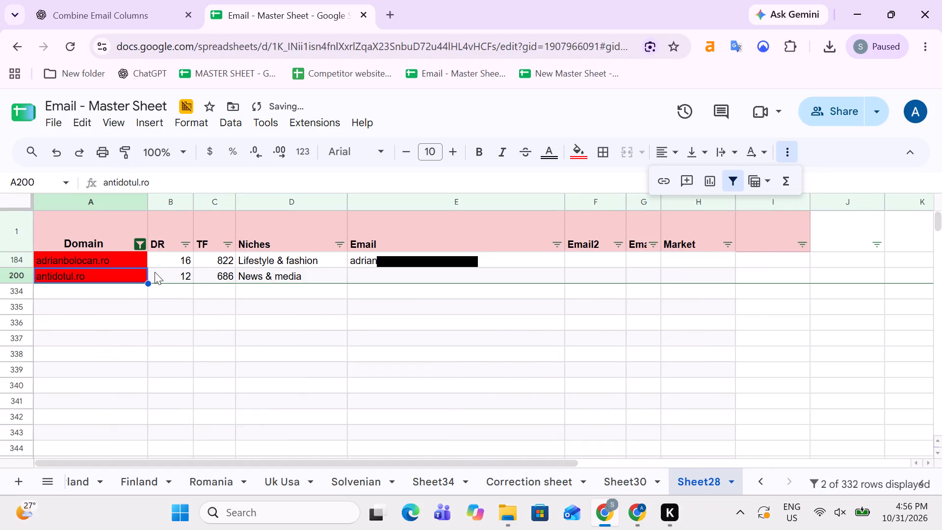
Reset the red fill on the filtered domain cells adrianbolocan.ro and antidotul.ro.
click(155, 270)
key(Left)
key(Up)
key(shift+Down)
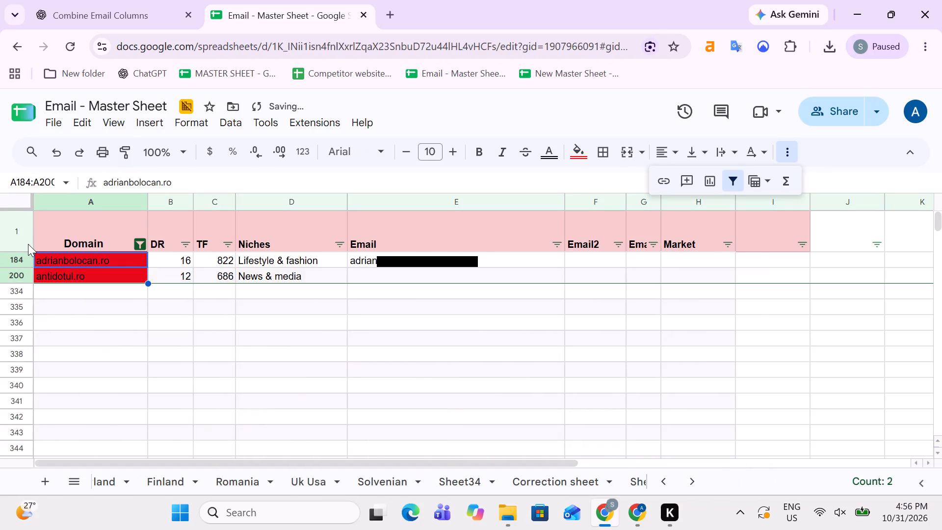
click(569, 145)
click(612, 179)
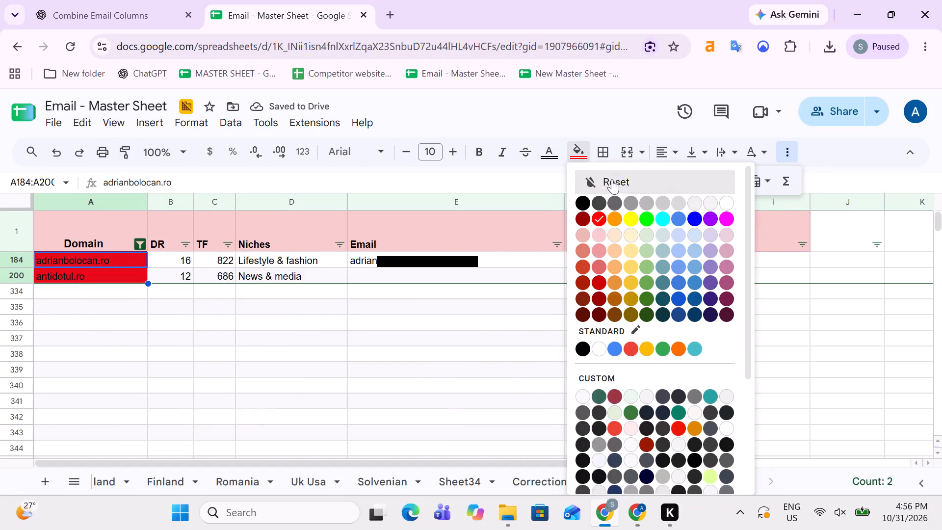
click(285, 371)
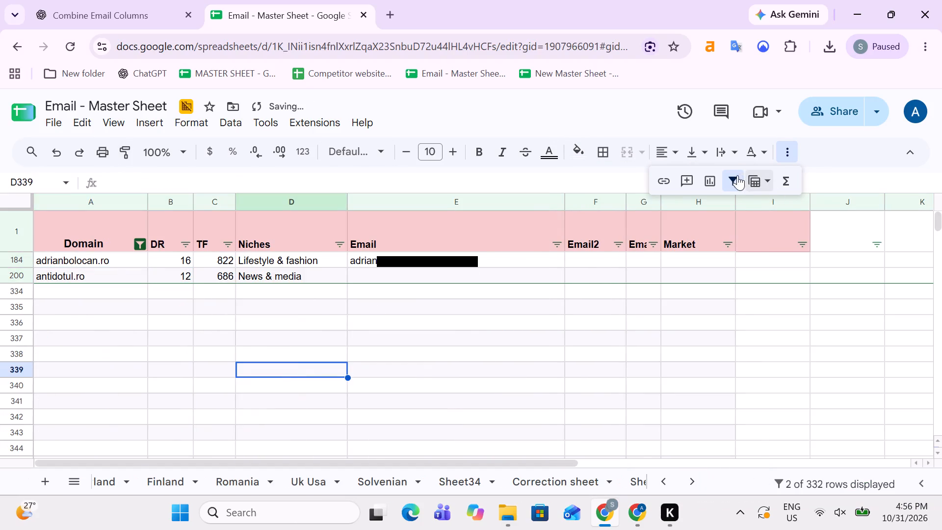
Remove the filter from Sheet28.
click(735, 176)
click(230, 315)
Examine Sheet28's unfiltered Domain column from its first entry down past its last row.
key(Left)
key(Left)
key(Left)
key(Left)
key(Left)
key(Left)
key(Left)
key(Left)
key(Left)
key(Left)
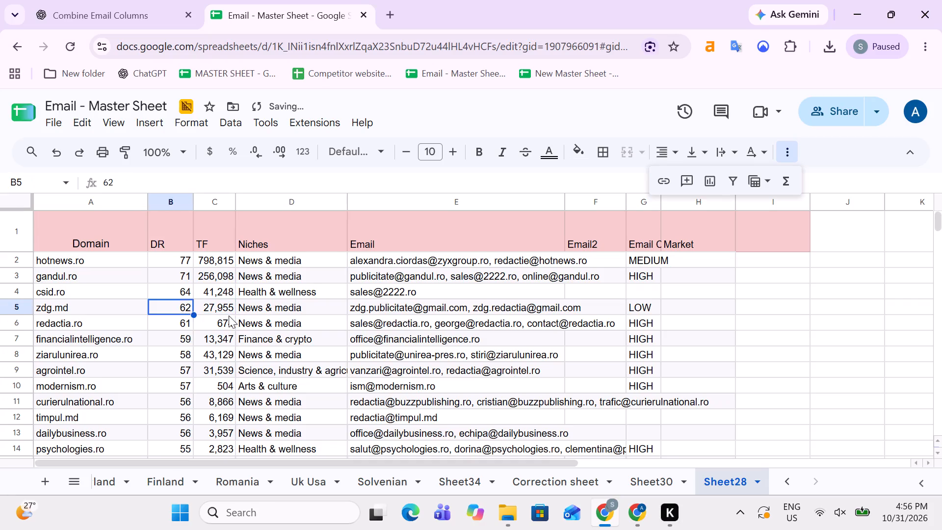
key(Up)
key(Up)
key(Up)
key(Up)
key(Up)
key(Up)
key(Down)
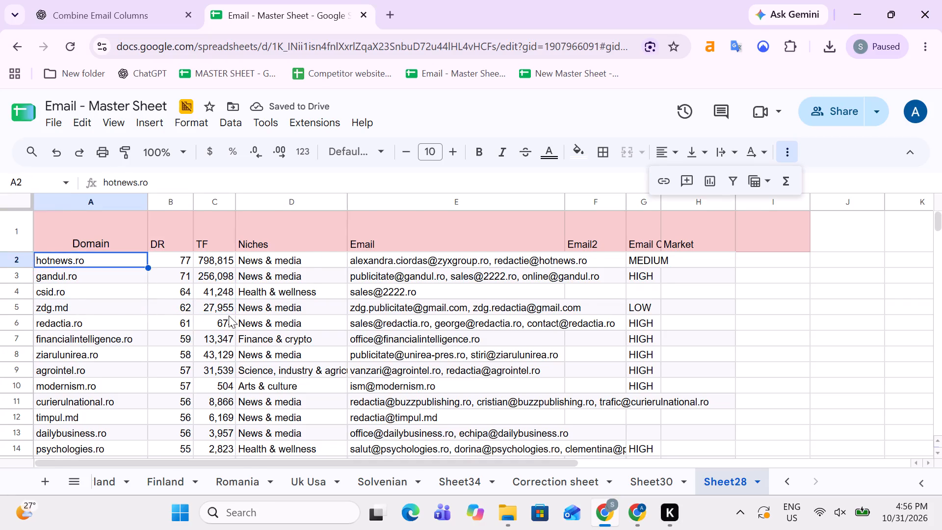
key(ctrl+shift+Down)
key(Up)
key(Down)
key(Right)
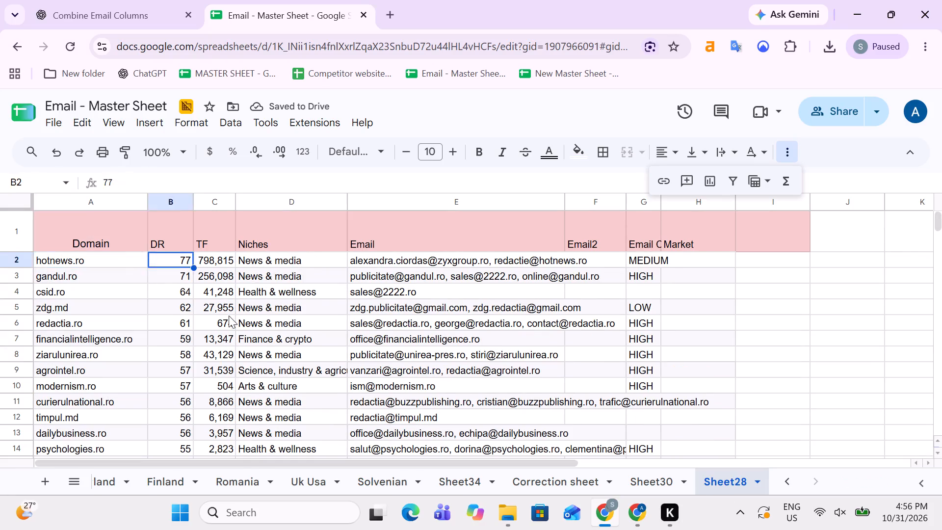
key(Left)
key(ctrl+Down)
key(Down)
key(Down)
key(Down)
key(Down)
key(Down)
key(Down)
key(Down)
key(Down)
key(Down)
key(Down)
key(Down)
key(Down)
key(Down)
key(Down)
key(Down)
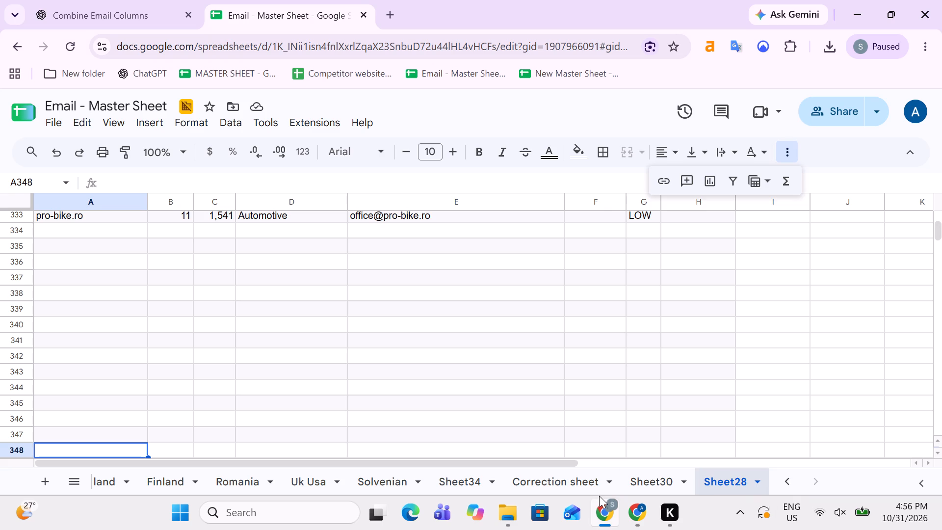
Open the Romania sheet at the start of its websites table.
click(783, 475)
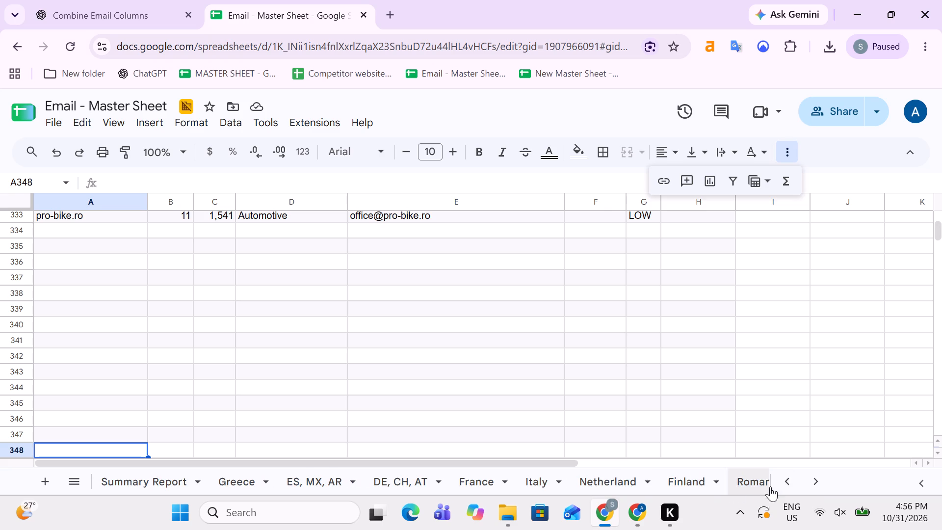
click(806, 493)
click(819, 482)
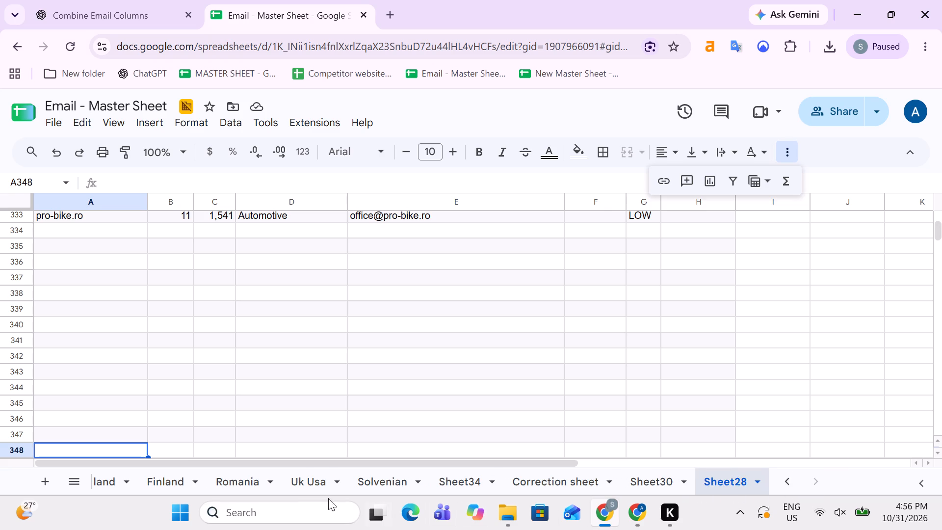
click(238, 483)
scroll(353, 374, up, 1)
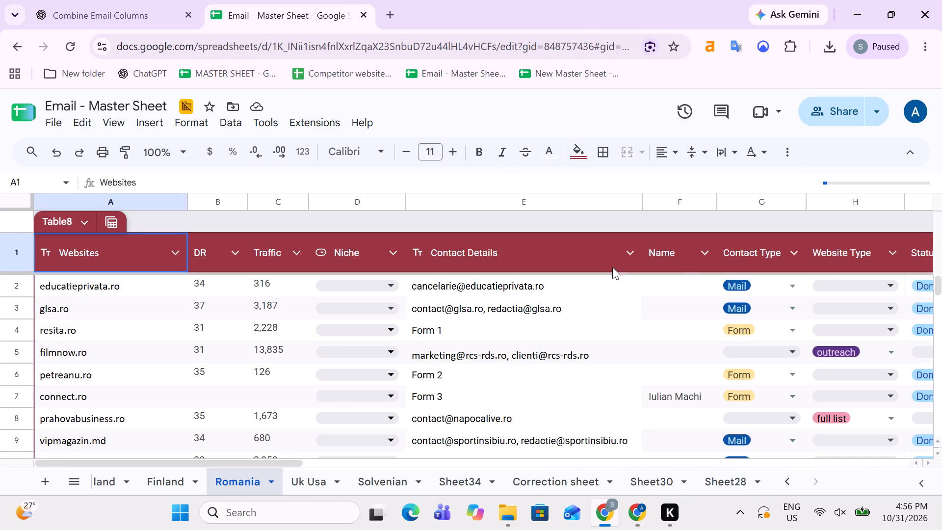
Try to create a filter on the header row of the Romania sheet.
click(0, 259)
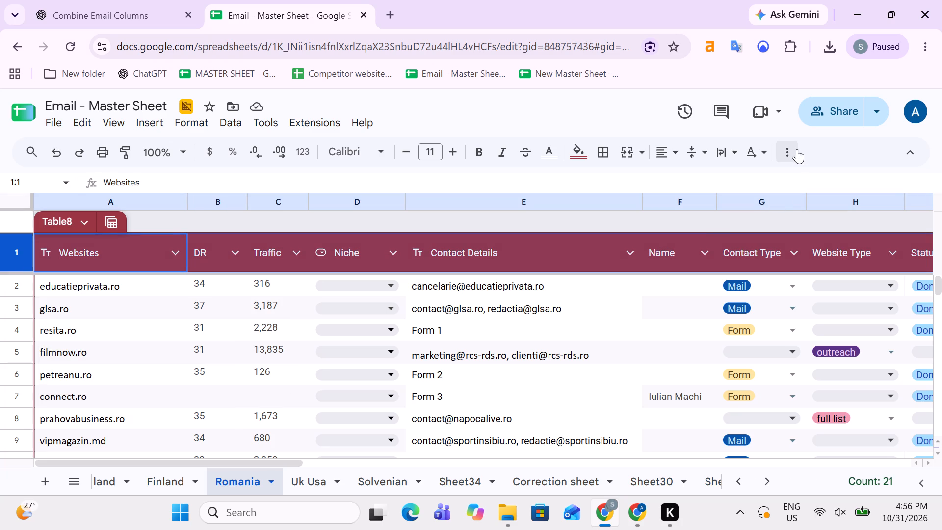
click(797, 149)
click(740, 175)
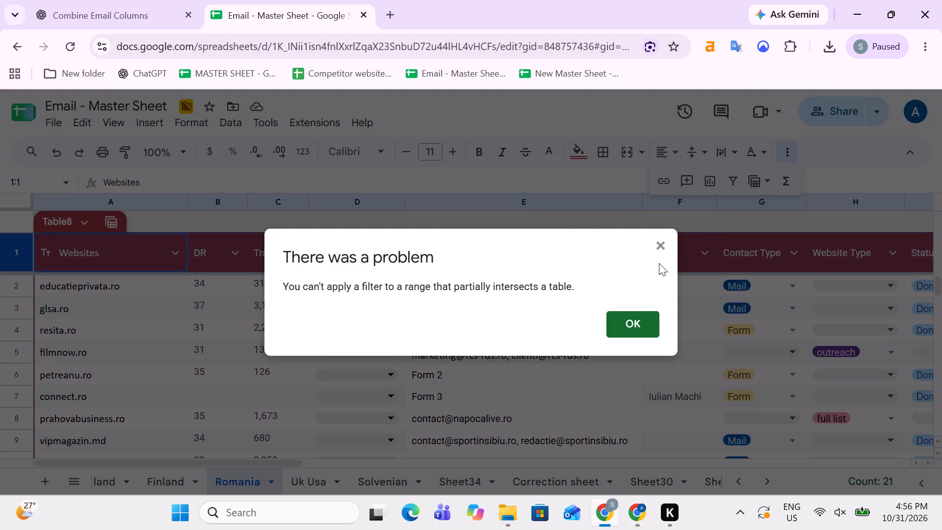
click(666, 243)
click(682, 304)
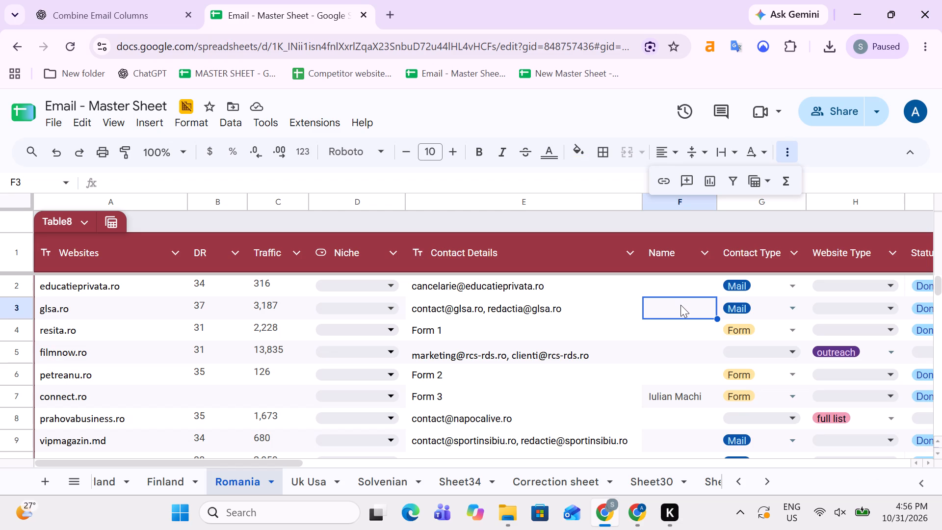
Filter the Romania table's Inbox Status column to Discussion On Going, NOT ALLOW PUBLICATION, Not Intrested, Reply Pending and Yes.
key(Up)
key(Up)
key(Up)
key(Up)
key(Up)
key(Up)
key(Up)
key(Up)
key(Up)
key(Up)
key(Up)
key(Up)
key(Down)
key(Right)
key(Right)
key(Right)
key(Right)
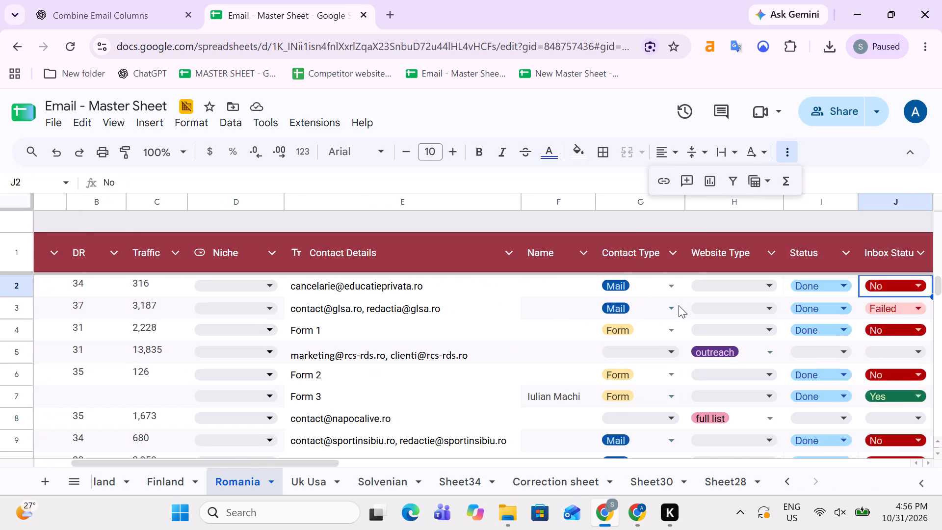
key(Right)
key(Right)
key(Right)
key(Left)
key(Left)
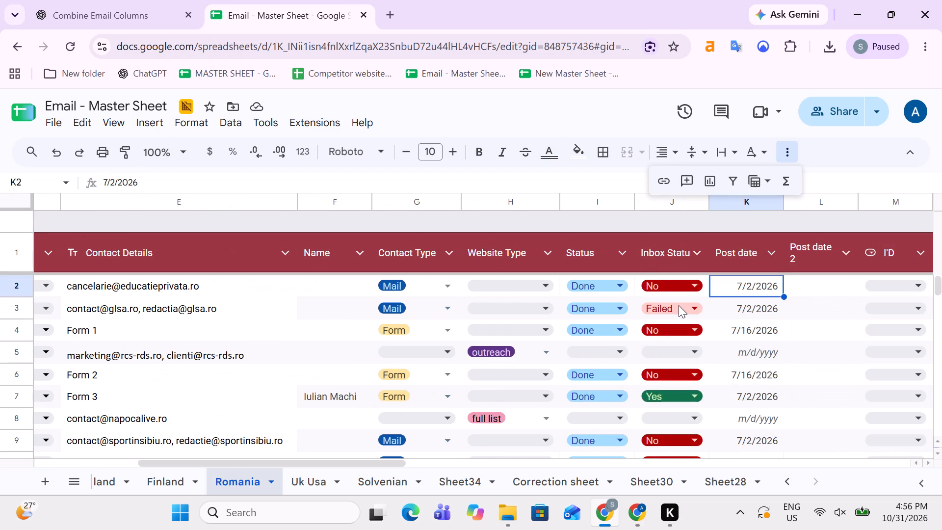
click(697, 251)
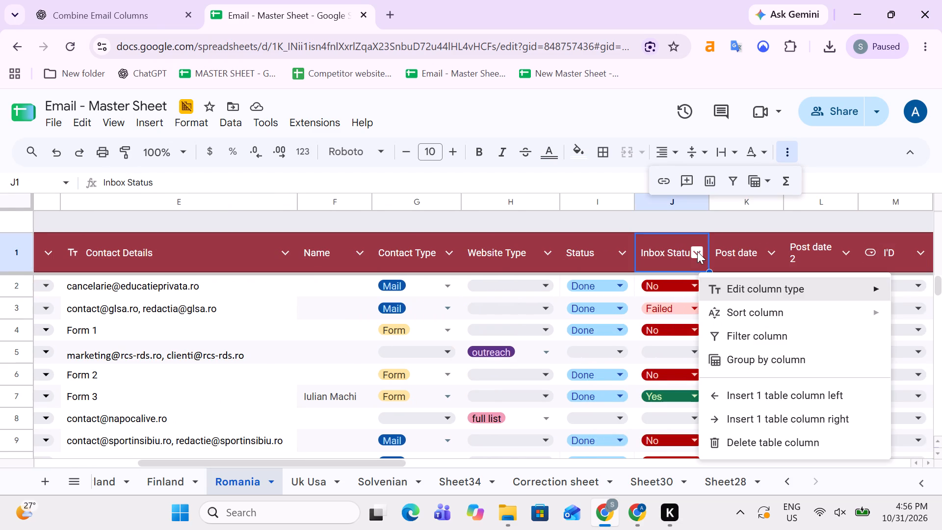
scroll(775, 324, down, 3)
click(764, 332)
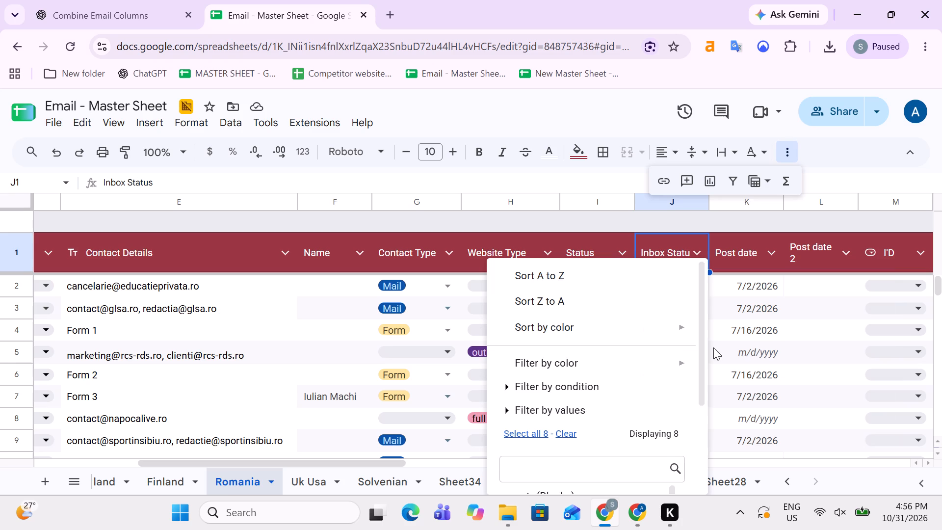
scroll(610, 329, down, 5)
click(567, 300)
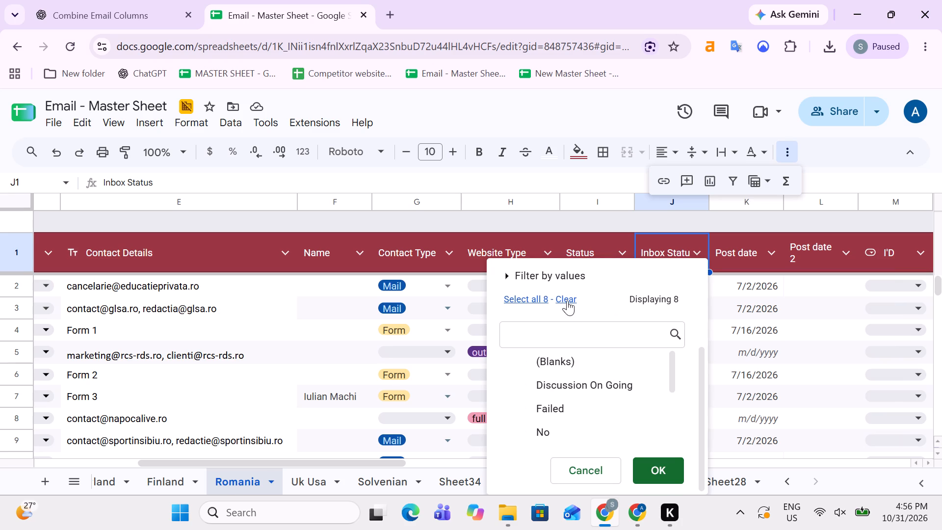
click(554, 387)
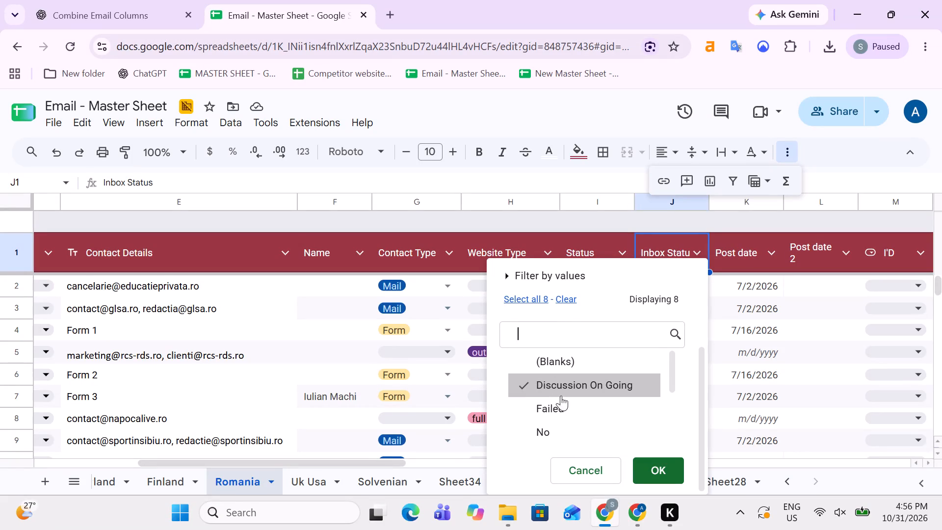
scroll(576, 390, down, 1)
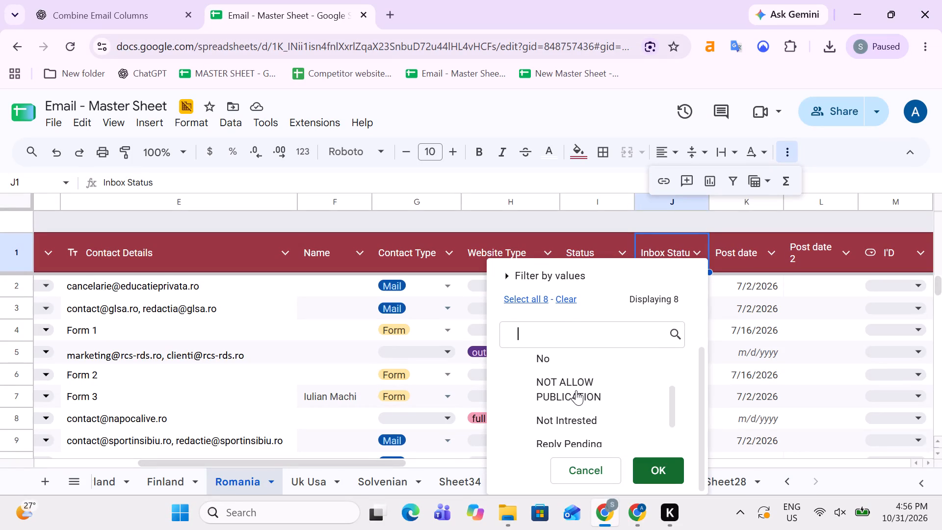
click(563, 389)
click(571, 416)
scroll(589, 412, down, 1)
click(577, 404)
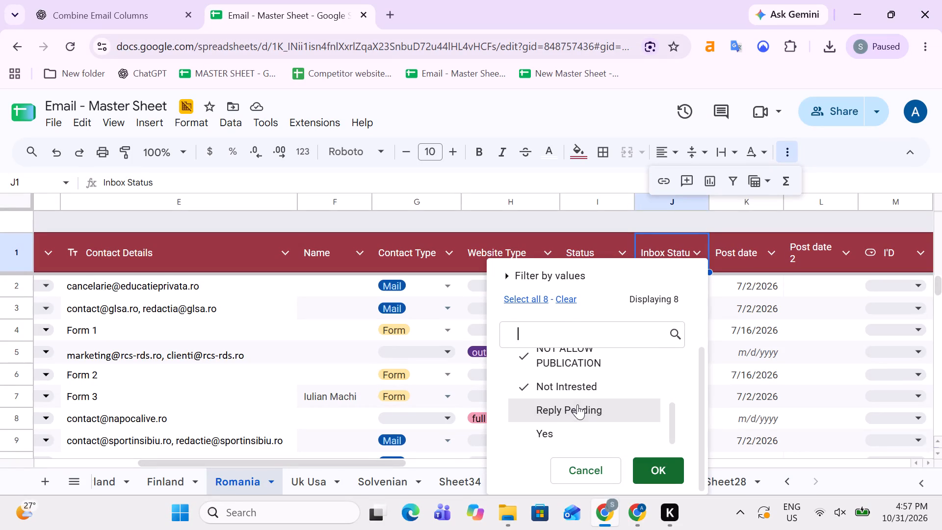
click(564, 429)
click(654, 467)
Copy all filtered entries in the Romania table's Websites column, from connect.ro to jurnal.md.
key(Down)
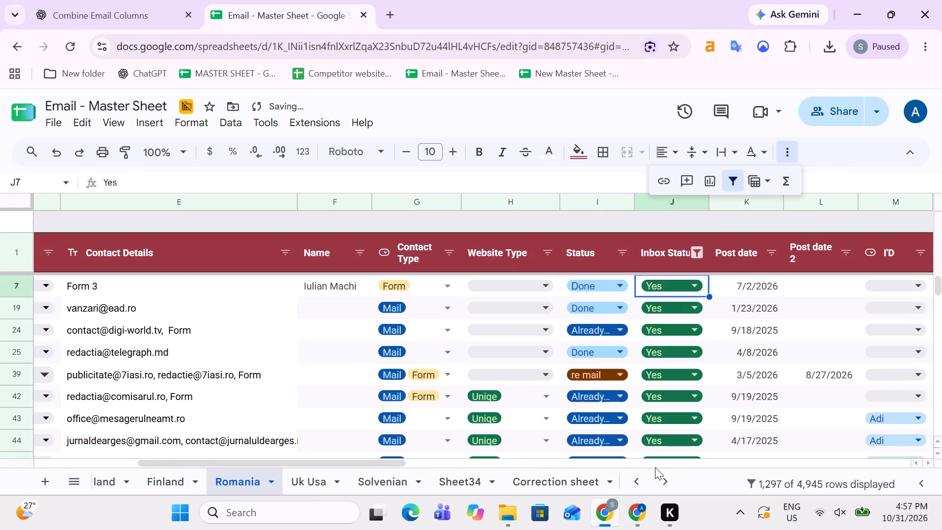
key(Up)
key(Down)
key(Left)
key(Left)
key(Left)
key(Left)
key(Left)
key(Left)
key(Left)
key(Left)
key(Left)
key(Left)
key(Left)
key(Left)
key(Left)
key(Left)
key(Left)
key(Left)
key(Left)
key(Left)
key(Left)
key(Left)
key(Up)
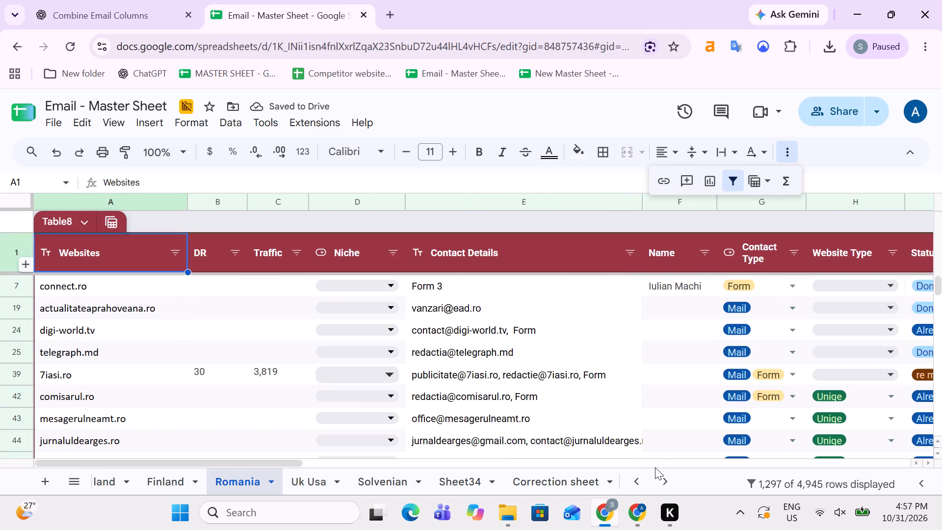
key(Down)
key(ctrl+shift+Down)
key(Up)
key(Down)
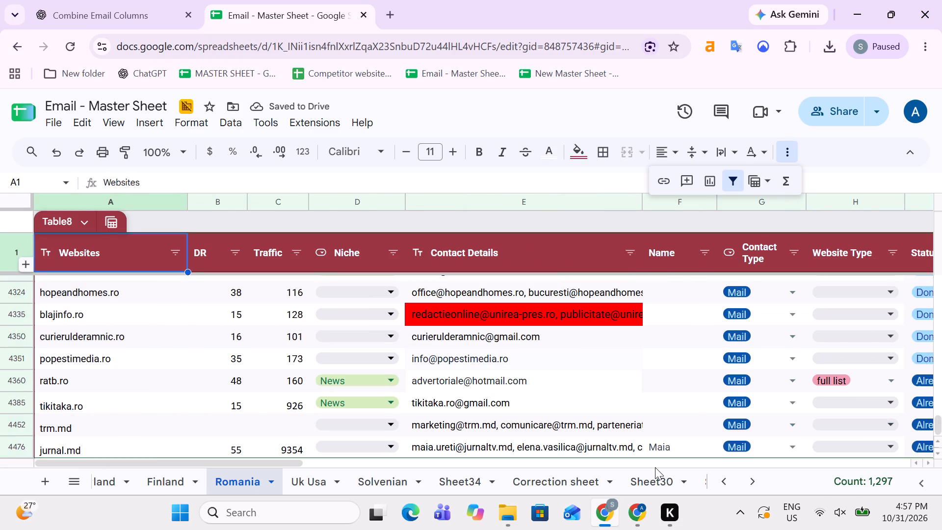
key(Up)
key(Down)
key(ctrl+shift+Down)
key(ctrl+c)
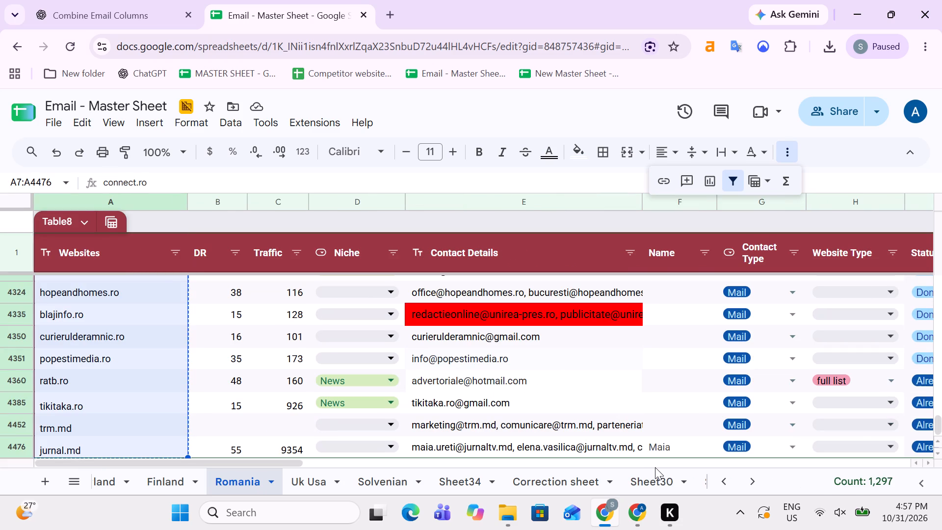
Paste the copied websites as values only into Sheet28's Domain column, starting at A336 below the existing list.
click(756, 483)
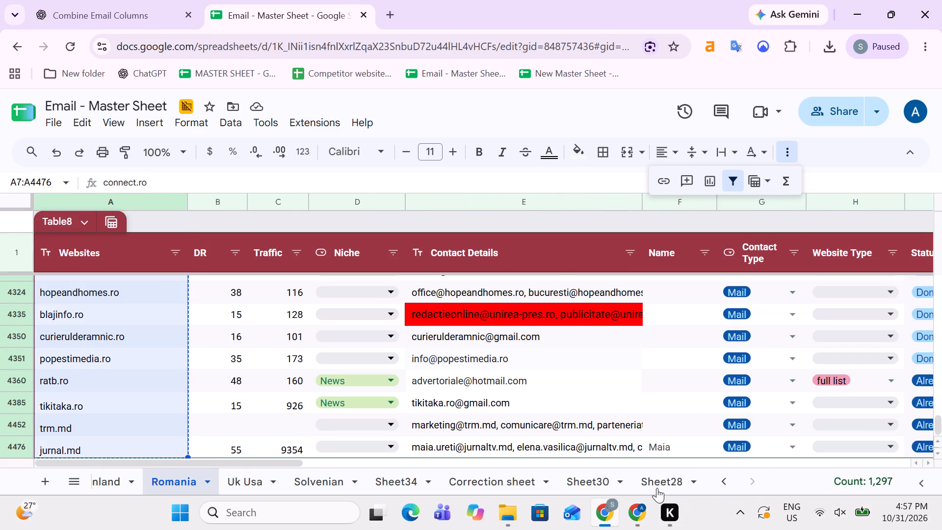
click(657, 488)
key(Down)
key(ctrl+Up)
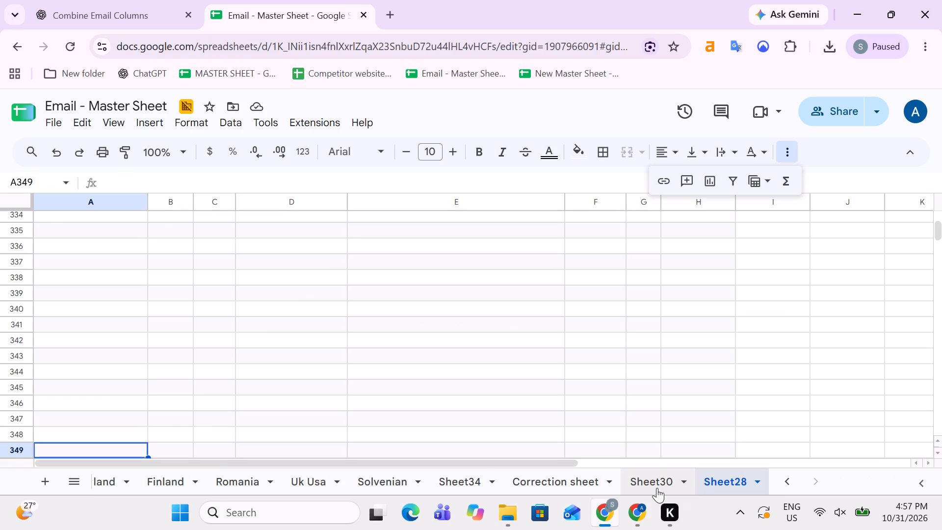
key(Down)
key(Down)
key(Down)
key(ctrl+v)
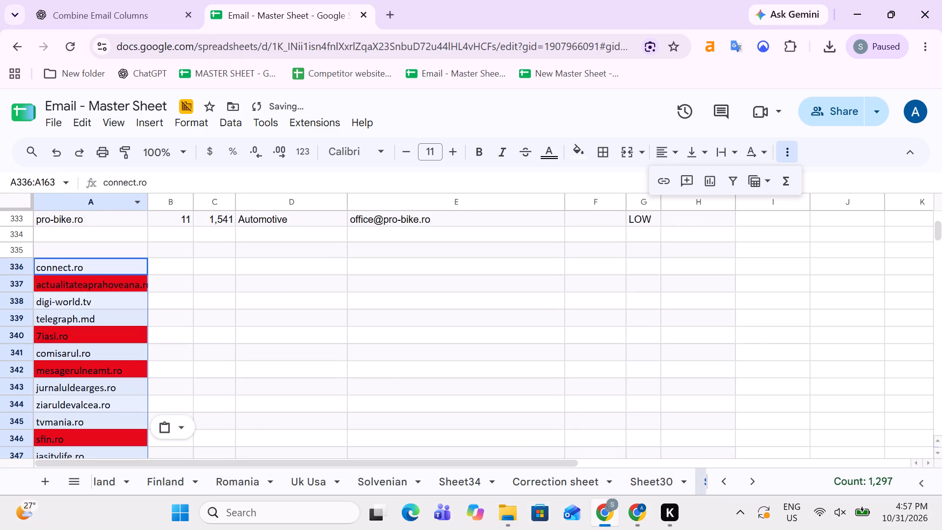
click(160, 424)
click(188, 321)
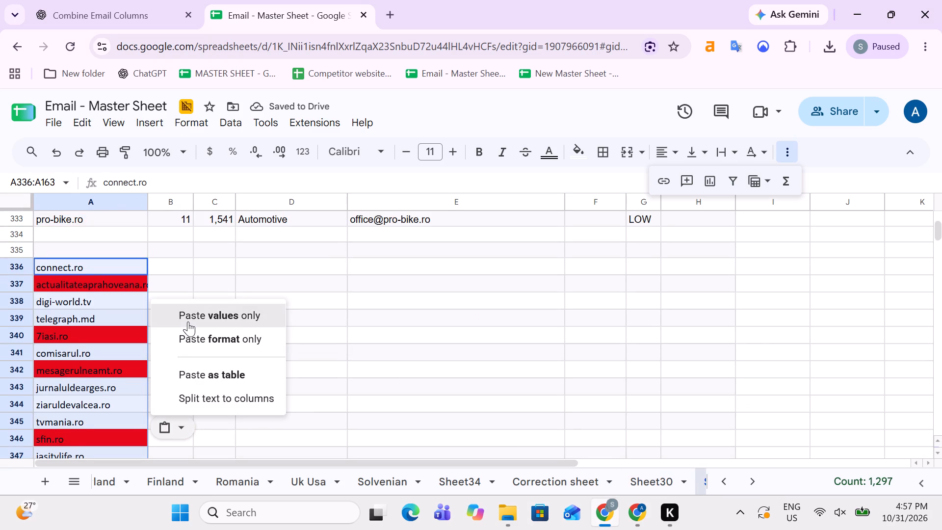
Create a filter on the header row of Sheet28.
scroll(117, 304, up, 20)
scroll(117, 304, up, 3)
click(105, 253)
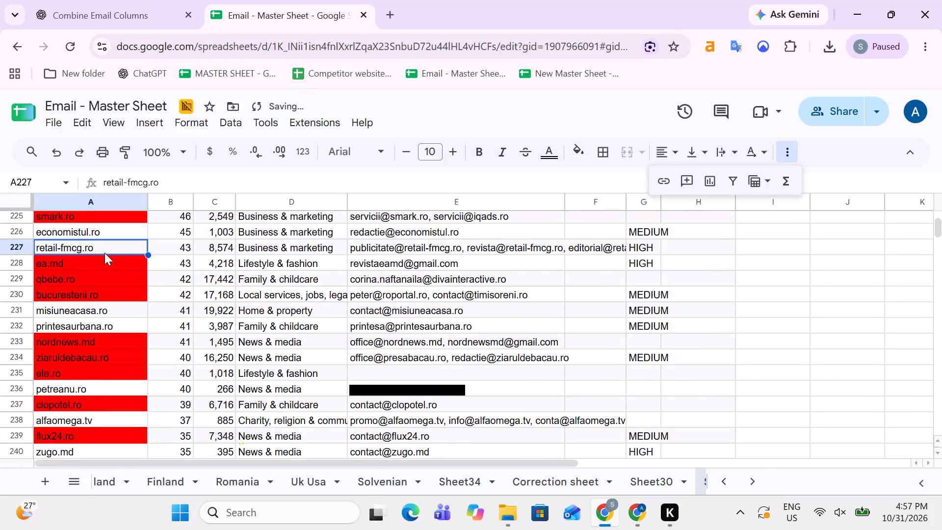
key(ctrl+Up)
key(Up)
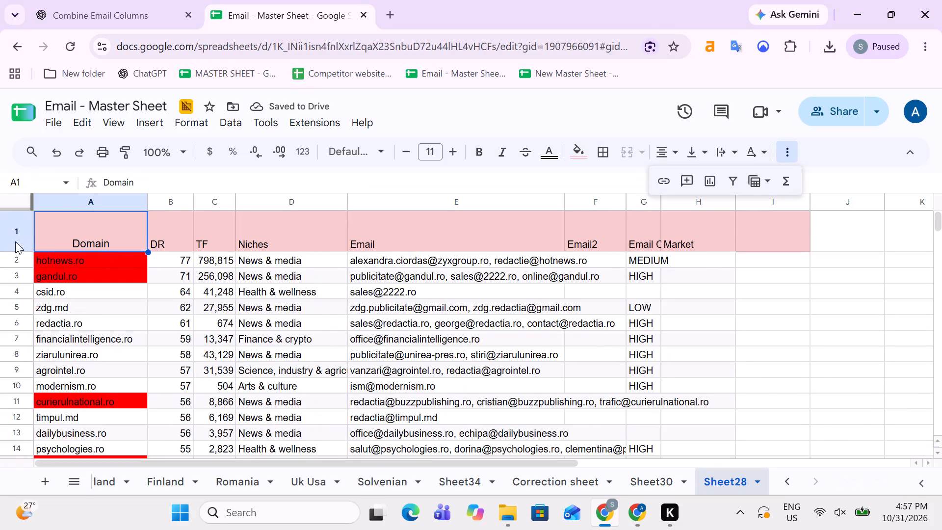
click(10, 239)
click(733, 176)
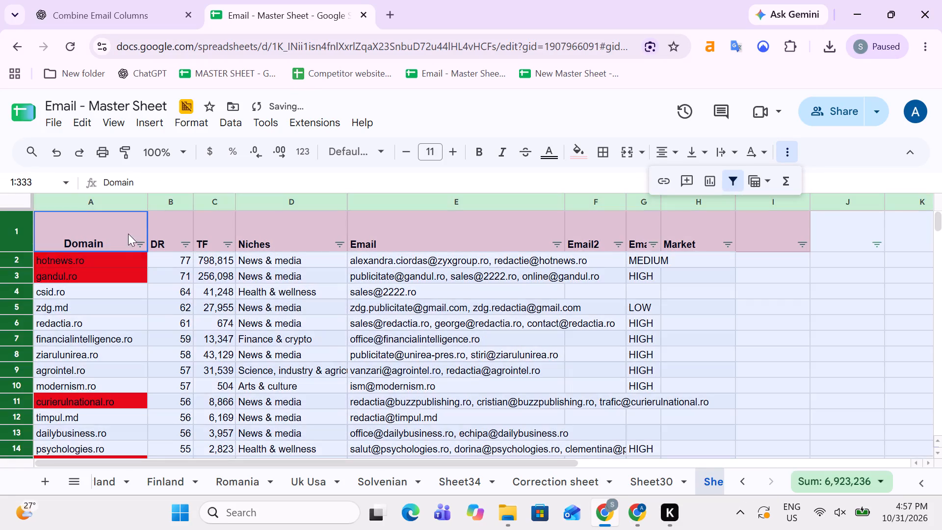
Filter the Domain column by red fill color.
click(136, 248)
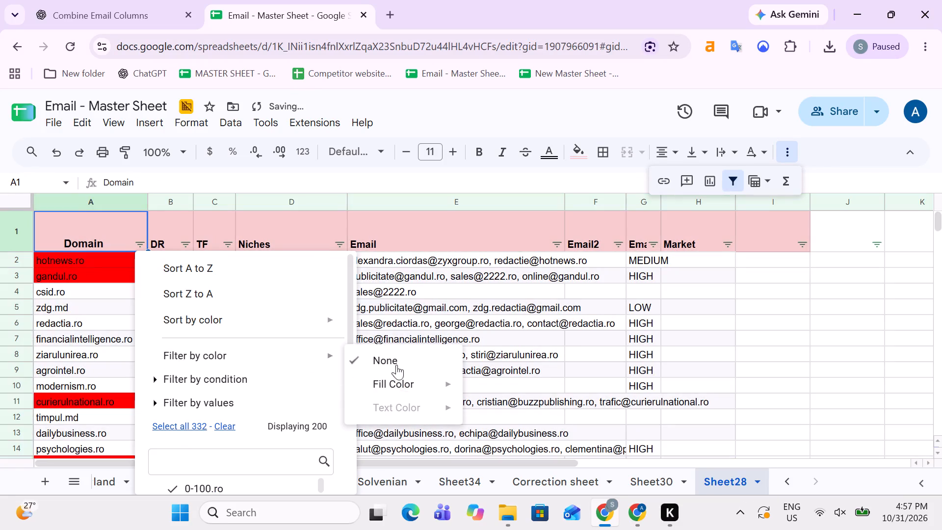
click(511, 394)
Delete all the red-filtered rows in Sheet28, from hotnews.ro in row 2 down to jurnalulph.ro in row 332.
key(Down)
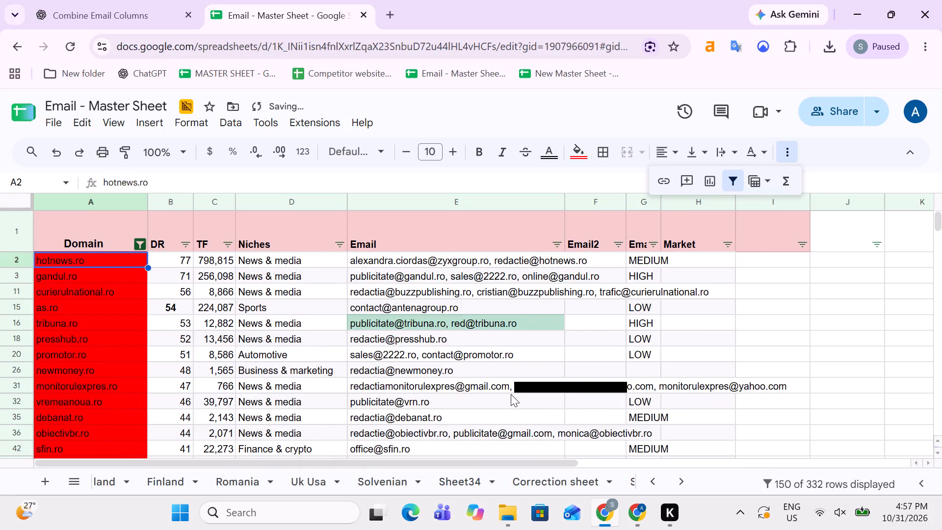
key(ctrl+shift+Down)
key(Up)
key(Down)
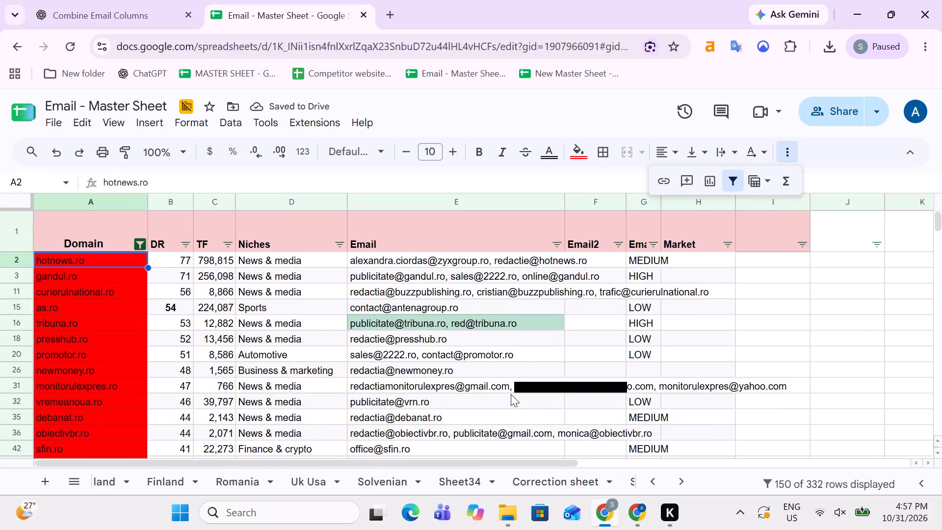
key(Right)
key(Left)
key(Left)
key(Left)
key(Left)
key(Left)
key(Left)
click(0, 261)
key(ctrl+shift+Down)
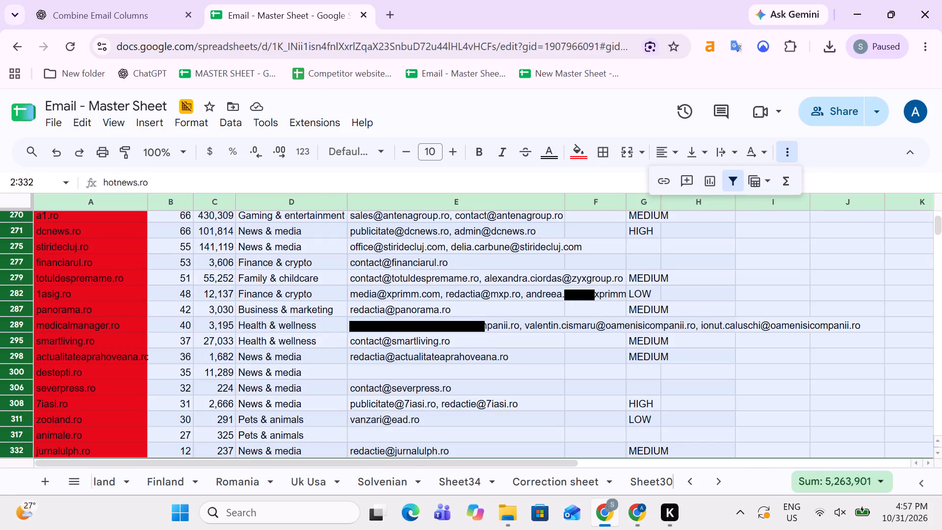
scroll(262, 346, down, 3)
scroll(259, 344, up, 3)
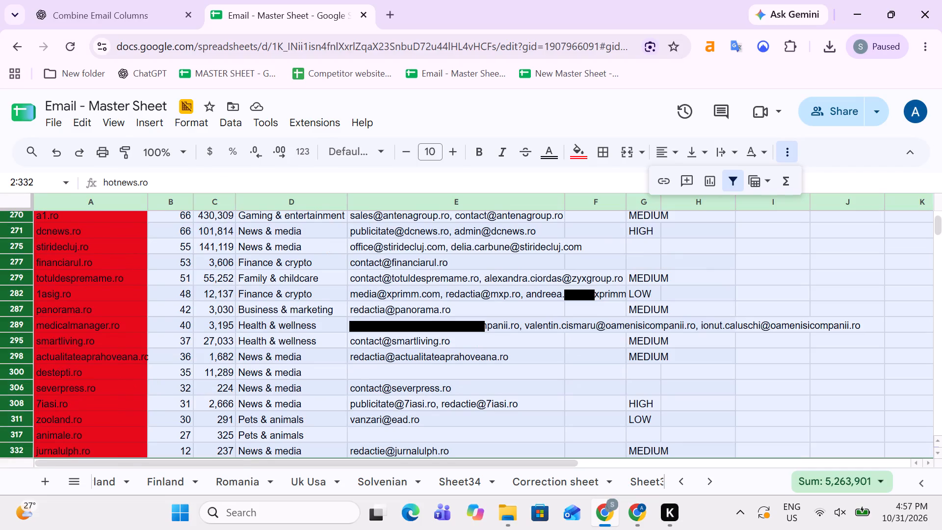
right_click(6, 309)
click(55, 317)
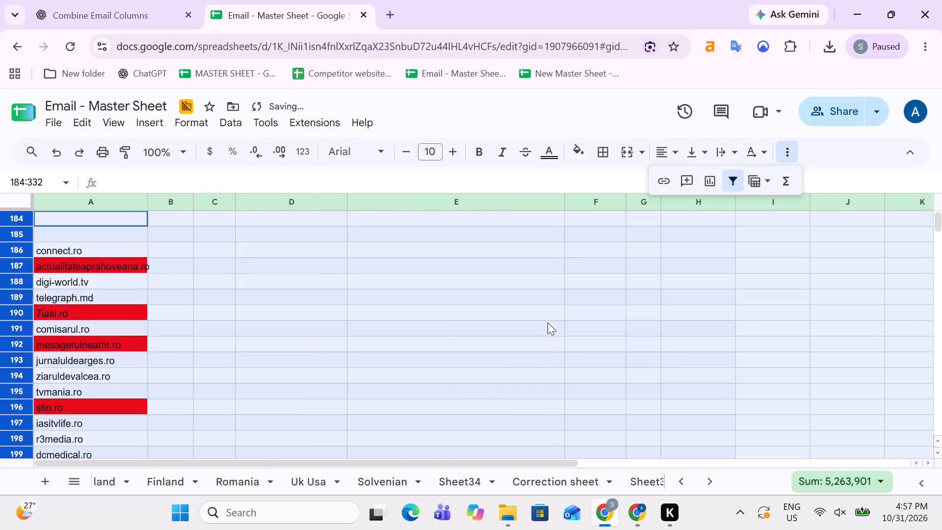
Clear the pasted comparison websites from Sheet28's Domain column, from connect.ro in A186 down to jurnal.md.
scroll(348, 350, up, 4)
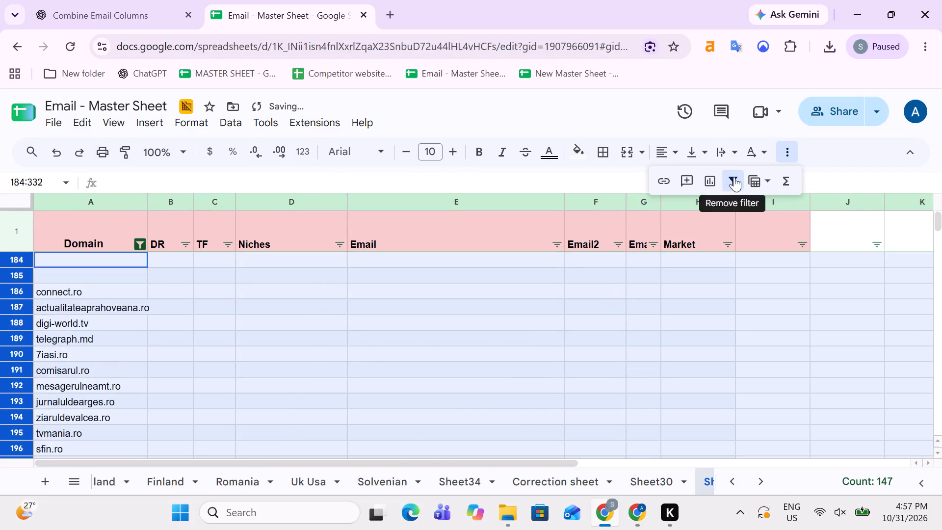
click(104, 291)
key(ctrl+shift+Down)
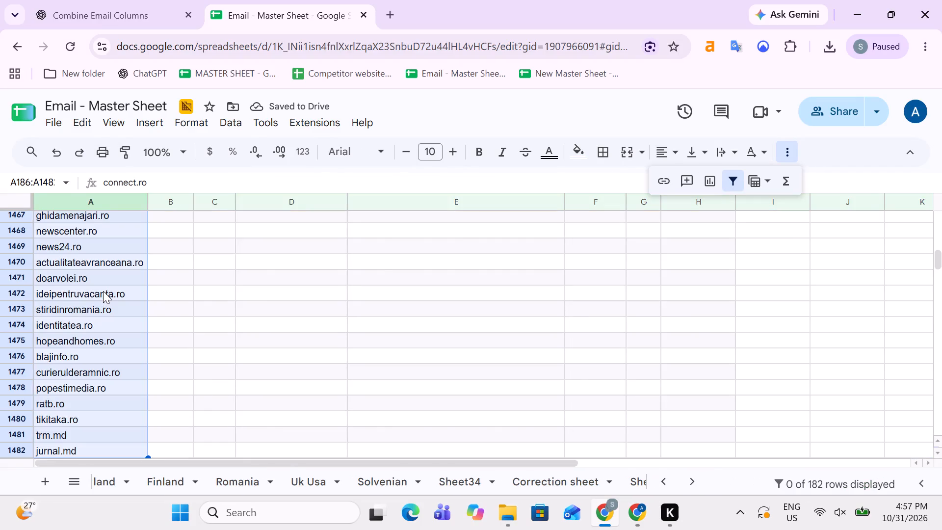
key(Delete)
key(Up)
key(ctrl+Up)
key(Down)
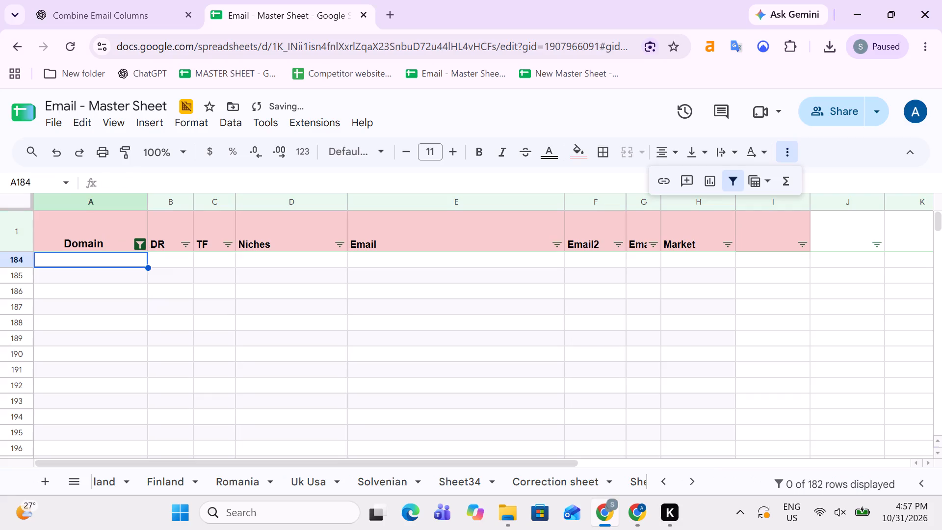
Remove the filter from Sheet28.
click(739, 182)
click(129, 250)
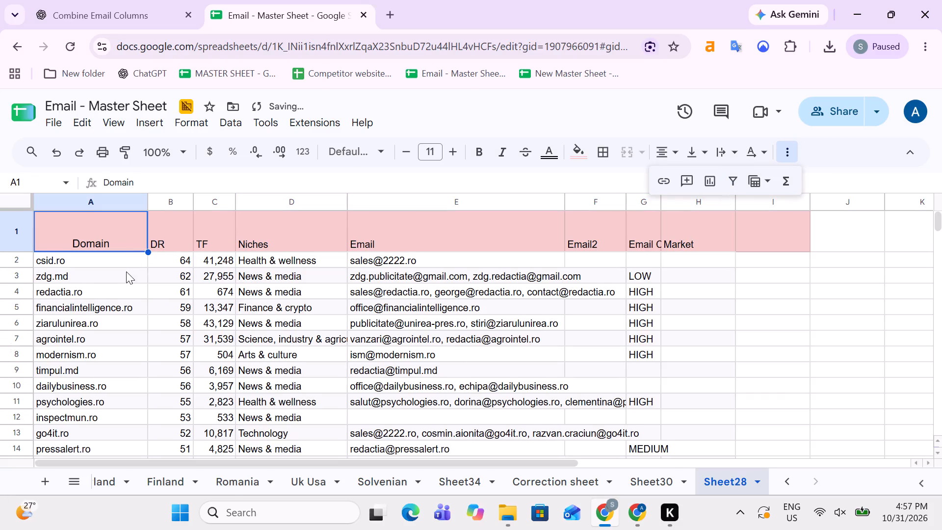
Examine the extent of the remaining domain list in Sheet28's column A, from csid.ro to pro-bike.ro.
key(Down)
key(ctrl+shift+Down)
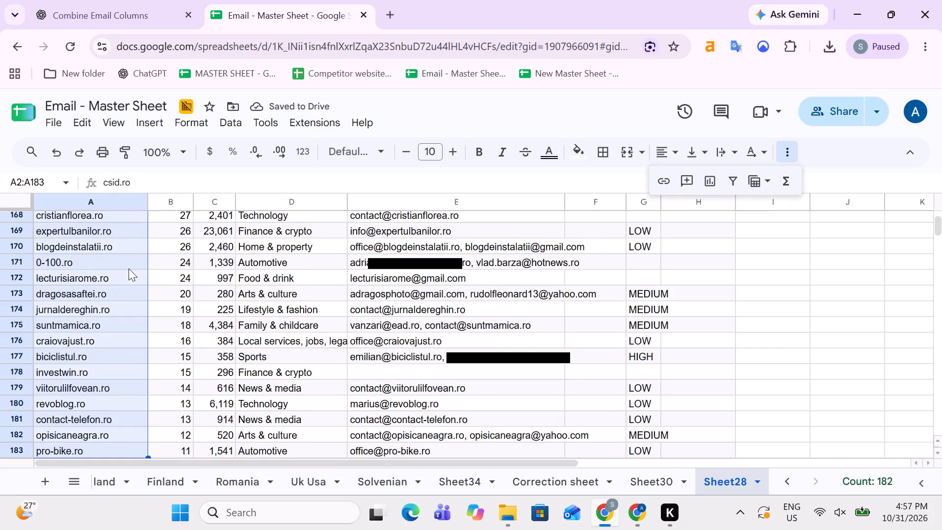
key(Up)
key(Down)
key(ctrl+shift+Down)
key(Down)
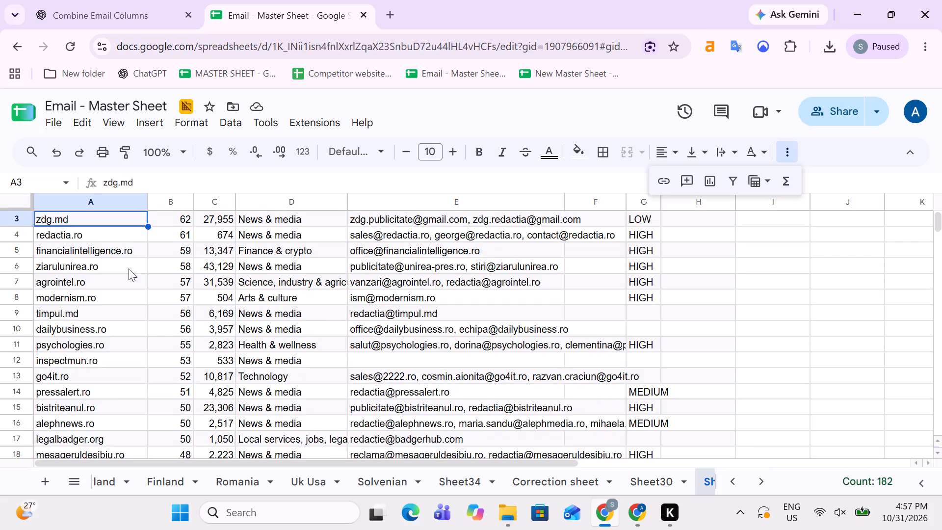
key(Up)
key(Up)
key(Up)
key(Down)
key(ctrl+shift+Down)
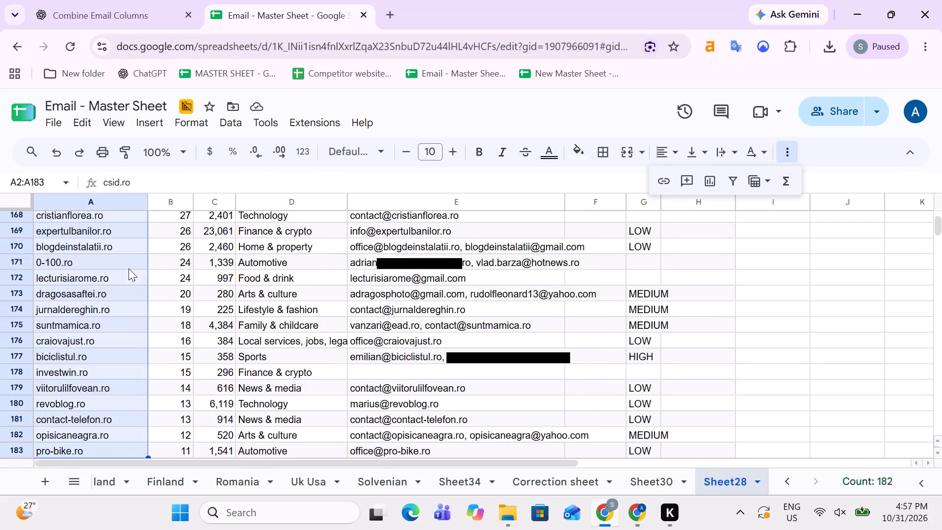
key(Down)
key(Up)
key(Up)
key(Up)
key(Up)
key(Up)
key(Up)
key(Up)
key(Up)
key(Up)
key(Up)
key(Up)
key(Up)
key(Up)
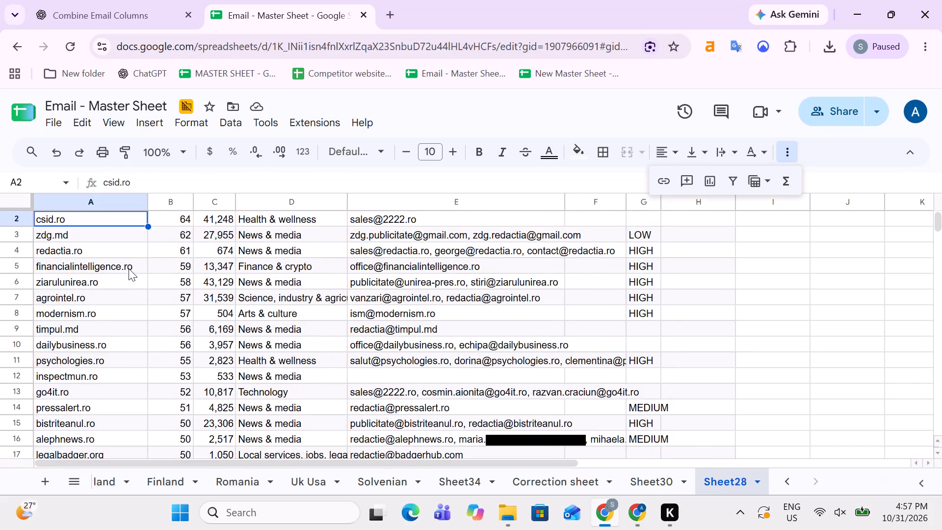
key(Down)
key(Right)
key(Left)
key(Up)
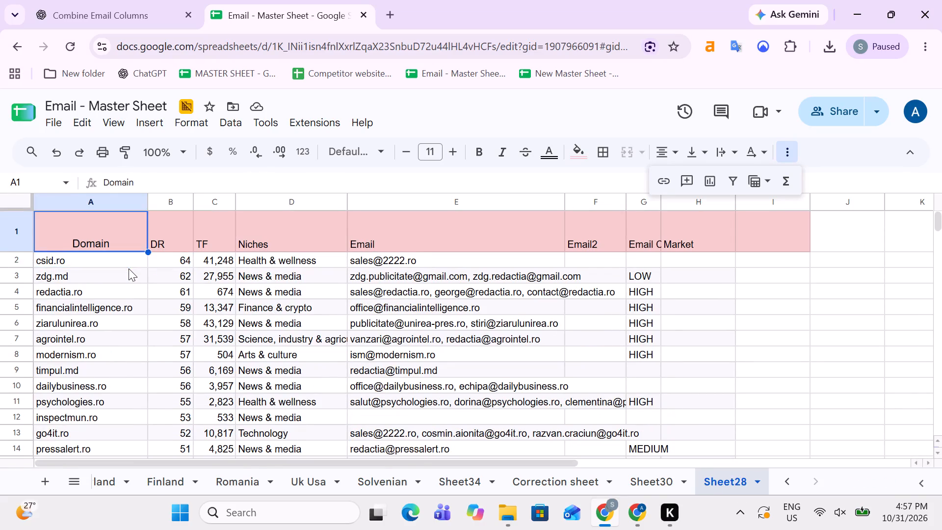
key(Down)
key(Up)
key(Down)
key(ctrl+shift+Down)
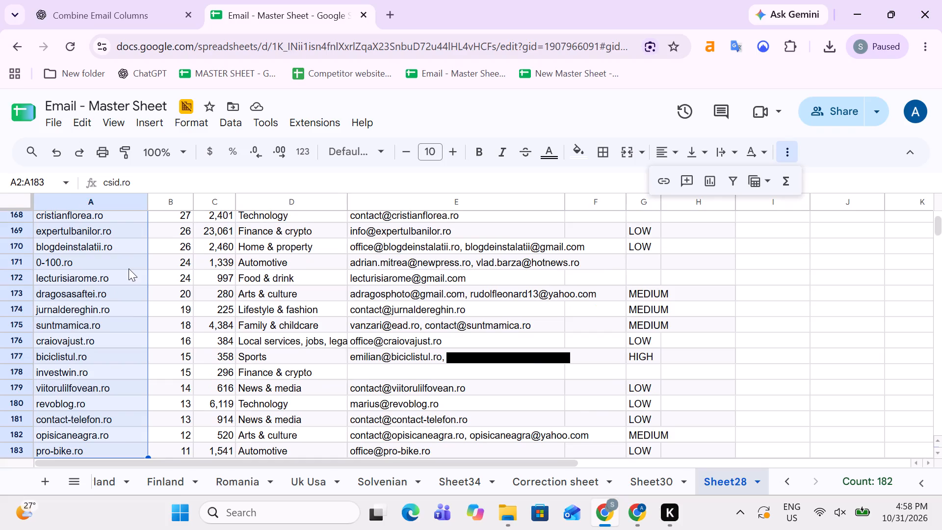
key(Up)
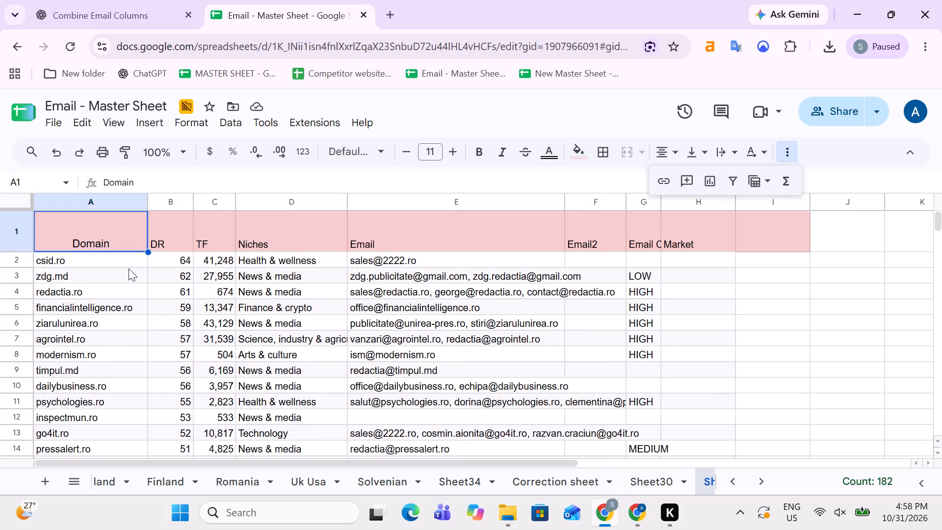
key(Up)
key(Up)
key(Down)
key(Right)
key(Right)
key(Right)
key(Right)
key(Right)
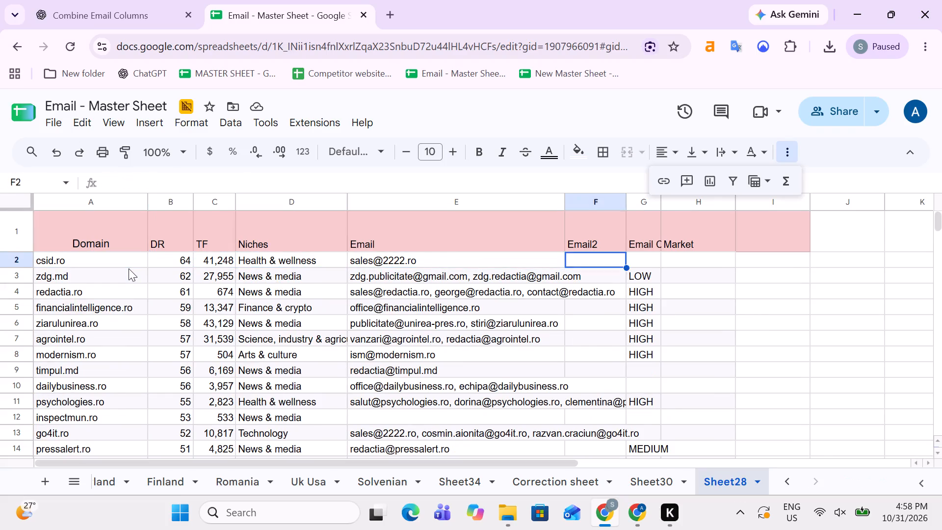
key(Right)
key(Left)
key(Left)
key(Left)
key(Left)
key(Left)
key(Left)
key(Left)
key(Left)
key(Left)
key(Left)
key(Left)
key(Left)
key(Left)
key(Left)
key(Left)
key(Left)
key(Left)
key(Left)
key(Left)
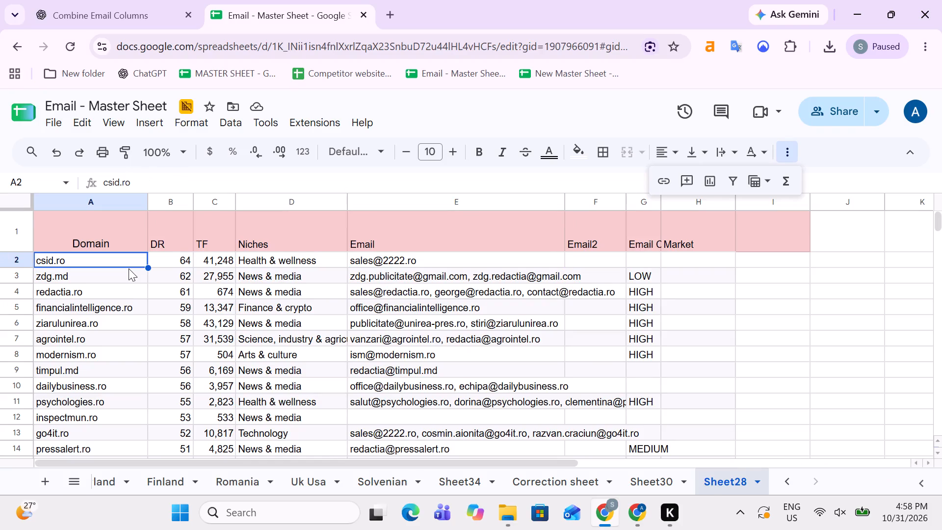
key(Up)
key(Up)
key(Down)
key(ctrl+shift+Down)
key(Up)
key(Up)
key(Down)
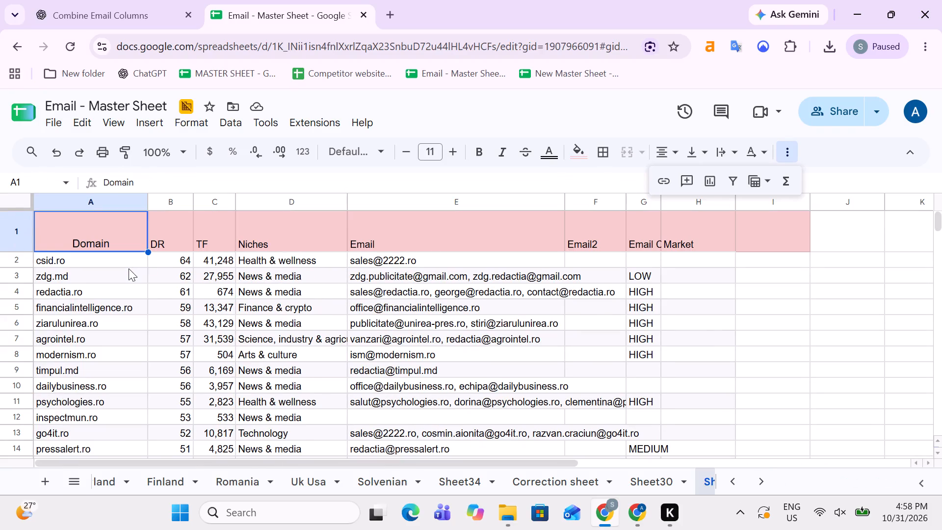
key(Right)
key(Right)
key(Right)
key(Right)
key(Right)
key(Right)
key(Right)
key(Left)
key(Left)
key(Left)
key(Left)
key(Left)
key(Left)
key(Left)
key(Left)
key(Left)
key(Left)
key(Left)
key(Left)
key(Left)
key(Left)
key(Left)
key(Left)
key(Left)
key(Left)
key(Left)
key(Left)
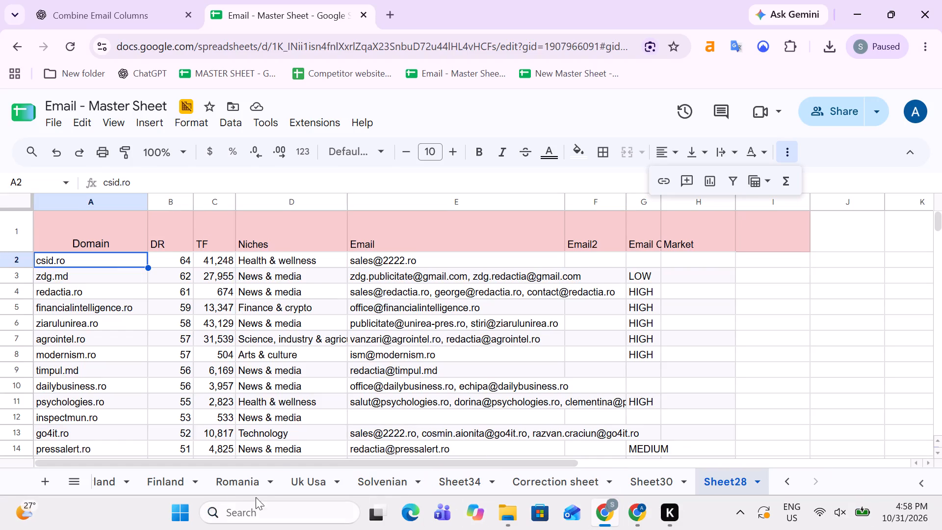
Switch to the Romania sheet and remove the filter from its table.
click(225, 477)
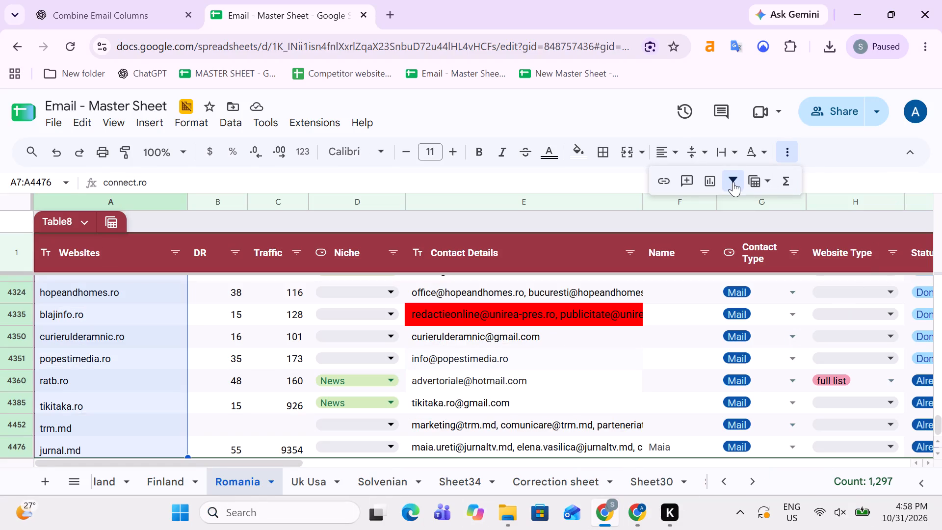
click(733, 182)
Delete the blank row 4062 between ideeaeuropeana.ro and tvr.ro in the Romania table after checking across its columns.
key(Down)
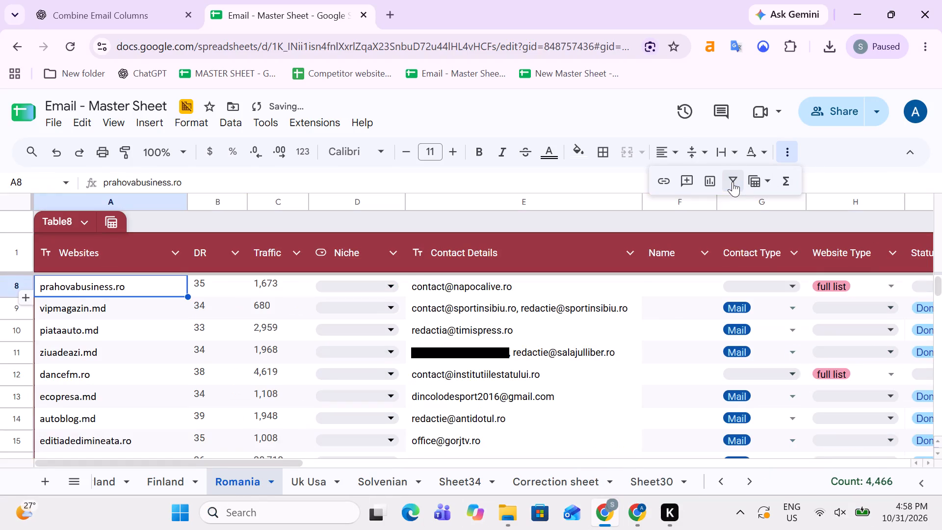
key(ctrl+Down)
key(Down)
key(Down)
key(Down)
key(Down)
key(Down)
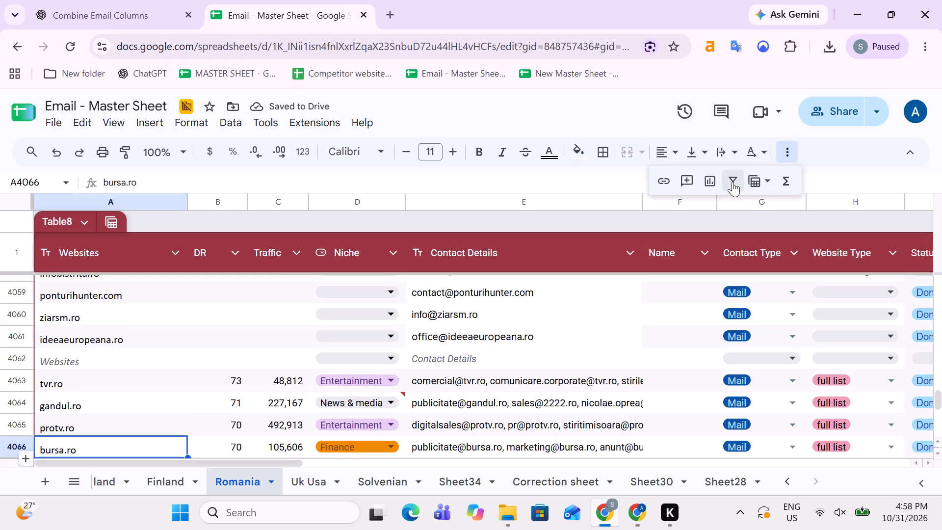
key(Up)
key(Up)
key(Up)
key(Up)
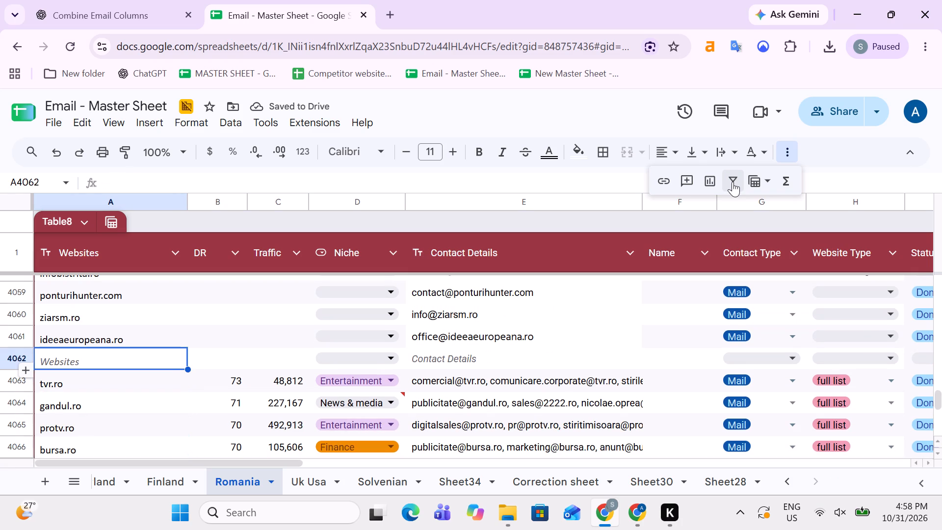
key(Right)
key(Right)
key(Right)
key(Right)
key(Right)
key(Right)
key(Right)
key(Left)
key(Left)
key(Left)
key(Left)
key(Left)
key(Left)
key(Left)
key(Left)
key(Left)
key(Left)
key(Left)
key(Left)
key(Left)
click(0, 359)
right_click(0, 359)
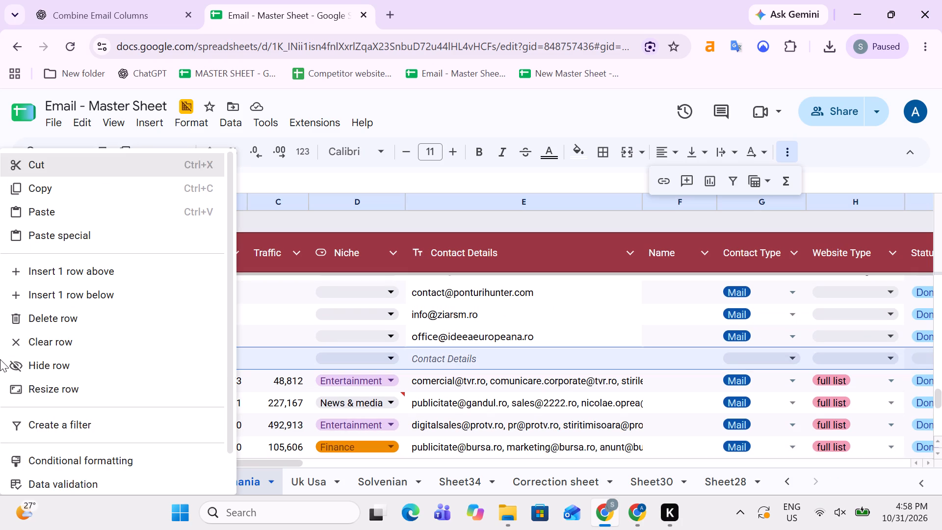
click(33, 315)
key(Right)
key(Left)
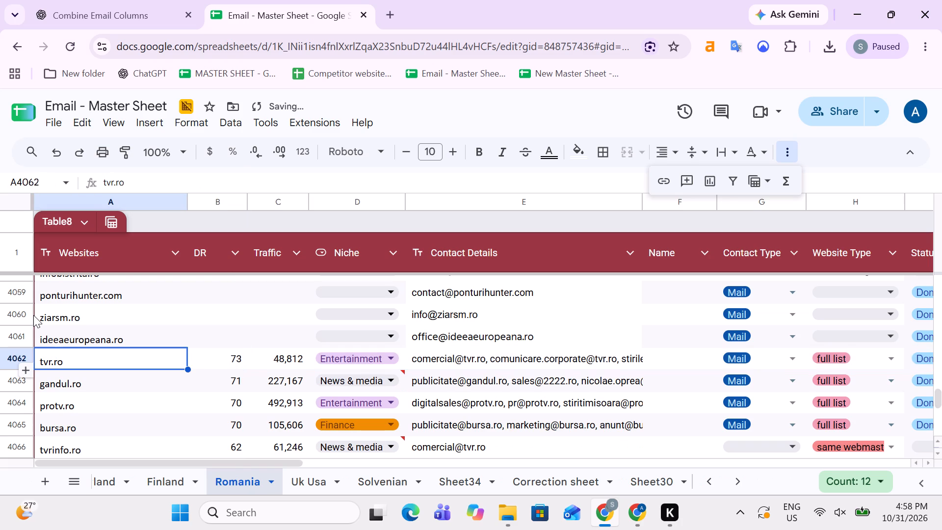
Check across the next blank row, 4265 between pasagera.ro and adatbank.ro, and delete it from the Romania table.
key(ctrl+Down)
key(Down)
key(Down)
key(Down)
key(Down)
key(Down)
key(Up)
key(Up)
key(Up)
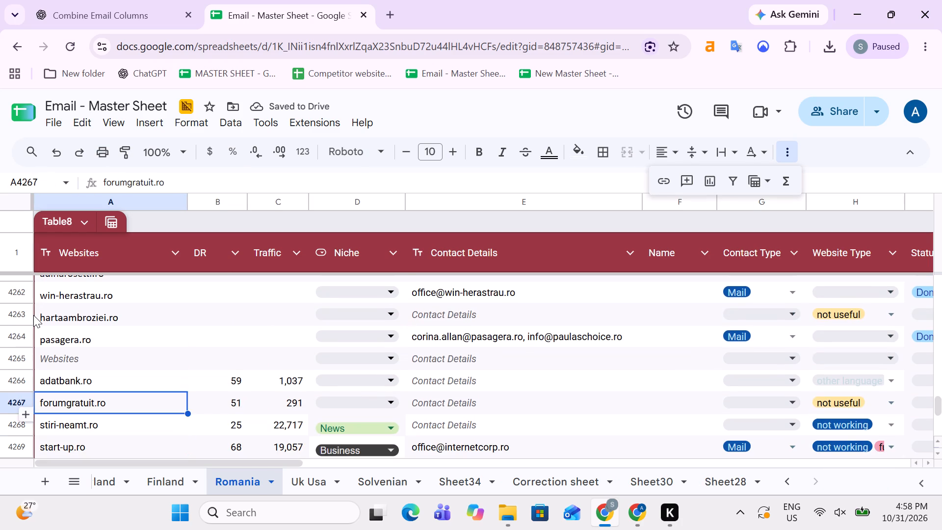
key(Up)
key(Right)
key(Right)
key(Right)
key(Right)
key(Right)
key(Right)
key(Right)
key(Right)
key(Right)
key(Right)
key(Left)
key(Left)
key(Left)
key(Left)
key(Left)
key(Left)
key(Left)
key(Left)
key(Left)
key(Left)
key(Left)
key(Left)
key(Left)
key(Left)
key(Left)
key(Left)
key(Left)
key(Left)
key(Left)
key(Left)
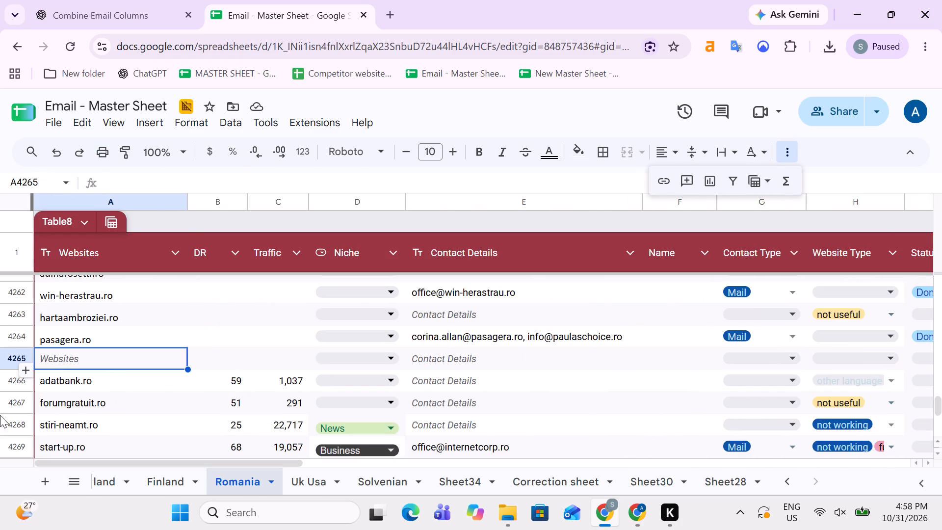
click(0, 359)
right_click(0, 359)
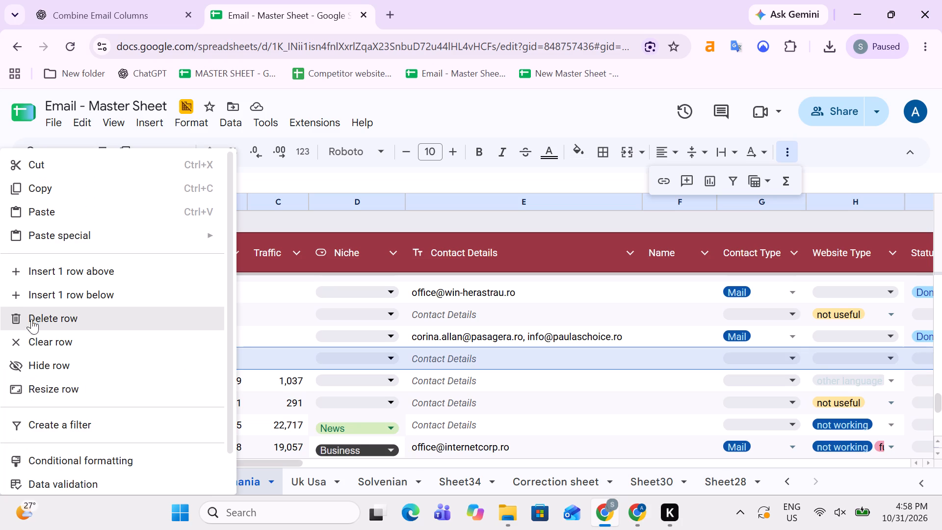
click(34, 315)
key(Right)
key(Left)
Check across blank row 4444 between geotrekking.ro and buongiornoitalian.ro, and delete it from the Romania table.
key(ctrl+Down)
key(Down)
key(Down)
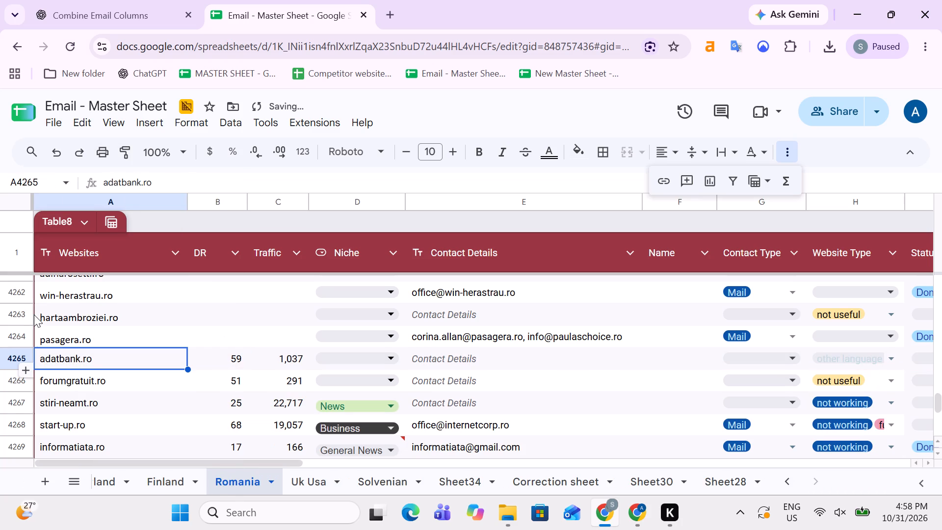
key(Down)
key(Down)
key(Down)
key(Down)
key(Up)
key(Up)
key(Up)
key(Up)
key(Up)
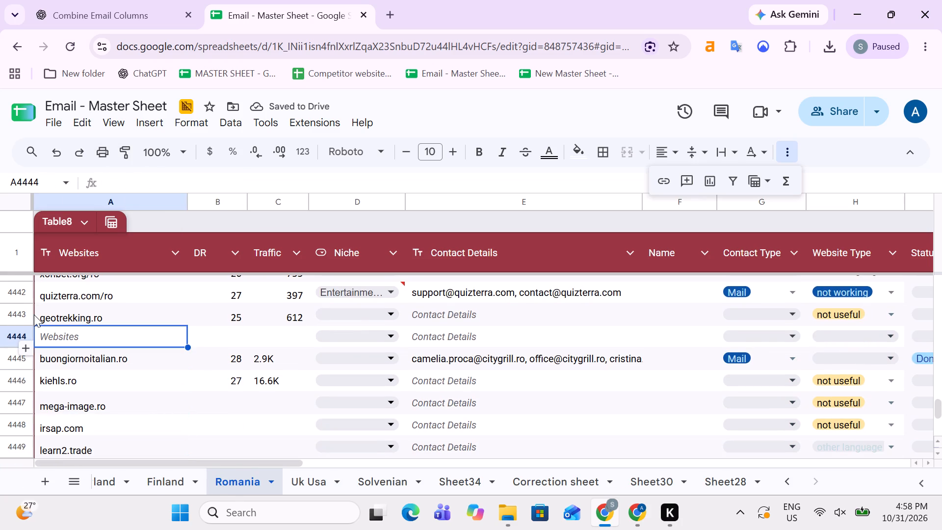
key(Right)
key(Right)
key(Right)
key(Right)
key(Right)
key(Right)
key(Right)
key(Right)
key(Right)
key(Right)
key(Right)
key(Right)
key(Right)
key(Right)
key(Right)
key(Right)
key(Left)
key(Left)
key(Left)
key(Left)
key(Left)
key(Left)
key(Left)
key(Left)
key(Left)
key(Left)
key(Left)
key(Left)
key(Left)
key(Left)
key(Left)
key(Left)
key(Left)
key(Left)
key(Left)
key(Left)
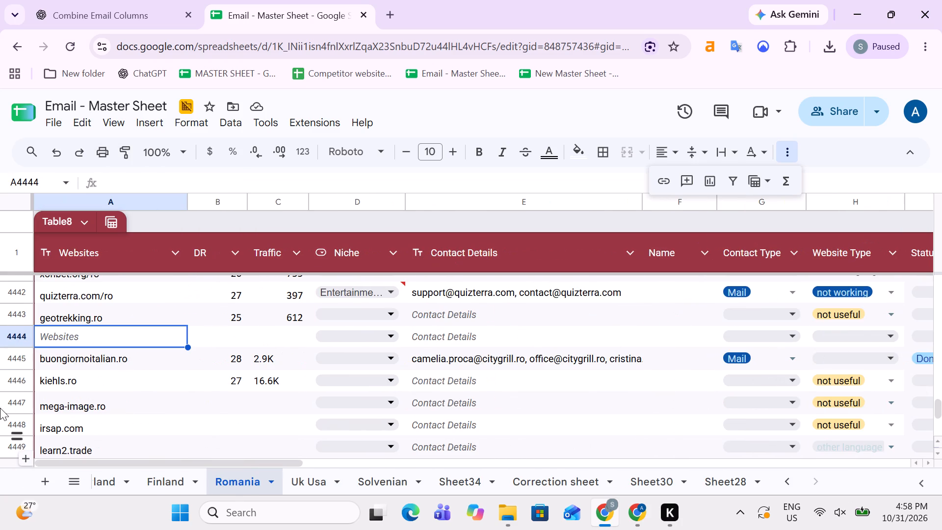
click(0, 334)
right_click(0, 334)
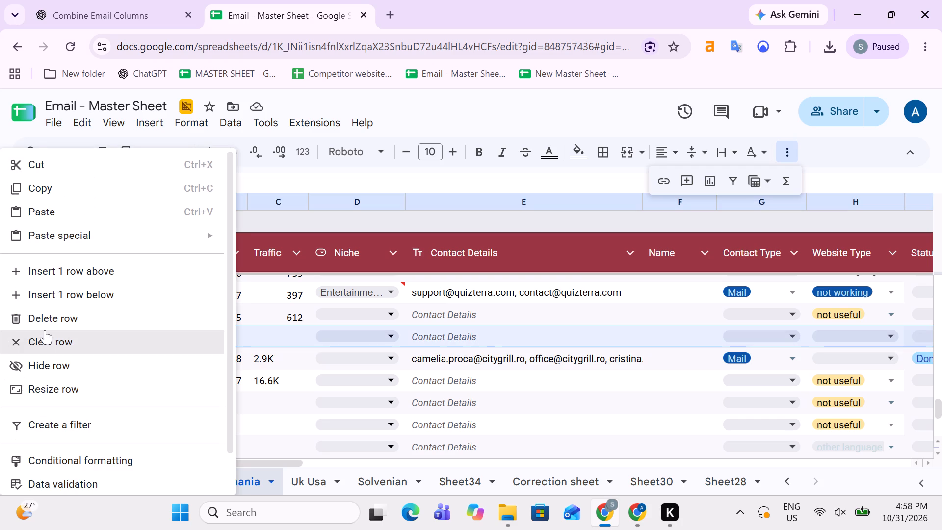
click(52, 317)
key(Right)
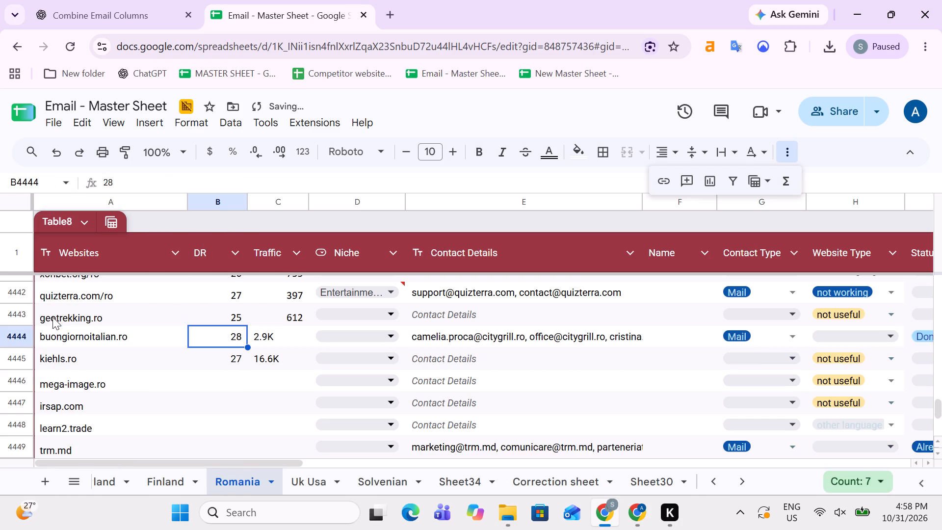
key(Left)
Check across blank row 4539 between igm.gov.md and just.ro, and delete it from the Romania table.
key(ctrl+Down)
key(Down)
key(Down)
key(Down)
key(Down)
key(Up)
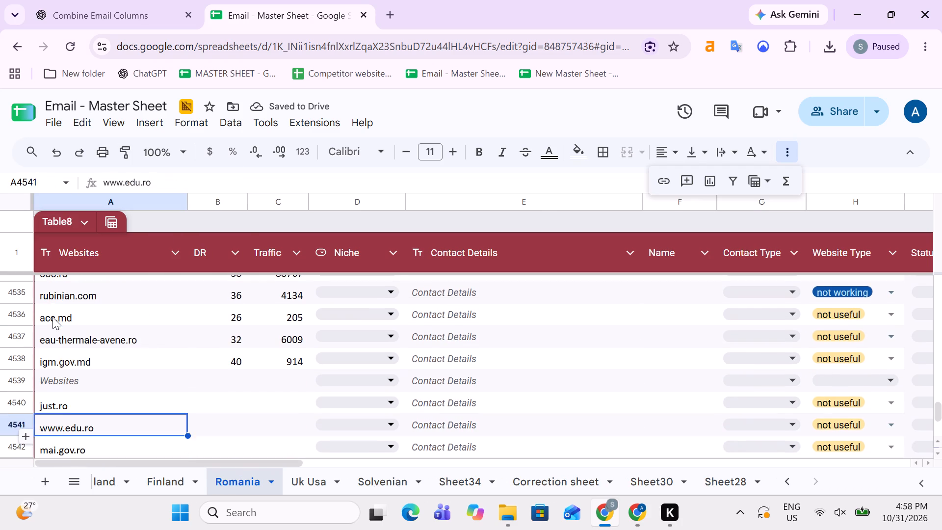
key(Up)
key(Up)
key(Right)
key(Right)
key(Right)
key(Right)
key(Right)
key(Right)
key(Right)
key(Right)
key(Right)
key(Right)
key(Right)
key(Right)
key(Right)
key(Left)
key(Left)
key(Left)
key(Left)
key(Left)
key(Left)
key(Left)
key(Left)
key(Left)
key(Left)
key(Left)
key(Left)
key(Left)
key(Left)
key(Left)
key(Left)
key(Left)
key(Left)
key(Left)
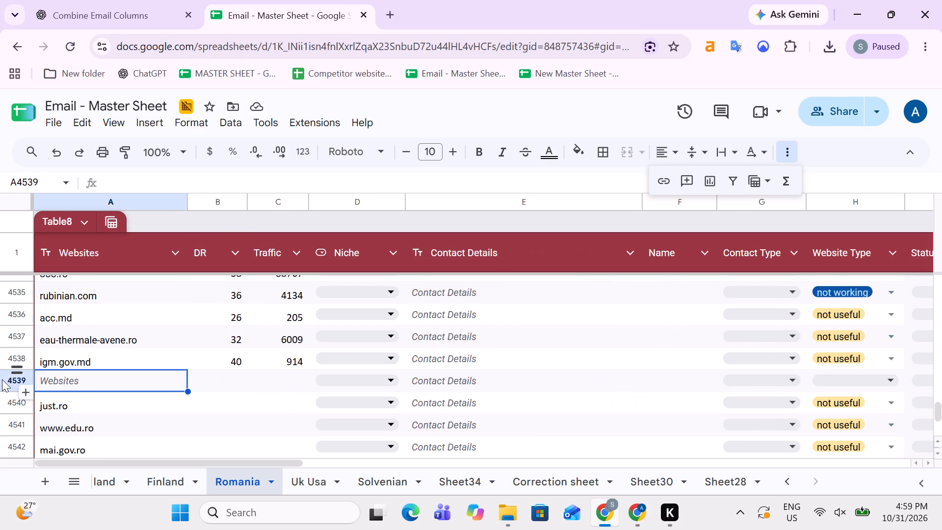
click(2, 379)
right_click(2, 379)
click(52, 317)
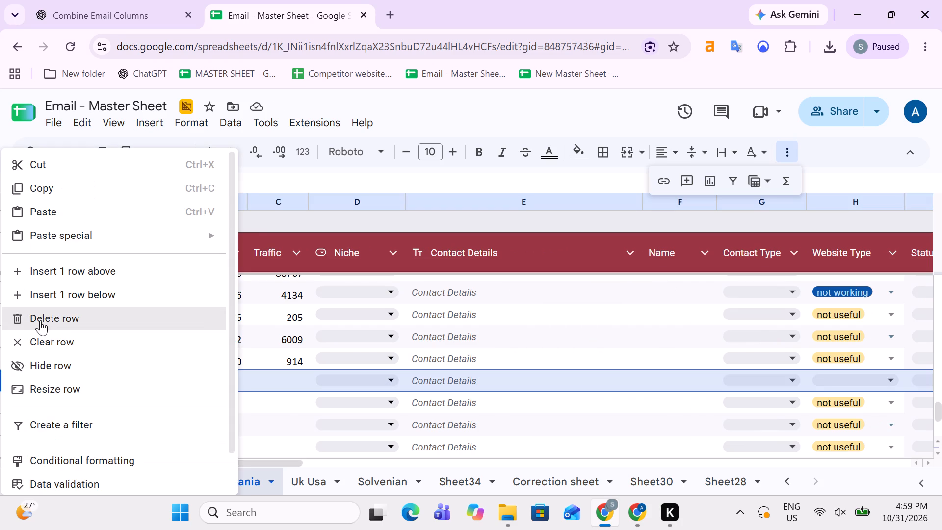
Go to the end of the Romania website list and check the rows below stiripesurse.md for further entries.
key(Right)
key(Left)
key(ctrl+Down)
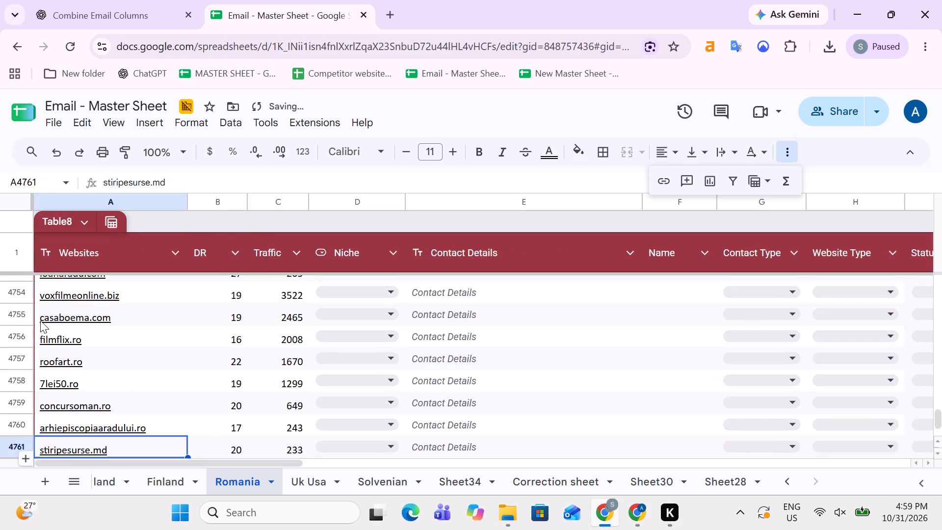
key(Down)
key(Down)
key(Down)
key(Down)
key(Down)
key(Up)
key(Up)
key(Up)
key(Up)
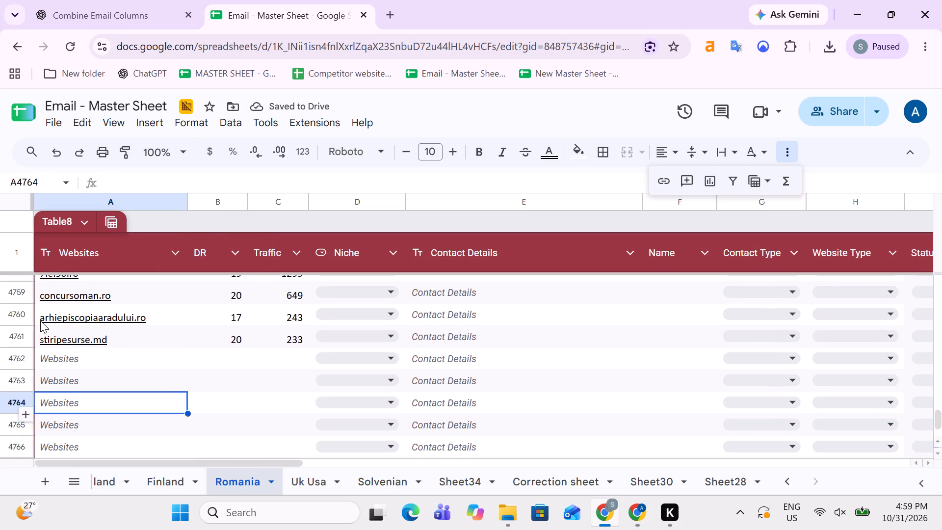
key(Down)
key(Down)
key(Down)
key(Down)
key(Down)
key(Down)
key(Down)
key(Down)
key(Down)
key(Down)
key(Down)
key(Up)
key(Up)
key(Up)
key(Up)
key(Up)
key(Up)
key(Up)
key(Up)
key(Up)
key(Up)
key(Up)
key(Up)
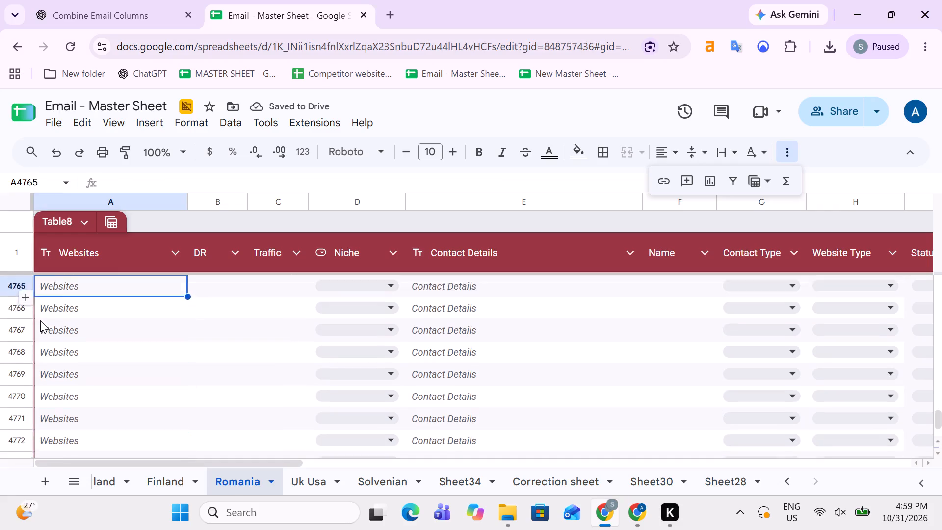
Copy the Sheet28 domains in A2:A183 and paste them as values only into Romania's Websites column from row 4765.
key(Down)
key(Down)
key(Down)
key(Down)
key(Up)
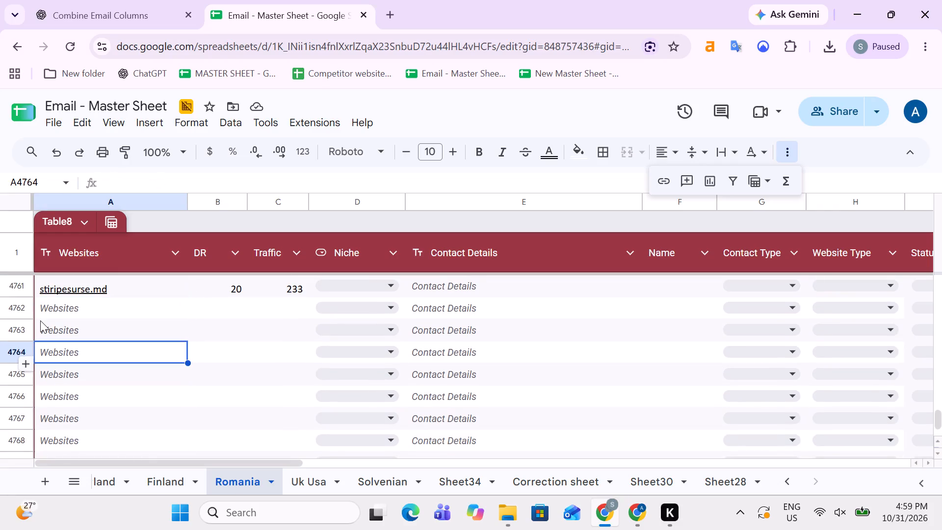
key(Down)
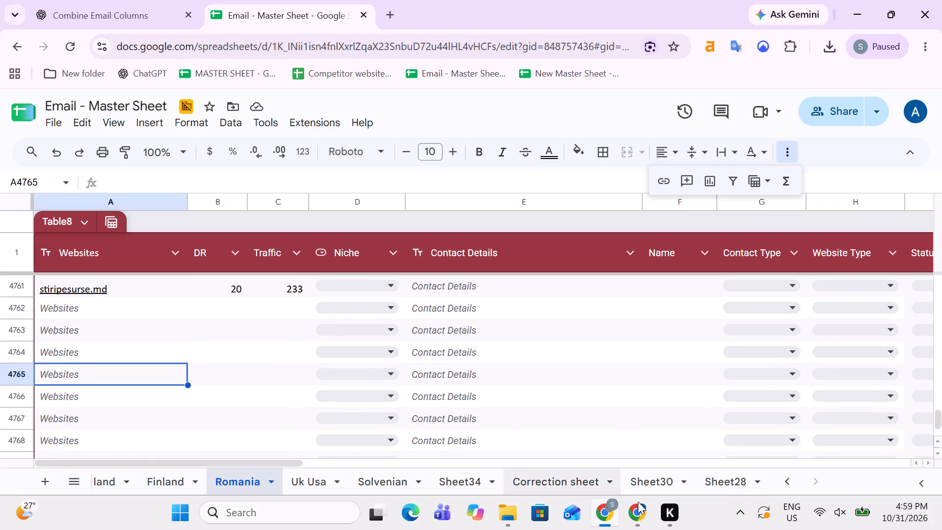
click(749, 485)
key(Up)
key(Down)
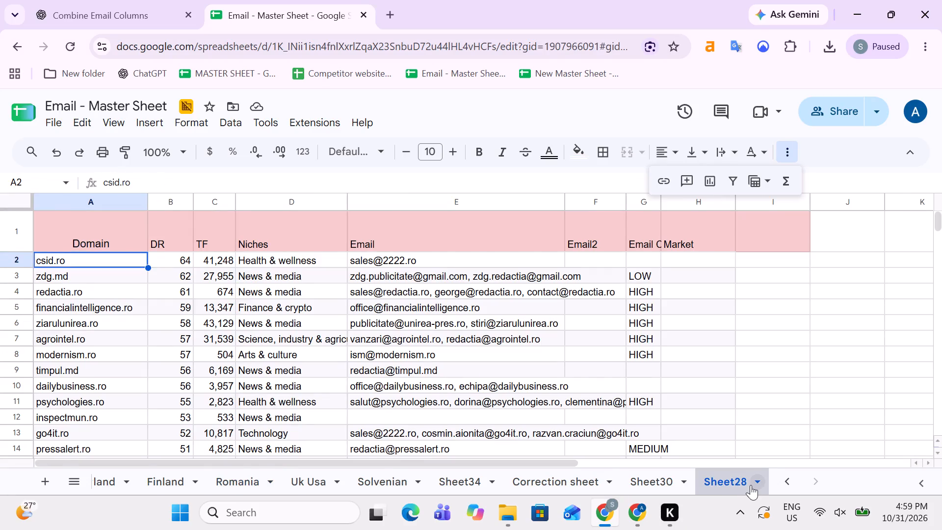
key(ctrl+shift+Down)
key(ctrl+c)
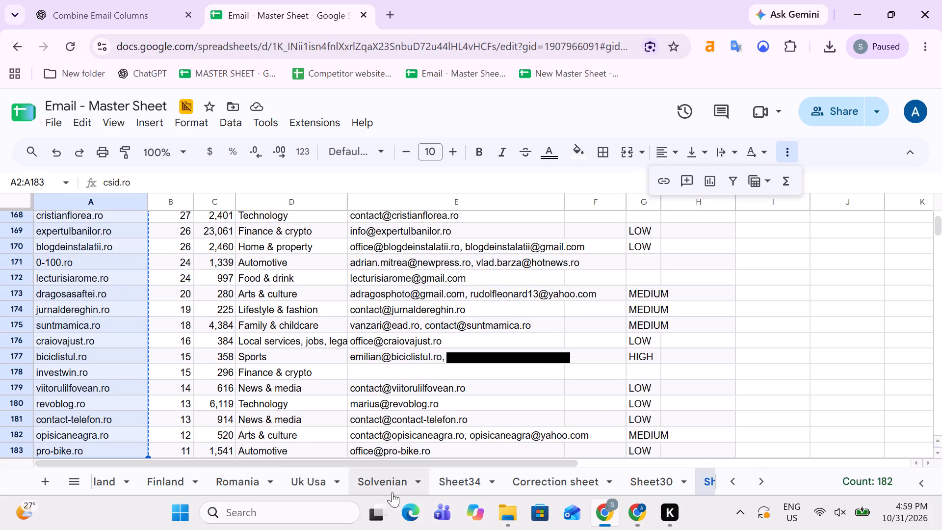
click(254, 479)
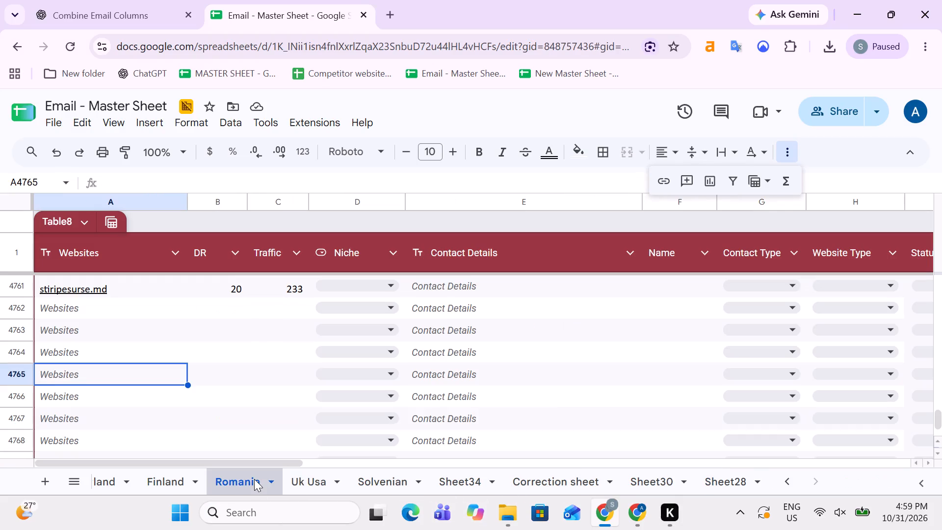
key(ctrl+v)
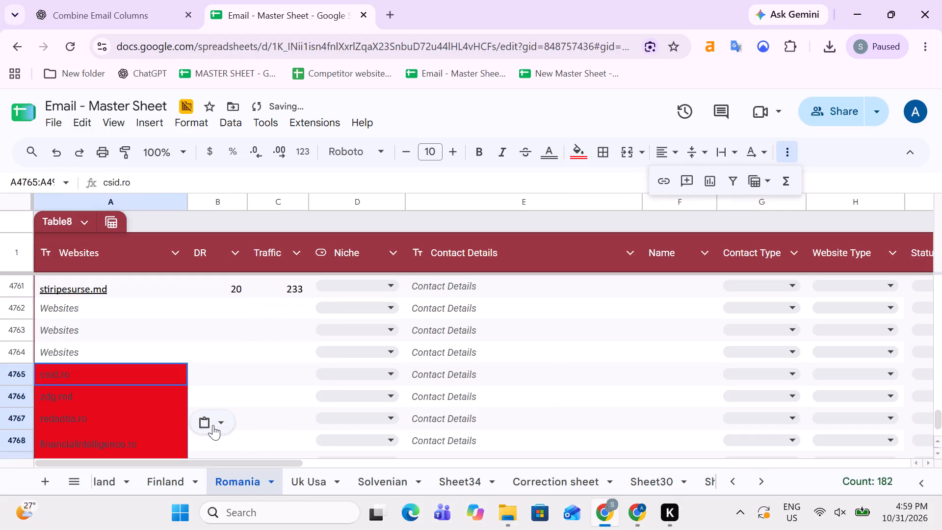
click(213, 425)
click(258, 302)
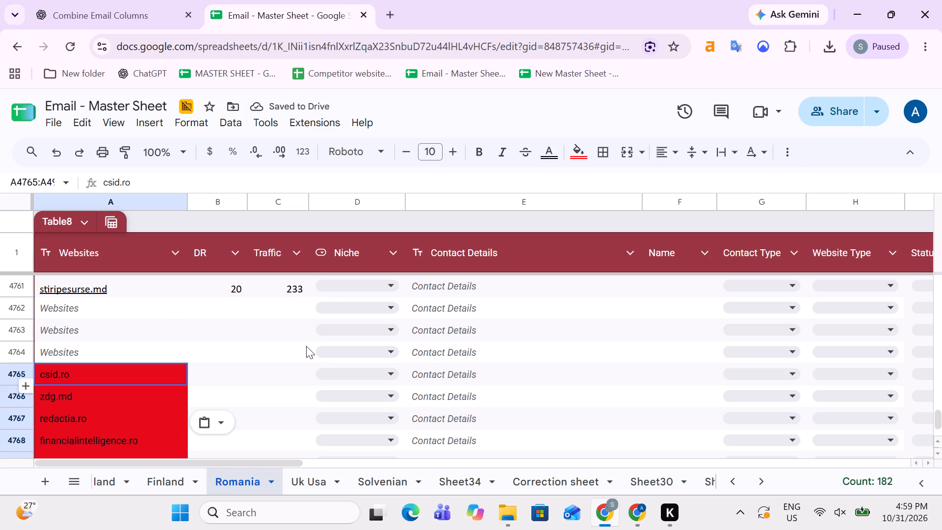
click(211, 428)
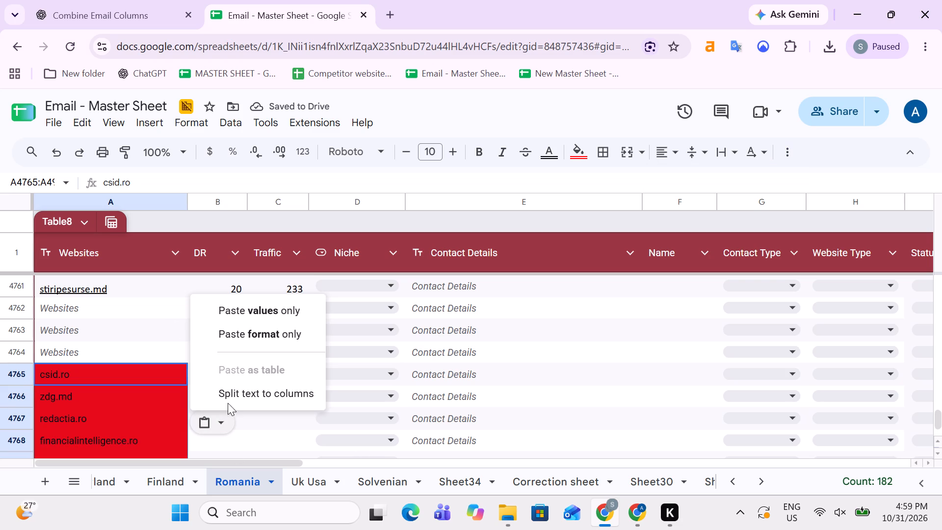
click(253, 313)
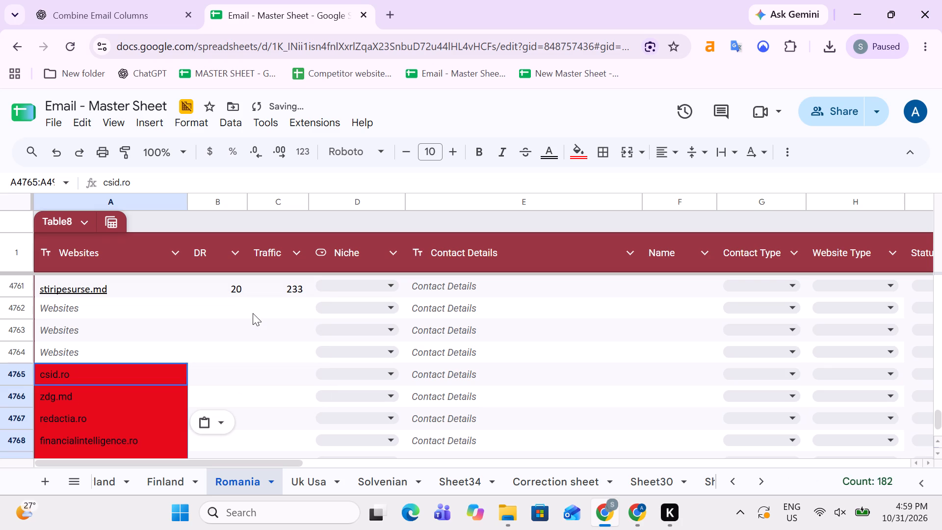
Examine the fill color of the pasted domains down the Websites column.
scroll(221, 358, down, 13)
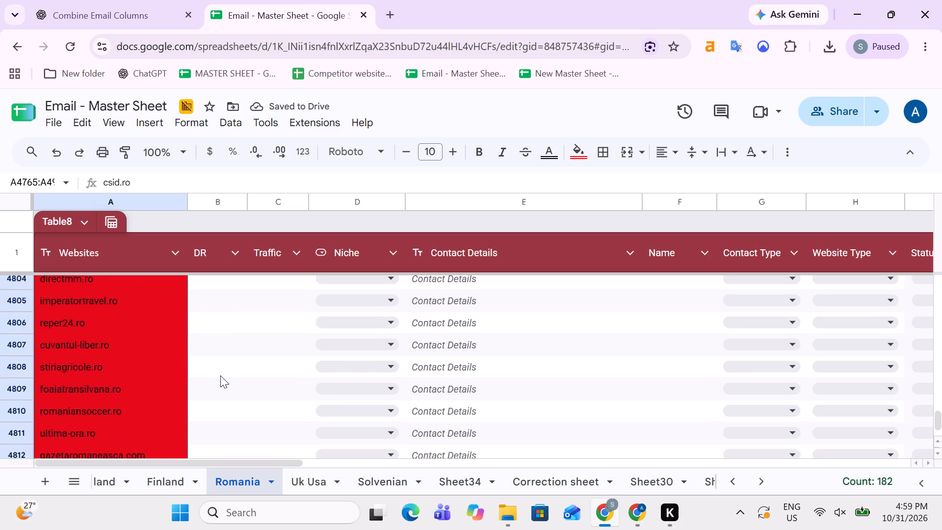
scroll(220, 375, down, 18)
scroll(220, 375, down, 16)
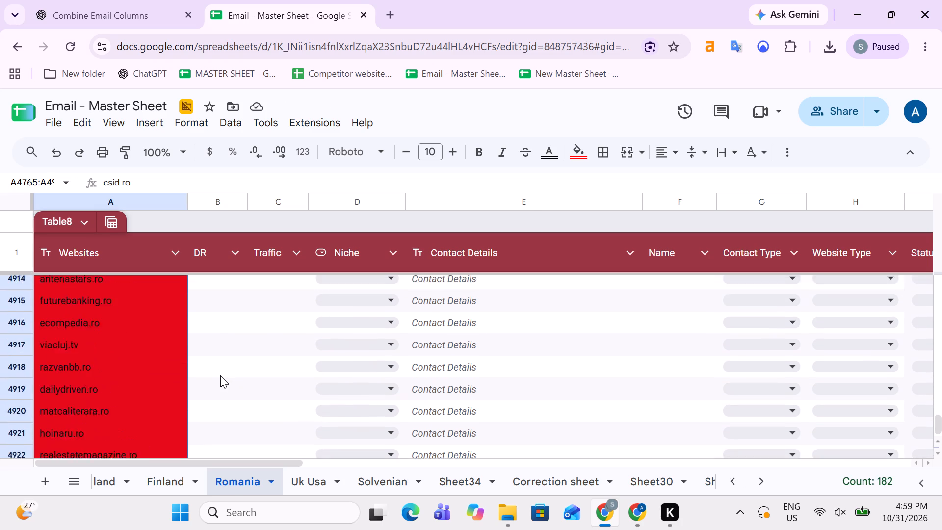
scroll(220, 375, down, 13)
scroll(220, 375, up, 15)
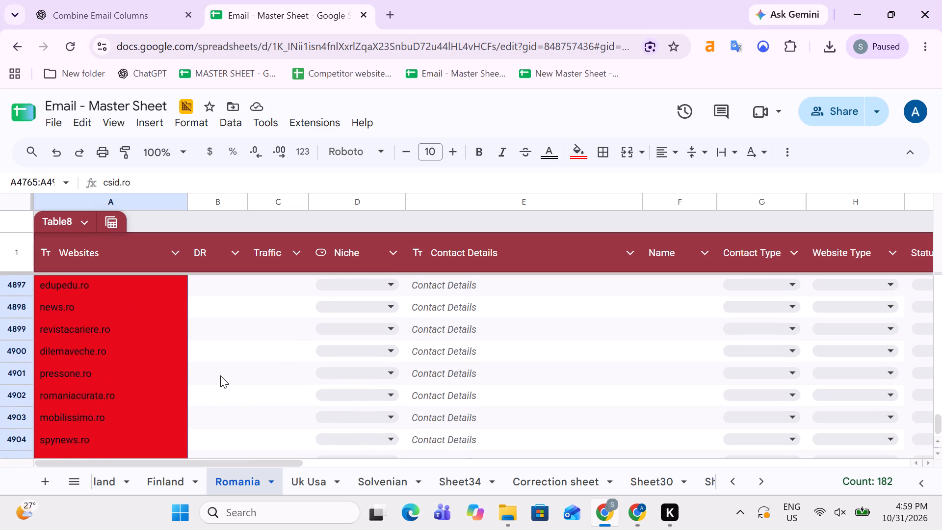
scroll(220, 375, up, 5)
scroll(220, 375, up, 20)
scroll(220, 375, up, 7)
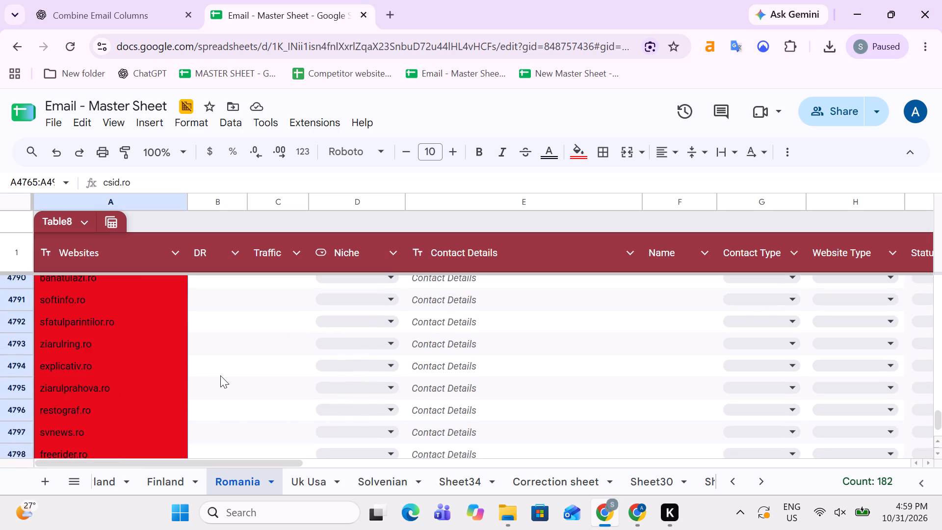
scroll(220, 375, up, 11)
scroll(220, 375, down, 4)
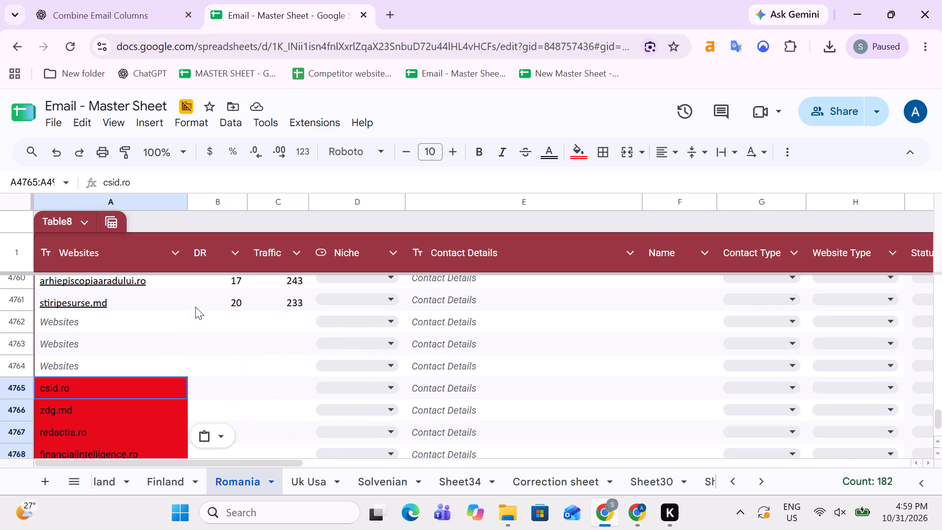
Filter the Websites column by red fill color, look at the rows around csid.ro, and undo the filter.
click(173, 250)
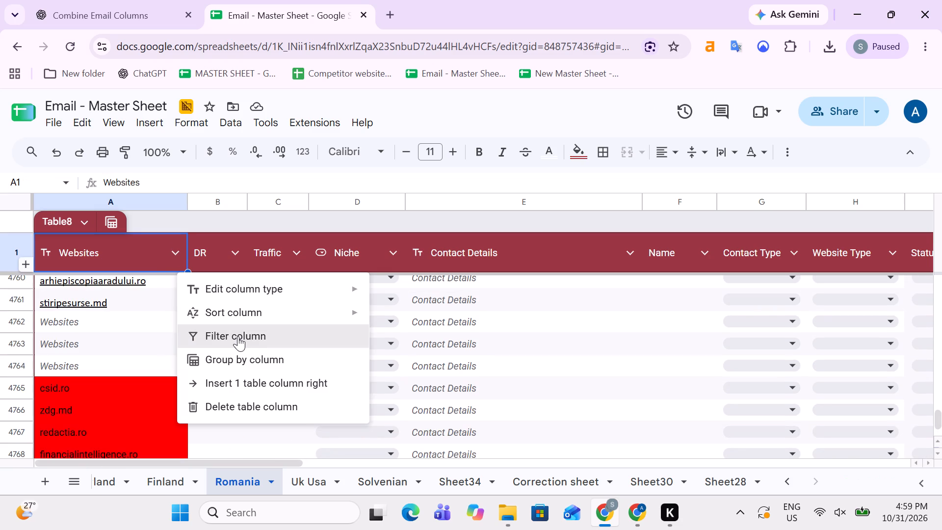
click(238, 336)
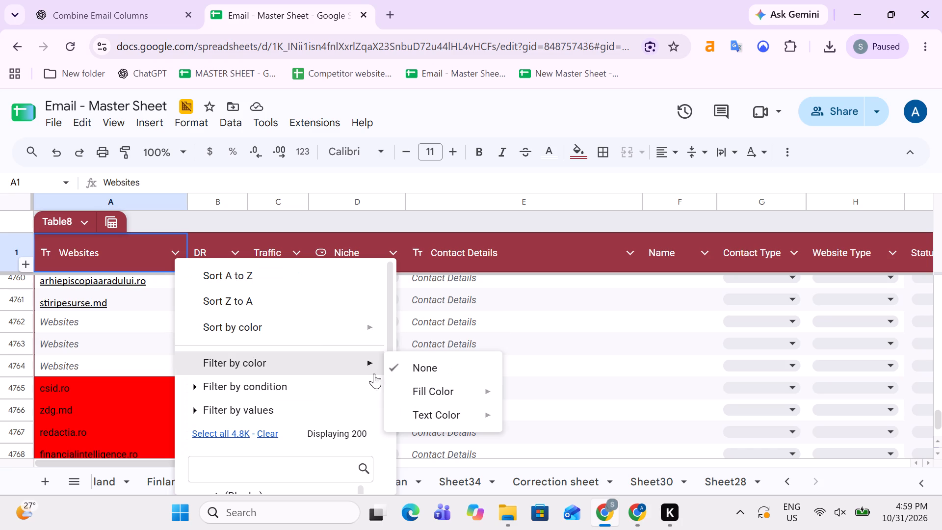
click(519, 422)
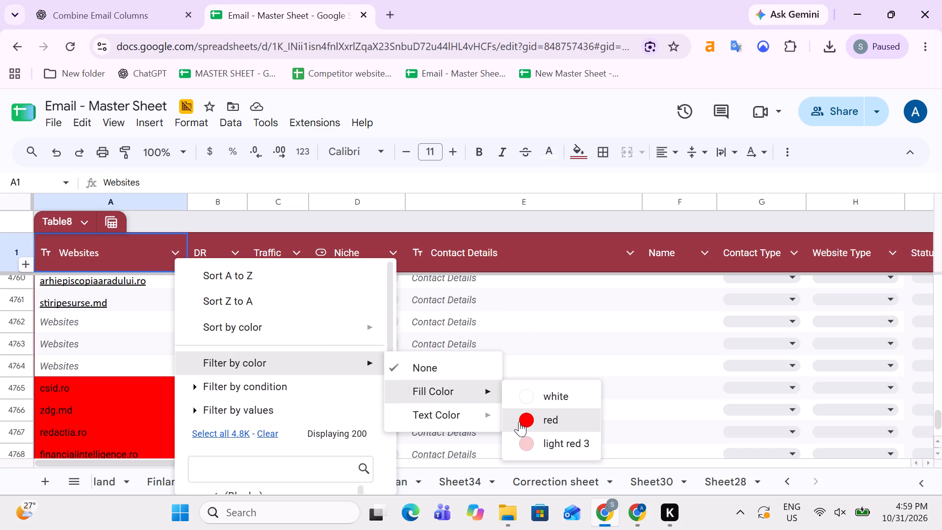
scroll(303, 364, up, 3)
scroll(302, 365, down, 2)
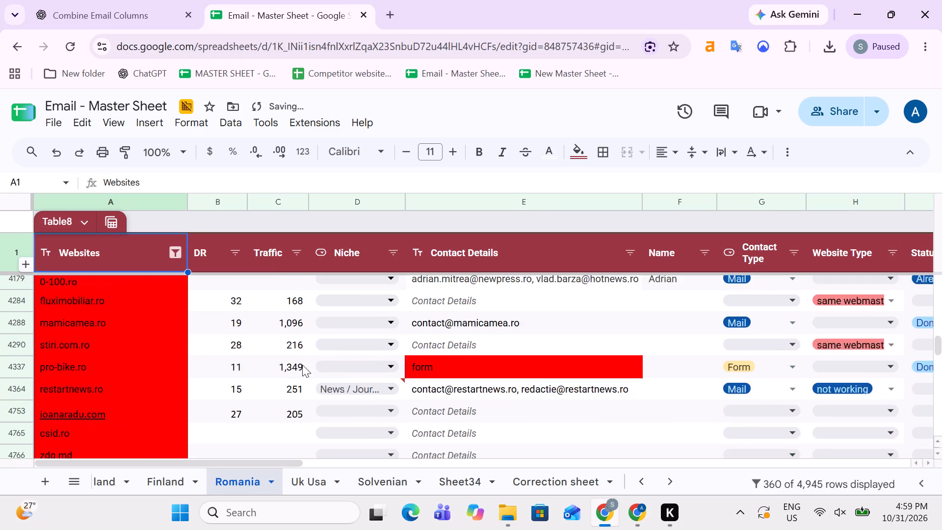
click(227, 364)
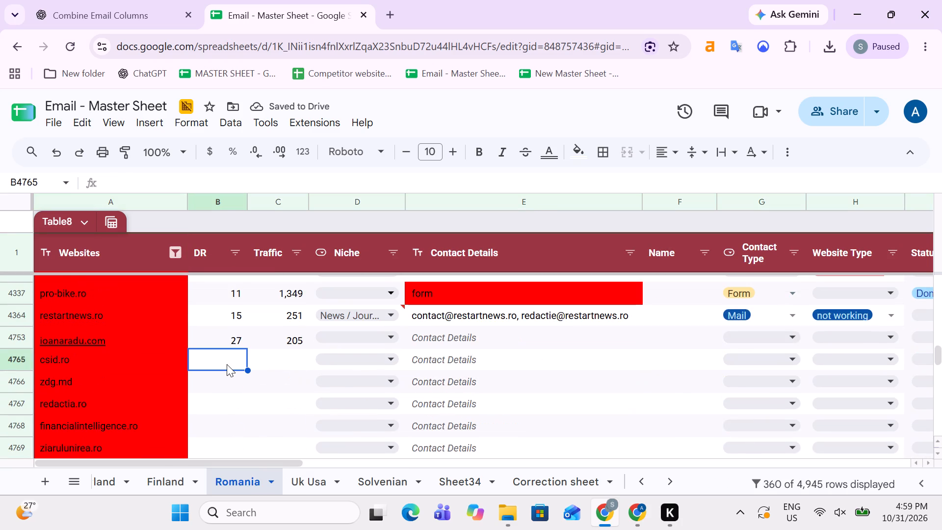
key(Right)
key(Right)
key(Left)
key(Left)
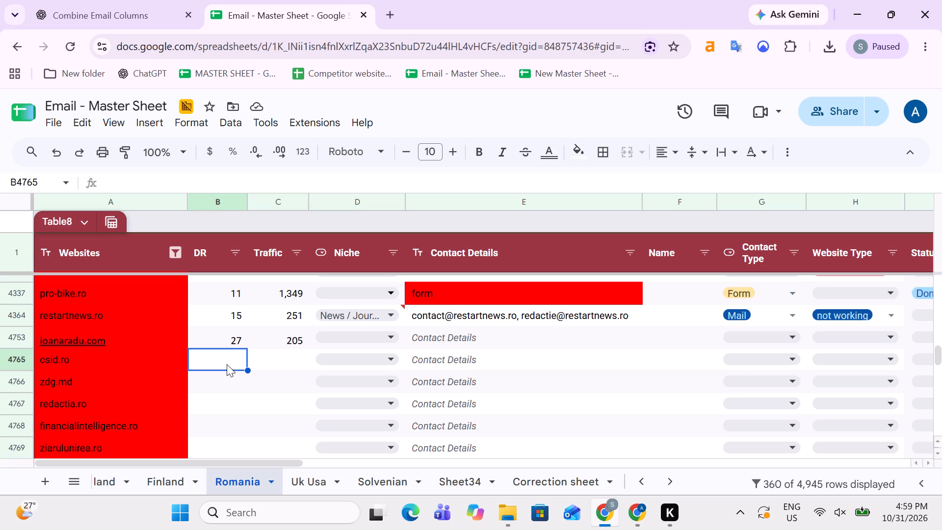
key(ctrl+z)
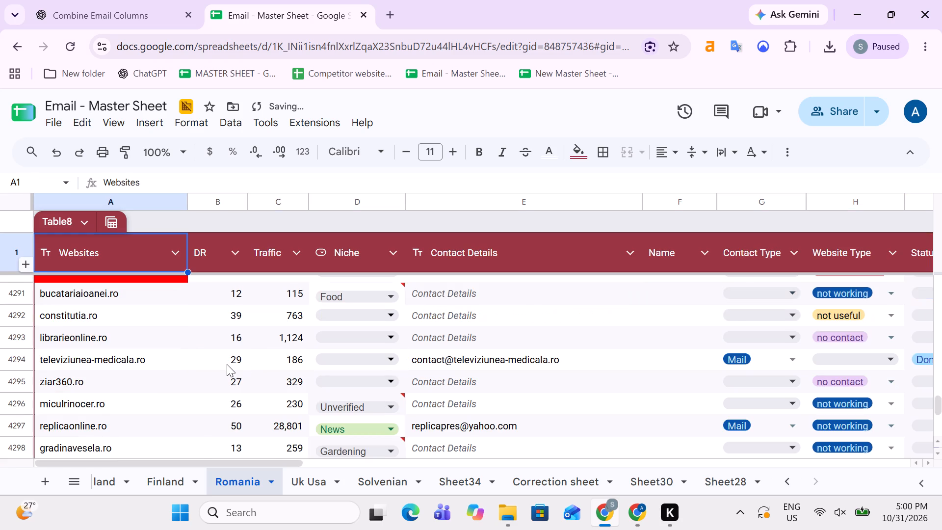
Examine the rows between stiripesurse.md and the pasted domains starting at csid.ro.
key(Down)
key(ctrl+Down)
key(Down)
key(Down)
key(Down)
key(Down)
key(Down)
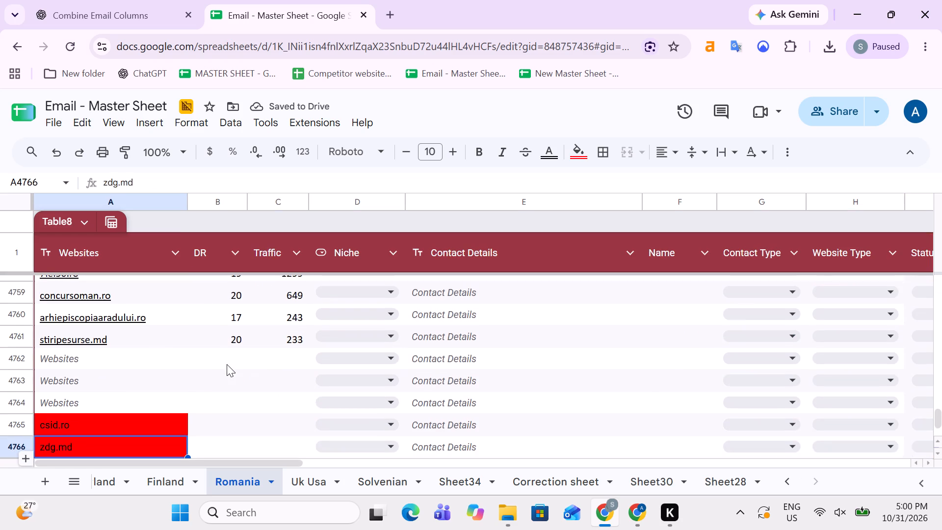
key(Down)
key(Up)
key(Up)
key(Up)
key(Right)
key(Left)
key(Right)
key(Left)
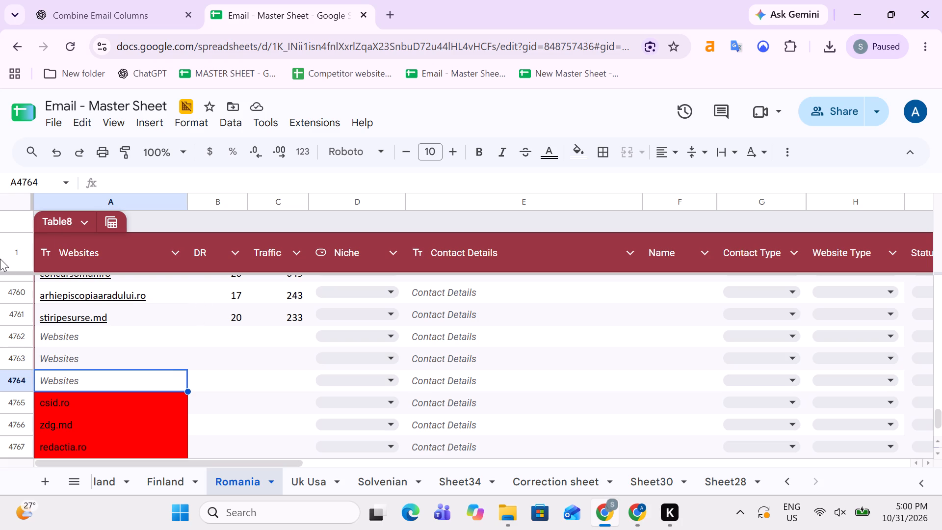
Filter the Websites column of the Romania table by red fill color.
click(171, 252)
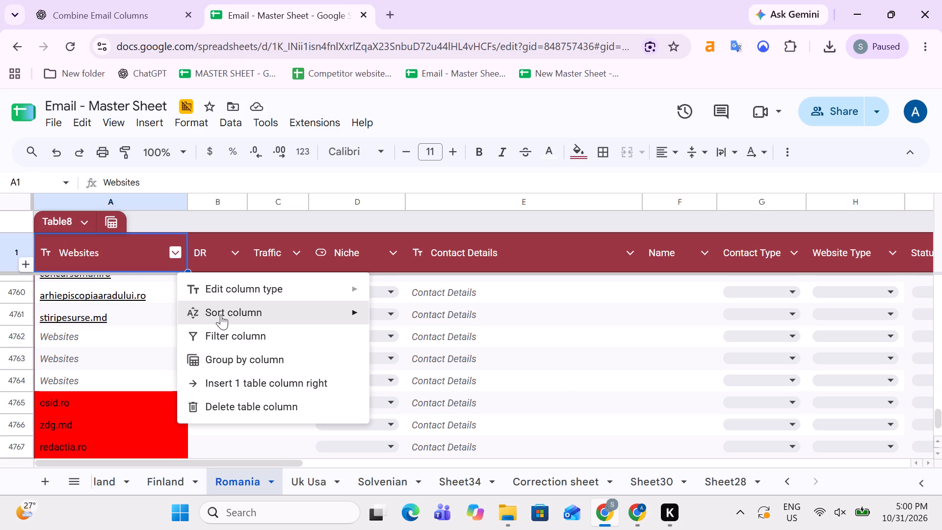
click(240, 337)
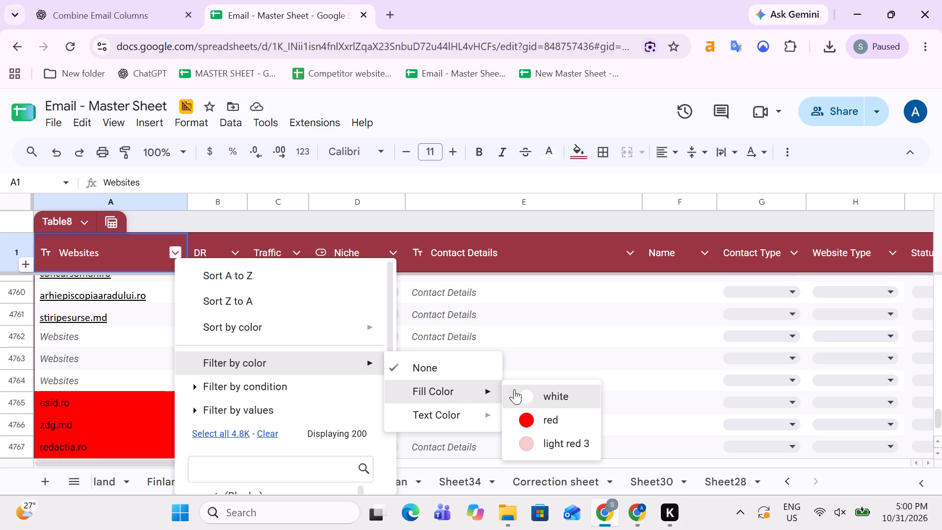
click(522, 418)
Examine the red-filtered Websites column around the boundary between the existing rows and the pasted domains starting at csid.ro.
click(230, 335)
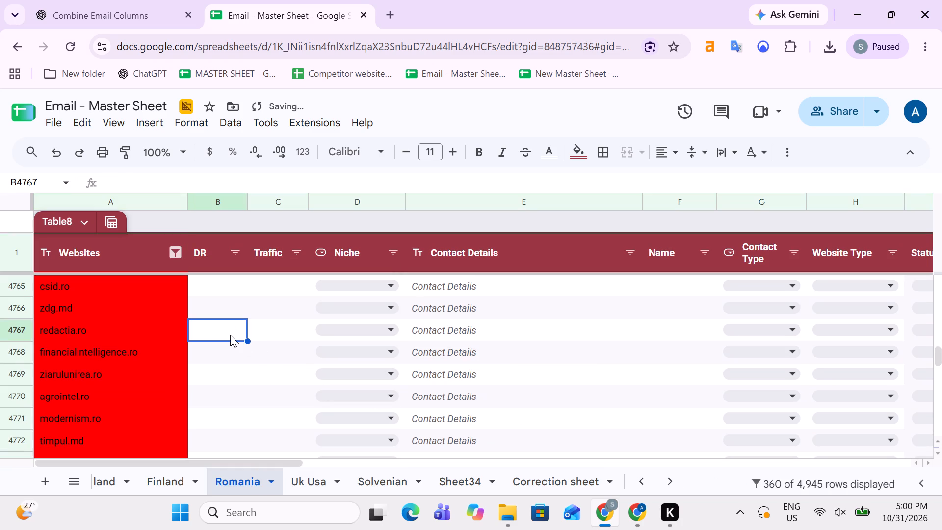
key(ctrl+Up)
key(Down)
key(Left)
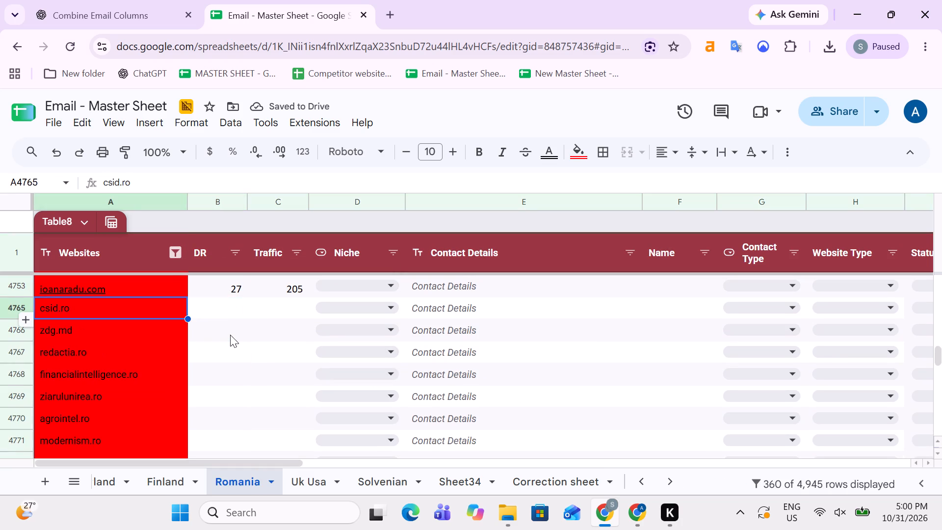
key(ctrl+shift+Down)
key(Up)
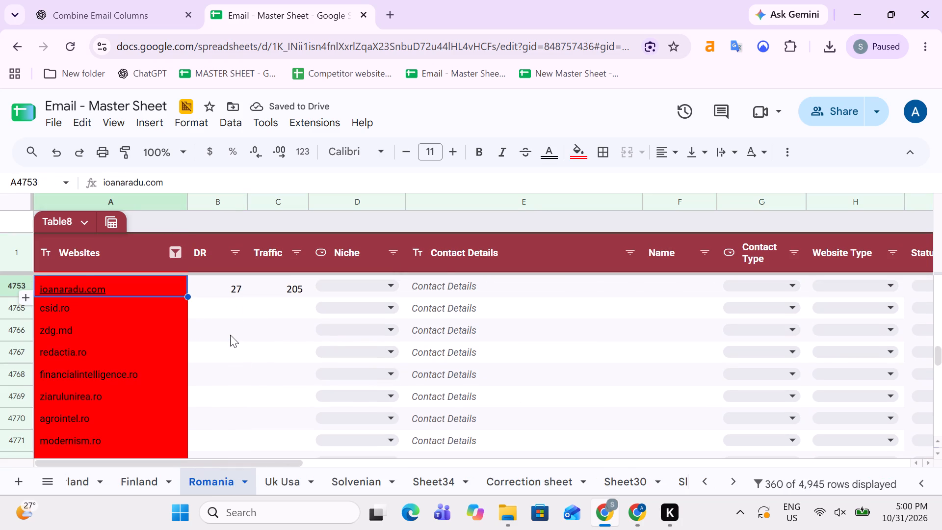
key(Up)
key(Down)
key(Right)
key(Left)
key(ctrl+shift+Up)
key(shift+Down)
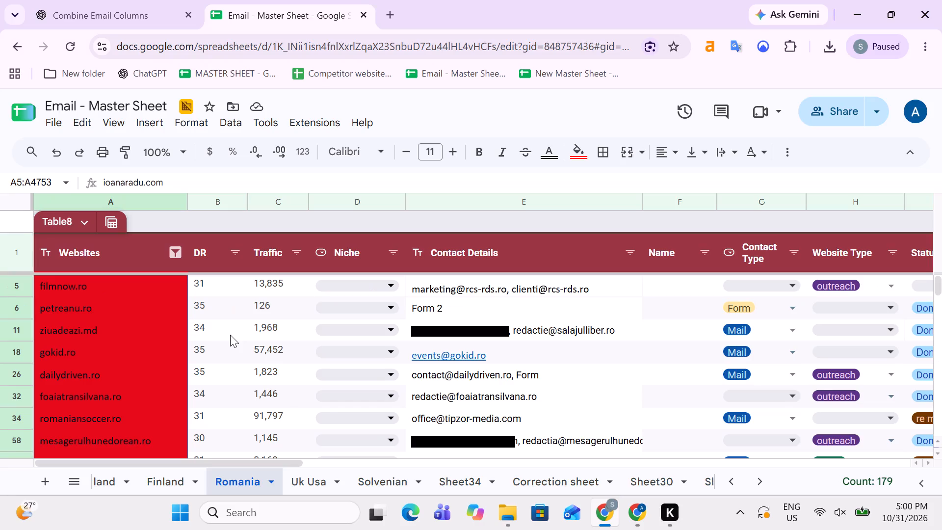
key(Down)
key(Down)
key(Up)
key(Up)
key(Right)
key(Down)
key(Left)
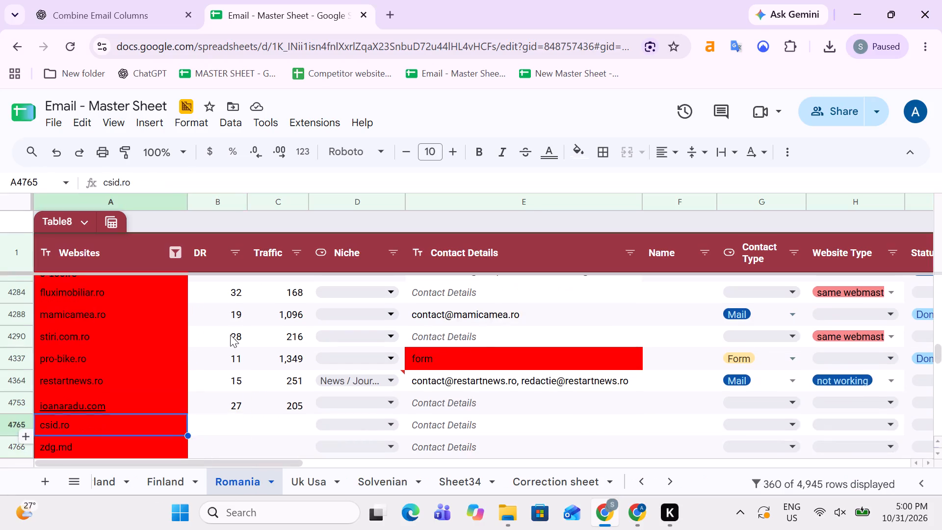
Examine the outreach columns of the red-filtered rows around csid.ro, from DR across to Post date 2.
key(Right)
key(Right)
key(Right)
key(Right)
key(Right)
key(Right)
key(Right)
key(Right)
key(Right)
key(Right)
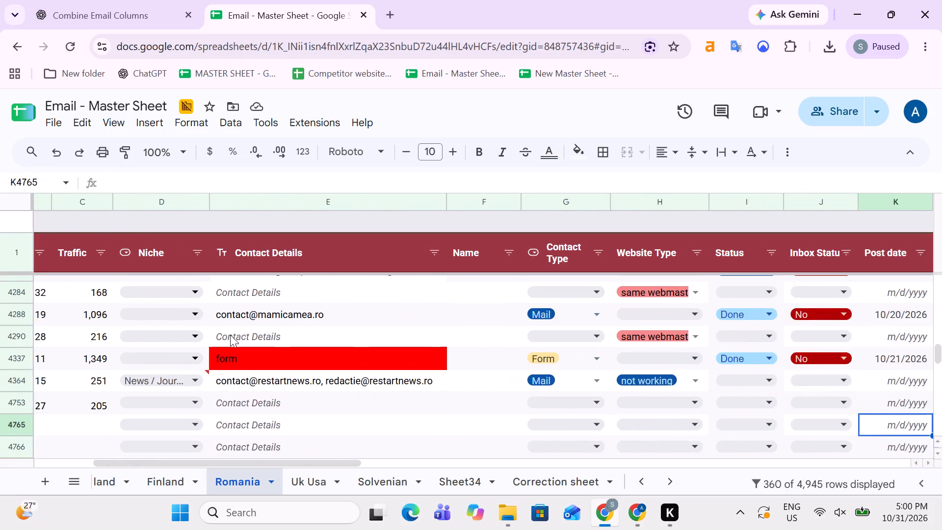
key(Right)
key(Right)
key(Left)
key(Left)
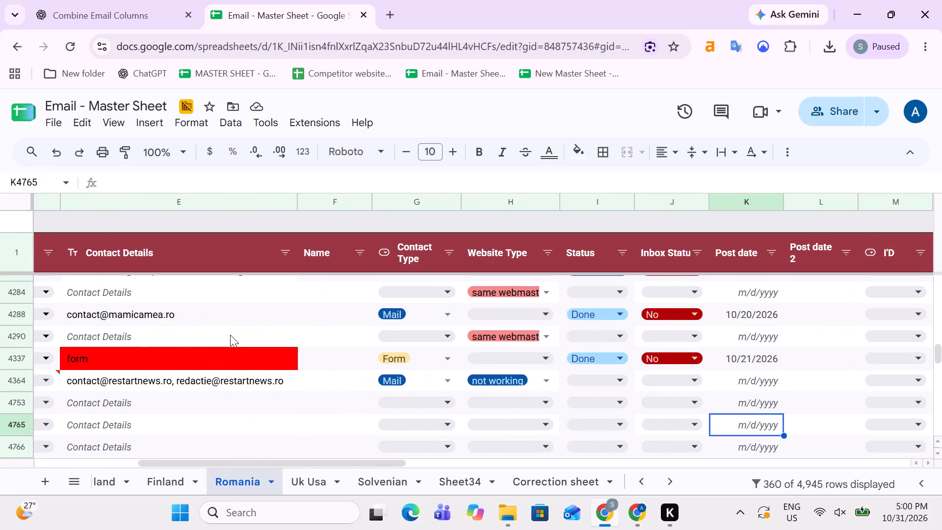
key(Up)
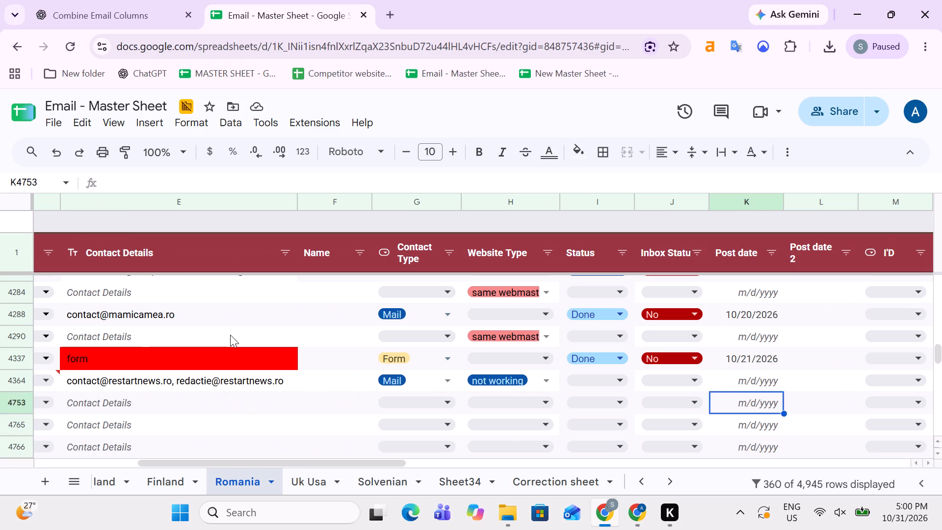
key(Up)
key(Up)
Filter the Status column of the Romania table to show only Already mail Done.
key(Left)
key(Left)
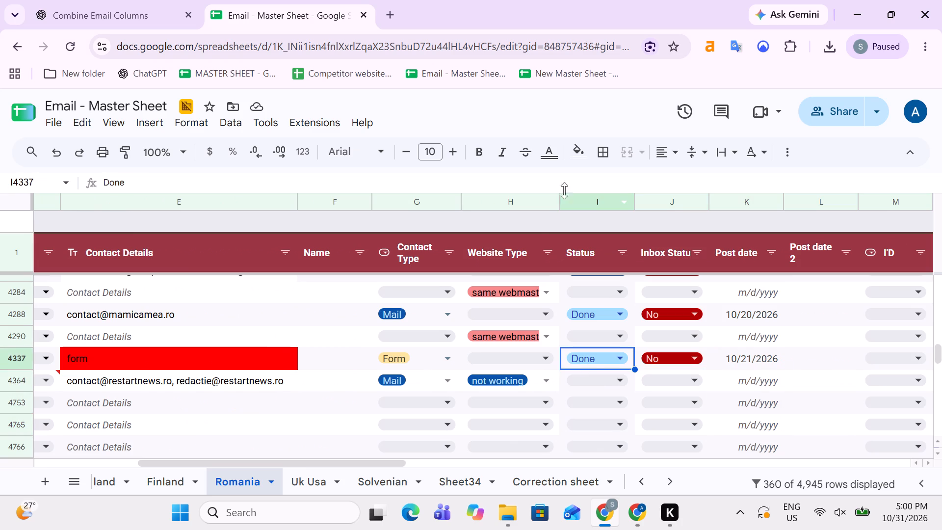
click(624, 245)
scroll(544, 346, down, 5)
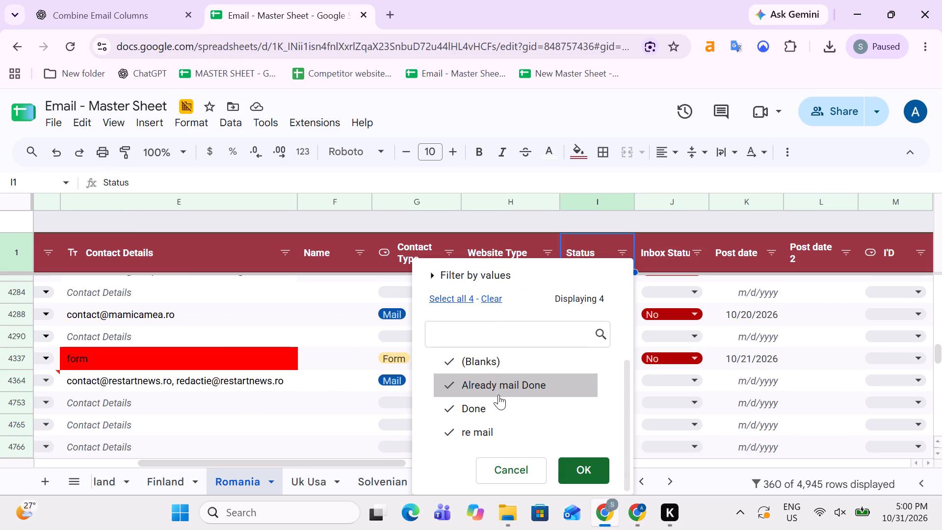
scroll(498, 395, down, 2)
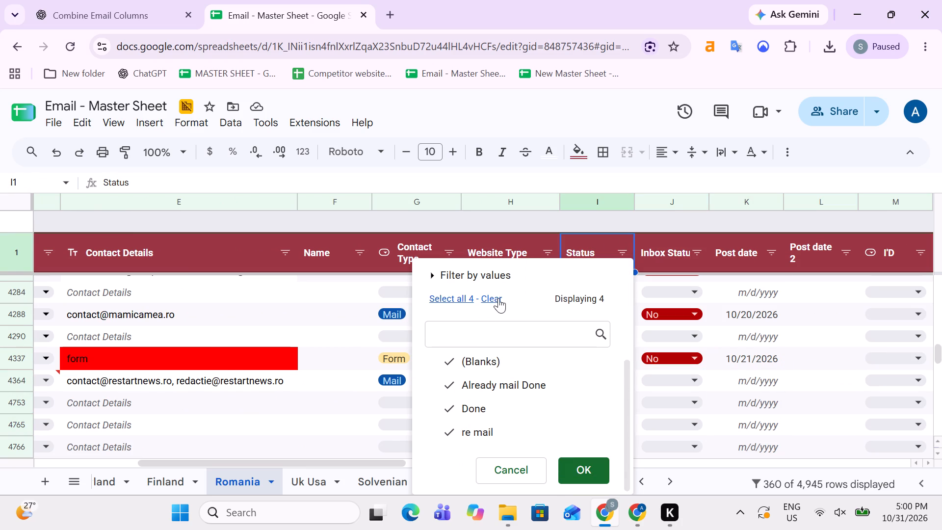
click(498, 298)
click(502, 374)
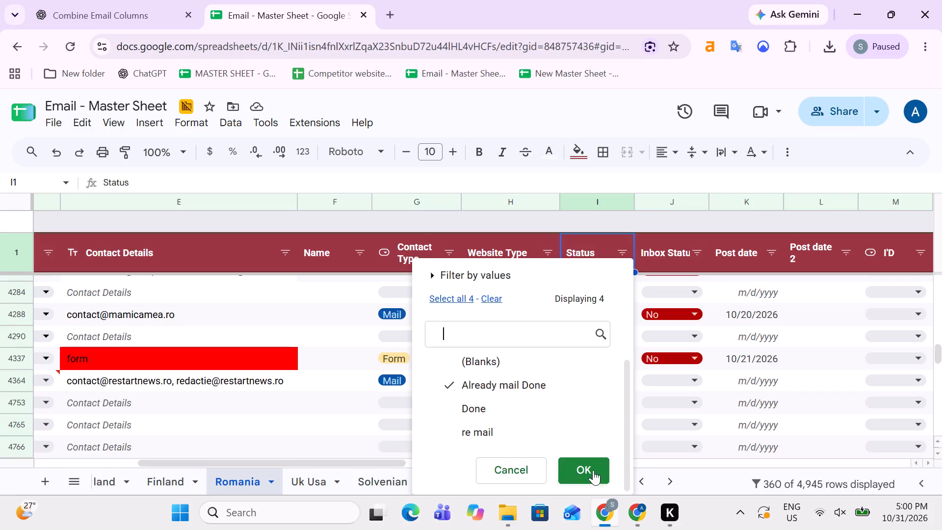
click(578, 466)
Examine the post dates and neighbouring columns of the rows filtered as Already mail Done.
scroll(595, 354, up, 5)
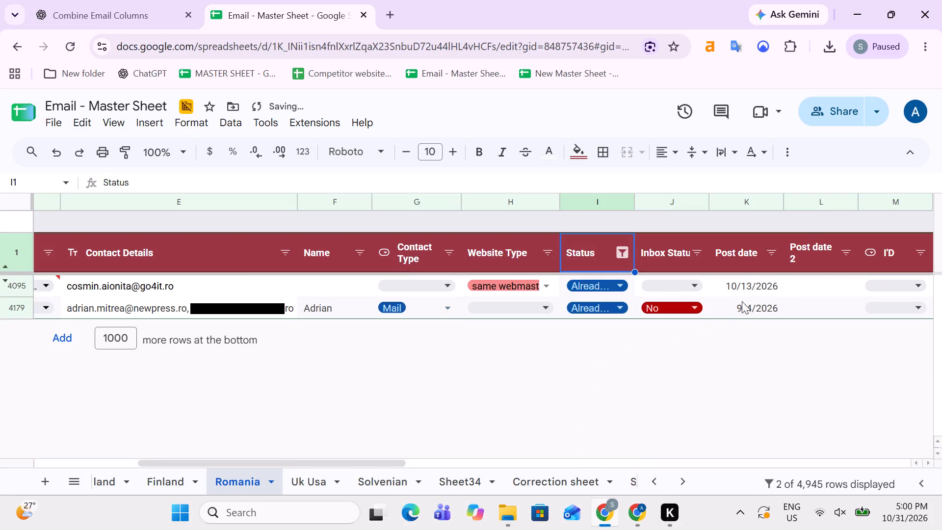
click(781, 301)
key(Up)
key(Up)
key(Down)
key(Right)
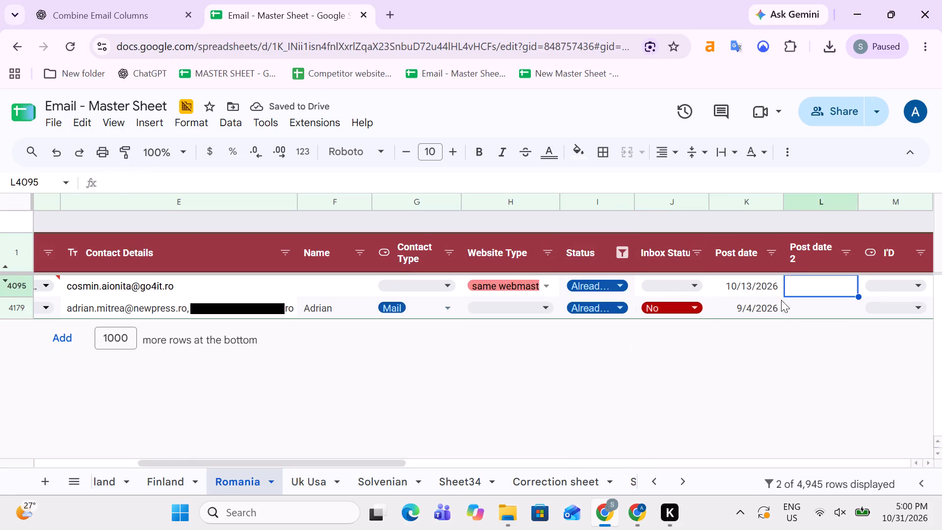
key(Right)
key(Right)
key(Right)
key(Left)
key(Left)
key(Left)
key(Left)
key(Right)
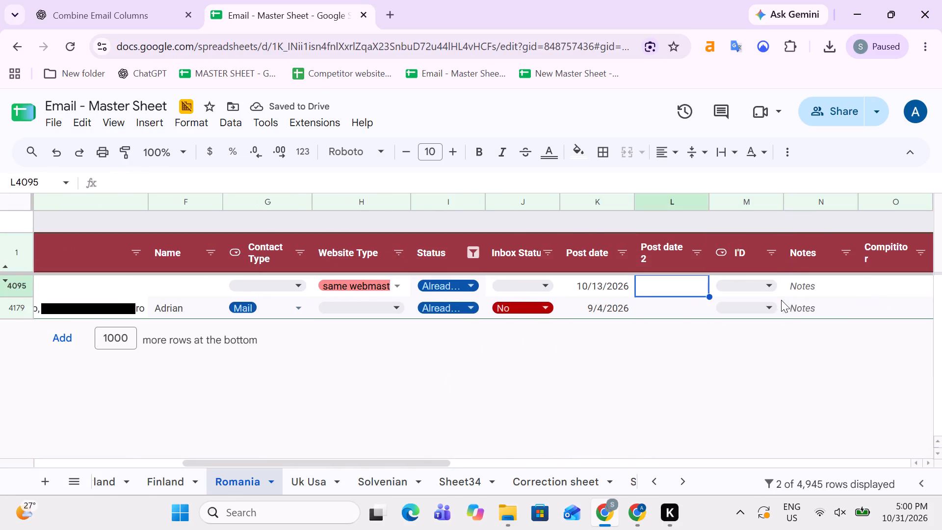
key(Left)
key(Right)
key(Right)
key(Right)
key(Left)
key(Left)
key(Left)
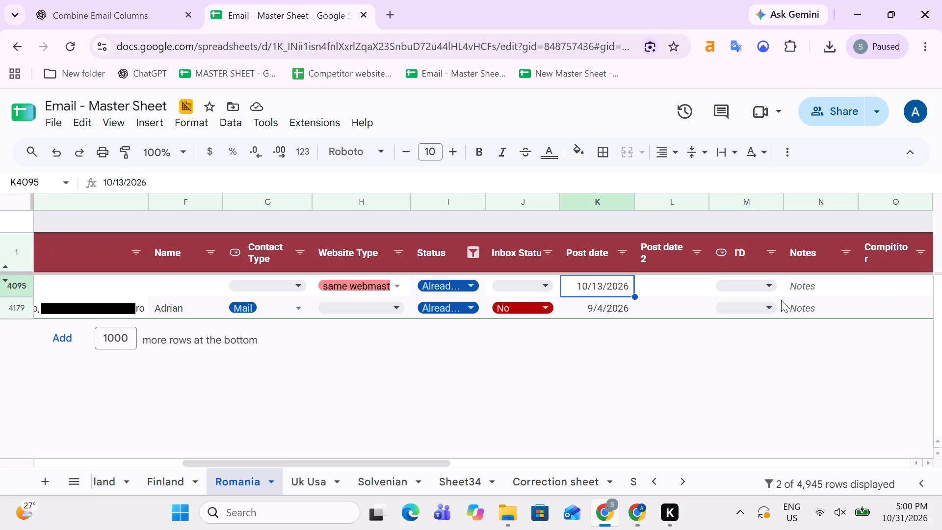
key(Left)
key(Left)
key(Right)
key(Right)
Set the Status of both filtered rows, 4095 and 4179, to re mail.
key(Left)
key(Left)
key(r)
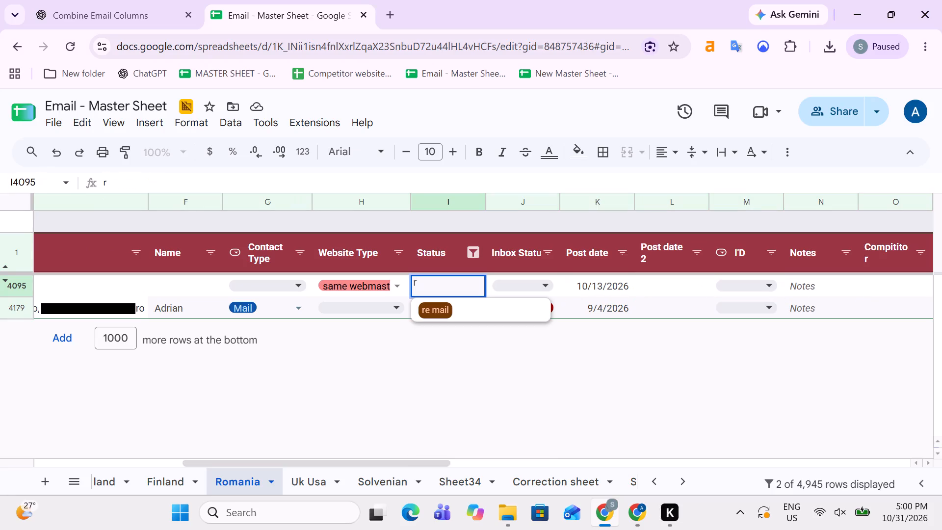
key(Down)
key(Return)
key(r)
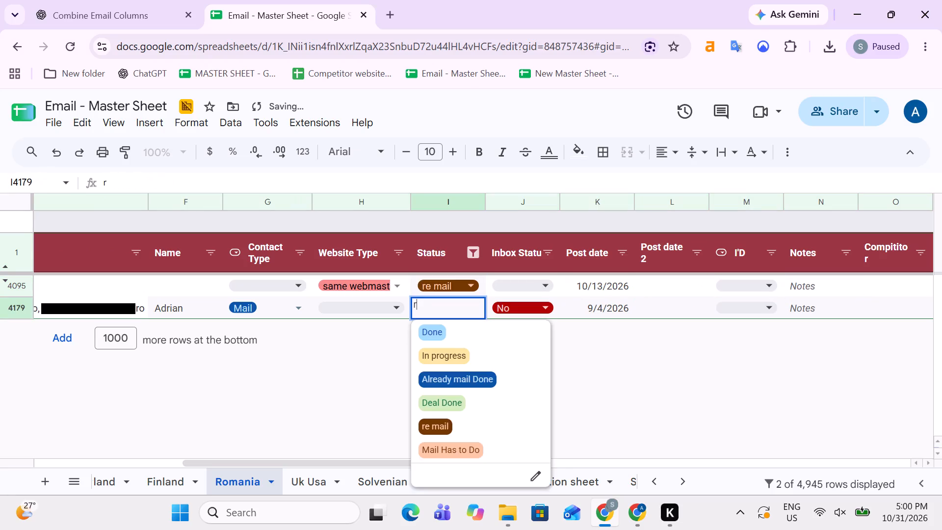
key(Down)
key(Return)
Copy the website names go4games.ro and 0-100.ro from the filtered rows of the Romania table.
key(Up)
key(Right)
key(Right)
key(Right)
key(Right)
key(Right)
key(Left)
key(Left)
key(Left)
key(Left)
key(Left)
key(Left)
key(Left)
key(Left)
key(Left)
key(Left)
key(Left)
key(Left)
key(Left)
key(Left)
key(Left)
key(Left)
key(Left)
key(Left)
key(Left)
key(Left)
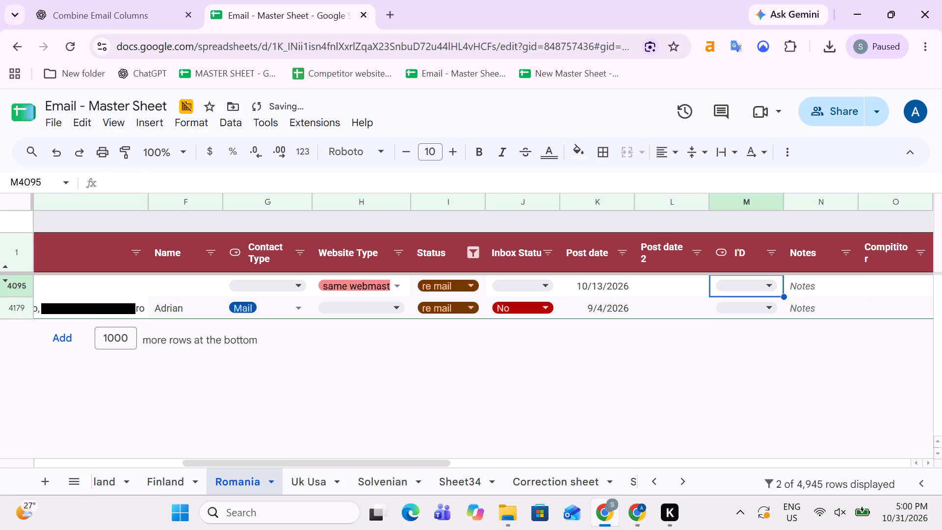
key(shift+Down)
key(ctrl+c)
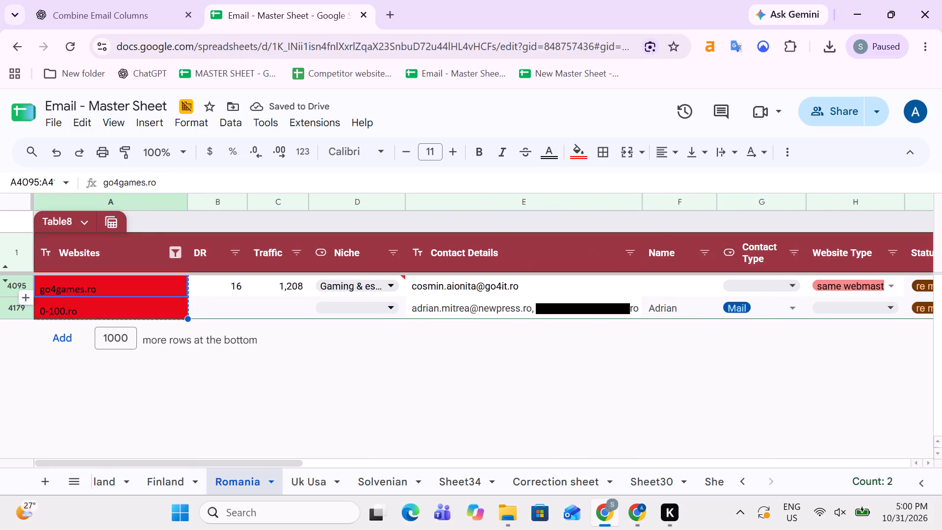
Paste the copied website names as values only into column A of Sheet28, starting at A185 below the domain list.
click(716, 473)
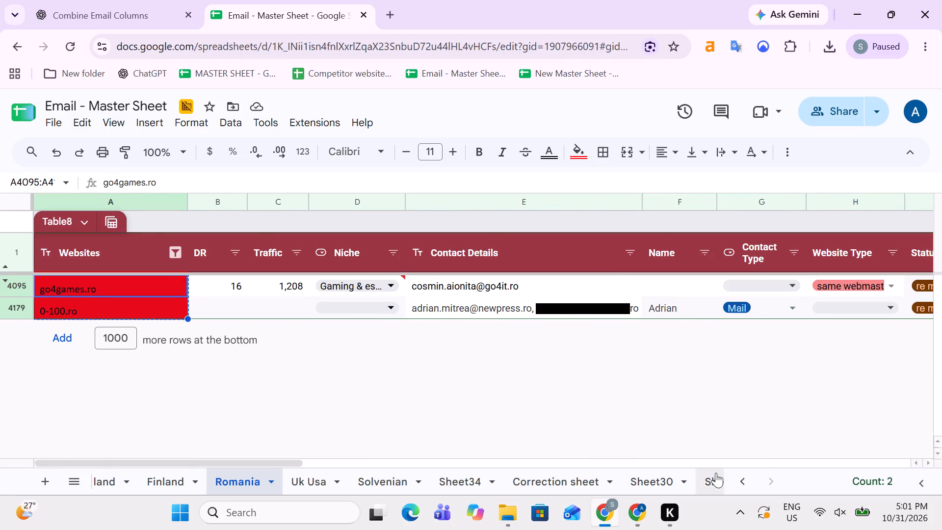
key(Down)
key(ctrl+Down)
key(Down)
key(Down)
key(Down)
key(Down)
key(Up)
key(Up)
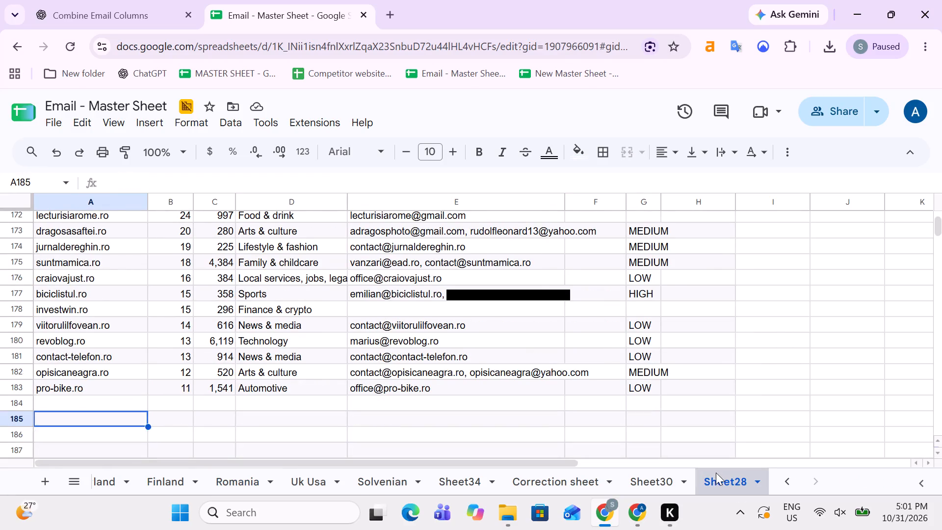
key(ctrl+v)
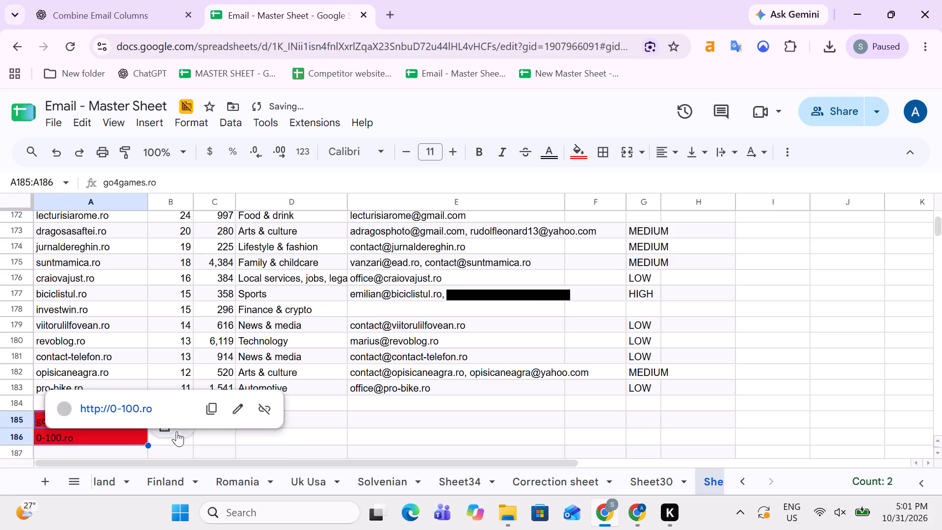
click(175, 434)
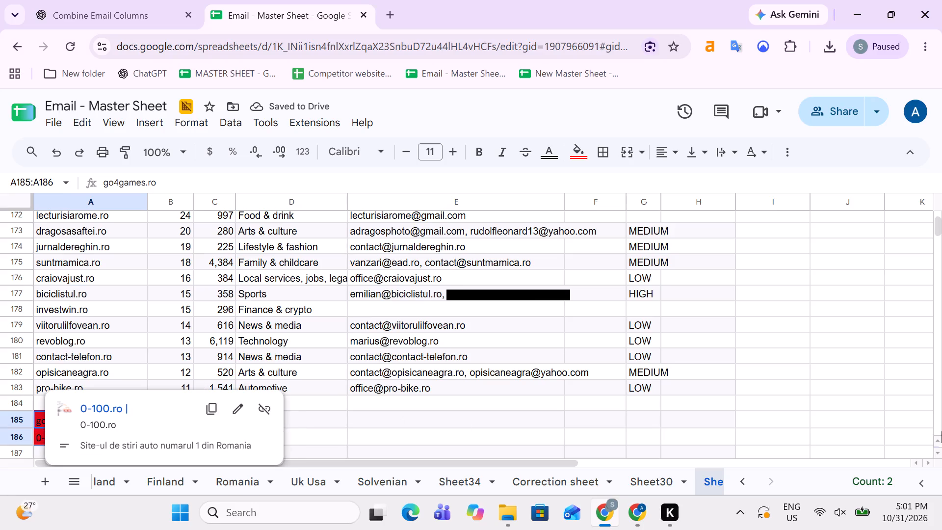
click(177, 425)
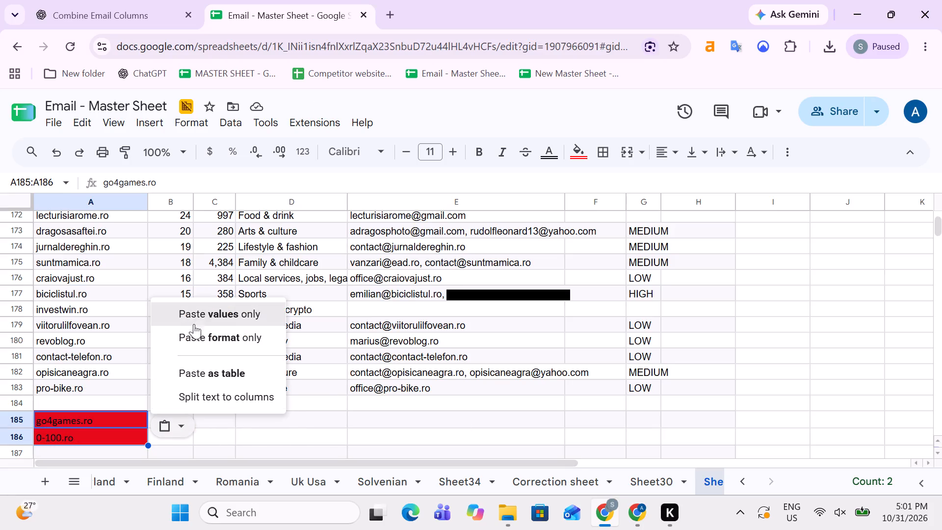
click(195, 314)
Delete the red-highlighted 0-100.ro row, row 171, from the Sheet28 list.
scroll(144, 343, up, 7)
scroll(144, 343, down, 5)
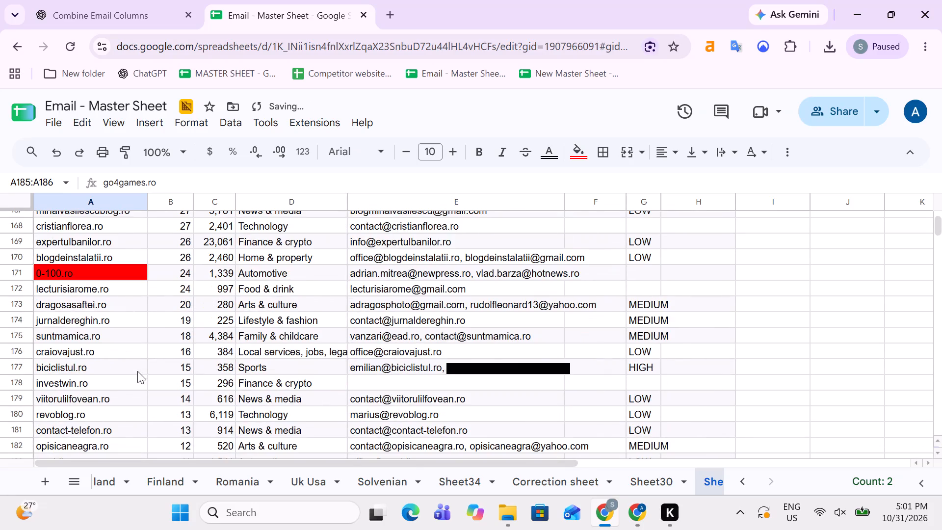
scroll(137, 371, down, 1)
click(0, 271)
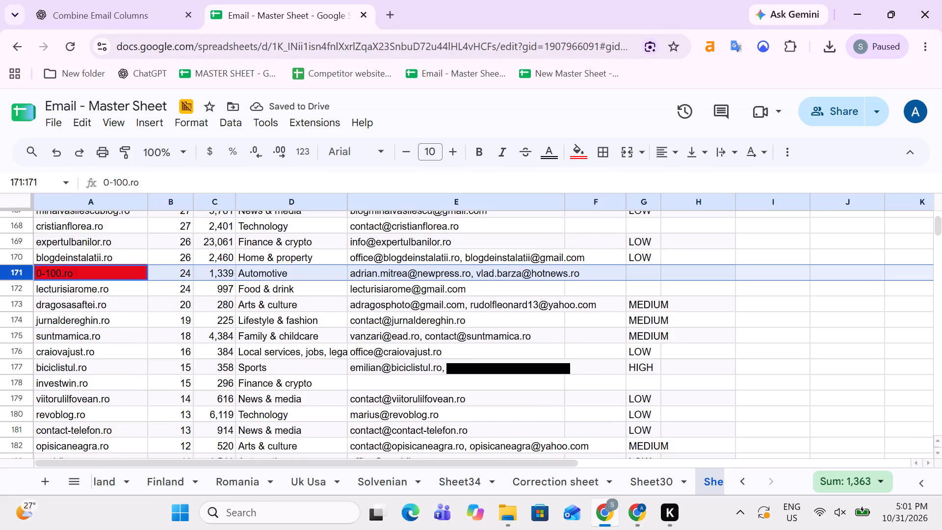
right_click(0, 271)
click(37, 318)
Delete the red-highlighted go4games.ro row, row 93, from the Sheet28 list.
scroll(88, 320, up, 5)
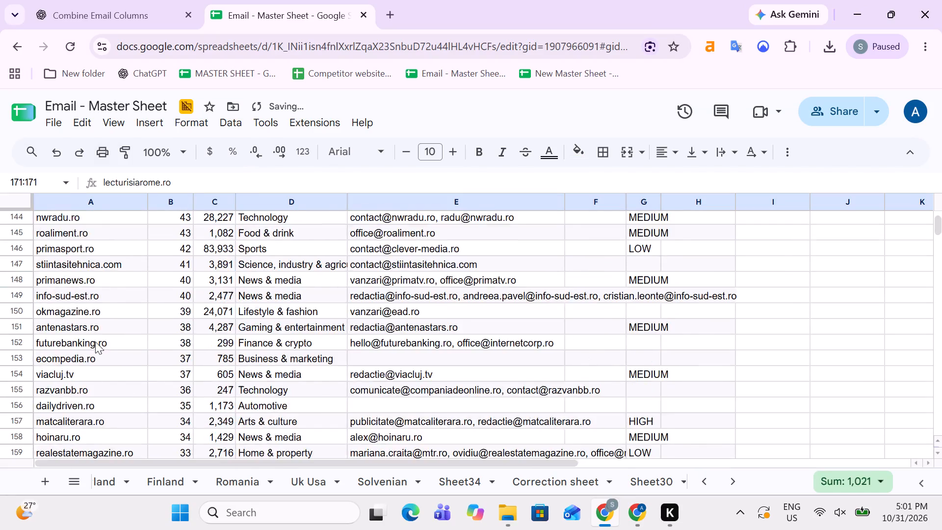
scroll(105, 363, up, 13)
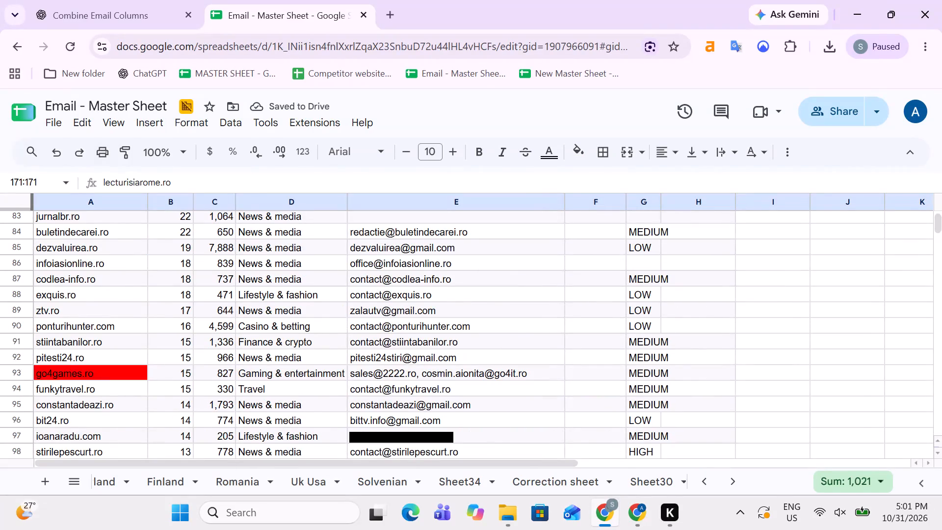
click(8, 371)
right_click(8, 371)
click(44, 317)
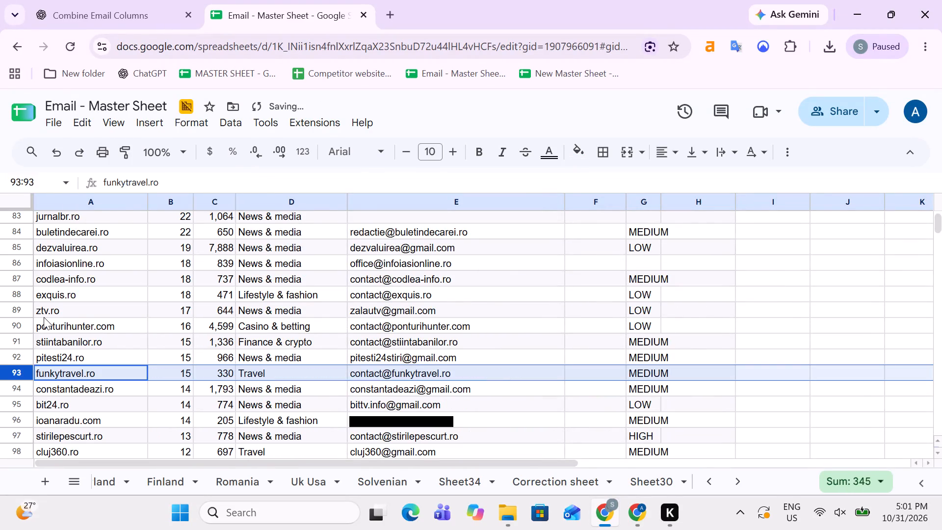
Clear the pasted go4games.ro and 0-100.ro entries below the Sheet28 list, cells A183:A184.
key(Right)
key(Left)
key(ctrl+Down)
key(Down)
key(Down)
key(Down)
key(Down)
key(Up)
key(Up)
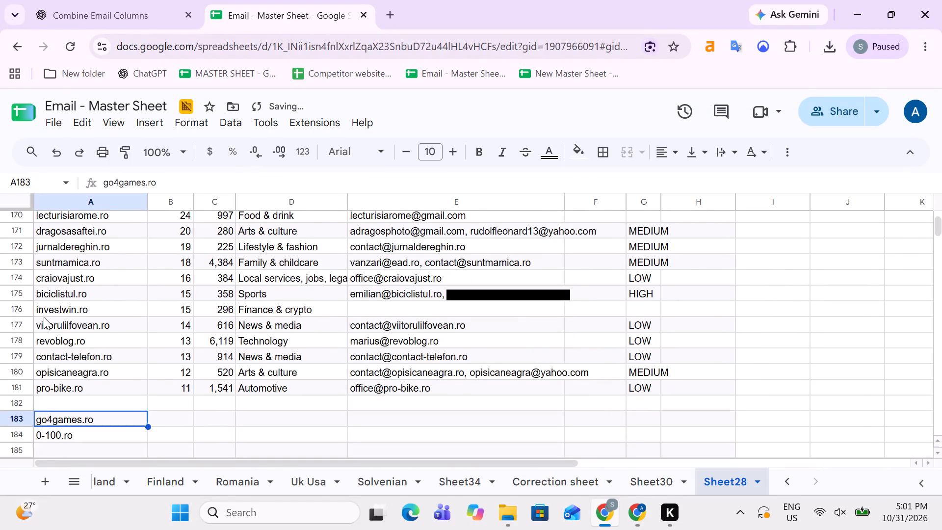
key(ctrl+shift+Down)
key(Delete)
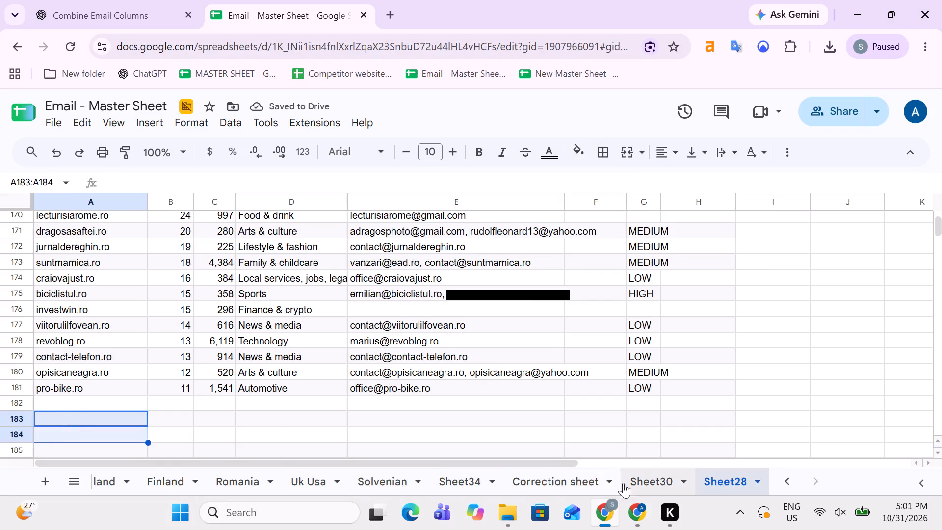
Filter the Romania table's Status column to show only the rows marked Done.
click(240, 478)
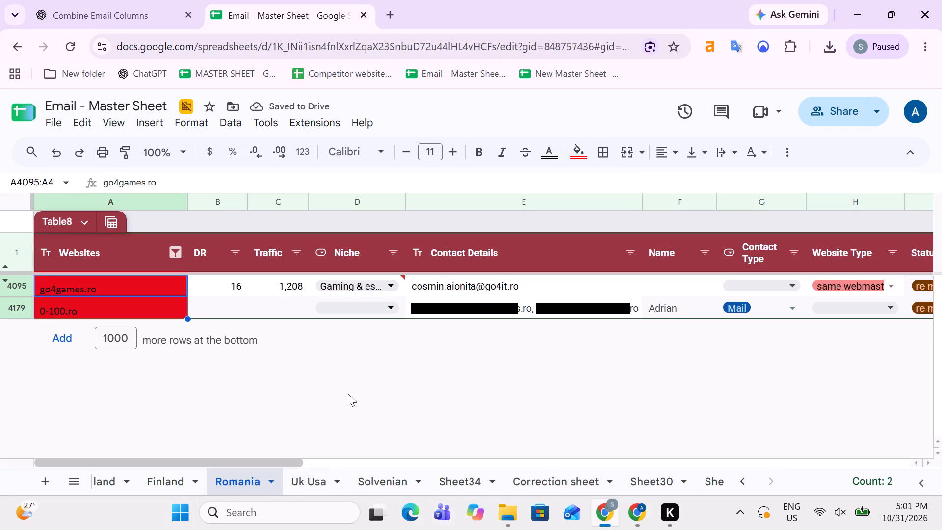
scroll(366, 384, up, 3)
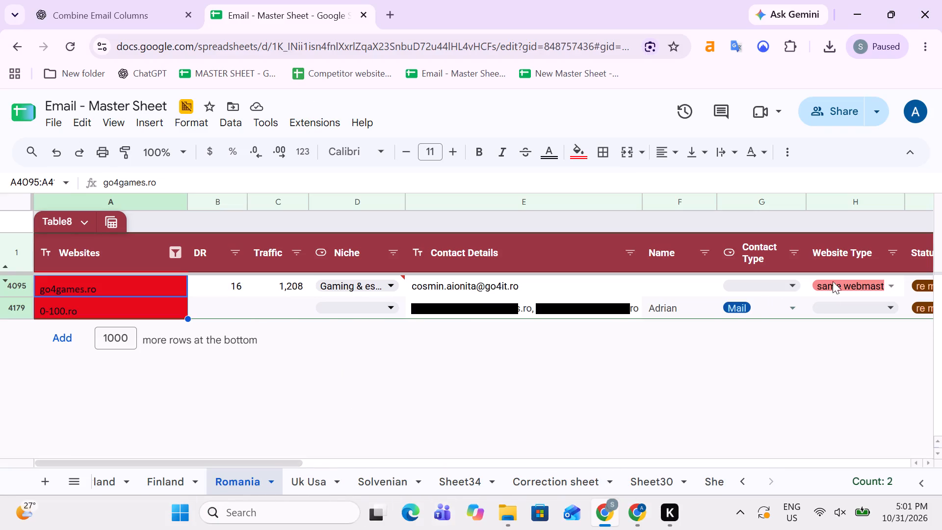
click(666, 293)
key(Right)
key(Right)
key(Right)
key(Right)
key(Right)
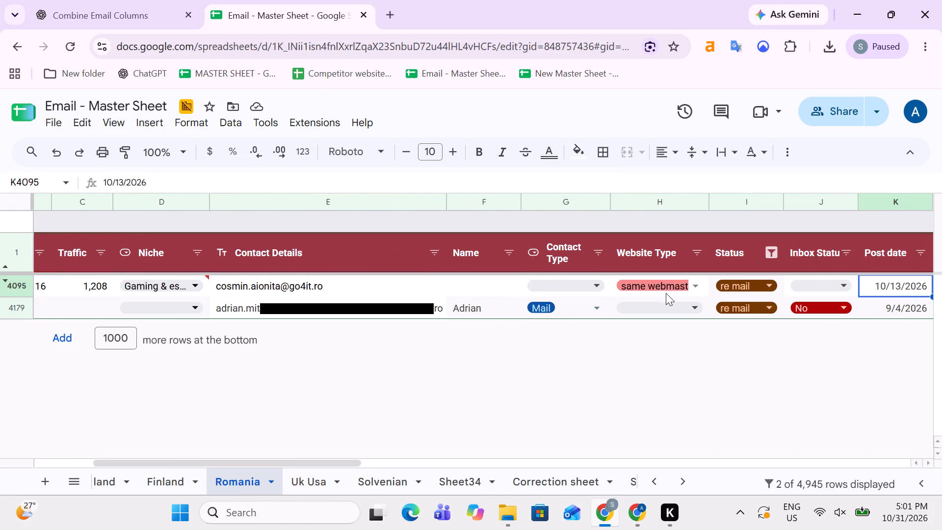
click(765, 253)
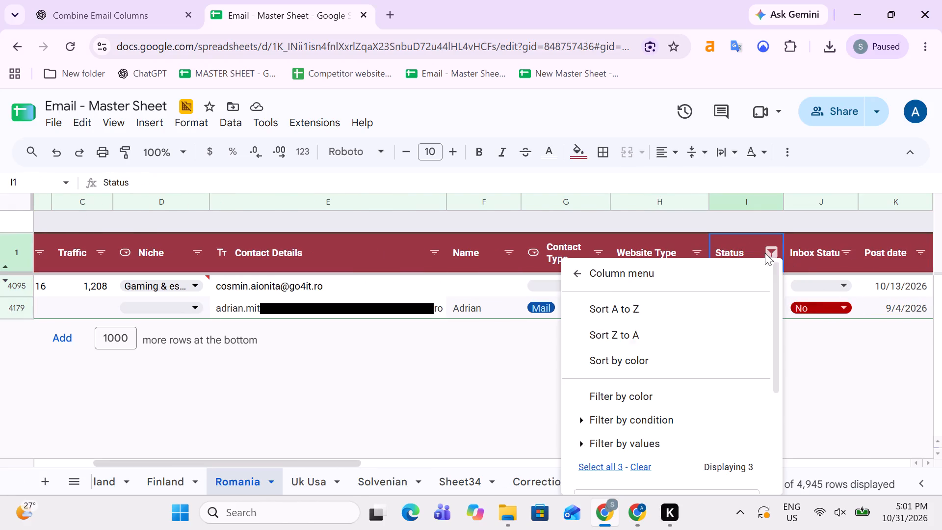
scroll(683, 325, down, 3)
click(638, 299)
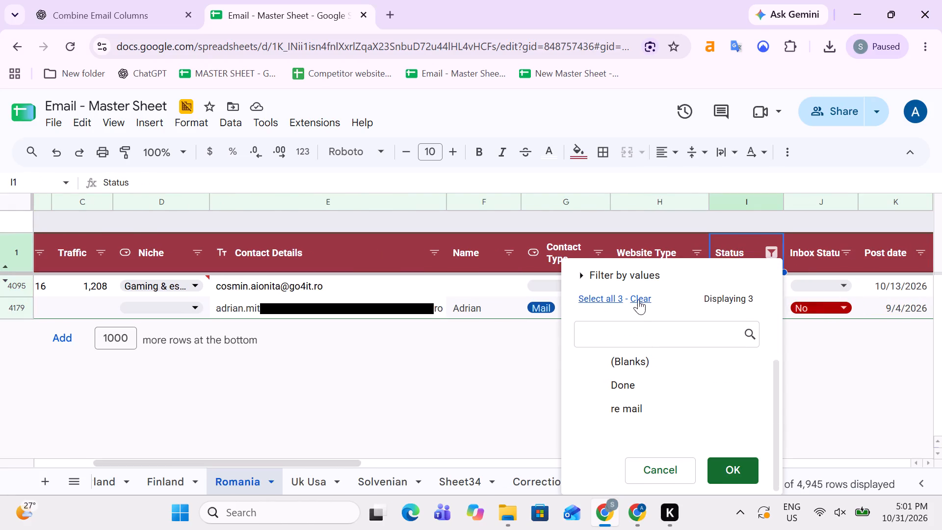
scroll(638, 407, down, 5)
click(640, 379)
click(734, 467)
Examine the Inbox Status and Post date columns of the Done rows in the Romania table.
scroll(720, 409, up, 6)
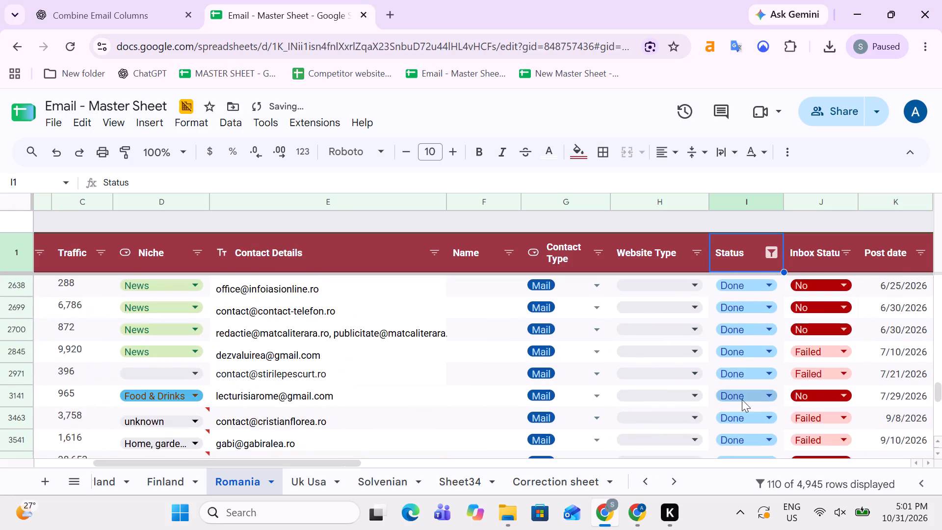
scroll(742, 399, up, 20)
scroll(742, 399, up, 18)
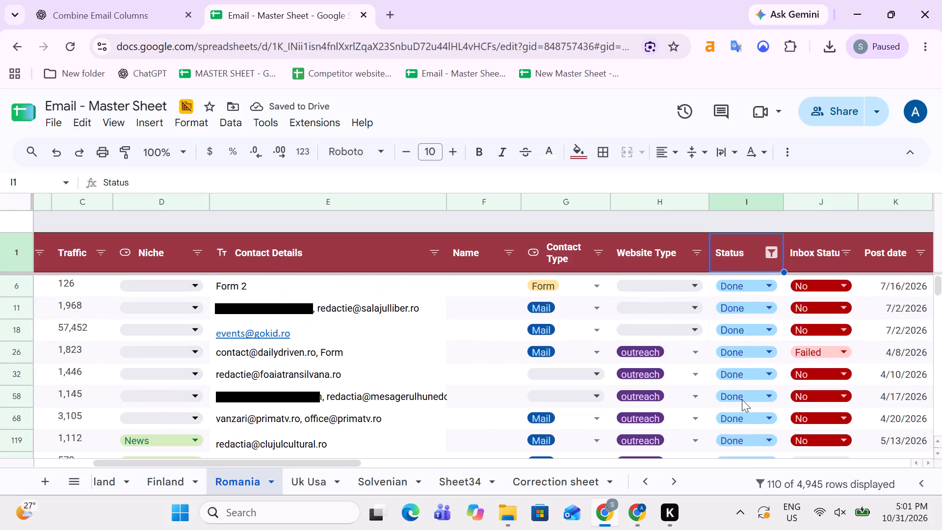
key(Down)
key(Right)
key(Right)
key(Right)
key(Right)
key(Right)
key(Left)
key(Left)
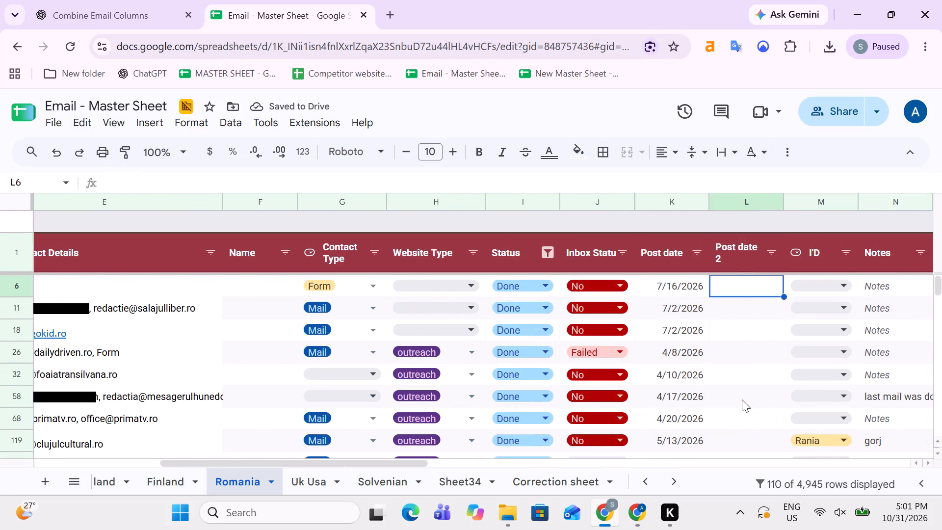
key(Left)
key(Up)
key(Down)
key(Down)
key(Down)
key(Down)
key(Down)
key(Down)
key(Down)
key(Down)
key(Down)
key(Down)
key(Down)
key(Down)
key(Down)
key(Down)
key(Down)
key(Down)
key(Down)
key(Down)
key(Down)
key(Down)
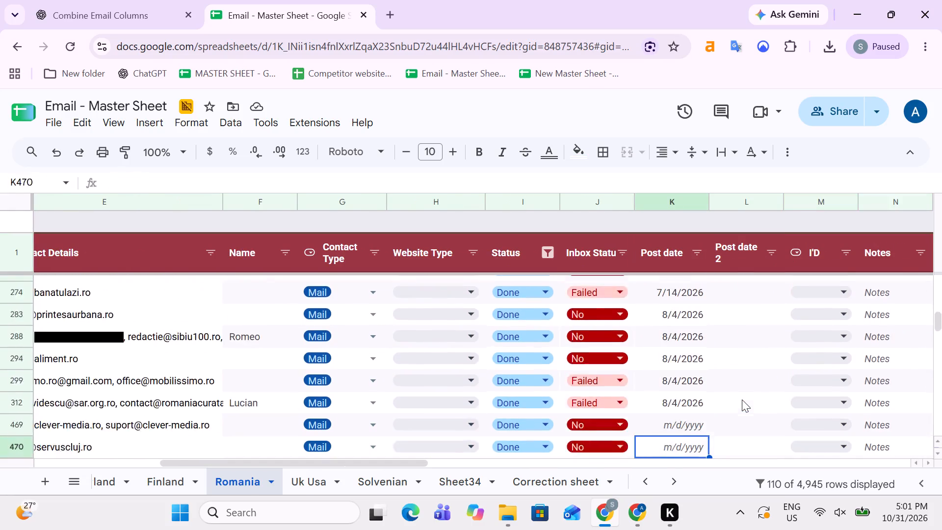
key(Up)
key(Up)
key(Up)
key(Up)
key(Up)
key(Up)
key(Up)
key(Up)
key(Up)
key(Up)
key(Up)
key(Up)
key(Up)
key(Up)
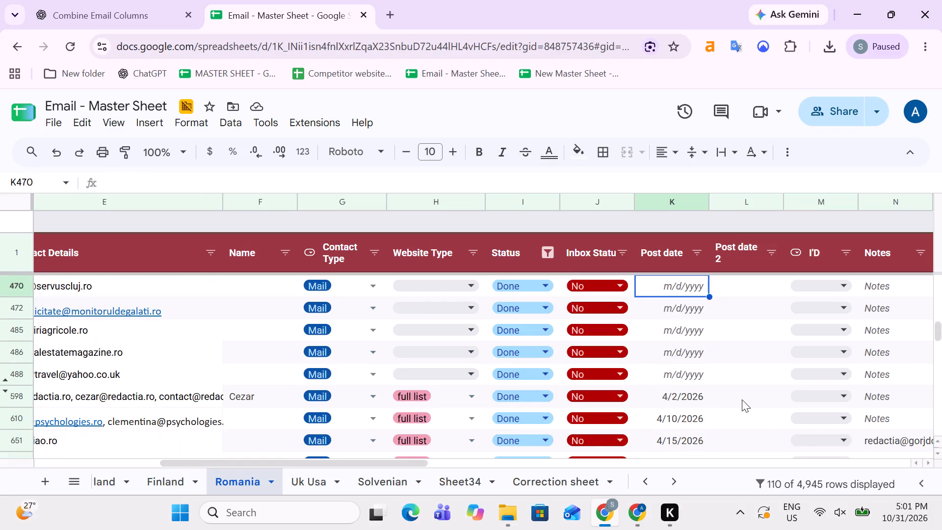
key(Down)
key(Down)
key(Up)
key(Up)
key(Up)
key(Up)
key(Up)
key(Up)
key(Up)
key(Up)
key(Up)
key(Up)
key(Up)
key(Up)
key(Up)
key(Up)
key(Up)
key(Up)
key(Up)
key(Up)
key(Up)
key(Up)
key(Up)
key(Up)
key(Up)
key(Up)
key(Up)
key(Up)
key(Up)
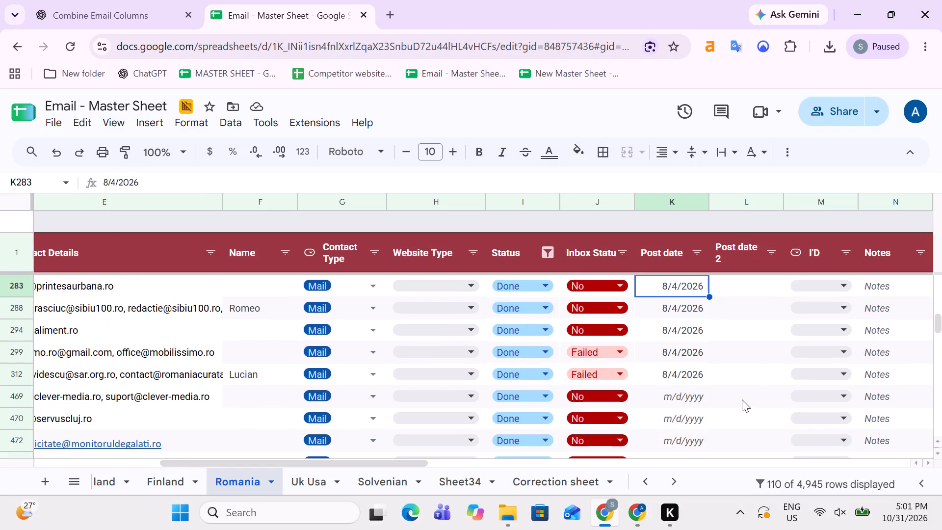
key(Left)
key(Down)
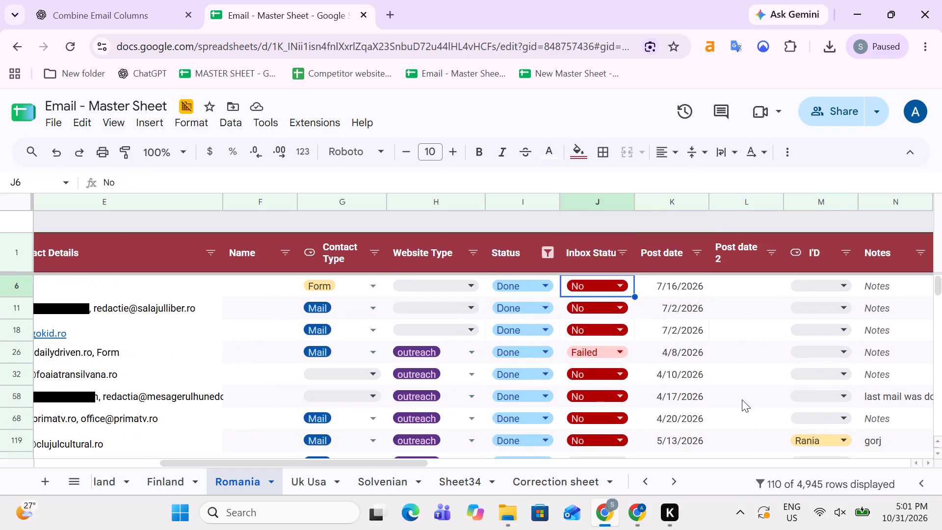
Copy all filtered website names in the Romania table's Websites column, from petreanu.ro in A6 to pro-bike.ro in A4337.
key(Left)
key(Left)
key(Left)
key(Left)
key(Left)
key(Left)
key(Left)
key(Left)
key(Left)
key(Left)
key(Left)
key(Left)
key(Left)
key(Left)
key(Left)
key(Left)
key(Left)
key(Left)
key(Left)
key(Left)
key(Up)
key(Down)
key(ctrl+shift+Down)
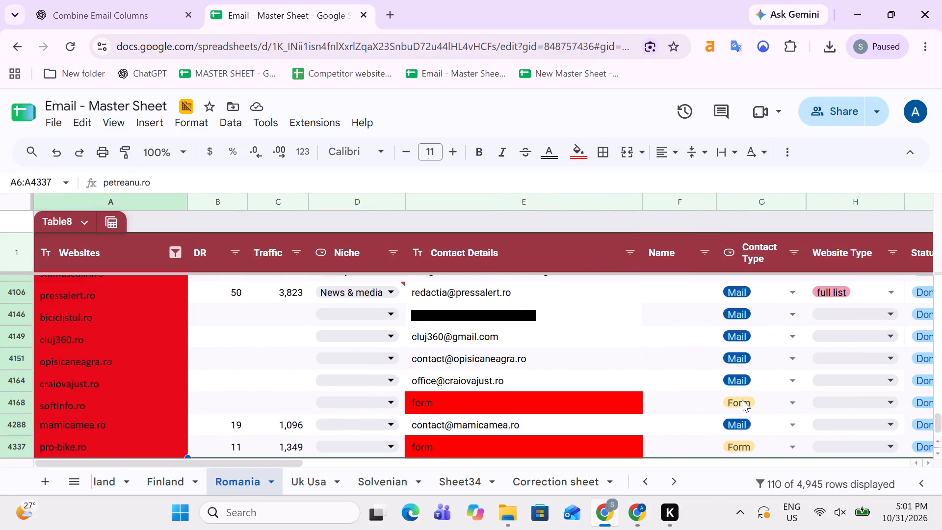
key(ctrl+c)
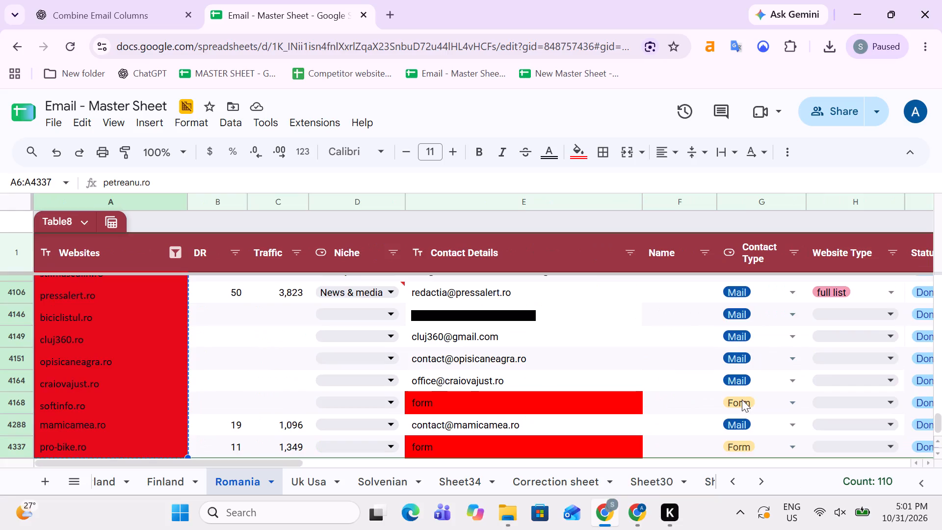
Paste the copied website names as values only into column A of Sheet28, starting at A184 below the domain list.
scroll(557, 402, down, 6)
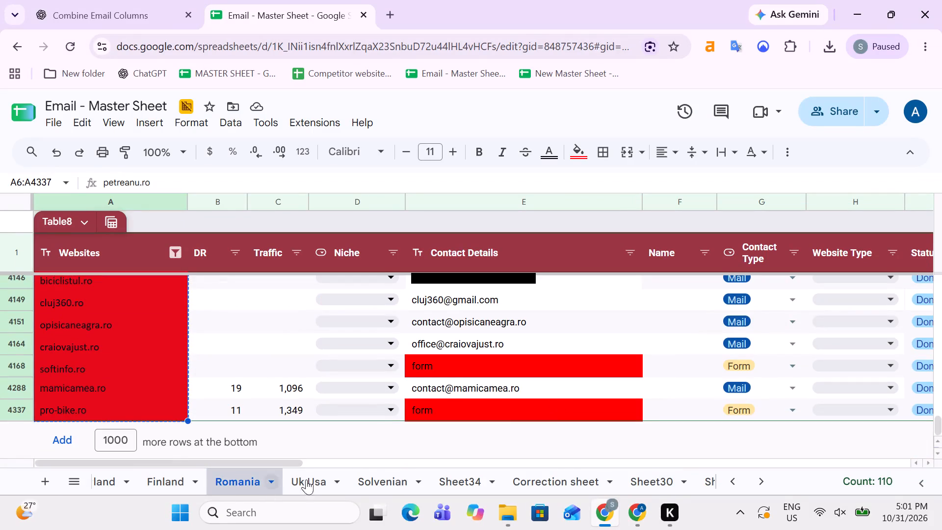
click(759, 482)
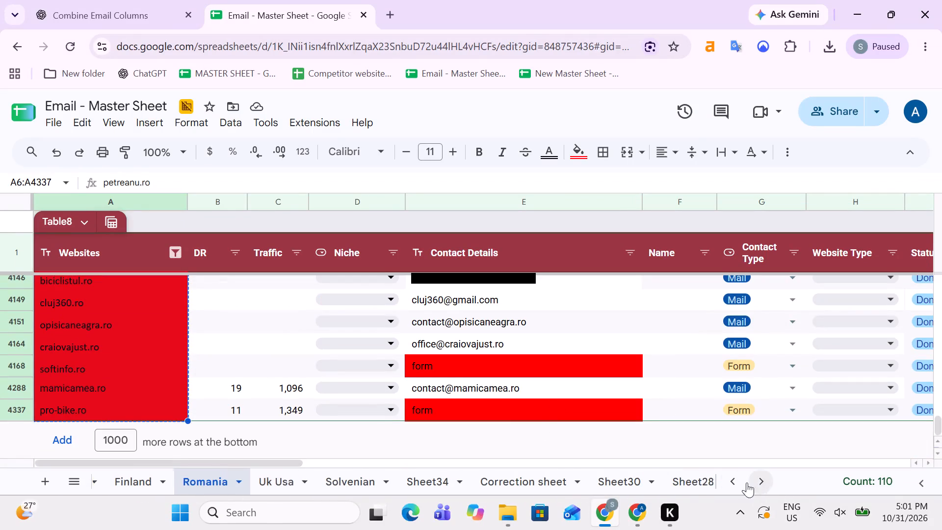
click(675, 480)
key(Down)
key(Up)
key(Down)
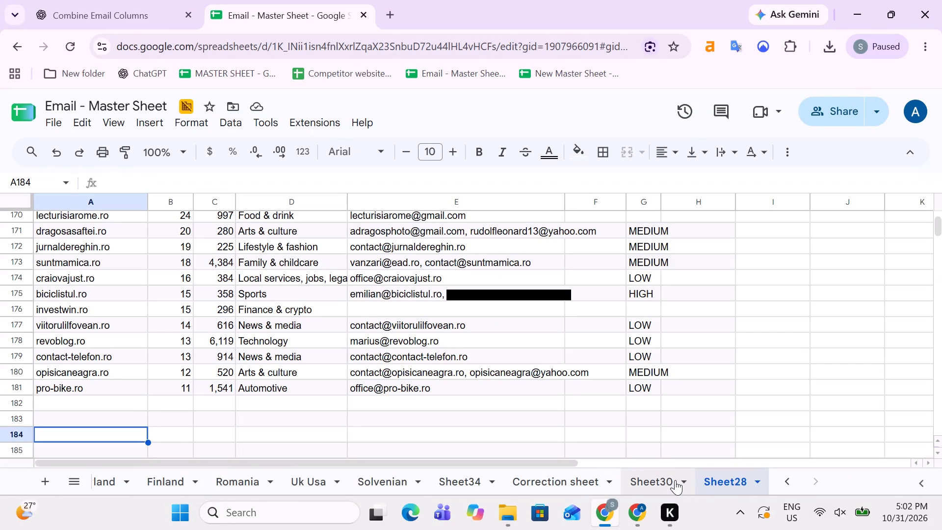
key(ctrl+v)
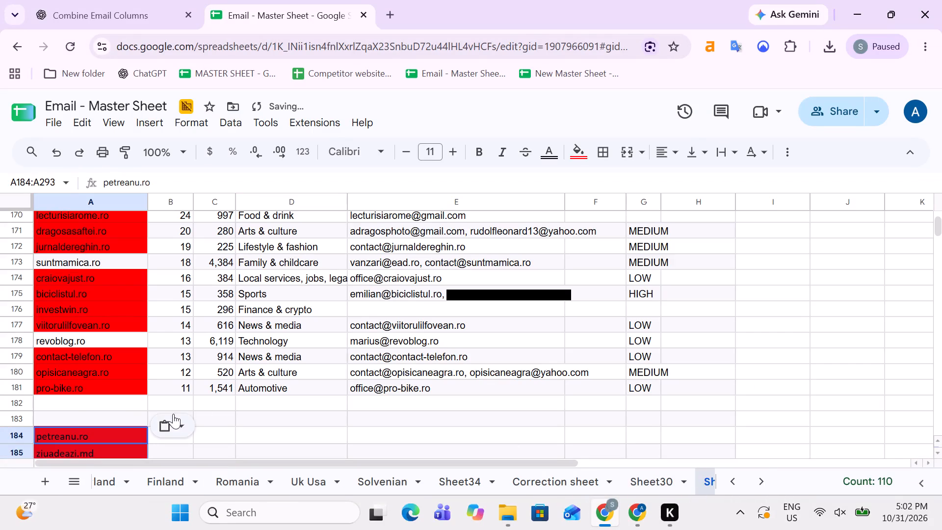
click(175, 422)
click(215, 310)
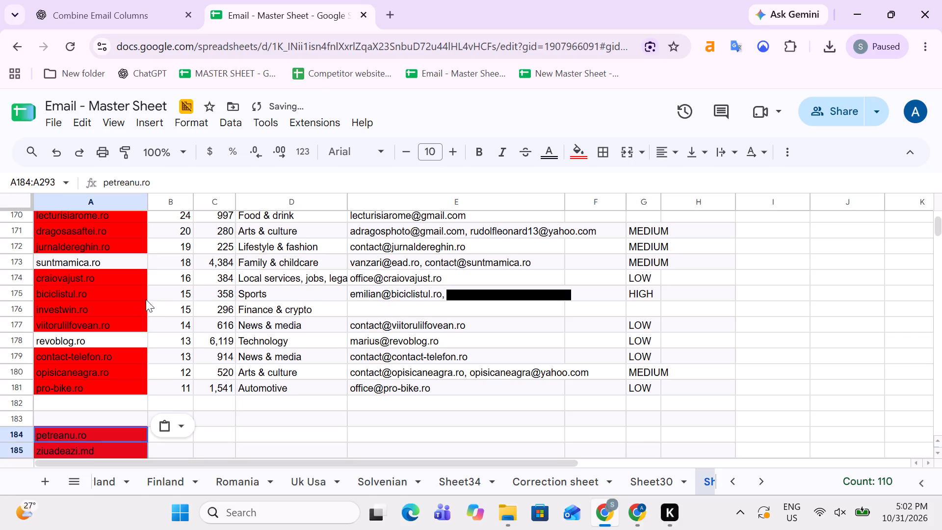
Add a filter to Sheet28's header row and filter the Domain column by red fill color.
click(167, 296)
key(Left)
key(ctrl+Up)
key(Down)
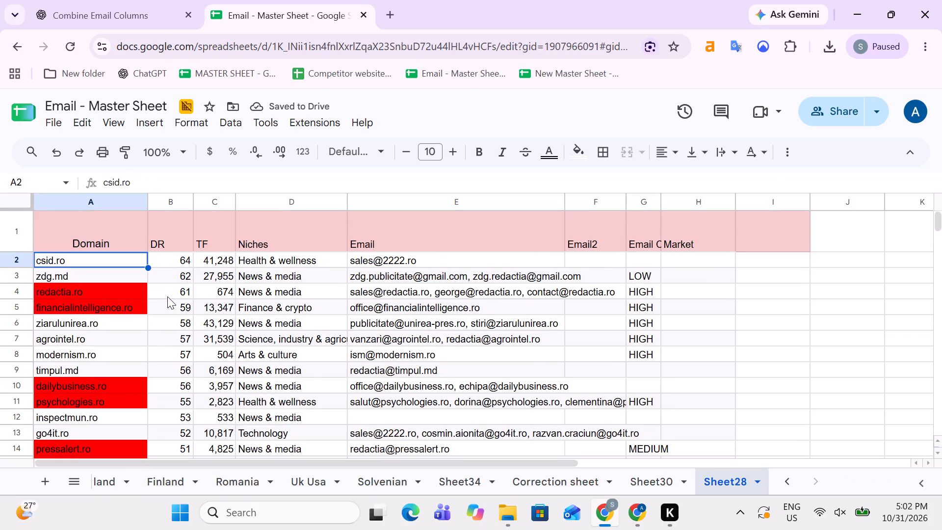
click(10, 228)
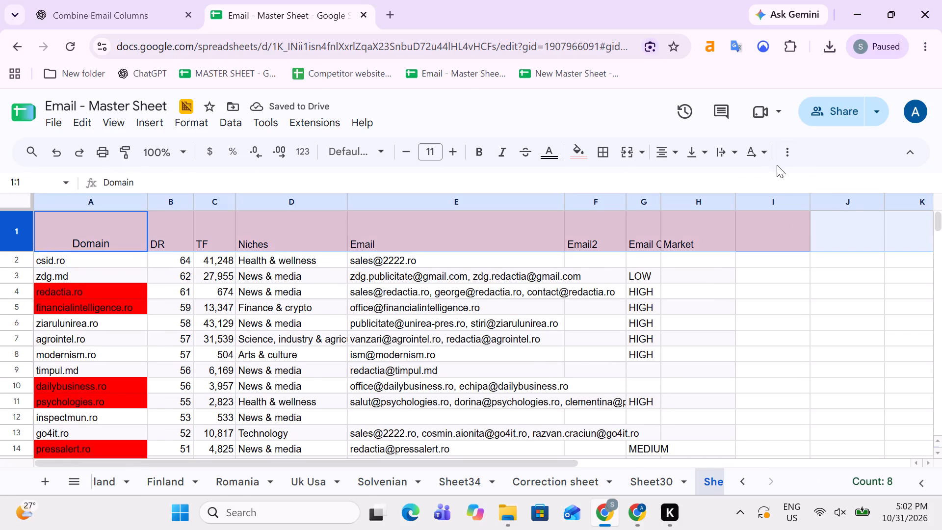
click(789, 159)
click(738, 178)
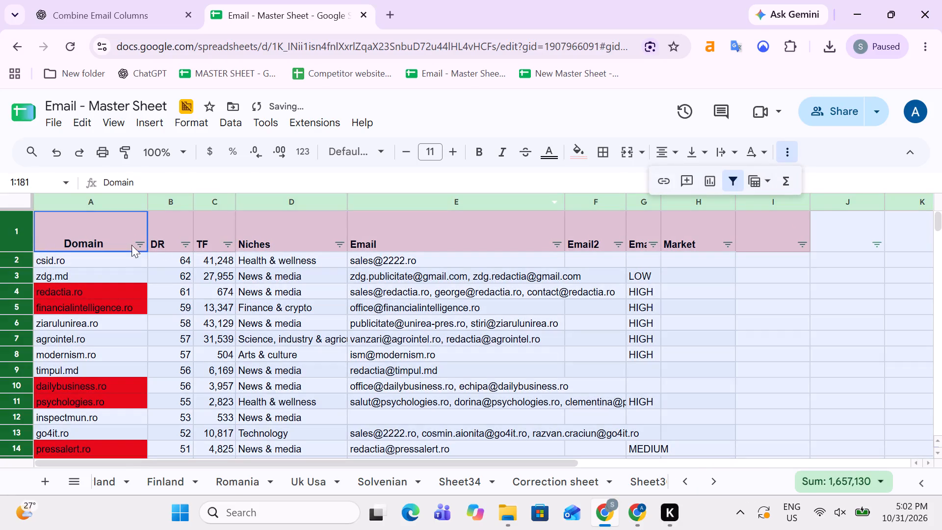
click(139, 249)
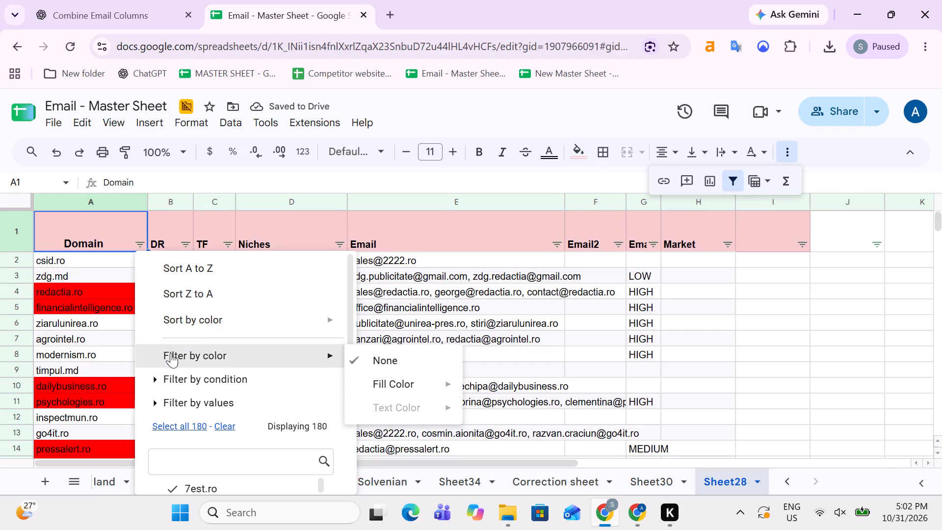
click(493, 407)
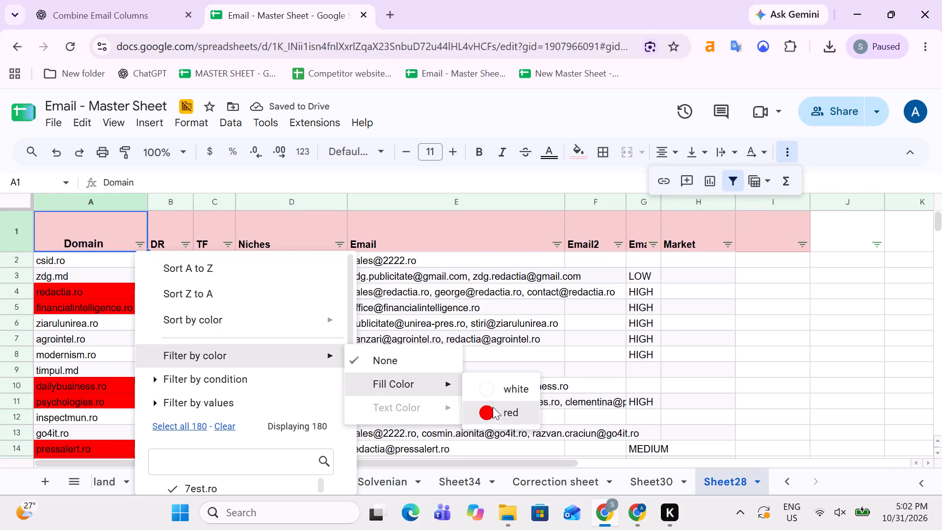
scroll(255, 330, down, 3)
scroll(246, 357, up, 4)
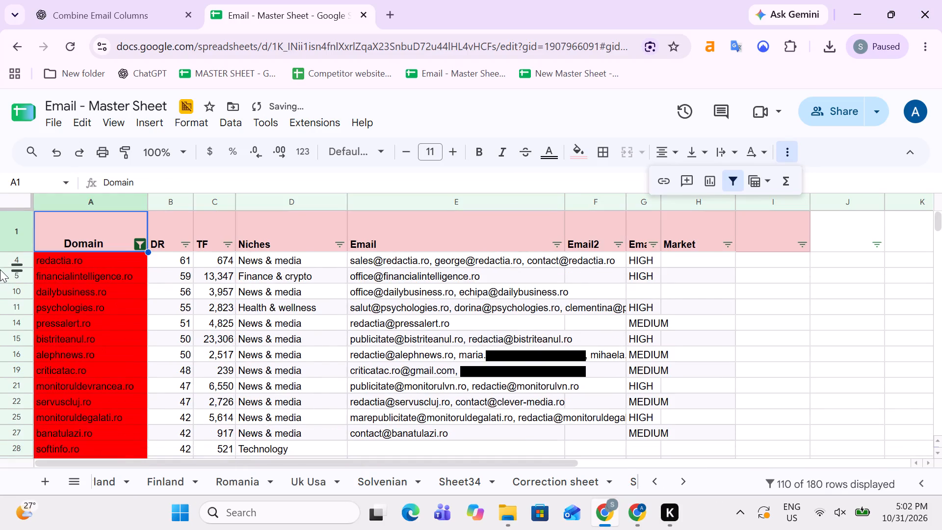
Delete all the filtered red-highlighted duplicate rows from the Sheet28 list, from redactia.ro in row 4 to pro-bike.ro in row 181.
click(0, 269)
key(Up)
key(Up)
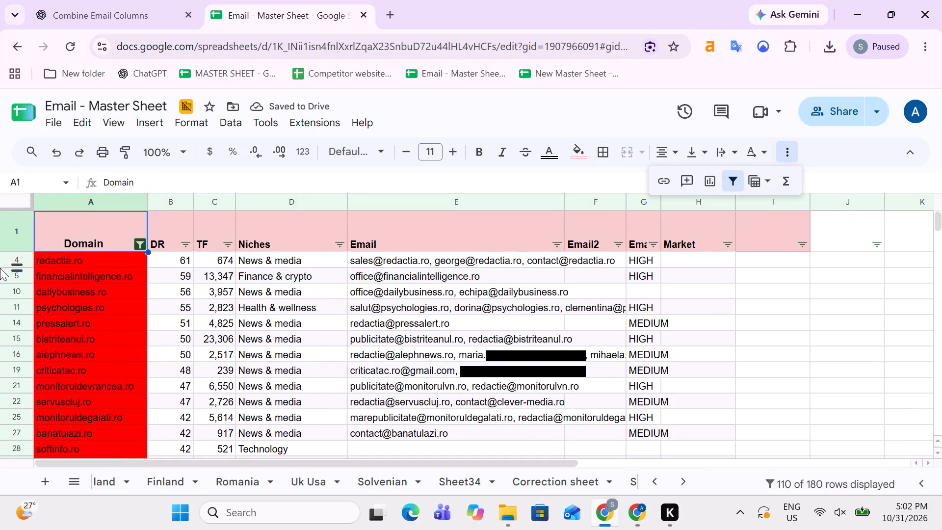
click(0, 259)
key(ctrl+shift+Down)
scroll(295, 268, down, 2)
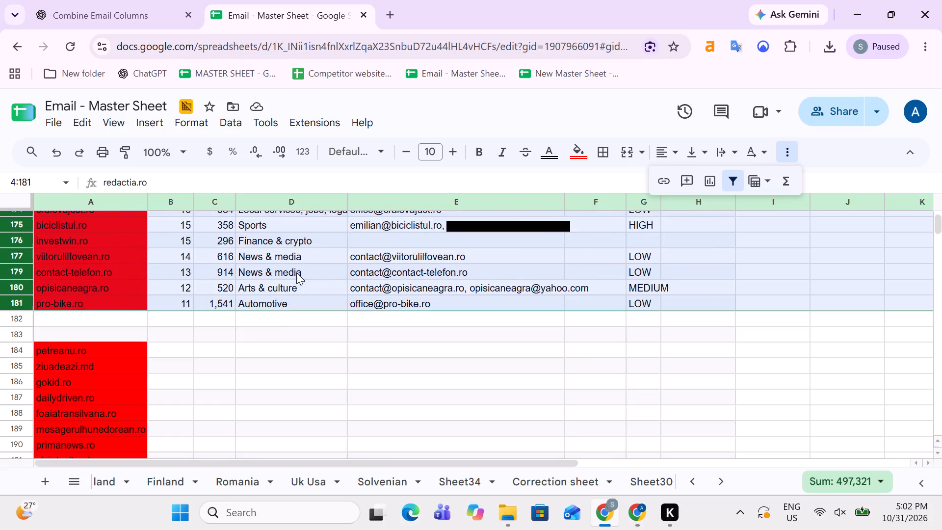
scroll(269, 330, up, 1)
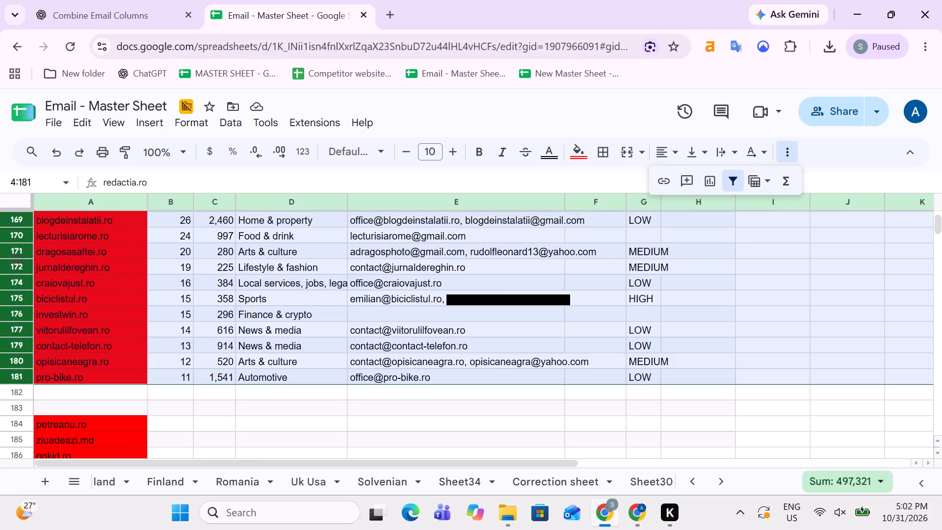
right_click(0, 260)
click(68, 315)
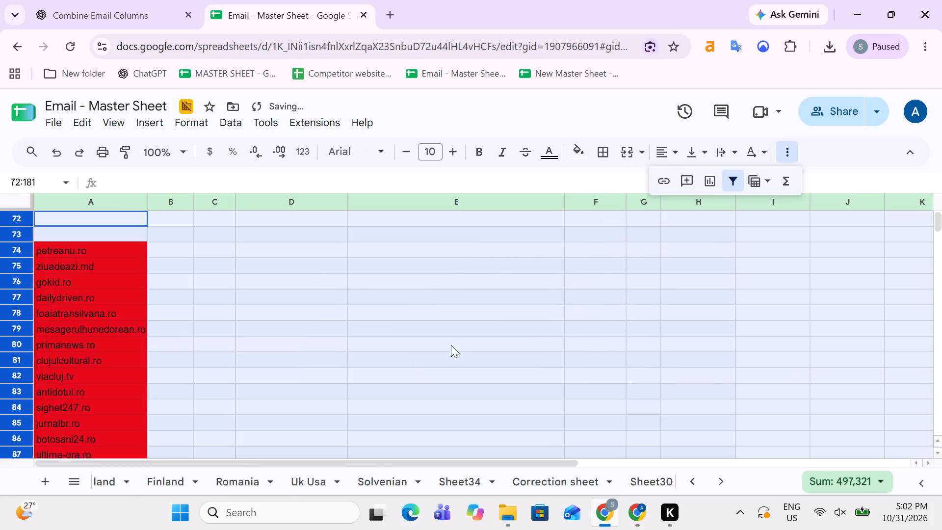
Remove the filter from Sheet28.
click(732, 178)
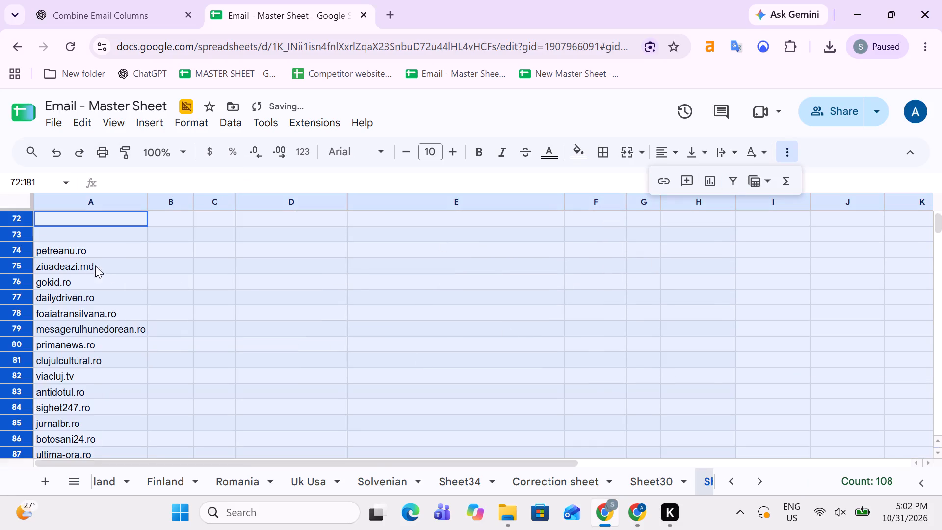
Clear the pasted website names below the Sheet28 list, cells A74:A183.
click(91, 255)
key(ctrl+shift+Down)
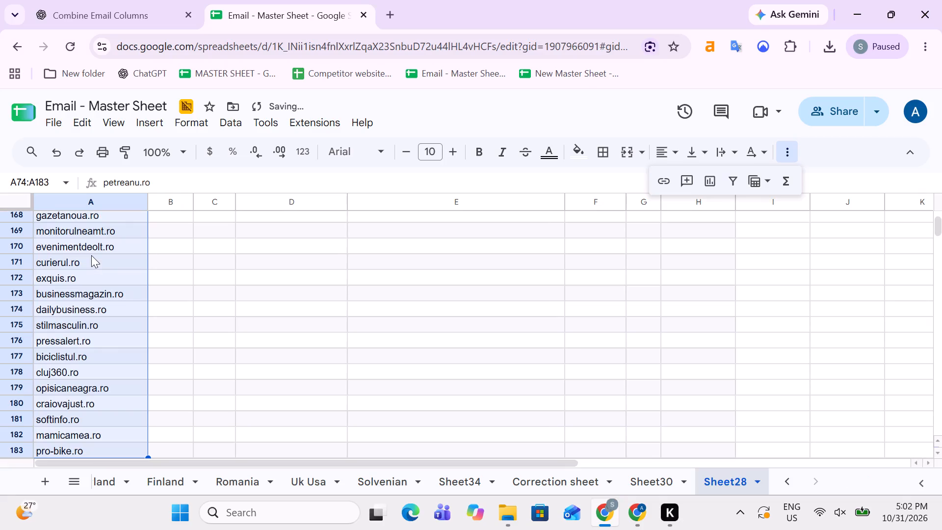
key(Delete)
Check the end of the remaining Sheet28 list and select all its domains, cells A2:A71.
key(Up)
key(ctrl+Up)
key(Up)
key(Up)
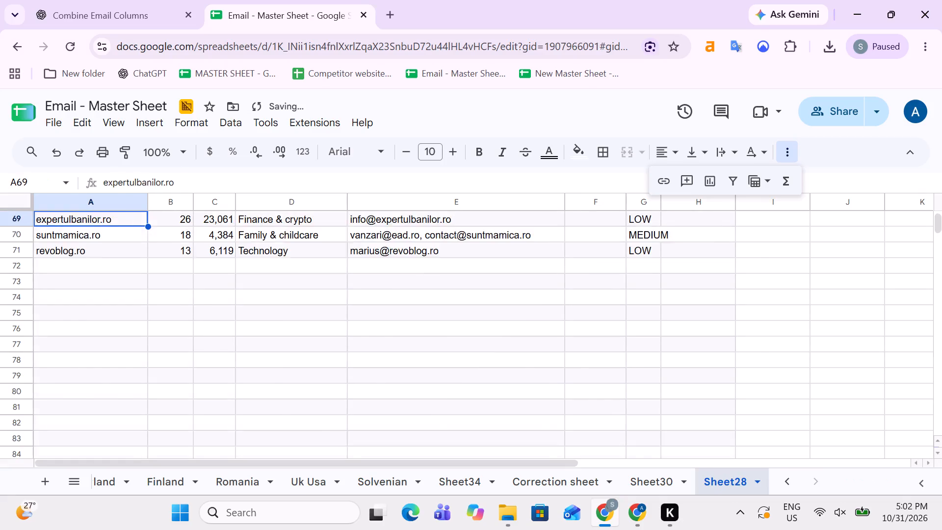
key(ctrl+Up)
key(Down)
key(ctrl+shift+Down)
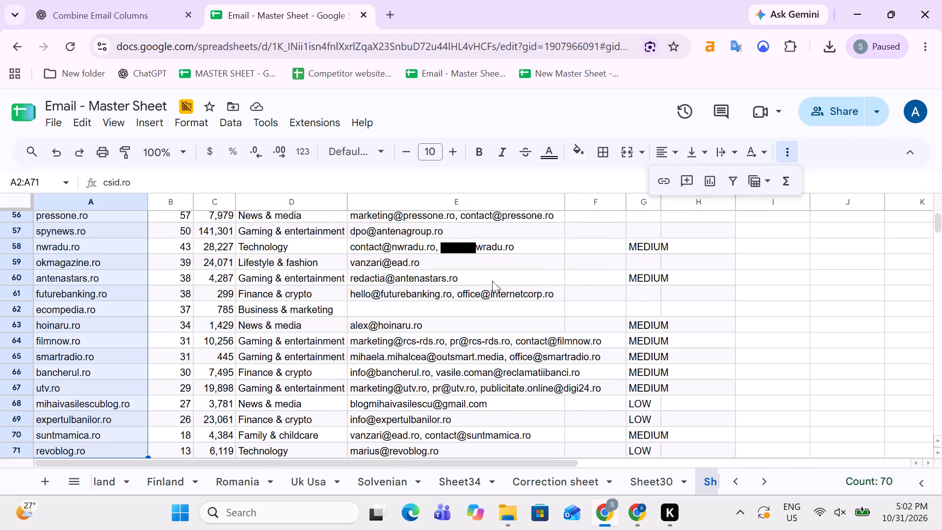
Turn off the filter on the Romania sheet's table.
click(243, 485)
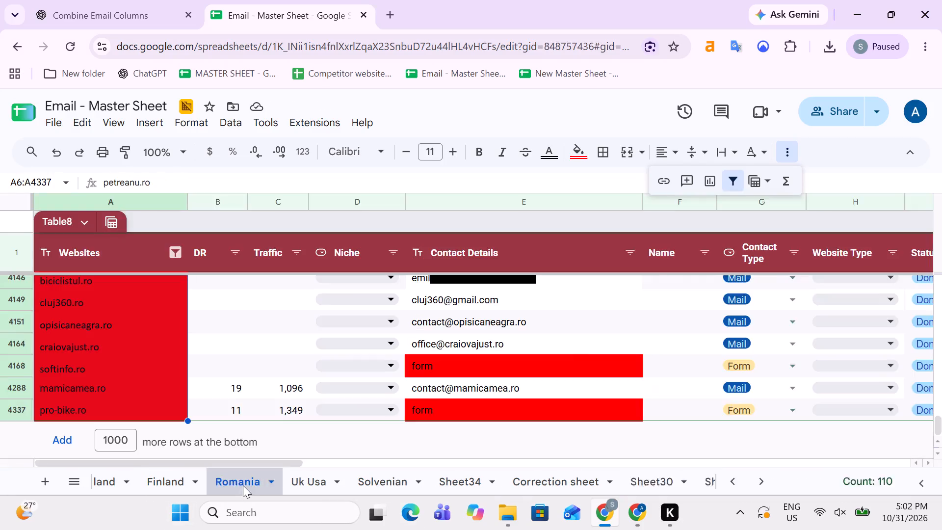
click(728, 176)
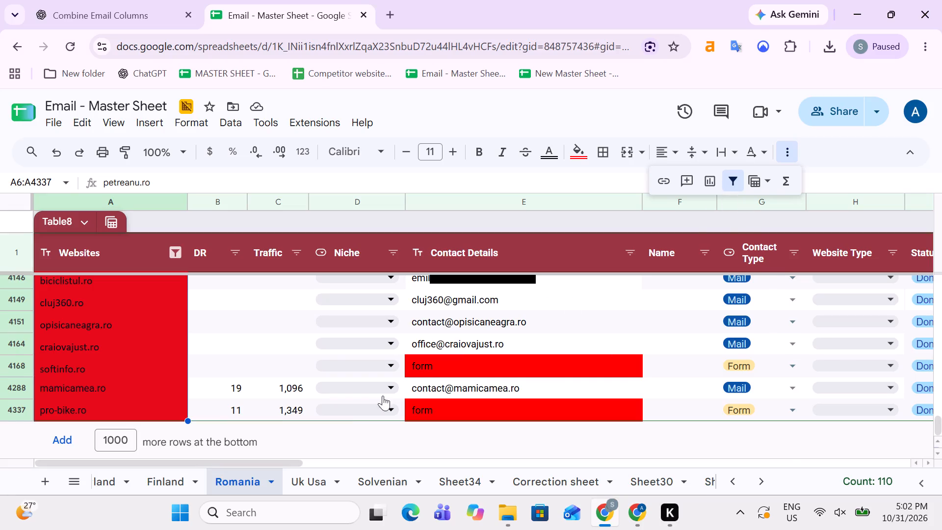
Select the red-highlighted block of domains below the Romania sheet's website list, cells A4765:A4946, starting at csid.ro.
click(260, 390)
key(Left)
key(Left)
key(ctrl+Down)
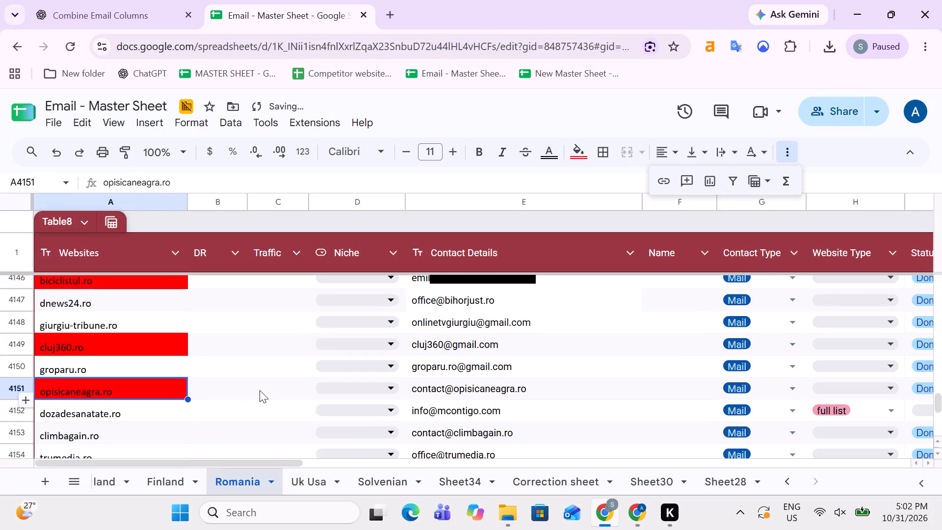
key(Down)
key(Down)
key(Down)
key(Down)
key(Down)
key(Up)
key(Up)
key(Down)
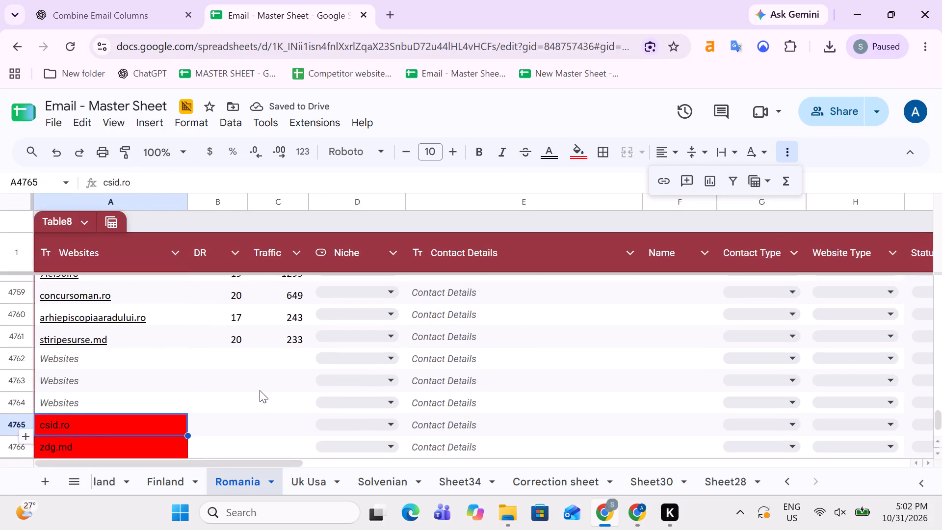
key(ctrl+shift+Down)
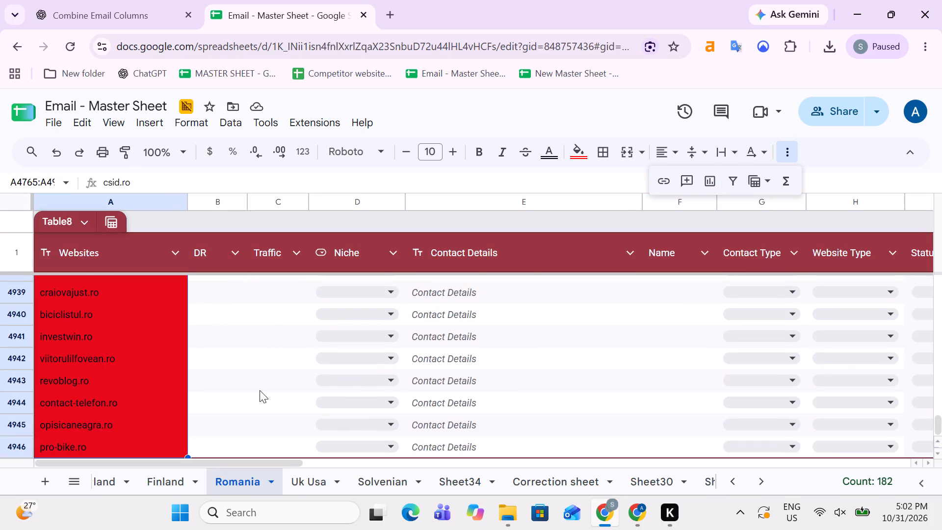
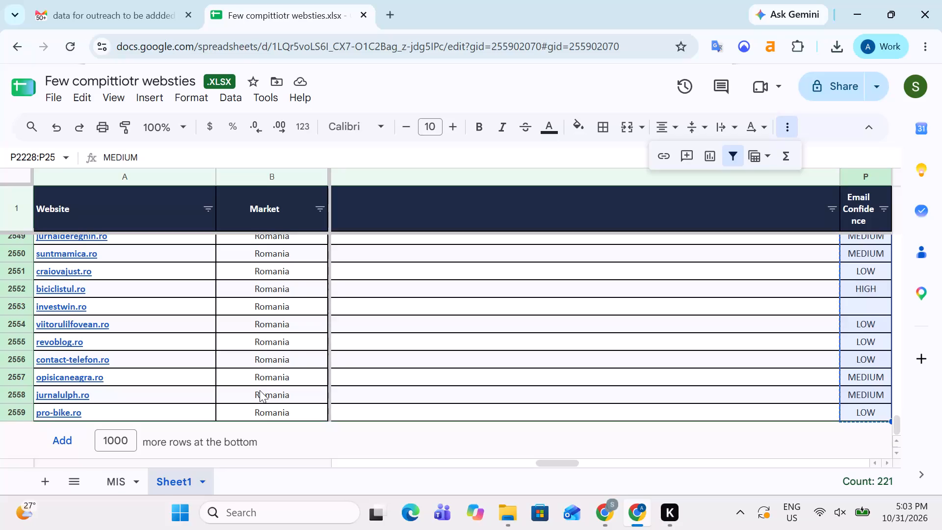
Go back along the hotnews.ro row, row 2228, from the Email Confidence column to the Website column.
key(Up)
key(Down)
key(Left)
key(Left)
key(Left)
key(Left)
key(Left)
key(Left)
key(Left)
key(Left)
key(Left)
key(Left)
key(Left)
key(Left)
key(Left)
key(Left)
key(Left)
key(Left)
key(Left)
key(Left)
key(Left)
key(Left)
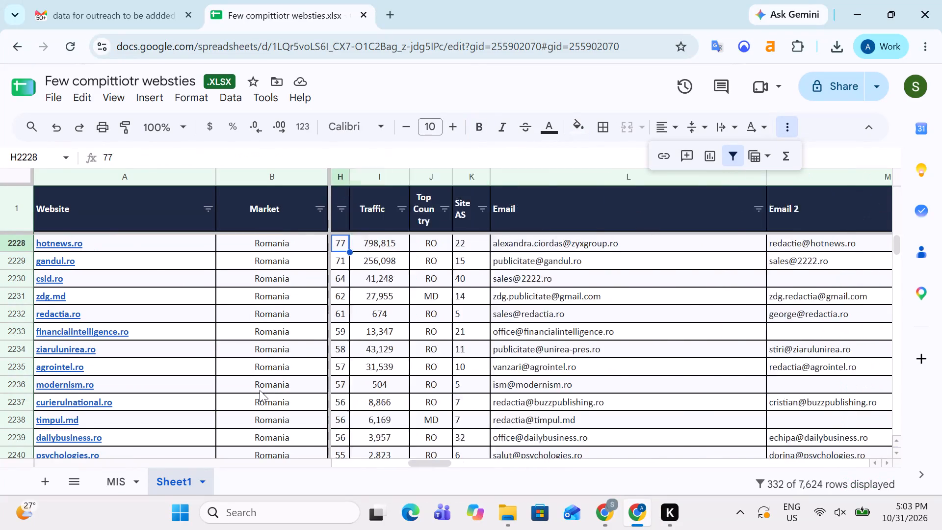
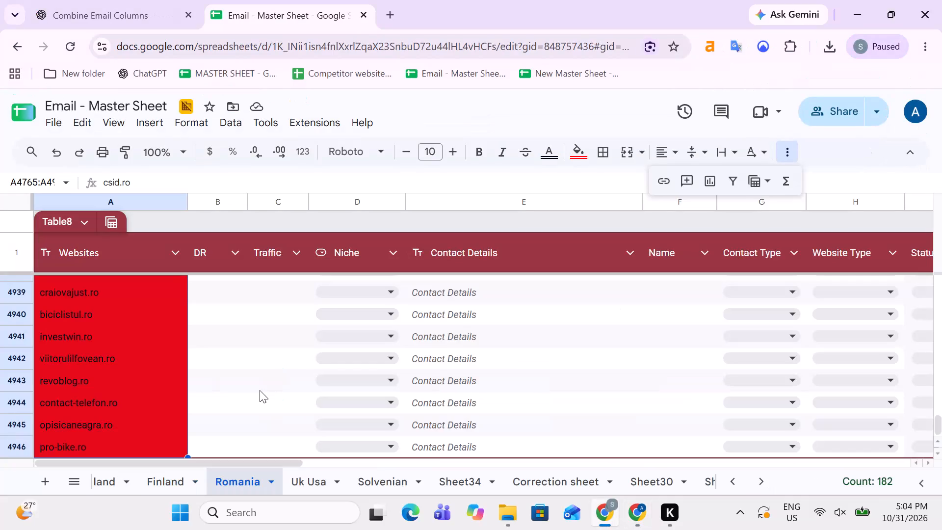
Clear the comparison domains from csid.ro to pro-bike.ro, rows 4765 to 4946 of the Romania table's Websites column.
key(Down)
key(Up)
key(Up)
key(Up)
key(Up)
key(Up)
key(Down)
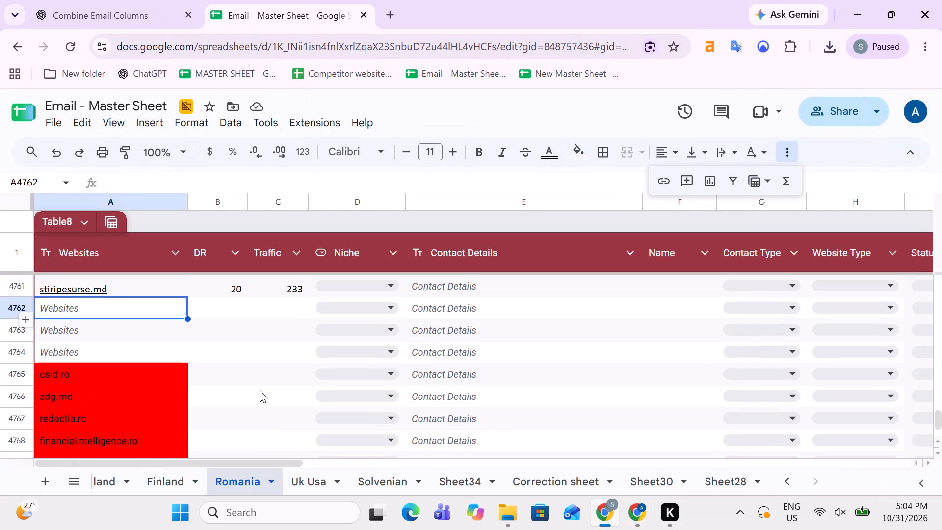
key(Down)
key(Down)
key(Down)
key(ctrl+shift+Down)
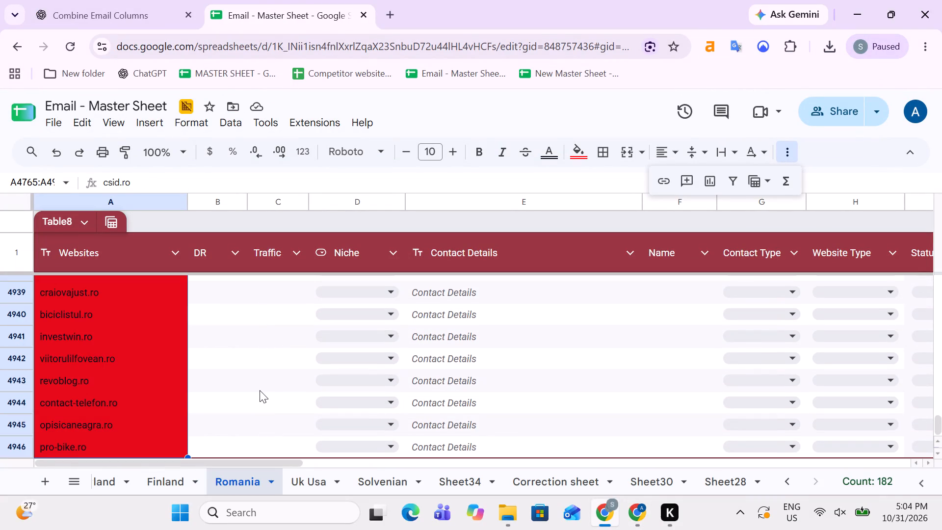
key(Delete)
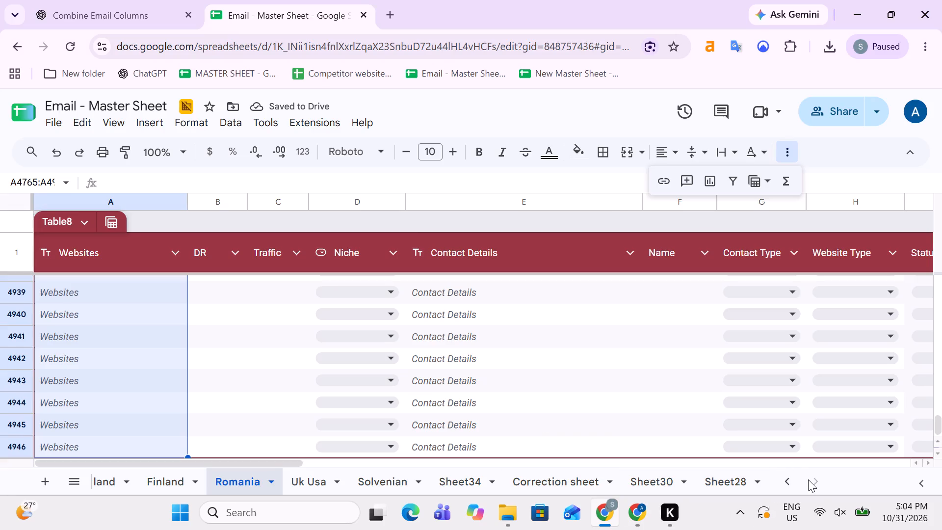
Copy the domain list in Sheet28, cells A2 to A71.
click(727, 484)
key(Up)
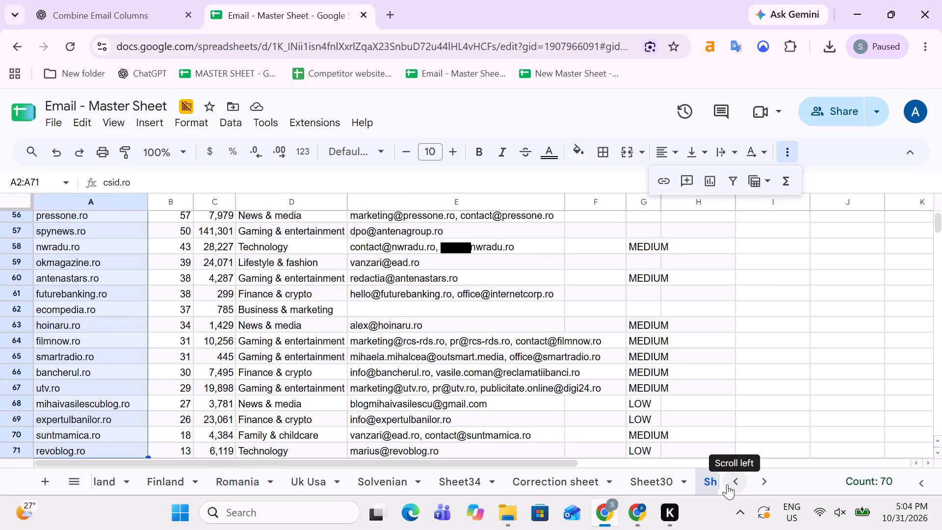
key(Up)
key(Down)
key(ctrl+shift+Down)
key(ctrl+c)
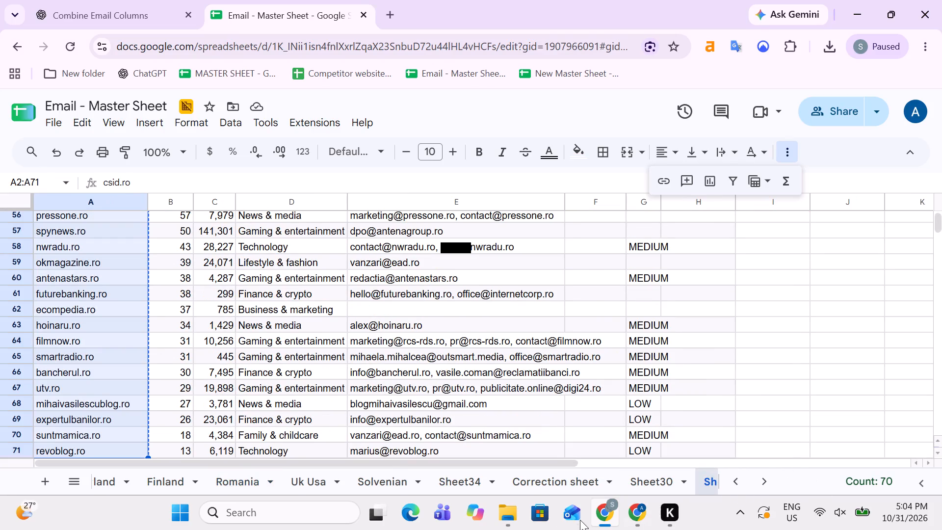
Paste the copied domains into the Romania table's Websites column starting at A4765, below the existing entries.
click(230, 482)
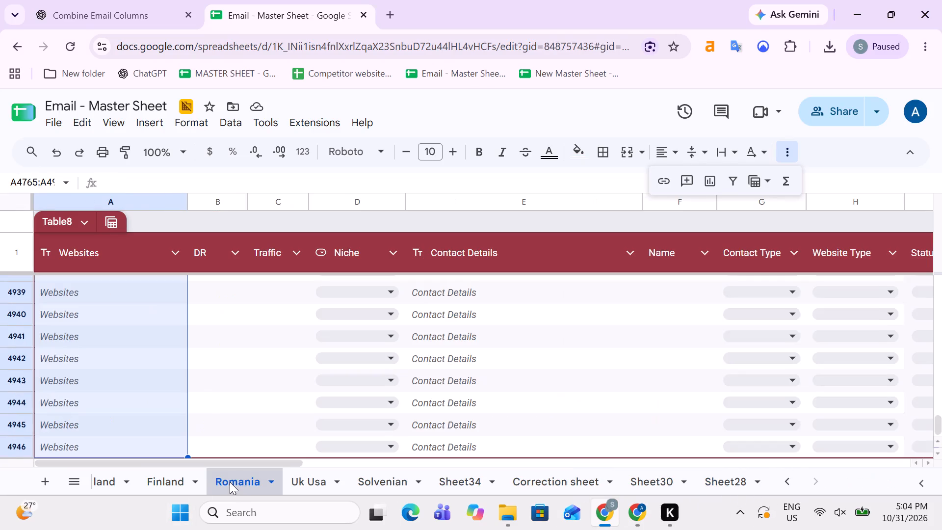
key(Down)
key(Up)
key(Up)
key(Up)
key(Up)
key(Up)
key(ctrl+Up)
key(Down)
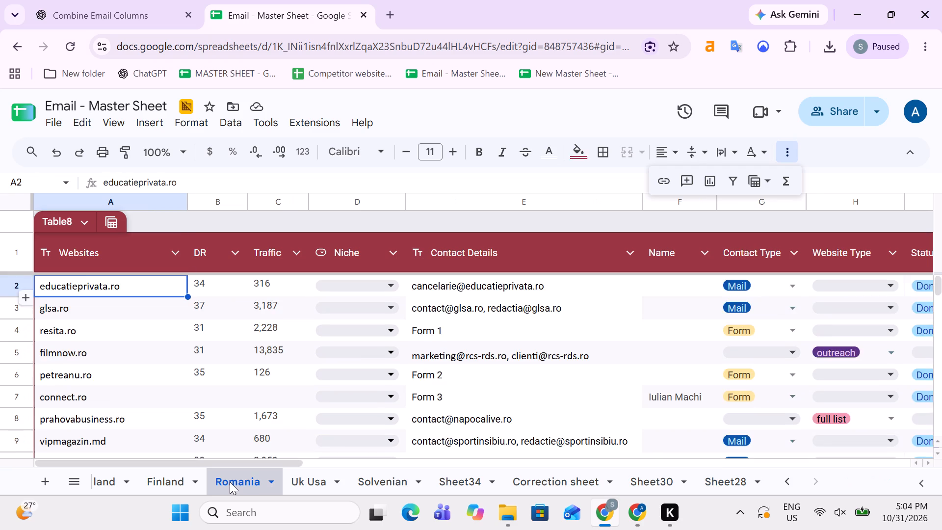
key(ctrl+Down)
key(Down)
key(Down)
key(Down)
key(Down)
key(Up)
key(Down)
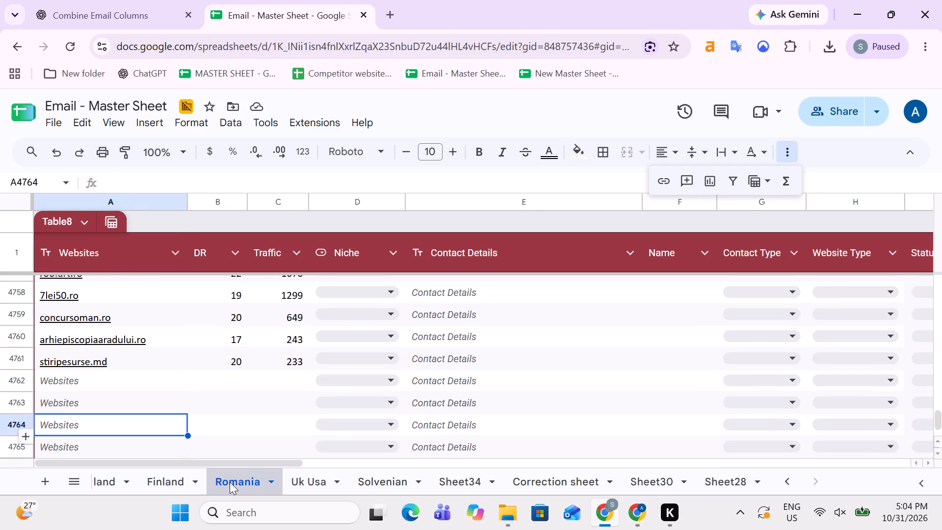
key(ctrl+v)
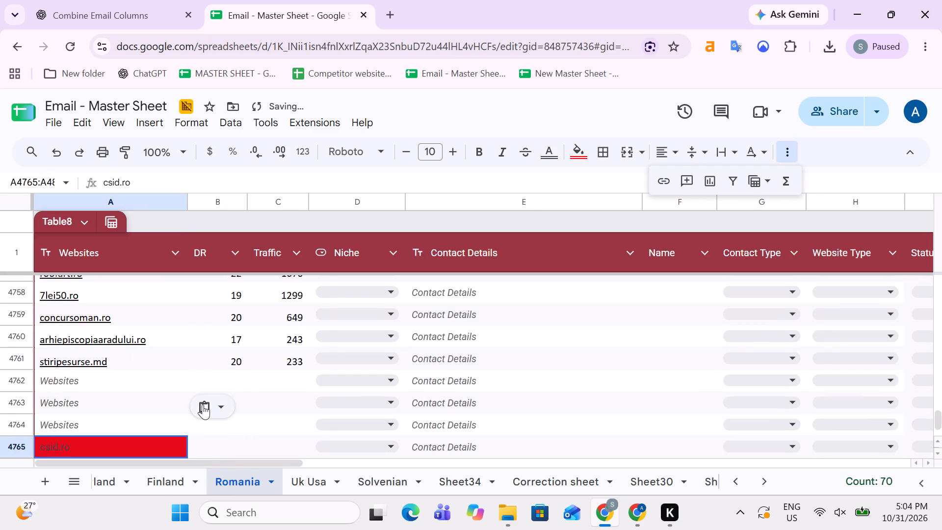
click(203, 404)
click(249, 295)
Filter the Romania table's Websites column by the red fill colour.
scroll(210, 373, down, 6)
scroll(209, 382, up, 2)
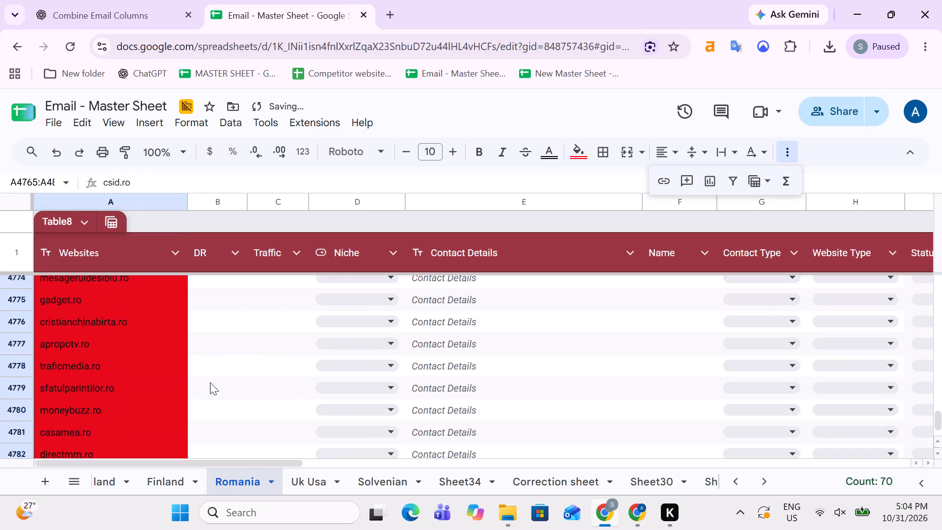
scroll(210, 382, up, 3)
click(175, 248)
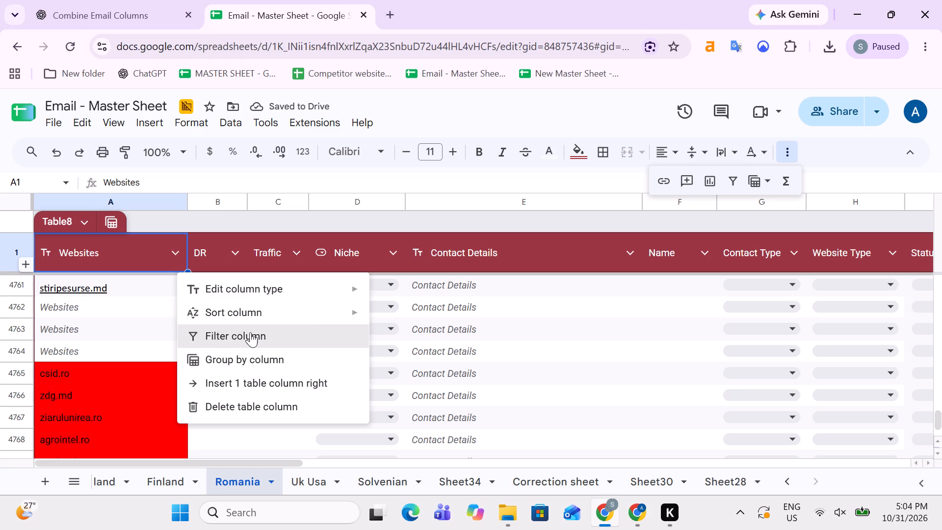
click(250, 332)
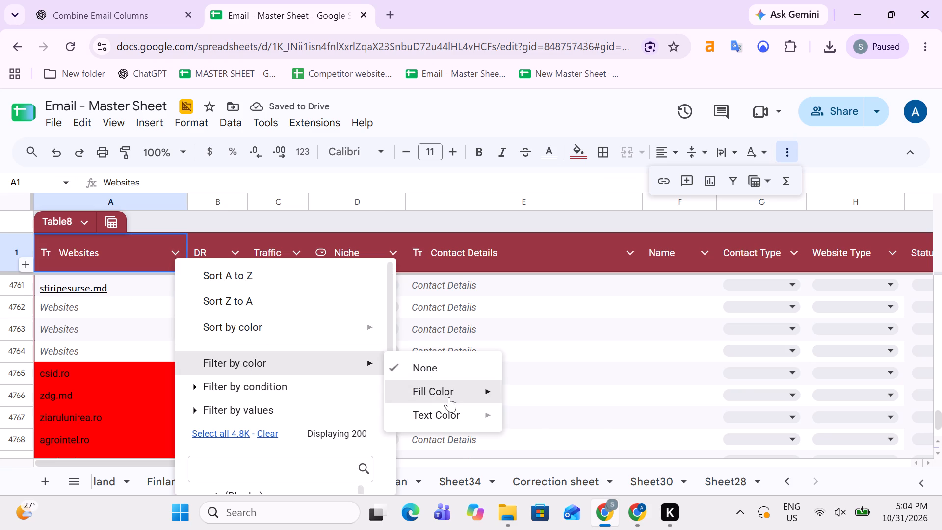
click(529, 423)
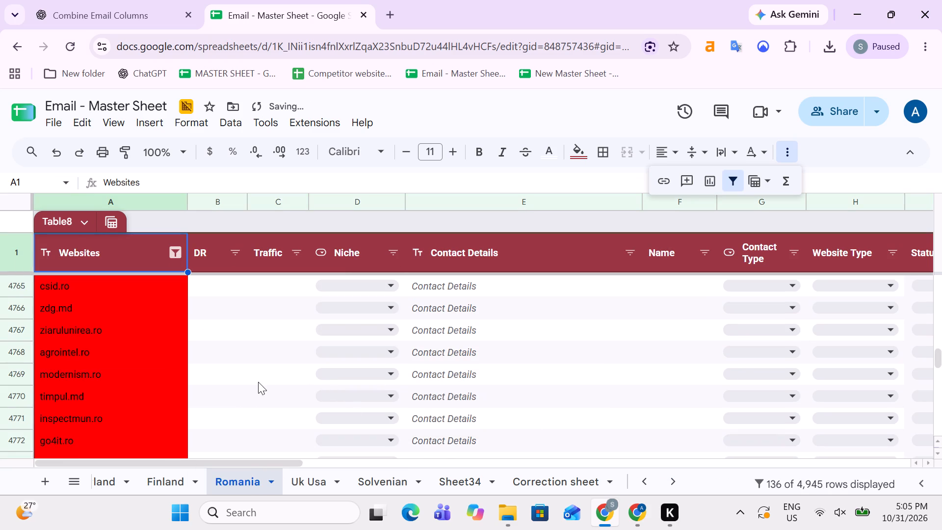
scroll(257, 374, up, 2)
click(234, 429)
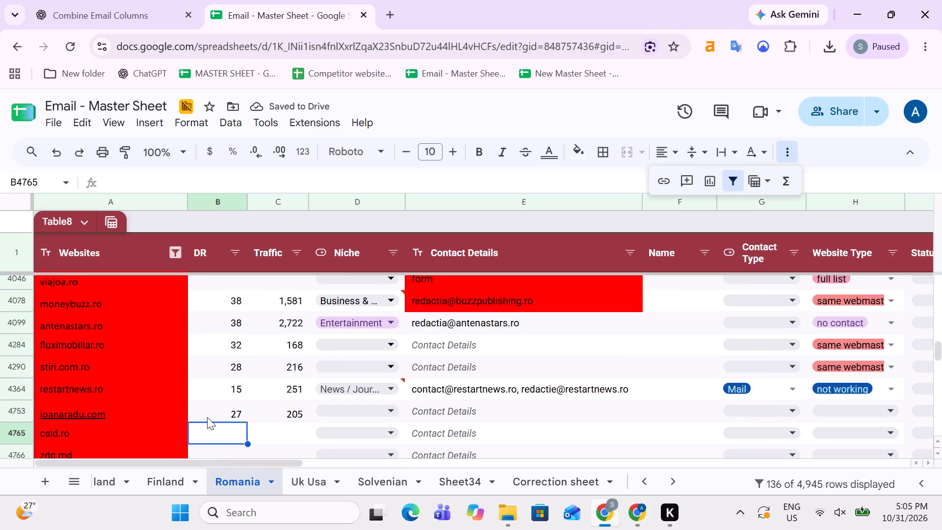
key(Left)
key(ctrl+shift+Down)
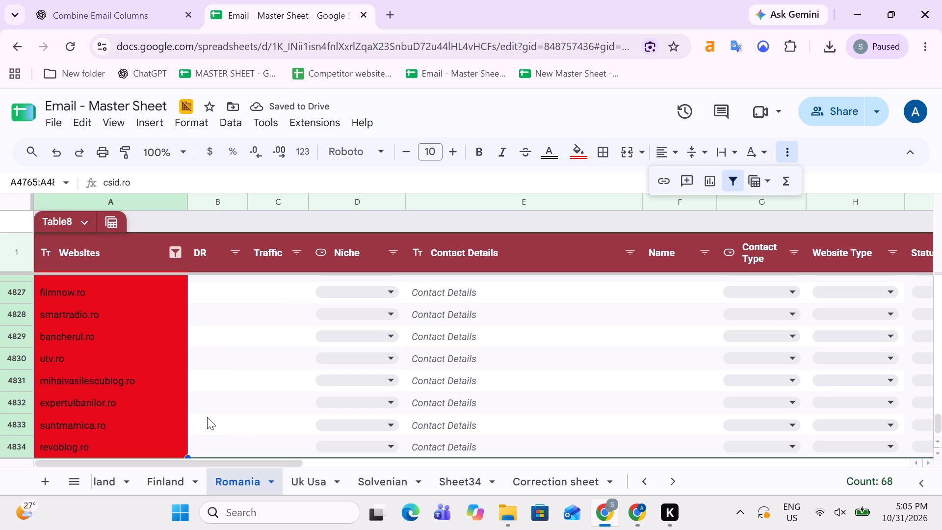
key(Up)
key(Up)
key(Down)
key(ctrl+shift+Up)
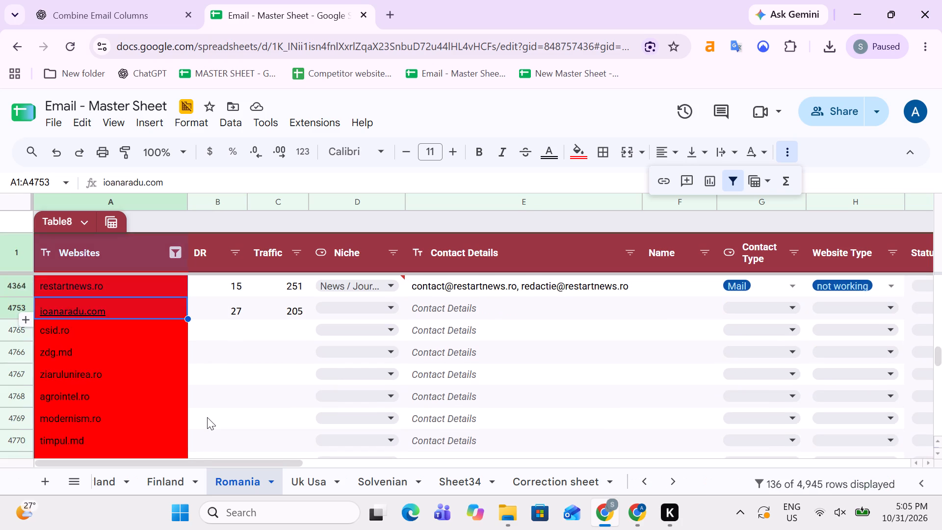
key(shift+Down)
key(Down)
key(Right)
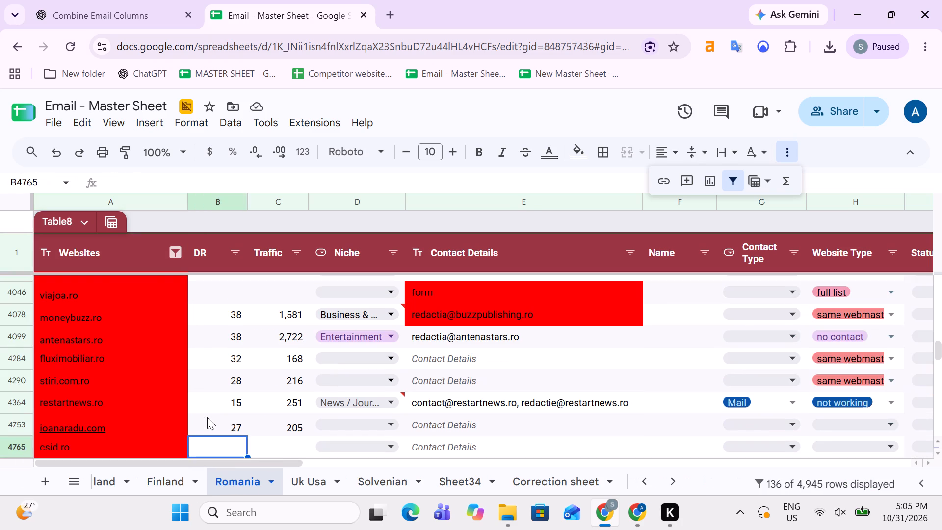
key(Right)
key(Up)
key(Left)
key(Right)
key(Right)
key(Right)
key(Right)
key(Right)
key(Right)
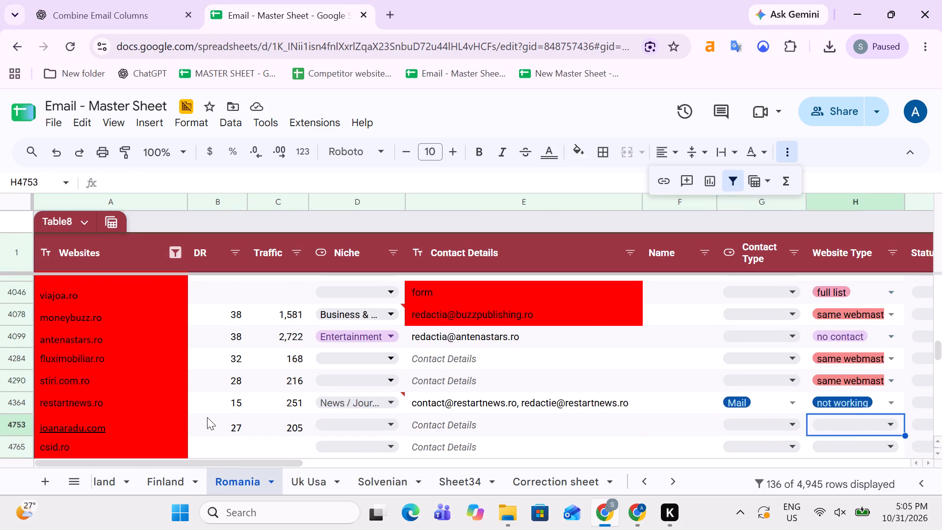
key(Right)
key(Right)
key(Right)
key(Right)
key(Right)
key(Left)
key(Left)
key(Left)
key(Left)
key(Left)
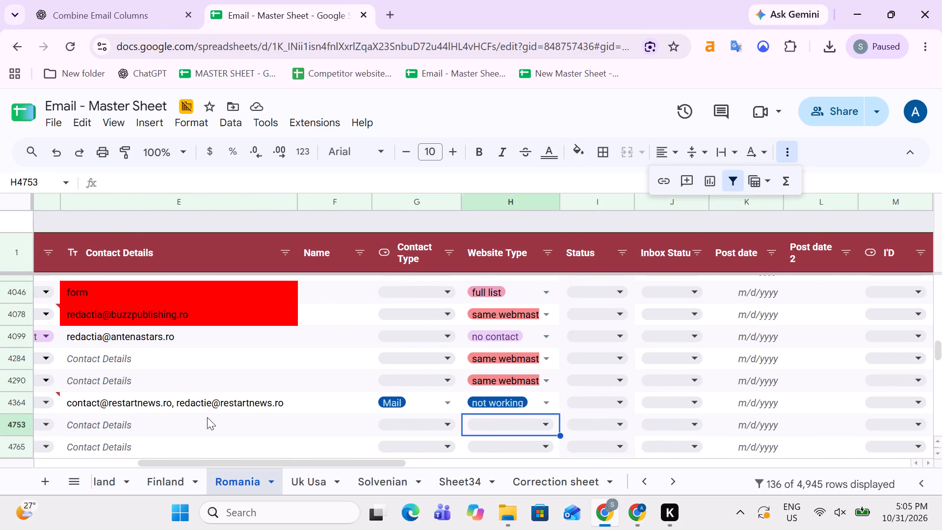
Review the Website Type and Inbox Status columns of the filtered red rows up to the table header.
key(Up)
key(Up)
key(Up)
key(Up)
key(Up)
key(Up)
key(Up)
key(Up)
key(Up)
key(Up)
key(Up)
key(Up)
key(Up)
key(Up)
key(Up)
key(Up)
key(Up)
key(Up)
key(Up)
key(Up)
key(Up)
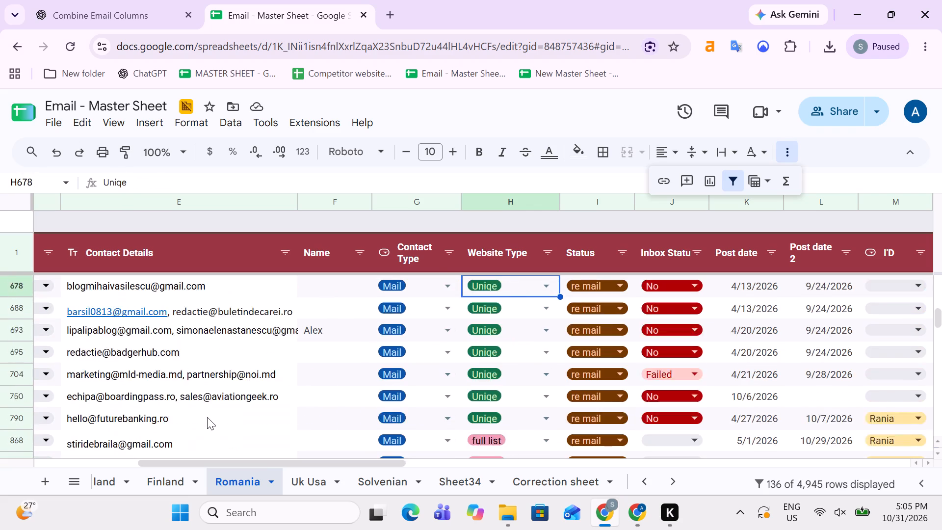
key(Down)
key(Right)
key(Right)
key(Up)
key(Up)
key(Up)
key(Up)
key(Up)
key(Up)
key(Up)
key(Up)
key(Up)
key(Up)
key(Up)
key(Up)
key(Up)
key(Up)
key(Up)
key(Up)
key(Up)
key(Up)
key(Up)
key(Up)
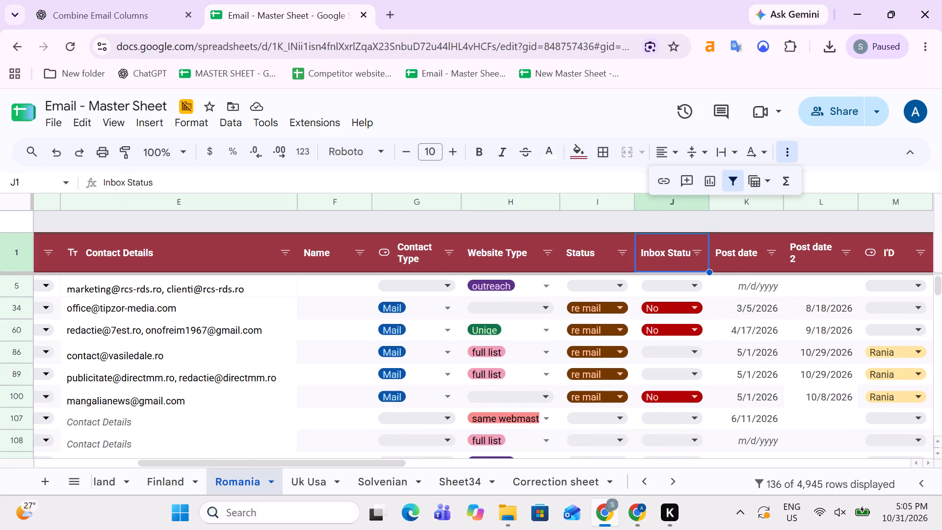
Filter the Status column to exclude blanks, keeping only the re mail rows.
click(624, 256)
scroll(531, 316, down, 5)
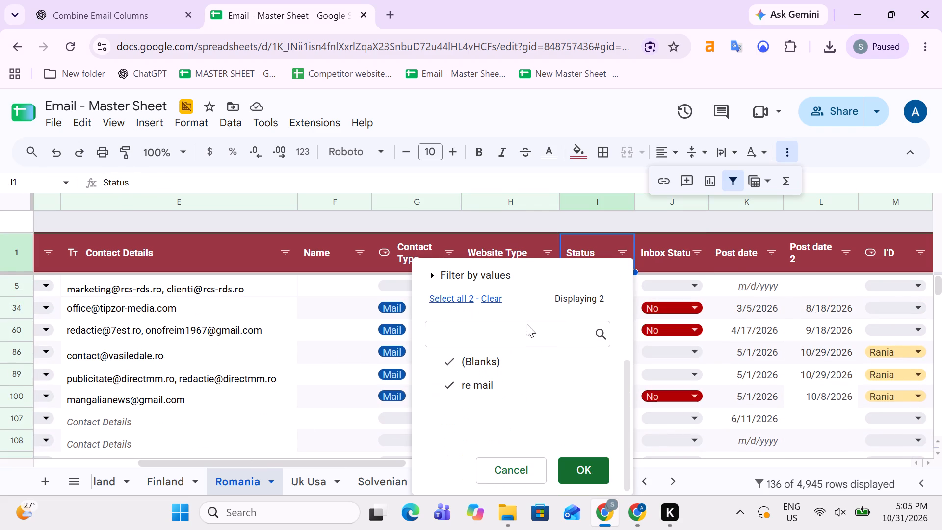
click(484, 369)
click(586, 469)
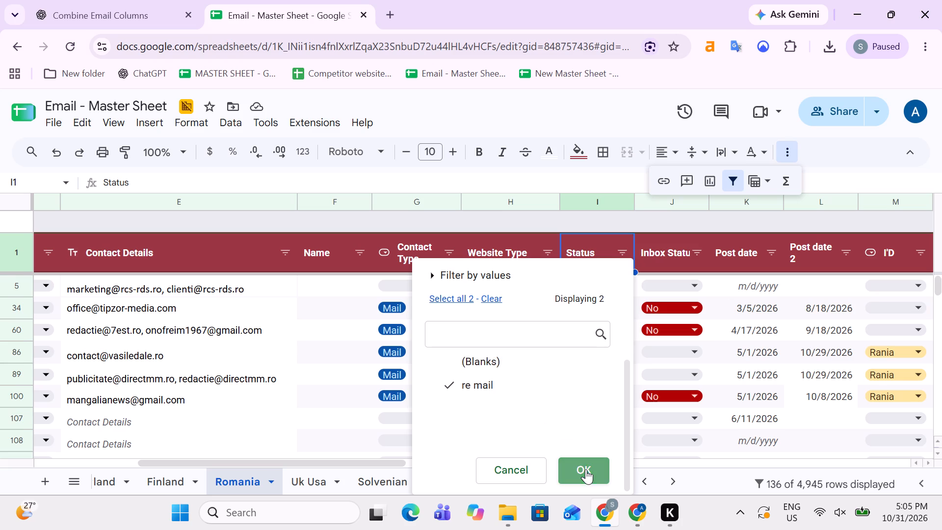
Copy the filtered websites from romaniansoccer.ro to hoinaru.ro, A34 to A1461 in the Romania table.
key(Down)
key(Up)
key(Down)
key(Right)
key(Right)
key(Right)
key(Right)
key(Right)
key(Right)
key(Right)
key(Right)
key(Right)
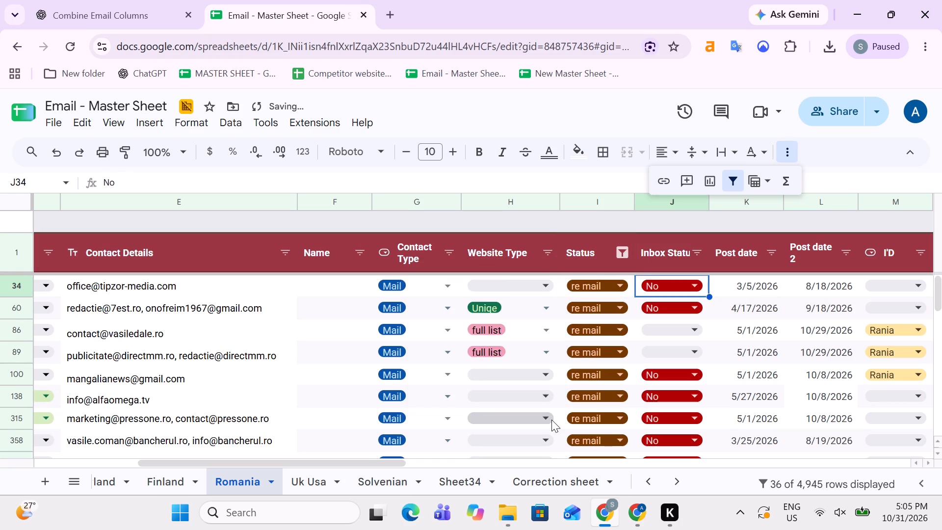
key(Left)
key(Left)
key(Left)
key(Left)
key(Left)
key(Left)
key(Left)
key(Left)
key(Left)
key(Left)
key(Left)
key(Left)
key(Left)
key(Left)
key(Left)
key(Left)
key(Left)
key(Left)
key(Left)
key(Left)
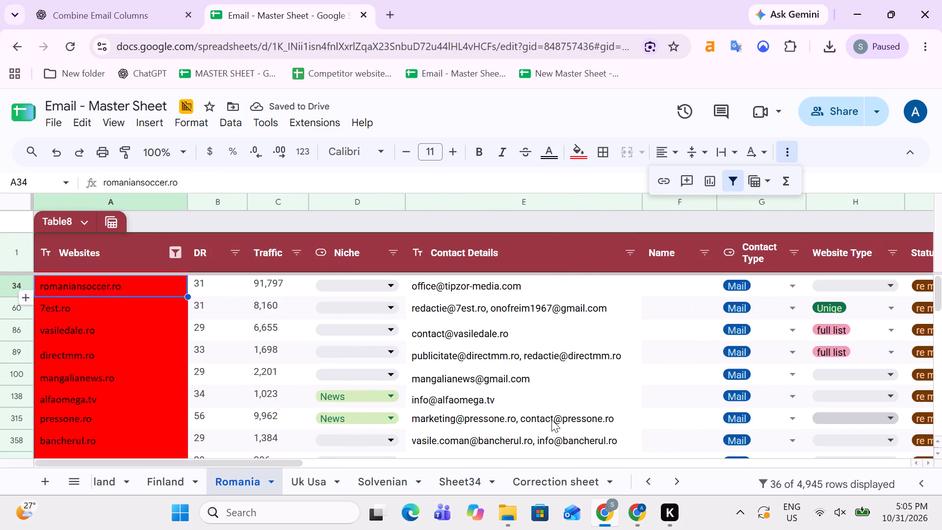
key(ctrl+shift+Down)
key(ctrl+c)
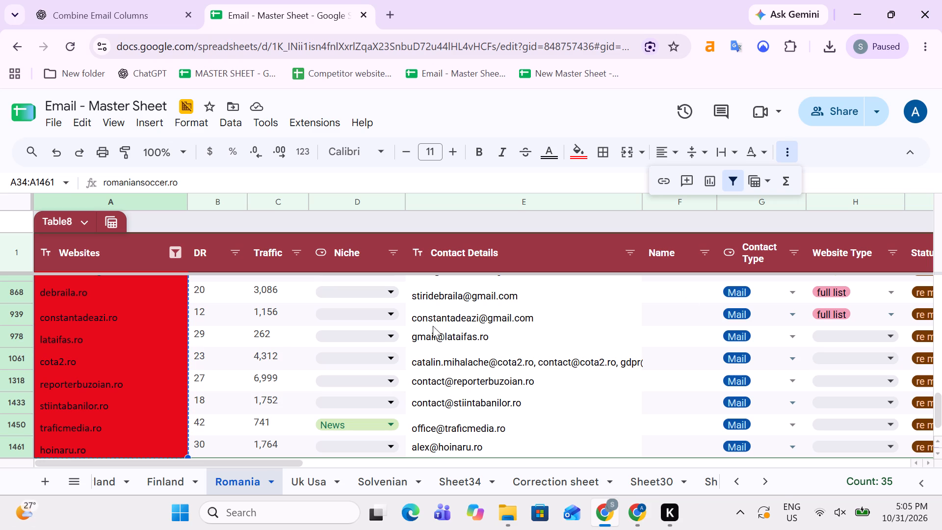
Paste the copied Romania websites as values only below Sheet28's domain list, starting at A73.
click(763, 478)
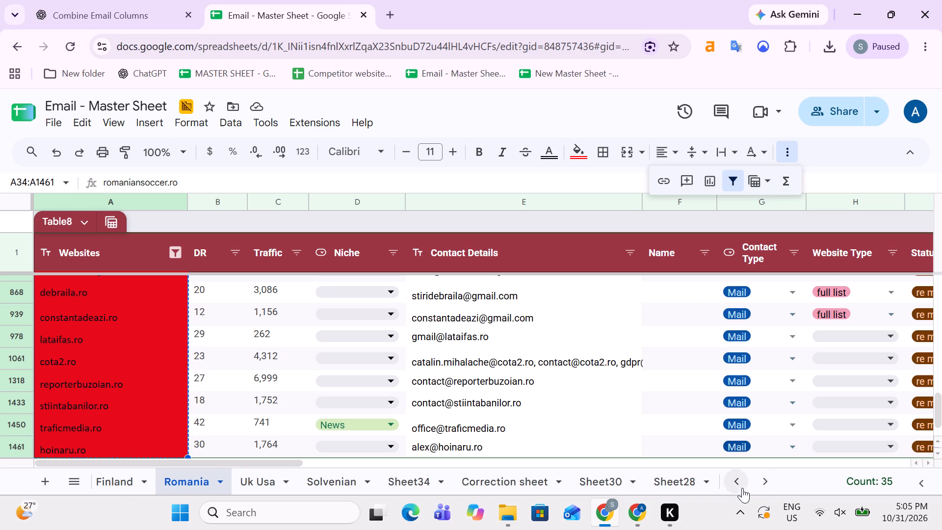
click(679, 484)
key(Down)
key(ctrl+Down)
key(Down)
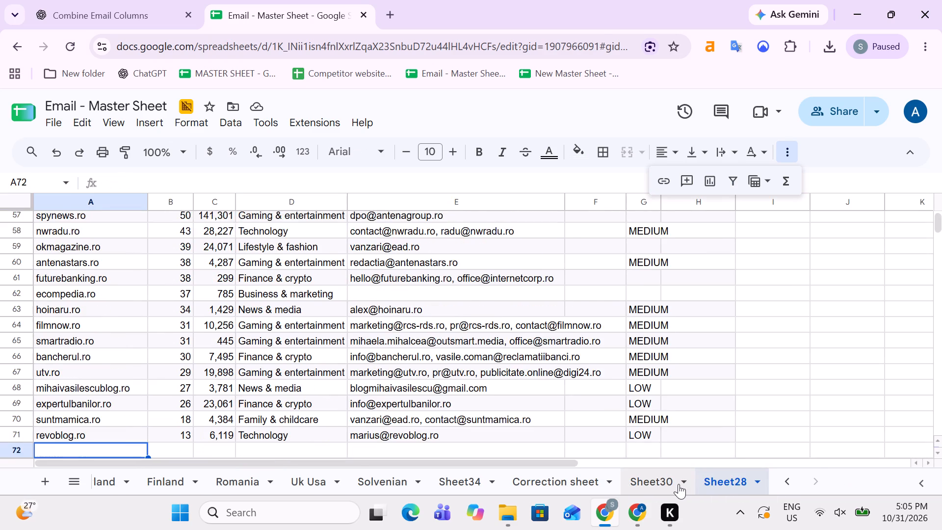
key(Down)
key(Down)
key(Down)
key(Up)
key(Up)
key(ctrl+v)
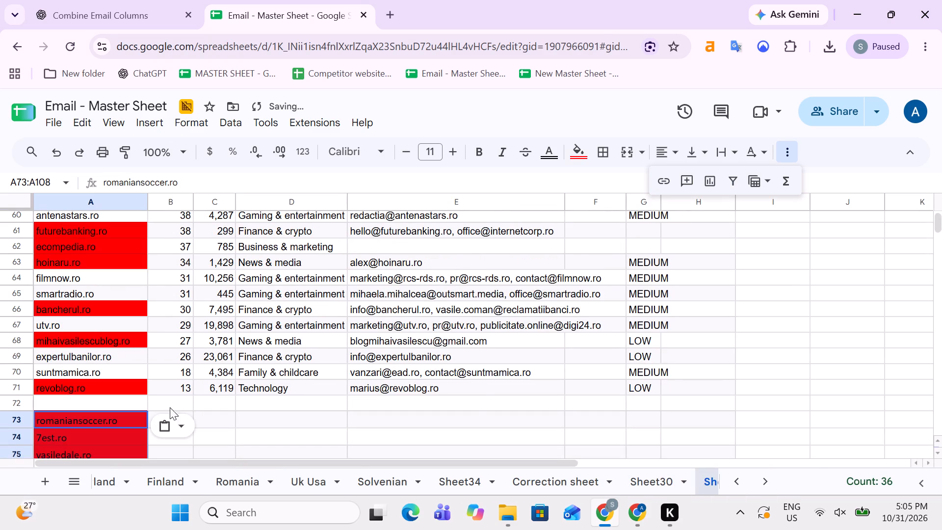
click(182, 426)
click(185, 320)
Add a filter to Sheet28's header row and filter the Domain column by red fill color.
scroll(131, 320, up, 13)
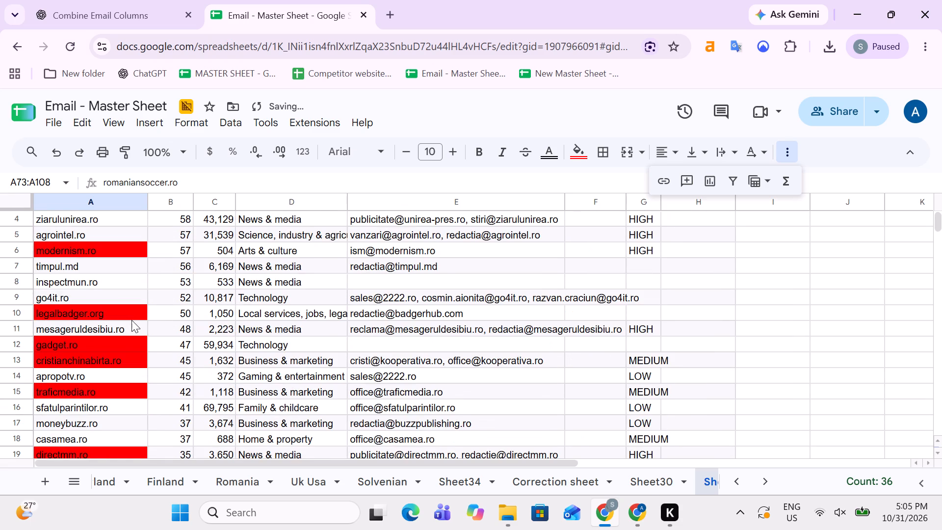
scroll(131, 320, up, 11)
click(0, 217)
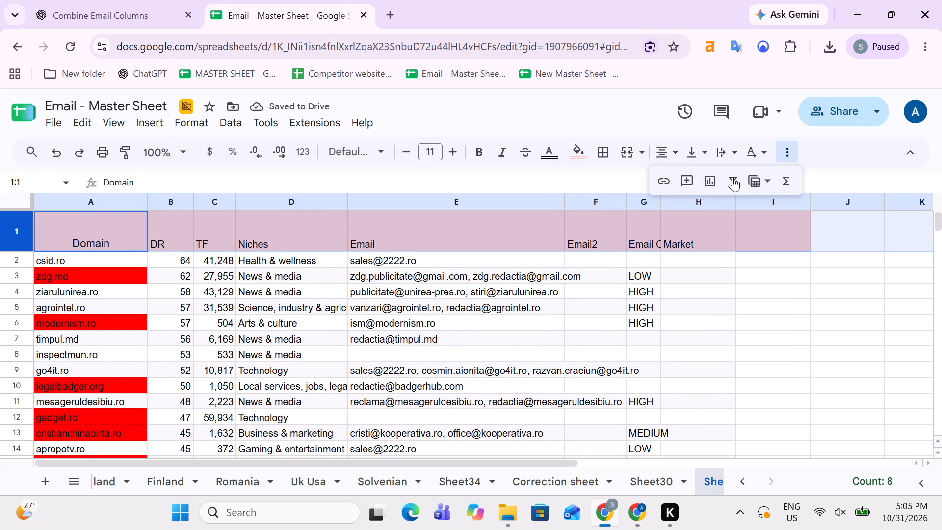
click(733, 177)
click(144, 240)
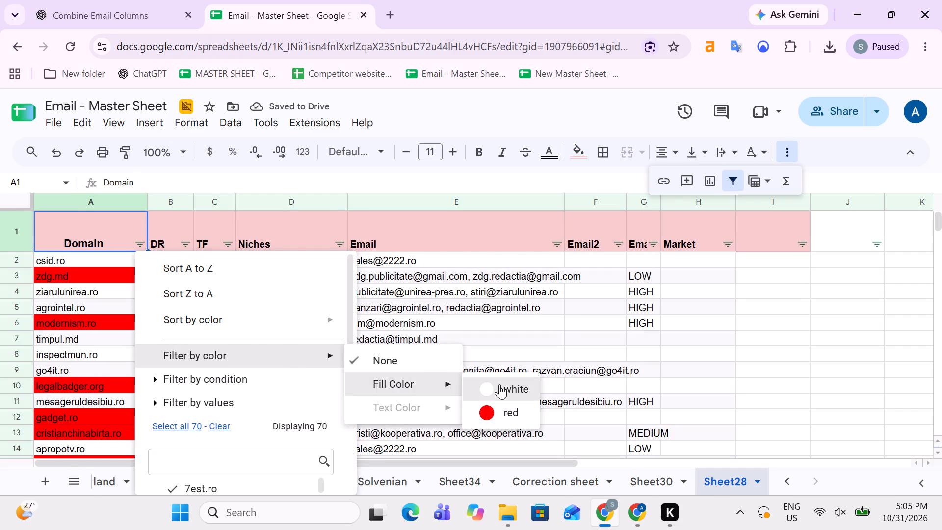
click(502, 410)
Delete the filtered red duplicate rows from zdg.md to revoblog.ro, rows 3 to 71, and remove Sheet28's filter.
key(Down)
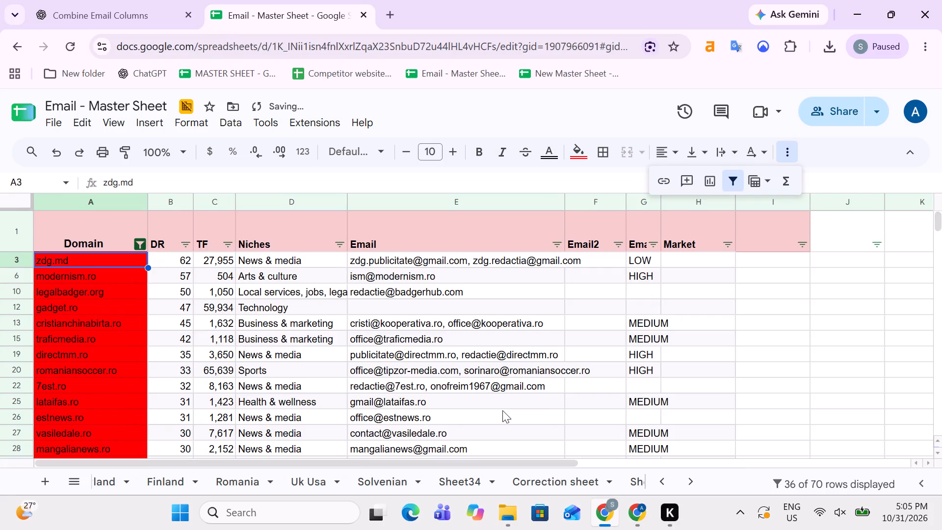
key(Up)
key(Down)
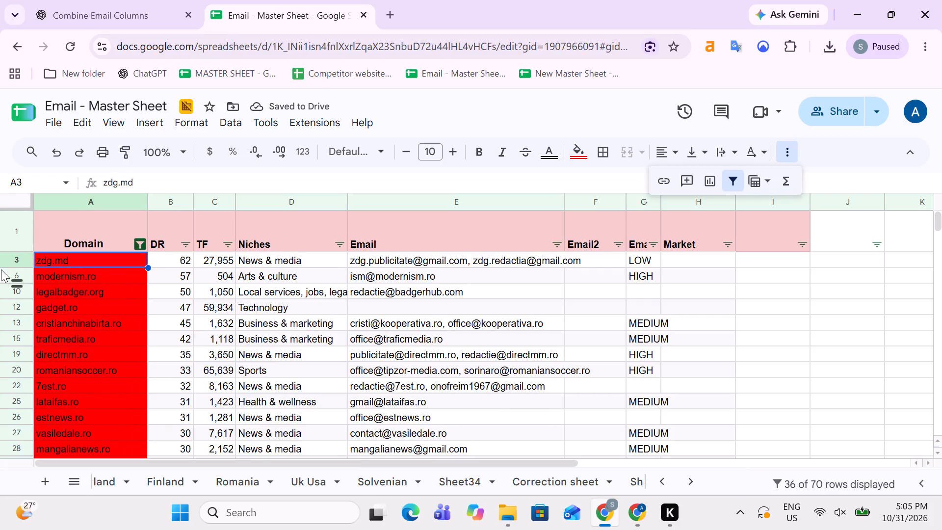
click(0, 265)
key(ctrl+shift+Down)
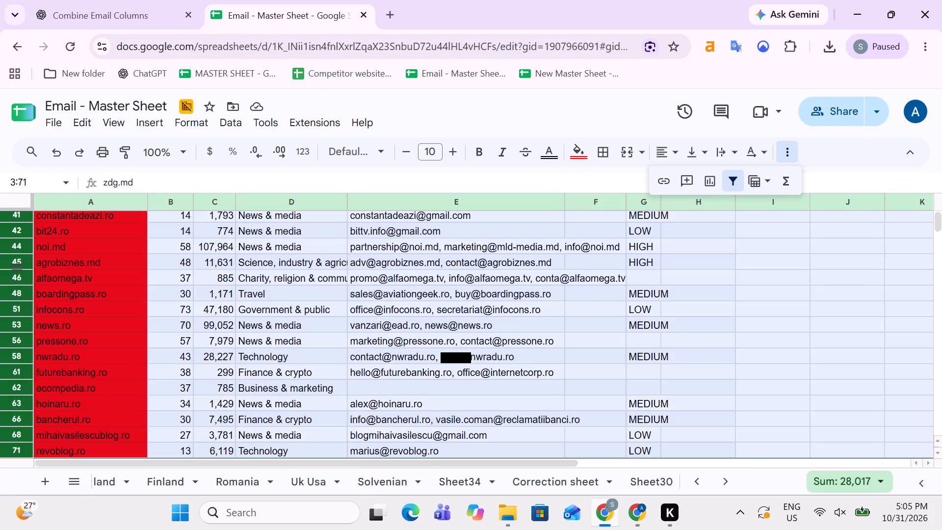
right_click(1, 282)
click(66, 317)
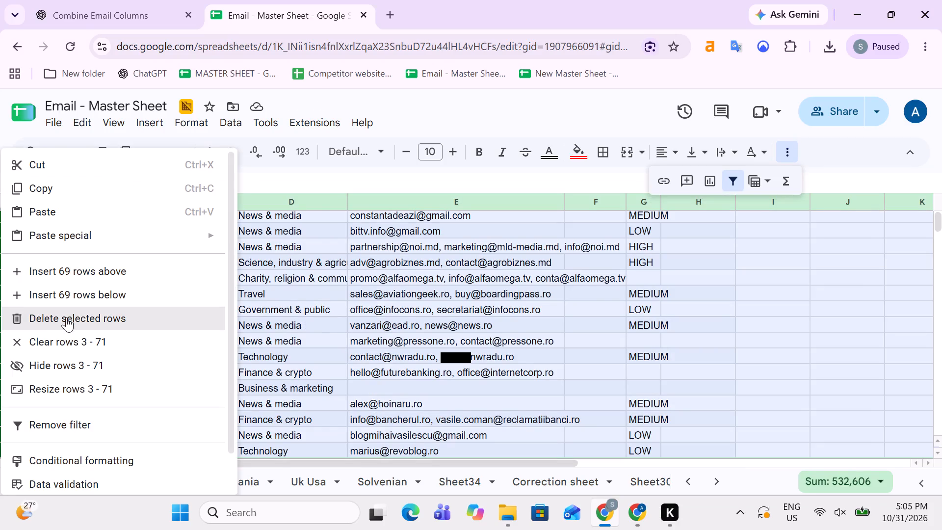
click(732, 178)
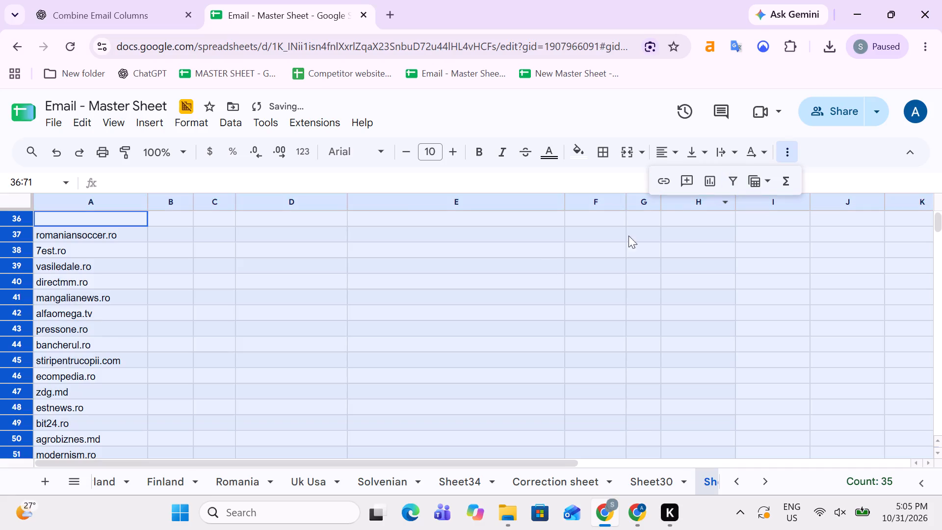
Clear the pasted website list below Sheet28's remaining domains, from romaniansoccer.ro in A37 downward.
click(98, 232)
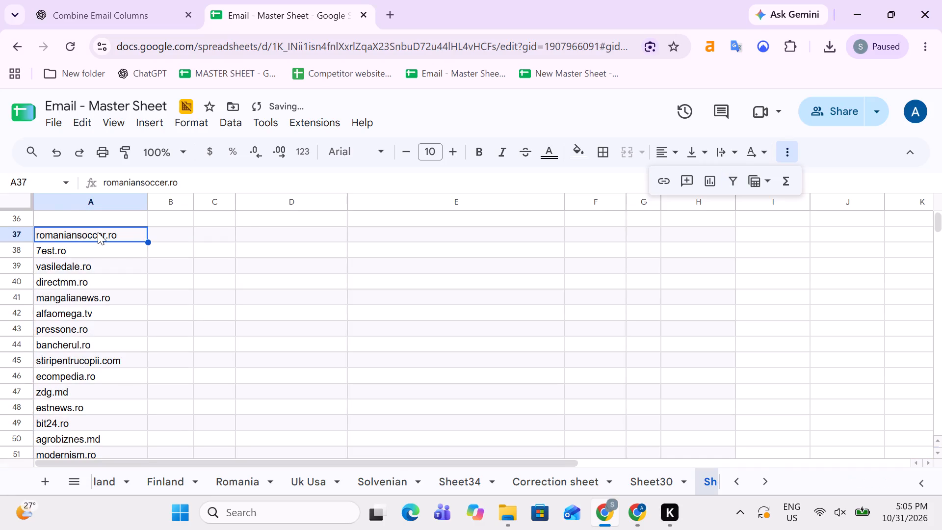
key(ctrl+shift+Down)
key(Delete)
key(Up)
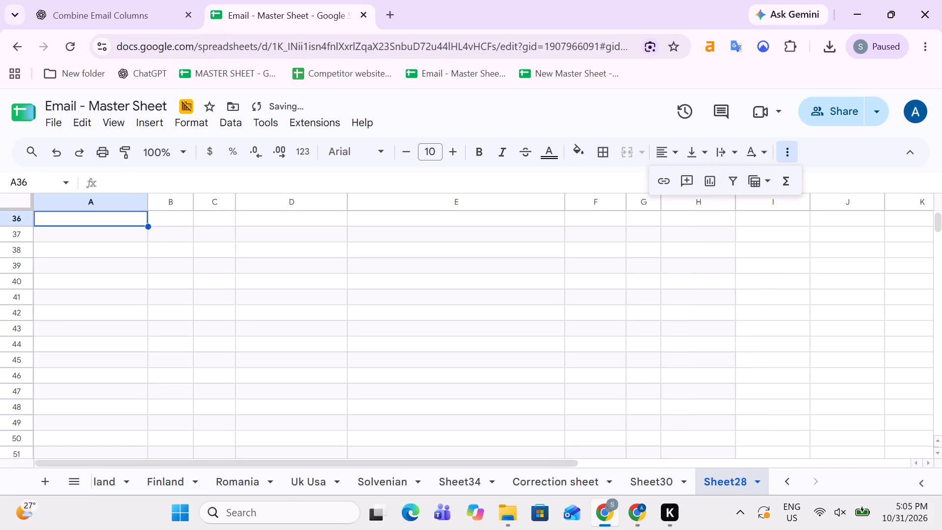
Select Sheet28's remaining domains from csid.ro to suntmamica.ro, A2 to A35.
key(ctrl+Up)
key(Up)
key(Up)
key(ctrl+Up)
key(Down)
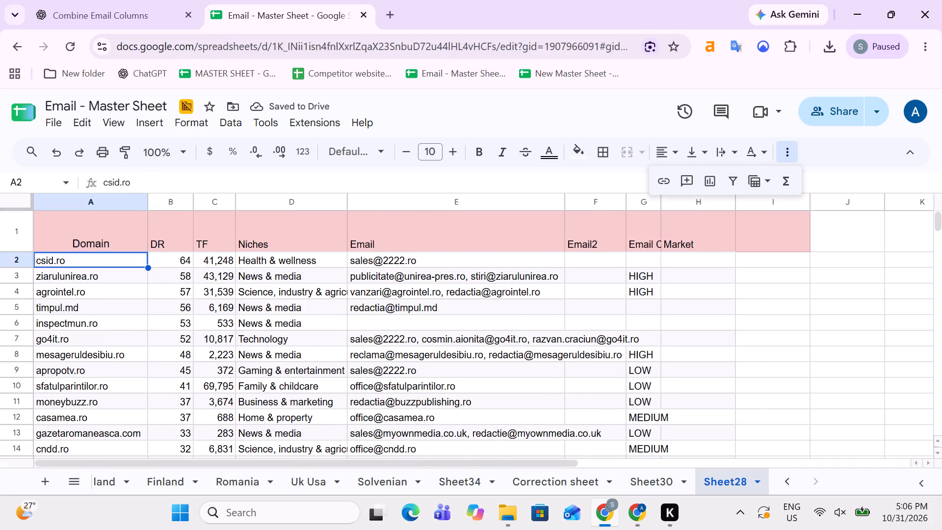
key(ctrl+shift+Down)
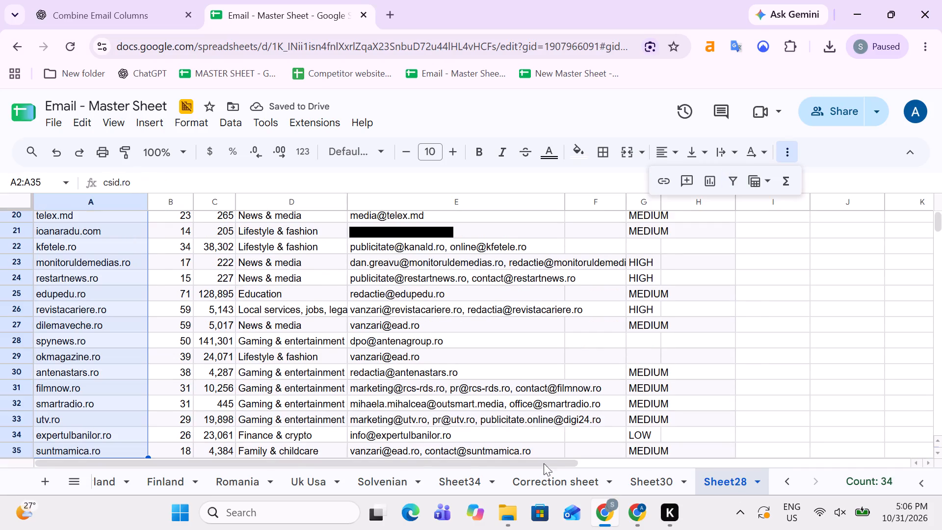
Remove the active filter from the Romania table.
click(238, 486)
key(Down)
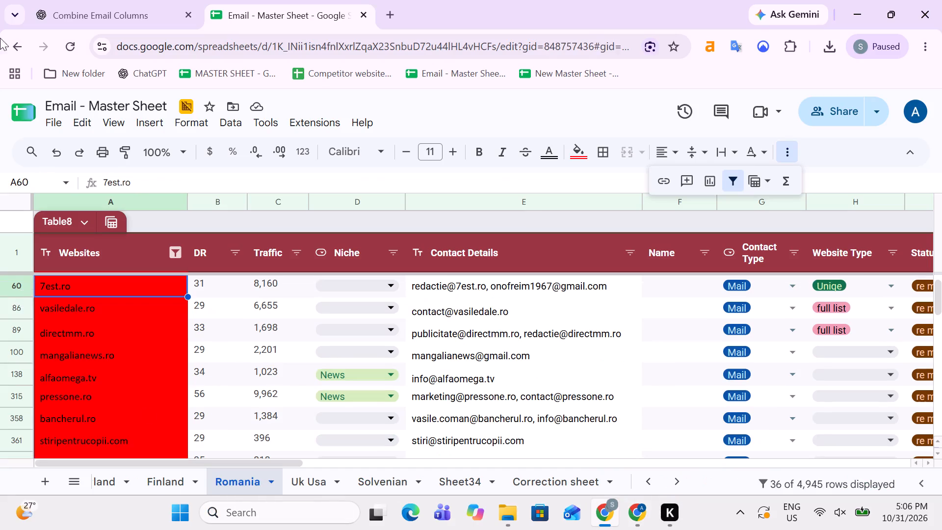
click(727, 183)
Clear the previously pasted domains from csid.ro to revoblog.ro, A4765 to A4834, at the end of the Romania table.
click(287, 332)
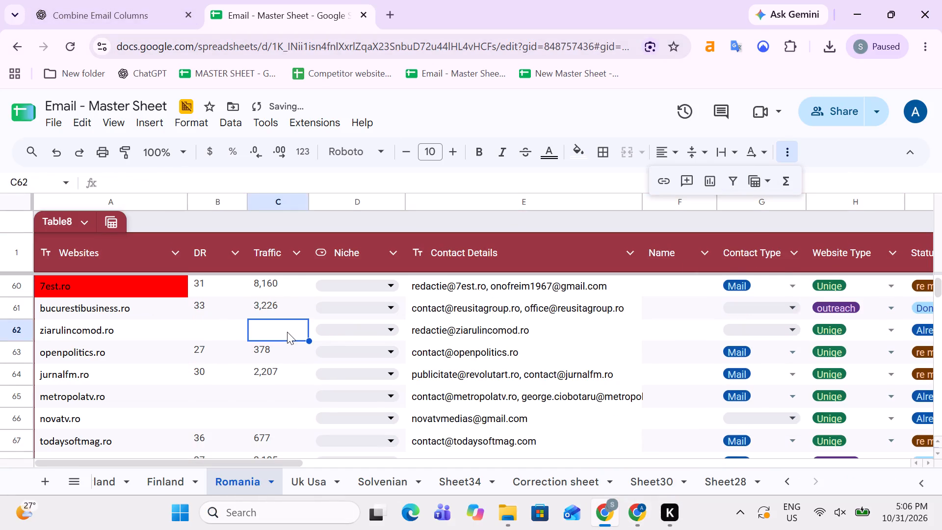
key(Left)
key(Left)
key(Left)
key(ctrl+Down)
key(Down)
key(Down)
key(Down)
key(Down)
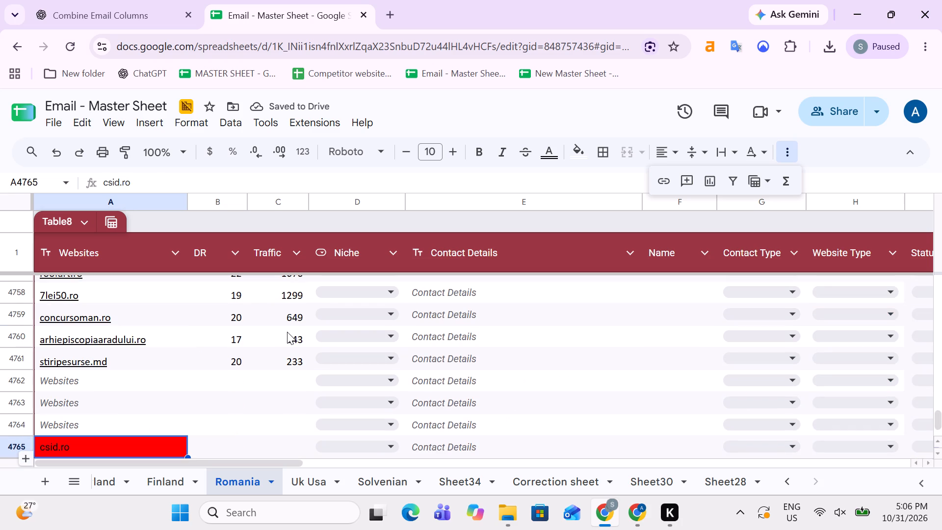
key(Up)
key(Down)
key(ctrl+shift+Down)
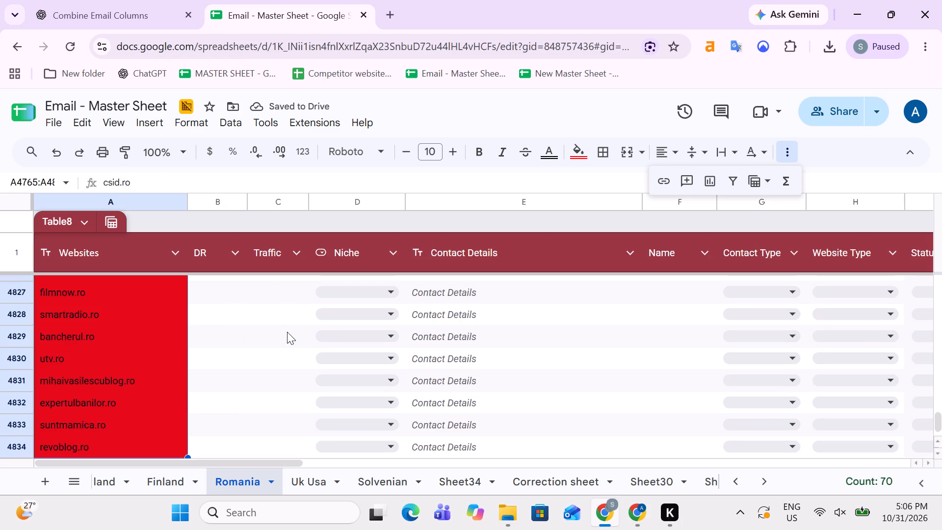
key(Delete)
key(Up)
key(Up)
key(Down)
key(Down)
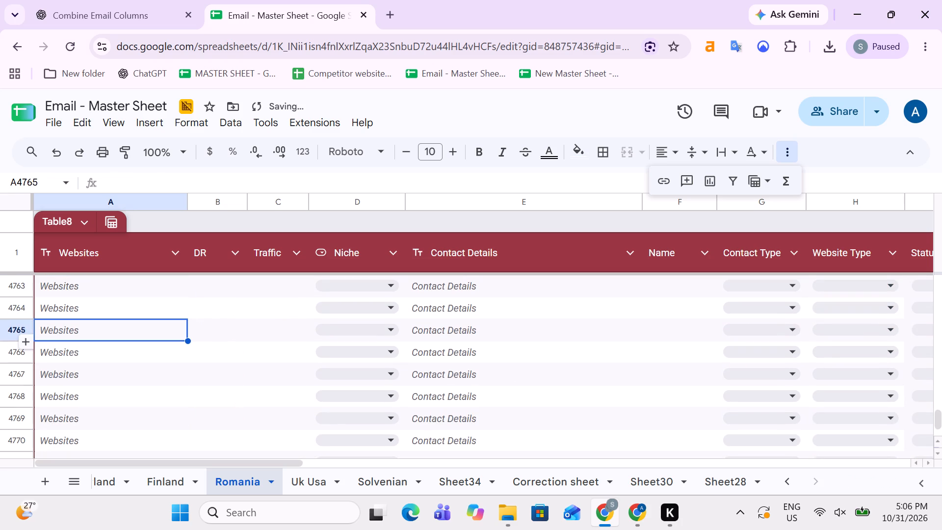
Copy Sheet28's domains A2 to A35 and paste them as values only into the Romania Websites column from A4766.
click(728, 477)
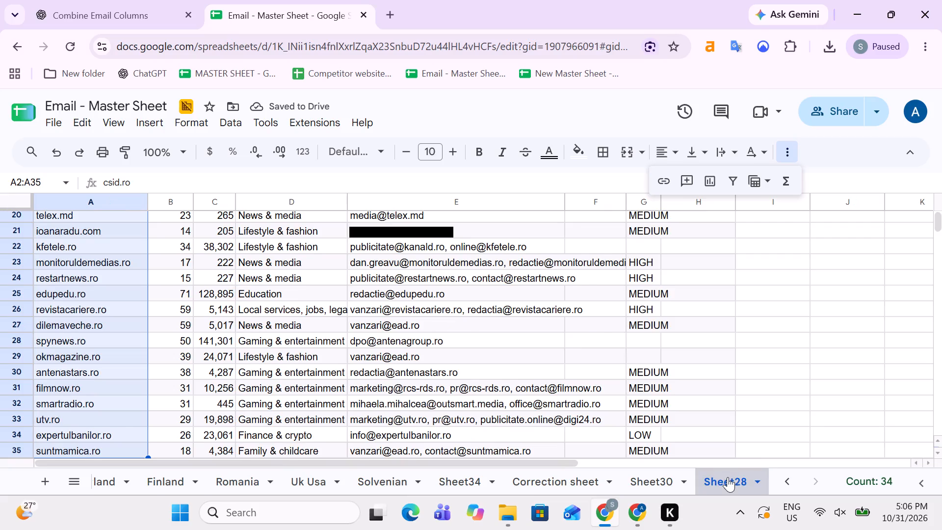
key(Up)
key(Down)
key(ctrl+shift+Down)
key(ctrl+c)
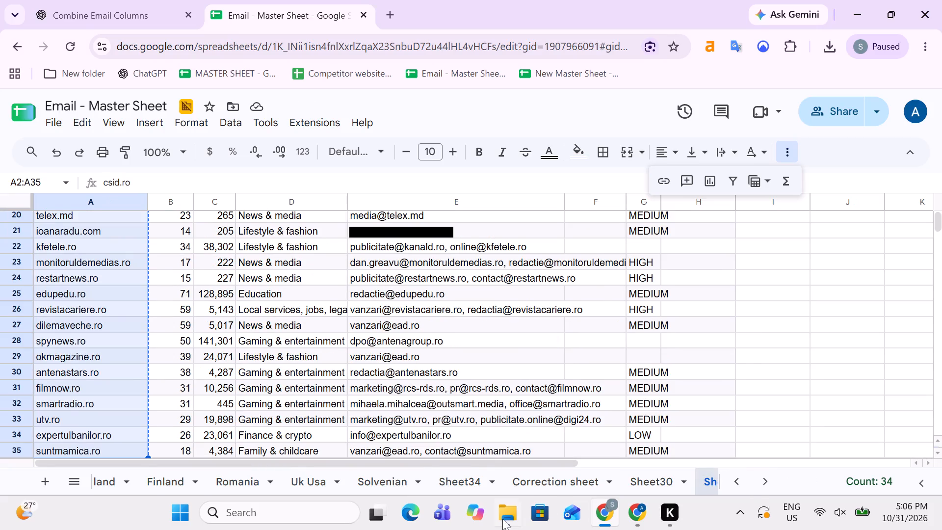
click(230, 486)
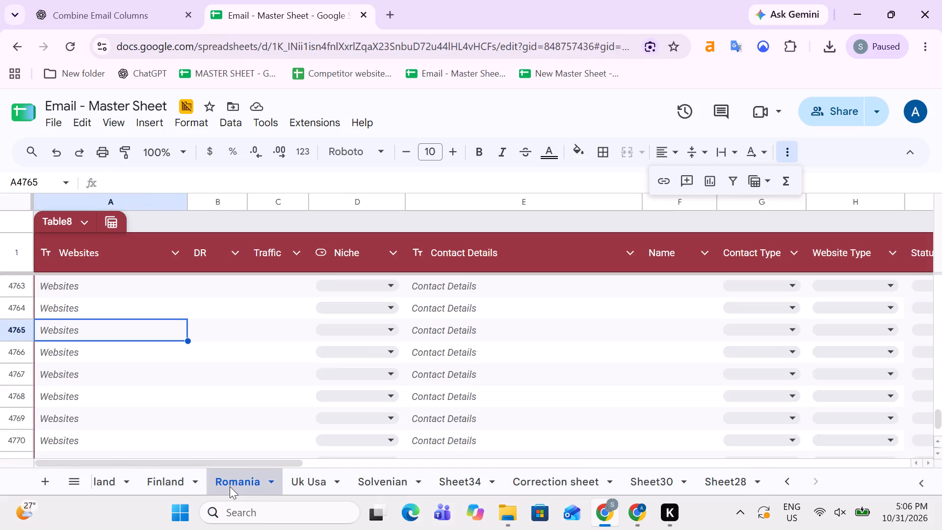
key(Down)
key(ctrl+v)
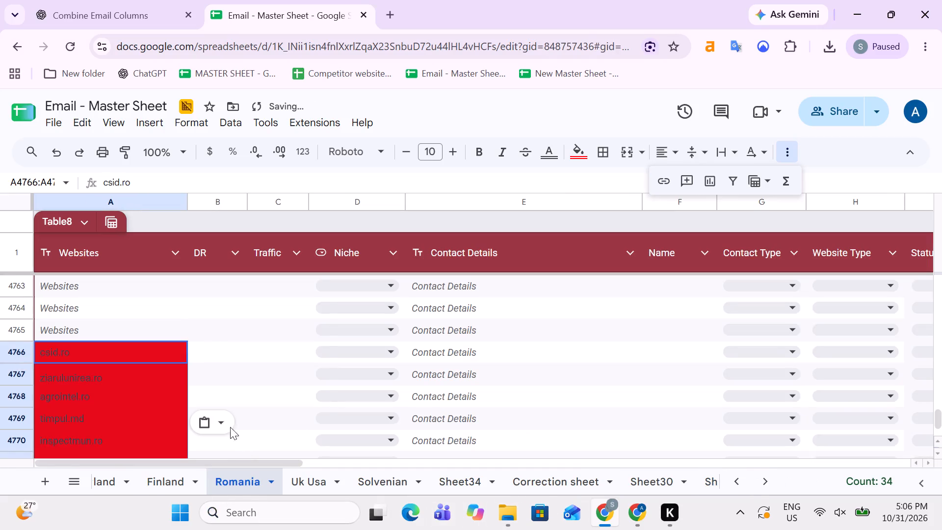
click(217, 411)
click(249, 311)
Examine which of the newly pasted domains in the Romania table are highlighted as duplicates.
scroll(241, 325, down, 6)
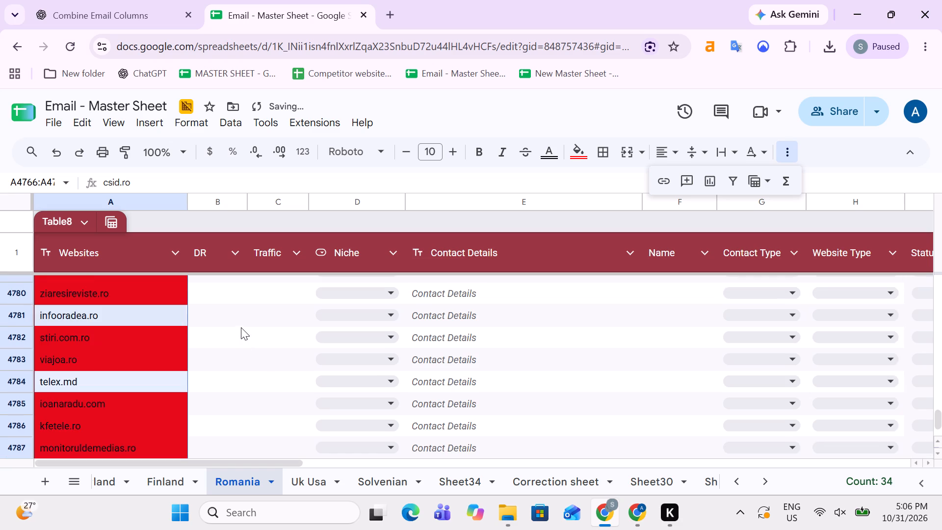
scroll(236, 338, down, 7)
scroll(236, 340, up, 9)
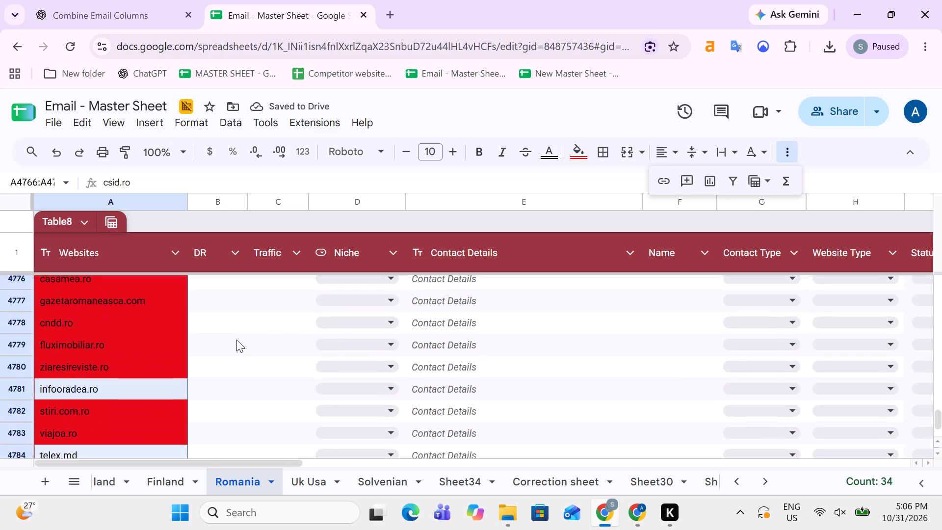
scroll(236, 340, down, 2)
scroll(236, 340, up, 3)
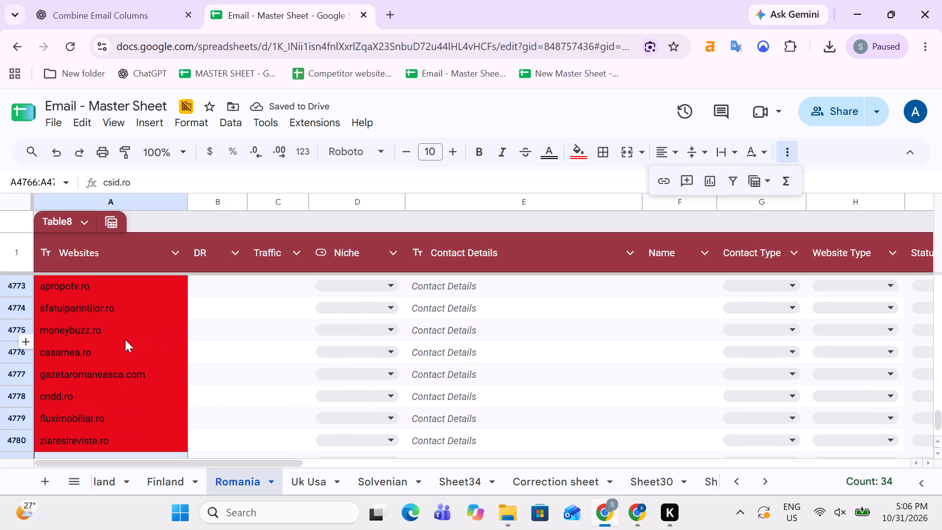
scroll(139, 346, up, 2)
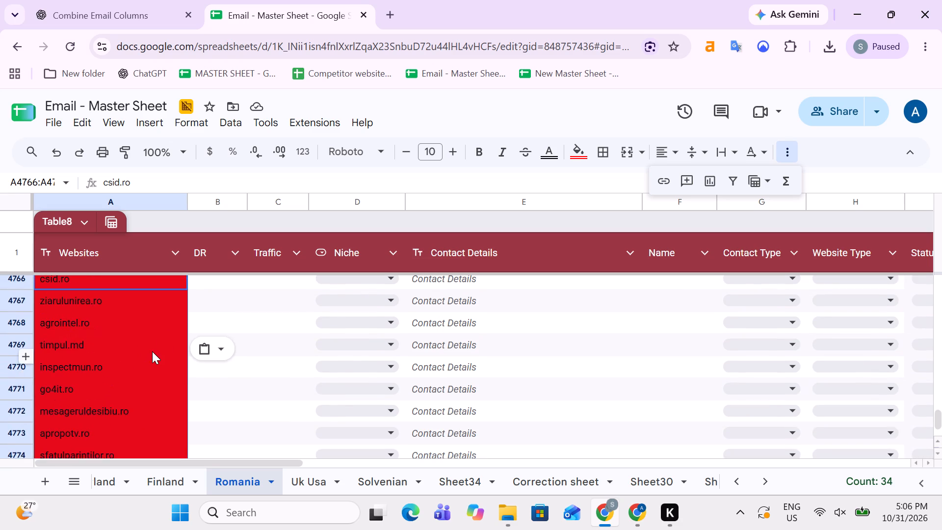
scroll(152, 351, up, 1)
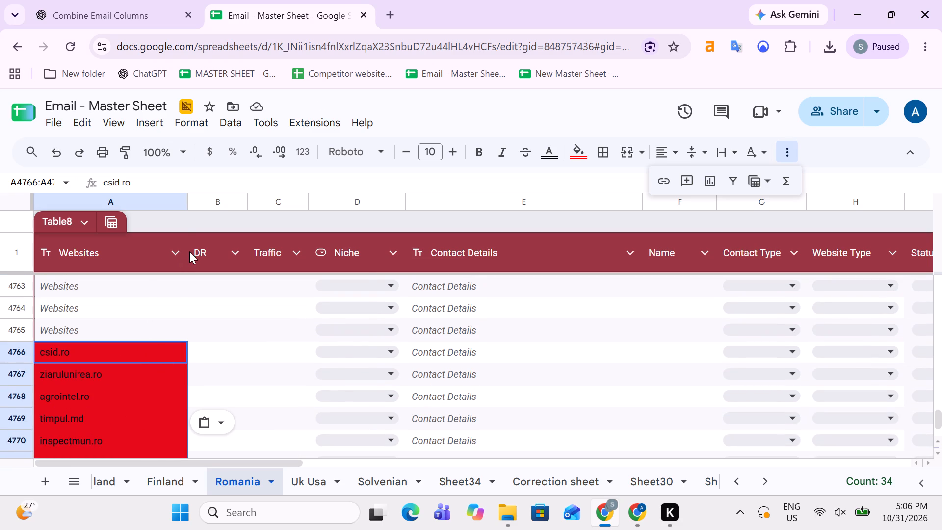
Filter the Romania table's Websites column by red fill color and go to the csid.ro row, row 4766.
click(181, 253)
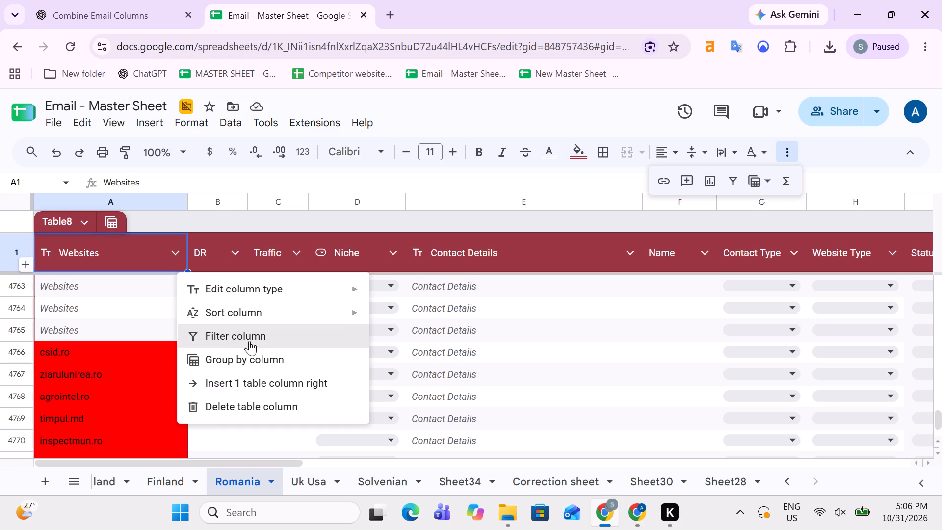
click(253, 341)
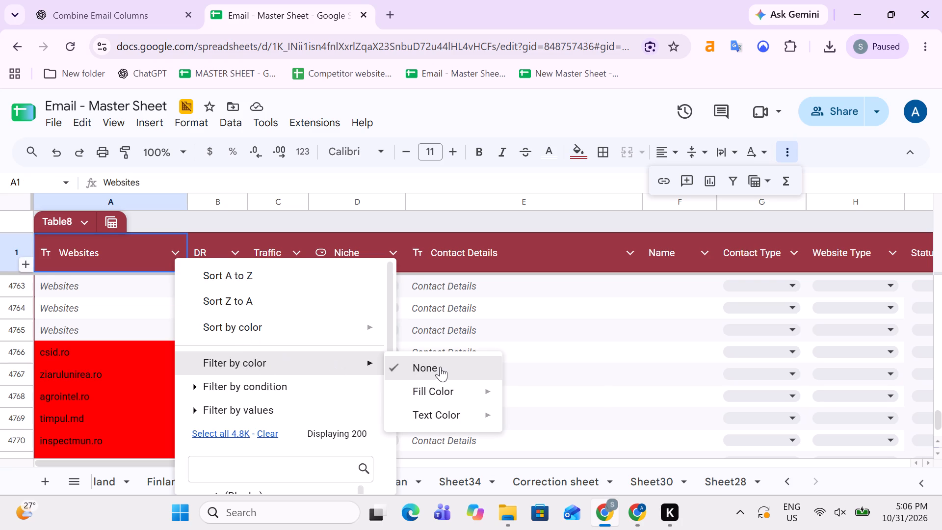
click(523, 417)
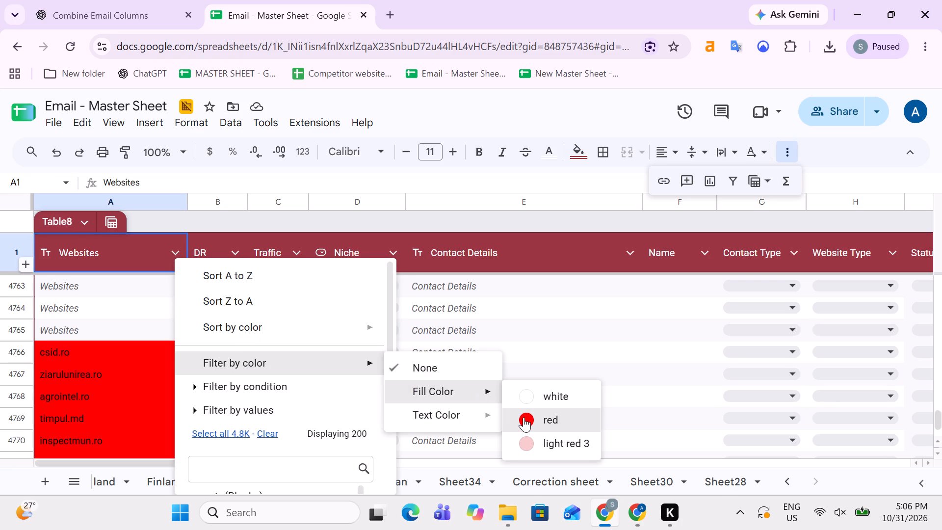
scroll(262, 375, down, 4)
scroll(261, 375, up, 7)
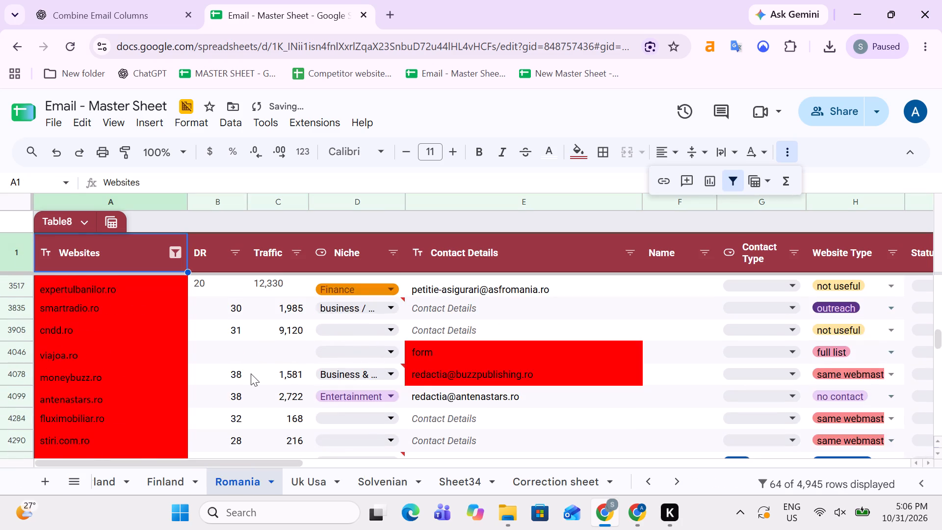
scroll(251, 373, down, 3)
scroll(250, 374, up, 1)
click(216, 370)
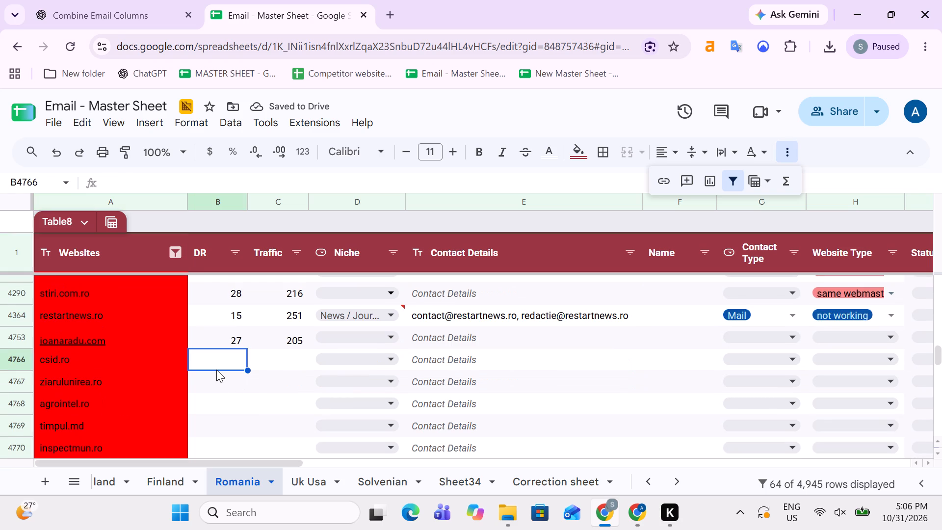
Select the red-highlighted pasted domains from csid.ro to suntmamica.ro, A4766 to A4799, to check how many there are.
key(Left)
key(ctrl+shift+Down)
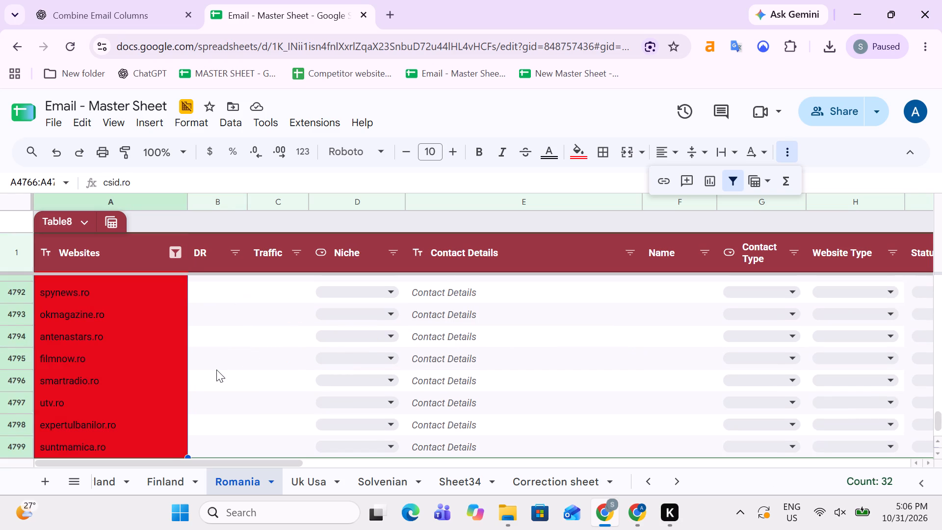
Examine the Website Type values of the filtered duplicate domains, going from restartnews.ro up to filmnow.ro in row 5.
key(Up)
key(Up)
key(Up)
key(Down)
key(Right)
key(Right)
key(Right)
key(Right)
key(Right)
key(Right)
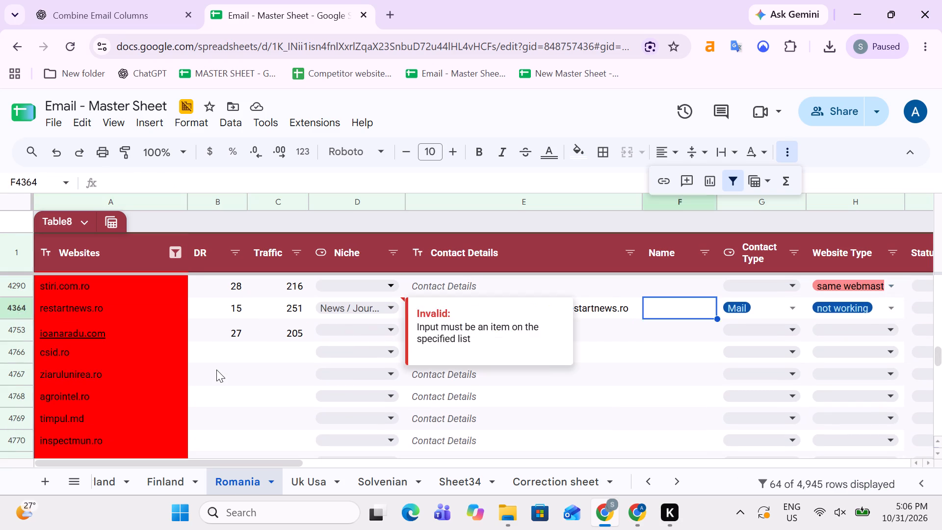
key(Right)
key(Up)
key(Up)
key(Up)
key(Up)
key(Up)
key(Up)
key(Up)
key(Up)
key(Up)
key(Up)
key(Up)
key(Up)
key(Up)
key(Up)
key(Up)
key(Up)
key(Up)
key(Up)
key(Up)
key(Up)
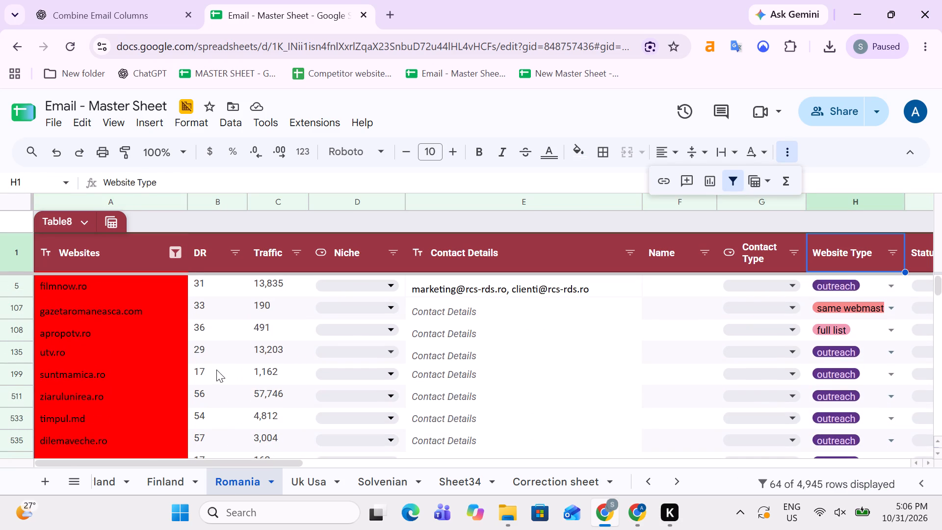
key(Up)
key(Down)
key(Up)
key(Down)
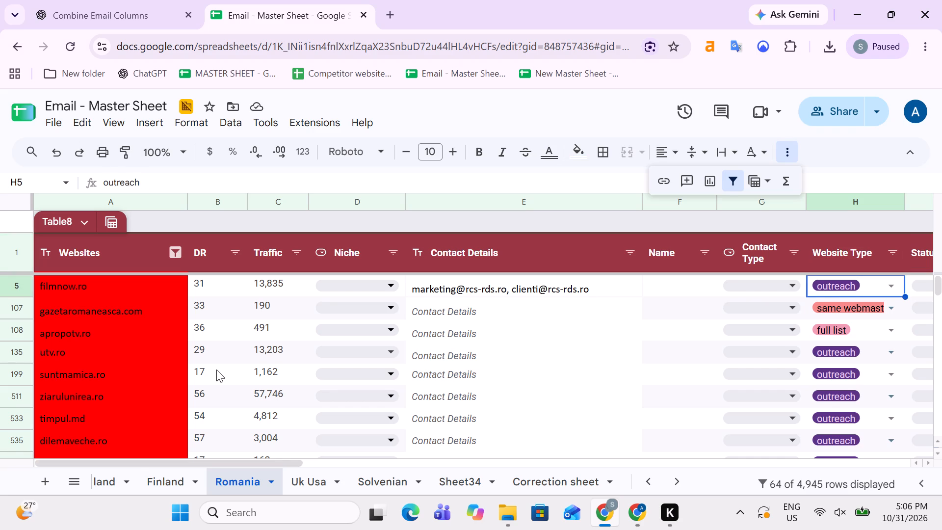
Examine the Status, Inbox Status and Post date columns for the first filtered duplicates, rows 5 to 199.
key(Right)
key(Right)
key(Right)
key(Right)
key(Left)
key(Left)
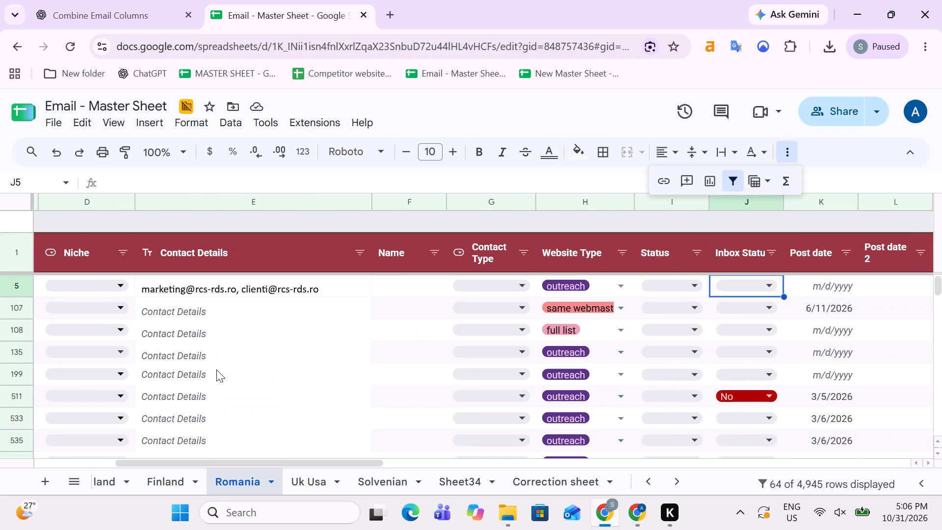
key(Right)
key(Down)
key(Left)
key(Right)
key(Down)
key(Left)
key(Down)
key(Left)
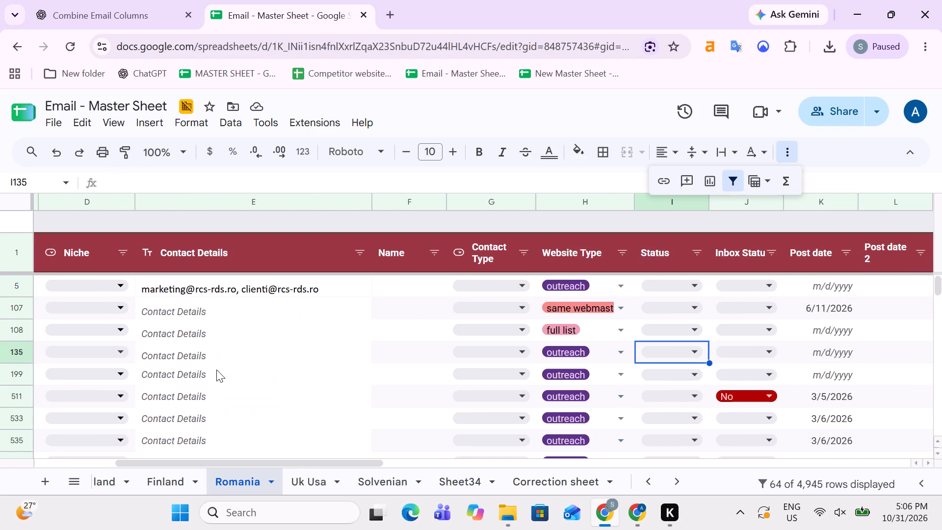
key(Down)
key(Left)
key(Right)
key(Up)
Review the utv.ro entry in row 135 across its columns, from Websites through the Follow-up 2 column and back to Contact Details.
key(Left)
key(Left)
key(Left)
key(Left)
key(Left)
key(Left)
key(Left)
key(Left)
key(Left)
key(Left)
key(Left)
key(Left)
key(Left)
key(Left)
key(Left)
key(Left)
key(Left)
key(Left)
key(Left)
key(Left)
key(Right)
key(Right)
key(Right)
key(Right)
key(Right)
key(Right)
key(Right)
key(Right)
key(Right)
key(Right)
key(Right)
key(Right)
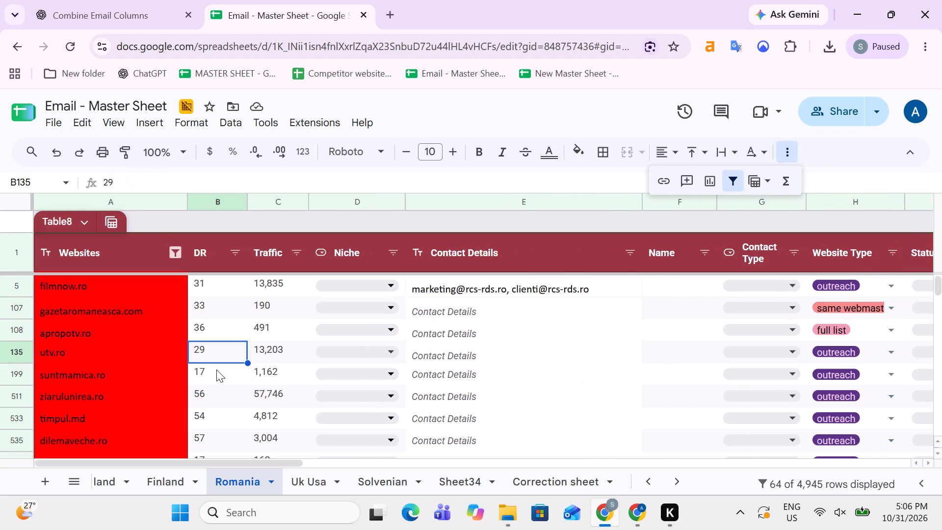
key(Right)
key(Right)
key(Right)
key(Right)
key(Right)
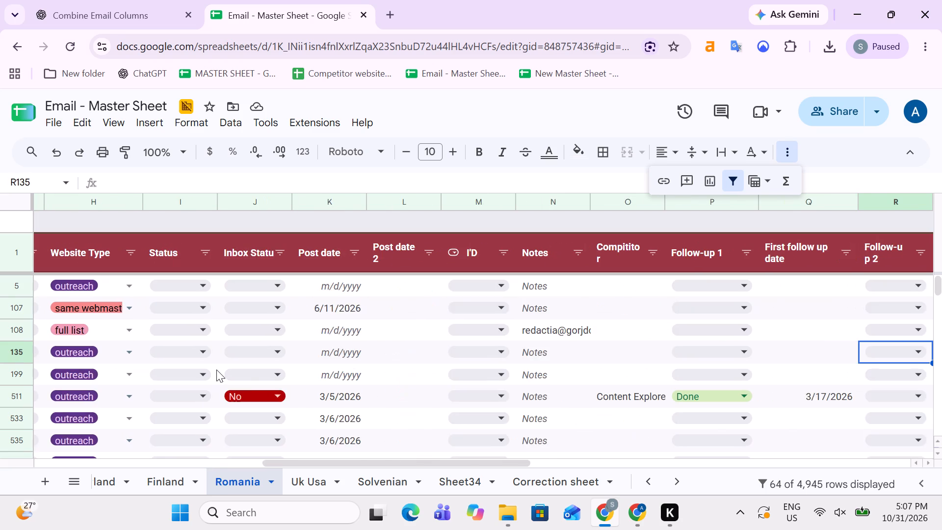
key(Right)
key(Left)
key(Left)
key(Left)
key(Left)
key(Left)
key(Left)
key(Left)
key(Left)
key(Left)
key(Left)
key(Left)
key(Left)
key(Left)
key(Left)
key(Left)
key(Left)
key(Left)
key(Left)
key(Left)
key(Left)
key(Left)
key(Left)
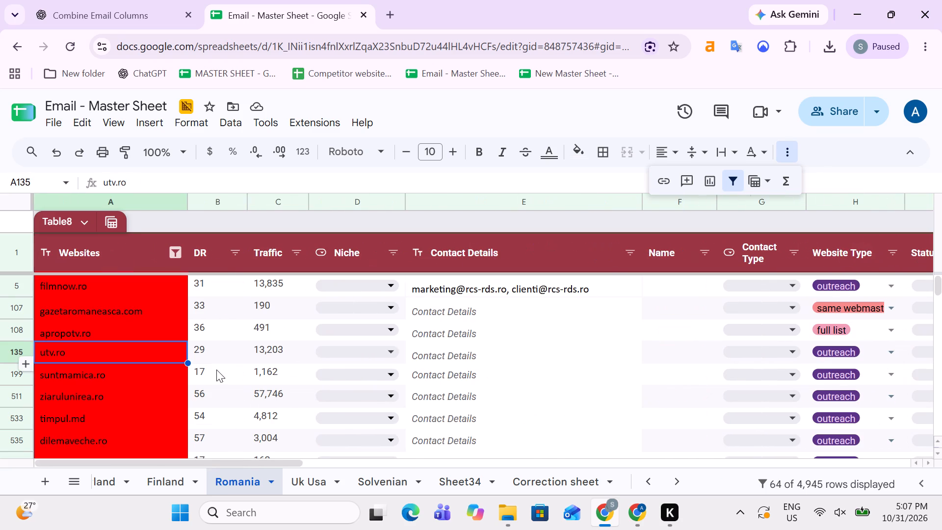
key(Right)
key(Right)
key(Right)
key(Right)
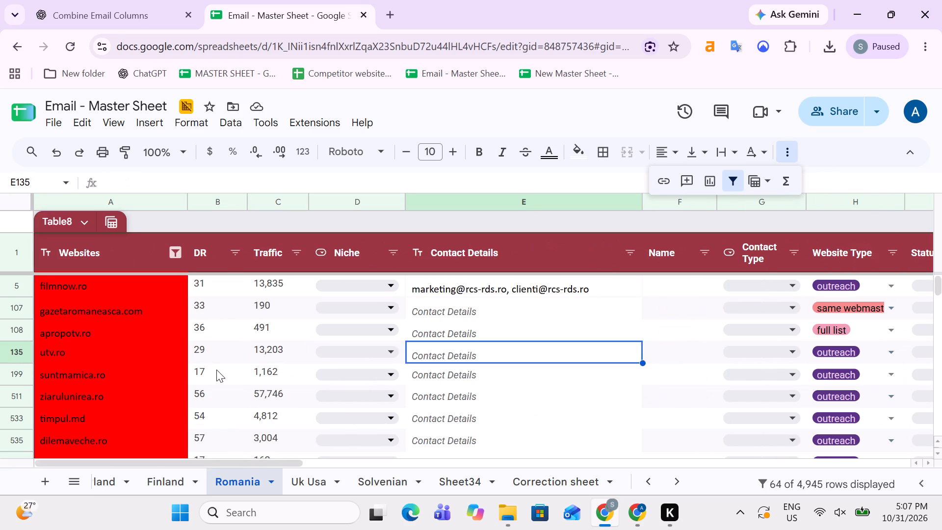
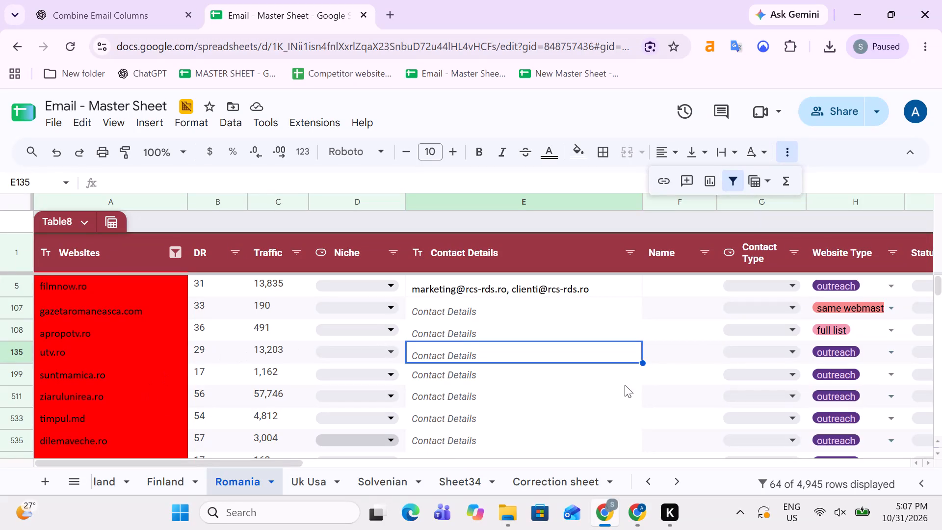
Review the casamea.ro entry in row 1938 from Contact Details across to the Status and Inbox Status columns.
scroll(543, 334, down, 6)
scroll(576, 360, down, 2)
scroll(574, 358, up, 1)
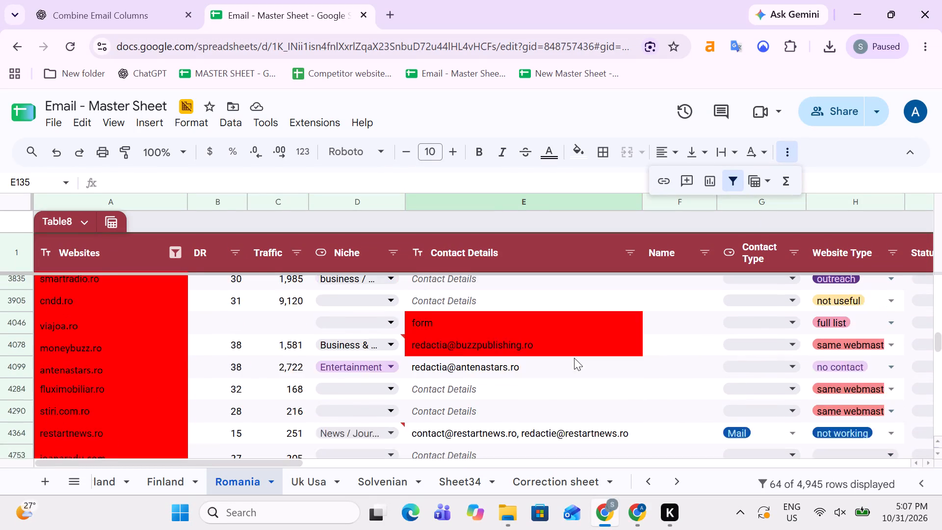
scroll(574, 358, up, 2)
click(594, 317)
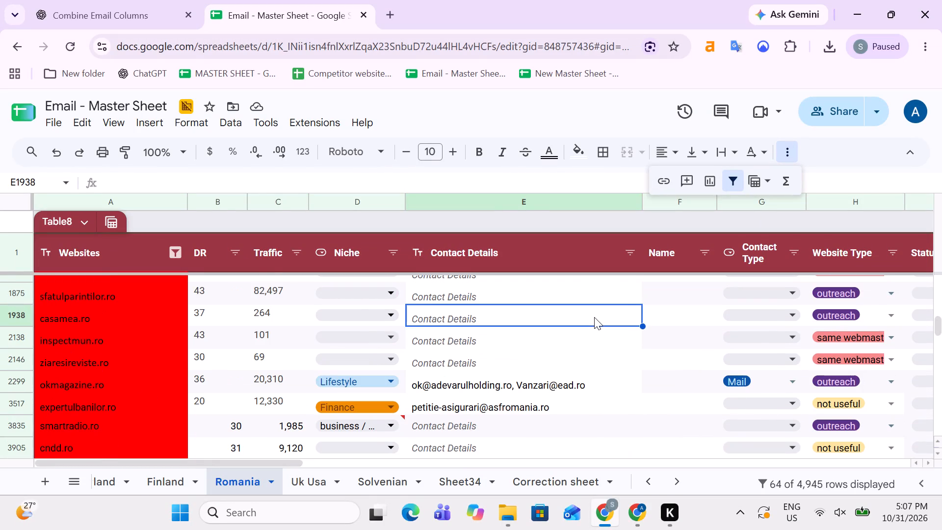
key(Right)
key(Right)
key(Right)
key(Right)
key(Right)
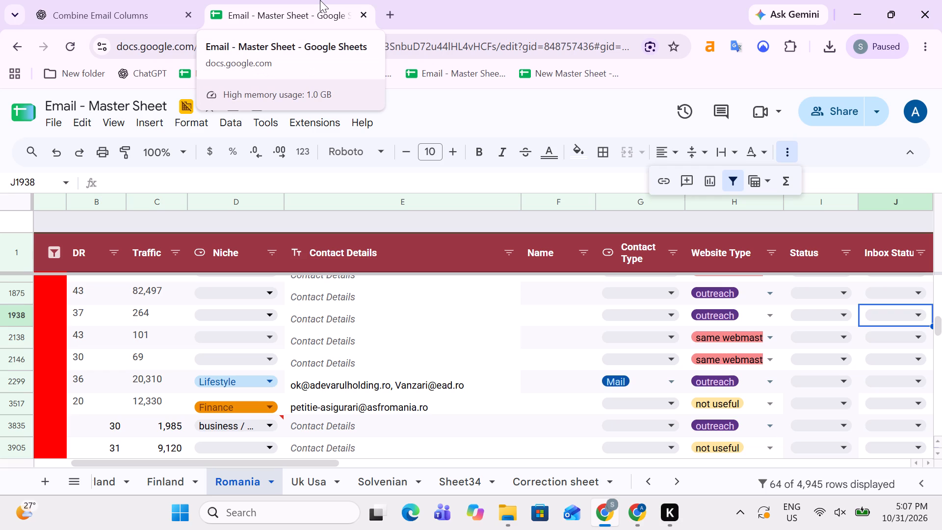
key(Left)
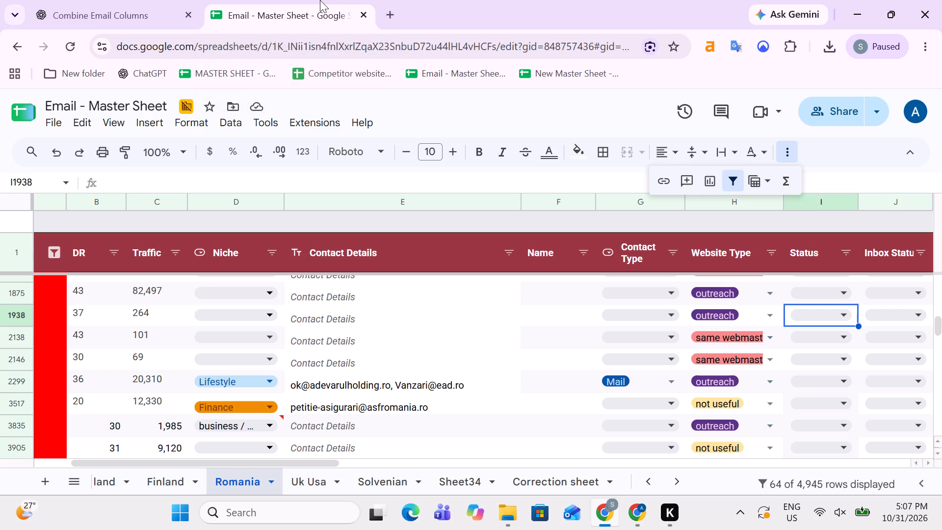
Examine the Website Type values of the filtered duplicates from row 2138 downward, going back up to the first entries in rows 5 and 107.
key(Down)
key(Down)
key(Down)
key(Left)
key(Down)
key(Down)
key(Down)
key(Down)
key(Down)
key(Down)
key(Down)
key(Down)
key(Down)
key(Down)
key(Down)
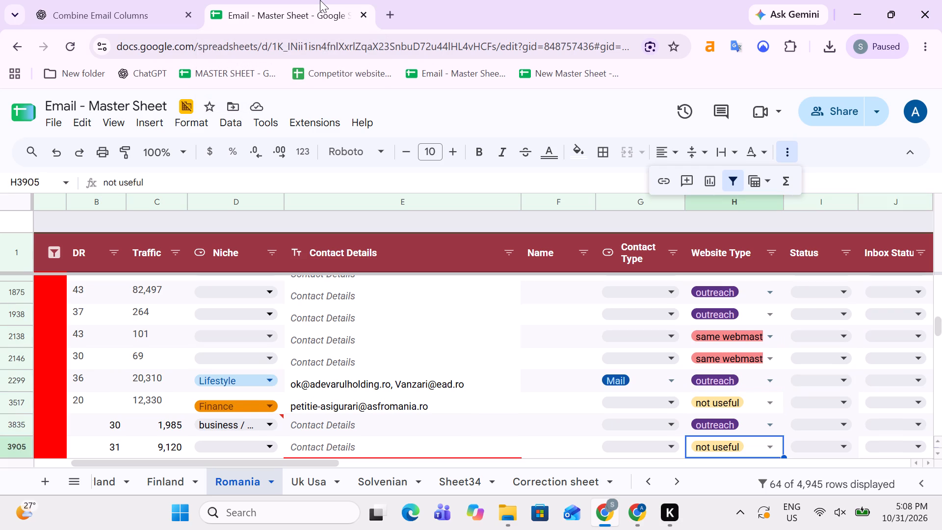
key(Up)
key(Up)
key(Up)
key(Up)
key(Up)
key(Up)
key(Up)
key(Up)
key(Up)
key(Up)
key(Up)
key(Up)
key(Up)
key(Up)
key(Up)
key(Up)
key(Up)
key(Up)
key(Up)
key(Up)
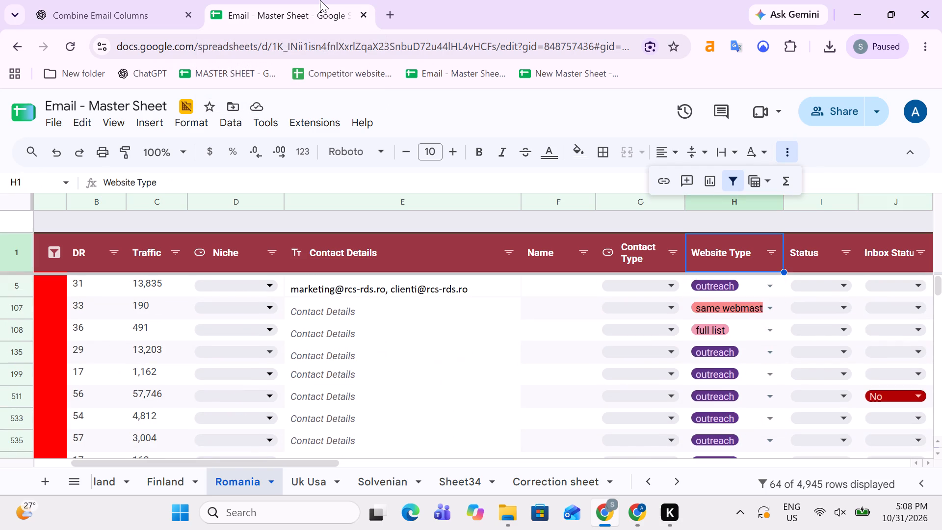
key(Down)
key(Down)
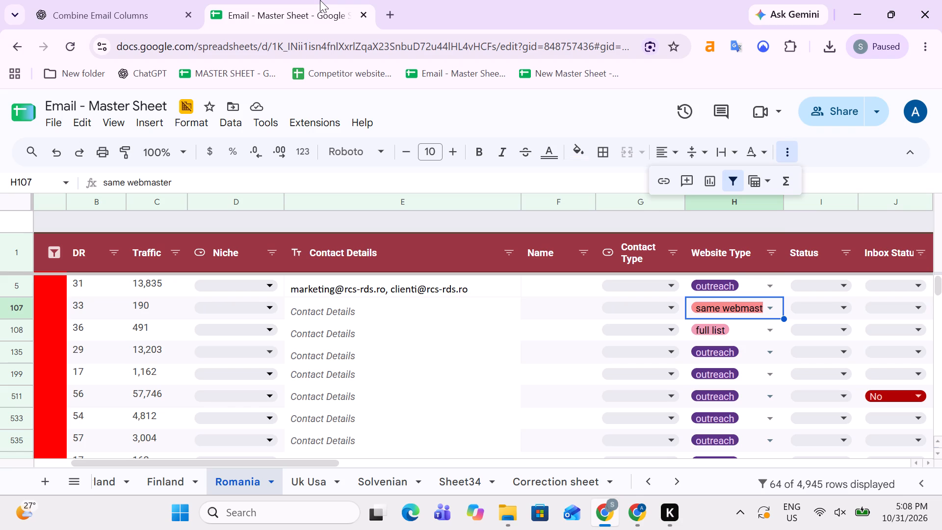
key(Up)
key(Down)
key(Up)
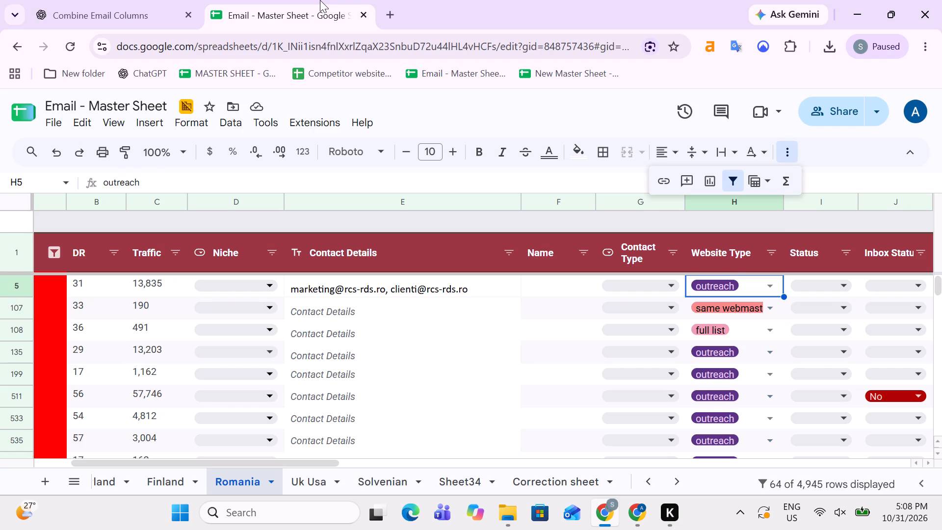
Review the filmnow.ro entry in row 5 from Contact Details through First follow up date, and back to its Post date and Notes.
click(504, 298)
key(Down)
key(Up)
key(Up)
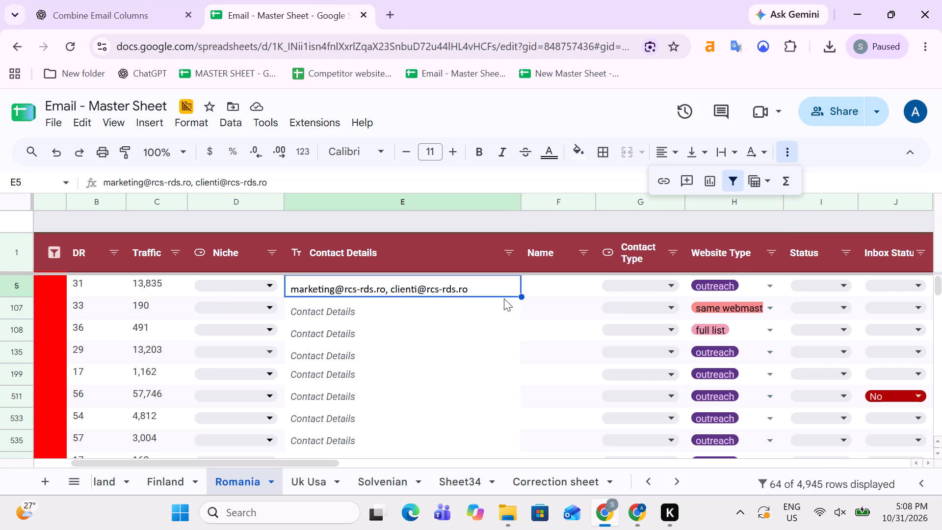
key(Right)
key(Right)
key(Right)
key(Right)
key(Right)
key(Right)
key(Right)
key(Right)
key(Right)
key(Right)
key(Right)
key(Right)
key(Right)
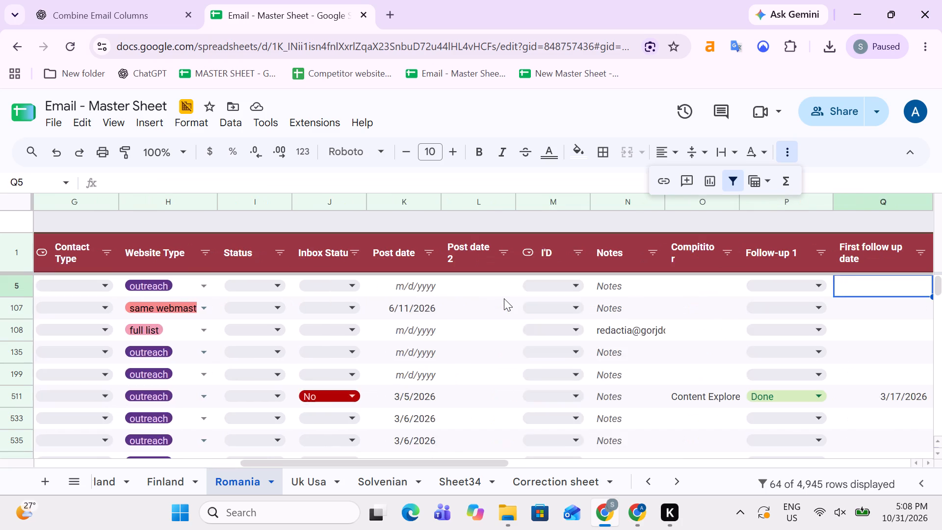
key(Left)
key(Left)
key(Left)
key(Left)
key(Left)
key(Left)
key(Left)
key(Right)
key(Right)
key(Right)
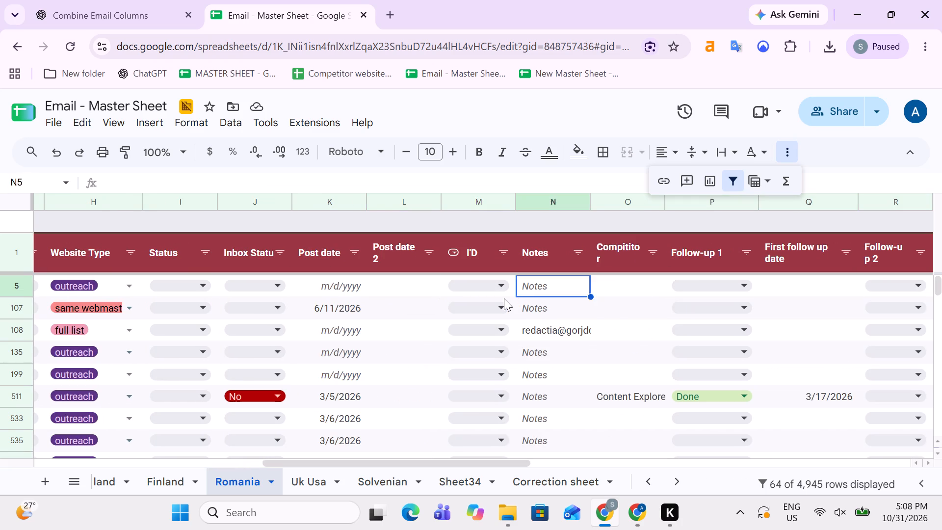
Set the Status of ziarulunirea.ro in row 511 to Done.
key(Down)
key(Down)
key(Down)
key(Down)
key(Left)
key(Left)
key(Left)
key(Left)
key(Left)
key(Down)
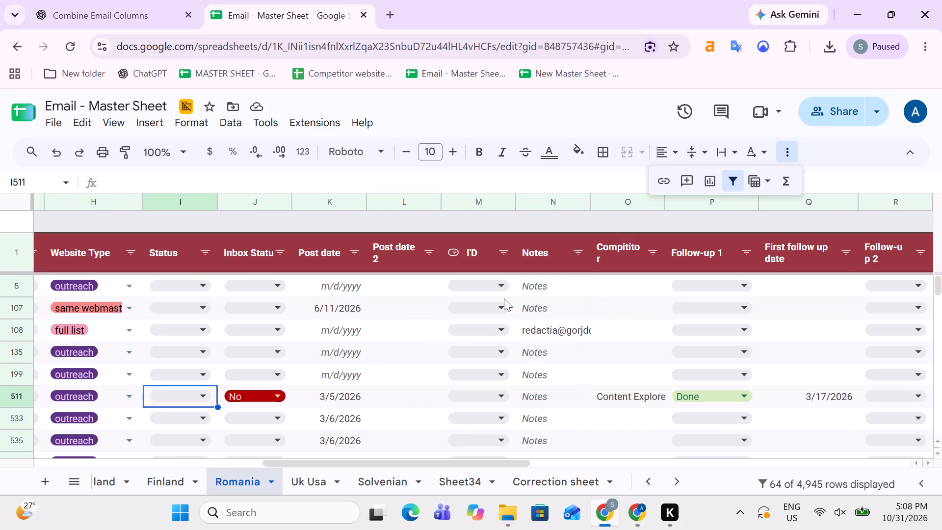
key(Right)
key(Right)
key(Left)
key(Left)
key(d)
key(Down)
key(Return)
Examine the Post date values of the filtered duplicates below row 511 and back up to the column header.
key(Right)
key(Right)
key(Down)
key(Down)
key(Down)
key(Down)
key(Down)
key(Down)
key(Down)
key(Down)
key(Down)
key(Down)
key(Down)
key(Down)
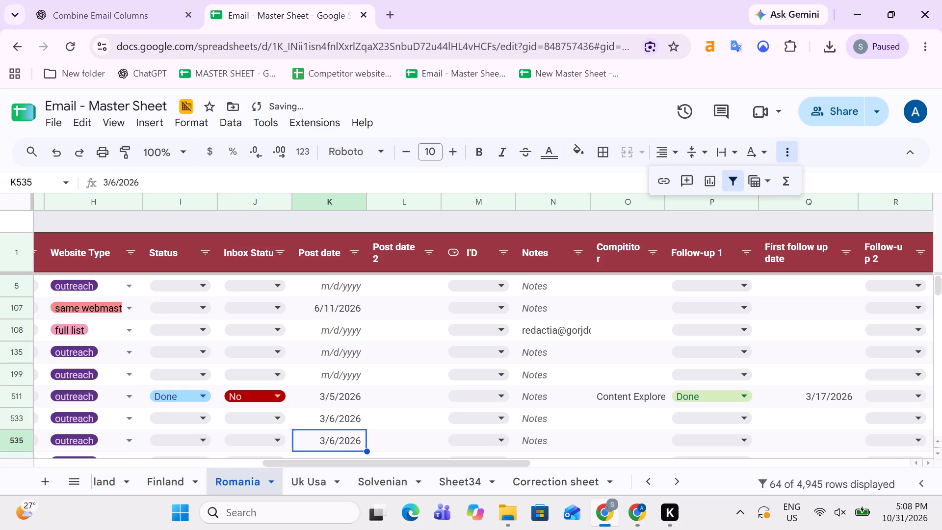
key(Up)
key(Up)
key(Up)
key(Up)
key(Up)
key(Up)
key(Up)
key(Up)
key(Up)
key(Up)
key(Up)
key(Up)
key(Up)
key(Up)
key(Up)
key(Up)
key(Up)
key(Up)
key(Up)
key(Up)
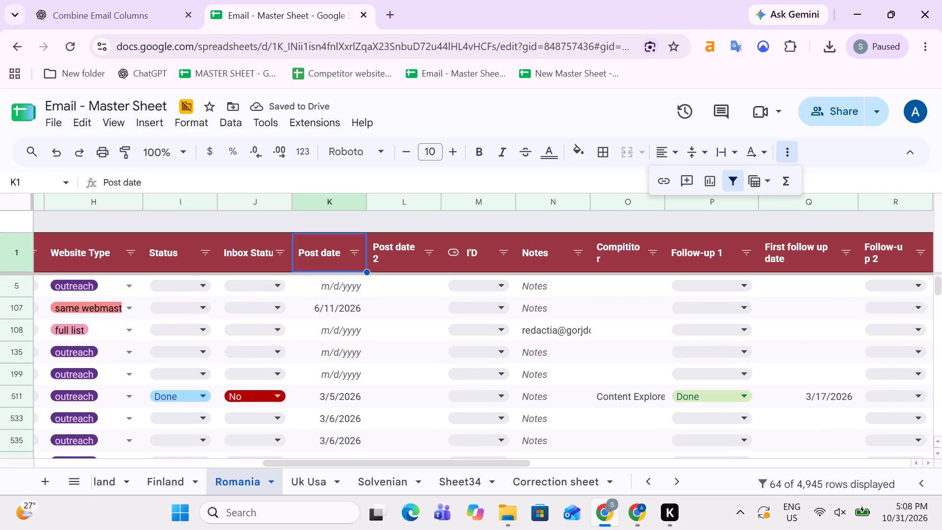
Clear the Status of ziarulunirea.ro in row 511.
key(Down)
key(Down)
key(Down)
key(Down)
key(Down)
key(Left)
key(Down)
key(Left)
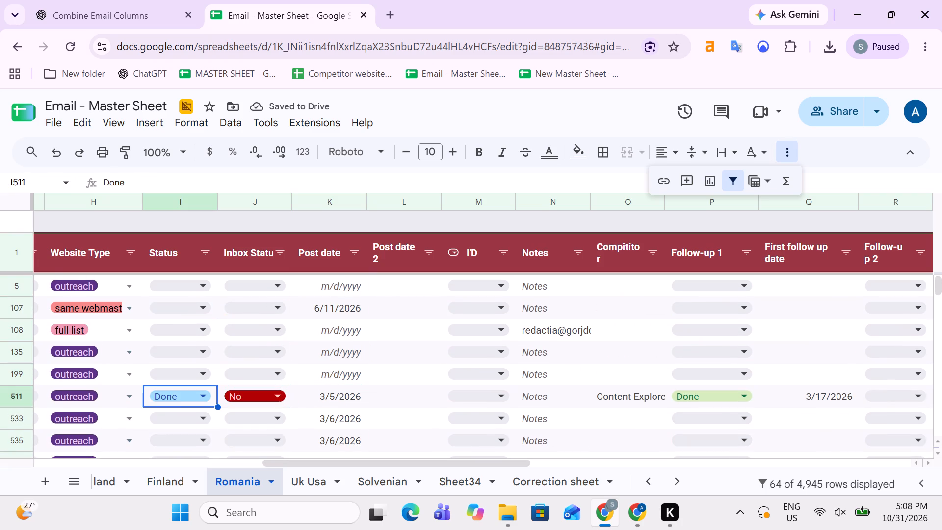
key(BackSpace)
Review the ziarulunirea.ro entry in row 511 across its columns from Websites through Post date.
key(Left)
key(Left)
key(Left)
key(Left)
key(Left)
key(Left)
key(Left)
key(Left)
key(Left)
key(Left)
key(Left)
key(Left)
key(Left)
key(Left)
key(Left)
key(Left)
key(Left)
key(Left)
key(Left)
key(Left)
key(Right)
key(Right)
key(Right)
key(Right)
key(Right)
key(Right)
key(Right)
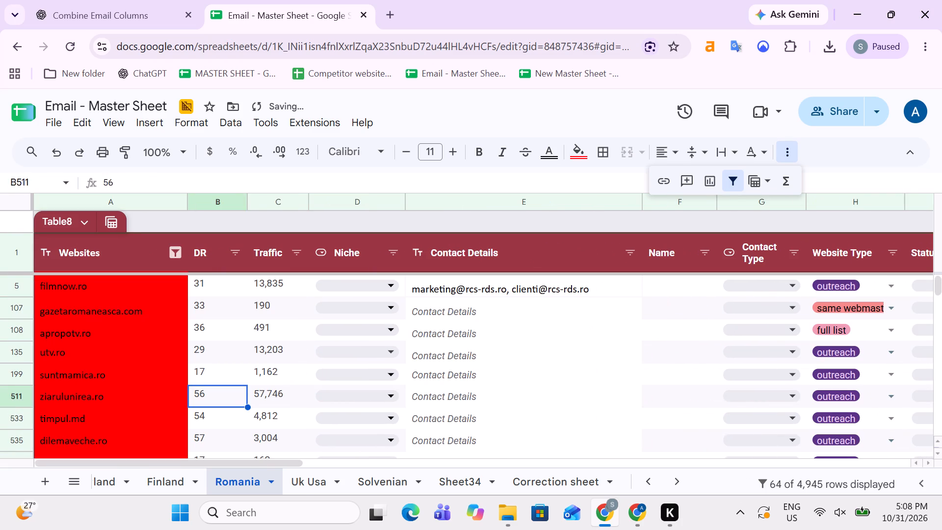
key(Right)
key(Right)
key(Right)
Examine the Post date values of the filtered duplicates below row 511, then back up to row 2299.
key(Down)
key(Down)
key(Down)
key(Down)
key(Down)
key(Down)
key(Down)
key(Down)
key(Down)
key(Down)
key(Down)
key(Down)
key(Down)
key(Down)
key(Down)
key(Down)
key(Down)
key(Down)
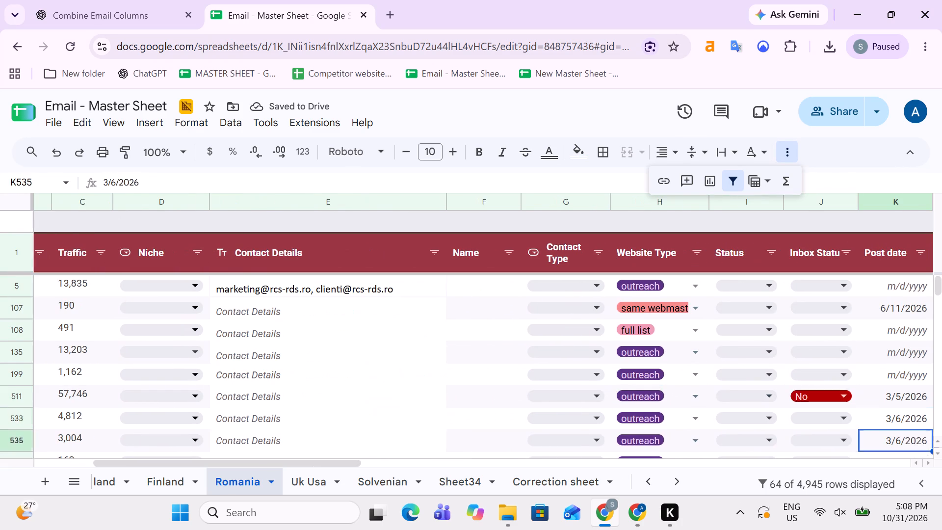
key(Down)
key(Down)
key(Down)
key(Down)
key(Down)
key(Down)
key(Down)
key(Down)
key(Down)
key(Down)
key(Up)
key(Up)
key(Up)
key(Up)
key(Up)
key(Up)
key(Up)
key(Up)
key(Up)
key(Up)
key(Up)
key(Up)
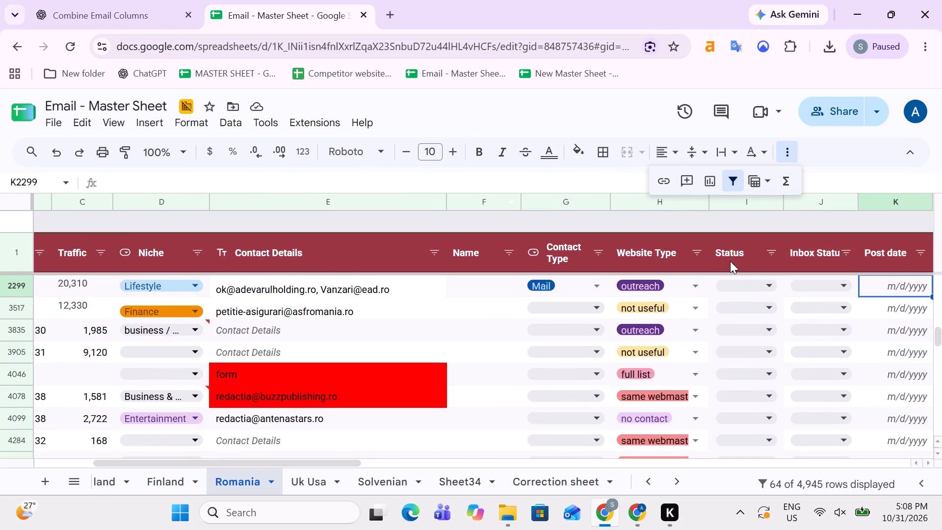
Filter Romania's Website Type column to show only no contact, not useful and not working.
click(698, 249)
scroll(602, 329, down, 5)
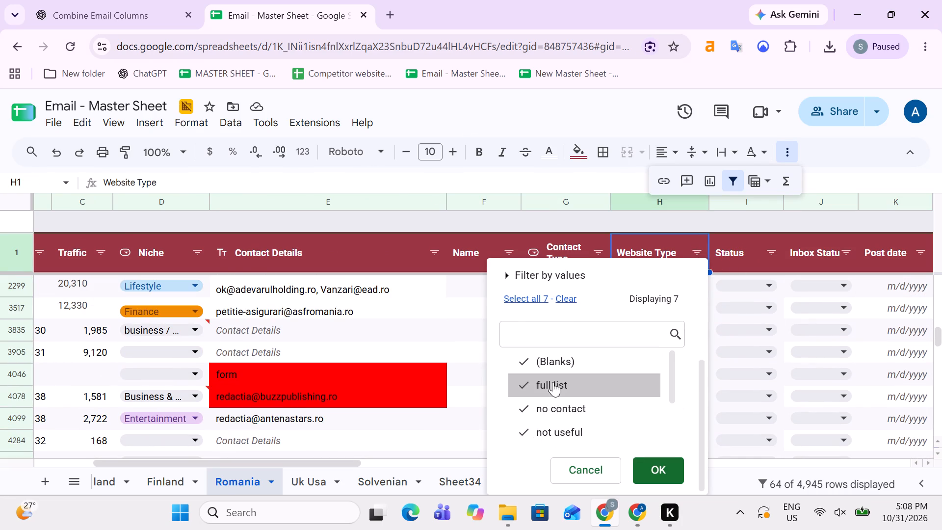
scroll(619, 378, down, 4)
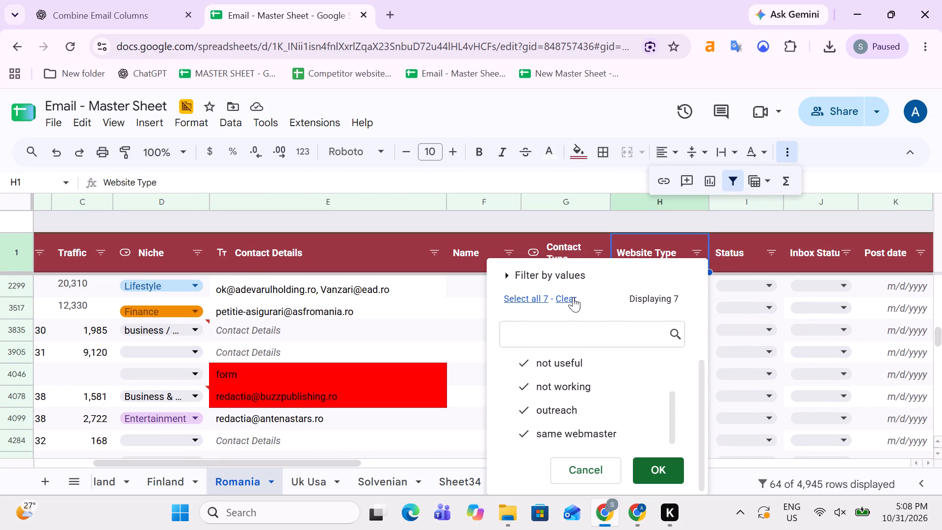
click(573, 297)
click(565, 386)
click(561, 367)
scroll(578, 399, down, 2)
scroll(589, 413, up, 1)
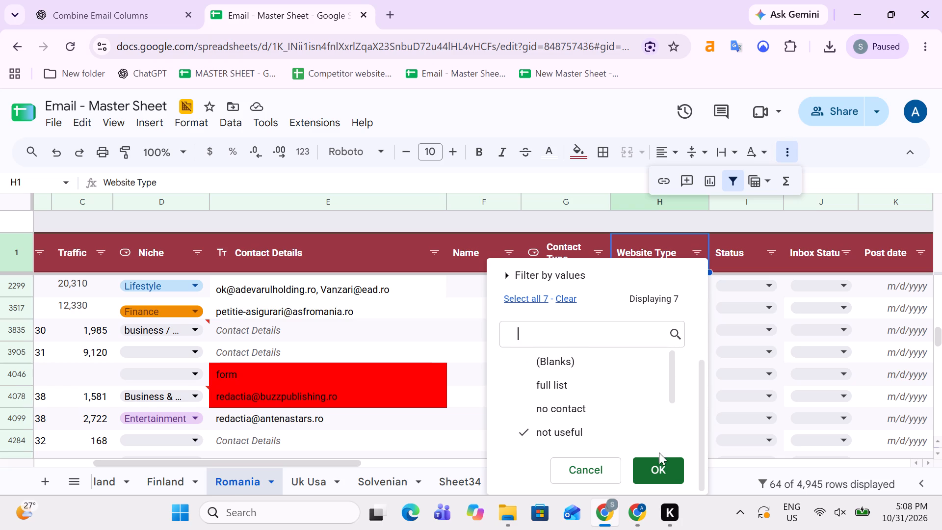
click(581, 410)
click(664, 469)
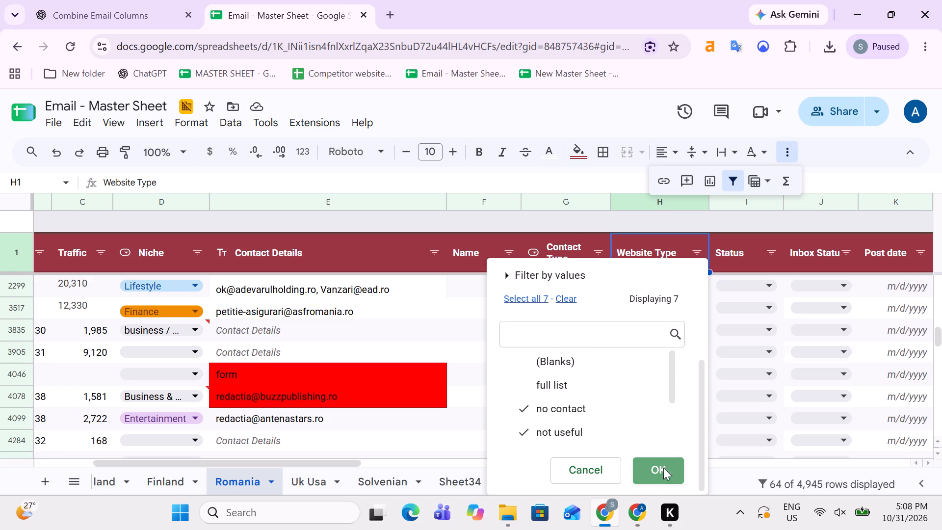
Copy the filtered Websites domains from expertulbanilor.ro in row 3517 down to restartnews.ro in row 4364.
scroll(568, 355, up, 4)
click(406, 276)
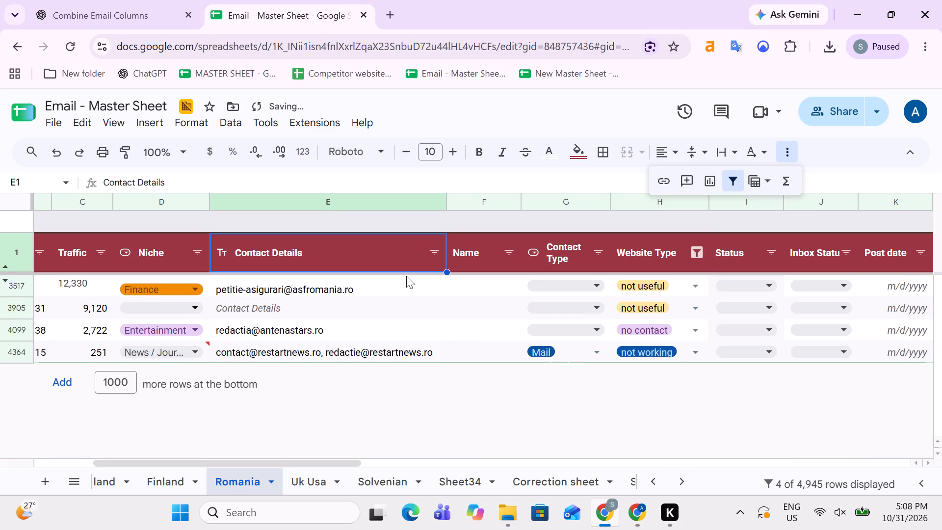
key(Down)
key(Left)
key(Left)
key(Left)
key(Left)
key(Left)
key(Left)
key(Left)
key(Left)
key(Left)
key(Left)
key(Left)
key(Left)
key(Left)
key(Left)
key(Left)
key(Left)
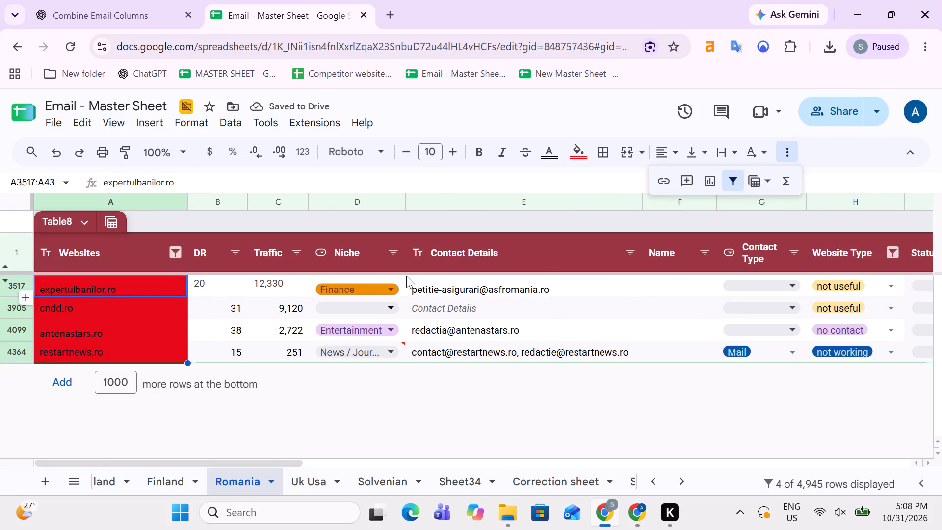
key(ctrl+shift+Down)
key(ctrl+c)
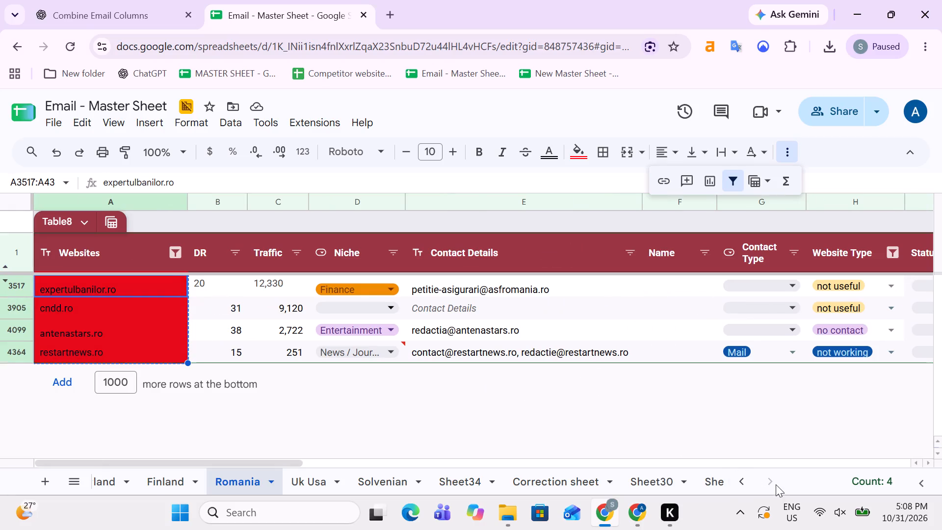
Paste the copied domains without source formatting below Sheet28's domain list, starting at A37.
click(714, 489)
key(Down)
key(ctrl+Down)
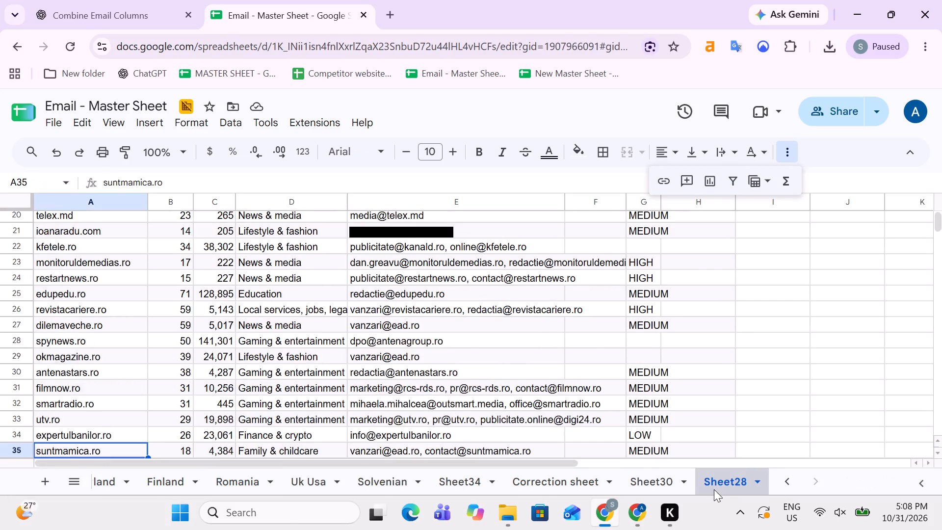
key(Down)
key(Down)
key(Down)
key(Down)
key(Up)
key(Up)
key(ctrl+v)
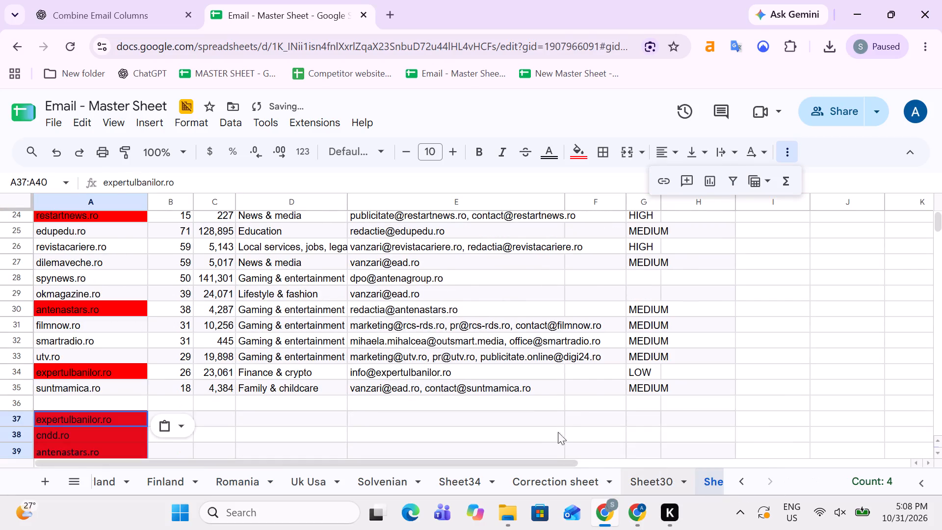
click(176, 427)
click(211, 319)
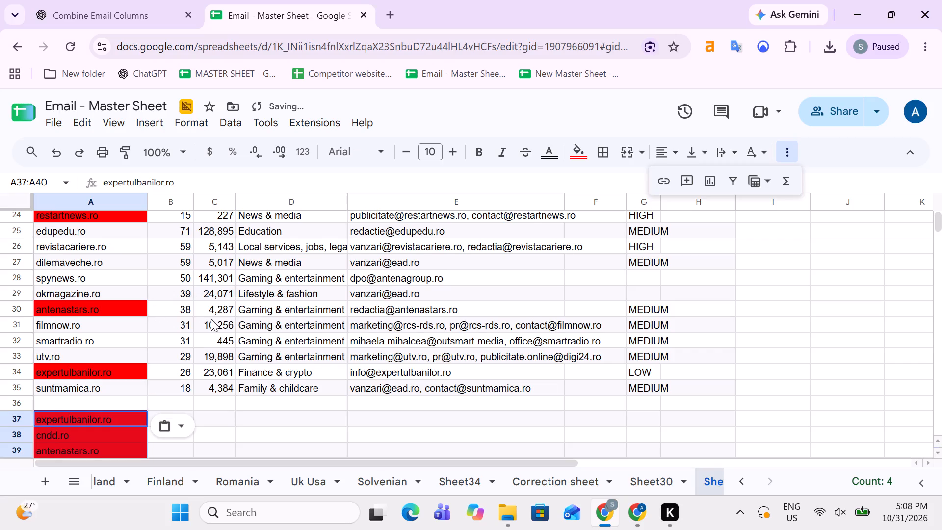
Delete the red-highlighted expertulbanilor.ro and antenastars.ro rows from Sheet28's main domain list.
scroll(136, 270, up, 8)
scroll(136, 269, down, 5)
scroll(135, 318, down, 2)
scroll(130, 321, up, 1)
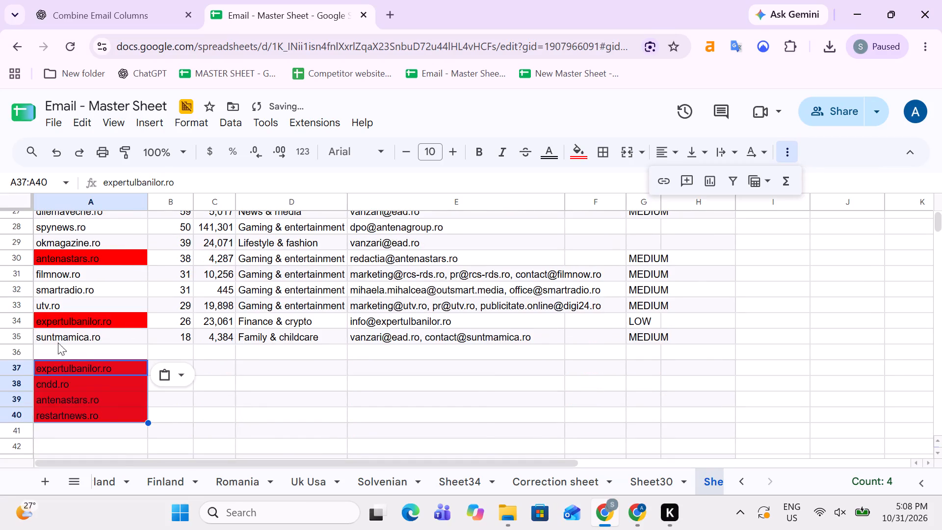
click(12, 320)
right_click(12, 320)
click(58, 319)
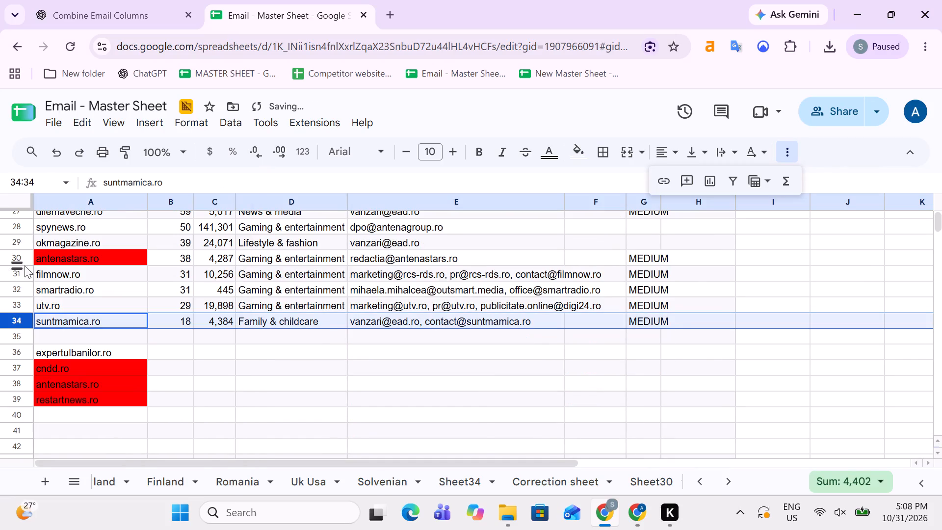
click(8, 255)
right_click(8, 255)
click(45, 318)
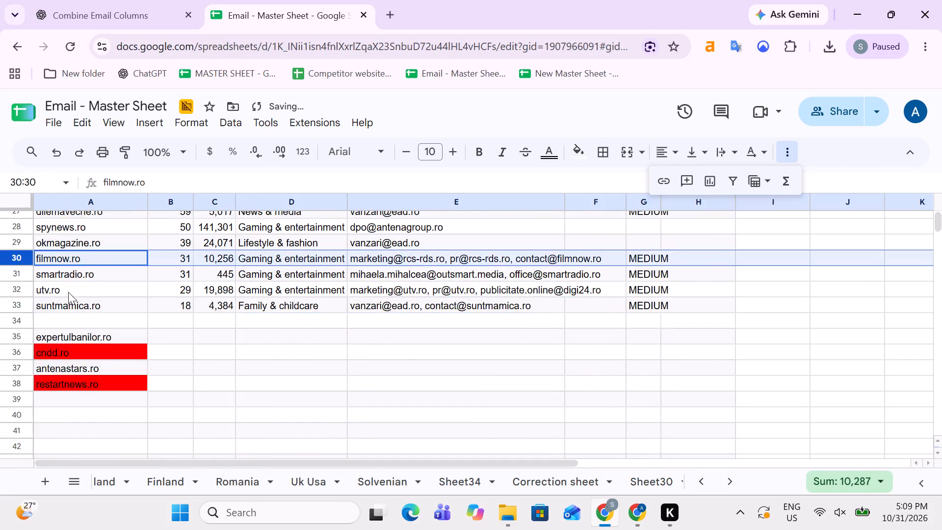
Delete the red-highlighted restartnews.ro and cndd.ro rows from Sheet28's main domain list.
scroll(68, 292, up, 2)
click(3, 315)
right_click(3, 315)
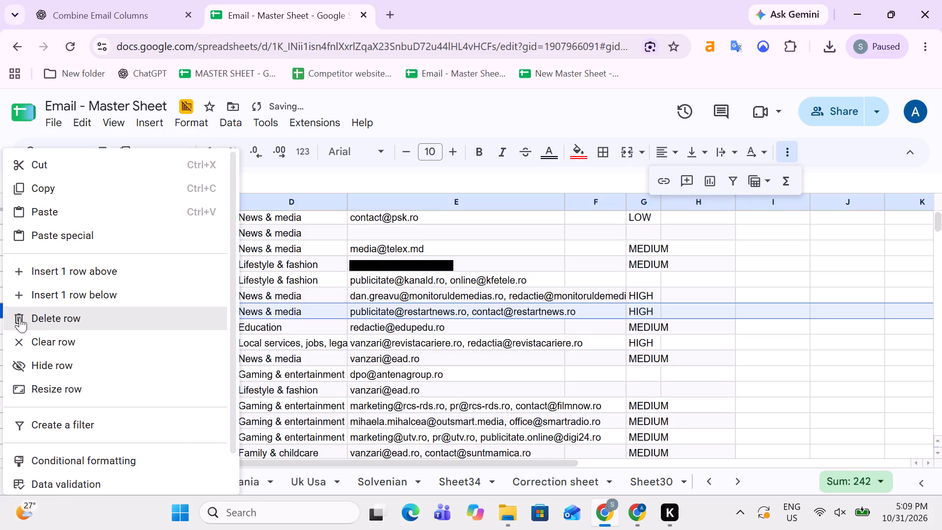
click(40, 314)
scroll(53, 296, up, 2)
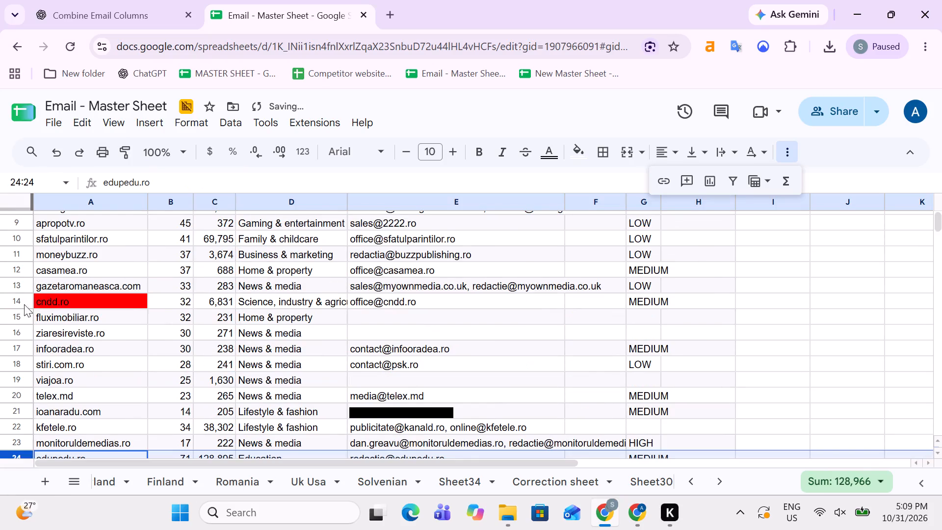
click(11, 303)
right_click(11, 303)
click(50, 318)
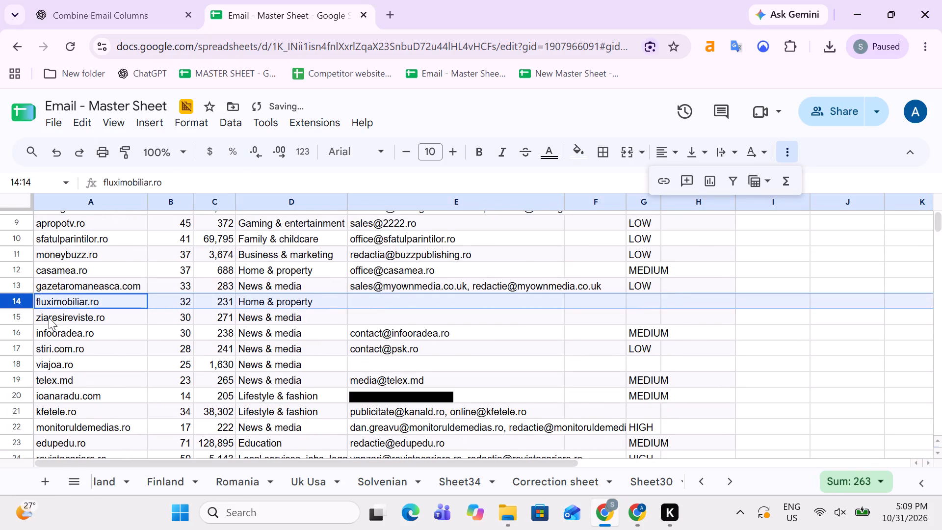
Clear the four pasted comparison domains in A33:A36 below the Sheet28 list and return to the first domain, csid.ro.
key(Down)
key(ctrl+Down)
key(Down)
key(Down)
key(Down)
key(Up)
key(ctrl+shift+Down)
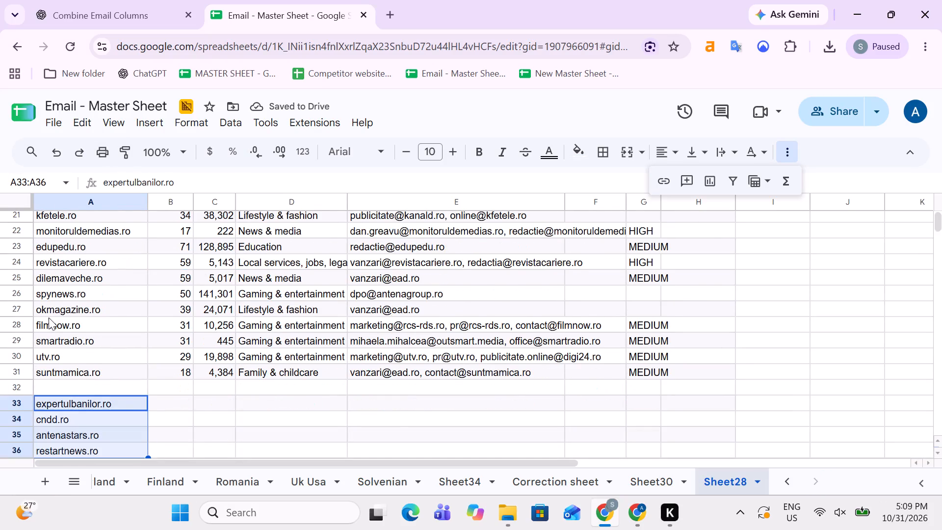
key(Delete)
key(Up)
key(Up)
key(ctrl+Up)
key(Down)
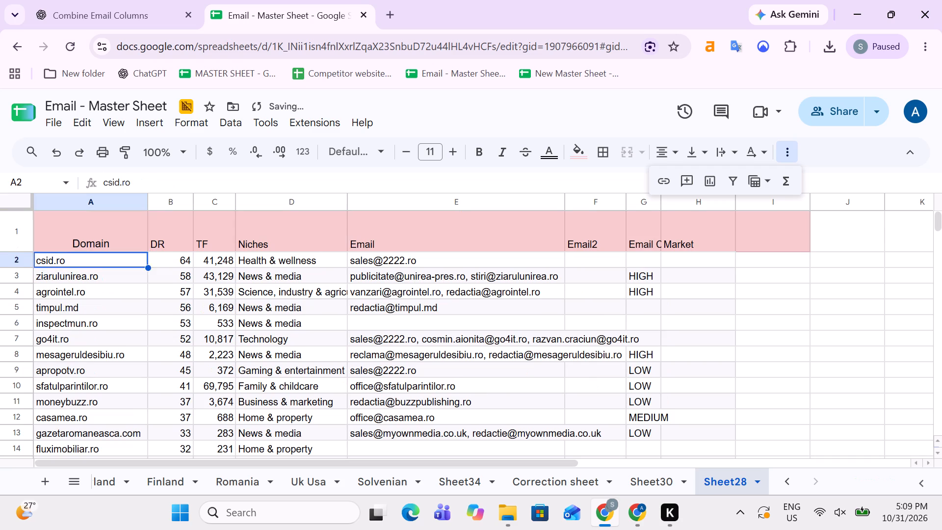
key(Right)
key(Left)
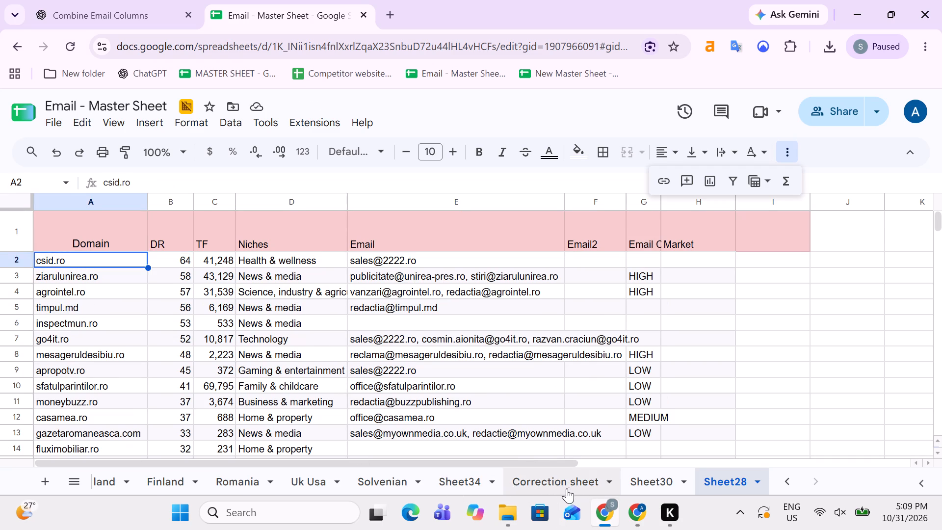
Filter Romania's Website Type column to hide no contact, not useful and not working, keeping blanks, full list, outreach and same webmaster.
click(232, 482)
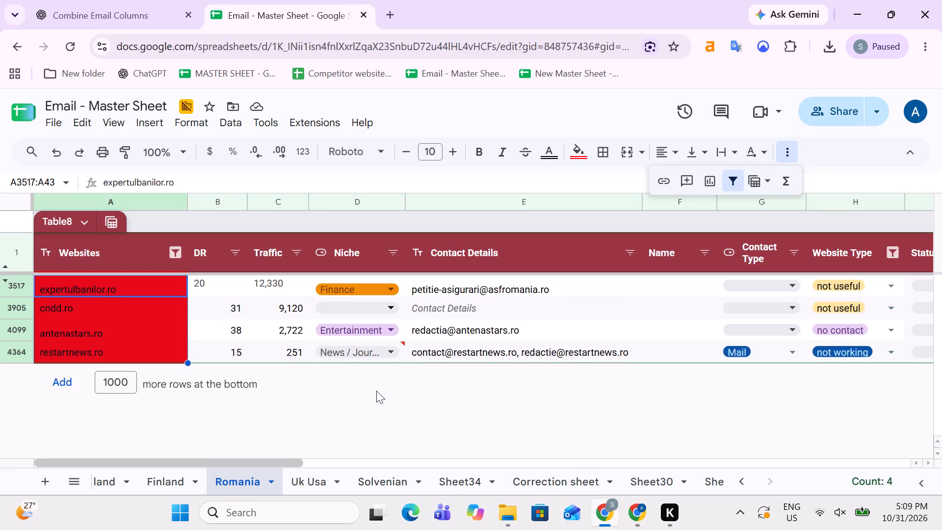
scroll(376, 386, up, 2)
click(889, 250)
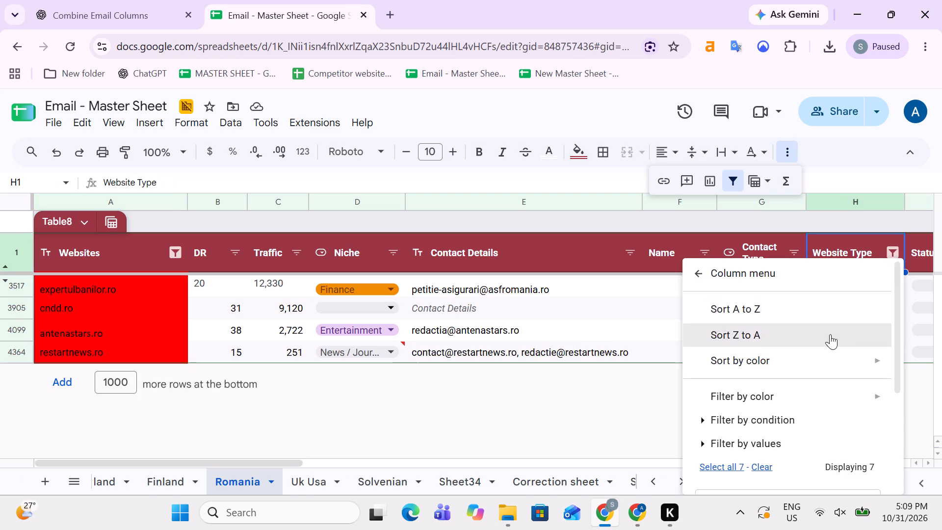
scroll(817, 347, down, 3)
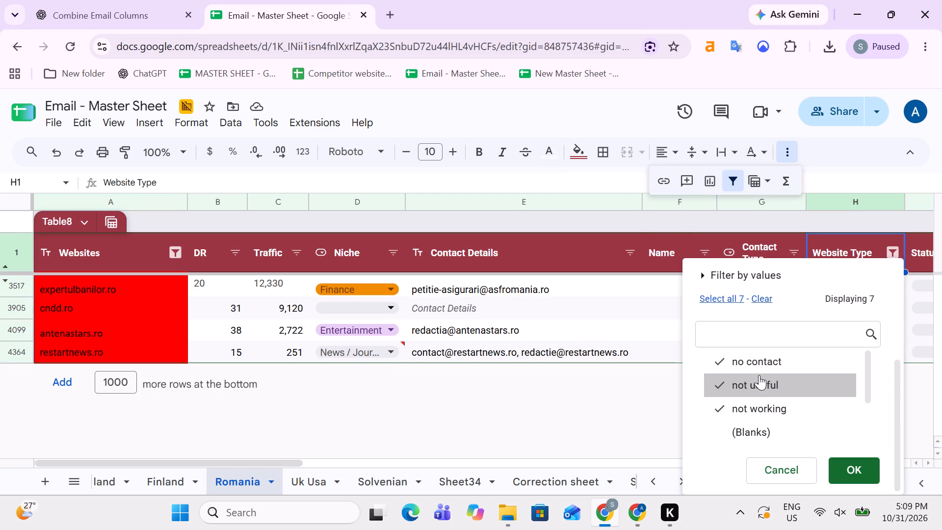
click(755, 366)
click(731, 301)
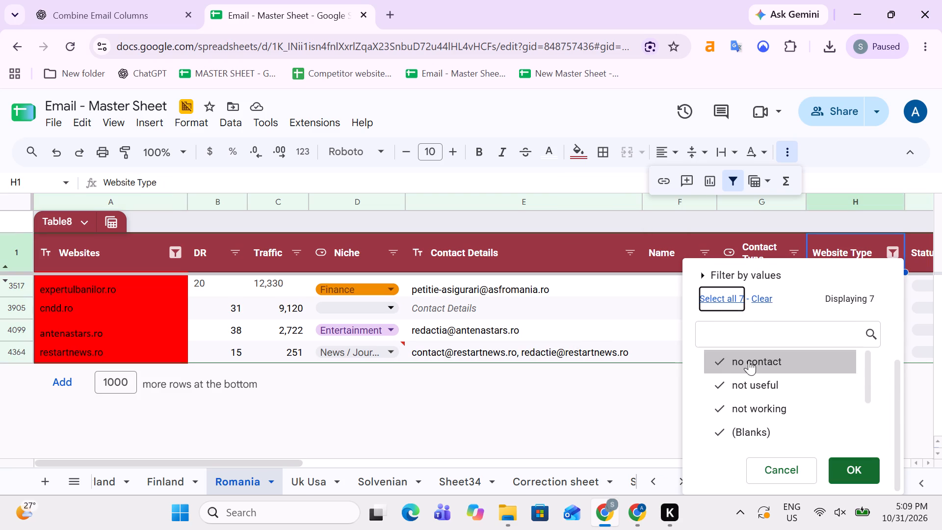
click(743, 366)
click(747, 381)
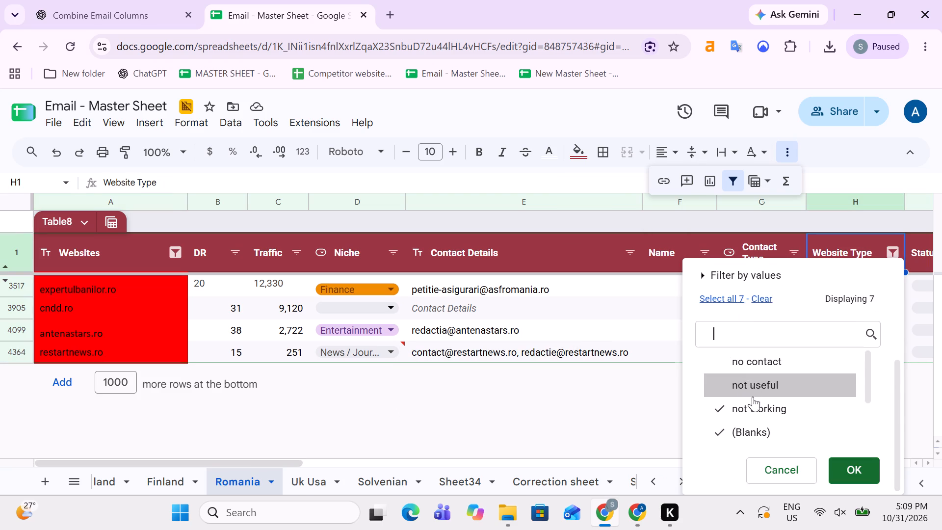
click(754, 404)
scroll(771, 414, down, 1)
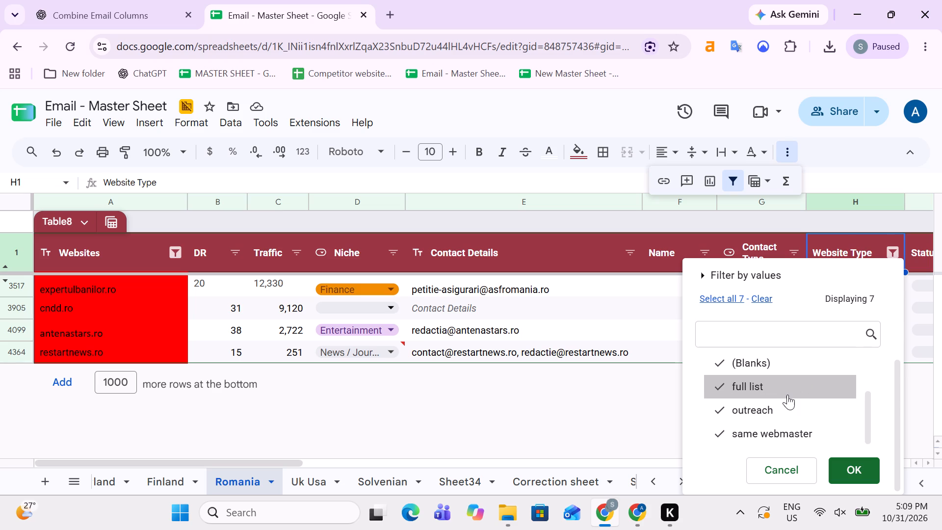
scroll(787, 395, down, 3)
click(863, 472)
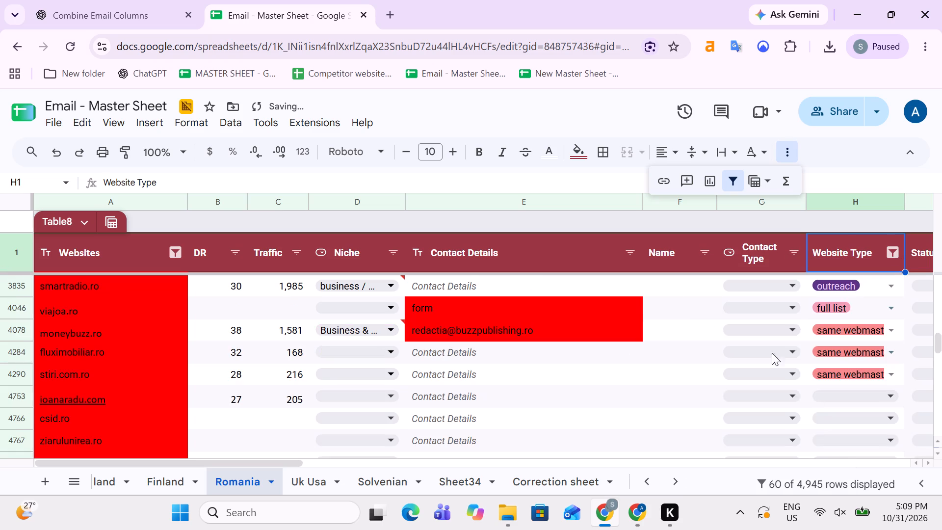
Examine the filtered red-highlighted Romania domains across their website type, status and inbox status columns.
scroll(743, 340, up, 7)
scroll(748, 337, down, 15)
scroll(743, 339, up, 6)
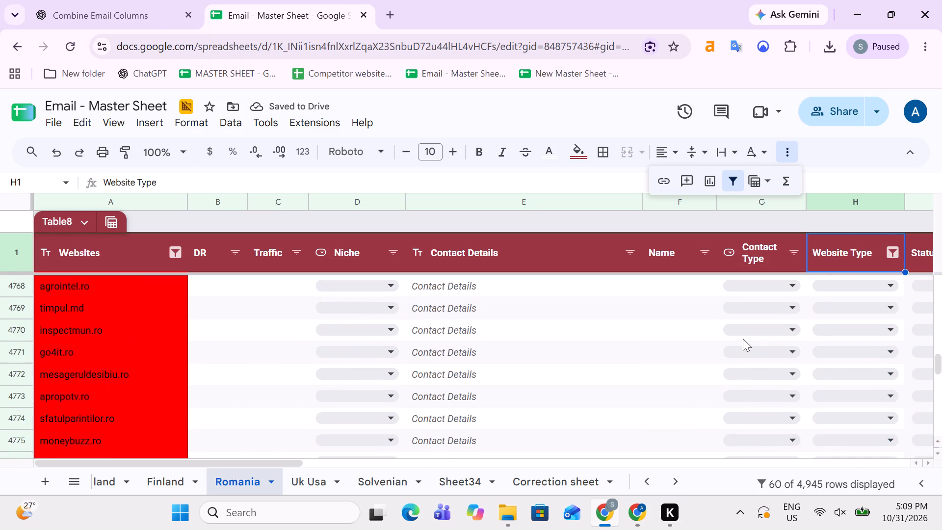
scroll(743, 339, up, 3)
click(696, 425)
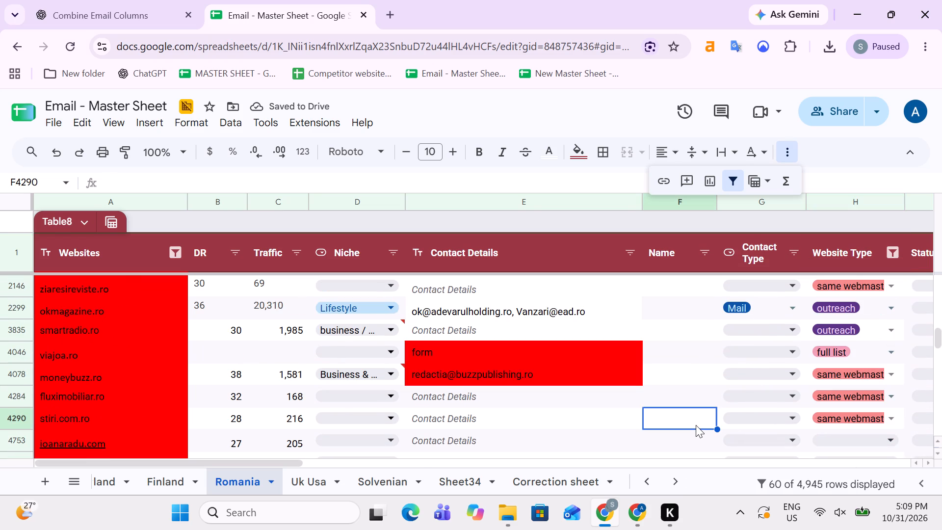
key(Left)
key(Left)
key(Left)
key(Left)
key(Left)
key(Left)
key(Left)
key(Left)
key(Left)
key(Left)
key(Left)
key(Left)
key(Left)
key(Left)
key(Left)
key(Left)
key(Left)
key(Left)
key(Right)
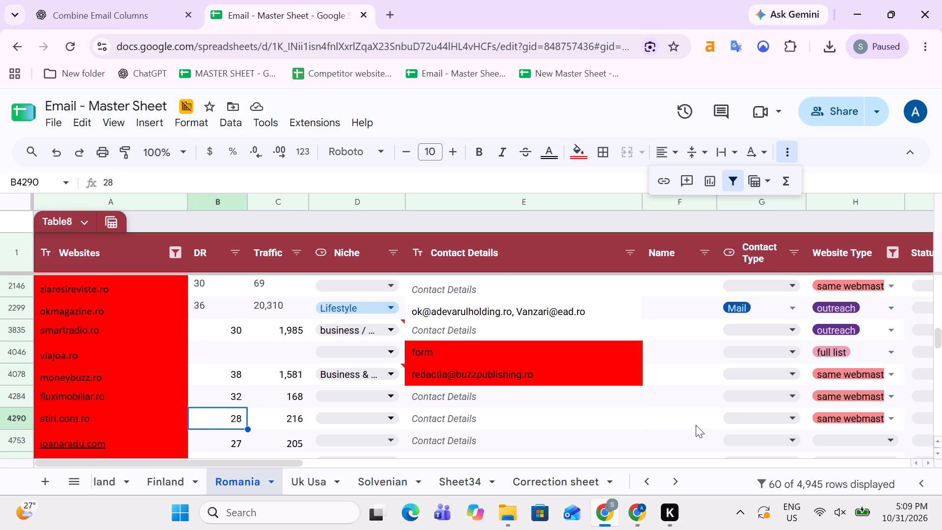
key(Right)
key(Right)
key(Right)
key(Right)
key(Right)
key(Right)
key(Right)
key(Right)
key(Right)
key(Right)
key(Right)
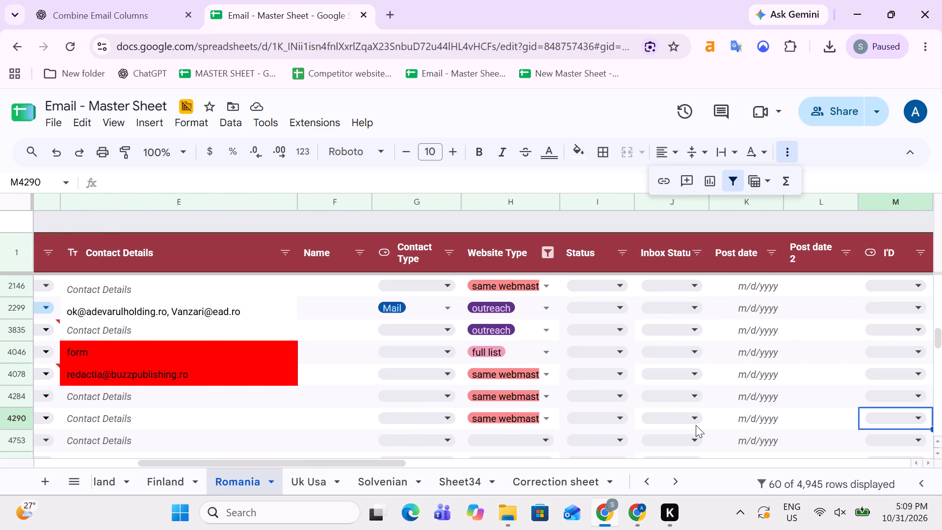
key(Left)
key(Left)
key(Left)
key(Left)
key(Left)
key(Left)
key(Left)
key(Left)
key(Left)
key(Left)
key(Left)
key(Left)
key(Left)
key(Left)
key(Left)
key(Left)
key(Left)
key(Left)
key(Left)
key(Left)
Delete the filtered red-highlighted Romania rows from filmnow.ro in row 5 through ioanaradu.com in row 4753.
key(ctrl+shift+Up)
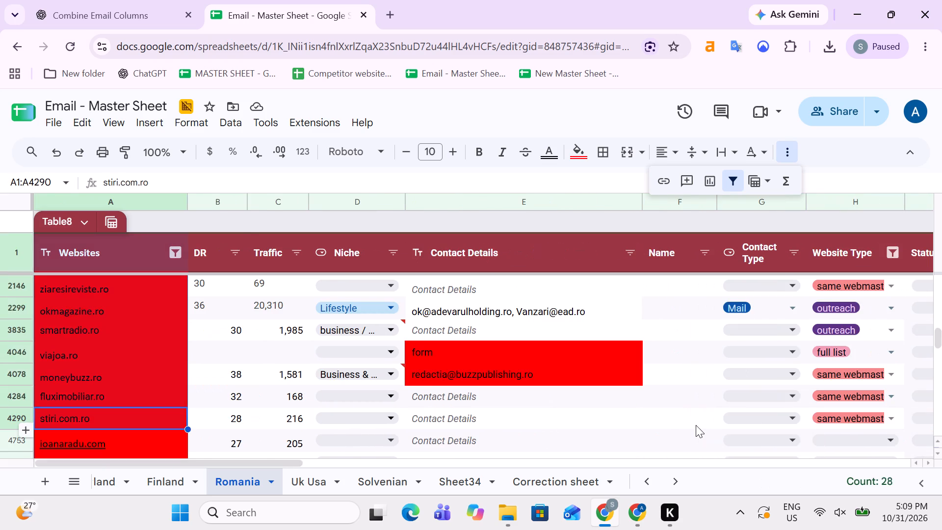
key(shift+Down)
key(shift+Down)
key(shift+Up)
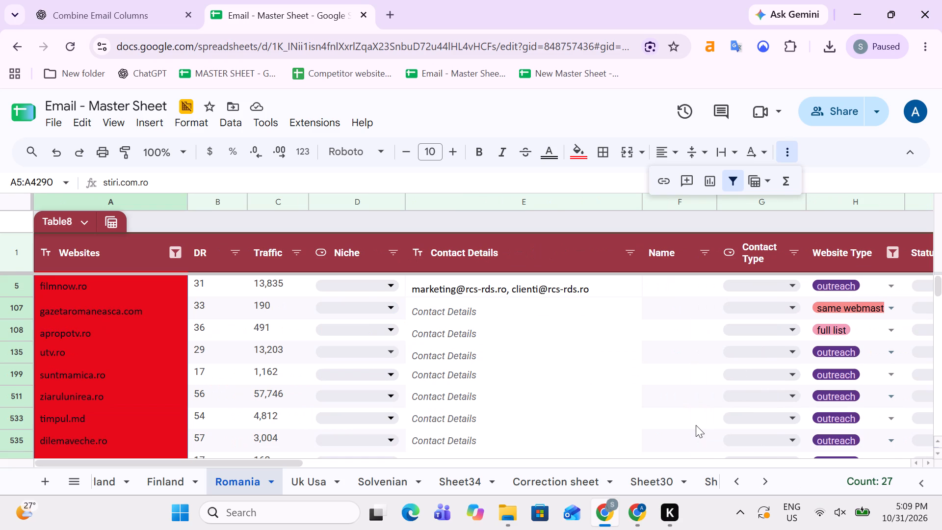
scroll(450, 305, down, 3)
scroll(446, 303, up, 4)
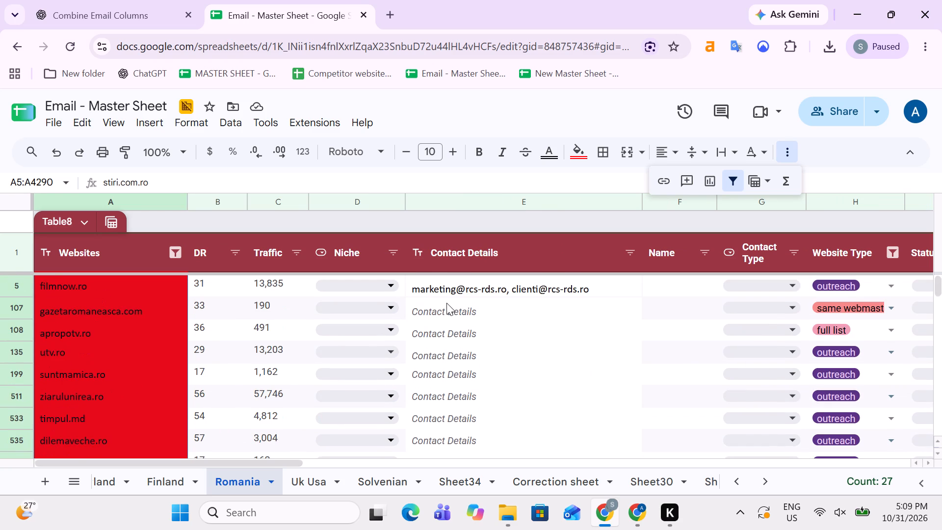
click(0, 287)
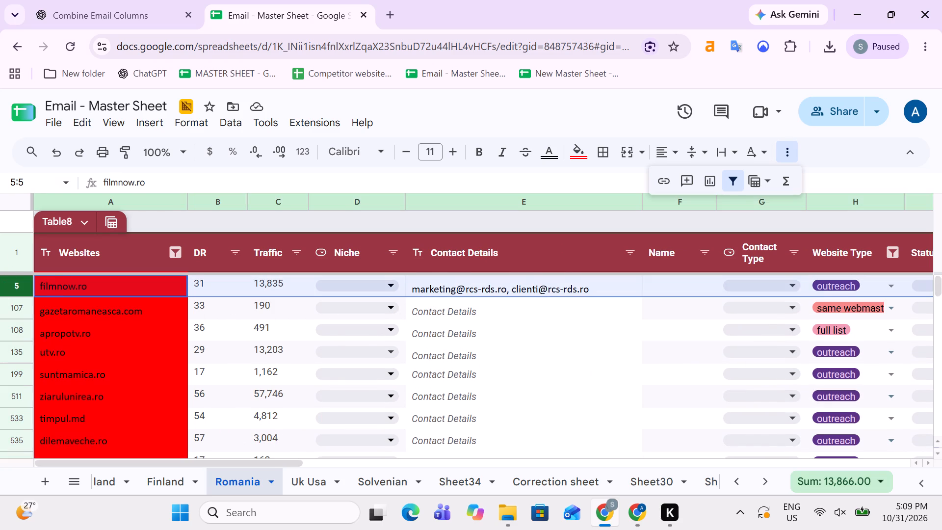
key(ctrl+shift+Down)
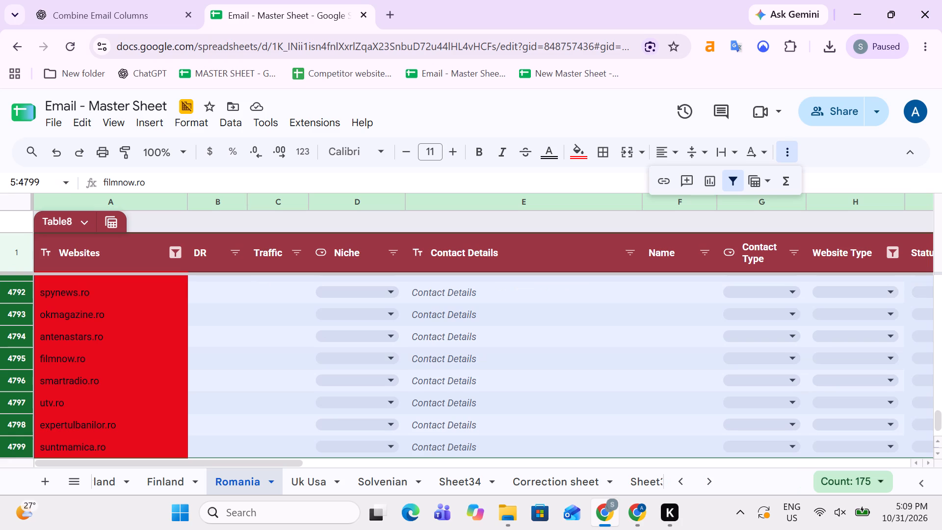
key(shift+Up)
key(shift+Up)
key(shift+Up)
key(shift+Up)
key(shift+Up)
key(shift+Up)
key(shift+Up)
key(shift+Up)
key(shift+Up)
key(shift+Up)
key(shift+Up)
key(shift+Up)
key(shift+Up)
key(shift+Up)
key(shift+Up)
key(shift+Up)
key(shift+Up)
key(shift+Up)
key(shift+Up)
key(shift+Up)
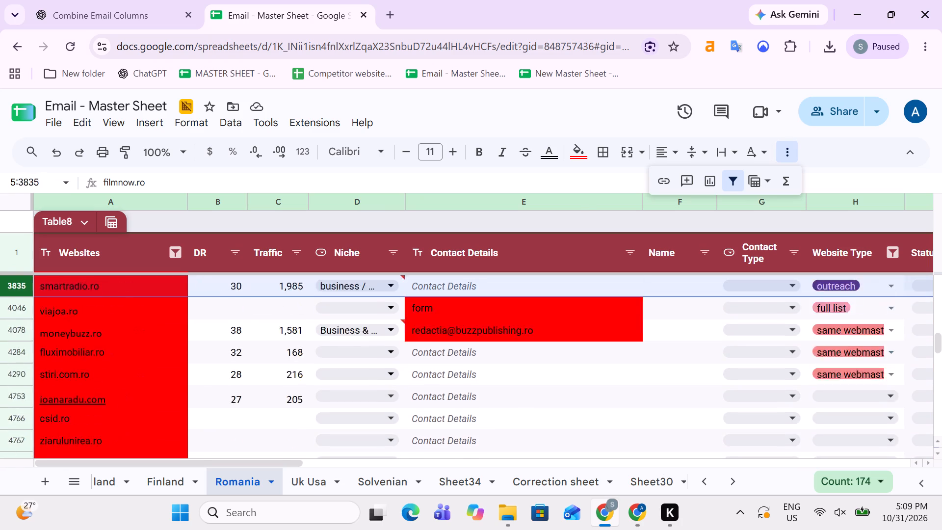
key(shift+Down)
key(shift+Down)
key(shift+Down)
key(shift+Down)
key(shift+Down)
key(shift+Down)
key(shift+Down)
key(shift+Down)
key(shift+Down)
key(shift+Down)
key(shift+Down)
key(shift+Down)
key(shift+Down)
key(shift+Down)
key(shift+Down)
key(shift+Down)
key(shift+Down)
key(shift+Down)
key(shift+Up)
key(shift+Up)
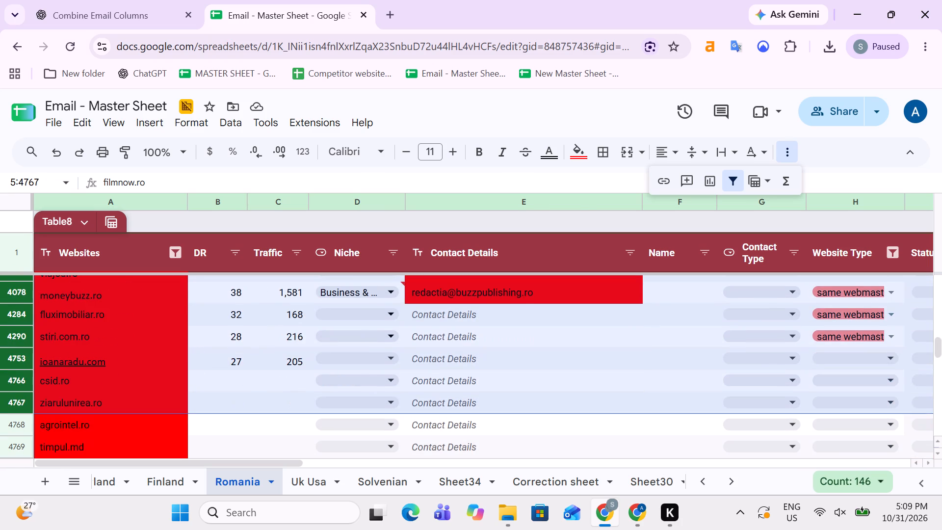
key(shift+Up)
key(shift+Up)
key(shift+Up)
key(shift+Down)
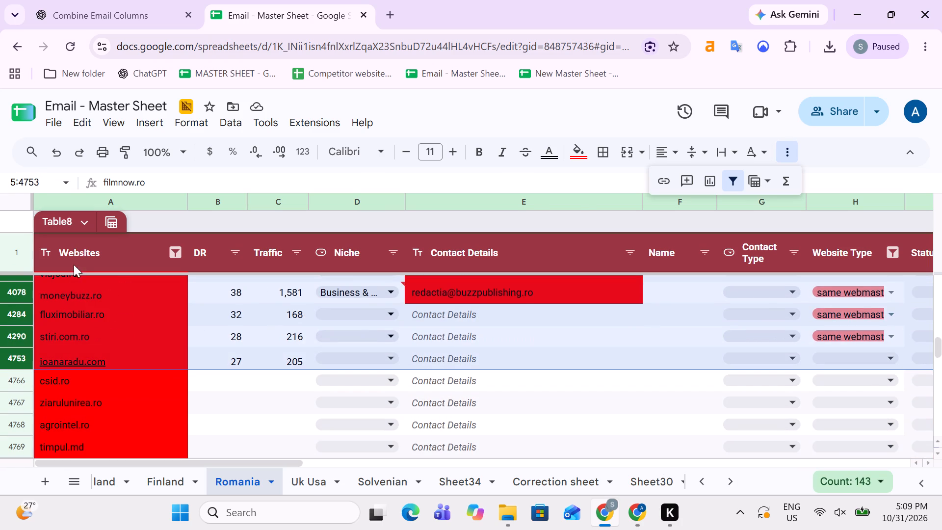
right_click(0, 305)
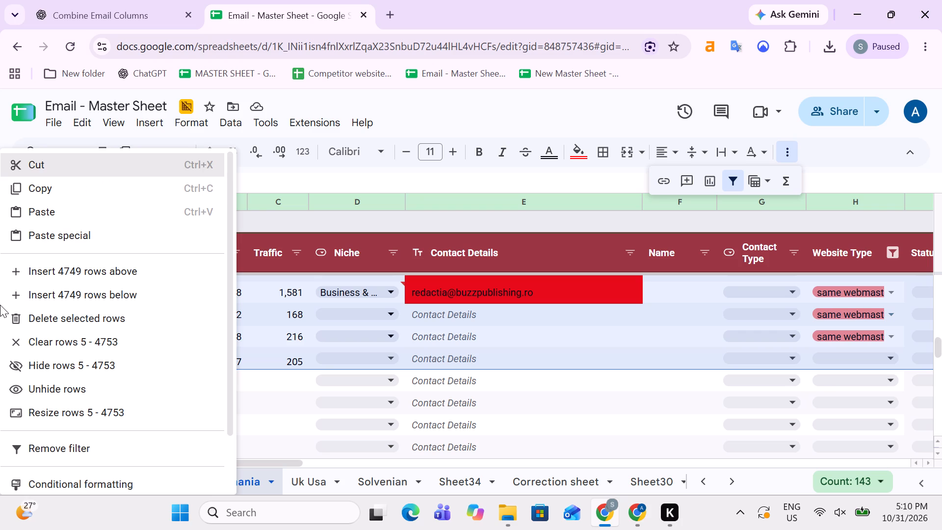
click(54, 320)
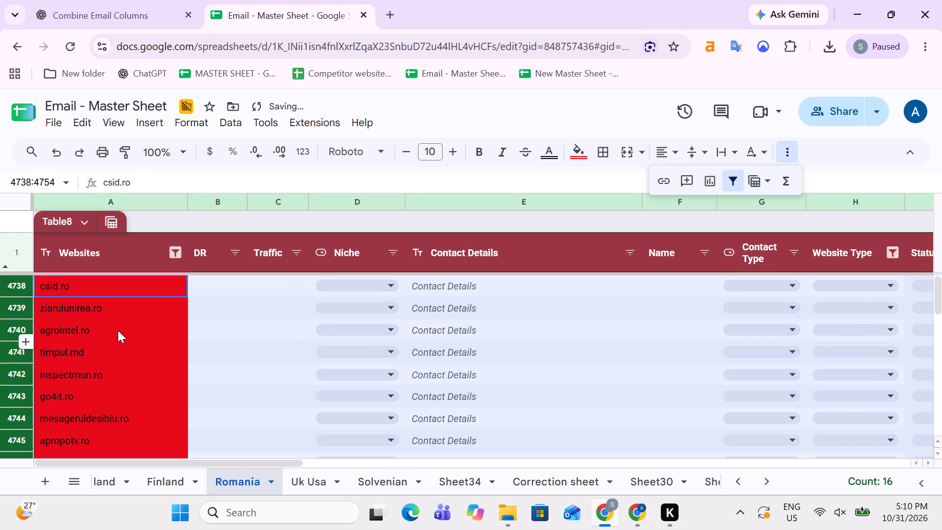
click(224, 335)
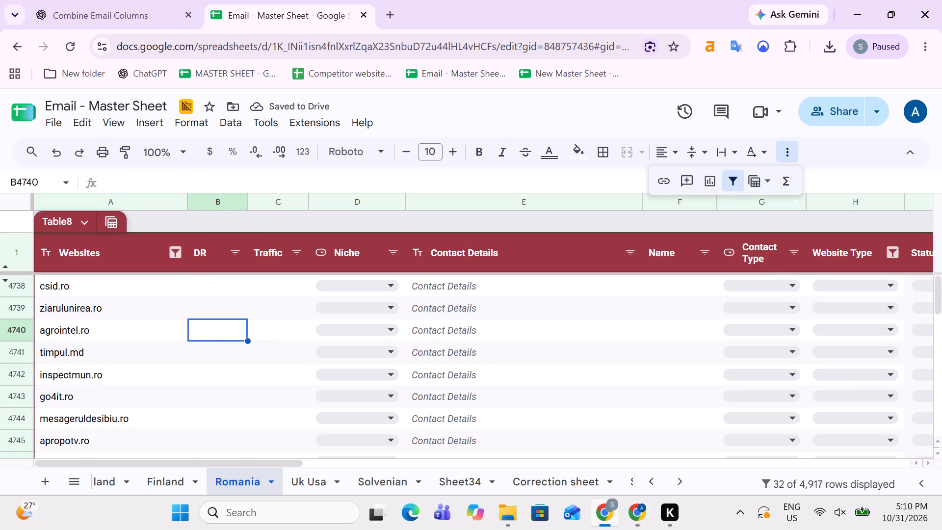
Remove the filter from the Romania table.
click(724, 182)
click(191, 372)
key(Left)
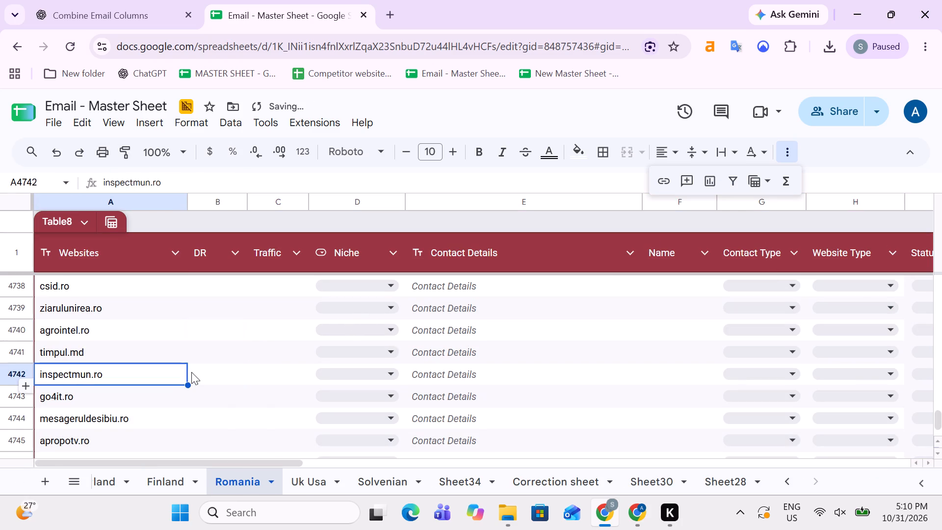
Clear the pasted comparison domains at the bottom of Romania's Websites column, from csid.ro in A4738 through suntmamica.ro in A4771.
key(Right)
key(ctrl+Up)
key(Down)
key(Left)
key(Down)
key(Down)
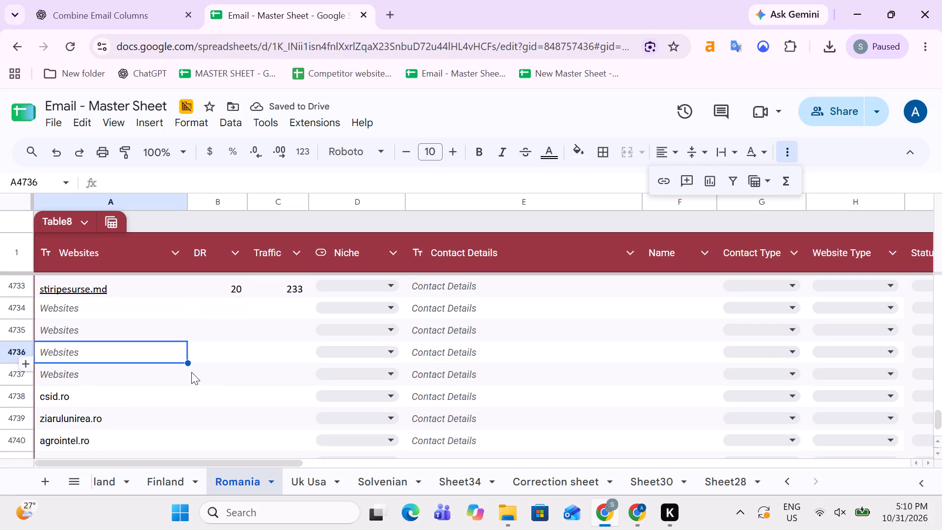
key(Down)
key(Down)
key(ctrl+shift+Down)
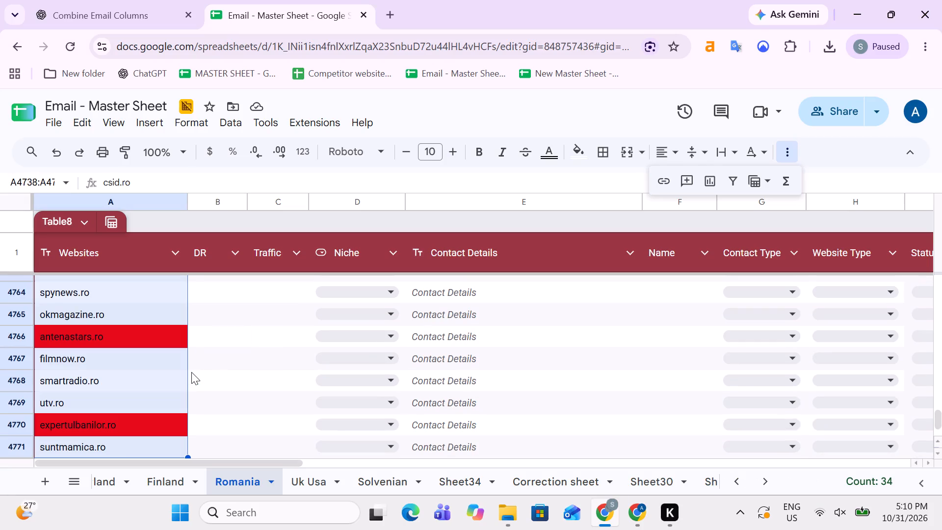
key(Delete)
key(Up)
key(Up)
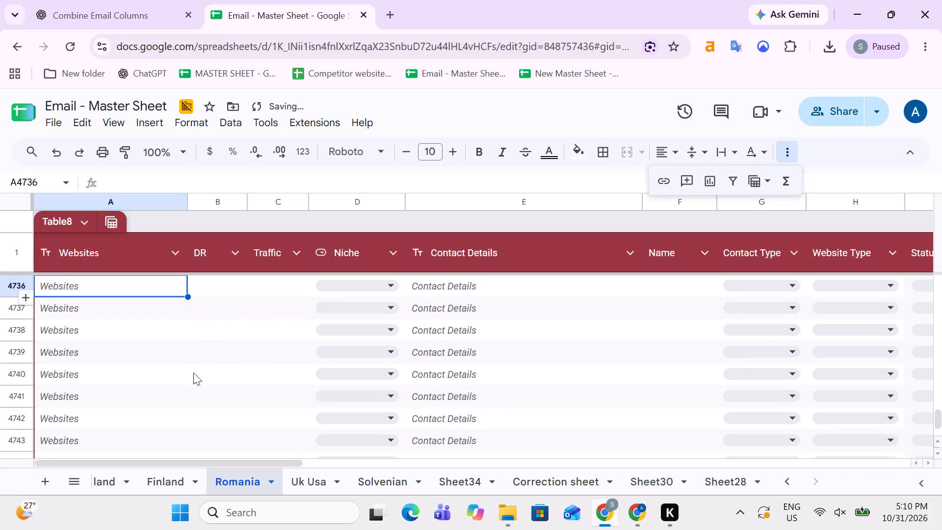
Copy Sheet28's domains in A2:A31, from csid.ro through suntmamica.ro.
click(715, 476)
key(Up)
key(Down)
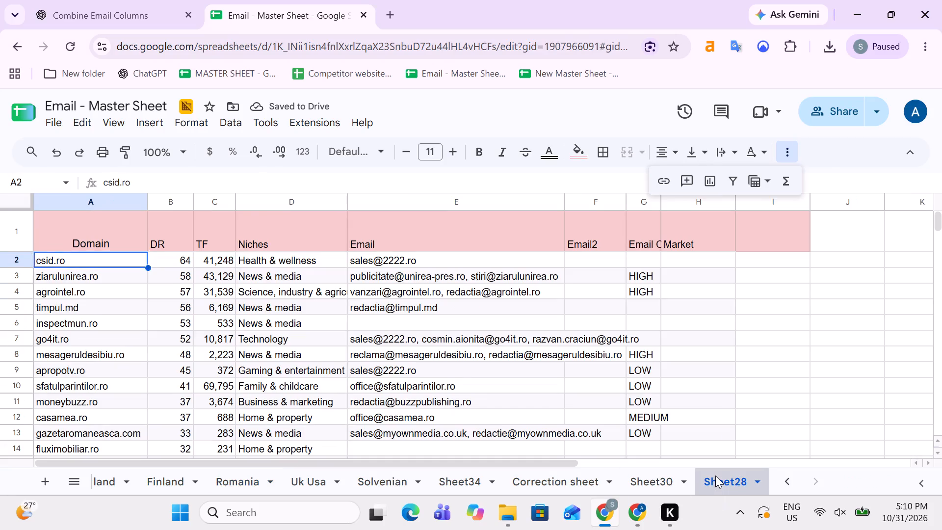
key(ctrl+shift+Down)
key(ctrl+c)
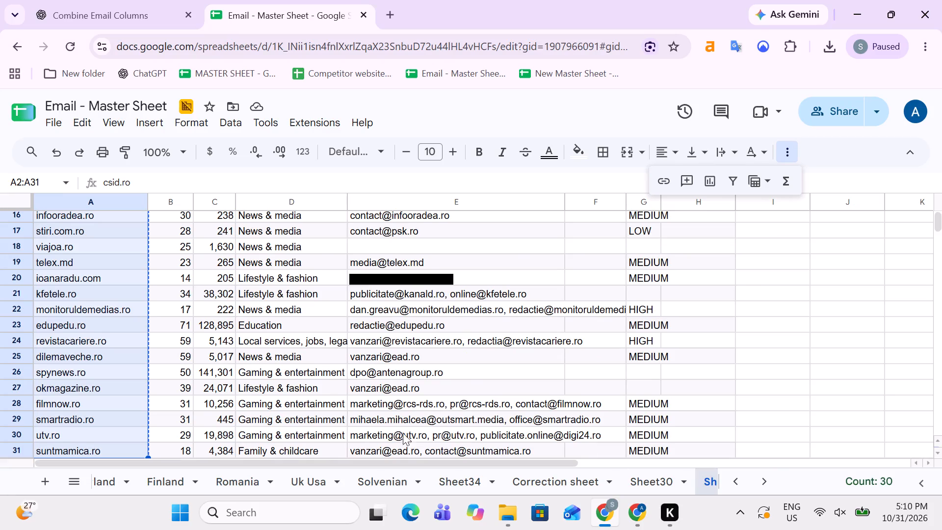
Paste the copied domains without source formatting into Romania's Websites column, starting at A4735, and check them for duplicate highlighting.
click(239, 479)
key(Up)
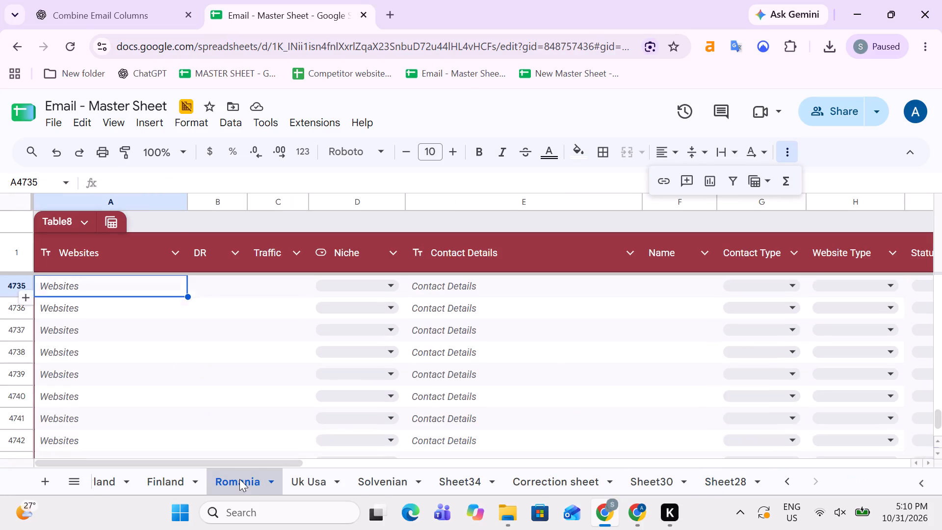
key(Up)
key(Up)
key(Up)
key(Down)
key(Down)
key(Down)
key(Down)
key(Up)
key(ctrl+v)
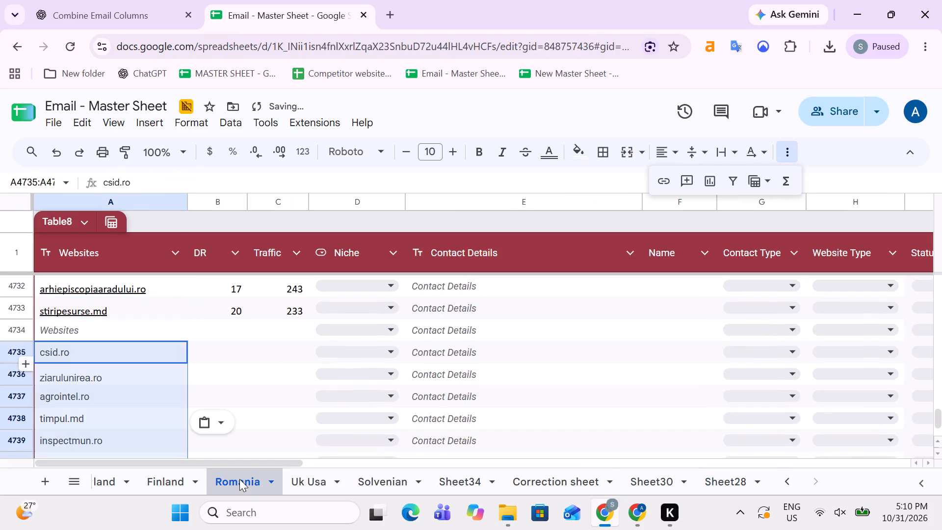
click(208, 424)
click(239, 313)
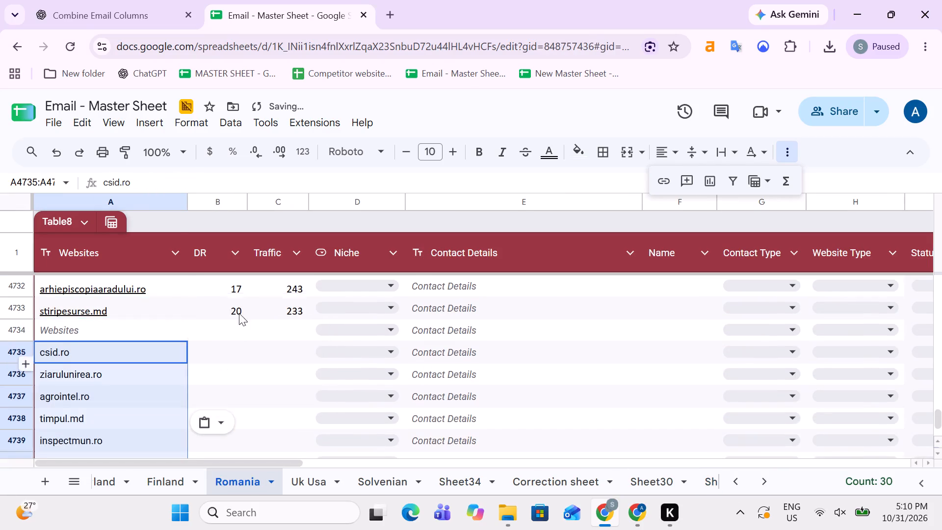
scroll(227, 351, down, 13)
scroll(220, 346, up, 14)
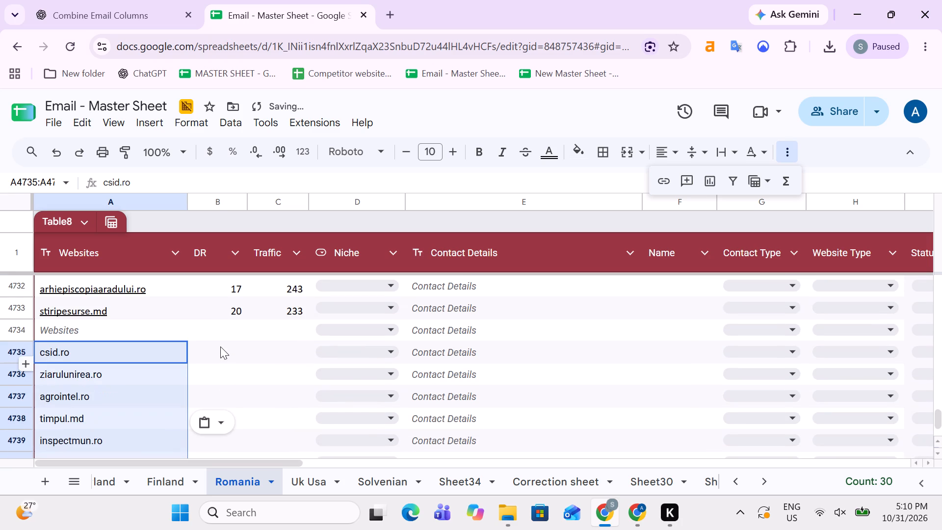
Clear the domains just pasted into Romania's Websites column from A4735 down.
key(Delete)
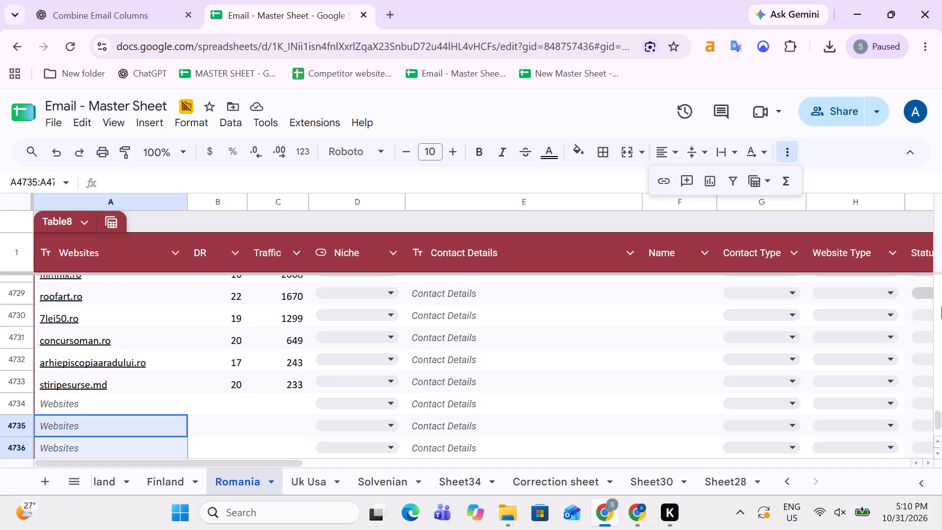
Copy Sheet28's domain, DR, TF, niche and email data in A2:E31, from csid.ro through suntmamica.ro.
click(717, 487)
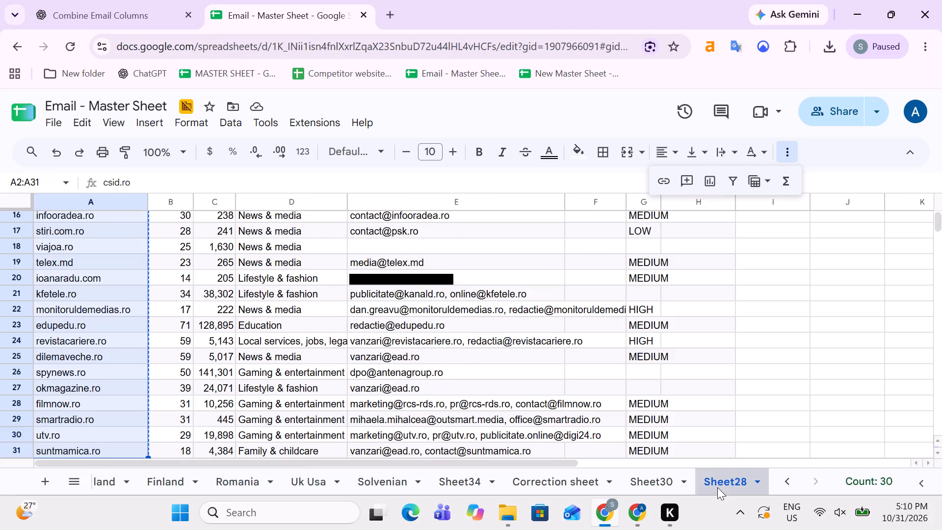
key(Up)
key(Down)
key(Right)
key(Left)
key(shift+Right)
key(shift+Right)
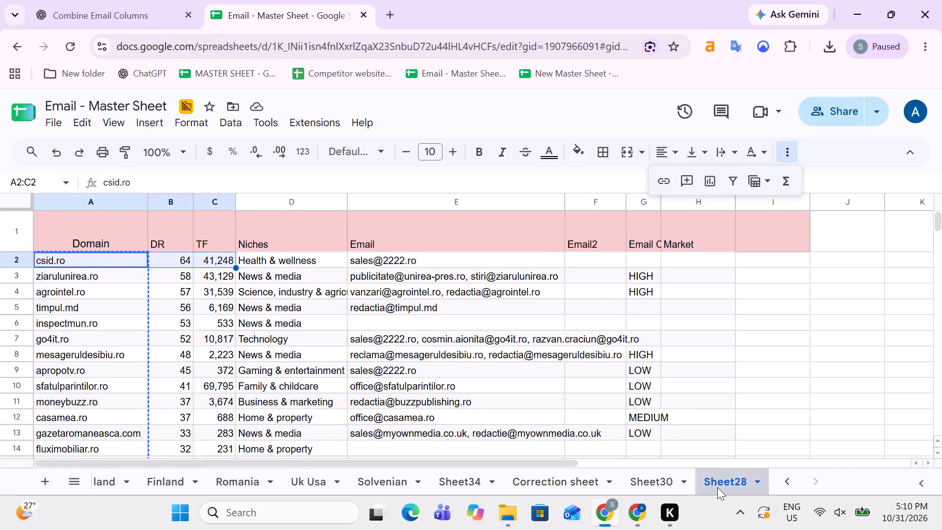
key(shift+Right)
key(shift+Right)
key(ctrl+shift+Down)
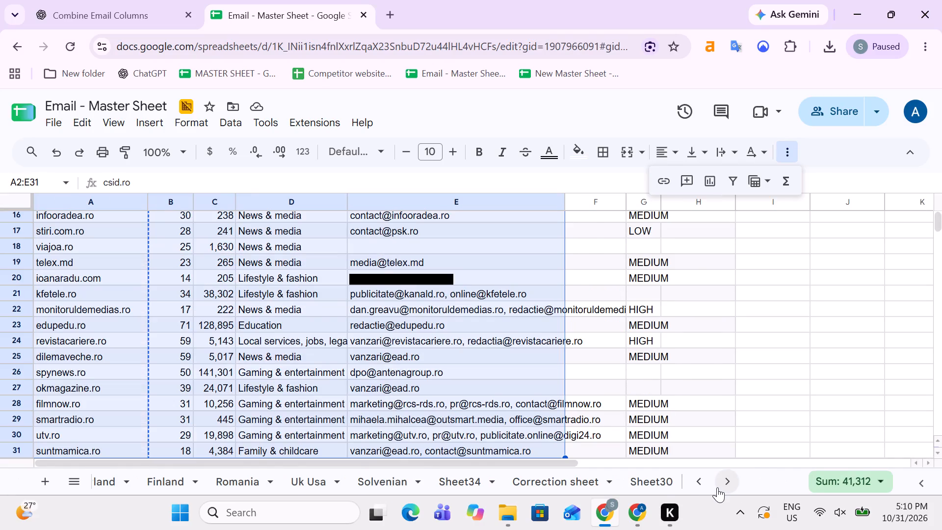
key(ctrl+c)
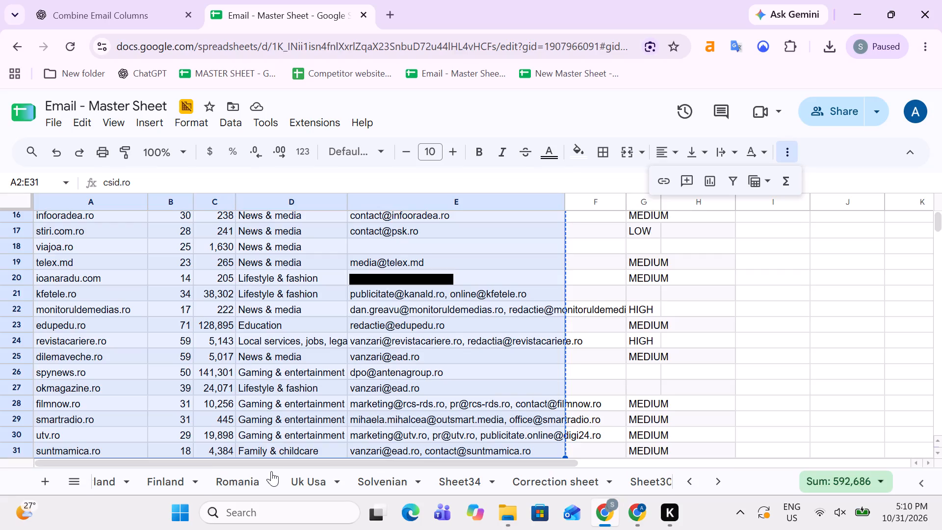
Paste the copied rows without source formatting into the Romania sheet, starting at A4736, and look over the pasted entries.
click(234, 477)
key(Up)
key(Down)
key(Down)
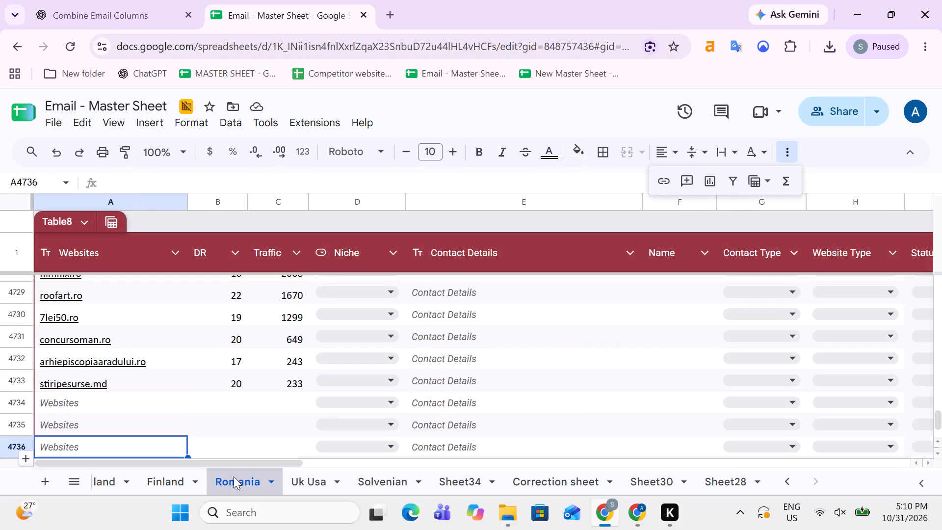
key(ctrl+v)
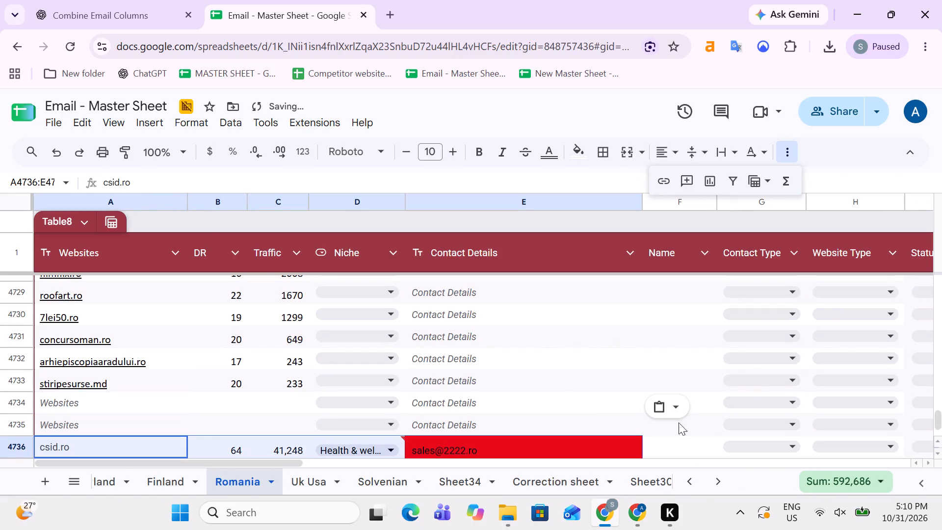
click(670, 409)
click(686, 300)
scroll(589, 344, down, 4)
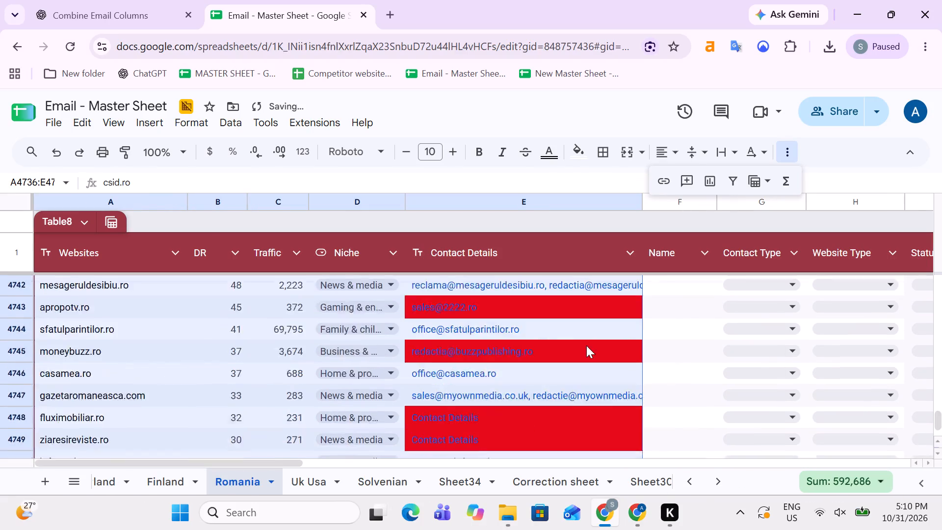
scroll(586, 345, down, 1)
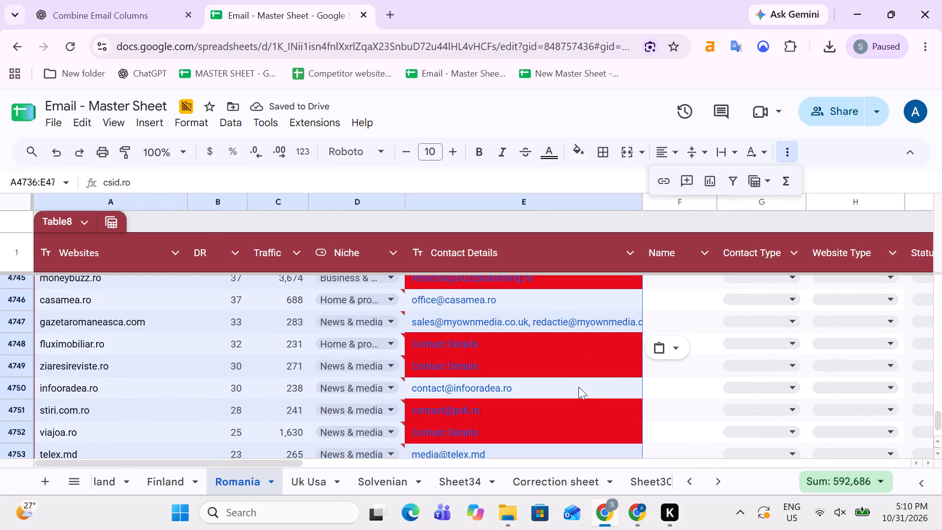
scroll(578, 387, up, 3)
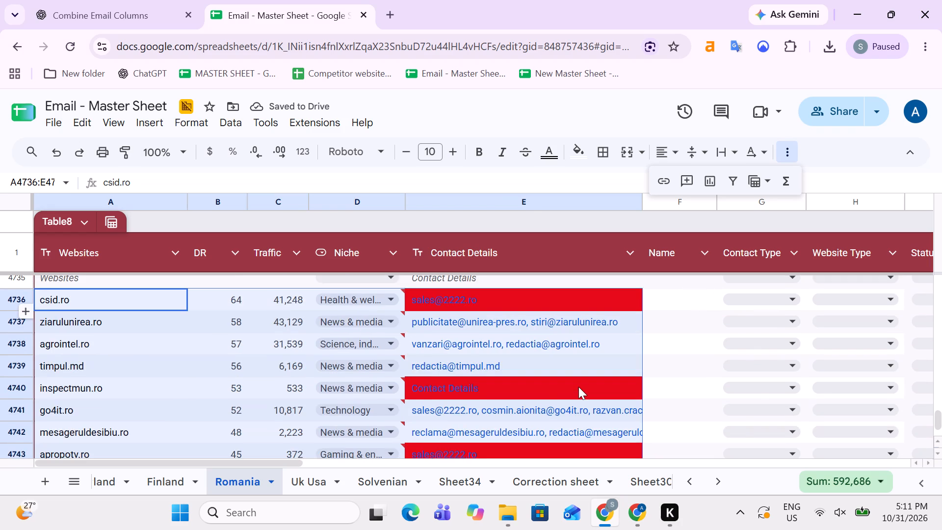
scroll(578, 387, up, 1)
Enter "Recived Form D" in the Compititor column for csid.ro, cell O4736.
click(658, 375)
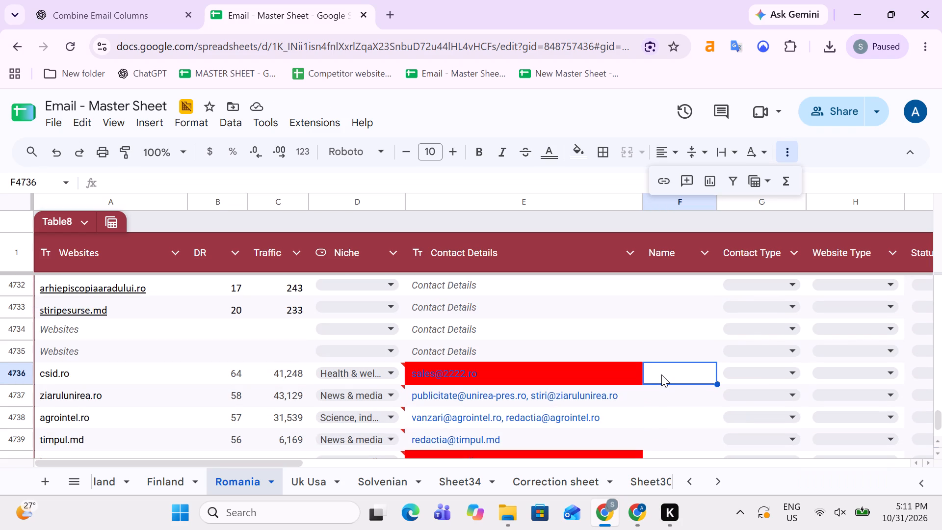
key(Left)
key(Right)
key(Right)
key(Right)
key(Right)
key(Right)
key(Right)
key(Right)
key(Right)
key(Right)
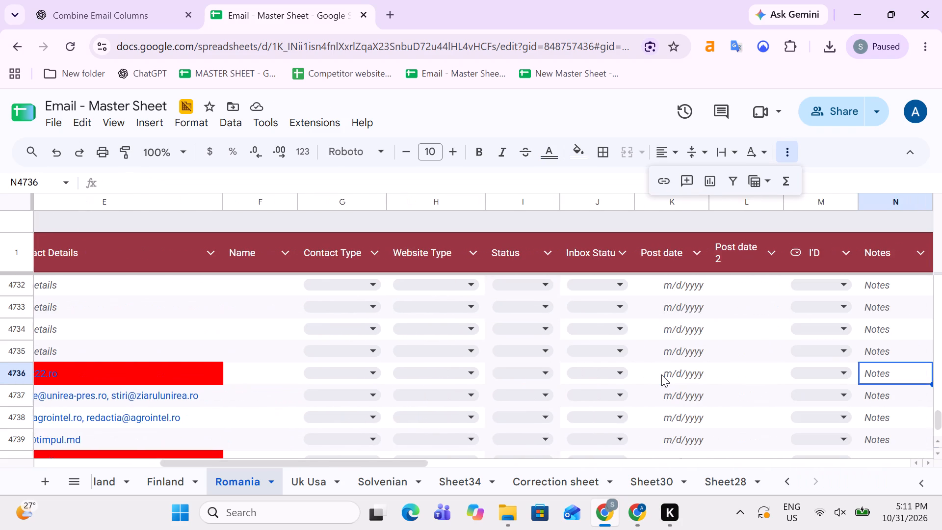
key(Right)
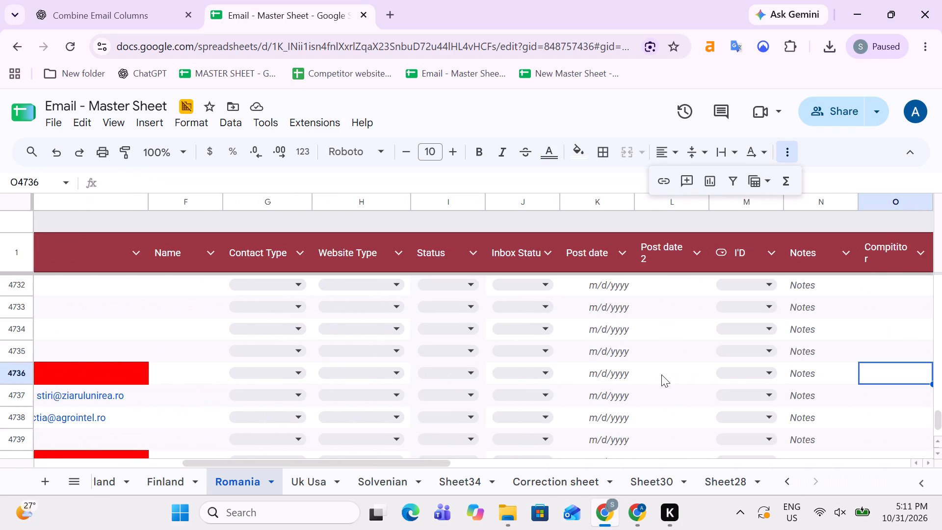
text(Recived Fo)
scroll(661, 374, down, 1)
text(rm D)
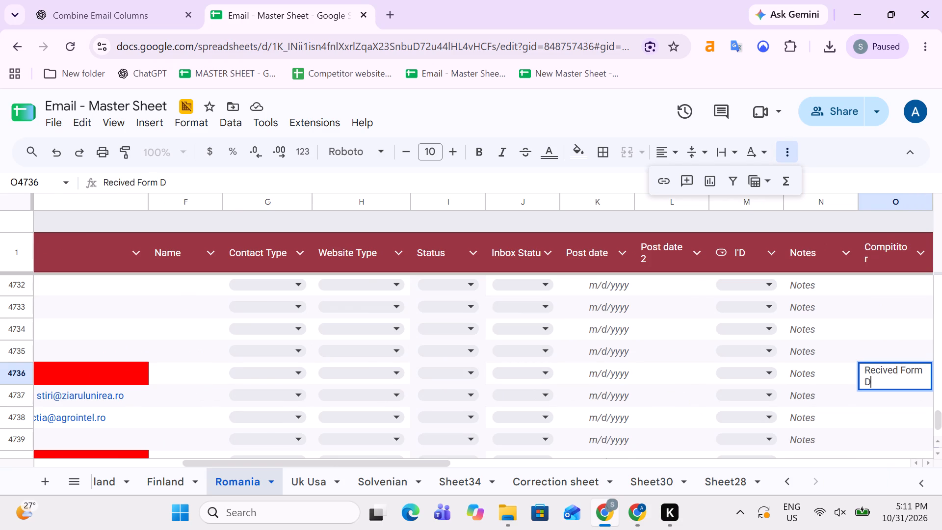
key(Tab)
key(Left)
Copy "Recived Form D" from O4736 down the Compititor column through utv.ro's row, O4764.
key(ctrl+c)
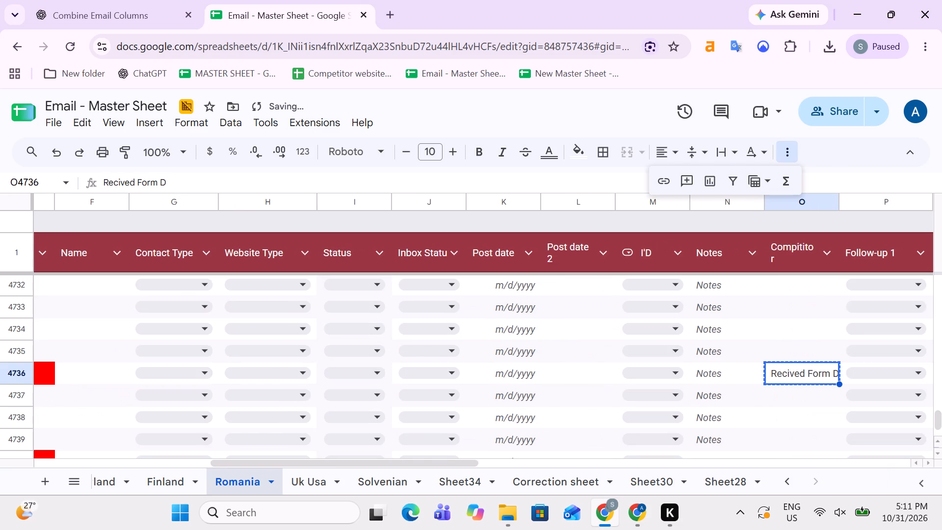
key(Down)
key(Down)
key(Down)
key(Down)
key(Down)
key(Down)
key(Down)
key(Down)
key(Down)
key(Down)
key(Down)
key(Down)
key(Down)
key(Down)
key(Down)
key(Down)
key(Down)
key(Down)
key(Down)
key(Down)
key(Down)
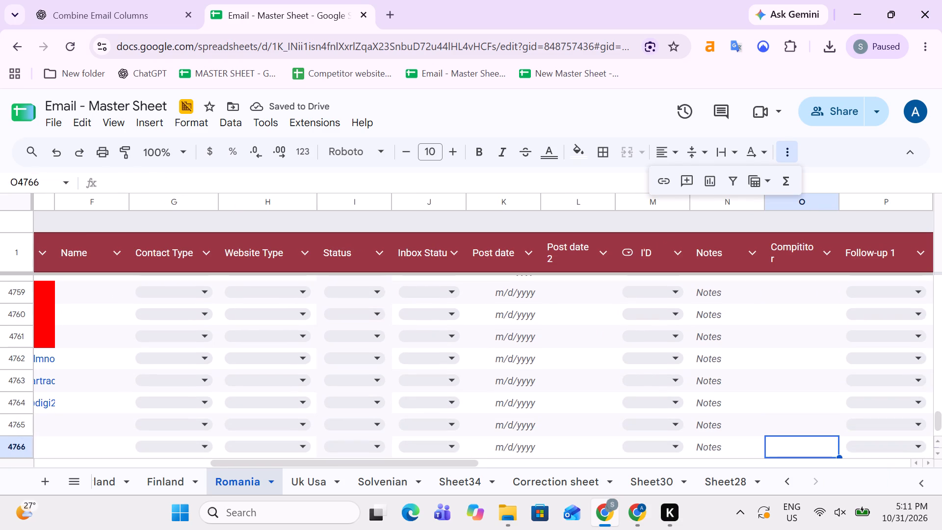
key(Up)
key(Up)
key(ctrl+v)
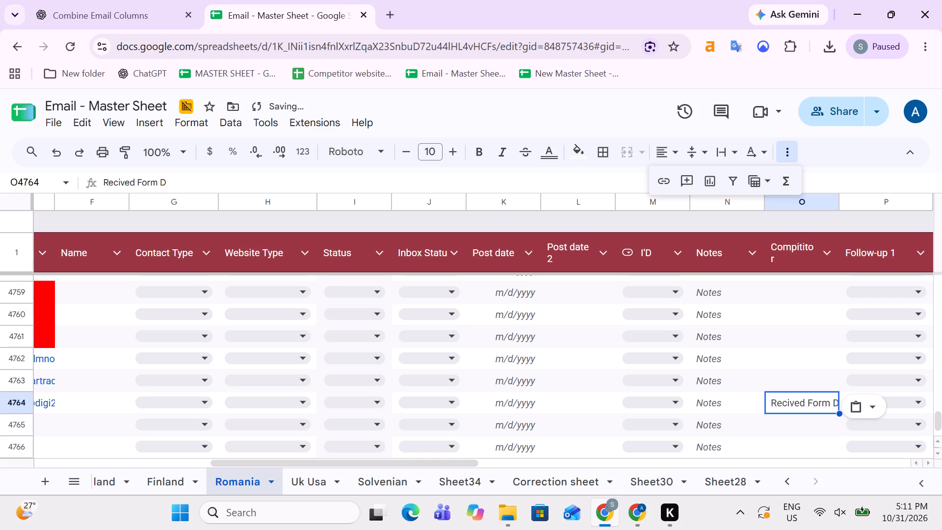
key(ctrl+shift+Up)
key(shift+Down)
key(ctrl+v)
key(Down)
key(Down)
key(Up)
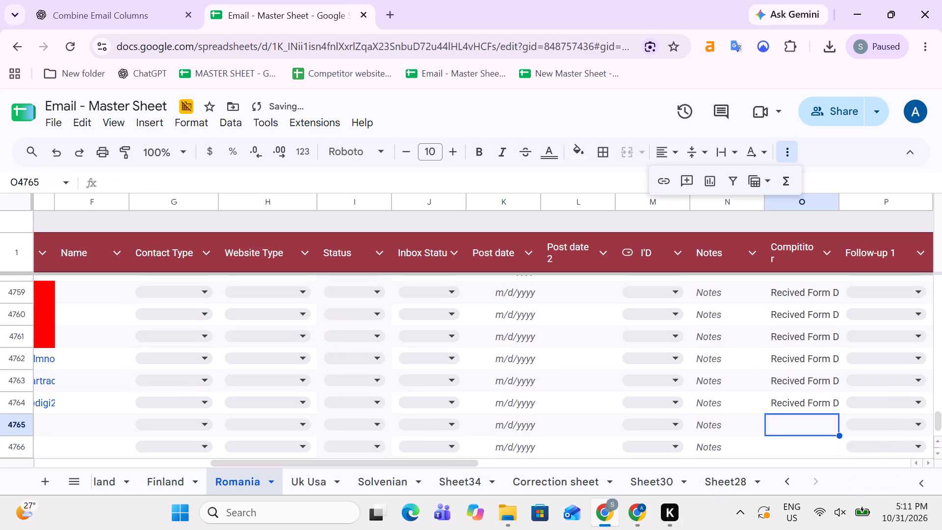
Check where the pasted domains end and copy "Recived Form D" into suntmamica.ro's Compititor cell, O4765.
key(Up)
key(Left)
key(Left)
key(Left)
key(Left)
key(Left)
key(Left)
key(Left)
key(Left)
key(Left)
key(Left)
key(Left)
key(Left)
key(Left)
key(Left)
key(Left)
key(Left)
key(Left)
key(Left)
key(Left)
key(Left)
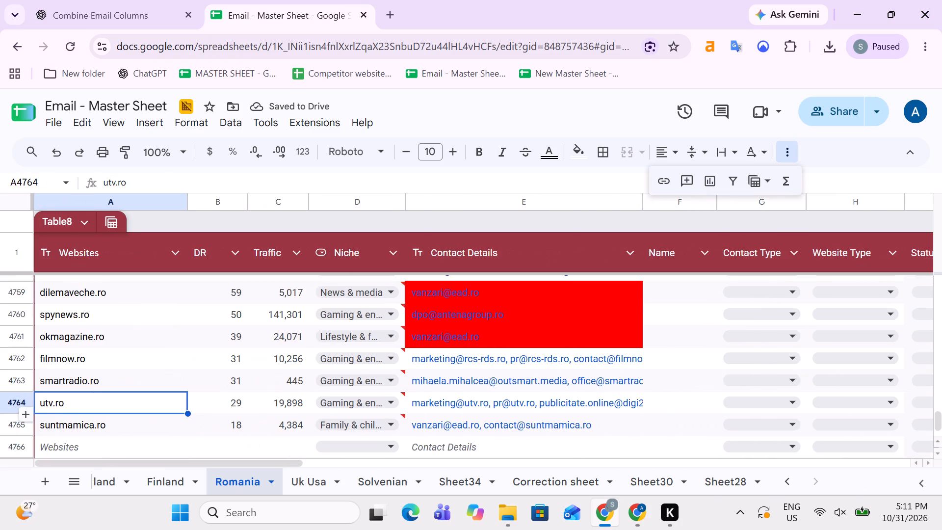
key(Down)
key(Right)
key(Right)
key(Right)
key(Right)
key(Right)
key(Right)
key(Right)
key(Right)
key(Right)
key(Right)
key(Right)
key(Right)
key(Right)
key(Right)
key(Right)
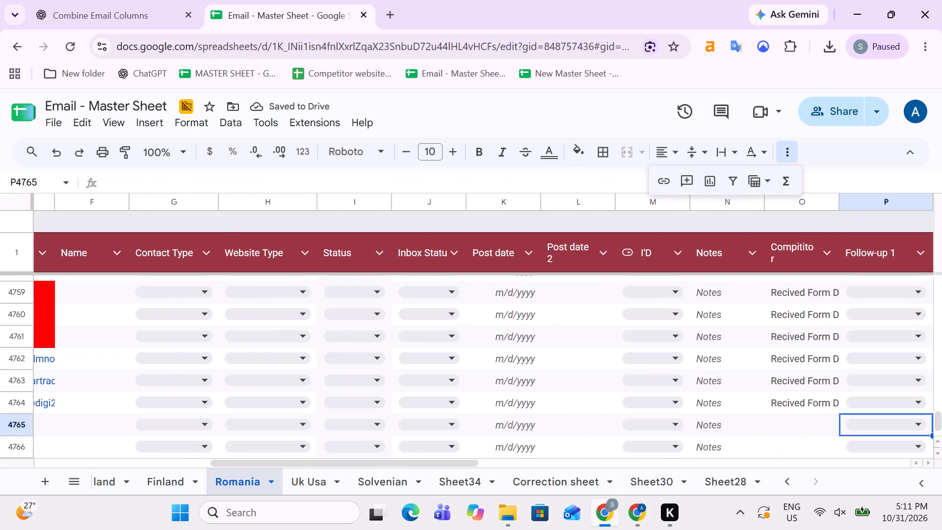
key(Right)
key(Left)
key(Left)
key(Up)
key(ctrl+c)
key(Down)
key(ctrl+v)
Review the pasted Romania block from suntmamica.ro's row back up to csid.ro, and look across csid.ro's row 4736.
key(Left)
key(Left)
key(Left)
key(Left)
key(Left)
key(Left)
key(Left)
key(Left)
key(Left)
key(Left)
key(Left)
key(Left)
key(Left)
key(Left)
key(Left)
key(Left)
key(Left)
key(Left)
key(Left)
key(Left)
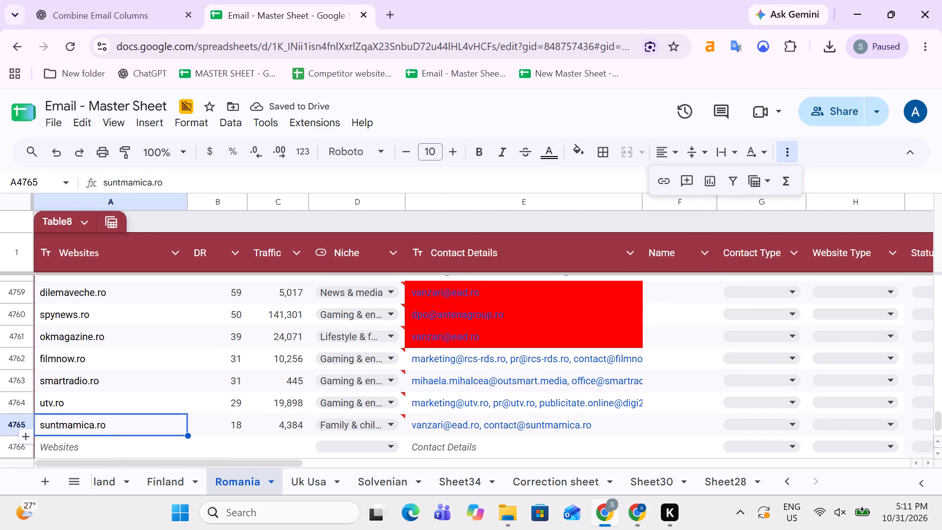
key(ctrl+Up)
key(Up)
key(Up)
key(Down)
key(Right)
key(Right)
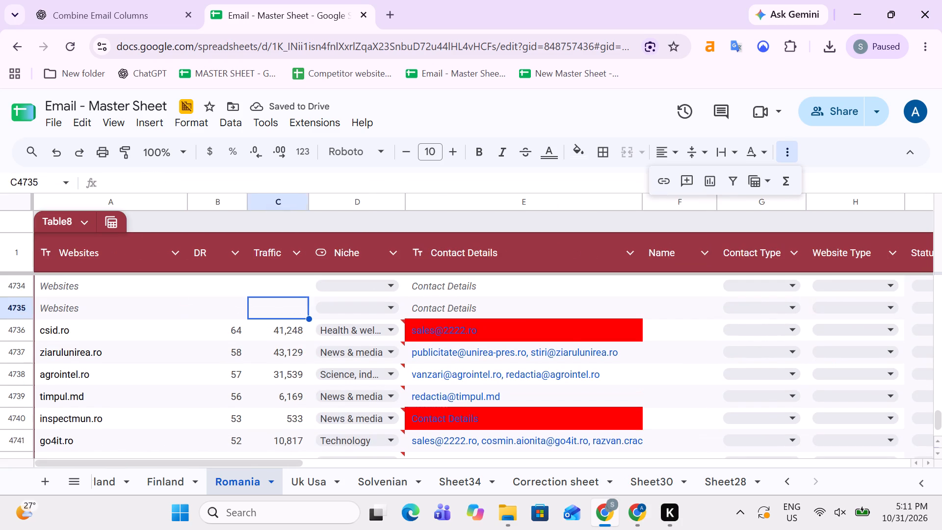
key(Right)
key(Down)
key(Right)
key(Right)
key(Right)
key(Right)
key(Right)
key(Right)
key(Left)
key(Left)
key(Left)
key(Left)
key(Left)
key(Left)
key(Left)
key(Left)
key(Left)
key(Left)
key(Left)
key(Left)
key(Left)
key(Left)
key(Left)
key(Left)
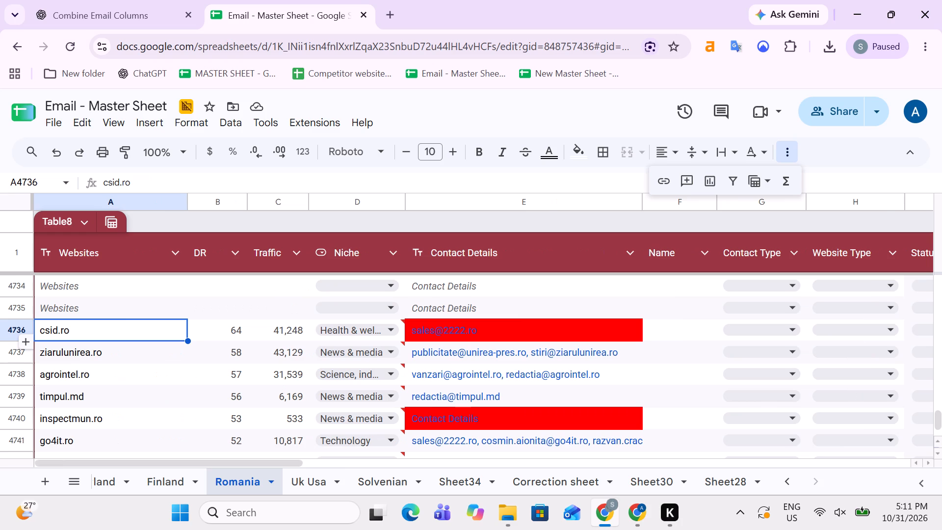
Select the pasted Websites entries from csid.ro, A4736, down to suntmamica.ro, A4765, to check the block's extent and the rows above it.
key(Right)
key(Left)
key(ctrl+shift+Down)
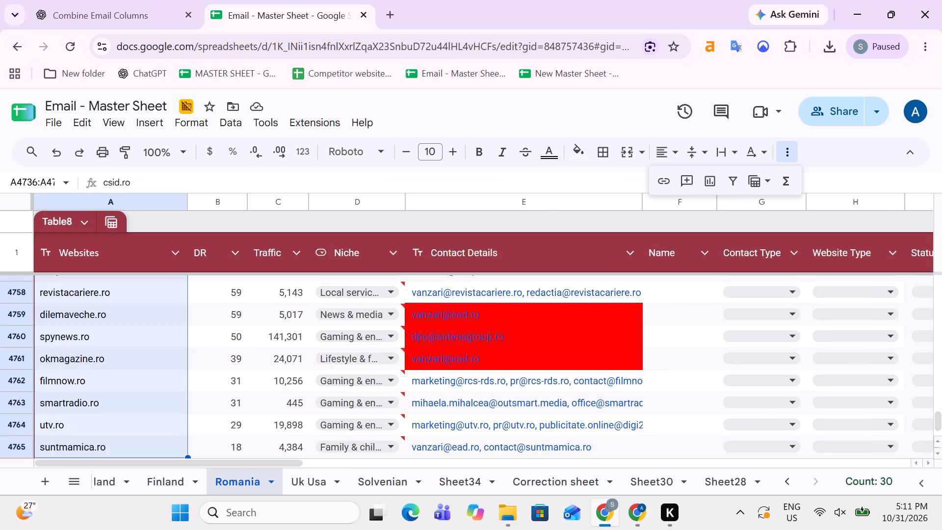
key(Up)
key(Up)
key(Up)
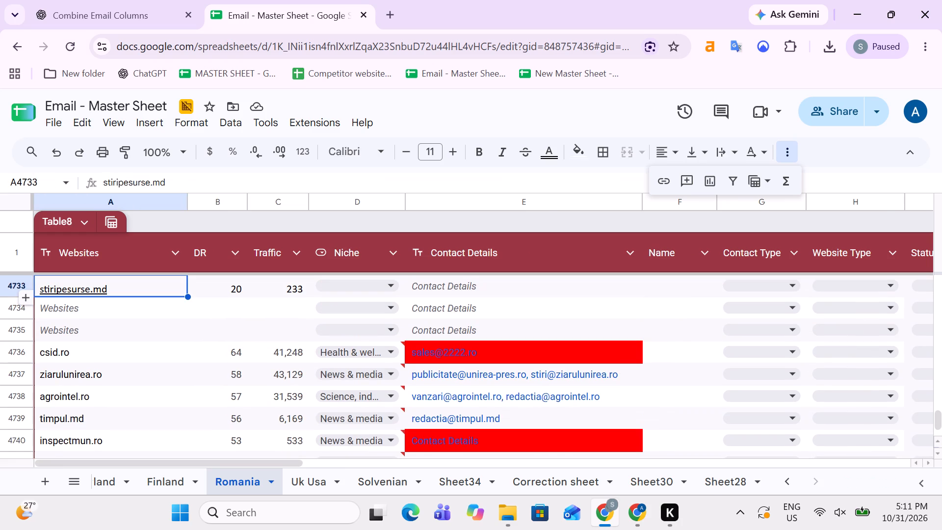
key(Down)
key(Down)
key(Right)
key(Right)
key(Right)
key(Left)
key(Left)
key(Down)
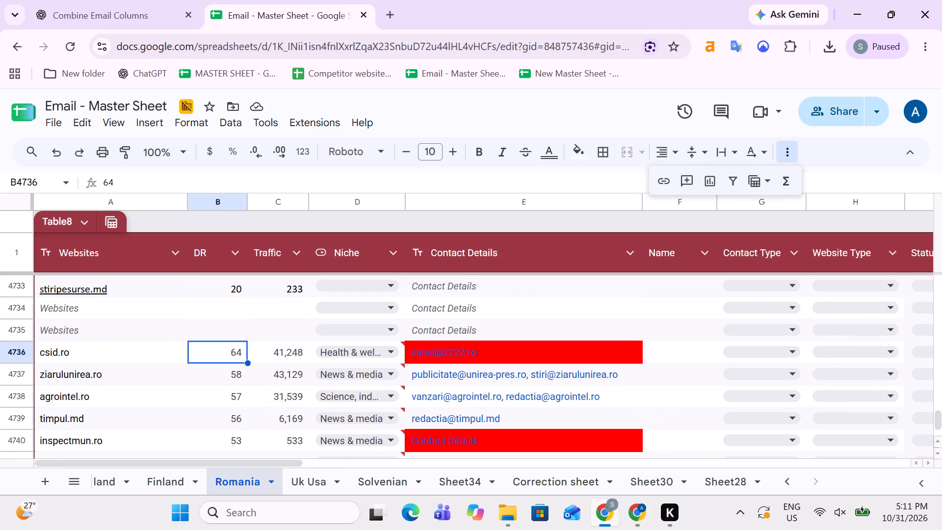
key(Left)
key(ctrl+shift+Down)
key(Up)
key(Up)
key(Up)
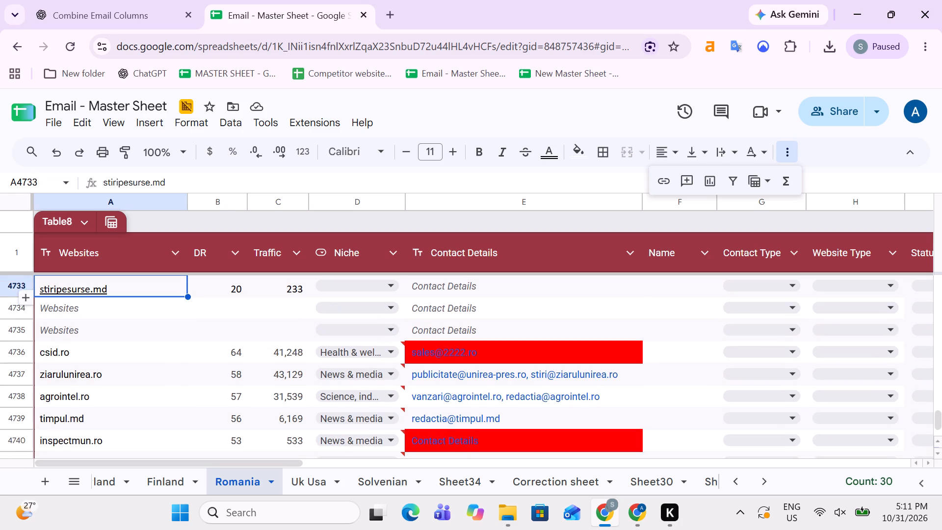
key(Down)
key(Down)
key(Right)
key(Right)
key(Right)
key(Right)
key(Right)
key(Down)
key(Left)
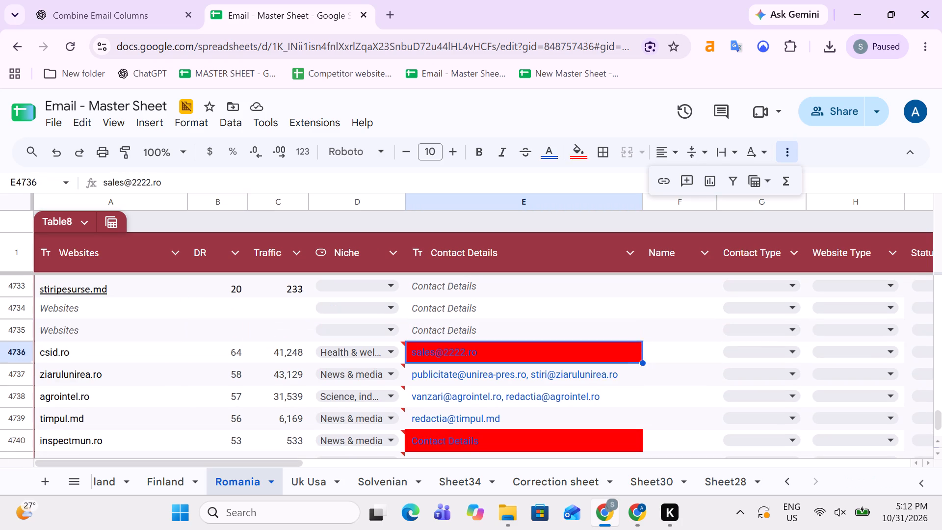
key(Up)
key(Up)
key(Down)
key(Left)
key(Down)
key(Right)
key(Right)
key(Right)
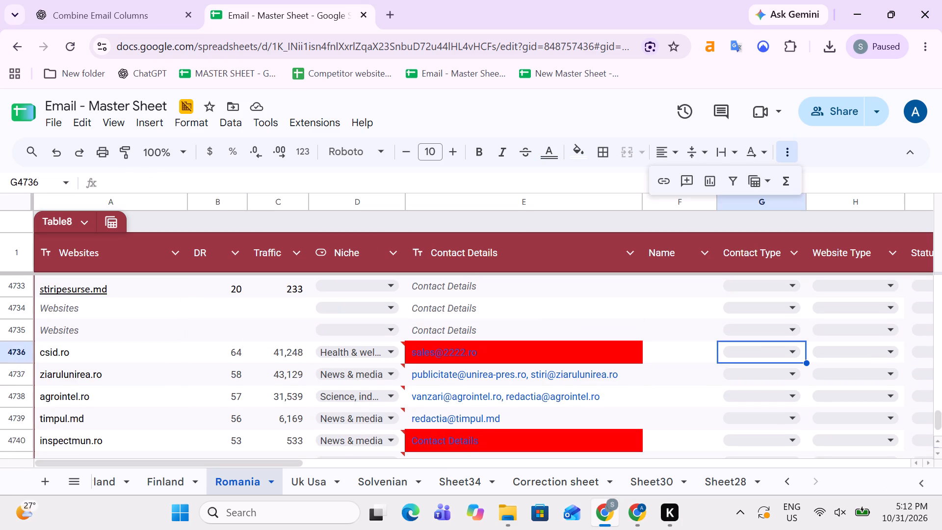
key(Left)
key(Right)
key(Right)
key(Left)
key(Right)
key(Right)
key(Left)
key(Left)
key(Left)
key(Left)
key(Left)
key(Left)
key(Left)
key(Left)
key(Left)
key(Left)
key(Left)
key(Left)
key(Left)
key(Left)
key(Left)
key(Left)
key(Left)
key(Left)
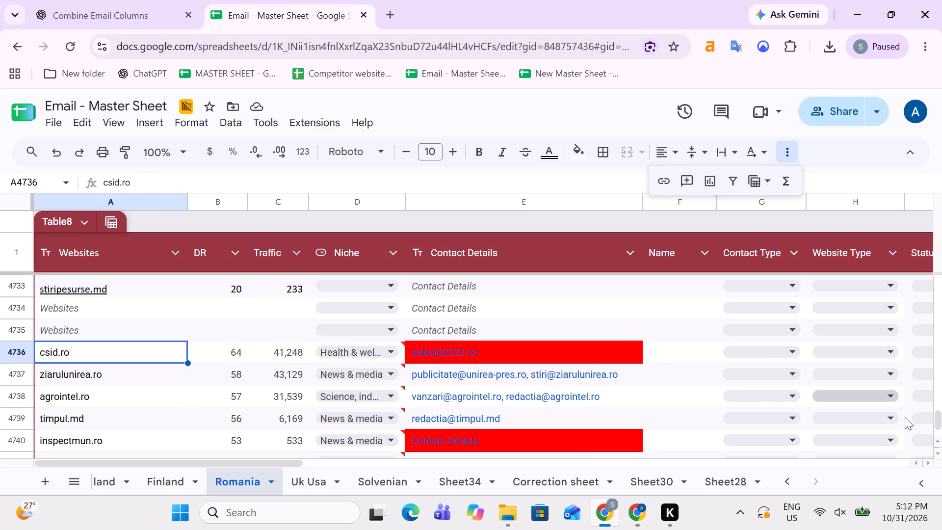
Switch to the Few compittiotr websties spreadsheet and examine the filtered Romanian entries' Useful because, Proof, Traffic and email columns, starting from hotnews.ro.
key(alt+Tab)
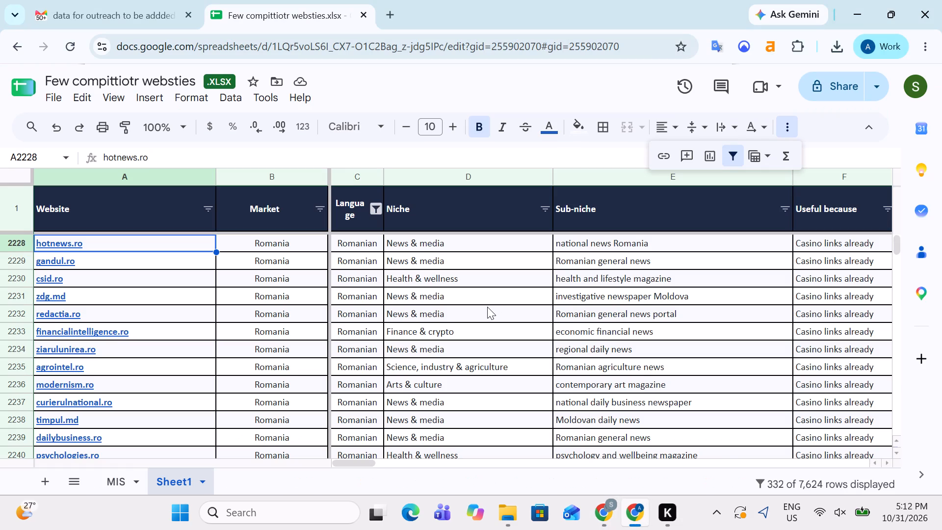
key(Up)
key(Up)
key(Down)
key(Right)
key(Right)
key(Right)
key(Right)
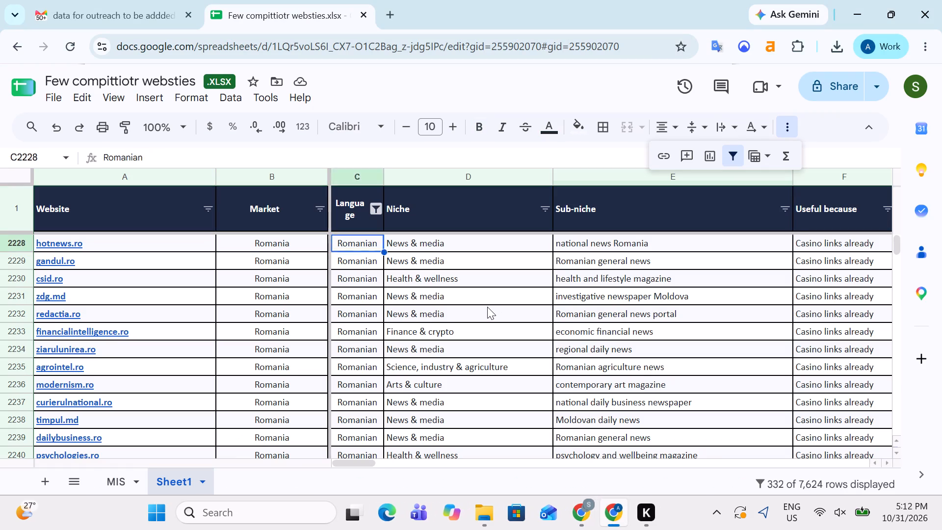
key(Up)
key(Down)
key(Right)
key(Right)
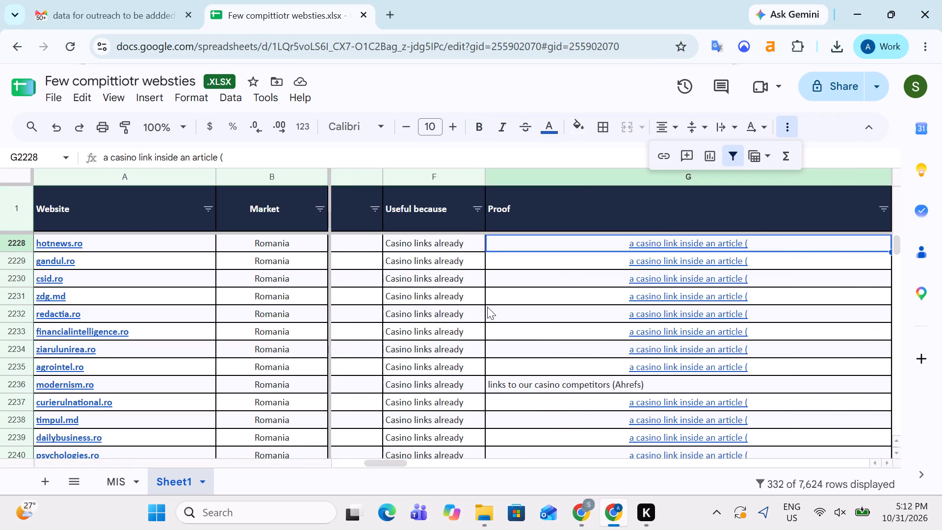
key(Left)
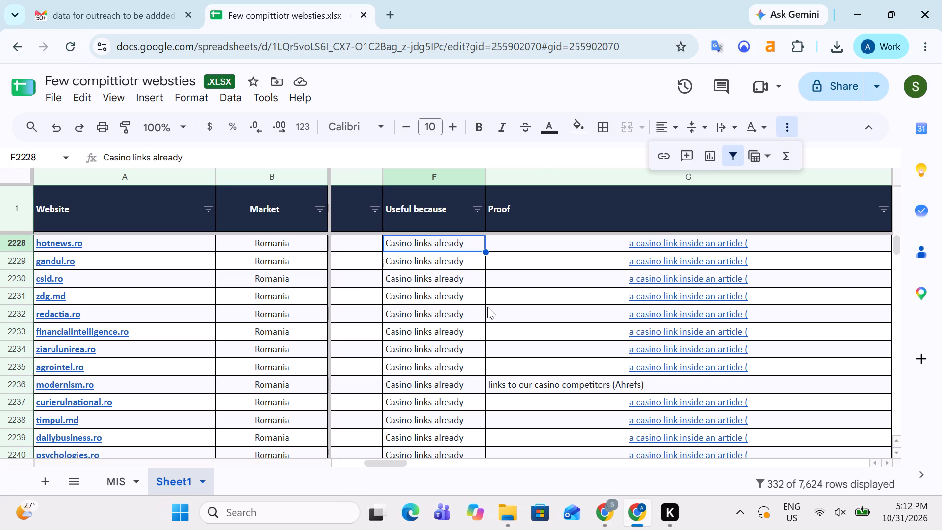
key(Right)
key(Right)
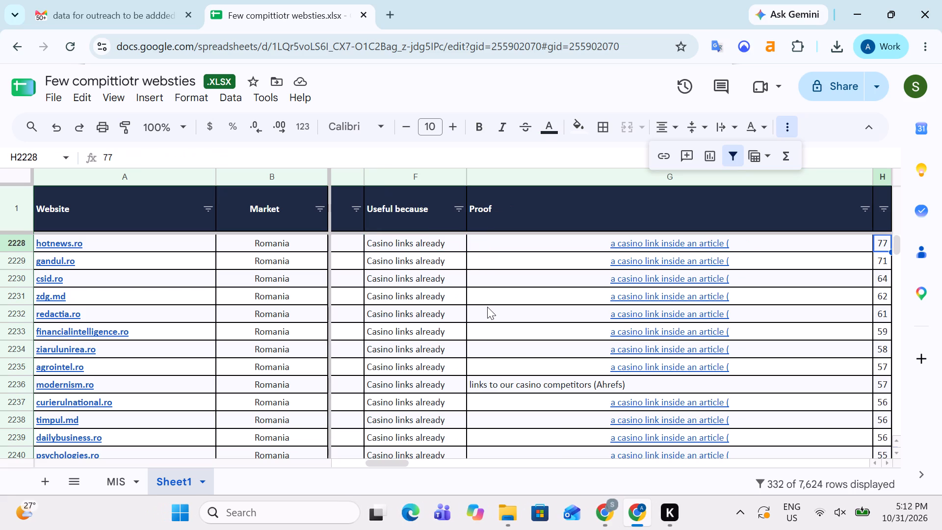
key(Down)
key(Down)
key(Down)
key(Left)
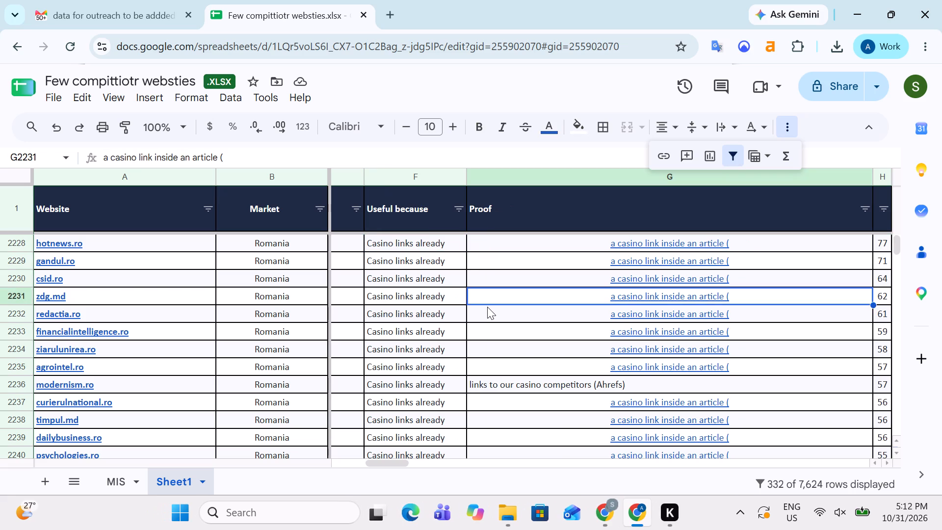
key(Up)
key(Up)
key(Up)
key(Up)
key(Up)
key(Up)
key(Up)
key(Up)
key(Up)
key(Down)
key(Right)
key(Right)
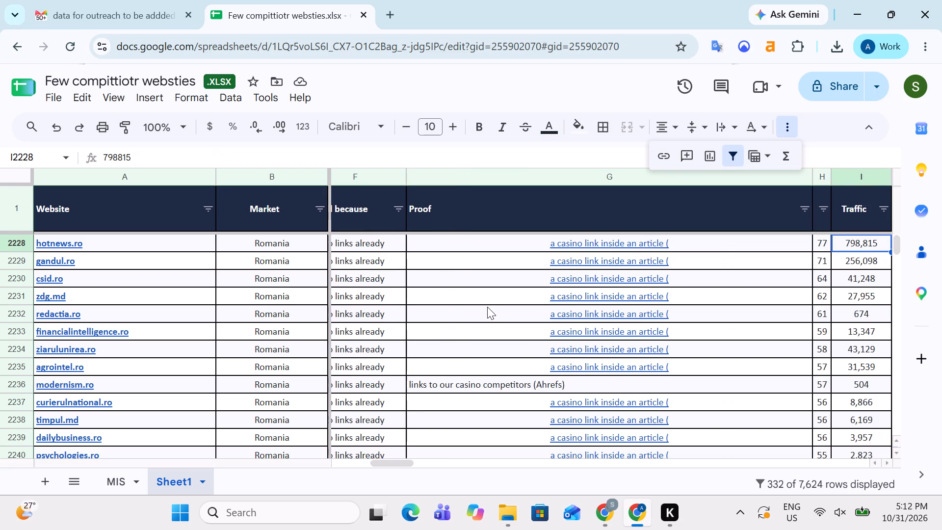
key(Right)
key(Right)
key(Right)
key(Right)
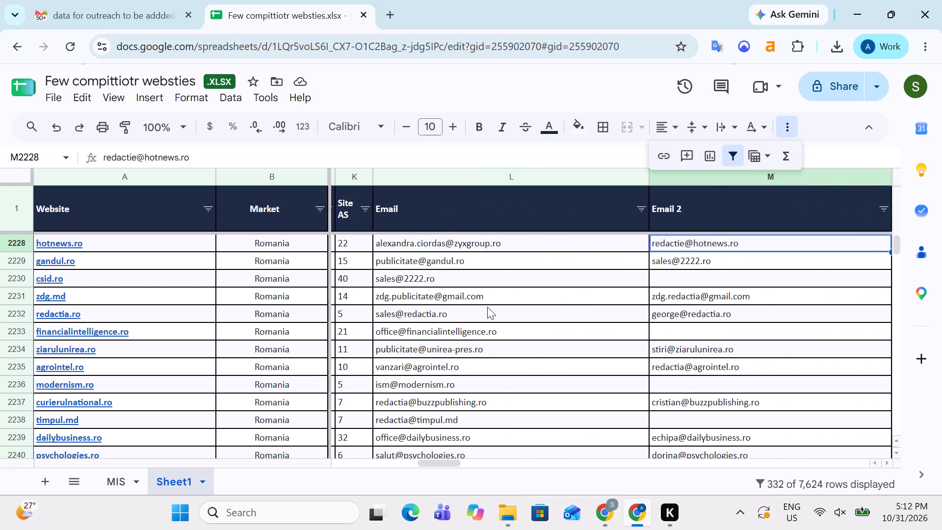
Examine the columns beyond Email 2 in hotnews.ro's row 2228, and review the row back to its Website cell.
key(Right)
key(Right)
key(Right)
key(Right)
key(Right)
key(Right)
key(Right)
key(Left)
key(Left)
key(Left)
key(Left)
key(Left)
key(Left)
key(Left)
key(Left)
key(Left)
key(Left)
key(Left)
key(Left)
key(Left)
key(Left)
key(Left)
key(Left)
key(Left)
key(Left)
key(Left)
key(Left)
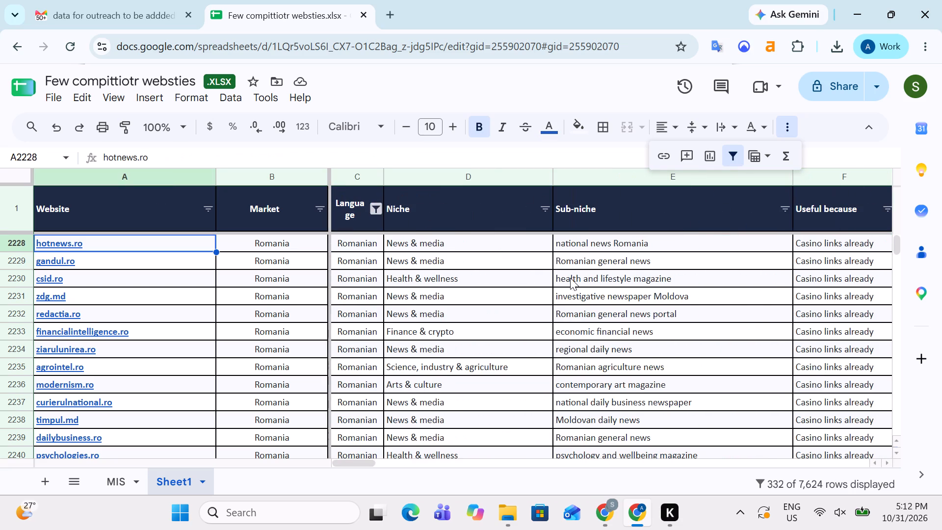
Change the Language column filter on Sheet1 to show only Italian entries.
click(375, 212)
scroll(265, 344, down, 3)
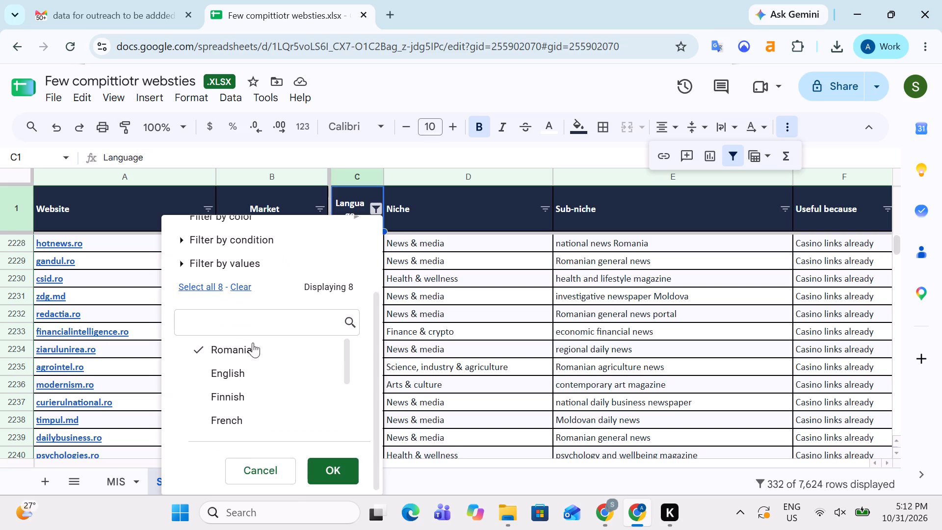
click(240, 281)
scroll(255, 394, down, 3)
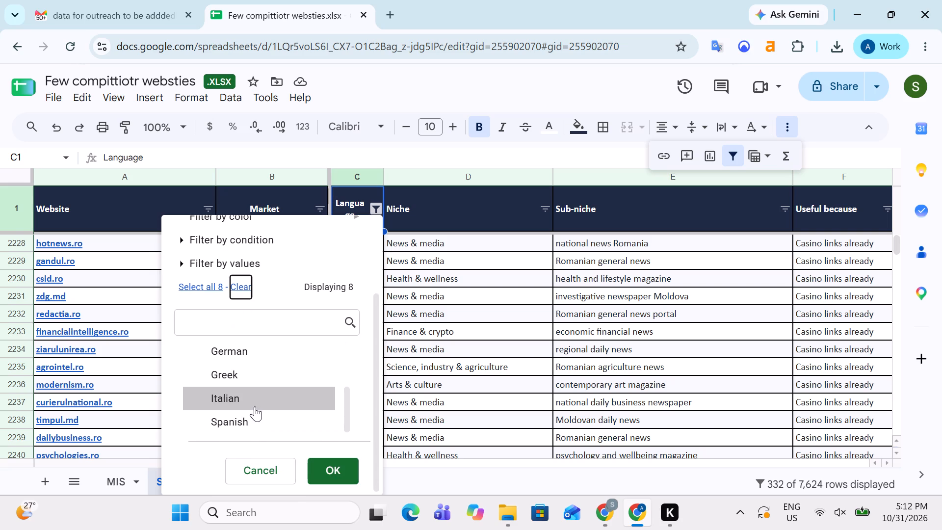
click(245, 395)
click(332, 471)
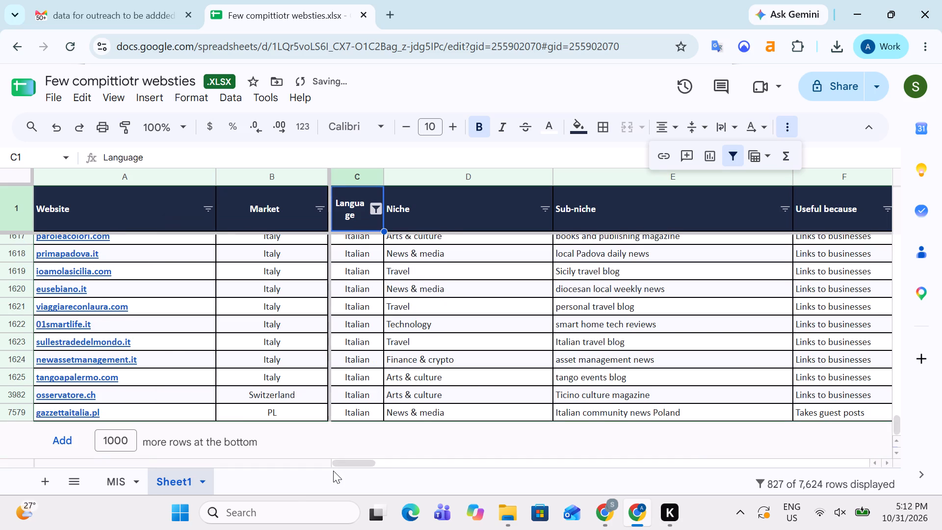
Go to the first Italian entry, forbes.it in A799, and check the filtered Italian websites from there down.
key(Down)
key(Up)
key(Up)
key(Down)
key(Right)
key(Left)
key(Left)
key(Left)
key(Left)
key(Left)
key(Left)
key(Left)
key(Left)
key(Left)
key(Left)
key(Left)
key(Left)
key(Left)
key(Left)
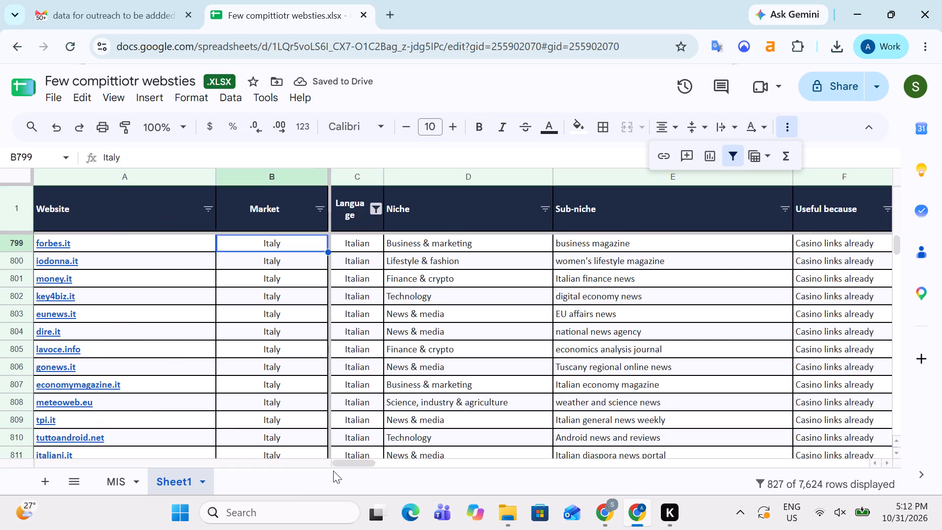
key(ctrl+shift+Down)
key(Up)
key(Down)
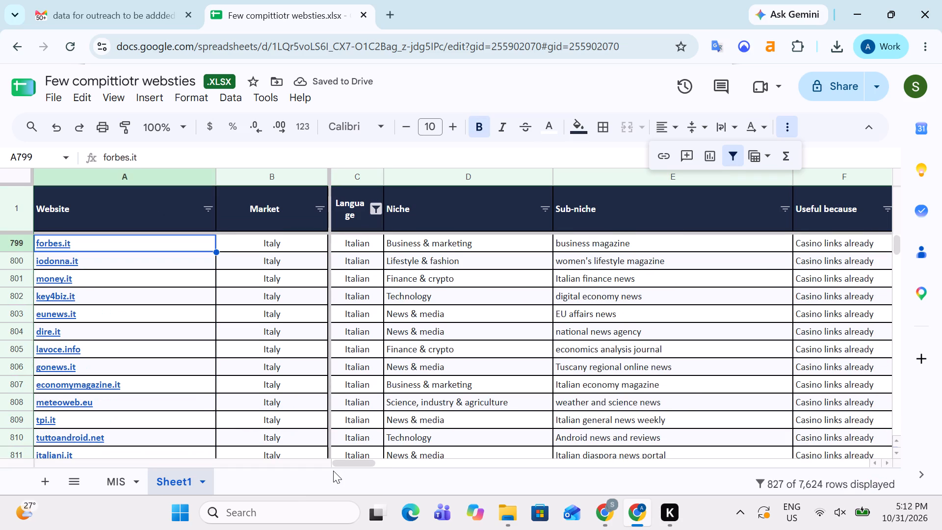
key(Up)
key(Down)
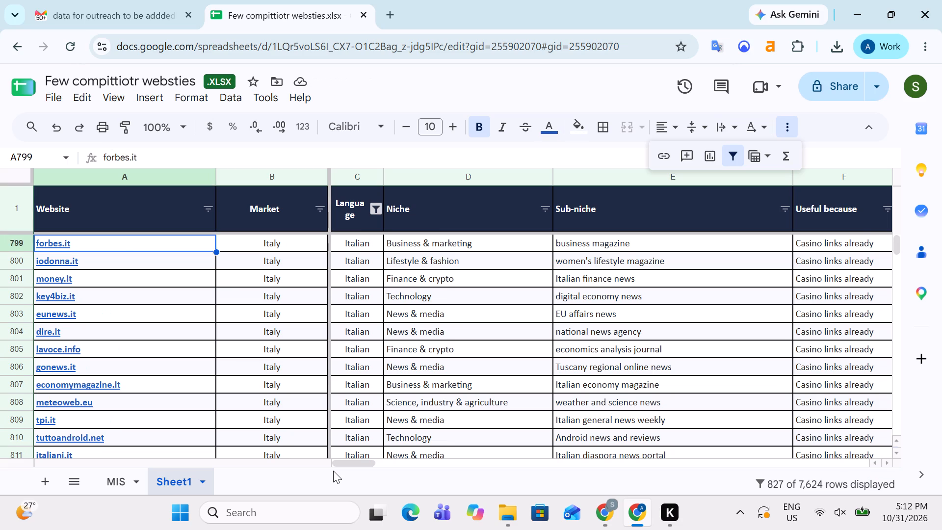
Close the Downloads folder window and switch to the Email - Master Sheet spreadsheet.
key(alt+Tab)
key(alt+Tab)
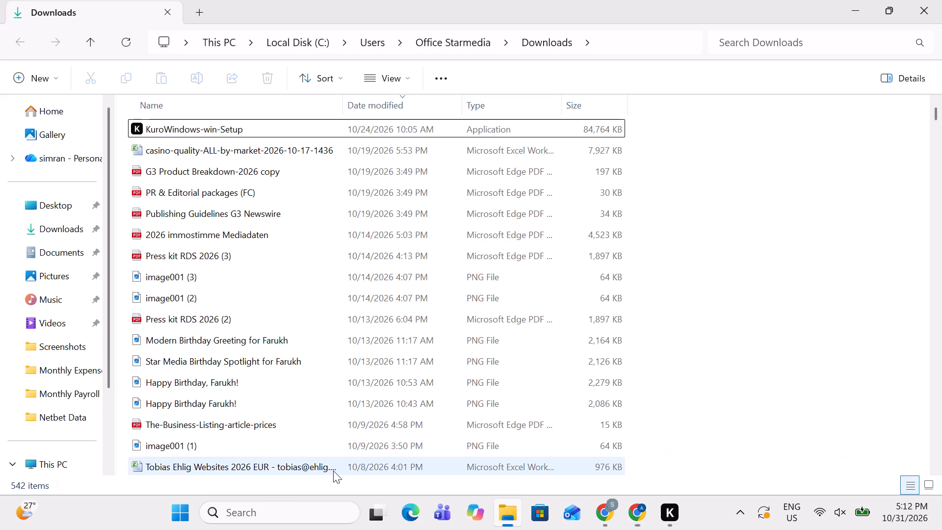
click(934, 6)
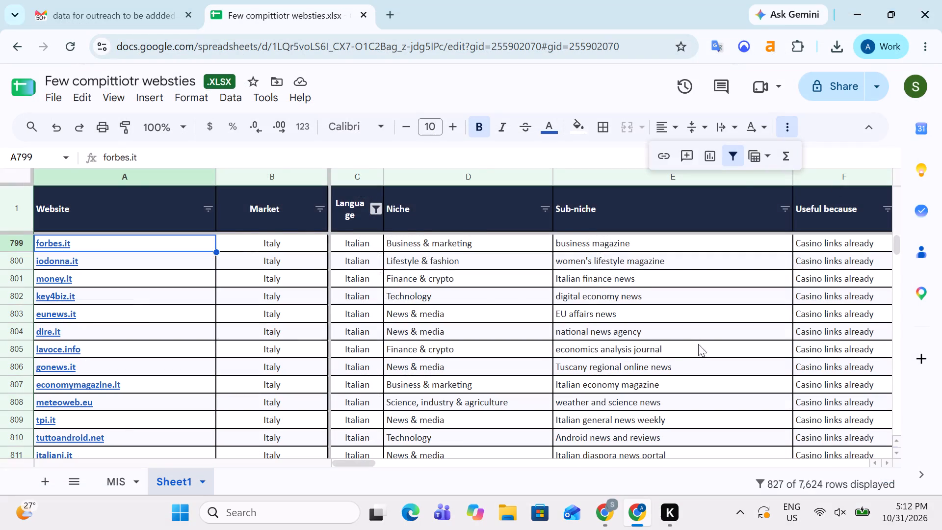
key(alt+Tab)
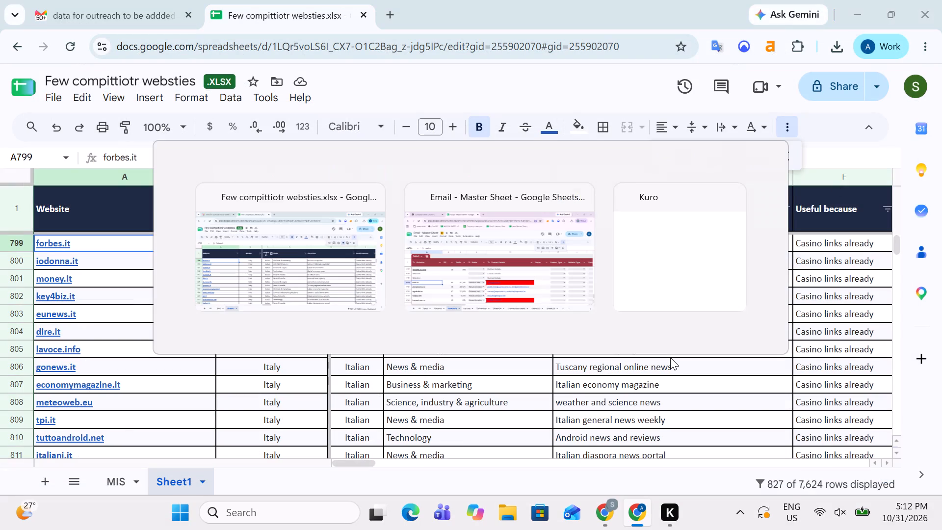
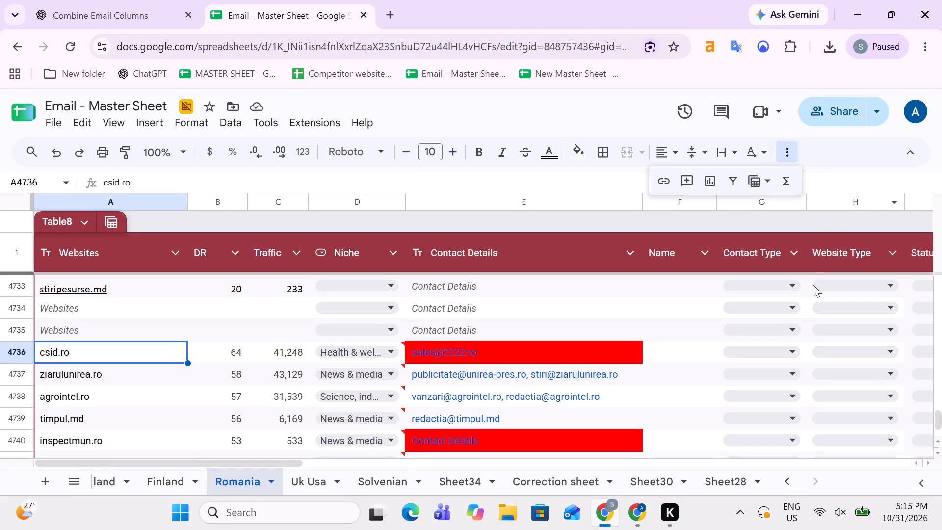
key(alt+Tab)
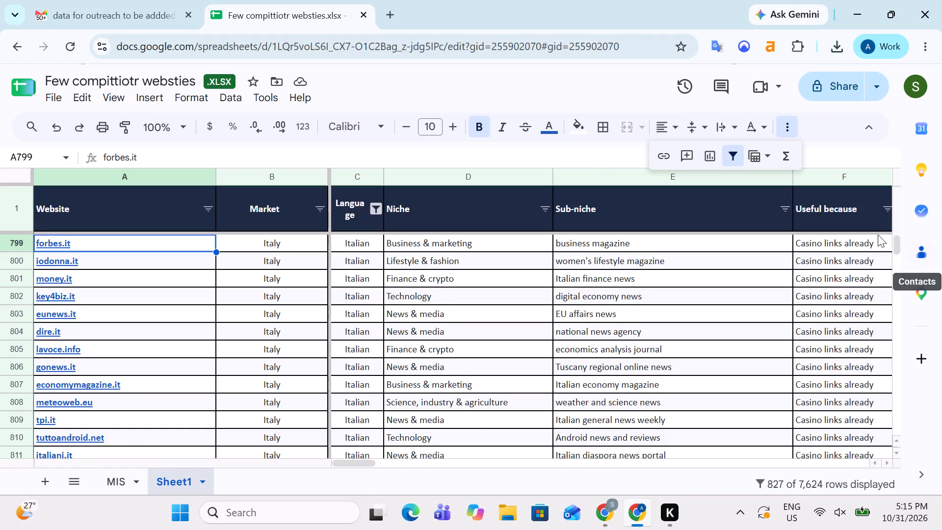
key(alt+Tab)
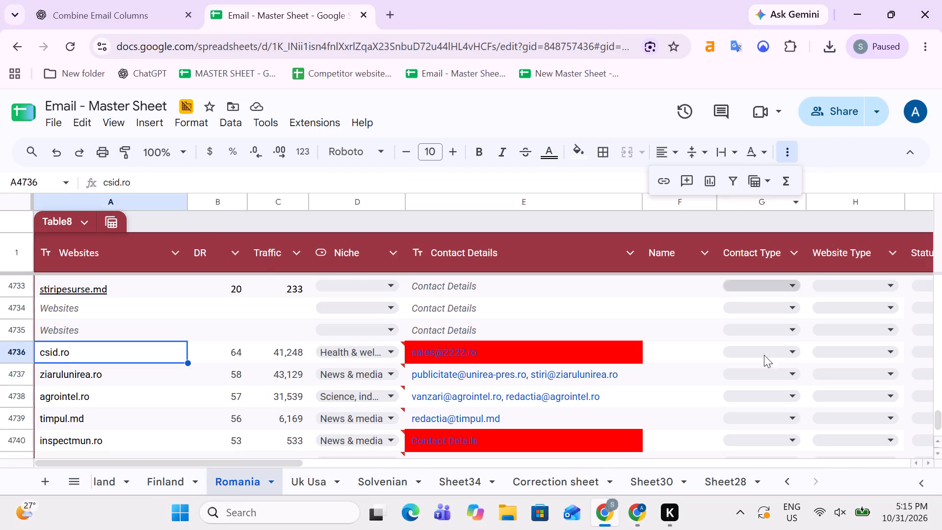
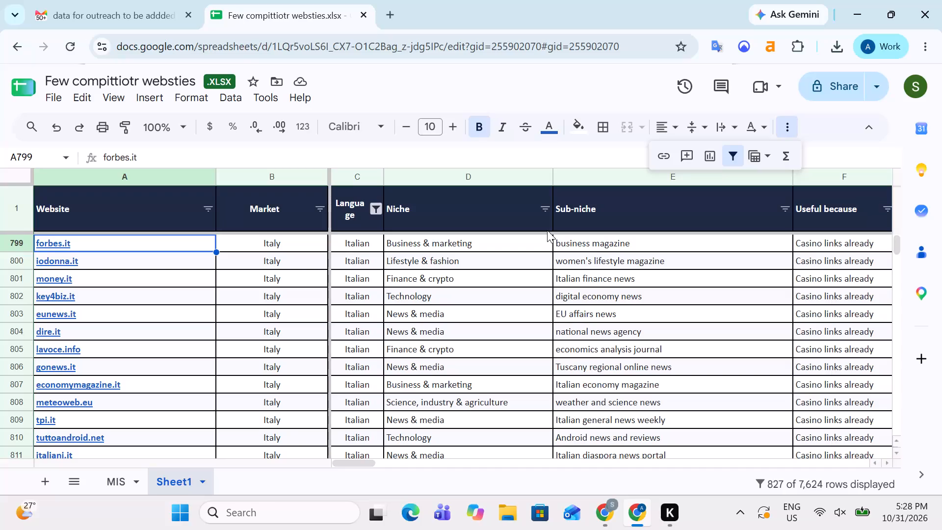
Copy all the filtered Italian-language domains in the Website column, from forbes.it down to gazzettaitalia.pl.
key(Up)
key(Down)
key(ctrl+shift+Down)
key(ctrl+c)
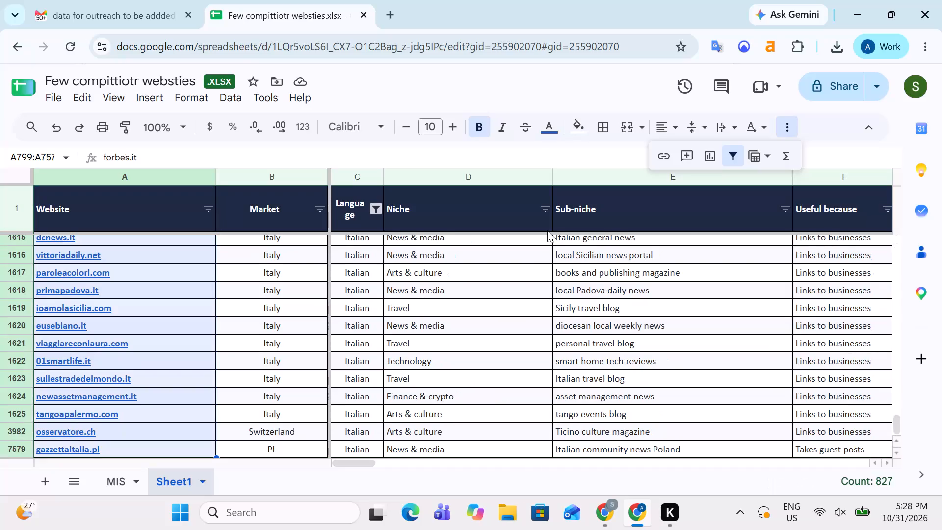
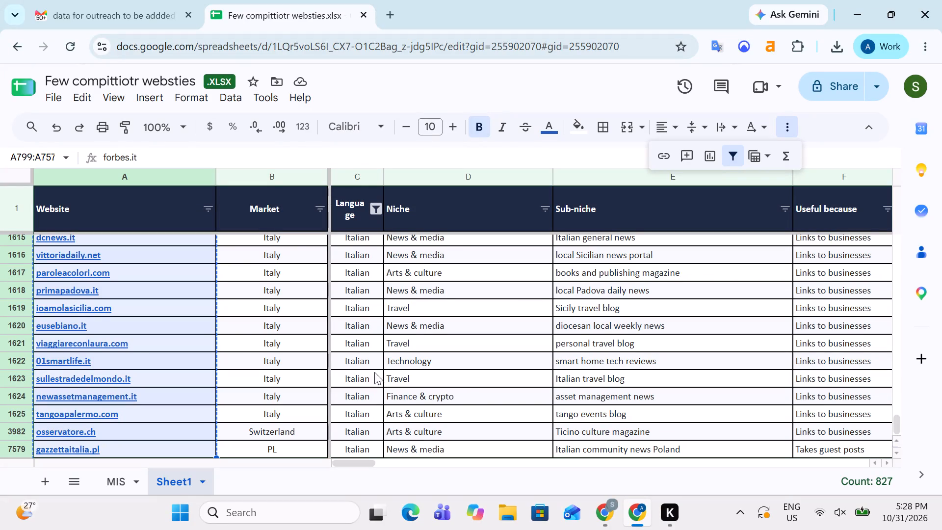
Switch to the Email - Master Sheet and clear the old Romanian site rows under the headers in Sheet28, cells A2:G31.
key(alt+Tab)
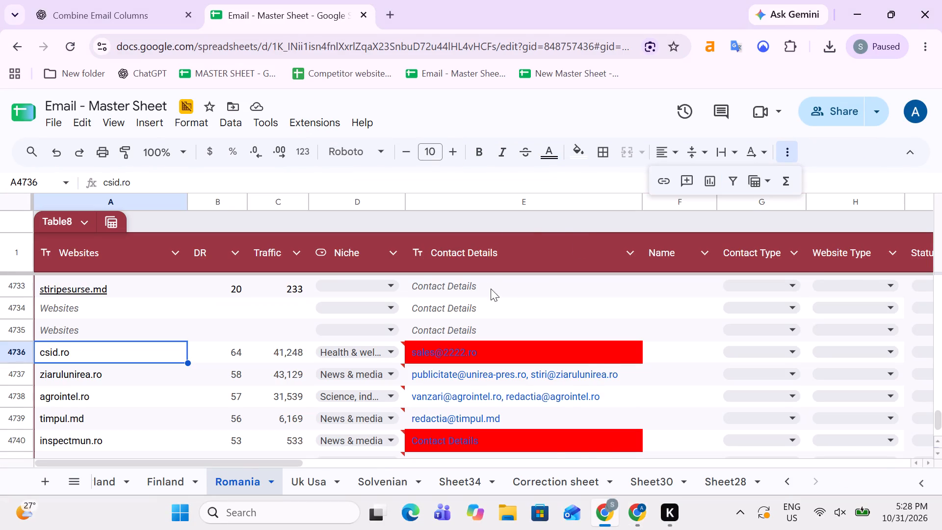
key(alt+Tab)
key(alt+Tab)
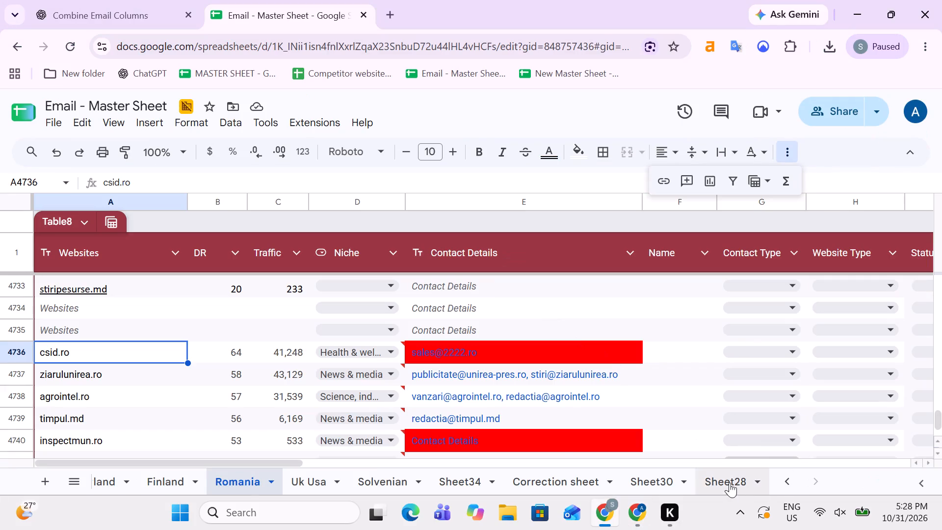
click(729, 482)
key(Up)
key(Down)
key(Down)
key(Up)
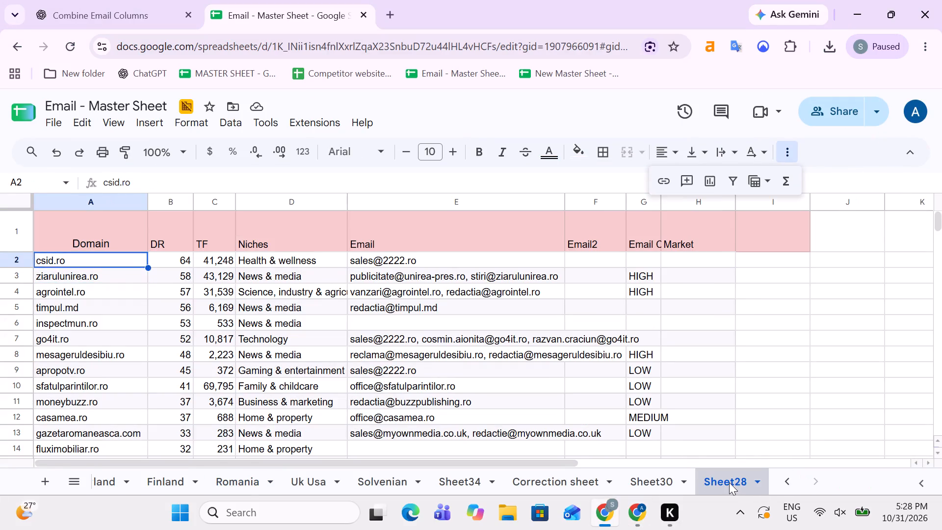
key(shift+Right)
key(shift+Right)
key(shift+Right)
key(shift+Right)
key(shift+Right)
key(shift+Right)
key(ctrl+shift+Down)
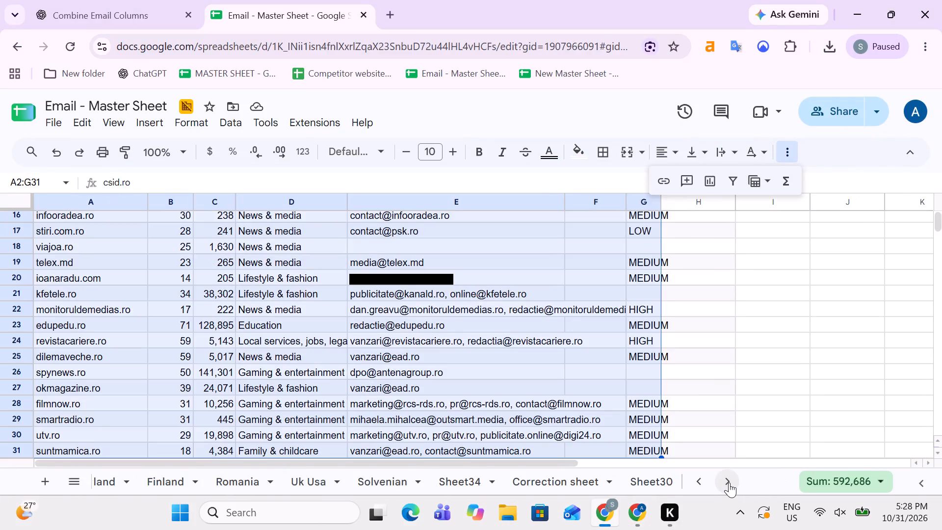
key(Delete)
key(Up)
key(Down)
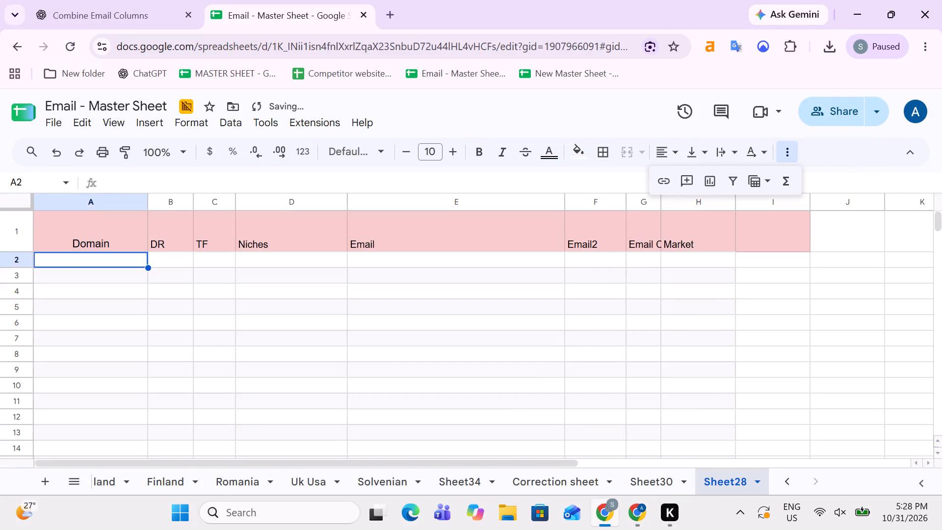
Paste the copied Italian domains as values only into Sheet28's Domain column, starting at A2.
key(ctrl+v)
click(167, 445)
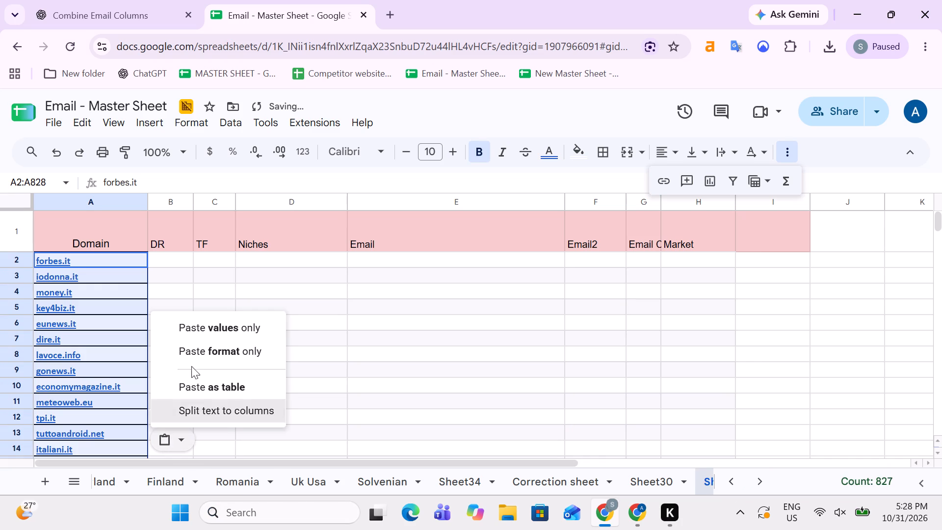
click(206, 319)
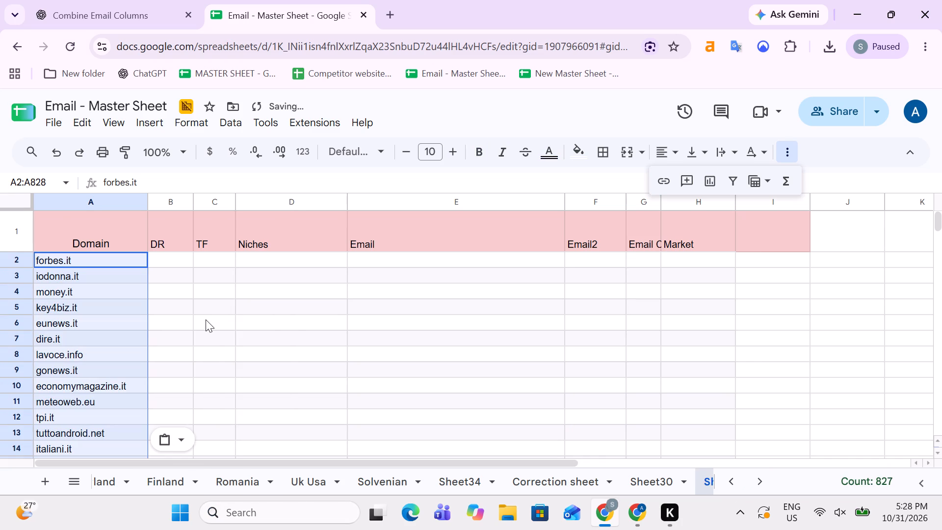
In the competitor list, copy the DR and Traffic values of all filtered Italian rows, from forbes.it to gazzettaitalia.pl.
key(alt+Tab)
key(Up)
key(Down)
key(Up)
key(Down)
key(Right)
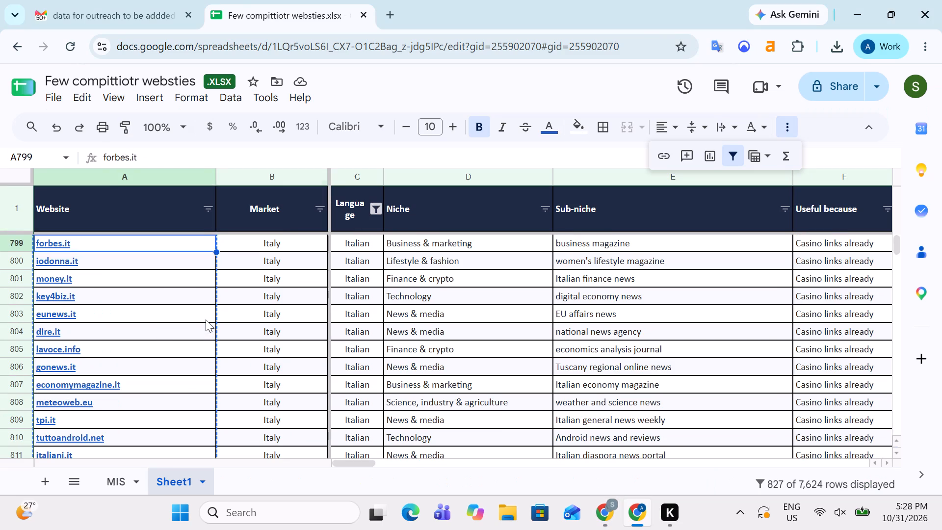
key(Right)
key(Right)
key(Up)
key(Down)
key(Right)
key(Right)
key(Right)
key(Right)
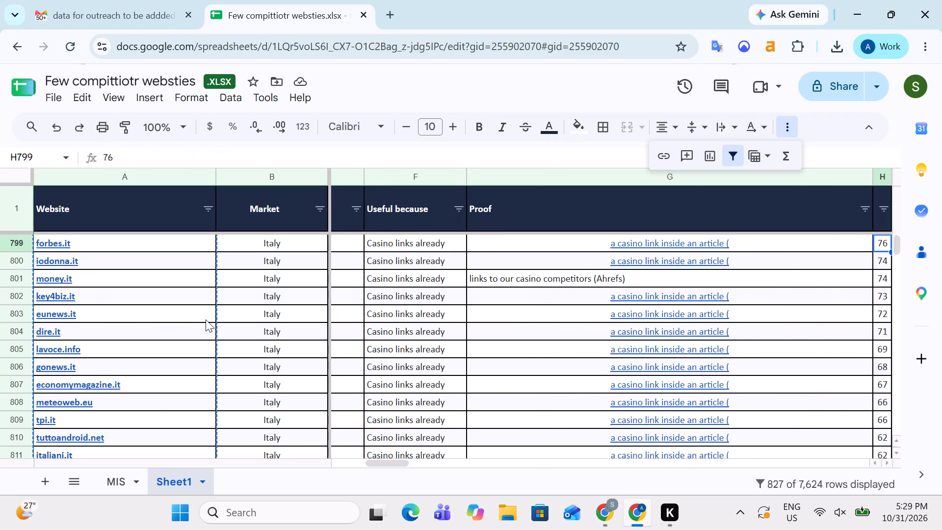
key(Right)
key(Right)
key(Left)
key(Up)
key(Up)
key(Down)
key(Left)
key(Up)
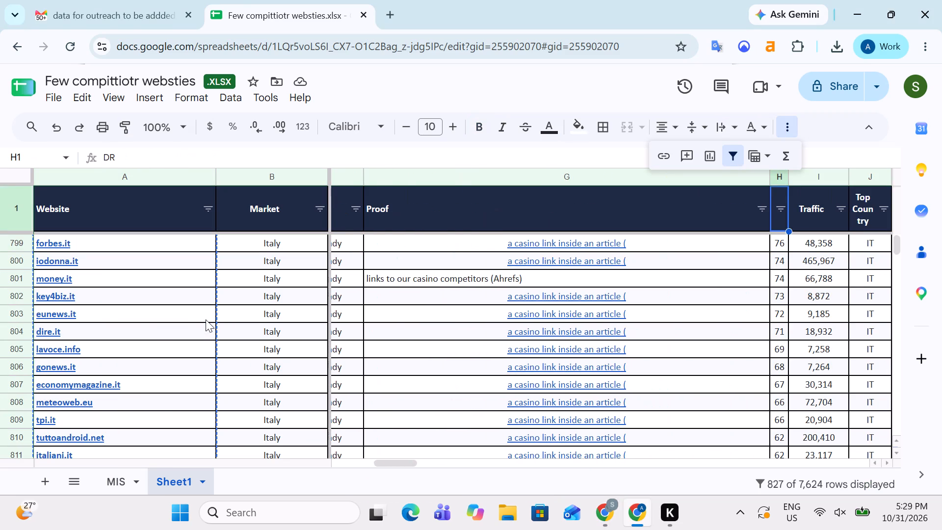
key(Down)
key(shift+Right)
key(ctrl+shift+Down)
key(ctrl+shift+Down)
key(ctrl+shift+Down)
key(ctrl+shift+Down)
key(ctrl+shift+Down)
key(ctrl+shift+Down)
key(ctrl+shift+Down)
key(ctrl+shift+Down)
key(ctrl+shift+Down)
key(ctrl+shift+Down)
key(ctrl+shift+Down)
key(ctrl+shift+Down)
key(ctrl+shift+Down)
key(ctrl+shift+Down)
key(ctrl+shift+Down)
key(ctrl+shift+Down)
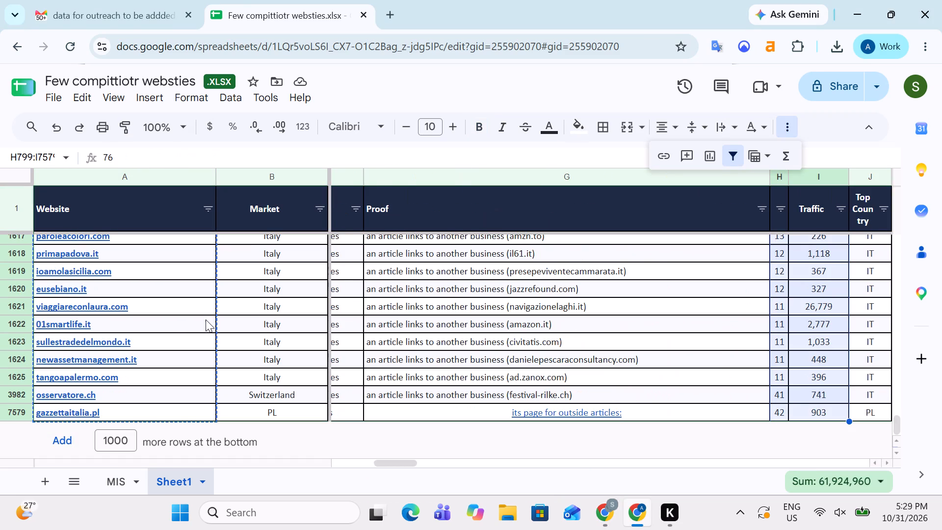
key(ctrl+c)
Paste the copied figures as values only into Sheet28's DR and TF columns, starting at B2.
key(alt+Tab)
key(Right)
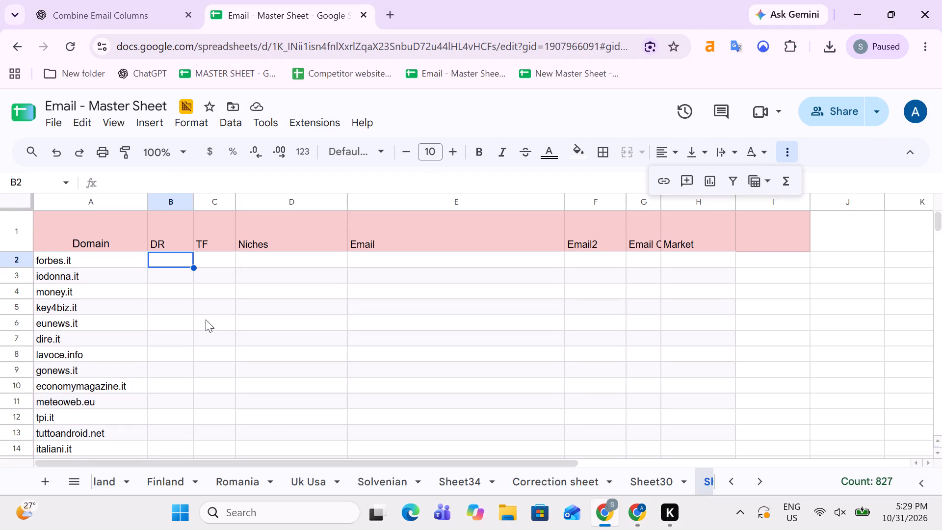
key(ctrl+v)
click(257, 442)
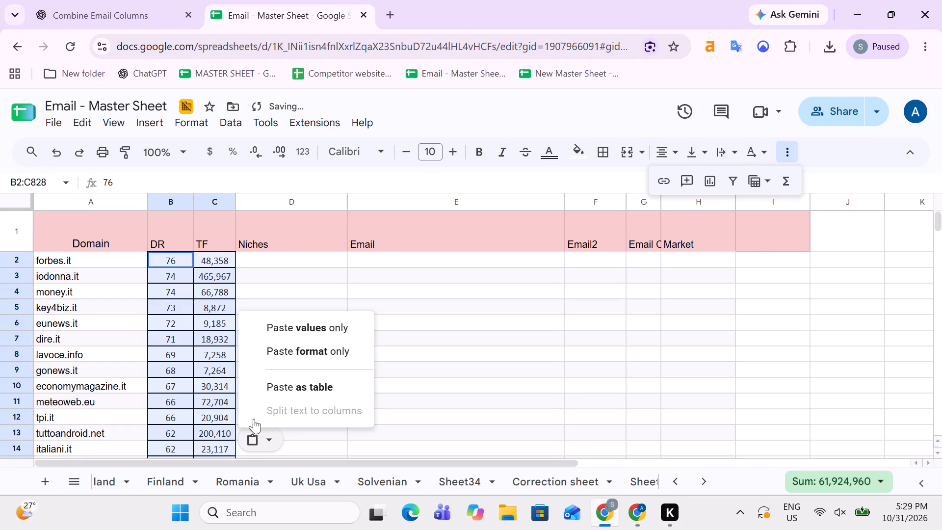
click(286, 330)
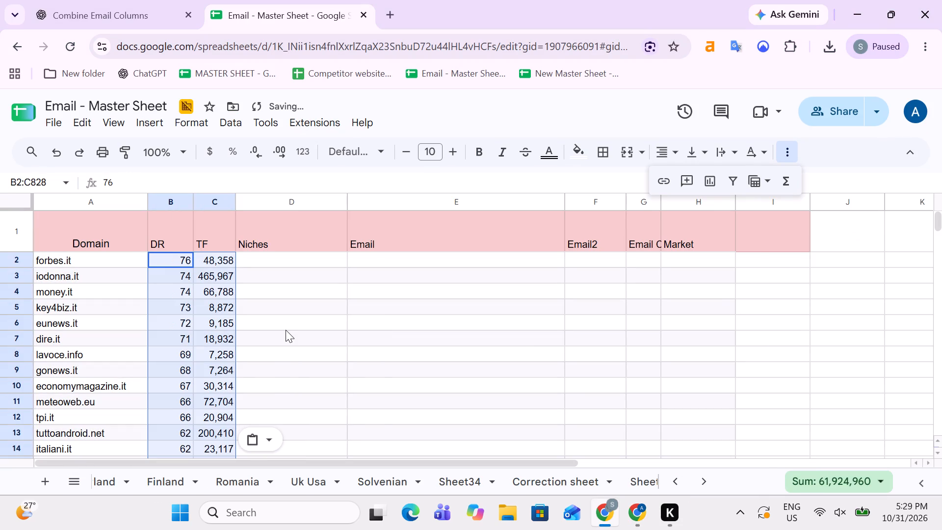
Return to the competitor list and copy the Niche entries of all filtered Italian rows, starting from forbes.it.
key(Up)
key(Down)
key(Right)
key(alt+Tab)
key(Up)
key(Down)
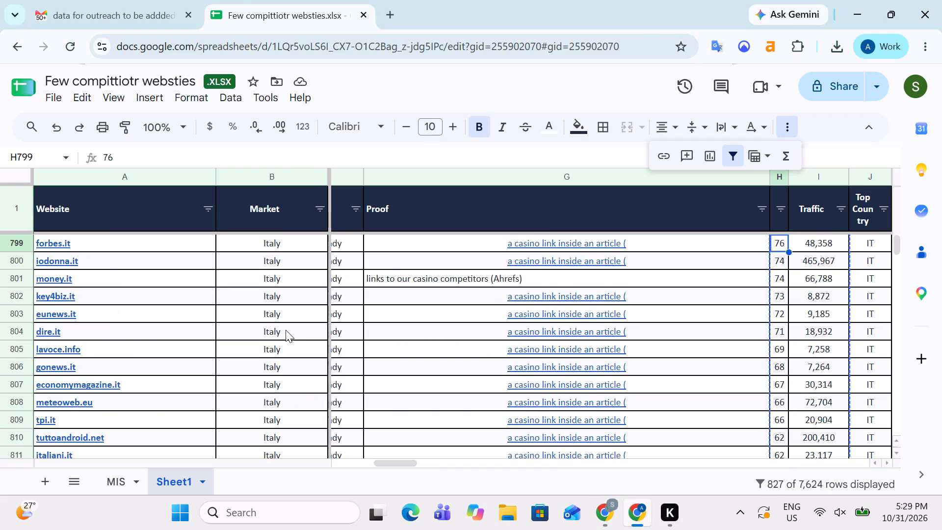
key(Up)
key(Down)
key(Left)
key(Left)
key(Left)
key(Left)
key(Left)
key(Left)
key(Right)
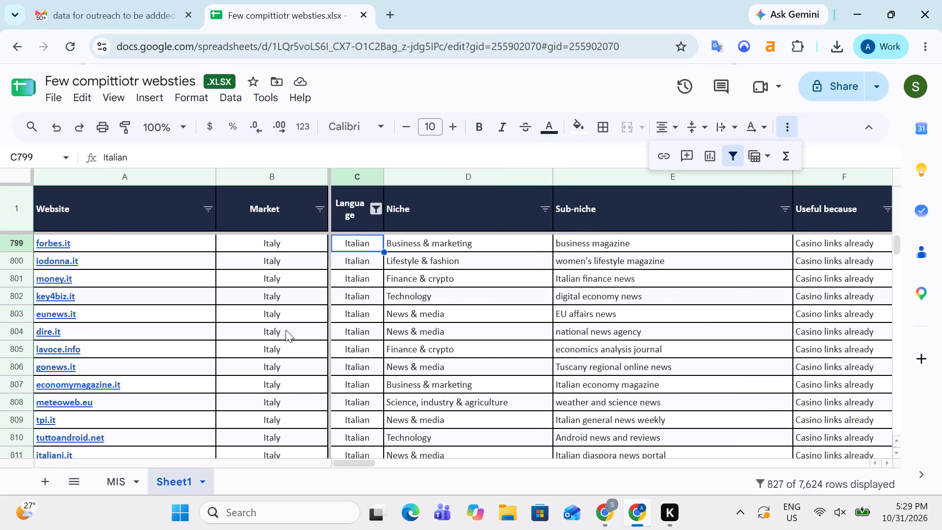
key(Right)
key(Up)
key(Up)
key(Down)
key(Up)
key(Down)
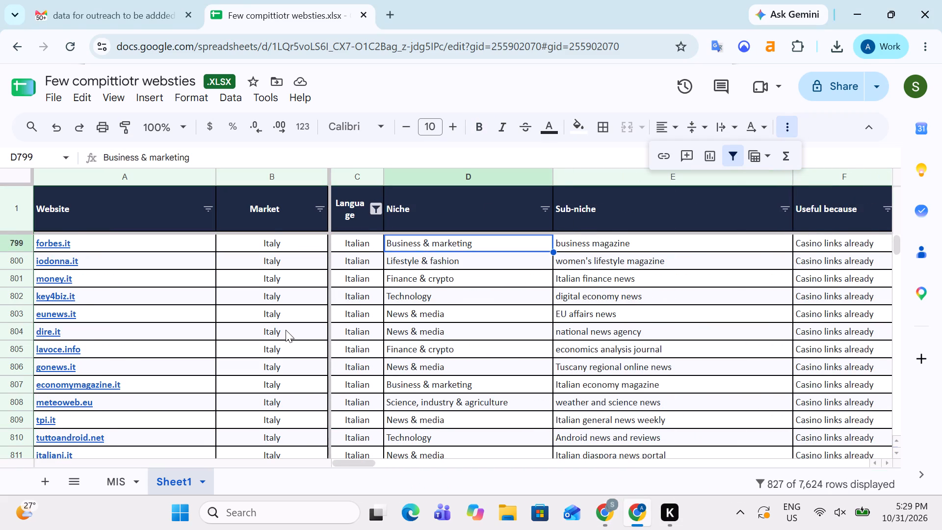
key(ctrl+shift+Down)
key(ctrl+shift+Down)
key(ctrl+shift+Down)
key(ctrl+shift+Down)
key(ctrl+shift+Down)
key(ctrl+shift+Down)
key(ctrl+shift+Down)
key(ctrl+shift+Down)
key(ctrl+shift+Down)
key(ctrl+shift+Down)
key(ctrl+shift+Down)
key(ctrl+c)
Paste the copied niches as values only into Sheet28's Niches column, starting at D2.
key(alt+Tab)
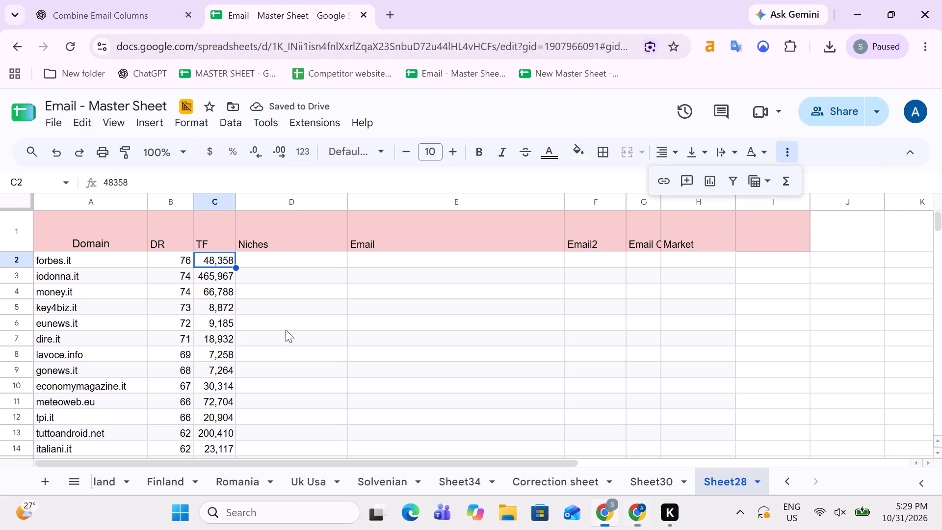
key(Right)
key(ctrl+v)
click(376, 448)
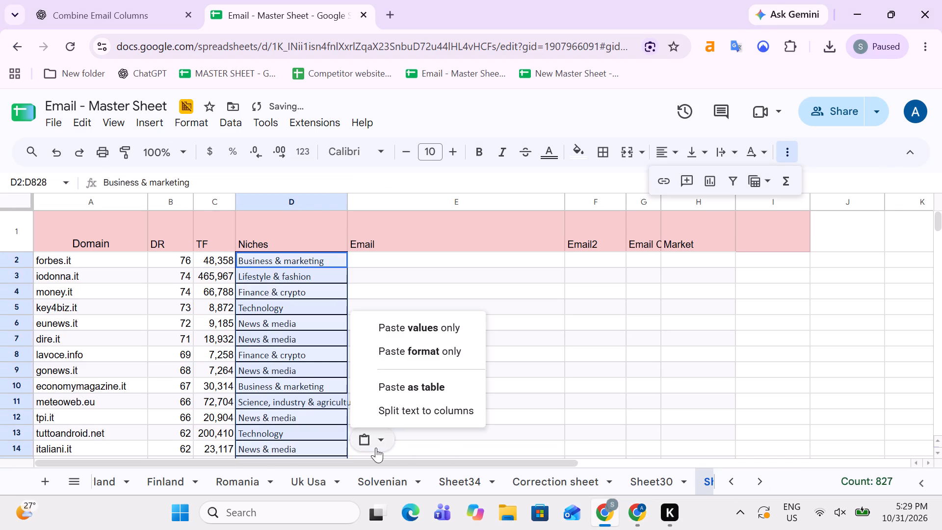
click(392, 322)
In the competitor list, copy the Email column for all filtered Italian rows, from forbes.it to gazzettaitalia.pl.
key(Up)
key(Down)
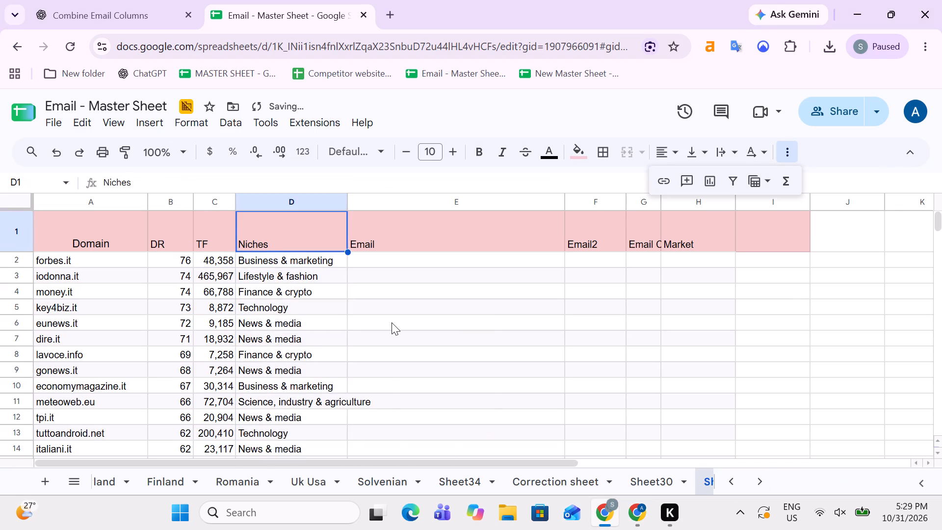
key(Right)
key(alt+Tab)
key(Up)
key(Down)
key(Up)
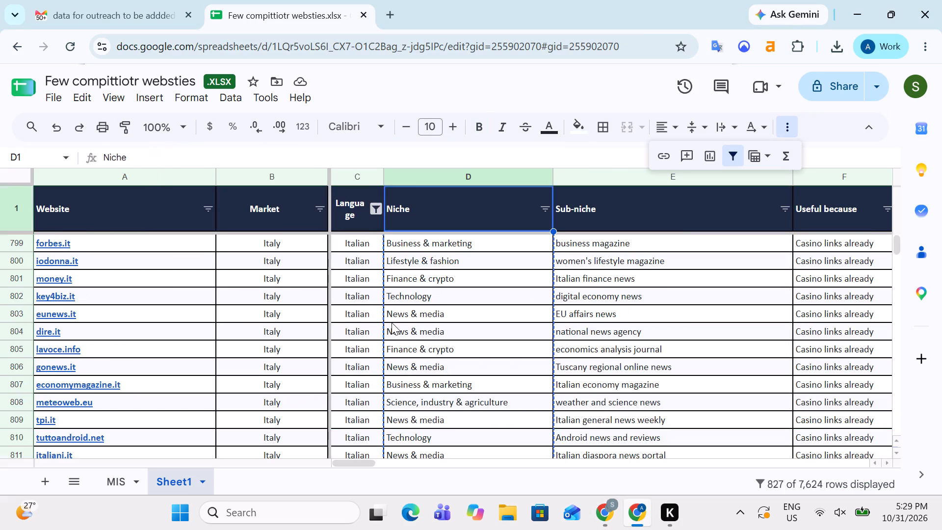
key(Down)
key(Up)
key(Down)
key(Right)
key(Right)
key(Right)
key(Right)
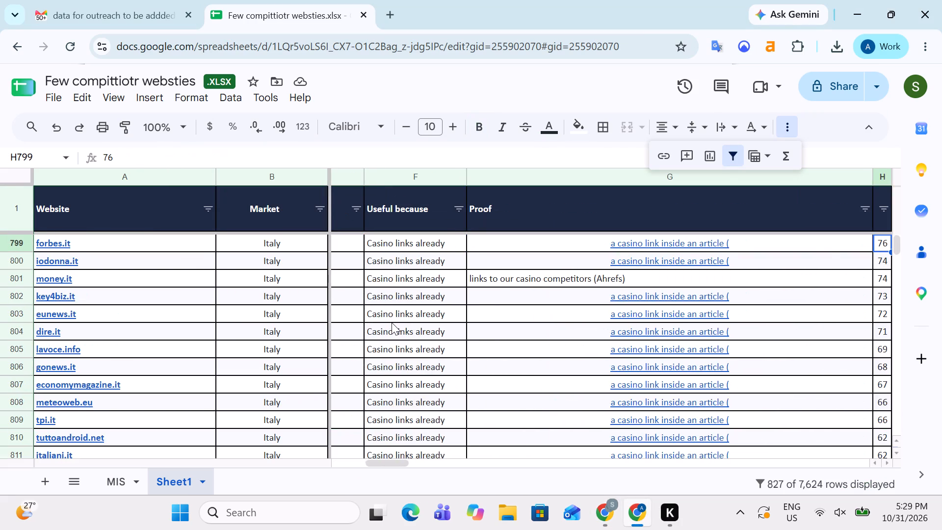
key(Right)
key(Right)
key(Right)
key(Right)
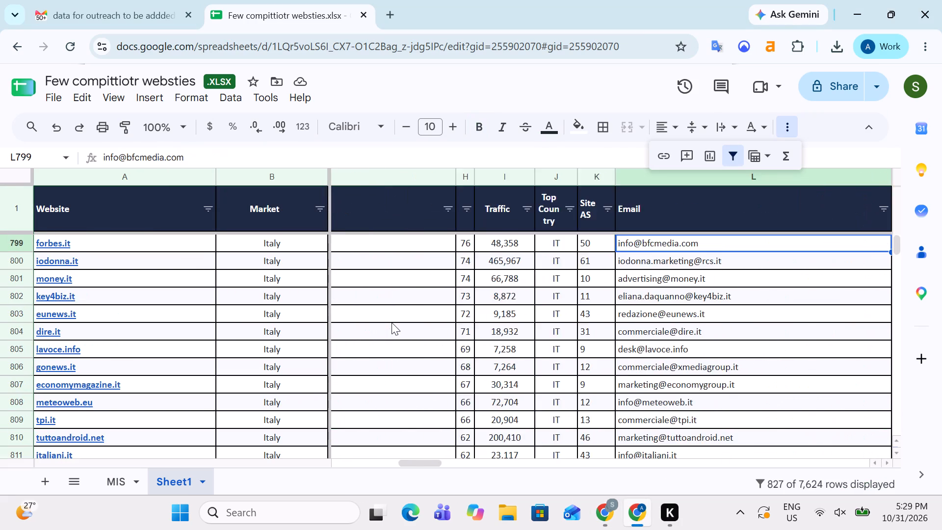
key(Right)
key(Left)
key(Left)
key(Up)
key(Up)
key(Right)
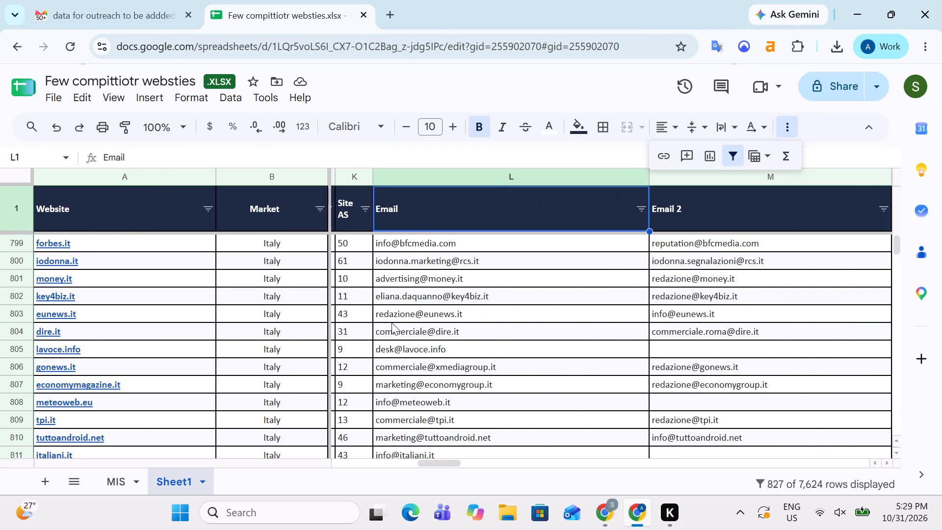
key(Down)
key(ctrl+shift+Down)
key(ctrl+shift+Down)
key(ctrl+shift+Down)
key(ctrl+shift+Down)
key(ctrl+shift+Down)
key(ctrl+shift+Down)
key(ctrl+shift+Down)
key(ctrl+shift+Down)
key(ctrl+shift+Down)
key(ctrl+shift+Down)
key(ctrl+shift+Down)
key(ctrl+shift+Down)
key(ctrl+shift+Down)
key(ctrl+shift+Down)
key(ctrl+shift+Down)
key(ctrl+shift+Down)
key(ctrl+shift+Down)
key(ctrl+shift+Down)
key(ctrl+shift+Down)
key(ctrl+shift+Down)
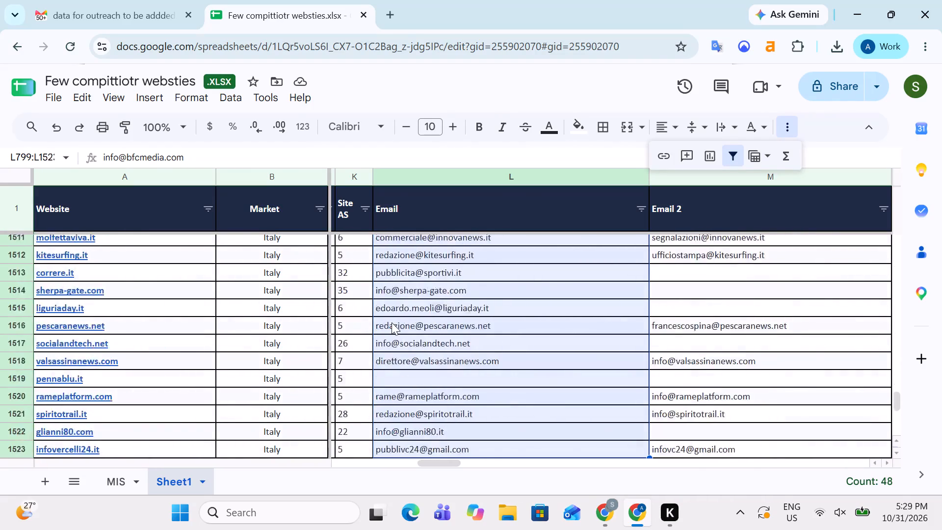
key(ctrl+c)
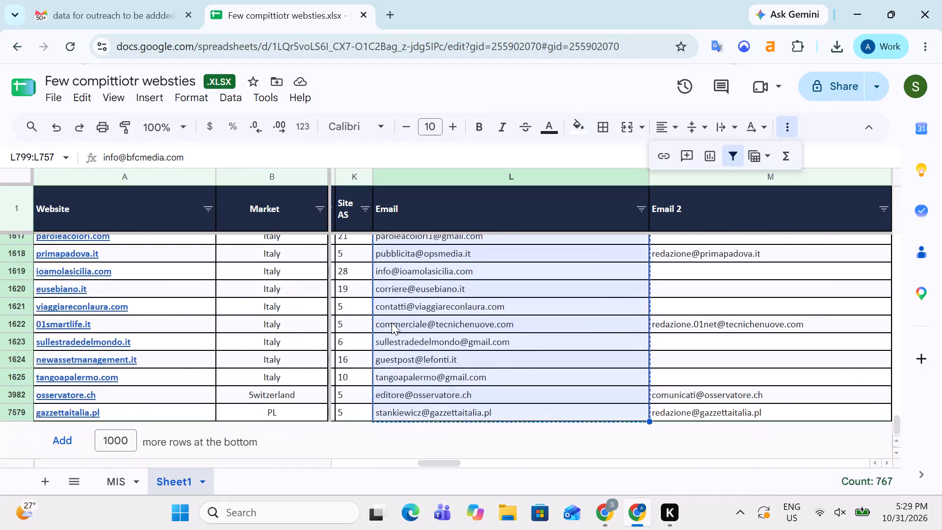
Paste the copied addresses as values only into Sheet28's Email column, starting at E2.
key(alt+Tab)
key(ctrl+v)
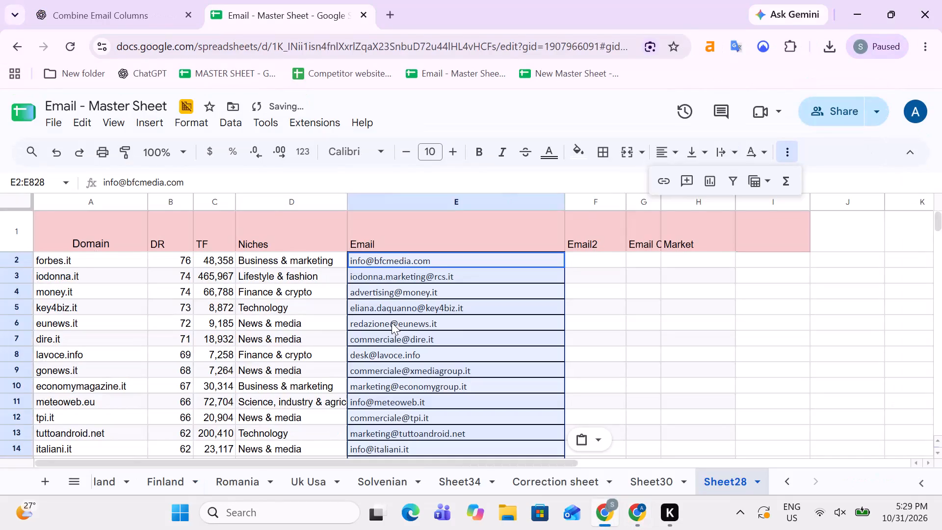
click(600, 442)
click(620, 317)
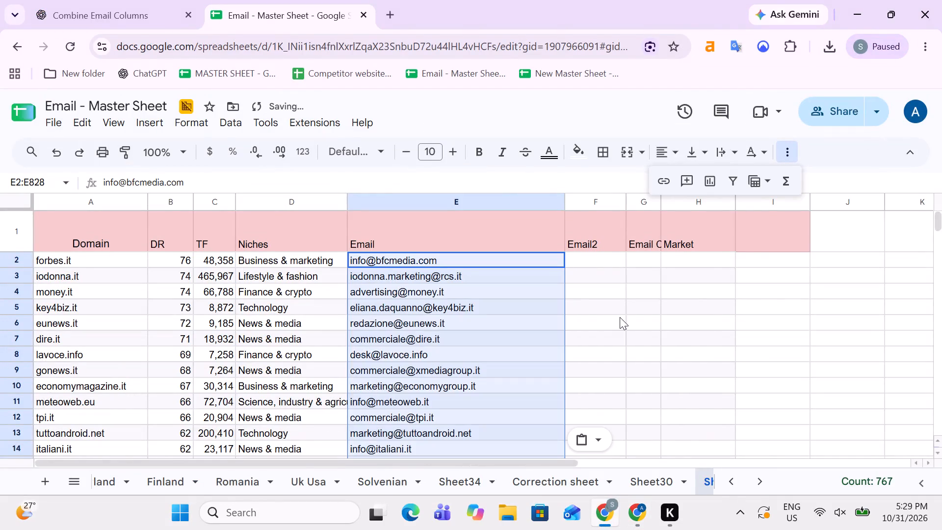
key(alt+Tab)
key(Up)
key(Up)
key(Down)
key(Up)
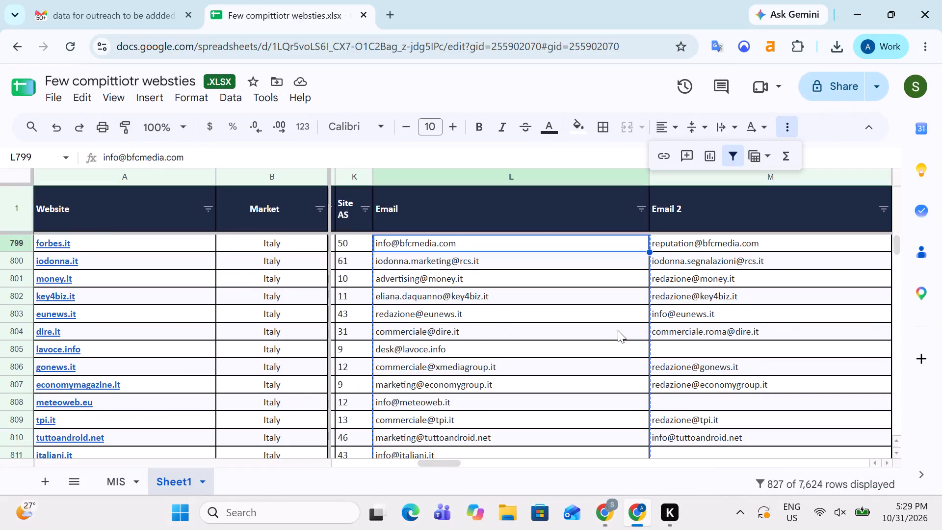
key(Down)
key(Right)
key(Up)
key(Down)
key(ctrl+shift+Down)
key(ctrl+shift+Down)
key(ctrl+shift+Down)
key(ctrl+shift+Down)
key(ctrl+shift+Down)
key(ctrl+shift+Down)
key(ctrl+shift+Down)
key(ctrl+shift+Down)
key(ctrl+shift+Down)
key(ctrl+shift+Down)
key(ctrl+shift+Down)
key(ctrl+shift+Down)
key(ctrl+shift+Down)
key(ctrl+shift+Down)
key(ctrl+shift+Down)
key(ctrl+shift+Down)
key(ctrl+shift+Down)
key(ctrl+shift+Down)
key(ctrl+shift+Down)
key(ctrl+shift+Down)
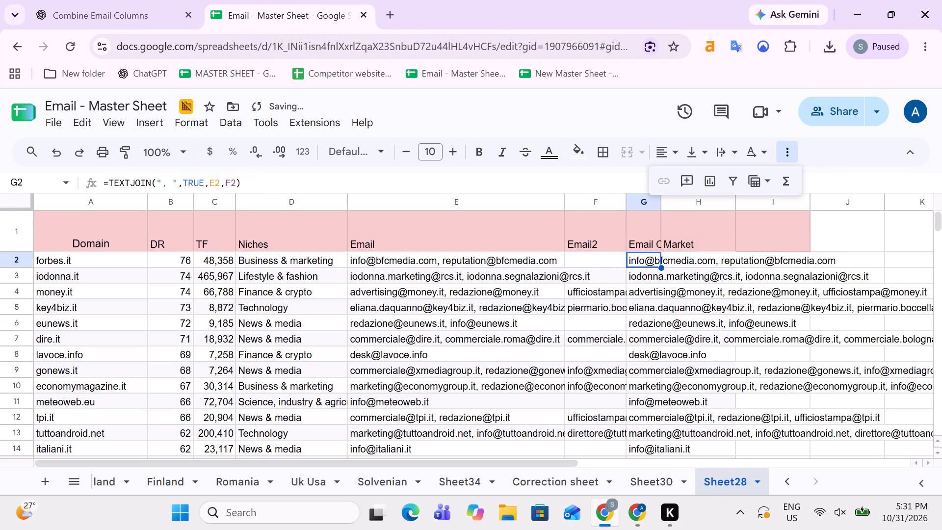
Copy the combined emails in G2:G828 and paste them as values only over the Email column, starting at E2.
key(ctrl+shift+Down)
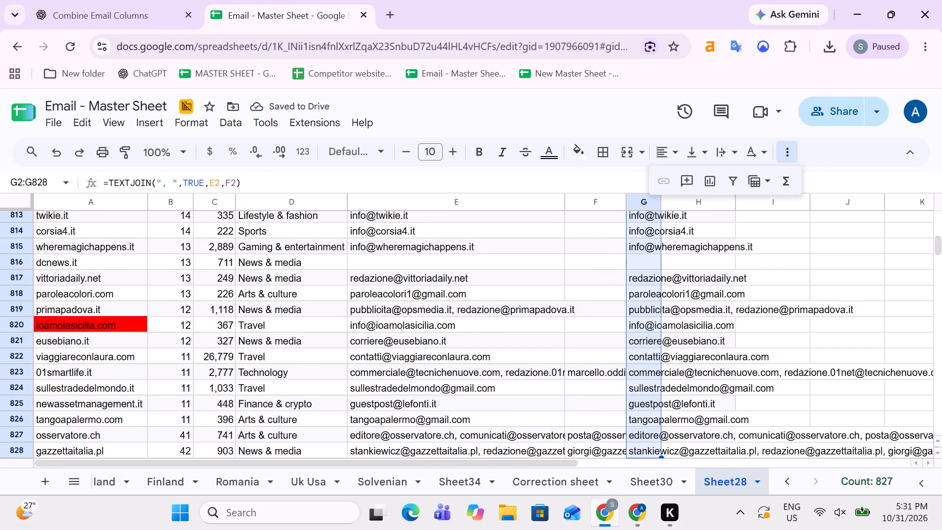
key(ctrl+shift+Down)
key(ctrl+shift+Up)
key(ctrl+c)
key(Up)
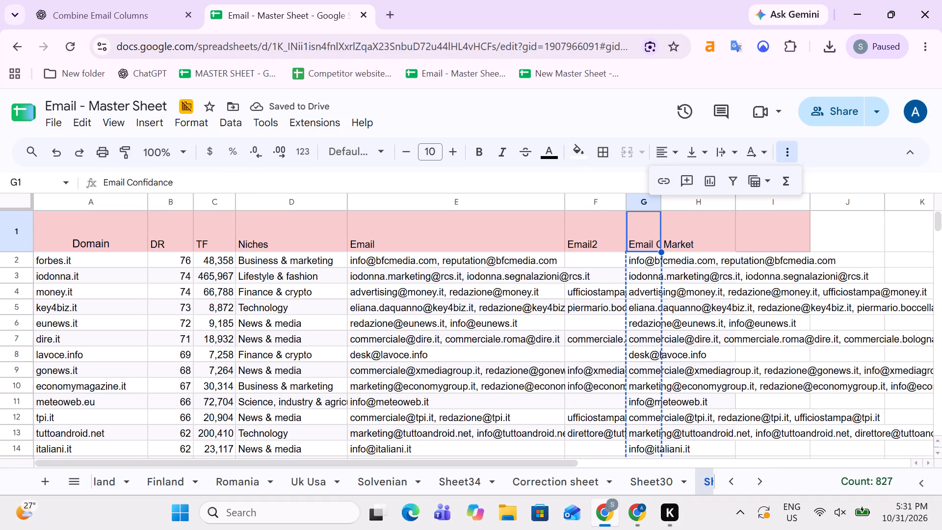
key(Down)
key(Left)
key(Left)
key(ctrl+v)
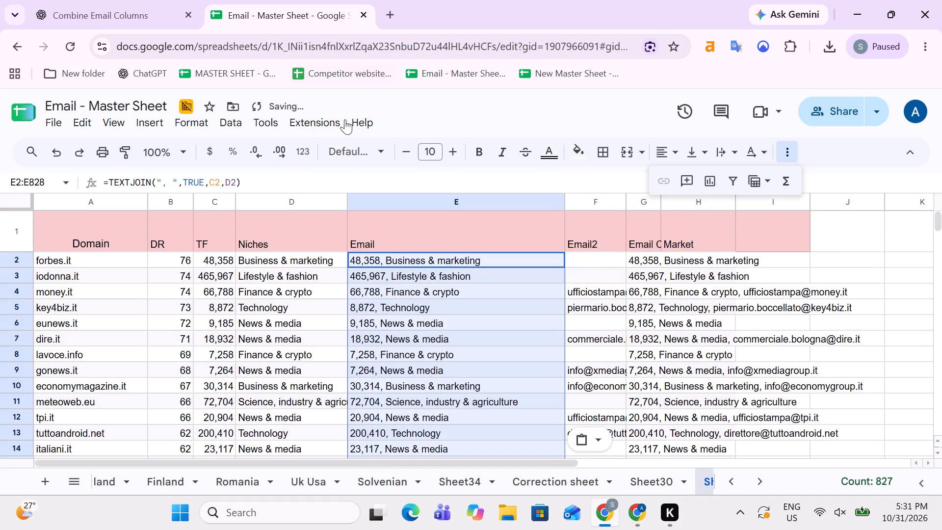
click(588, 435)
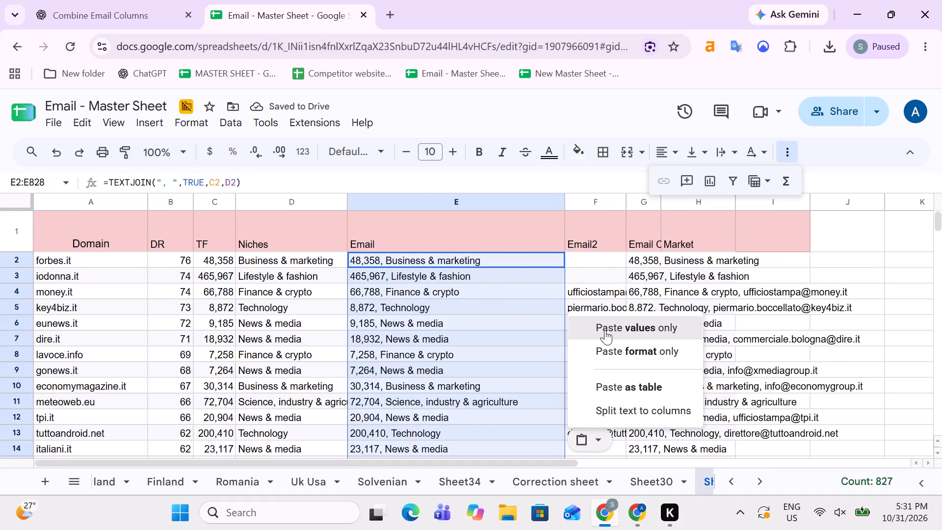
click(605, 329)
Clear the Email2, combined email and Market columns from F2 through H6870.
click(608, 261)
key(shift+Right)
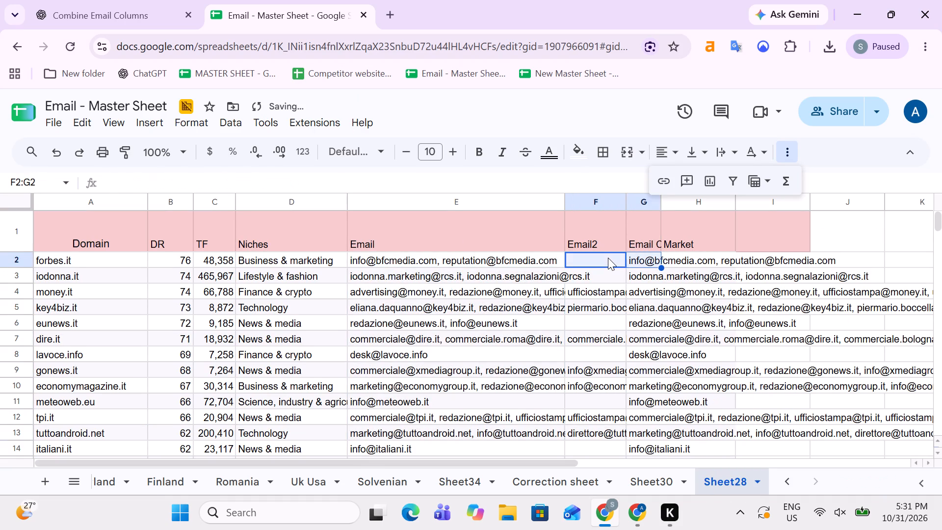
key(ctrl+shift+Down)
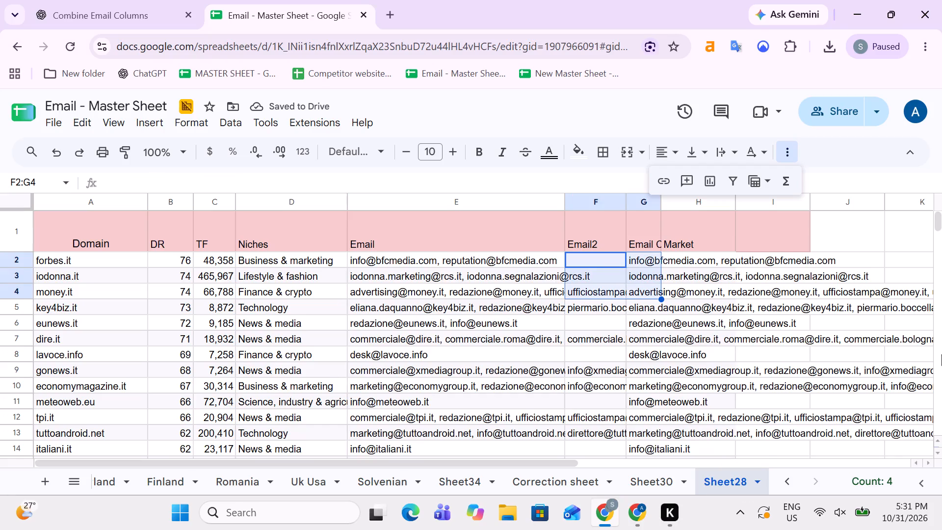
drag(936, 224, 941, 529)
shift+click(710, 413)
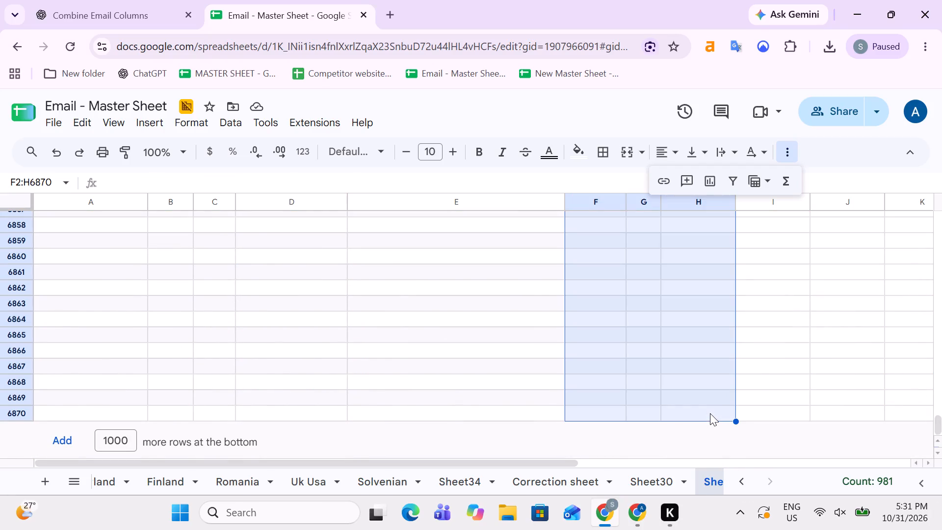
key(Delete)
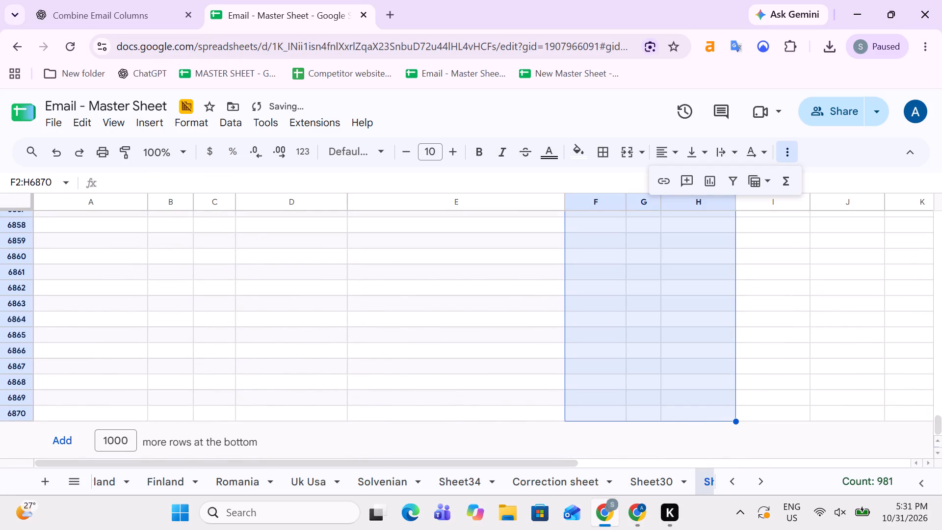
Check the top and bottom rows of Sheet28's email columns and cleared cells, returning to the first domain in A2.
key(Up)
key(Down)
key(Right)
key(Down)
key(Left)
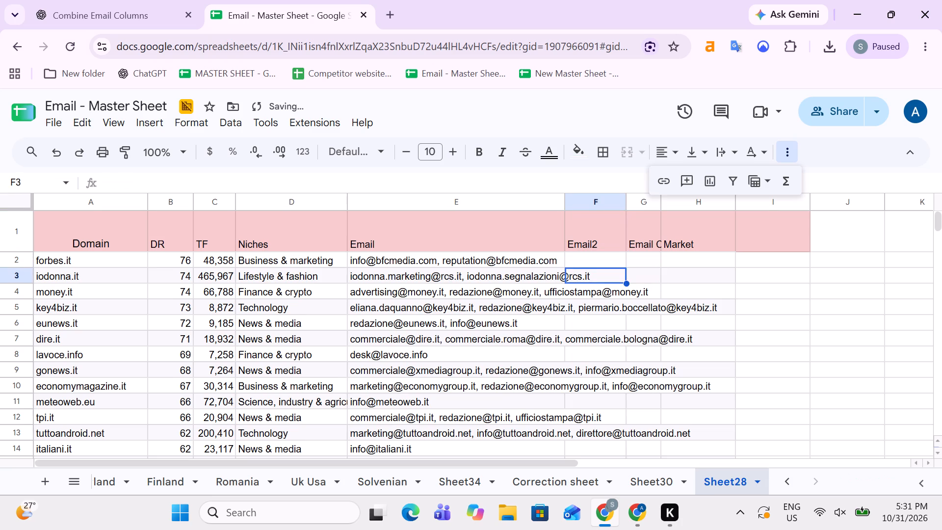
key(Up)
key(ctrl+Down)
key(ctrl+Up)
key(Down)
key(Right)
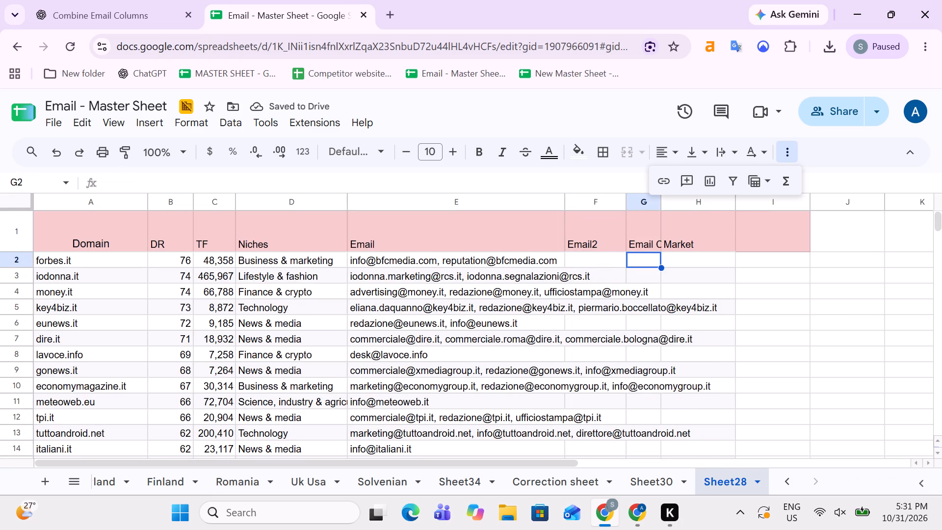
key(ctrl+Down)
key(Up)
key(ctrl+Up)
key(Down)
key(Left)
key(Left)
key(Left)
key(Right)
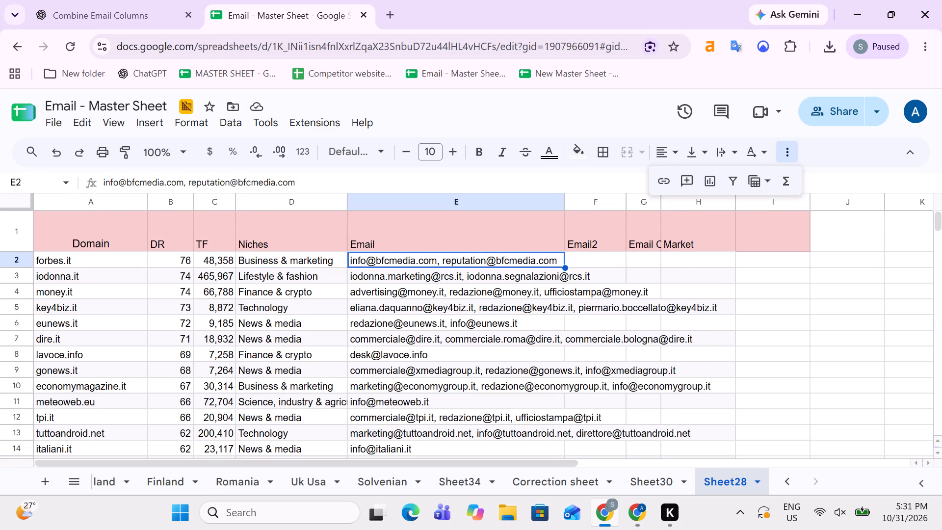
key(Right)
key(Left)
key(Left)
key(Left)
key(Left)
key(Left)
key(Left)
key(Left)
key(Left)
key(Left)
key(Left)
key(Left)
key(Left)
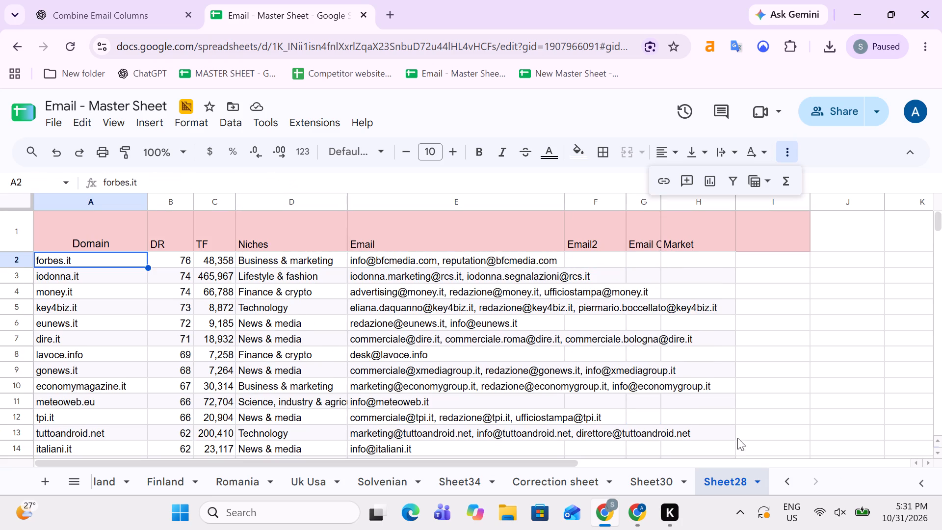
Switch to the Italy sheet and examine its filtered rows across the contact, status and post date columns.
click(792, 479)
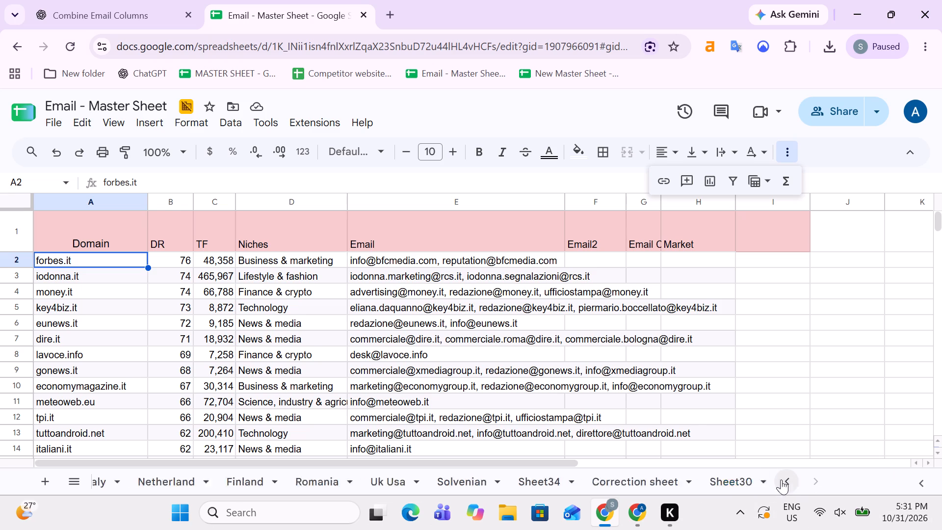
click(527, 481)
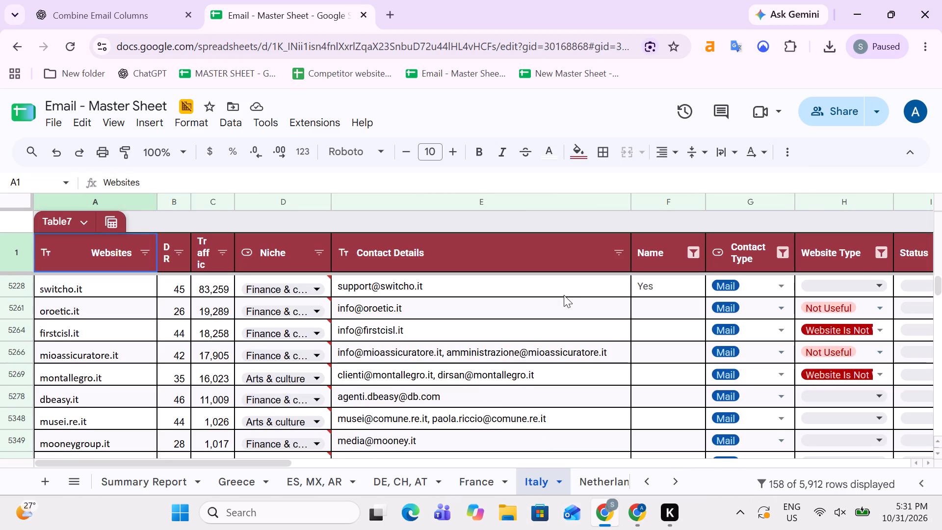
click(792, 157)
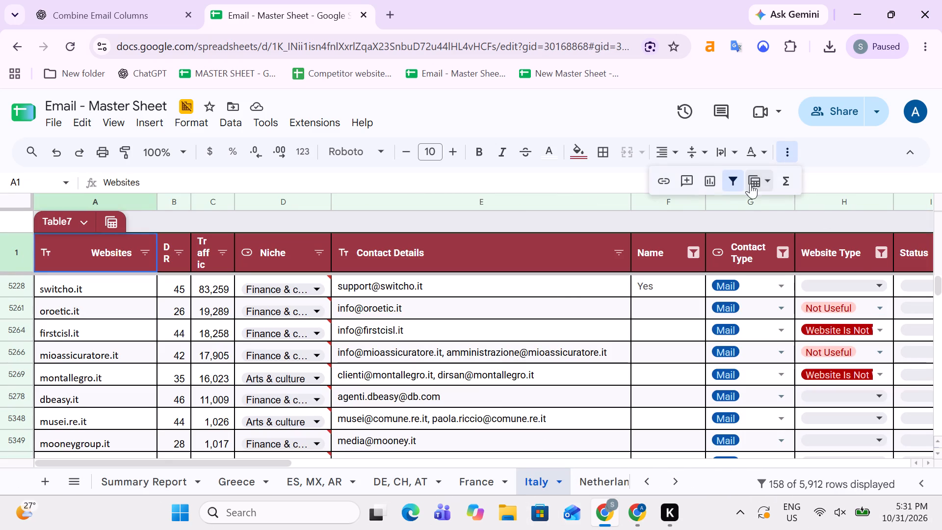
click(625, 302)
key(Right)
key(Right)
key(Right)
key(Right)
key(Right)
key(Right)
key(Right)
key(Right)
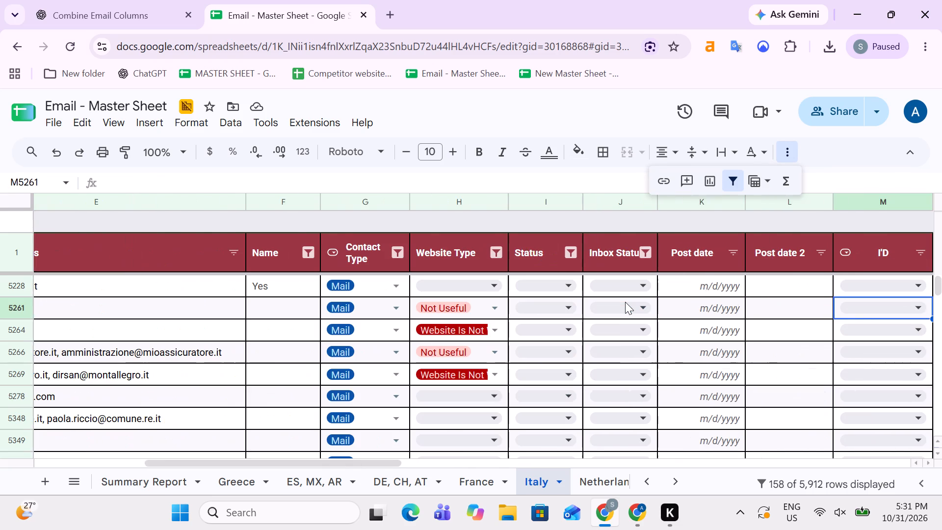
key(Left)
key(Left)
key(Down)
key(Down)
key(Down)
key(Down)
key(Down)
key(Down)
key(Down)
key(Down)
key(Down)
key(Down)
key(Down)
key(Down)
key(Down)
key(Down)
key(Down)
key(Down)
key(Down)
key(Down)
key(Down)
key(Down)
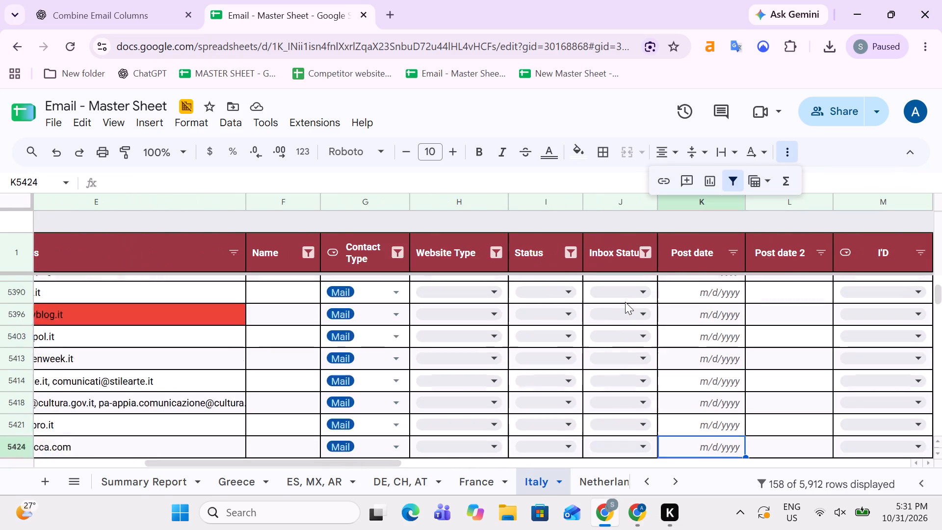
Remove the filter from the Italy sheet's table.
click(725, 186)
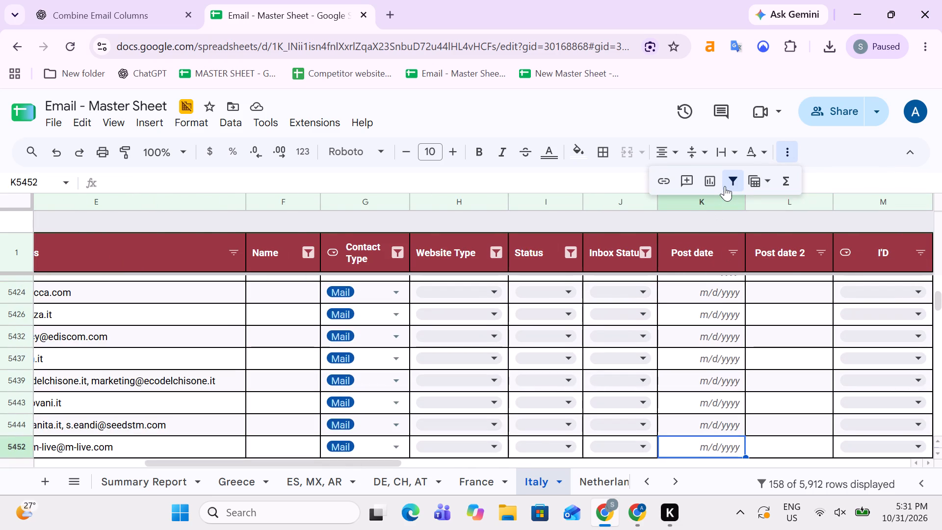
Open the column options for Inbox Status in the Italy table.
key(Left)
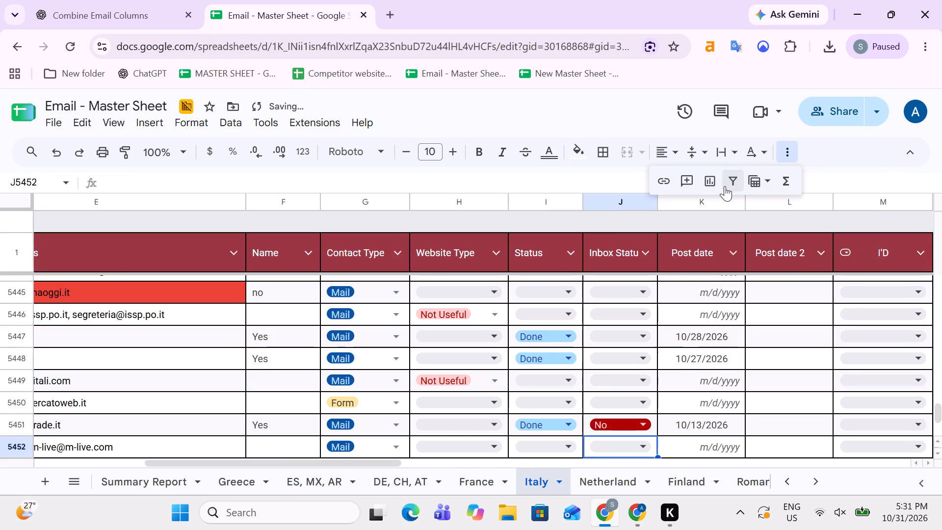
click(645, 249)
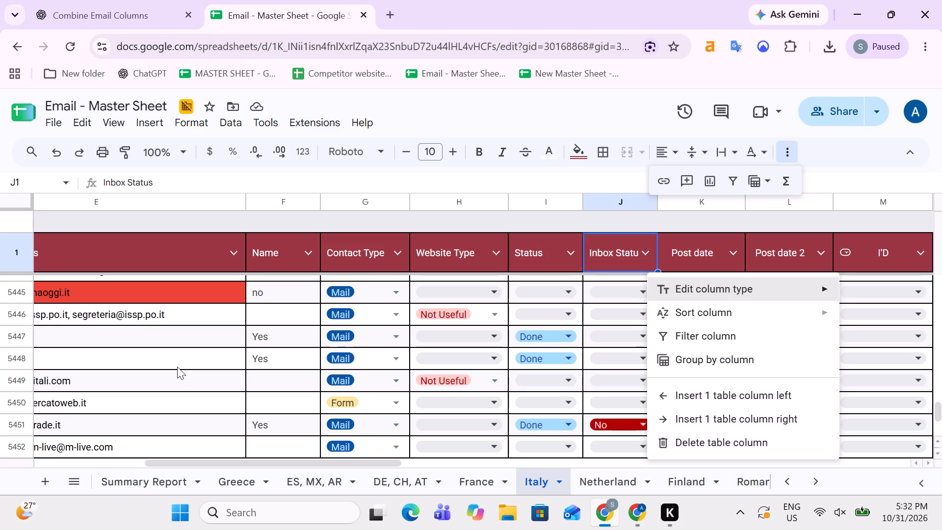
Undo the last filter removal on the Italy sheet's table.
key(ctrl+z)
Create a new temporary filter view for Table7 on the Italy sheet.
click(201, 372)
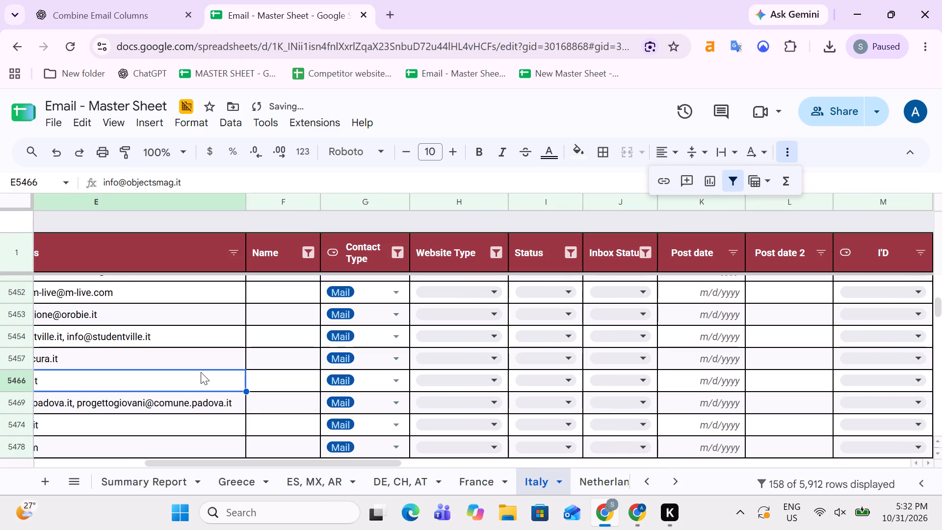
key(Left)
key(Left)
key(Left)
key(Left)
key(Left)
key(Left)
key(Left)
key(Left)
key(Left)
key(Left)
key(Left)
key(Left)
key(Left)
key(Left)
key(Left)
key(Left)
key(Left)
key(Left)
key(Left)
key(Left)
key(Right)
key(Right)
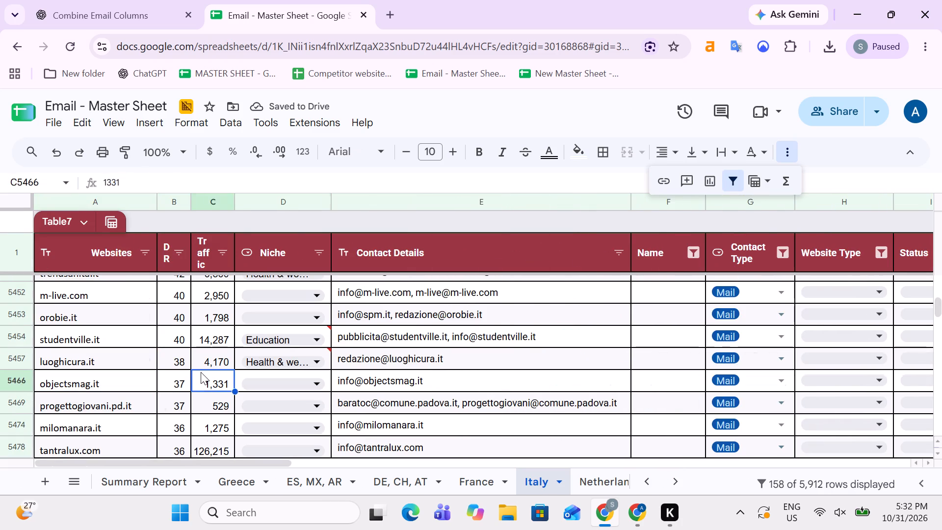
key(Right)
key(Right)
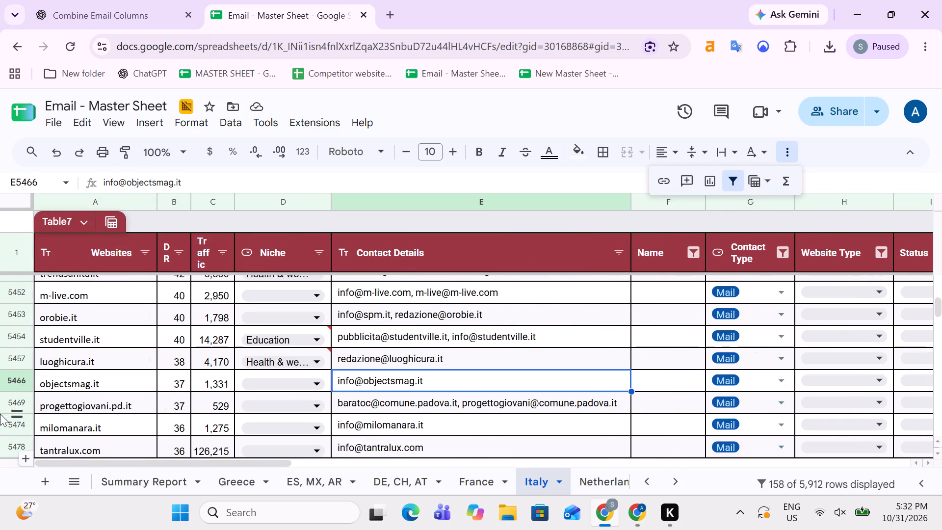
click(115, 220)
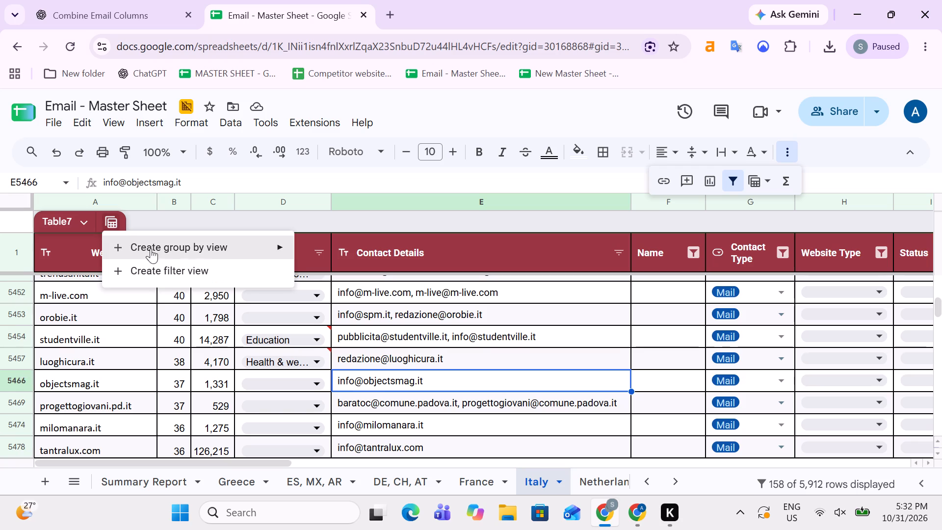
click(163, 272)
Filter Inbox Status to only Discussion on going, NOT ALLOW PUBLICATION, Not Intrested, Reply Pending and Yes.
click(489, 356)
key(Right)
key(Right)
key(Right)
key(Right)
key(Right)
key(Right)
key(Right)
key(Right)
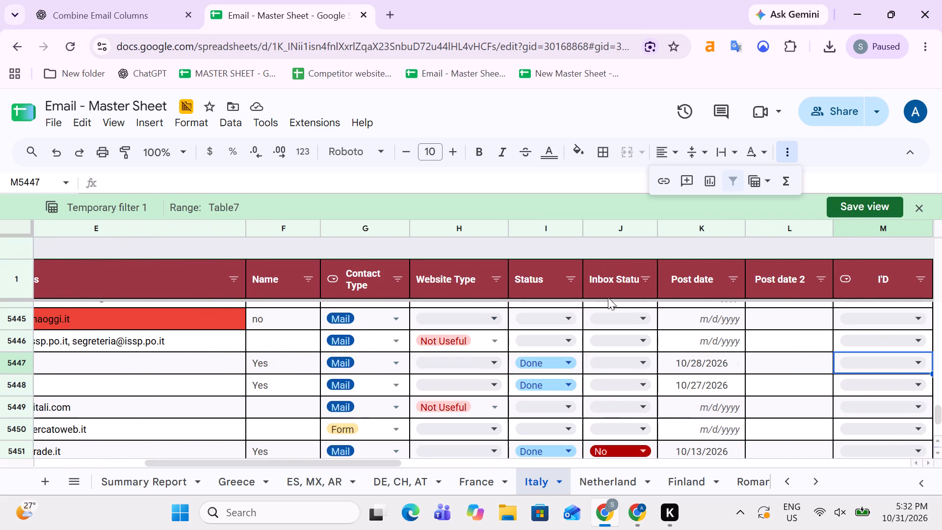
click(637, 279)
click(644, 276)
scroll(585, 345, down, 4)
click(513, 297)
click(512, 378)
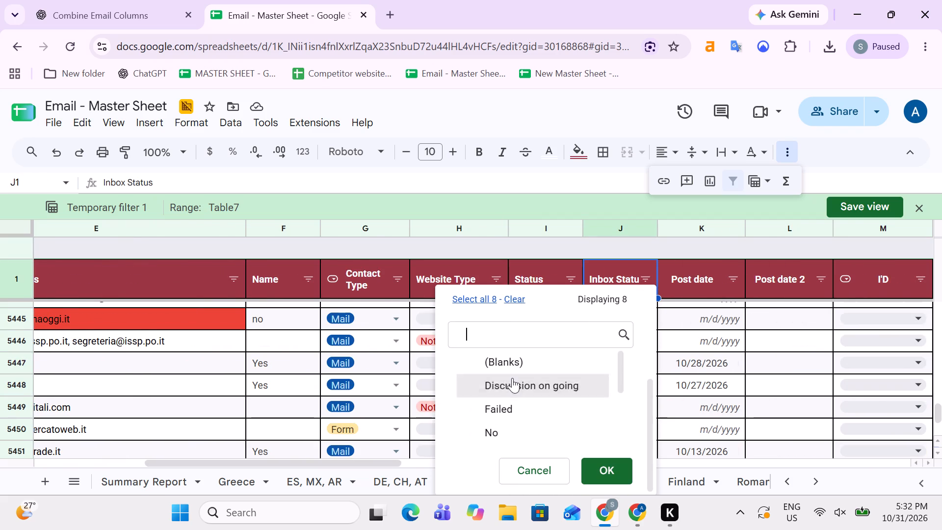
scroll(513, 406, down, 1)
click(523, 396)
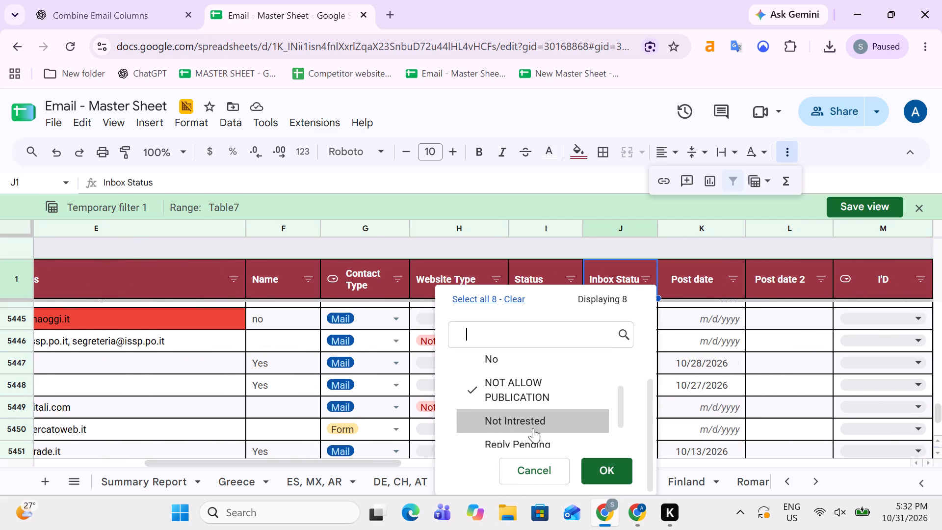
click(533, 428)
scroll(554, 408, down, 1)
click(545, 414)
click(519, 429)
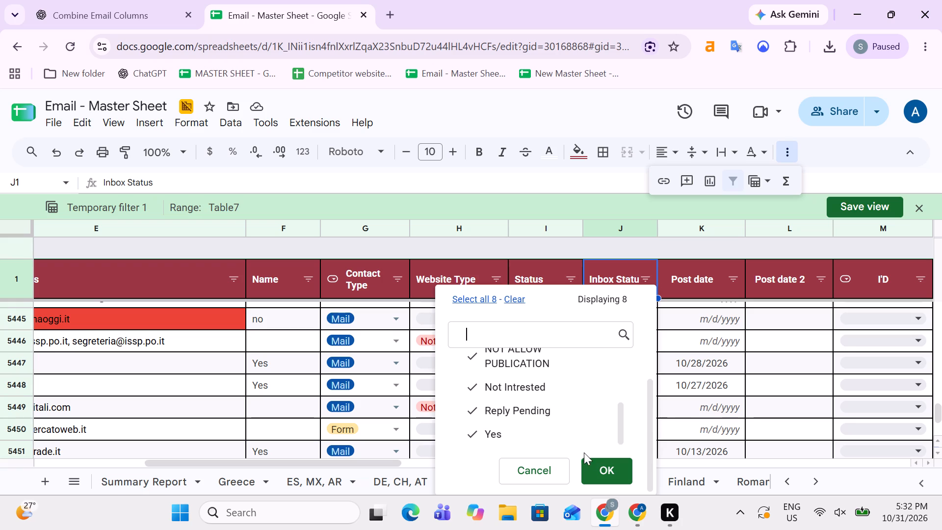
click(607, 466)
Copy all filtered domains in the Italy table's Websites column, from ilcineocchio.it to sibarinet.it.
key(Down)
key(Up)
key(Down)
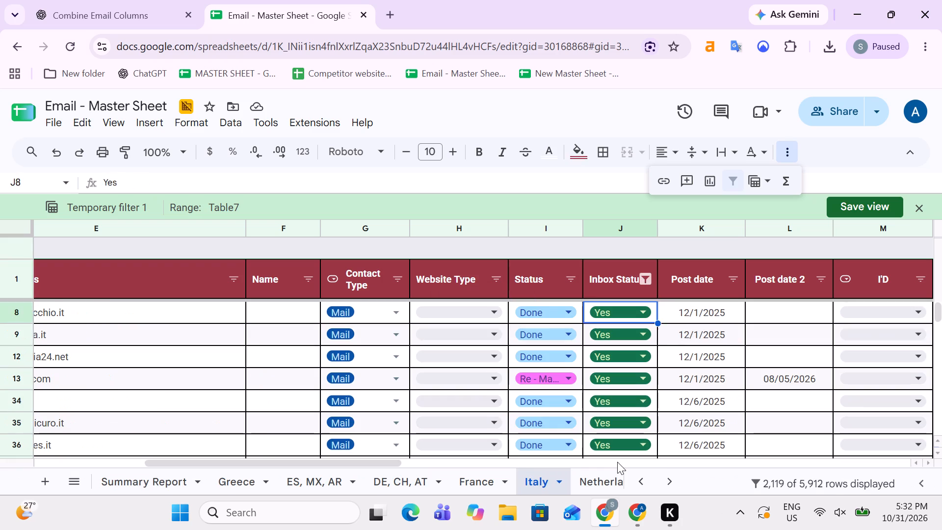
key(Left)
key(Left)
key(Left)
key(Left)
key(Left)
key(Left)
key(Left)
key(Left)
key(Left)
key(Left)
key(Left)
key(Left)
key(Left)
key(Left)
key(Left)
key(Left)
key(Left)
key(Left)
key(Left)
key(Left)
key(Up)
key(Up)
key(Down)
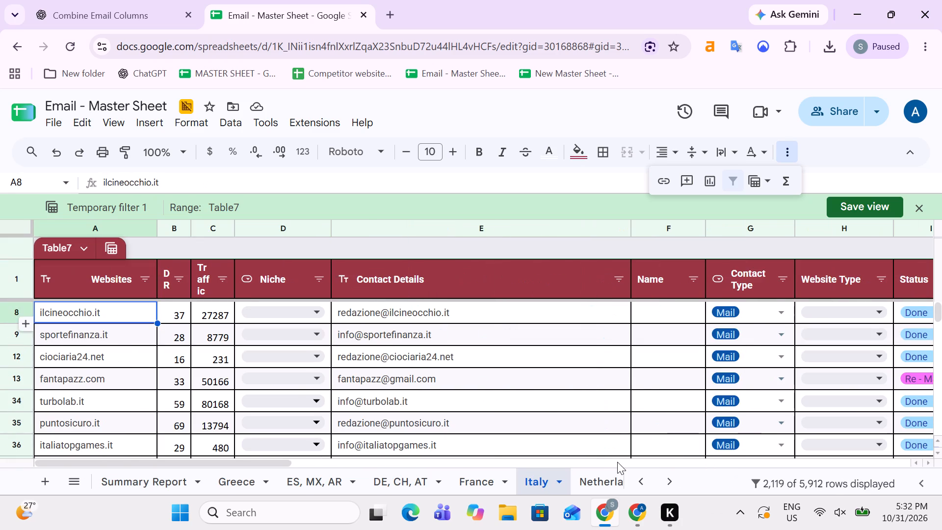
key(ctrl+shift+Down)
key(ctrl+c)
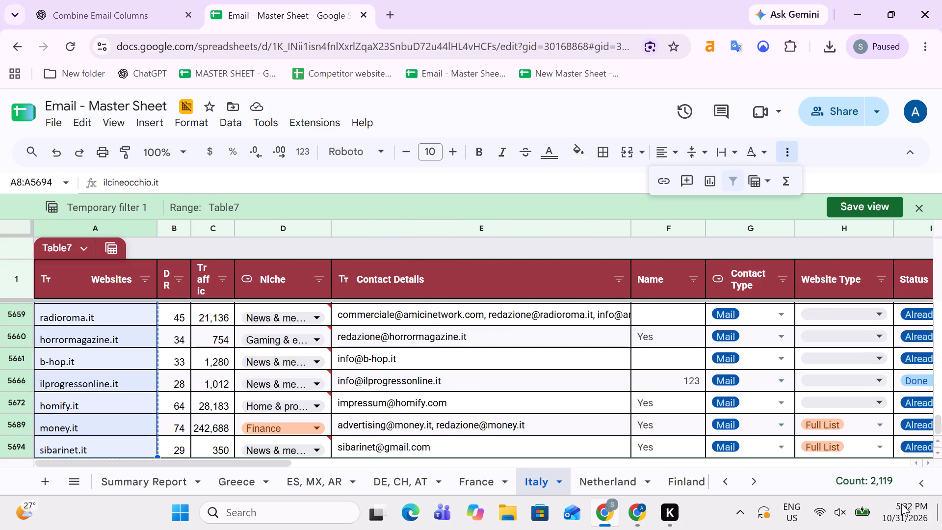
Paste the copied Italy domains as values only below the existing list in Sheet28's Domain column, starting at A830.
click(753, 481)
click(666, 485)
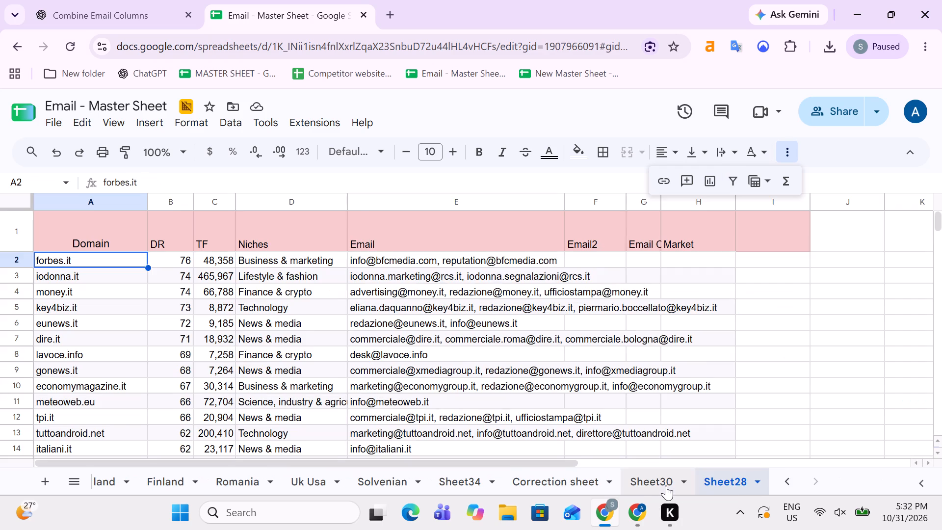
key(Down)
key(ctrl+Down)
key(Down)
key(Down)
key(Down)
key(Down)
key(Down)
key(Up)
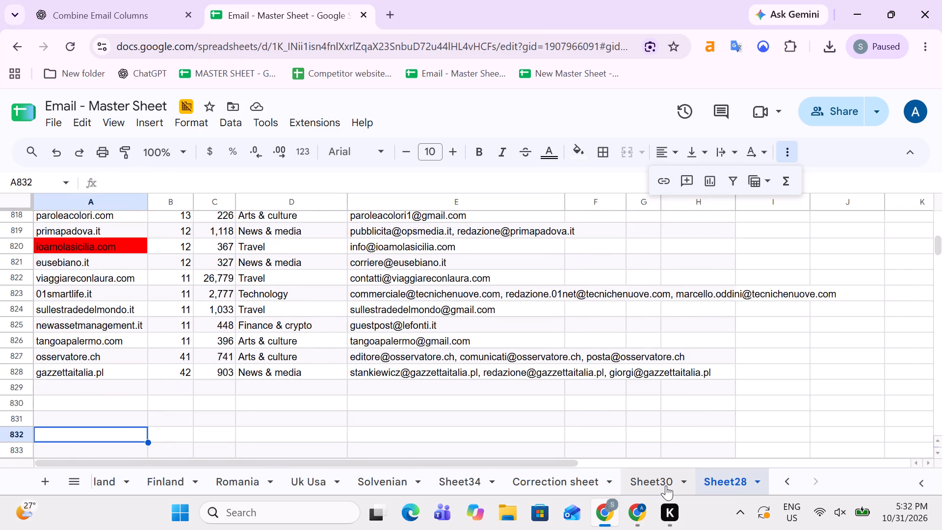
key(Up)
key(Up)
key(Down)
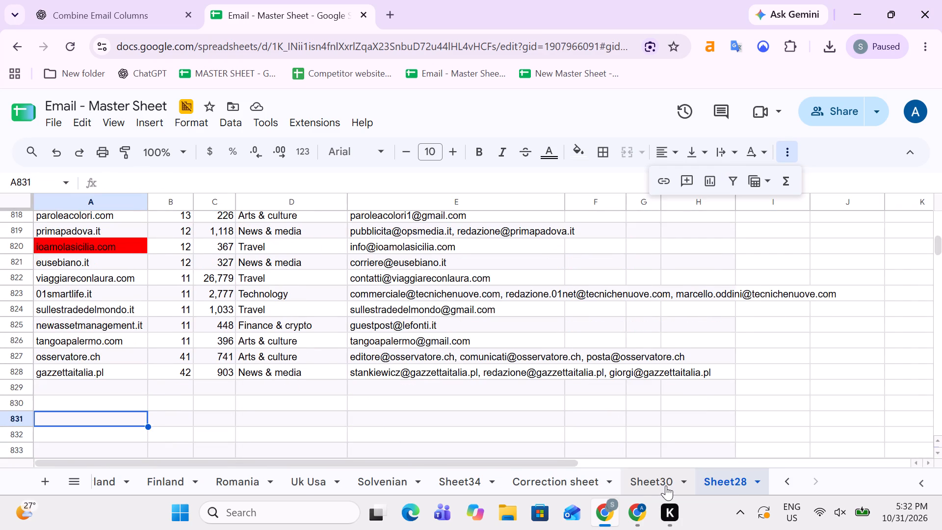
key(Up)
key(ctrl+v)
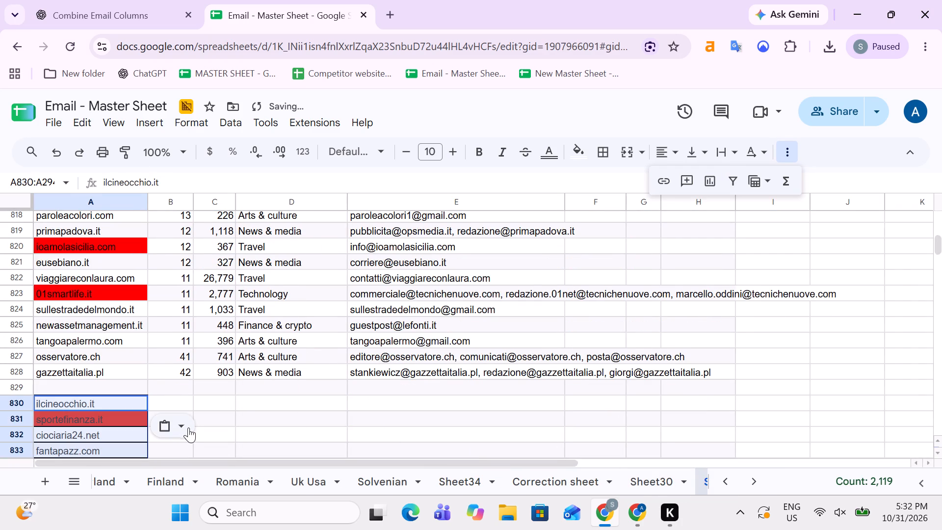
click(180, 427)
click(196, 313)
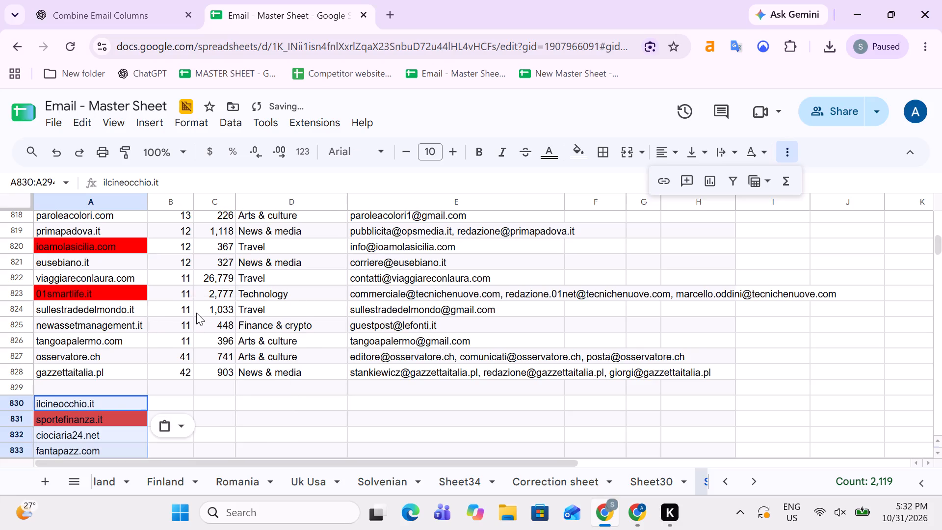
Add a filter to Sheet28's header row and filter the Domain column to show only cells with red fill colour.
scroll(163, 329, down, 7)
scroll(157, 334, up, 20)
scroll(157, 334, up, 2)
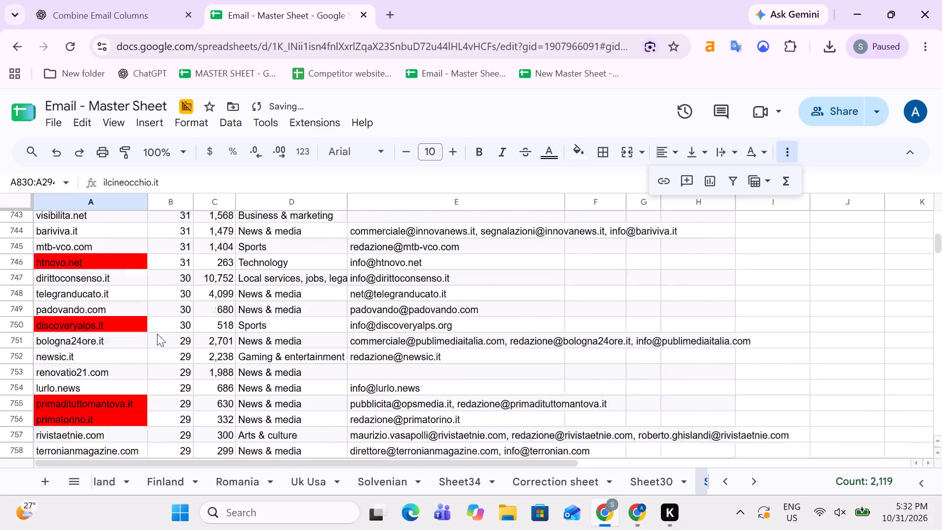
scroll(157, 334, up, 10)
click(130, 275)
key(ctrl+Up)
key(Up)
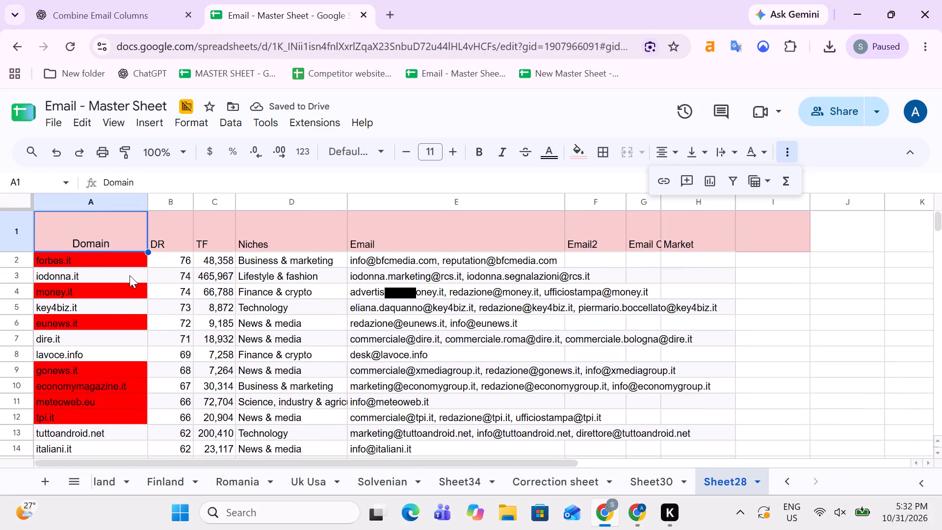
click(25, 223)
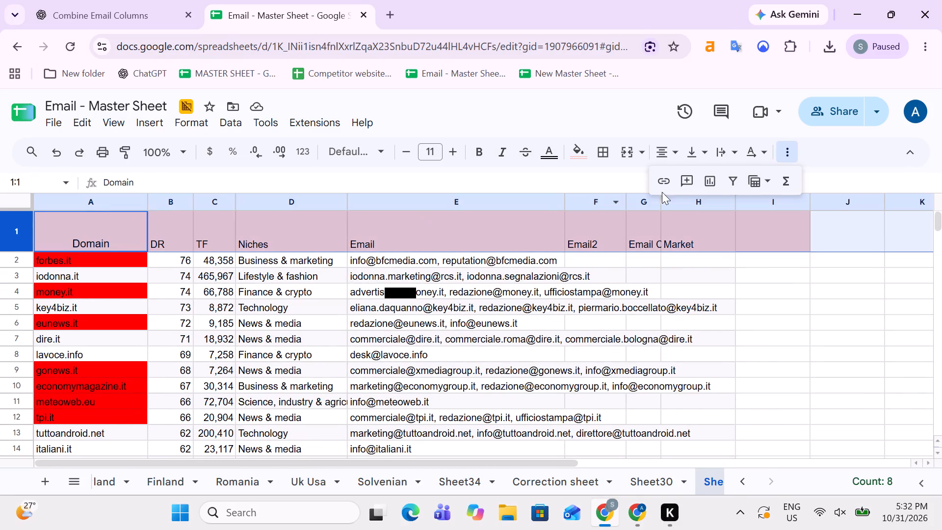
click(734, 183)
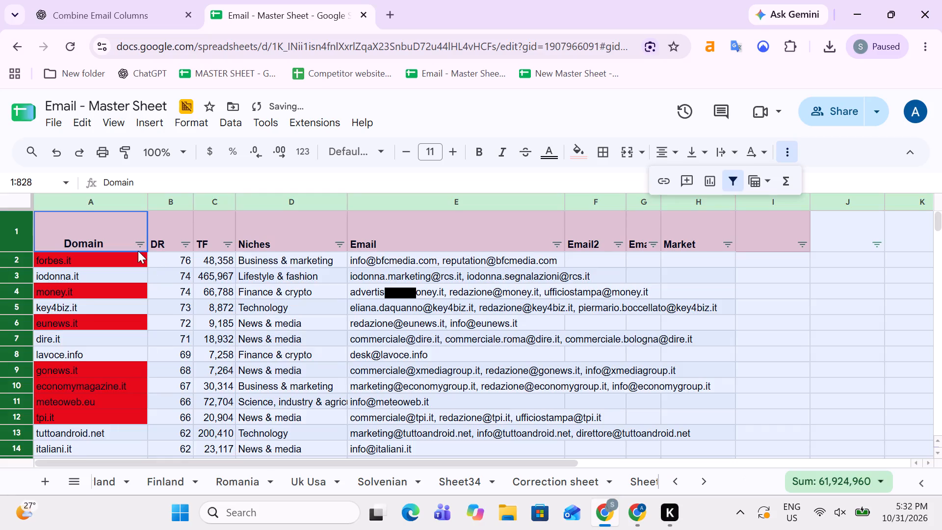
click(137, 249)
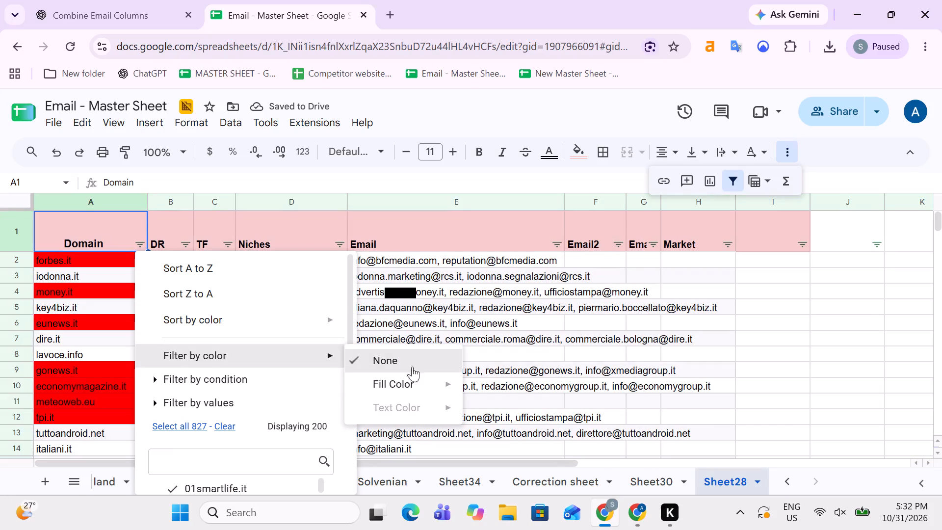
click(516, 388)
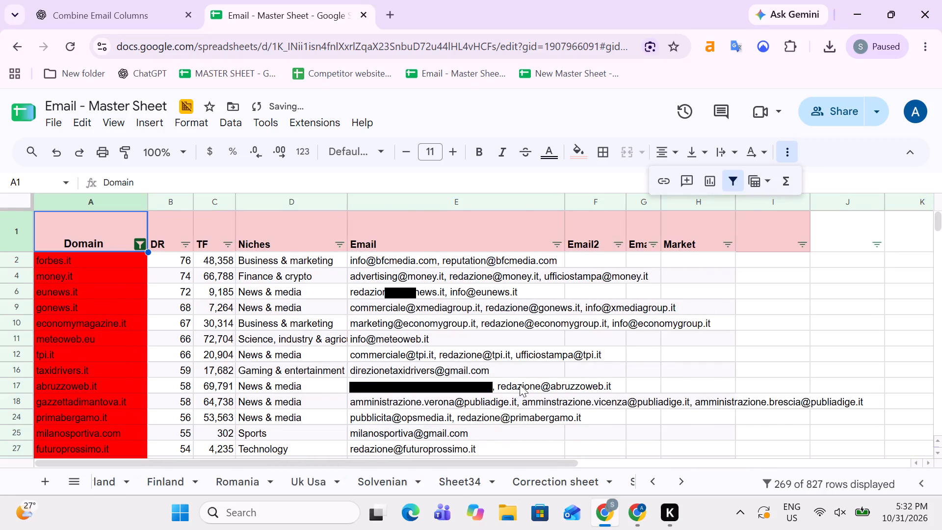
Delete all filtered rows with red Domain cells in Sheet28, from forbes.it to 01smartlife.it.
key(Down)
key(ctrl+shift+Down)
key(Up)
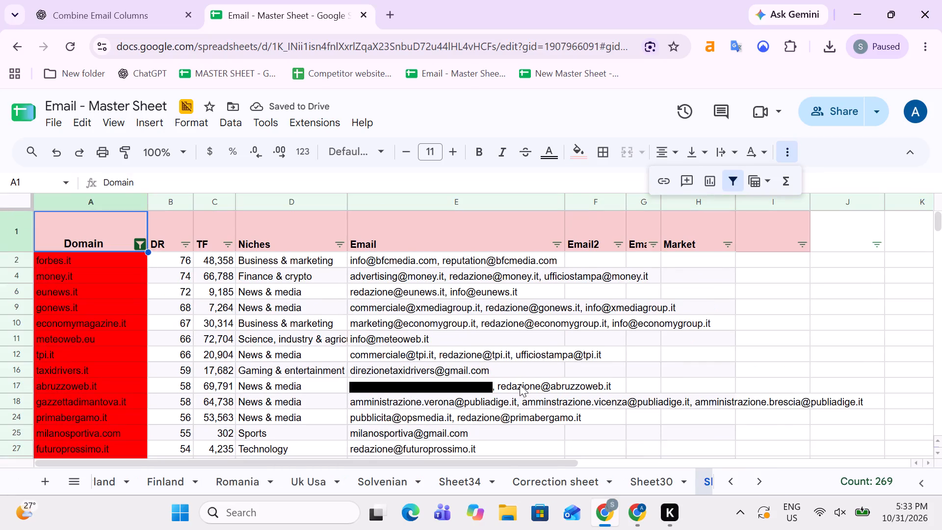
key(Down)
click(0, 262)
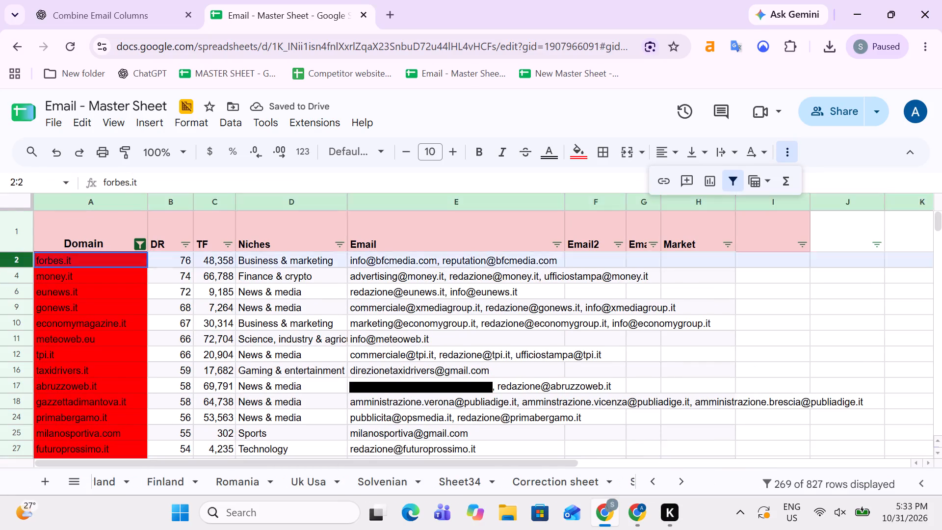
key(ctrl+shift+Down)
key(ctrl+shift+Down)
key(ctrl+shift+Up)
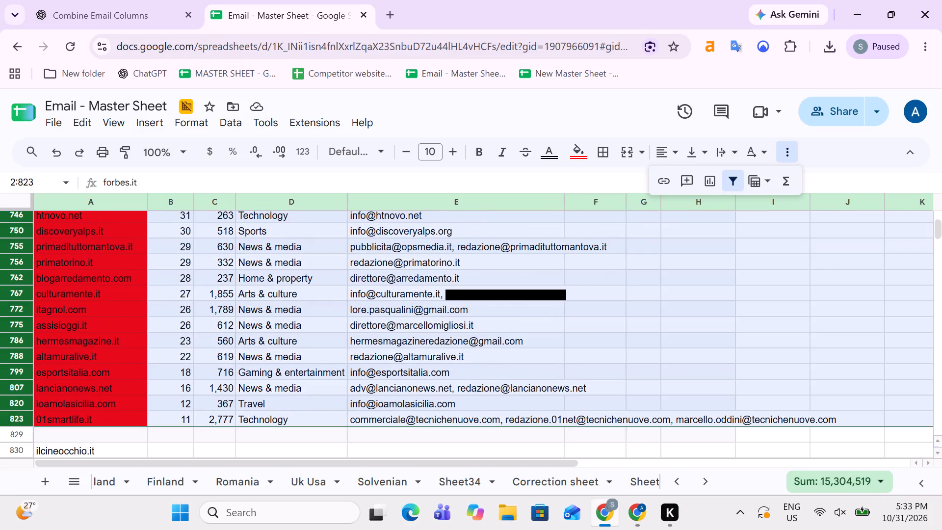
right_click(0, 267)
click(49, 318)
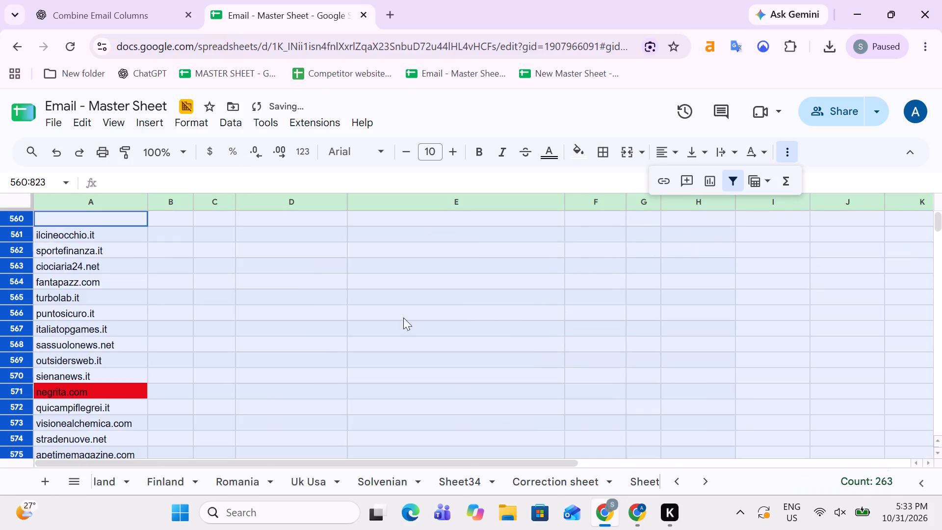
Clear the pasted Italy comparison domains below the main list in column A, from ilcineocchio.it to sibarinet.it.
click(153, 243)
key(Left)
key(ctrl+shift+Down)
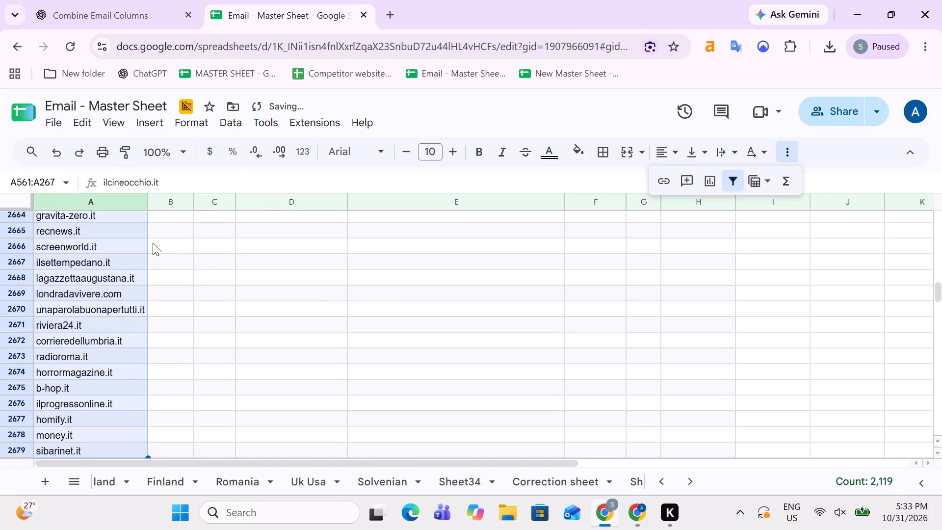
key(Delete)
key(Up)
key(Up)
key(Down)
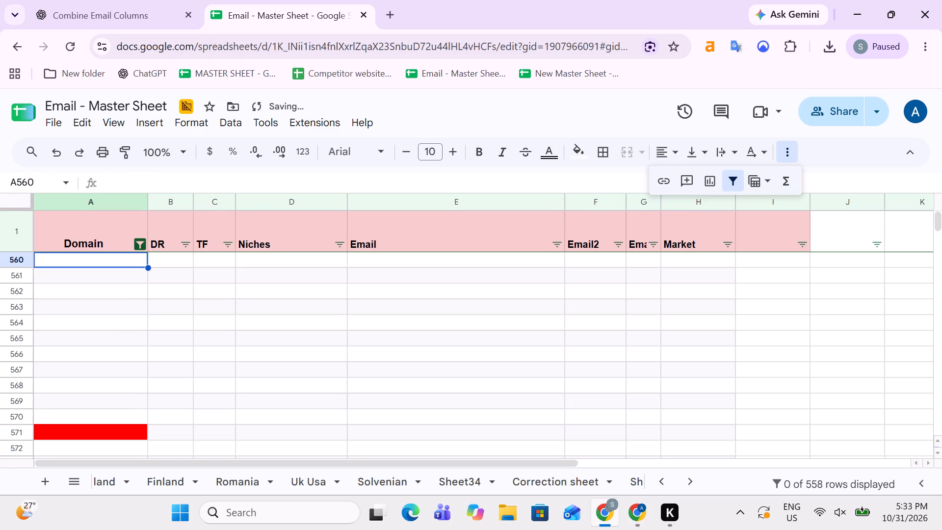
Reset the fill colour of the empty red cell A571 in the Domain column.
key(Down)
key(Down)
key(Down)
key(Down)
key(Down)
key(Down)
key(Down)
key(Down)
key(Down)
key(Down)
key(Down)
key(Down)
key(Up)
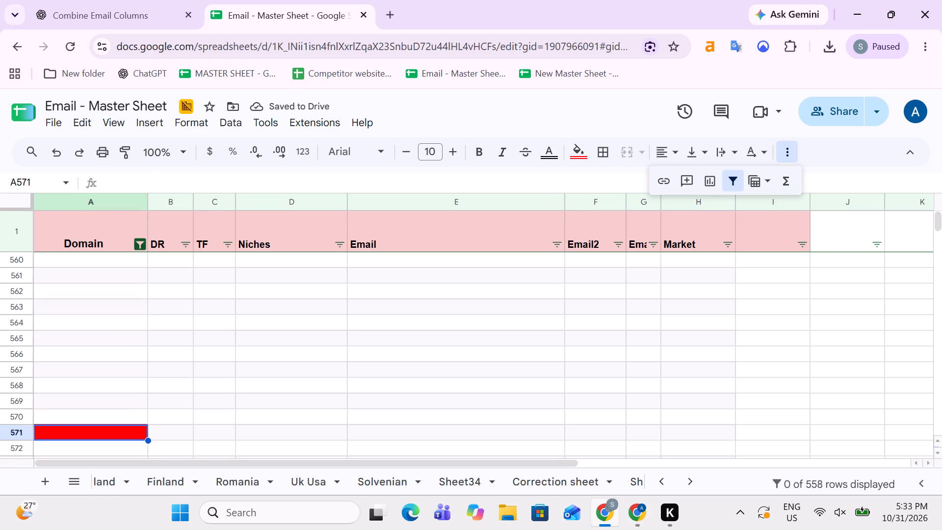
click(577, 151)
click(593, 180)
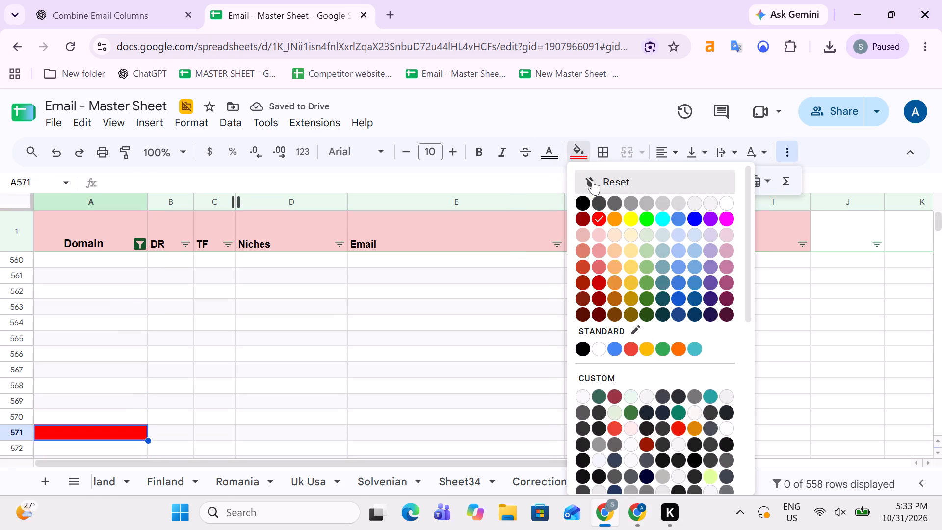
click(392, 289)
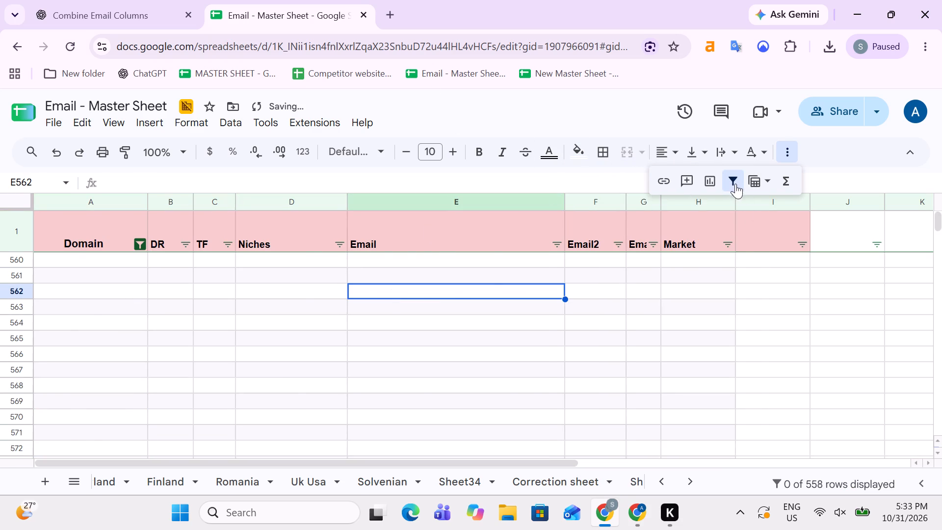
Remove the filter from Sheet28 so that all remaining rows are shown.
click(734, 181)
Check the extent and count of the remaining domains in Sheet28's Domain column, from iodonna.it to gazzettaitalia.pl.
key(Left)
key(Left)
key(Left)
key(Left)
key(Left)
key(Left)
key(Left)
key(Left)
key(Left)
key(Left)
key(Left)
key(Left)
key(Up)
key(Up)
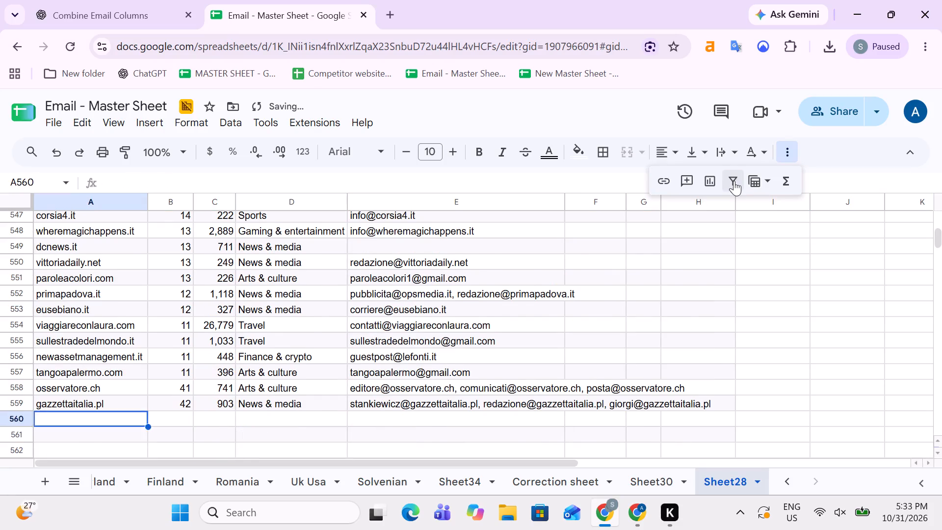
key(Up)
key(ctrl+Up)
key(Down)
key(ctrl+shift+Down)
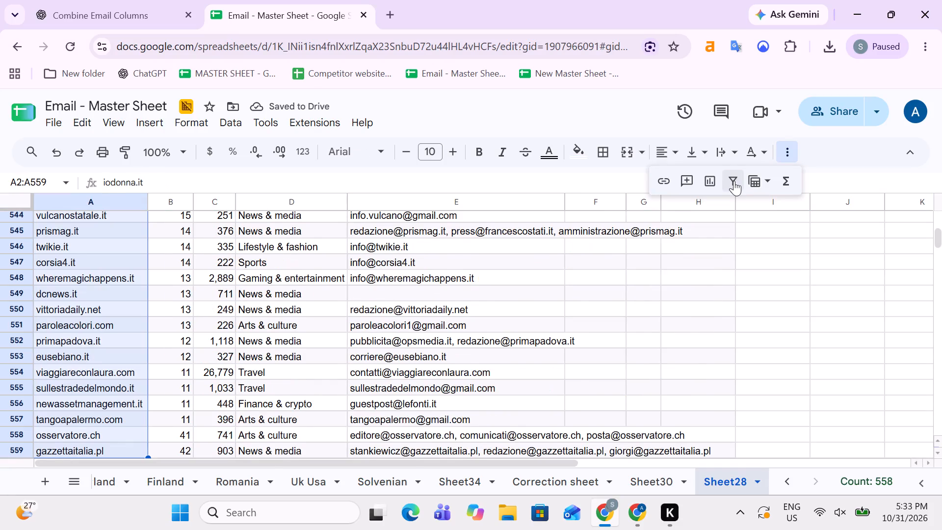
key(Up)
key(Down)
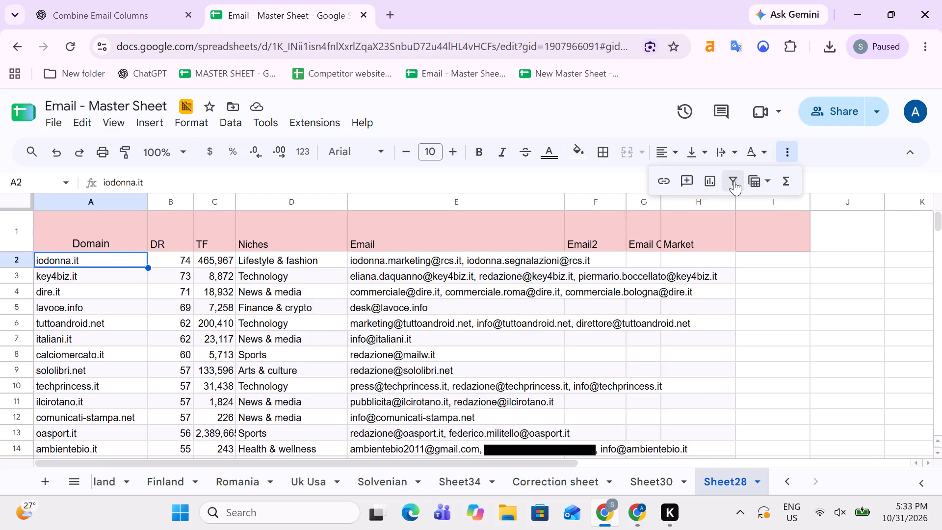
Switch to the Few compittiotr websties spreadsheet and go to the Email 3 header on Sheet1.
key(alt+Tab)
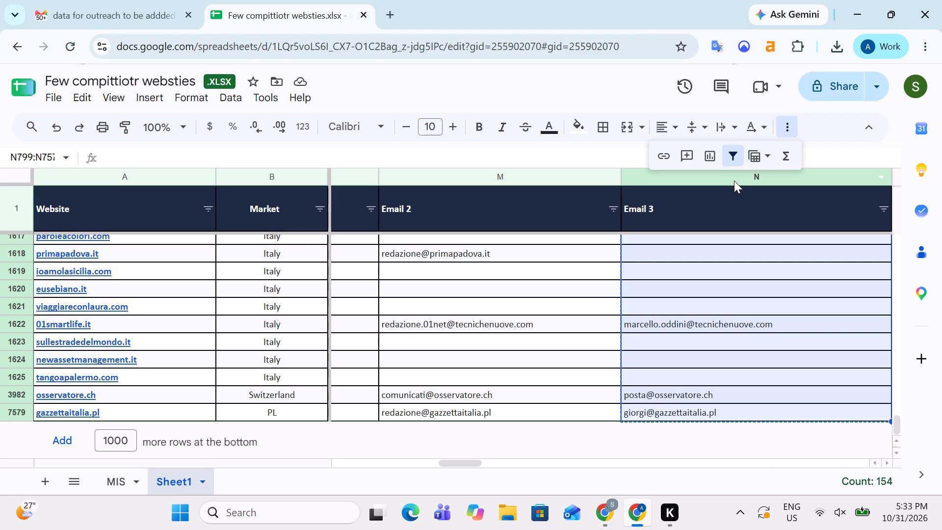
key(Up)
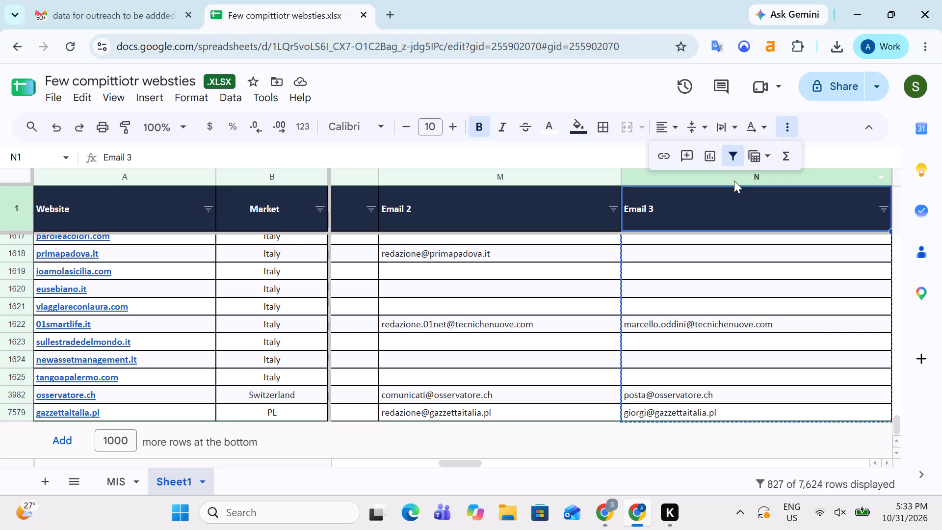
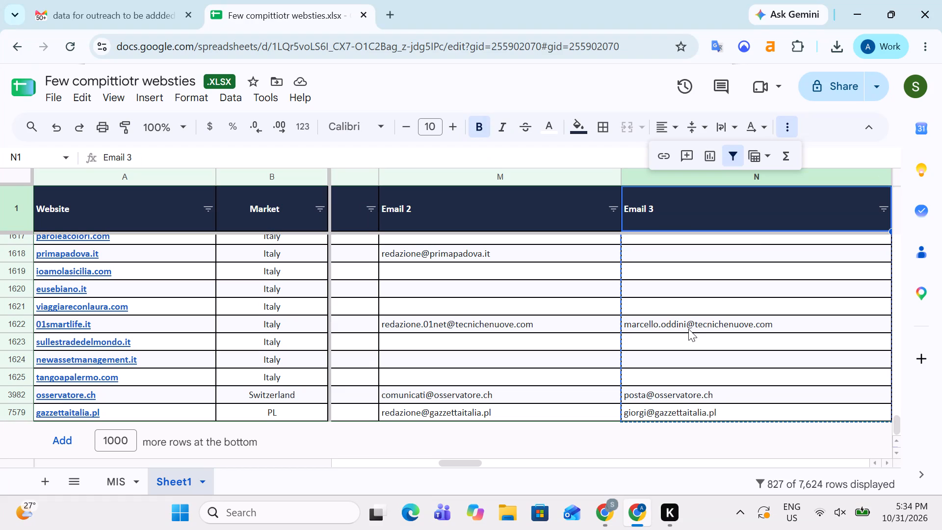
Return to the Email - Master Sheet and copy Sheet28's domains from iodonna.it to gazzettaitalia.pl.
key(alt+Tab)
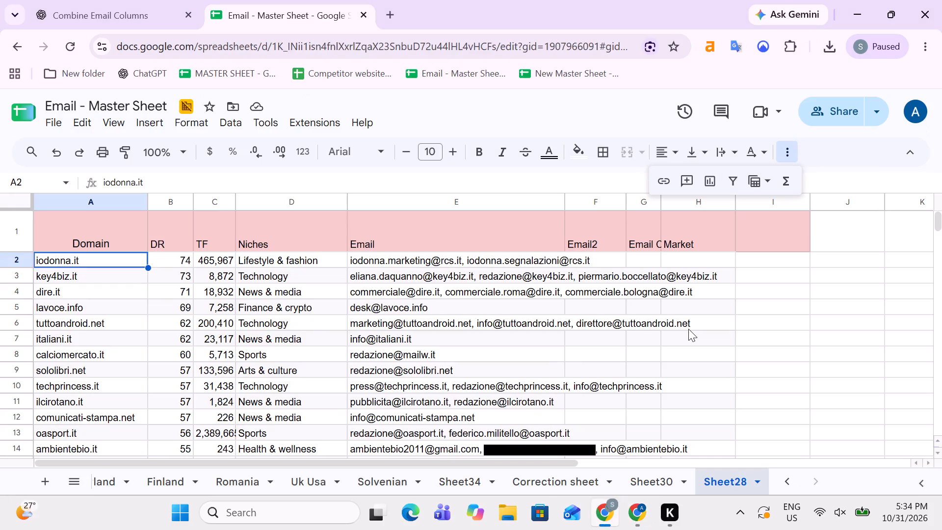
key(Up)
key(Down)
key(Right)
key(Left)
key(ctrl+shift+Down)
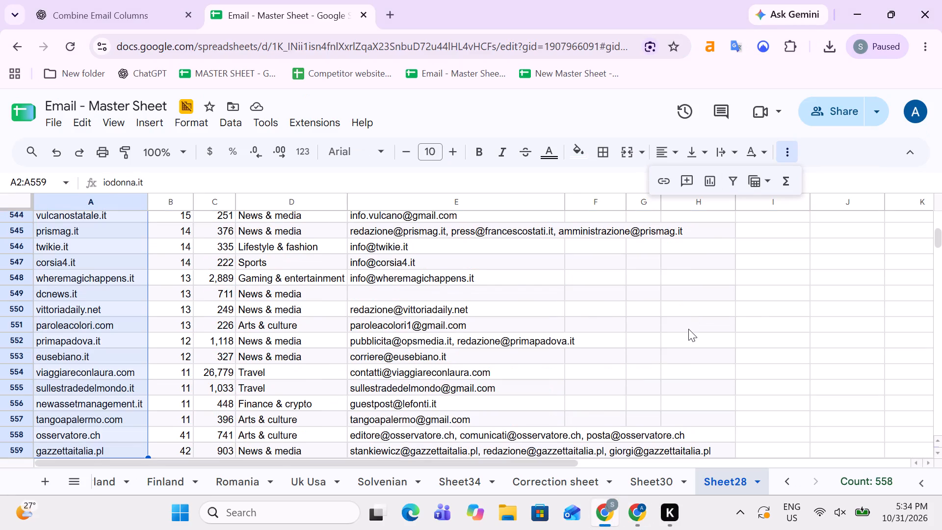
key(ctrl+c)
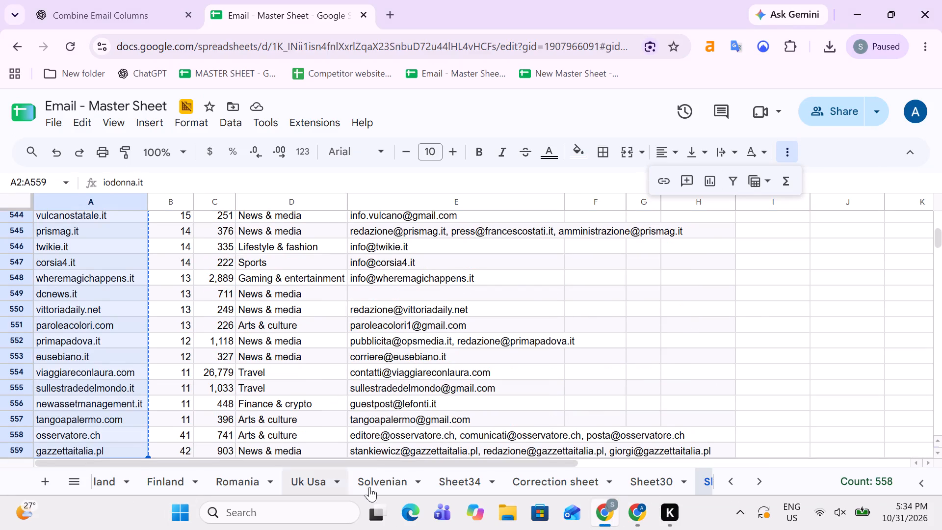
On the Italy sheet, reset the Inbox Status filter so that all of its values are selected.
click(721, 479)
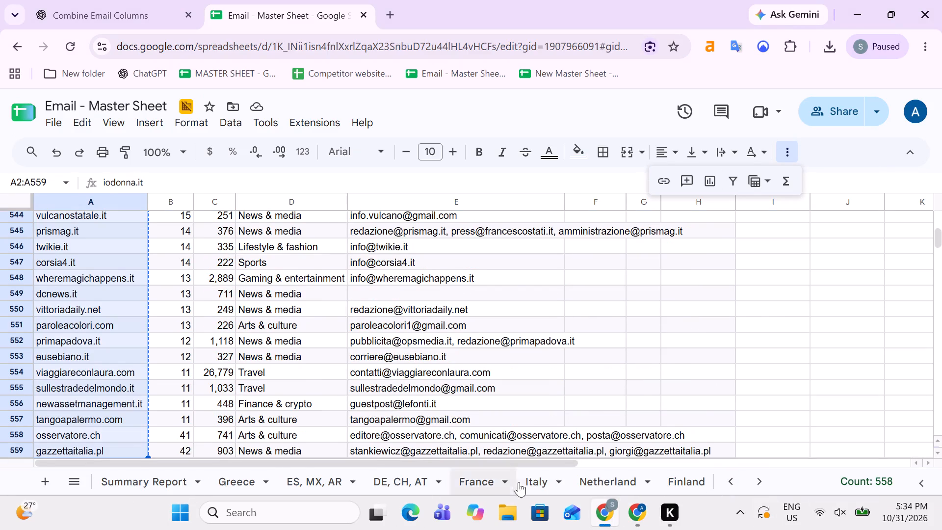
click(529, 482)
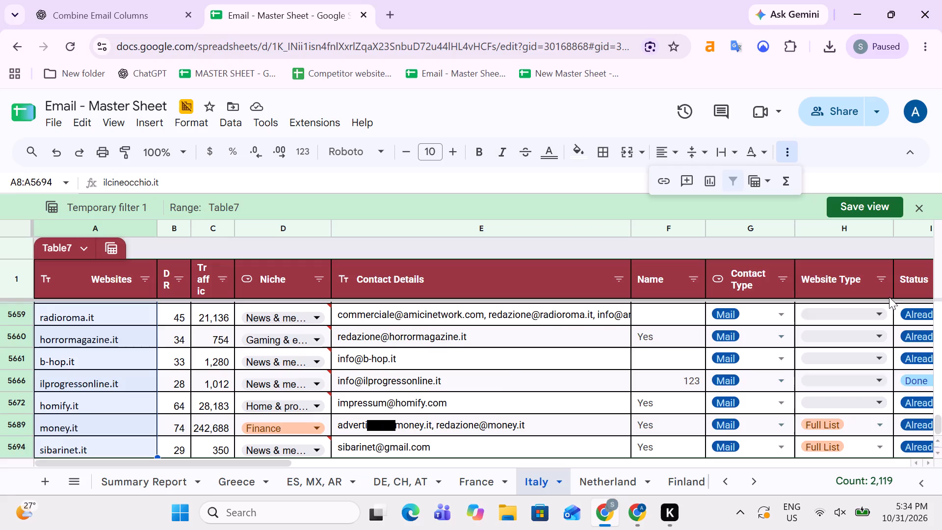
click(509, 376)
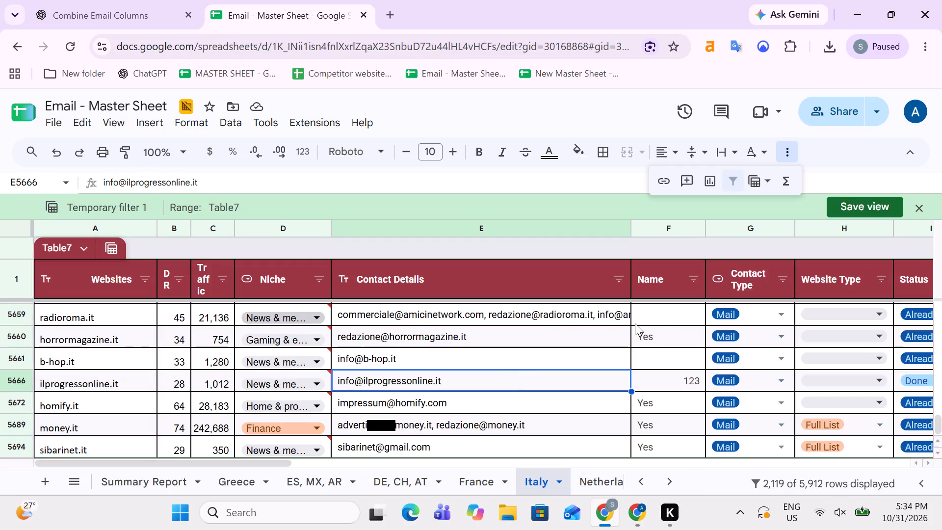
click(635, 323)
key(Right)
key(Right)
key(Right)
key(Right)
key(Right)
key(Right)
key(Right)
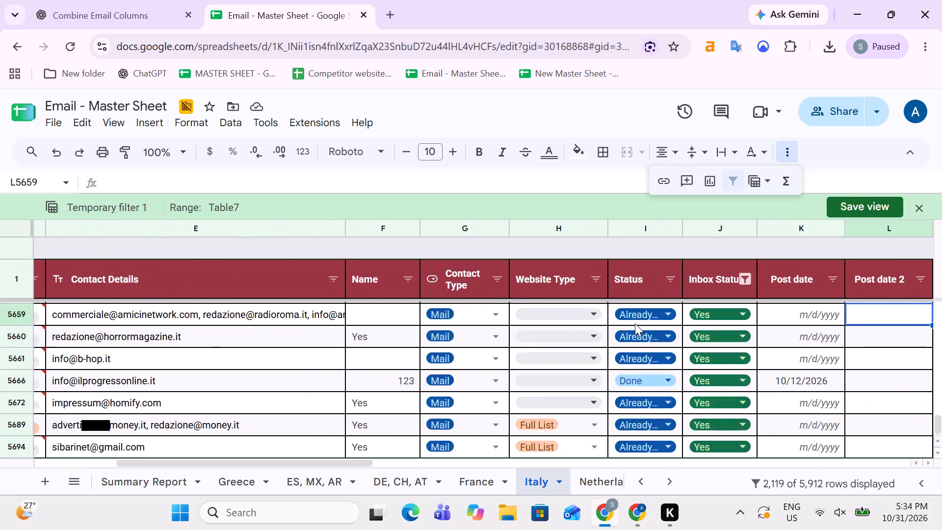
click(643, 287)
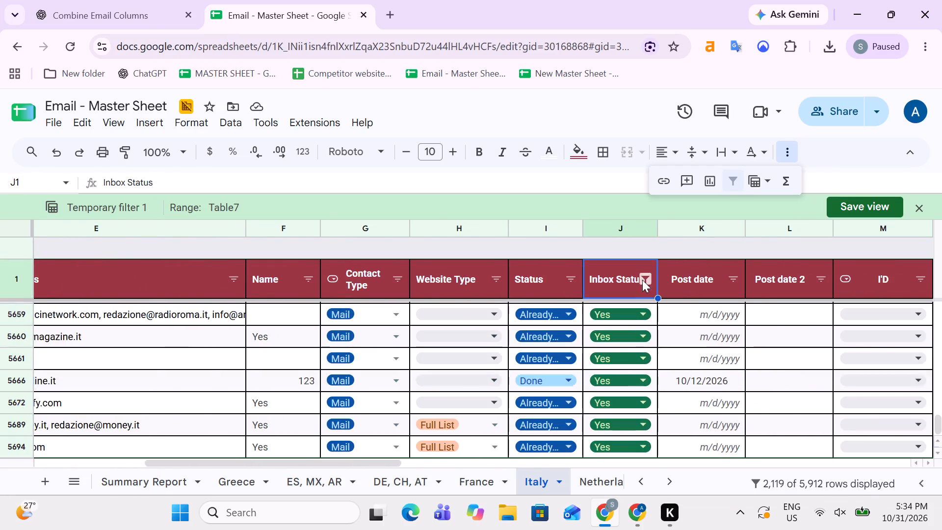
click(649, 278)
scroll(483, 396, down, 1)
click(483, 386)
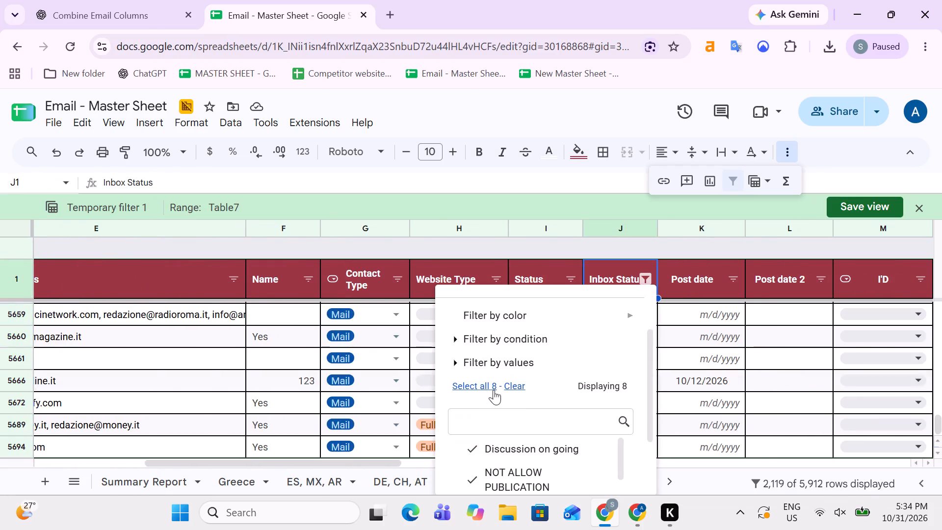
scroll(537, 405, down, 6)
click(598, 477)
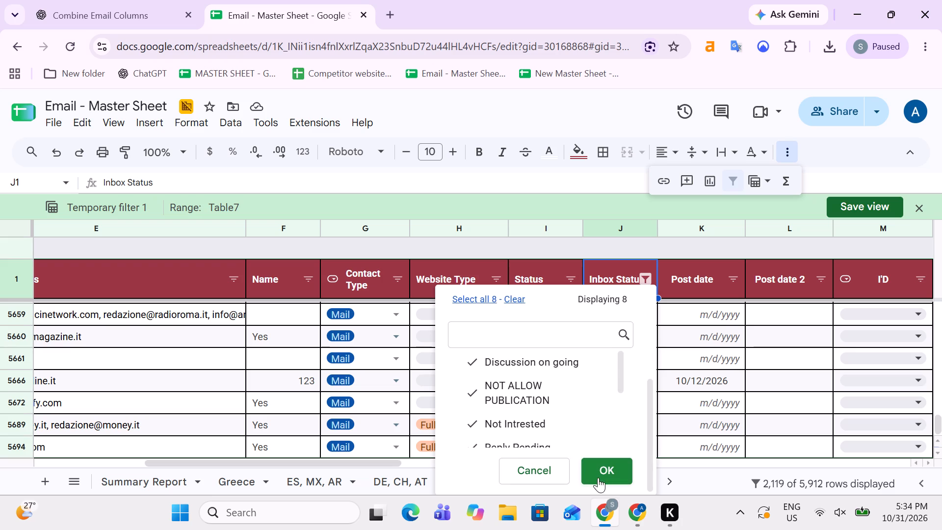
Paste the copied domains as values only into the Italy sheet's Websites column, starting at the empty cell A5856.
key(Down)
key(Left)
key(Left)
key(Left)
key(Left)
key(Left)
key(Left)
key(Left)
key(Left)
key(Left)
key(Left)
key(Left)
key(Left)
key(Left)
key(Left)
key(Left)
key(Left)
key(Left)
key(Left)
key(Left)
key(Left)
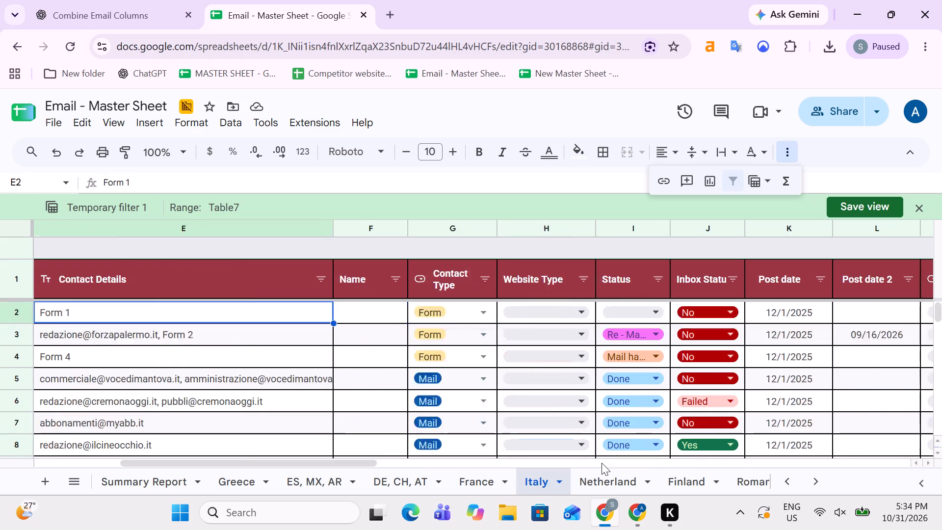
key(ctrl+Down)
key(Down)
key(Down)
key(Down)
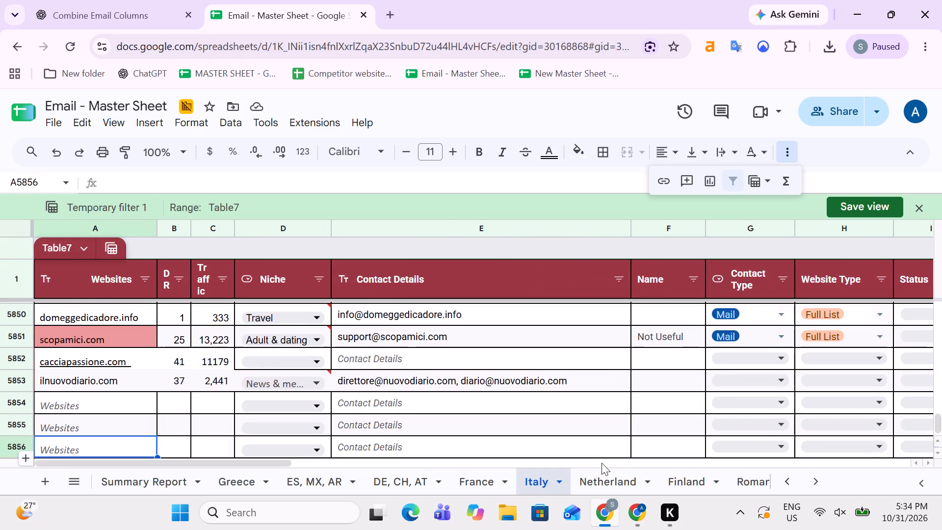
key(Down)
key(Down)
key(Down)
key(Down)
key(Down)
key(Down)
key(Up)
key(Up)
key(Up)
key(Up)
key(Up)
key(Up)
key(Up)
key(Up)
key(Up)
key(Up)
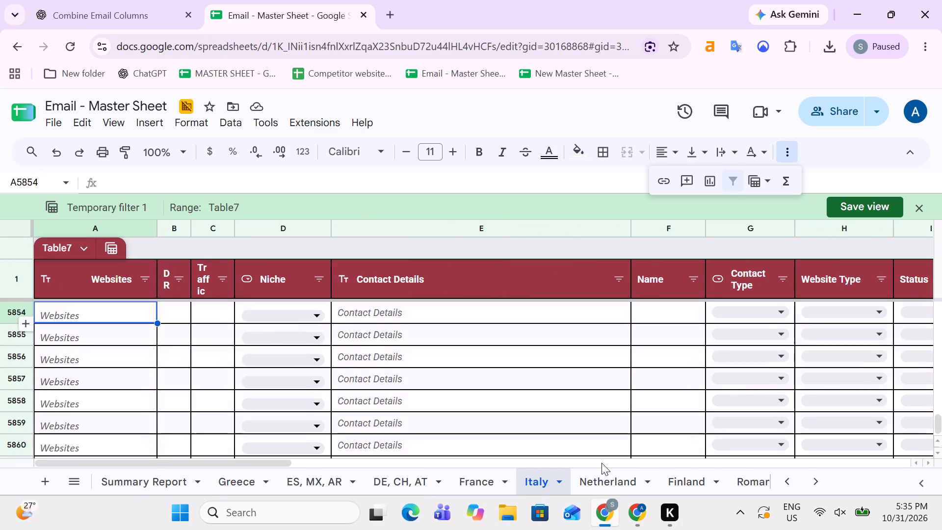
key(Down)
key(Down)
key(Down)
key(Down)
key(Down)
key(Up)
key(ctrl+v)
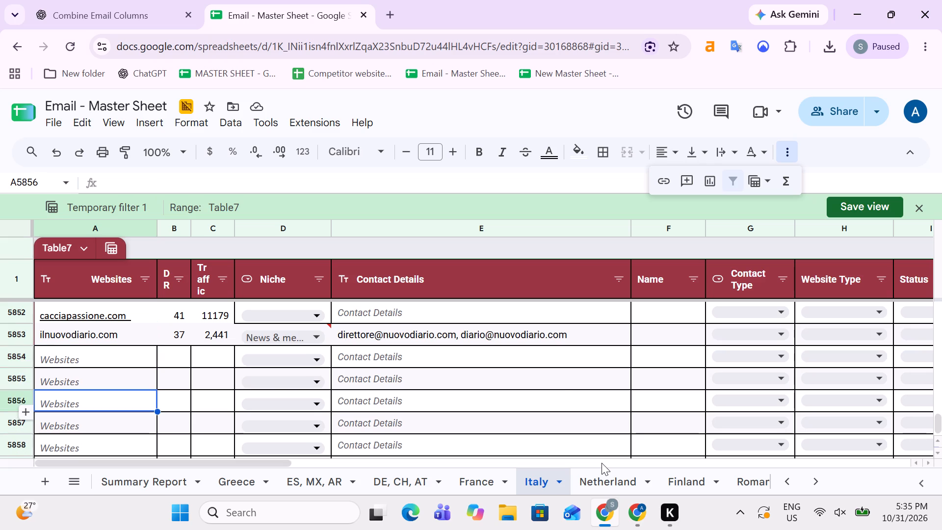
click(180, 429)
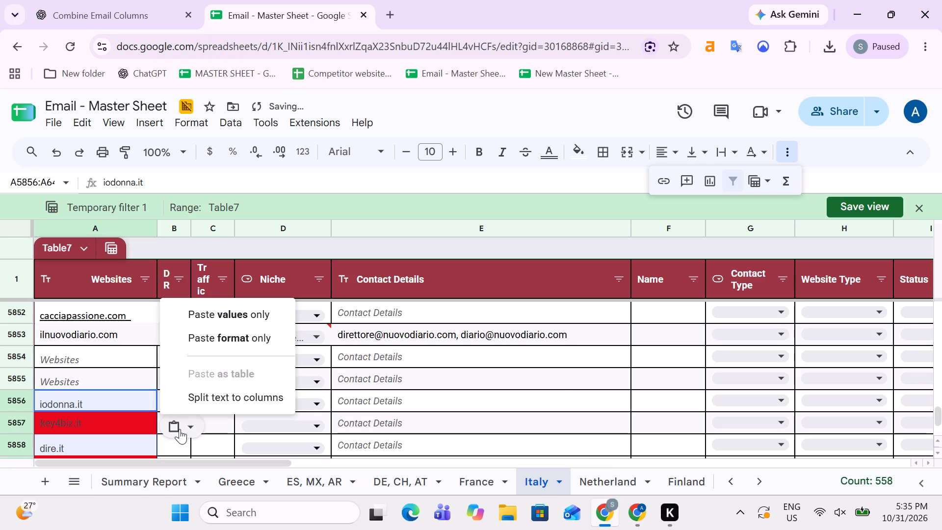
click(210, 311)
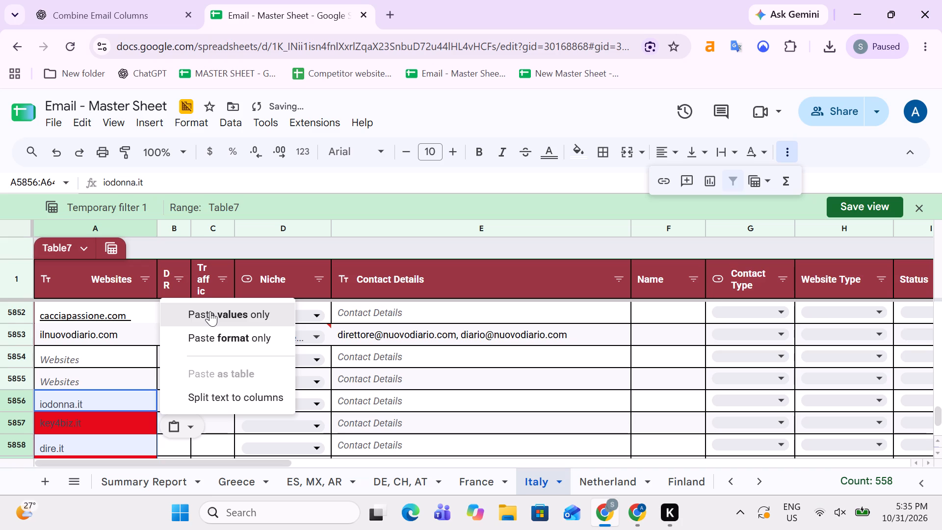
click(210, 311)
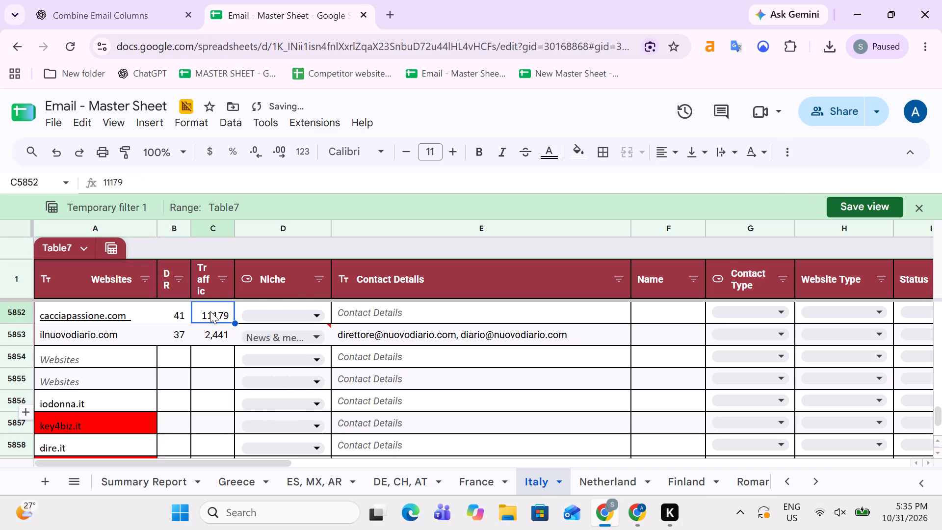
click(143, 397)
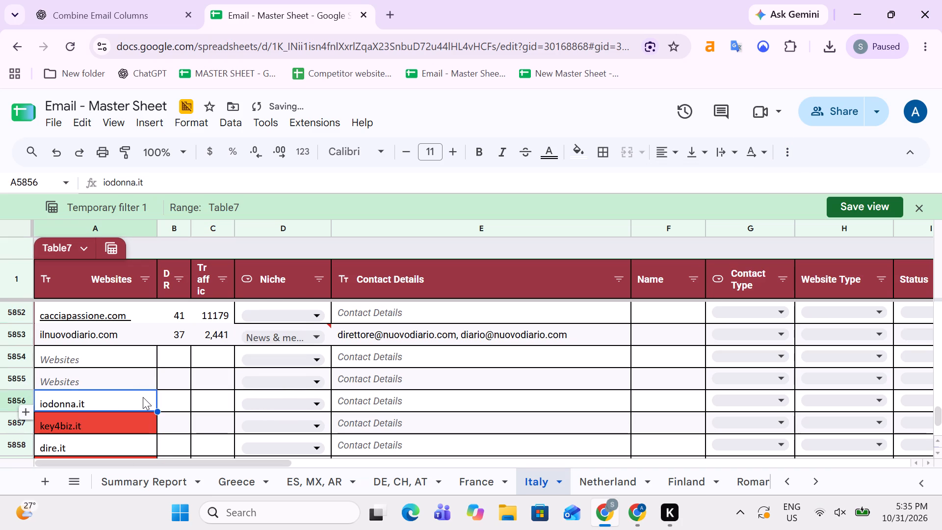
key(ctrl+shift+Down)
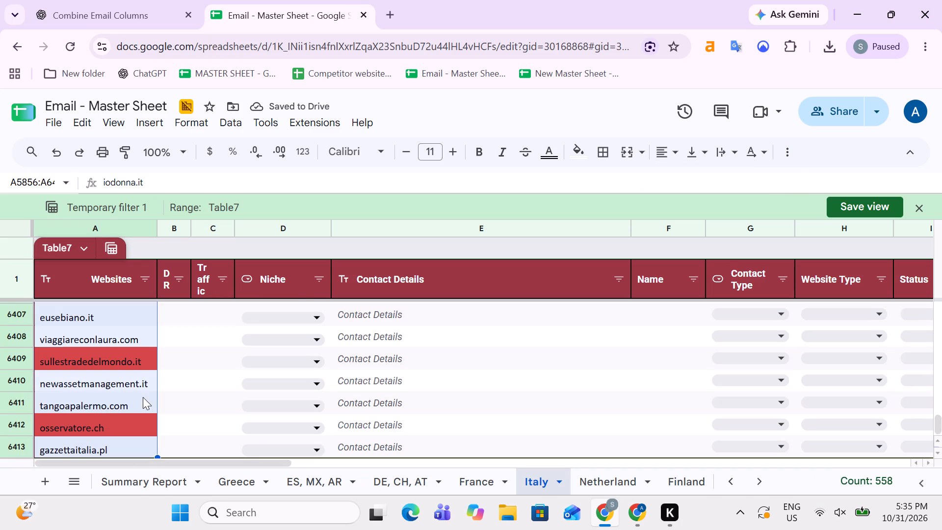
key(Up)
key(Up)
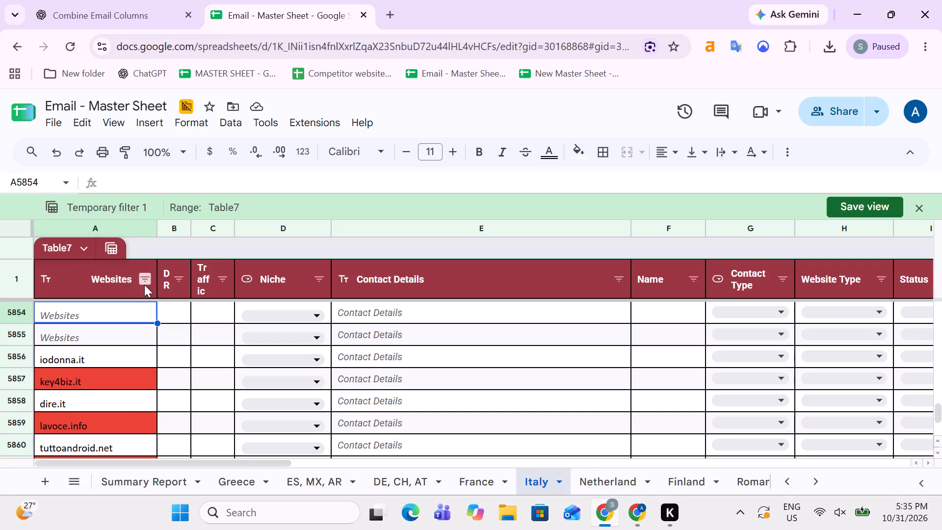
Filter the Websites column by the fill colour #EA4335.
click(144, 283)
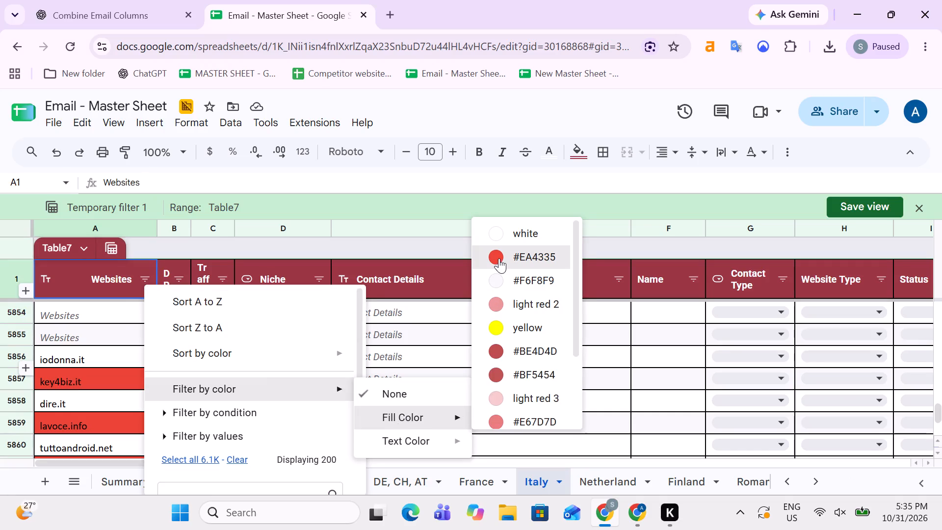
click(499, 258)
Check the extent and count of the red-filled pasted domains, from key4biz.it to osservatore.ch.
scroll(176, 388, down, 6)
scroll(181, 392, up, 2)
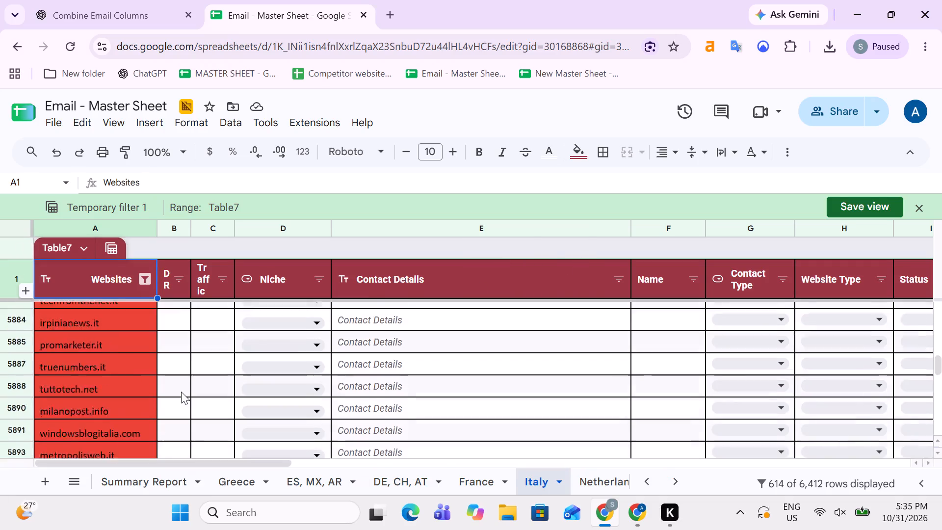
scroll(181, 392, up, 5)
click(185, 377)
key(Left)
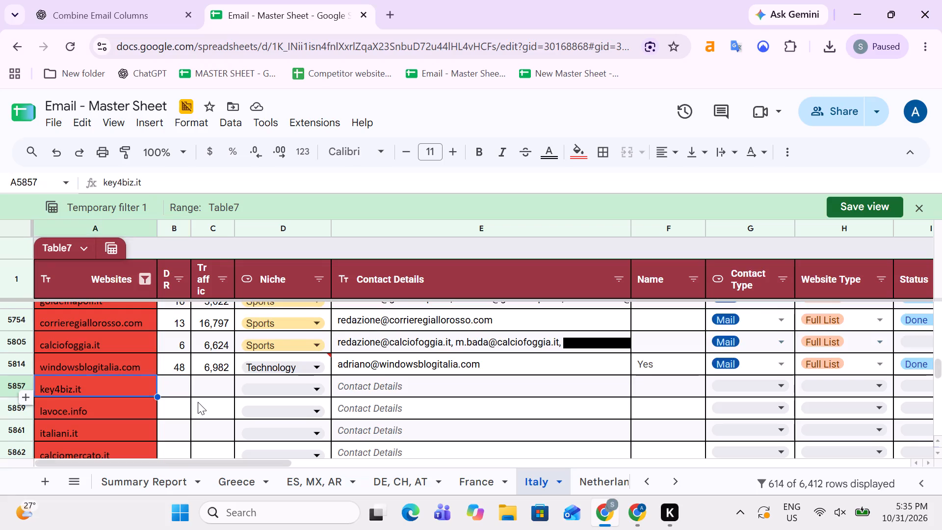
key(ctrl+shift+Down)
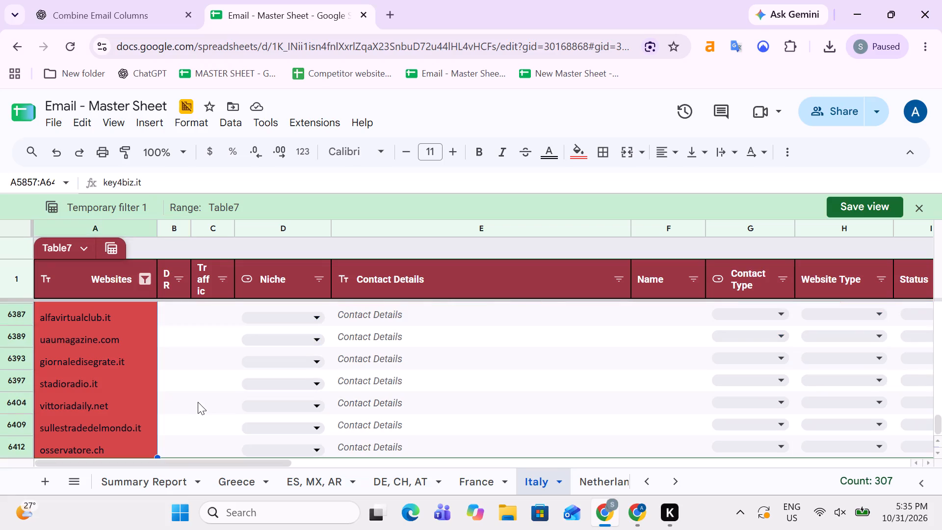
key(Up)
key(Down)
key(Right)
key(Left)
key(Up)
key(Up)
key(Up)
key(Up)
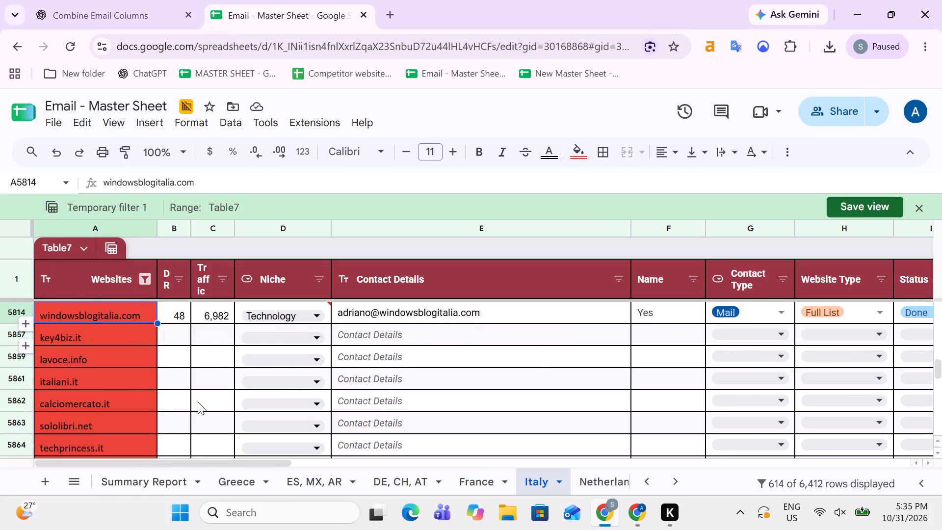
Examine the existing windowsblogitalia.com row across its contact, status, inbox status, post date and I'D columns.
key(Down)
key(Down)
key(Down)
key(Right)
key(Right)
key(Right)
key(Right)
key(Right)
key(Right)
key(Right)
key(Right)
key(Right)
key(Right)
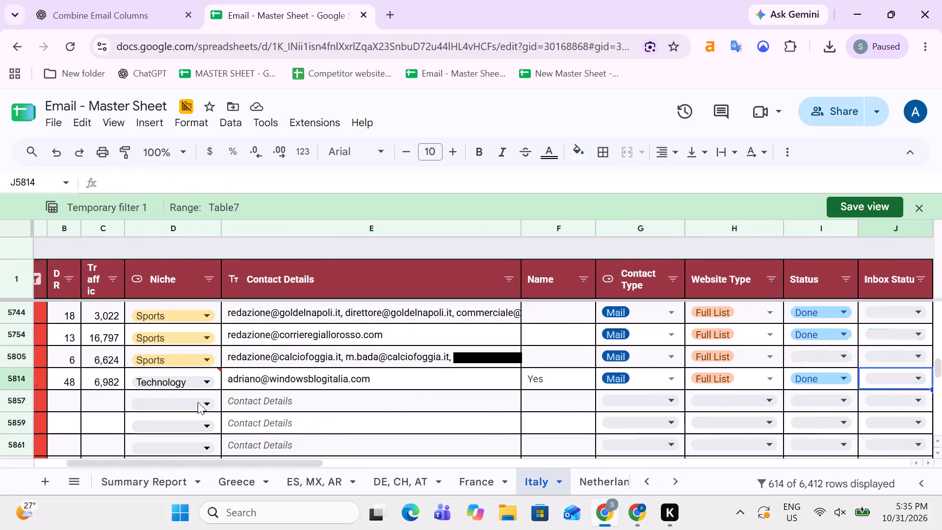
key(Right)
key(Right)
key(Right)
key(Right)
key(Left)
key(Left)
key(Left)
key(Left)
key(Left)
key(Left)
key(Left)
key(Left)
key(Left)
key(Left)
key(Left)
key(Left)
key(Left)
key(Left)
key(Left)
key(Left)
key(Left)
key(Left)
key(Left)
key(Left)
key(Left)
key(Left)
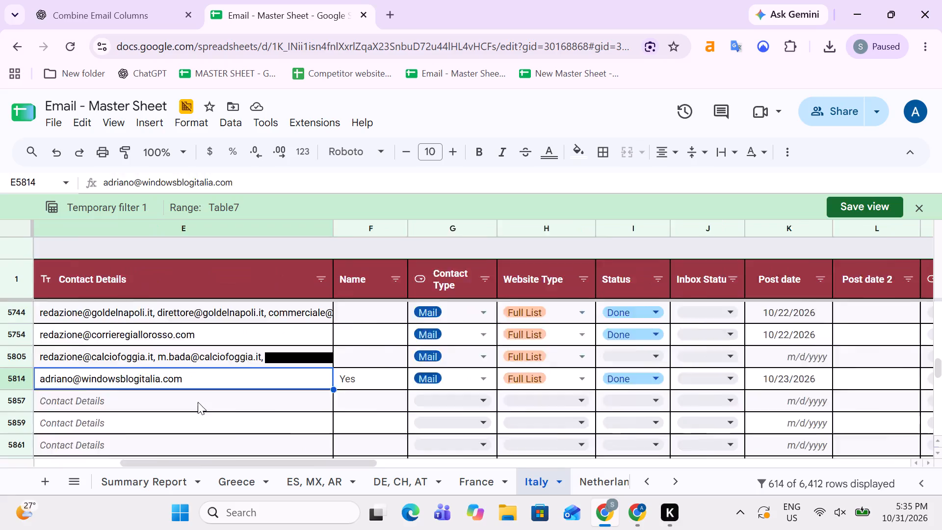
key(Right)
key(Right)
key(Right)
key(Right)
key(Right)
key(Right)
key(Right)
key(Right)
key(Right)
key(Right)
key(Right)
key(Right)
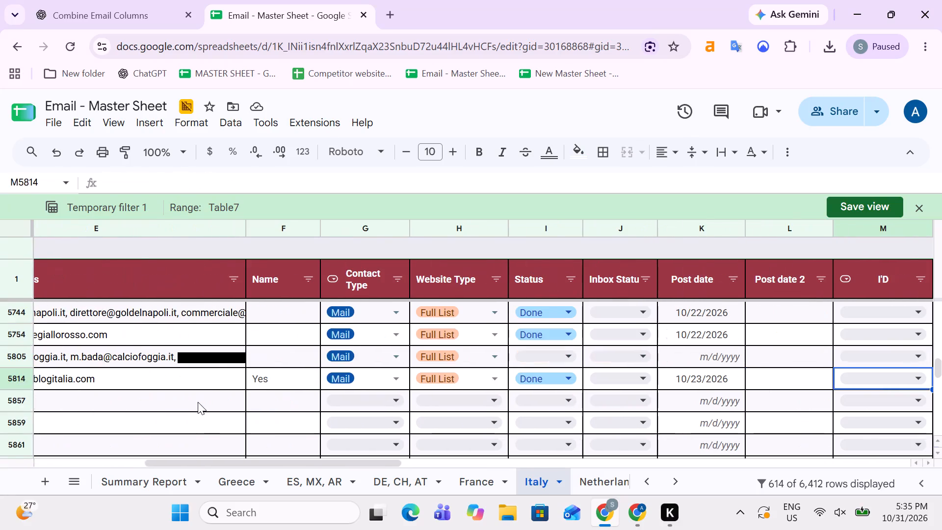
Review the status, inbox status and post date entries of the red-filled rows above windowsblogitalia.com.
key(Left)
key(Left)
key(Left)
key(Up)
key(Up)
key(Up)
key(Up)
key(Up)
key(Up)
key(Up)
key(Up)
key(Up)
key(Up)
key(Up)
key(Up)
key(Up)
key(Up)
key(Up)
key(Up)
key(Up)
key(Up)
key(Up)
key(Up)
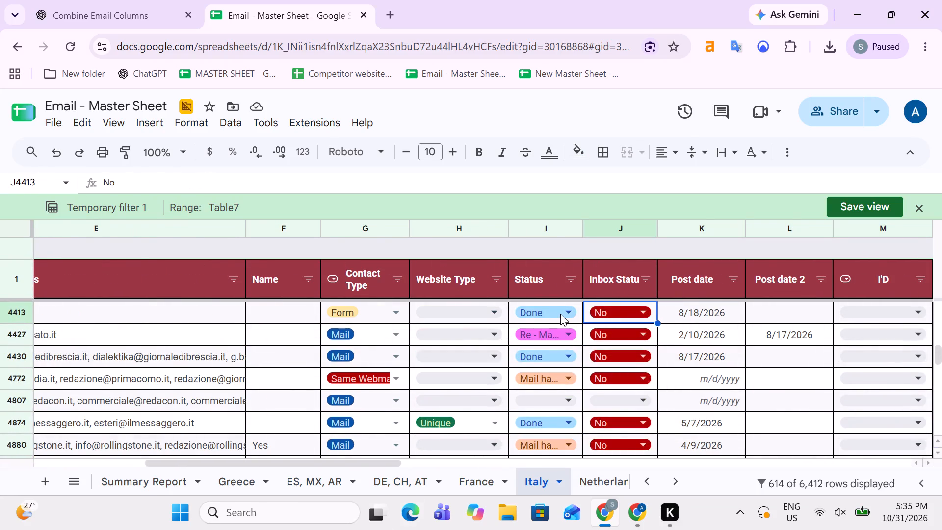
Filter the Status column to Already Mail Done, Done, Mail has to done again and Re - Mail Done, leaving out blanks.
click(570, 277)
scroll(413, 399, down, 7)
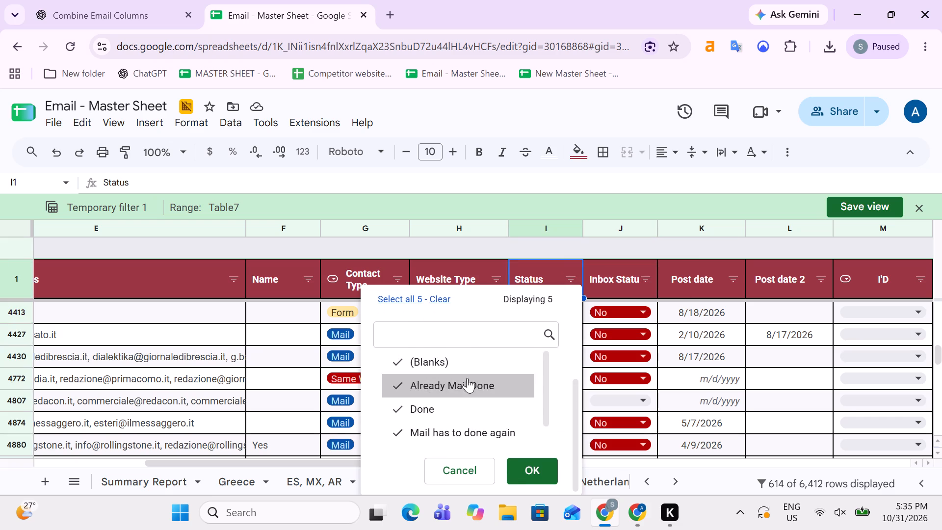
scroll(465, 365, down, 3)
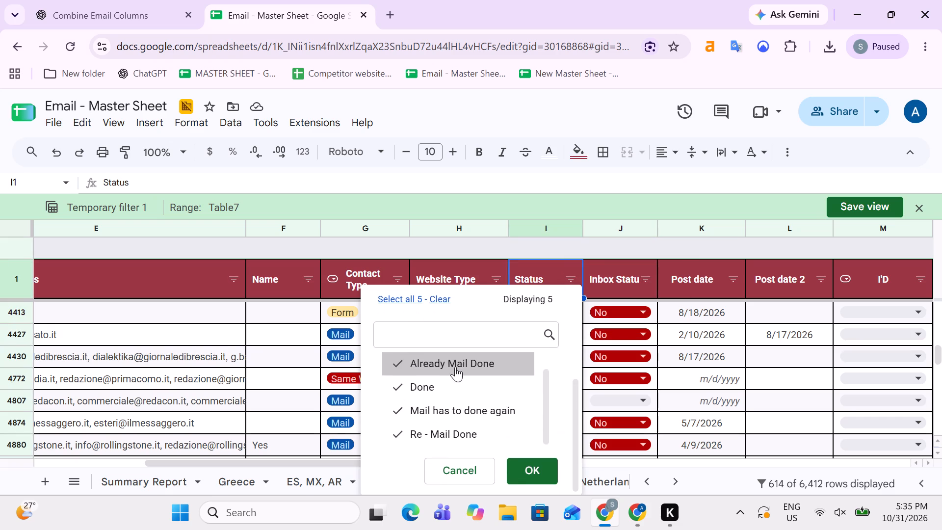
scroll(455, 367, up, 1)
click(446, 303)
click(459, 385)
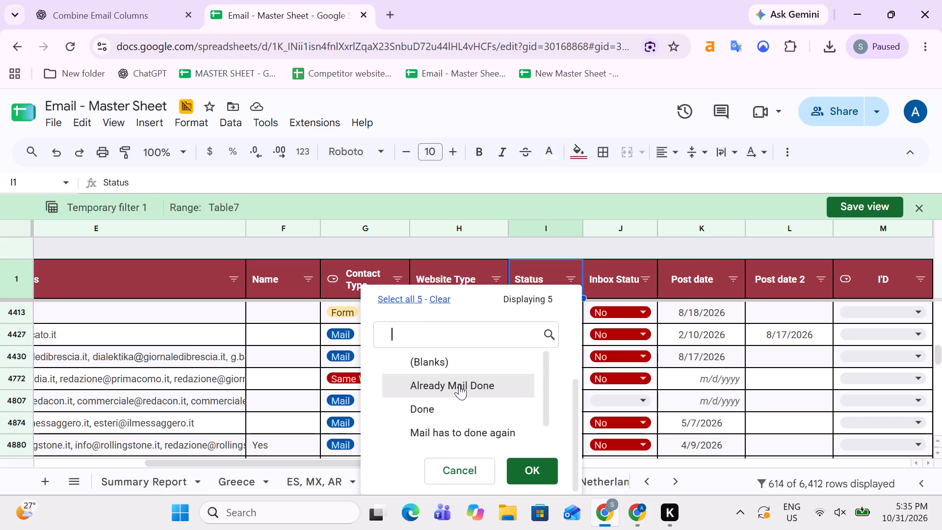
click(454, 404)
scroll(460, 406, down, 1)
click(477, 409)
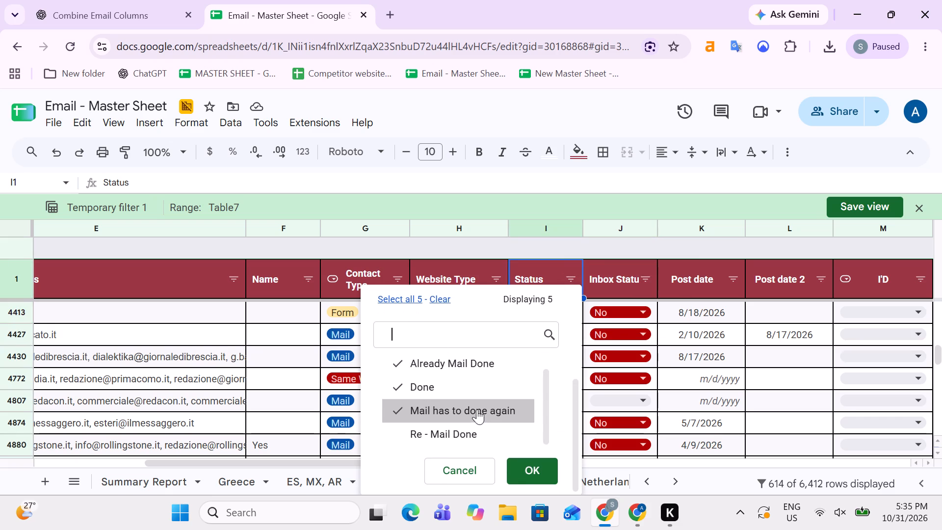
scroll(477, 409, down, 1)
click(477, 425)
click(532, 478)
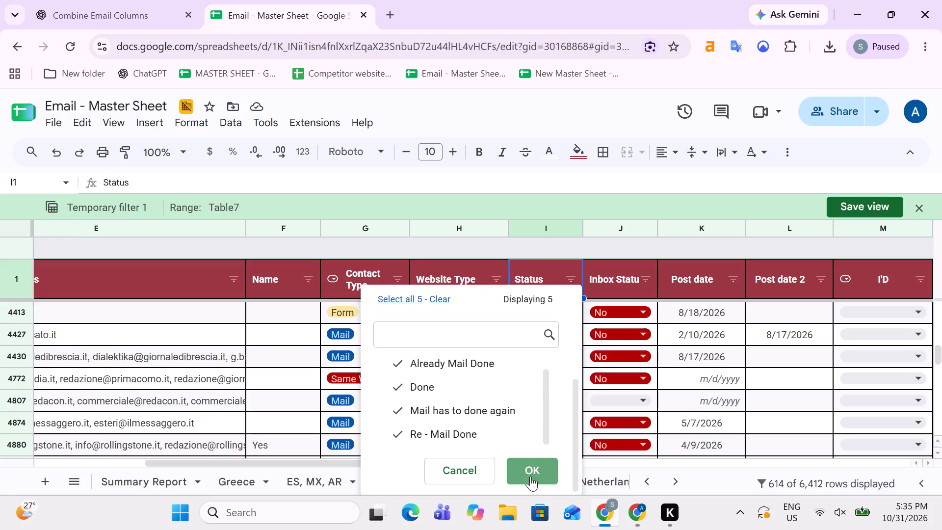
Filter the Post date 2 column to exclude blank entries.
scroll(557, 430, up, 5)
scroll(557, 430, up, 20)
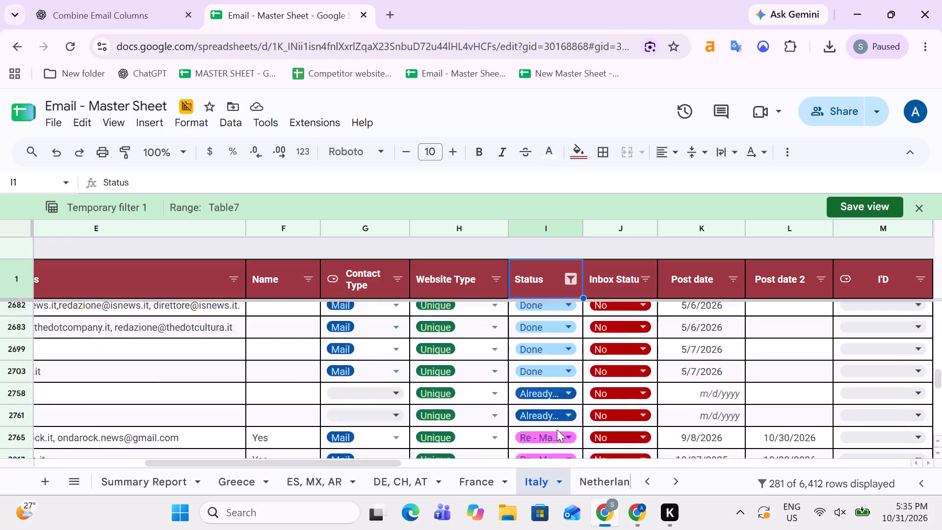
scroll(557, 429, up, 20)
scroll(557, 429, up, 20)
scroll(557, 429, up, 1)
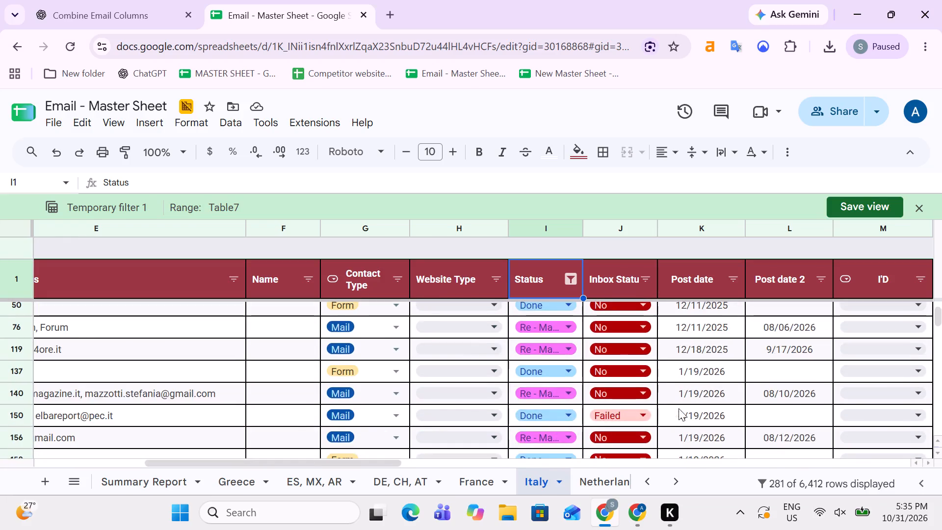
scroll(728, 397, up, 8)
click(820, 282)
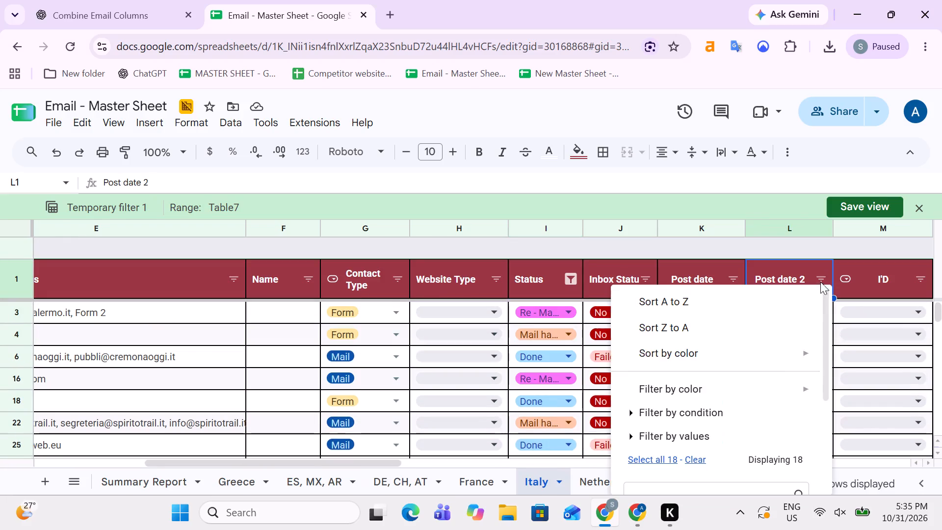
scroll(745, 400, down, 7)
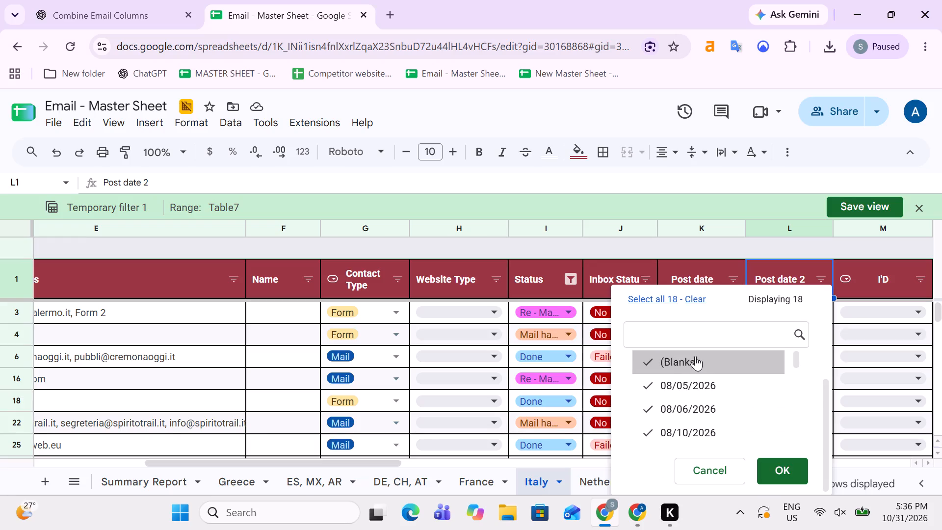
click(695, 356)
click(787, 474)
Copy all filtered domains in the Websites column, from forzapalermo.it to calciomercato.it.
key(Down)
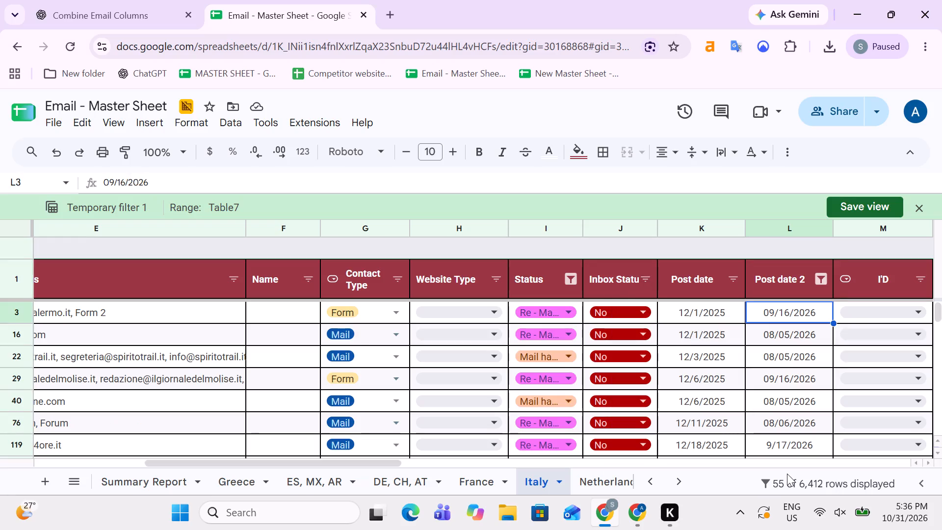
key(Up)
key(Down)
key(Left)
key(Left)
key(Left)
key(Left)
key(Left)
key(Left)
key(Left)
key(Left)
key(Left)
key(Left)
key(Left)
key(Left)
key(Left)
key(Left)
key(Left)
key(Left)
key(Left)
key(Left)
key(Left)
key(Left)
key(Up)
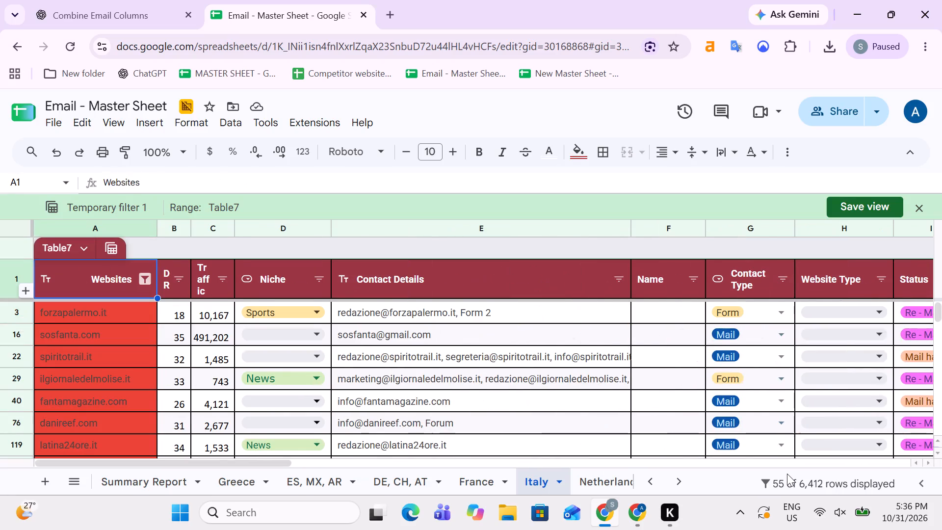
key(Down)
key(ctrl+shift+Down)
key(ctrl+c)
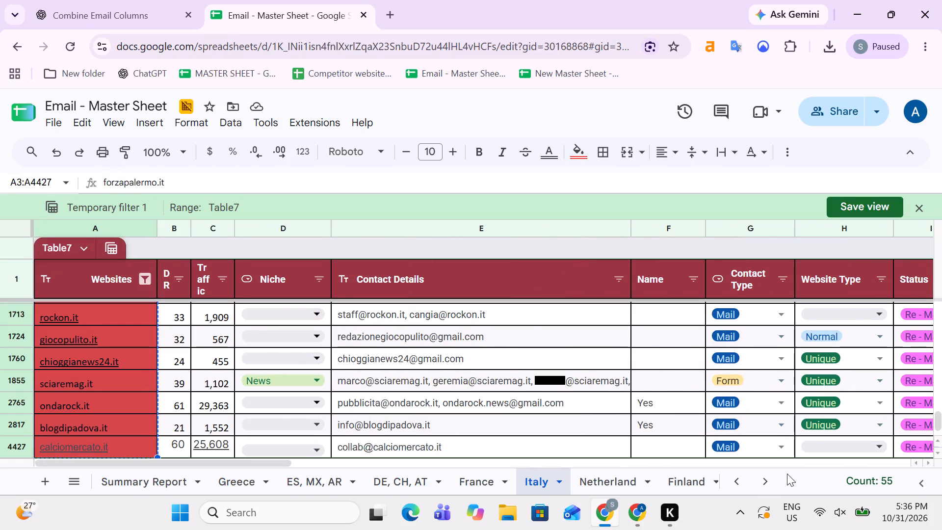
Paste the copied domains as values only into Sheet28 at A561, leaving one blank row below the existing list.
click(767, 484)
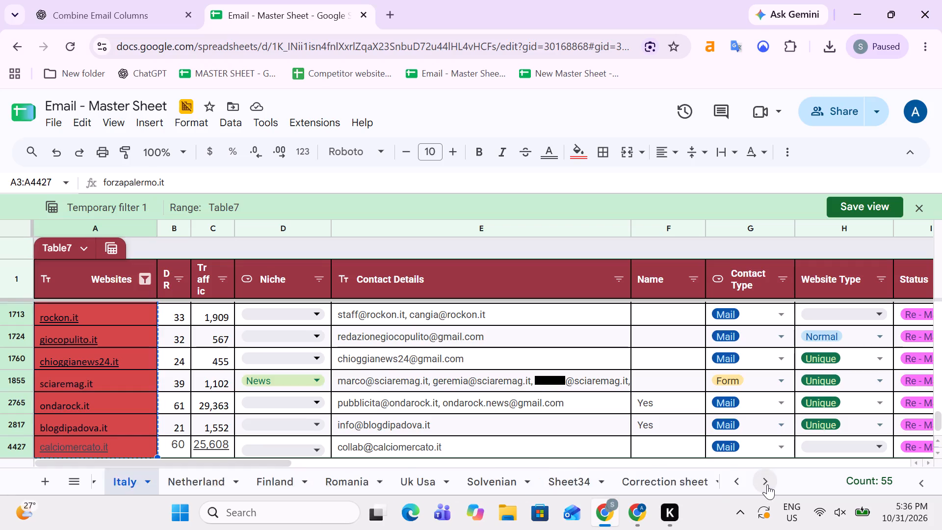
click(672, 484)
key(Down)
key(ctrl+Down)
key(Down)
key(Down)
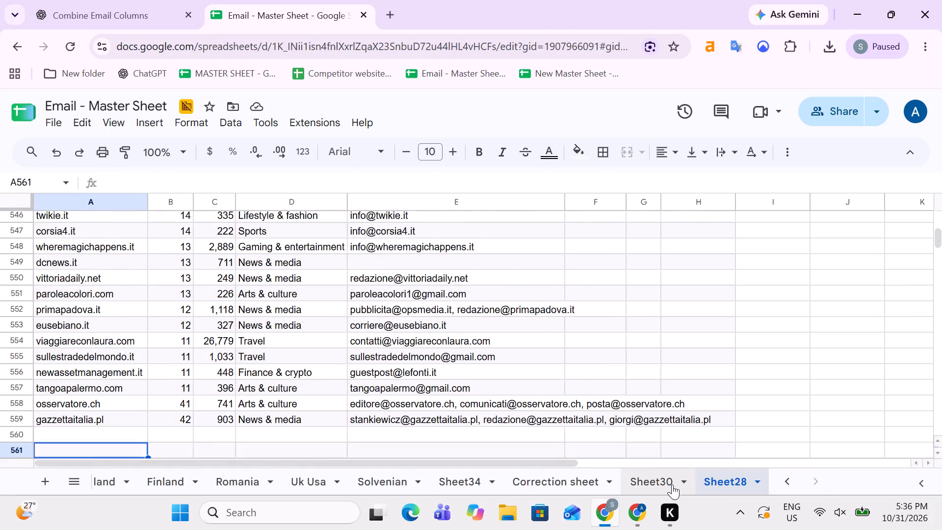
key(Down)
key(Down)
key(Up)
key(Up)
key(ctrl+v)
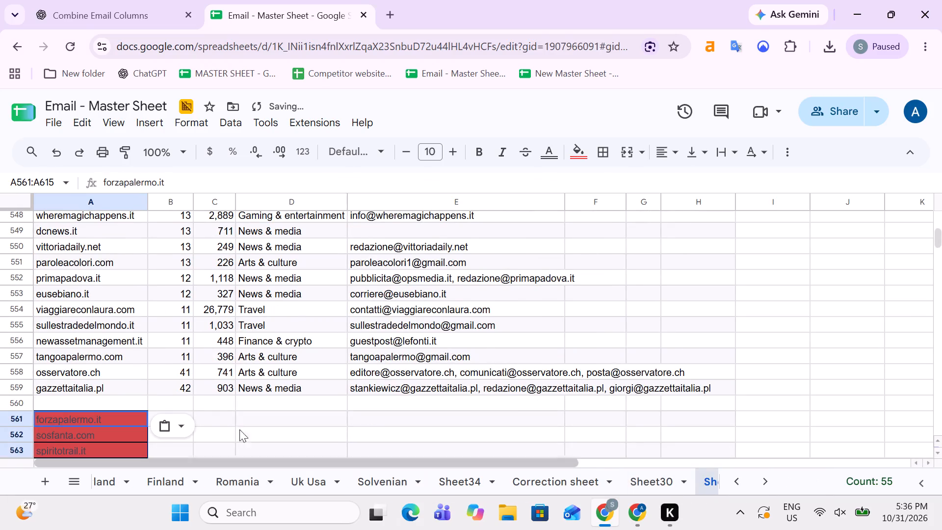
click(163, 426)
click(208, 315)
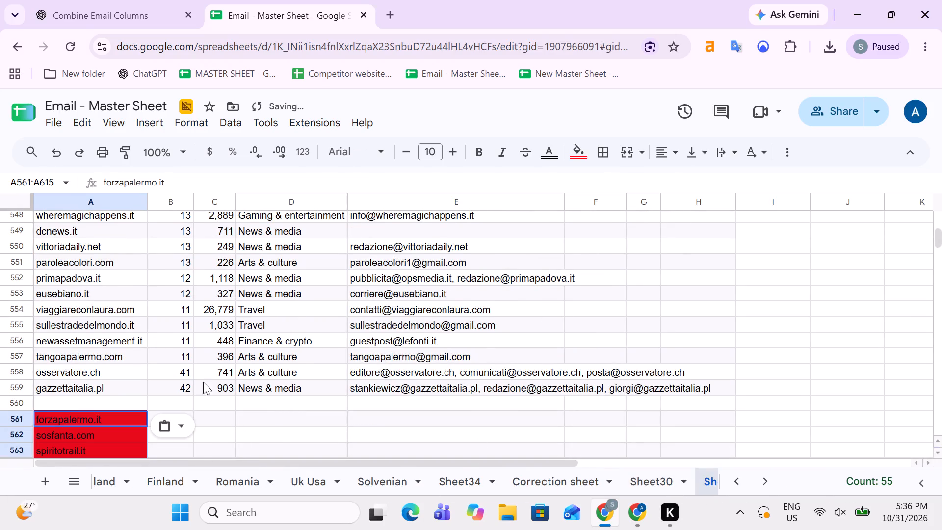
Add a filter to Sheet28's header row and filter the Domain column by the red fill colour.
click(138, 341)
key(ctrl+Up)
key(Up)
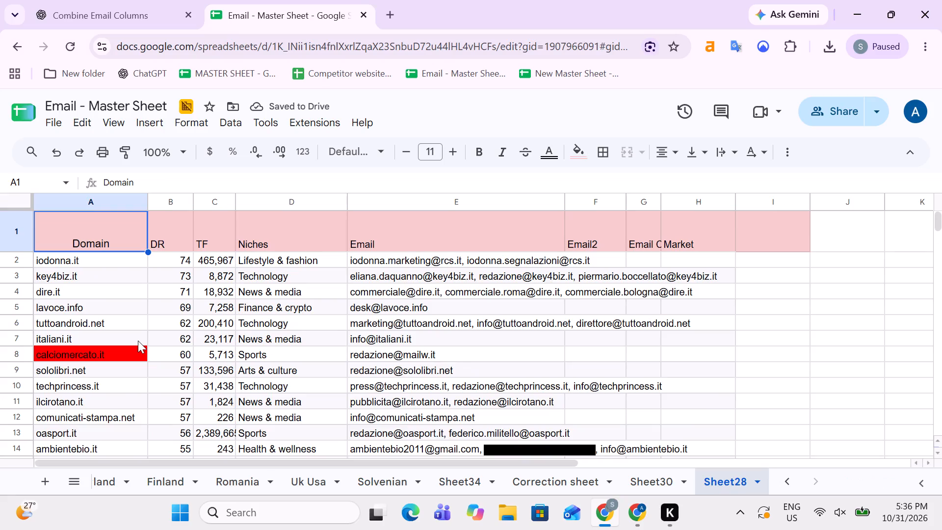
click(0, 226)
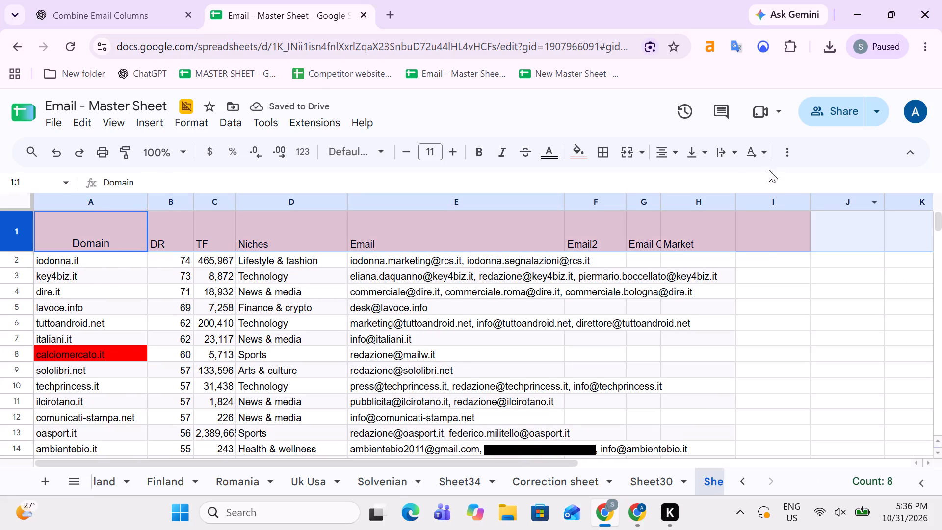
click(796, 142)
click(731, 183)
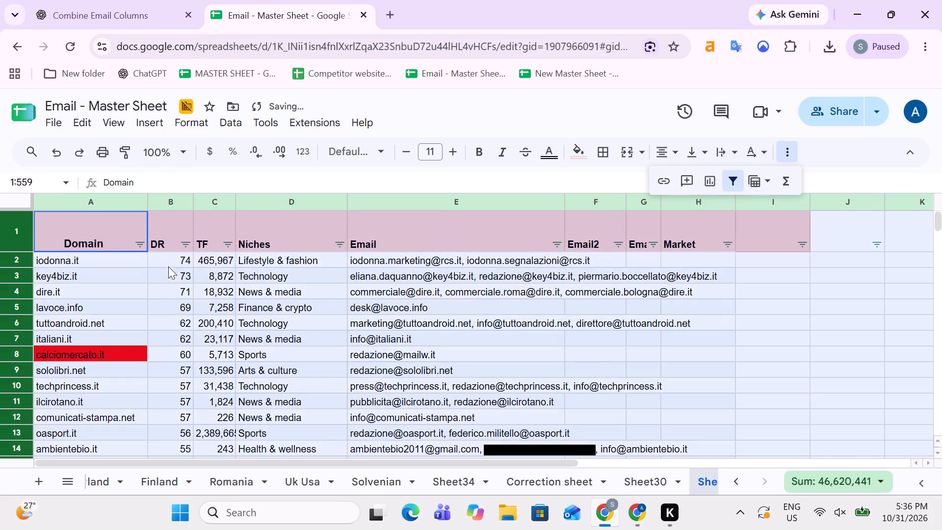
click(139, 236)
click(141, 242)
click(189, 347)
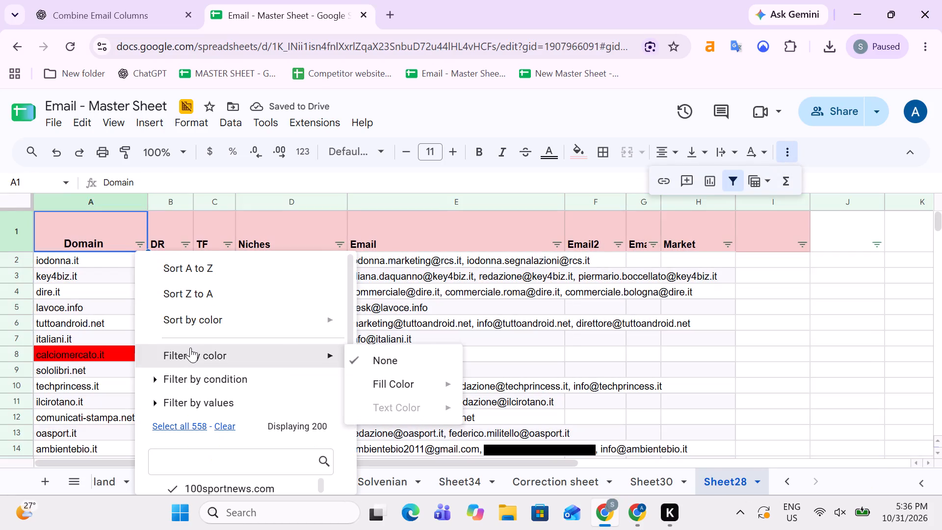
click(489, 413)
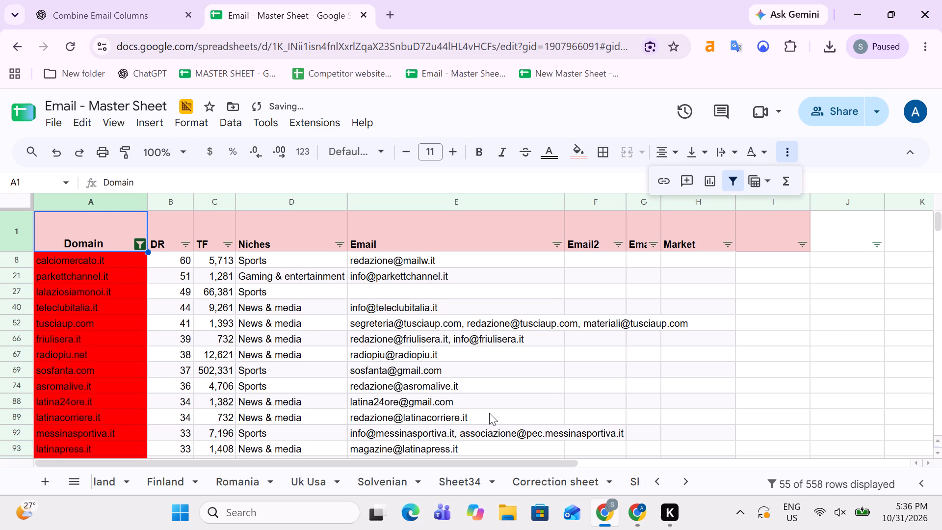
Delete all the filtered red domain rows in Sheet28's main list, from calciomercato.it to rallyssimo.it.
key(Down)
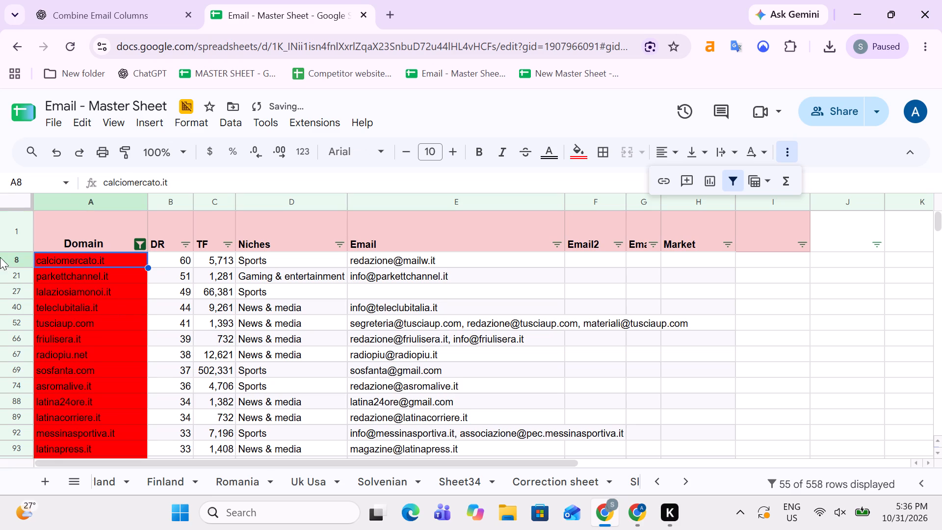
click(0, 257)
key(ctrl+shift+Down)
scroll(159, 272, down, 1)
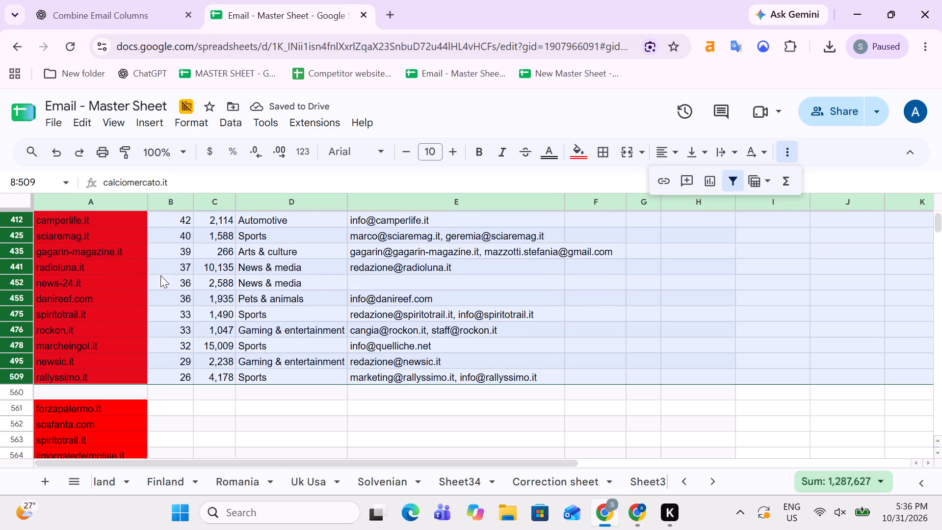
right_click(0, 305)
click(70, 319)
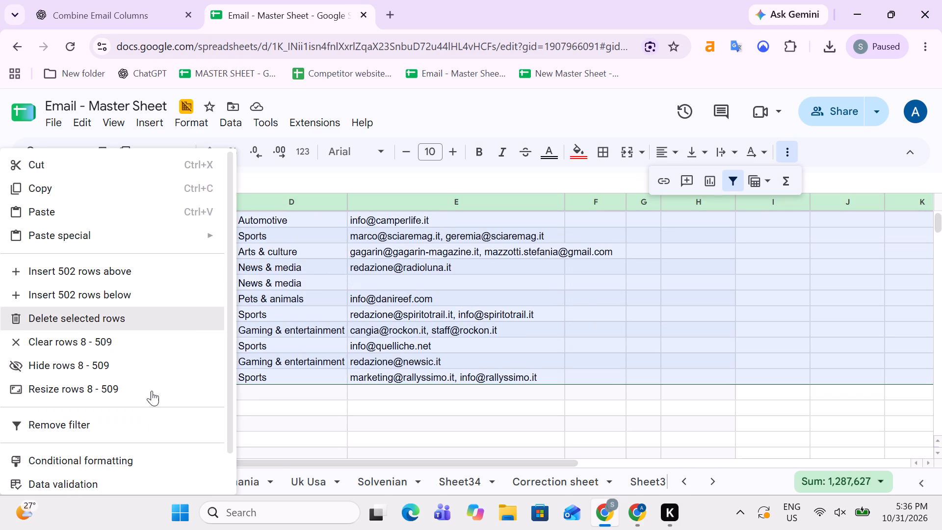
click(115, 313)
Clear the pasted comparison domains below the main list, from forzapalermo.it at A506 downward.
click(94, 243)
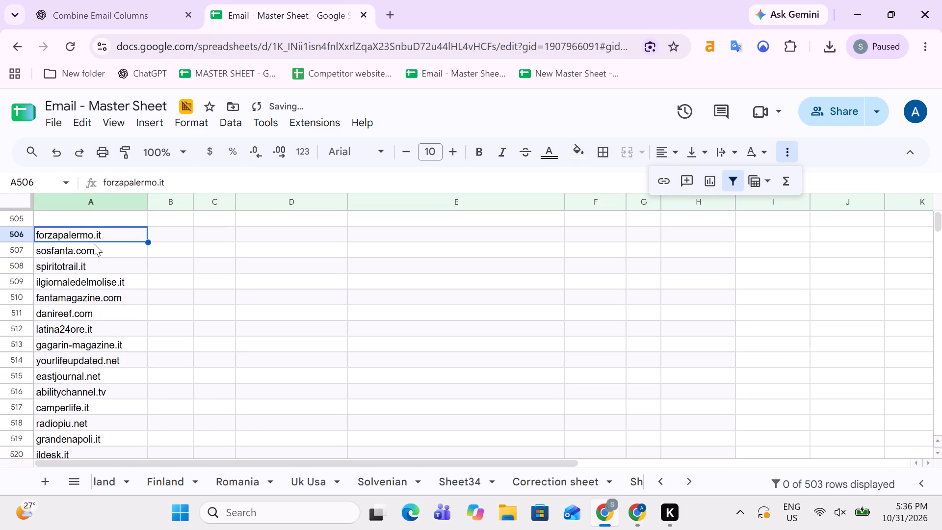
key(ctrl+shift+Down)
key(Delete)
Remove the filter from Sheet28 so all remaining domain rows are shown.
key(Up)
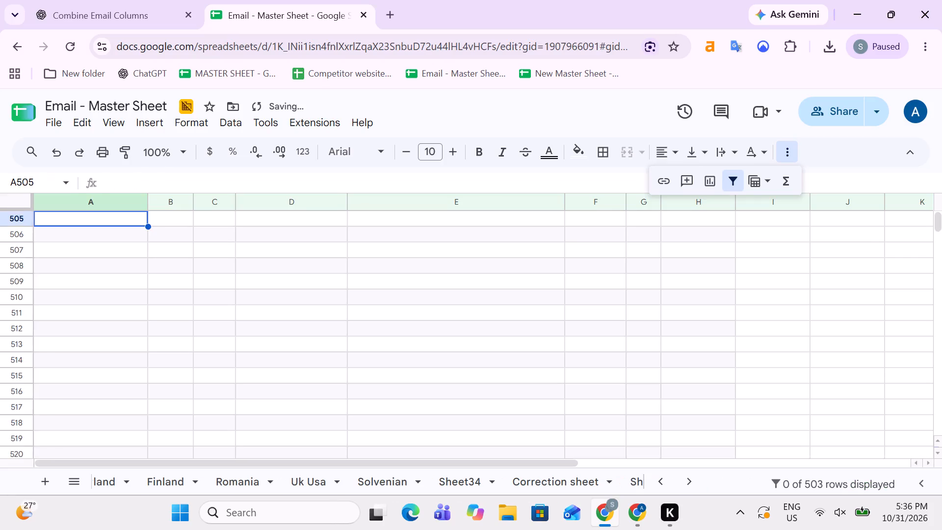
key(ctrl+Up)
key(Down)
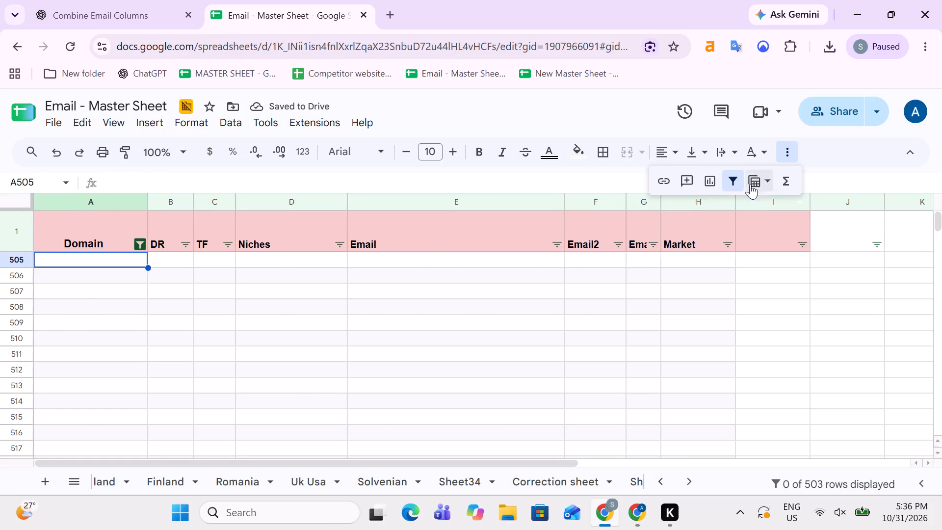
click(729, 182)
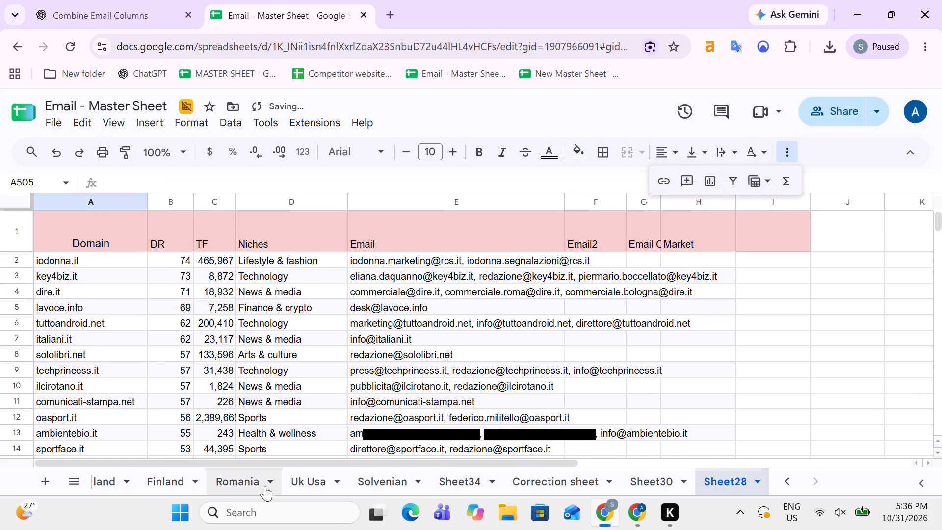
Return to the Italy sheet and examine the radioluna.it row across its contact, status, post date, notes and follow-up columns.
click(791, 485)
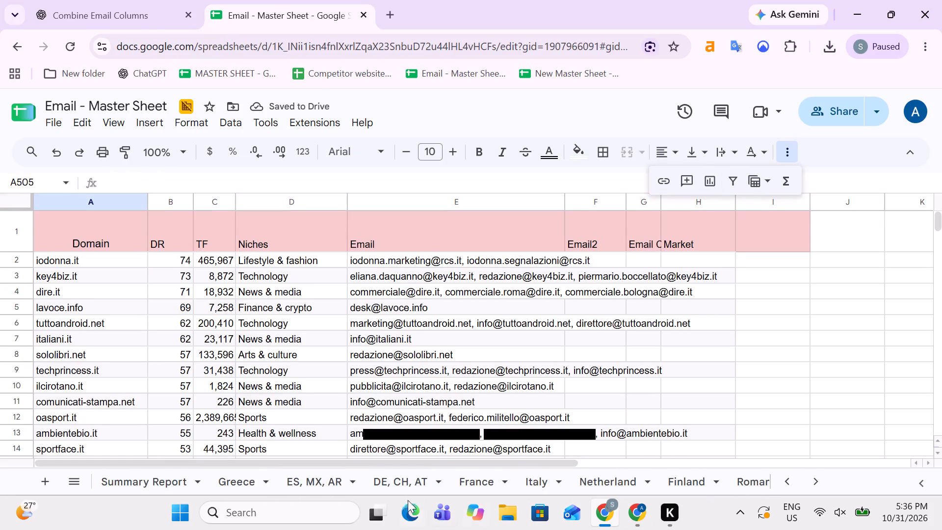
click(538, 485)
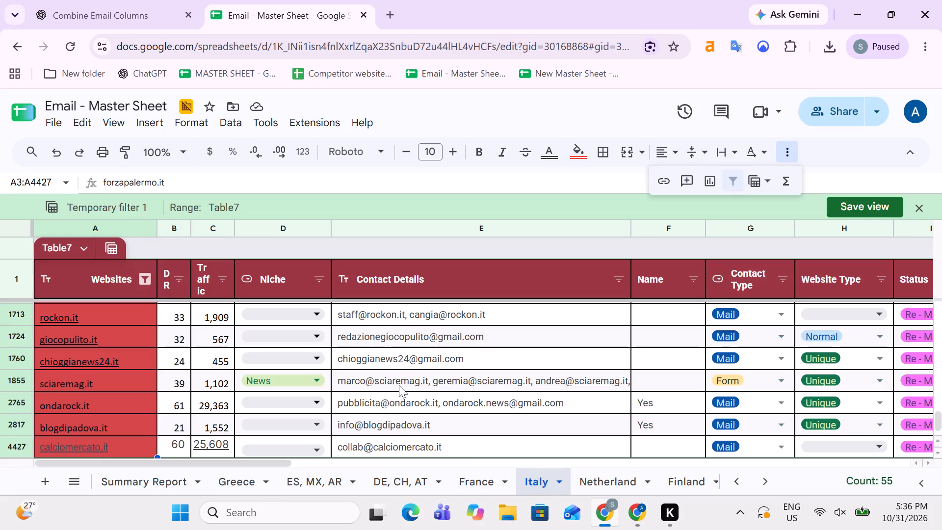
scroll(399, 385, down, 3)
scroll(399, 385, up, 6)
click(491, 390)
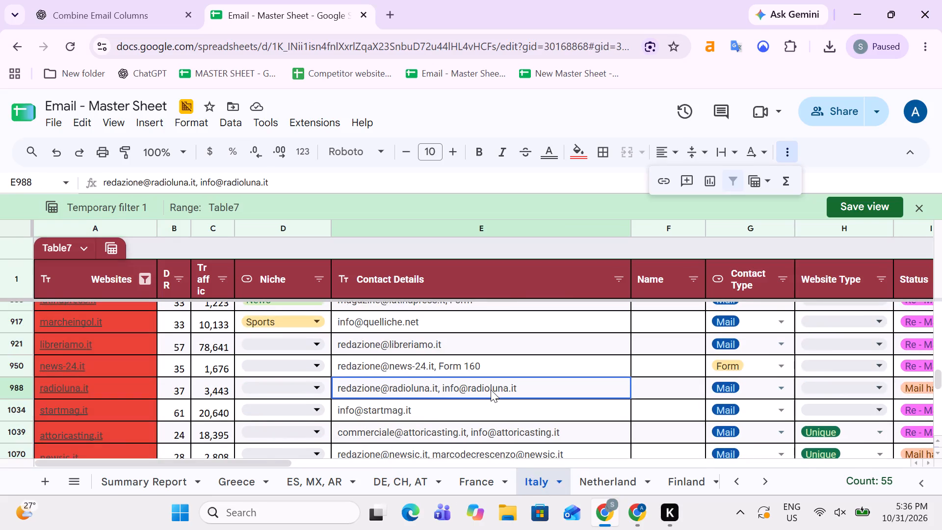
key(Right)
key(Right)
key(Right)
key(Right)
key(Right)
key(Right)
key(Right)
key(Right)
key(Right)
key(Right)
key(Right)
key(Left)
key(Left)
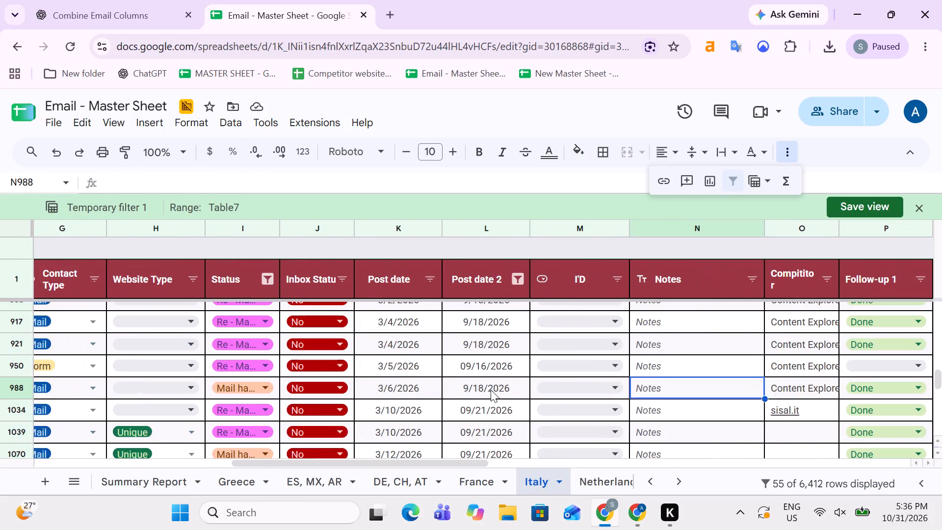
key(Left)
key(Left)
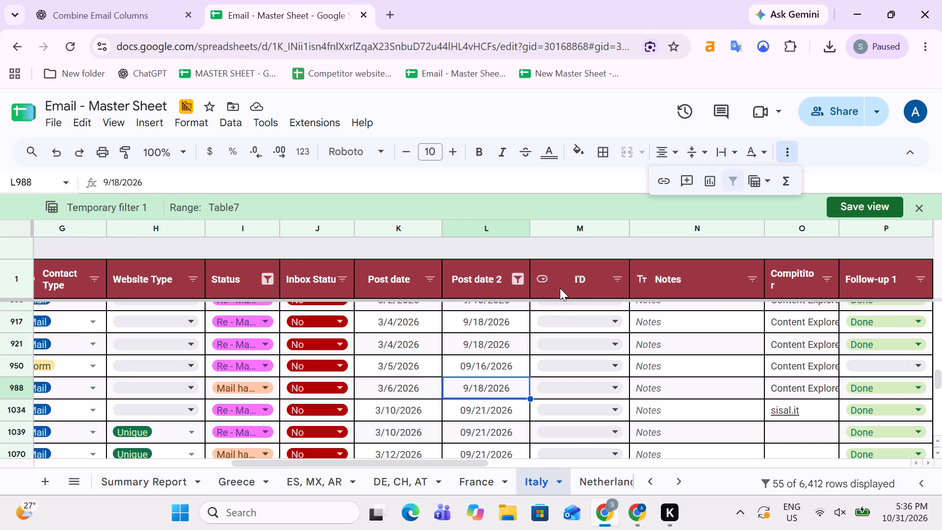
Filter the Italy sheet's Post date 2 column to show only the blank entries.
click(521, 278)
scroll(439, 358, down, 5)
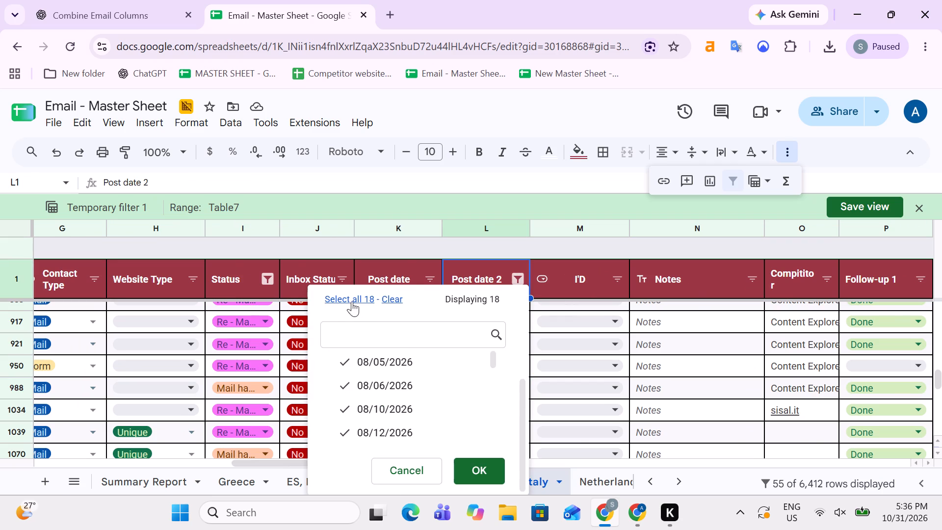
click(352, 300)
click(356, 296)
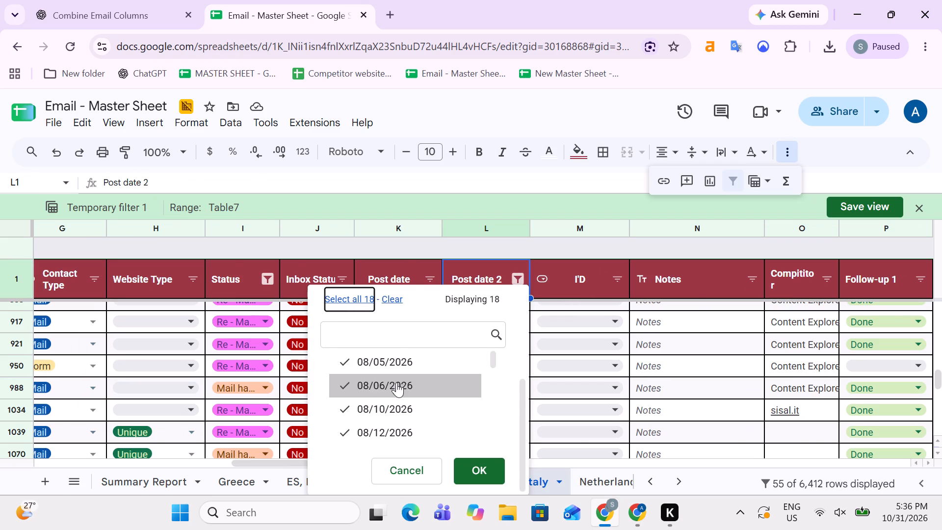
scroll(386, 382, up, 1)
click(392, 374)
scroll(383, 447, up, 2)
scroll(383, 447, down, 3)
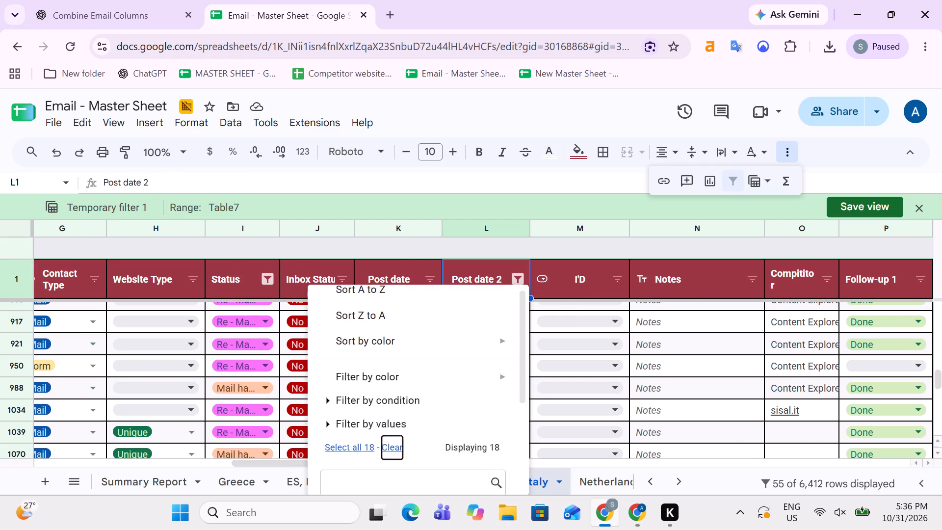
scroll(382, 447, down, 12)
click(387, 427)
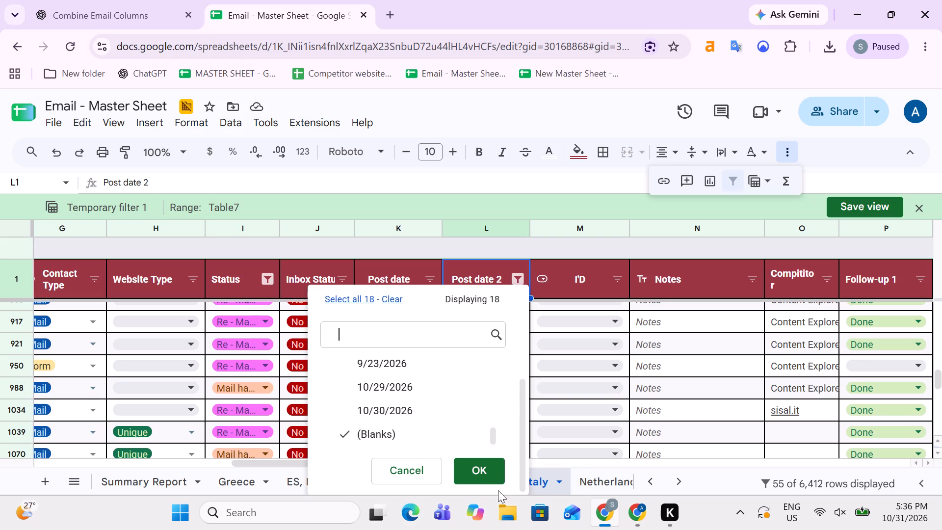
click(479, 472)
Examine the Status, Inbox Status and Post date columns down the filtered Italy rows.
key(Down)
key(Up)
key(Down)
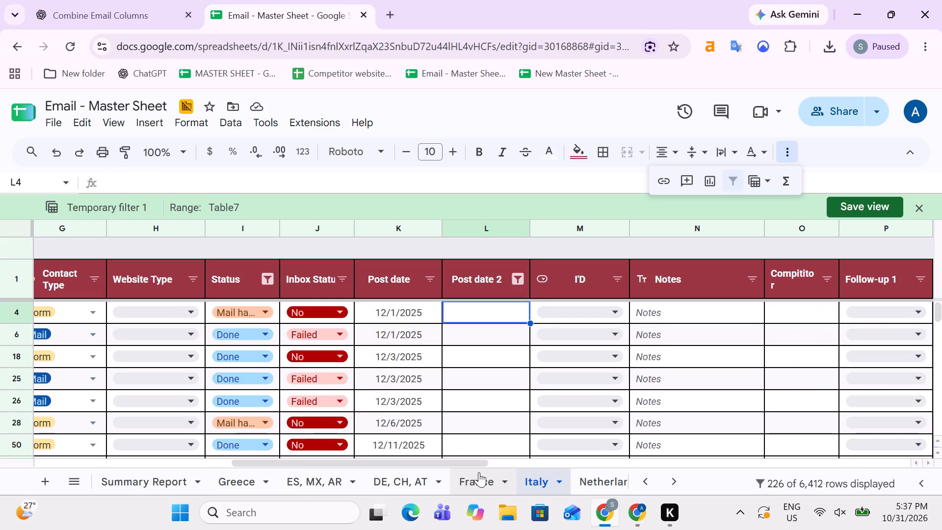
key(Left)
key(Left)
key(Left)
key(Left)
key(Up)
key(Up)
key(Up)
key(Down)
key(Right)
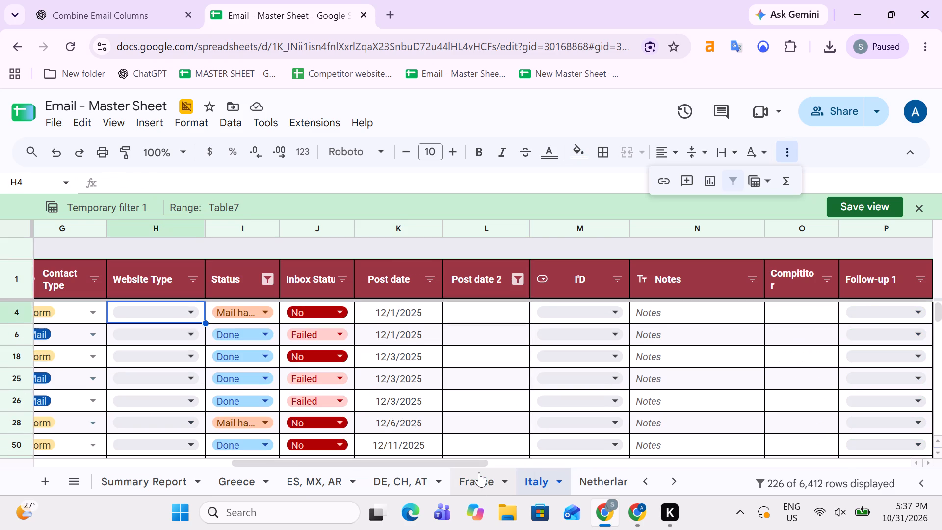
key(Up)
key(Down)
key(ctrl+shift+Down)
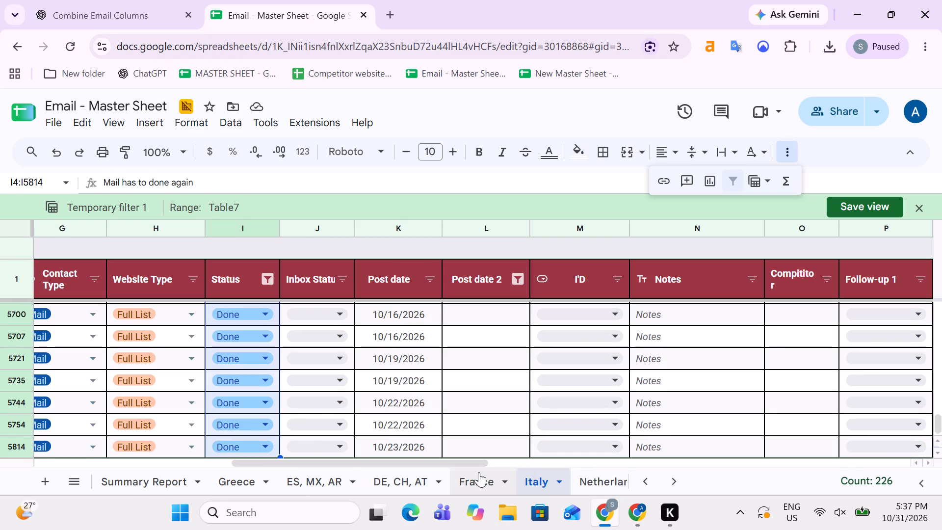
key(Up)
key(Down)
key(Up)
key(Down)
key(Right)
key(Left)
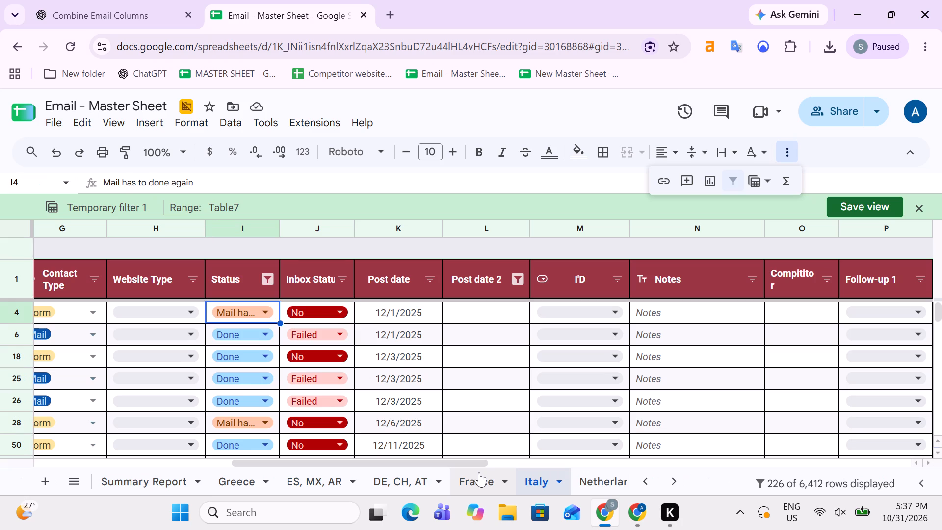
key(Down)
key(Down)
key(Down)
key(Down)
key(Down)
key(Down)
key(Down)
key(Down)
key(Down)
key(Down)
key(Down)
key(Down)
key(Down)
key(Down)
key(Down)
key(Down)
key(Down)
key(Down)
key(Down)
key(Down)
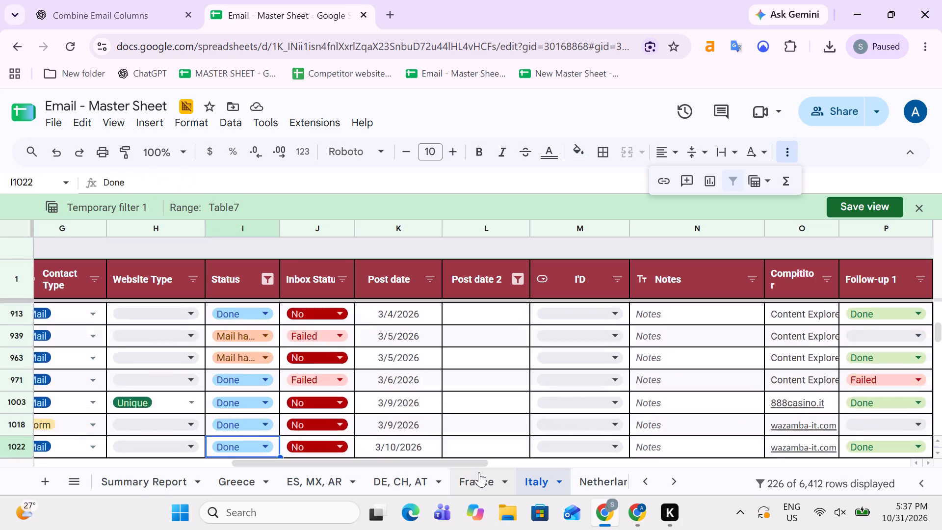
key(Right)
key(Up)
key(Up)
key(Up)
key(Up)
key(Up)
key(Right)
key(Up)
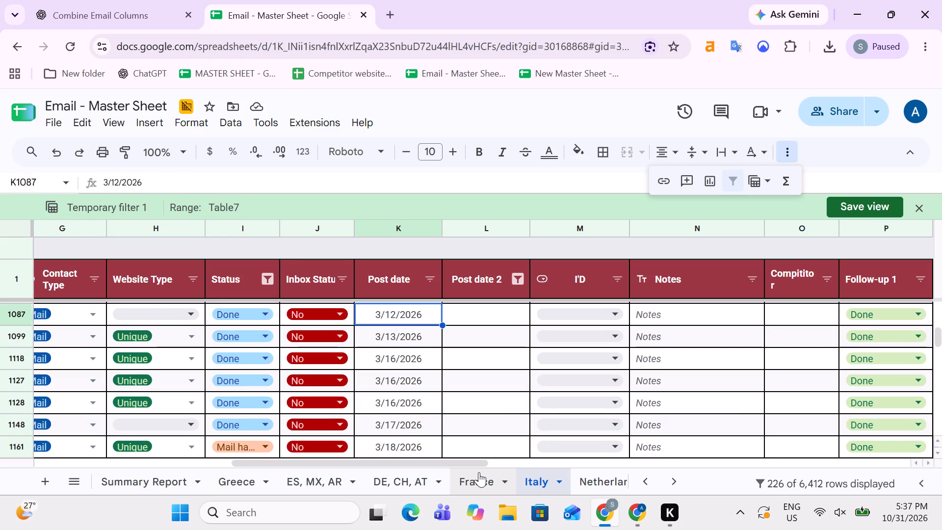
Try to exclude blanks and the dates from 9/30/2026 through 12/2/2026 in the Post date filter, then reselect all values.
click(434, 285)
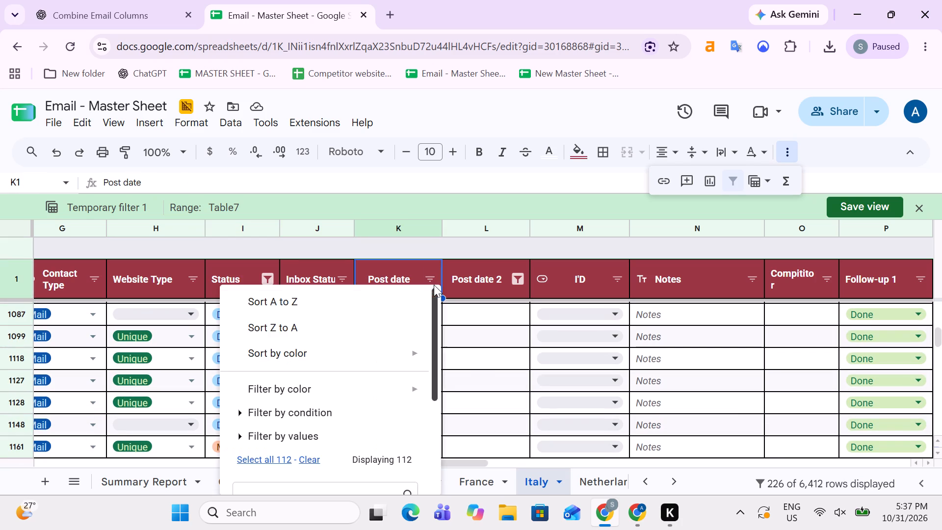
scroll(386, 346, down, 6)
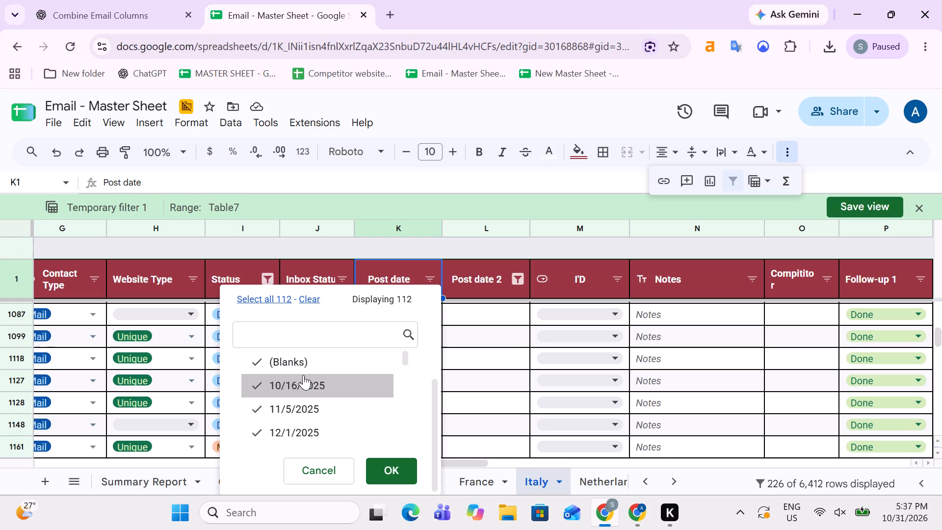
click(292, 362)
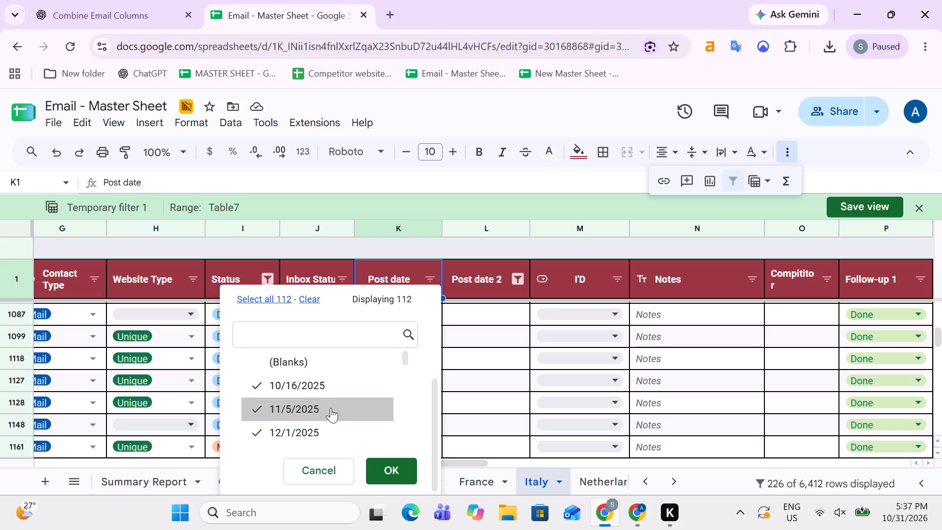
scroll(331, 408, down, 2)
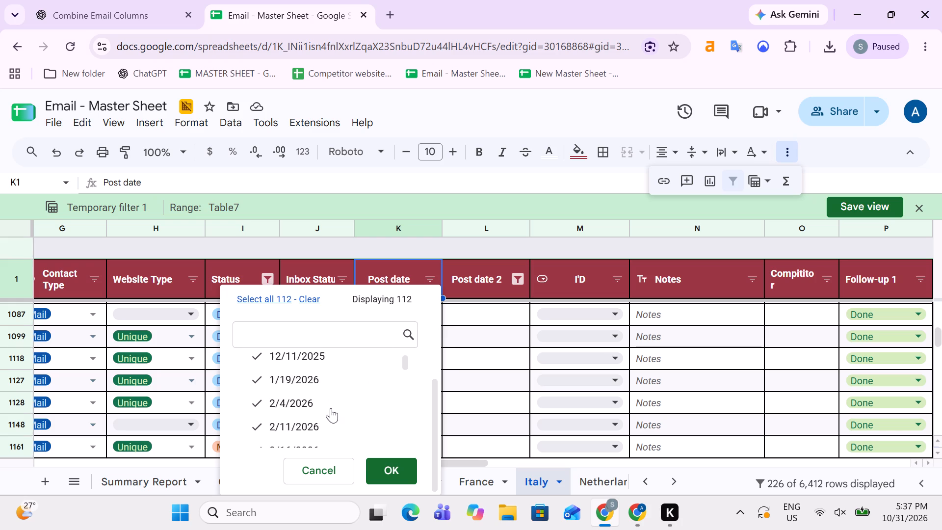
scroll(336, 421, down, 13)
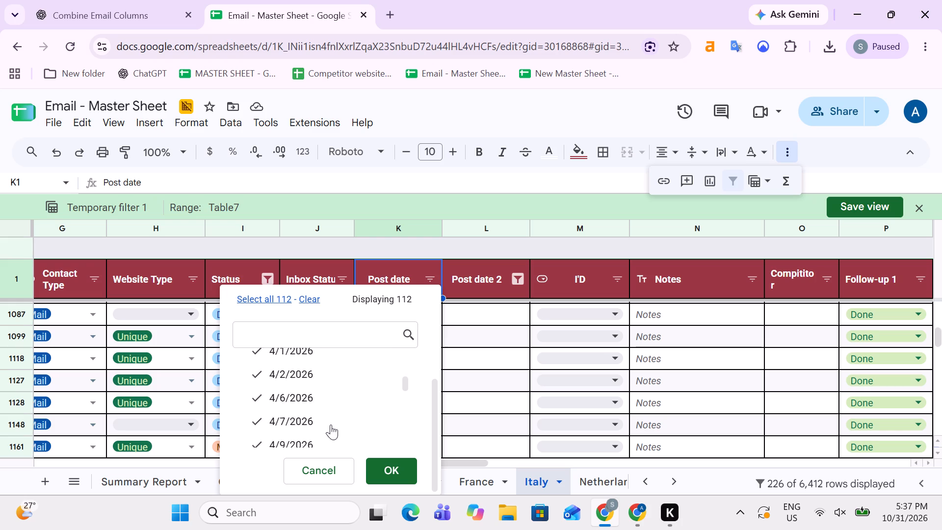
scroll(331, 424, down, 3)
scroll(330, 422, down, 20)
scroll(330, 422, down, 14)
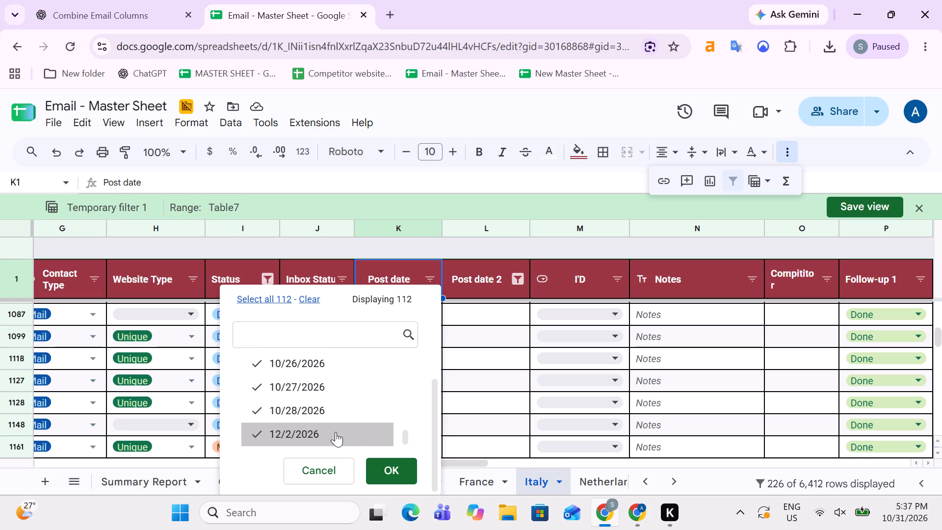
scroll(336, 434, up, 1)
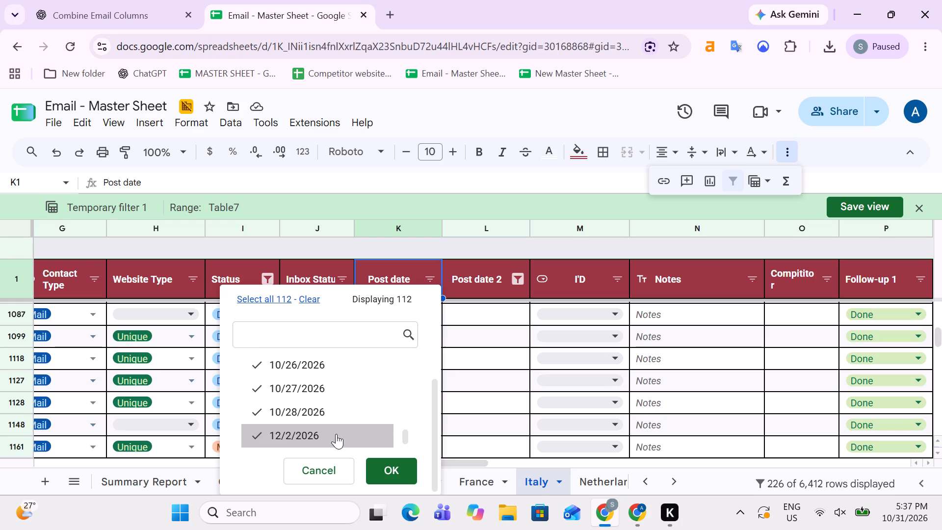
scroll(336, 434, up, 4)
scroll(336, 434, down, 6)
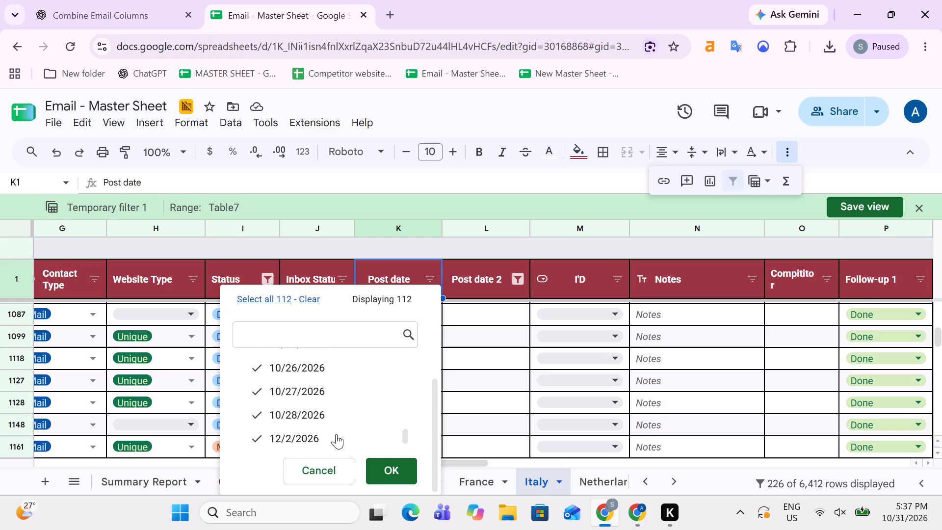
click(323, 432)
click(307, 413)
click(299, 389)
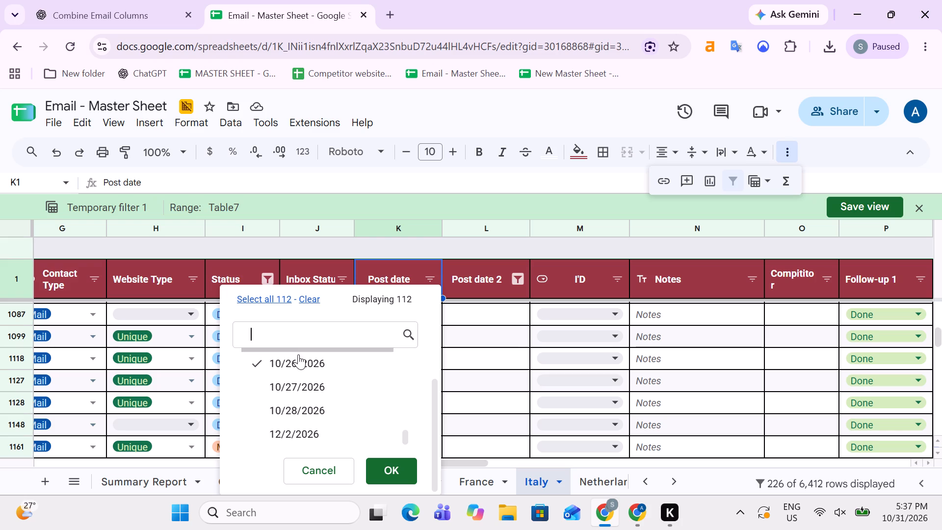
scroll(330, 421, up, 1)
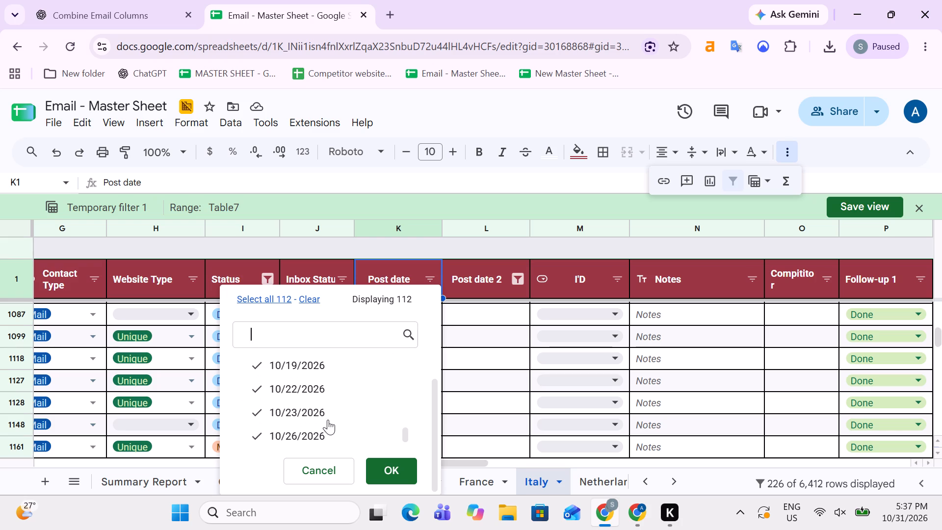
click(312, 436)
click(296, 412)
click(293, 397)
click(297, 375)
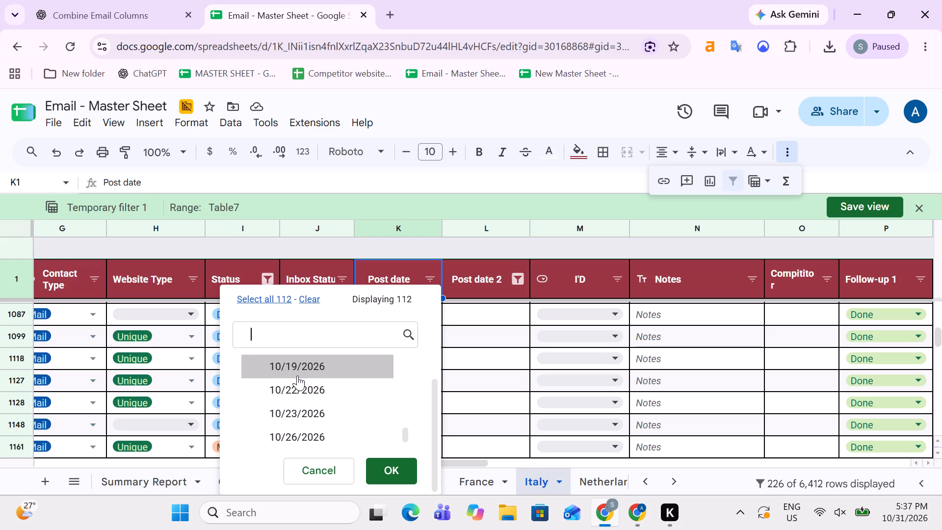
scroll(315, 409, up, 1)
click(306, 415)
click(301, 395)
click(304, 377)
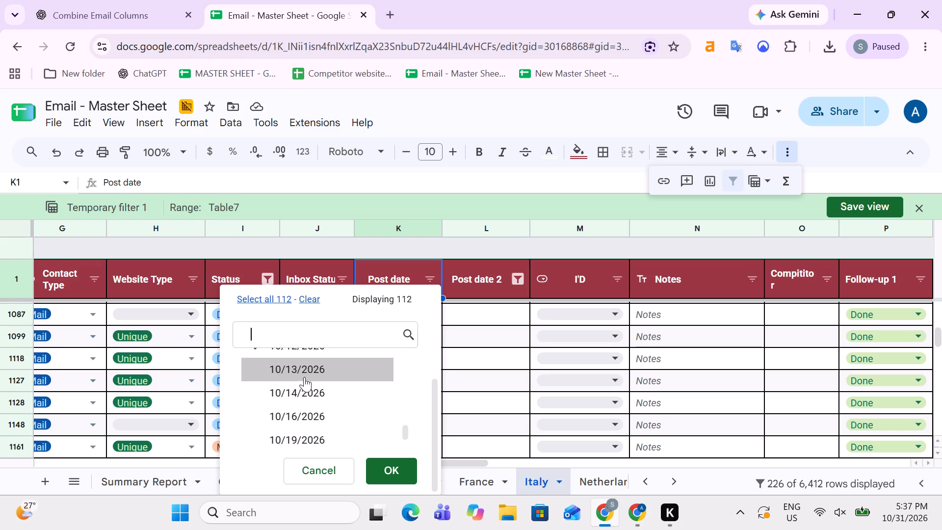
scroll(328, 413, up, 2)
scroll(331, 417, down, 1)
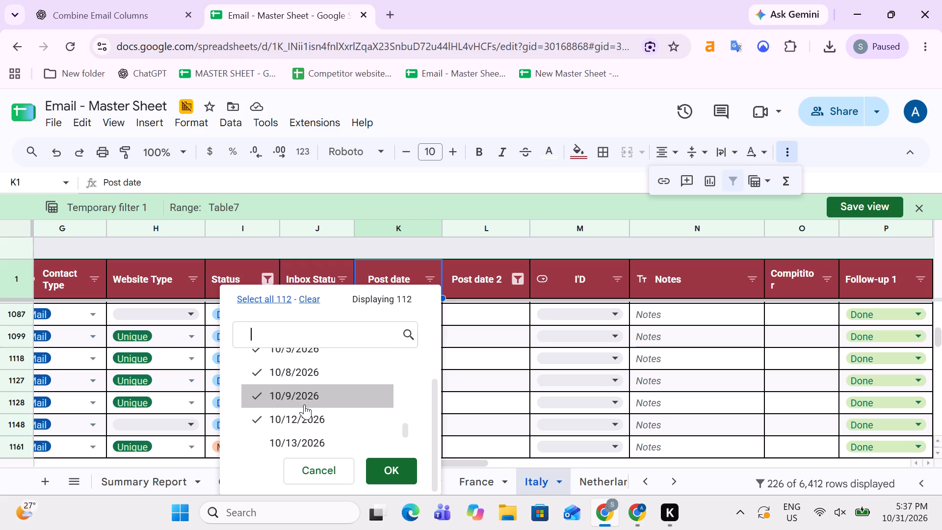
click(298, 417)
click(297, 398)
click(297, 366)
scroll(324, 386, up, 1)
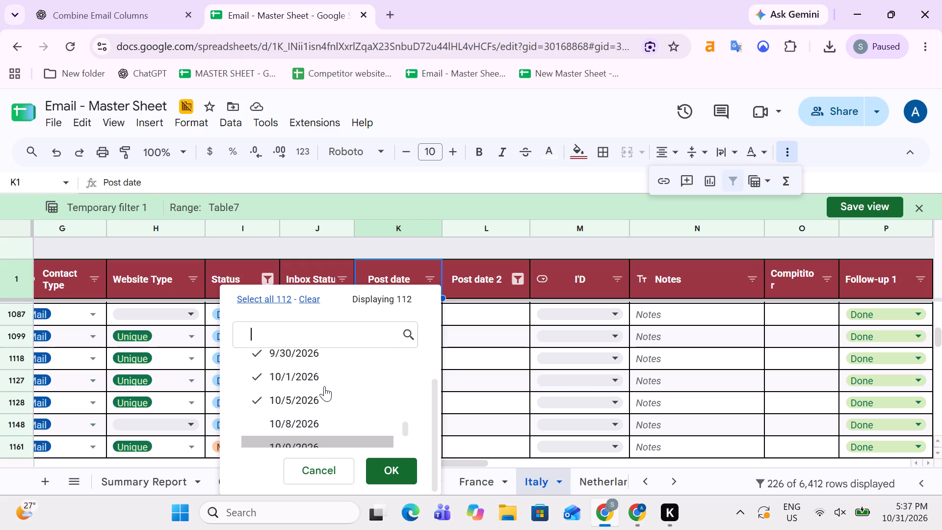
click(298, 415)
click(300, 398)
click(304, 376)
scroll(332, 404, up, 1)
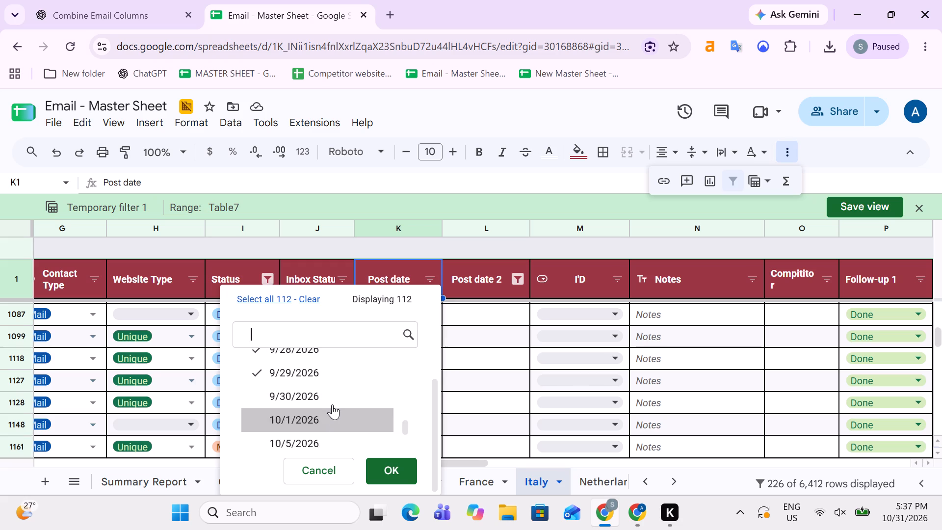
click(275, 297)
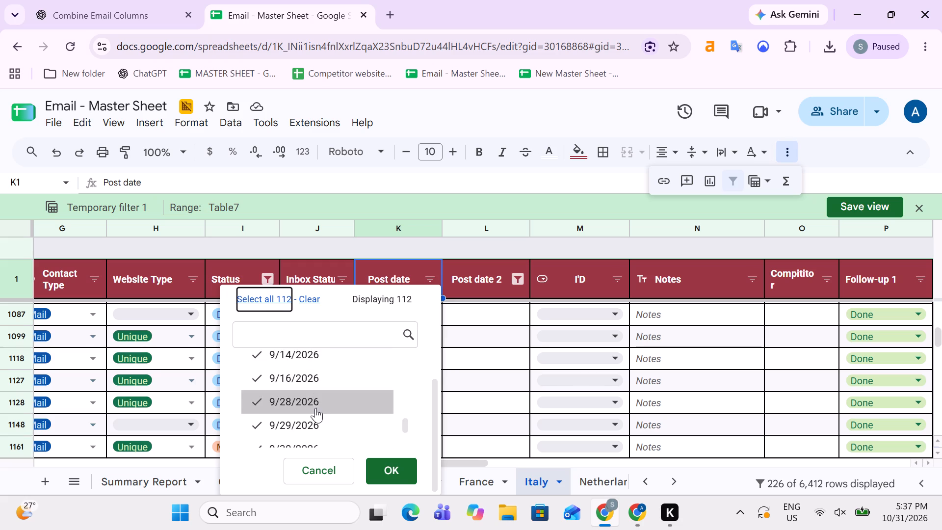
Exclude the blank entries from the Italy sheet's Post date filter.
scroll(315, 411, down, 11)
scroll(314, 411, up, 20)
scroll(314, 411, up, 9)
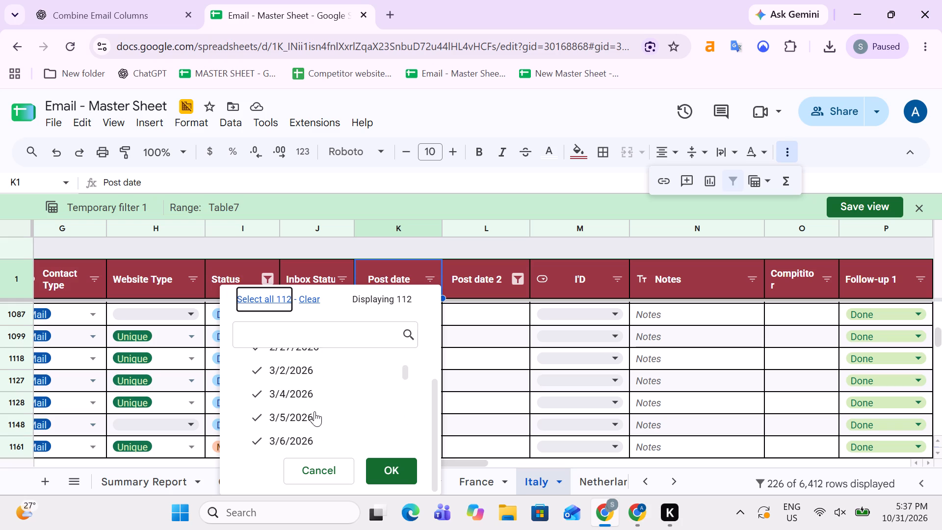
scroll(314, 411, up, 8)
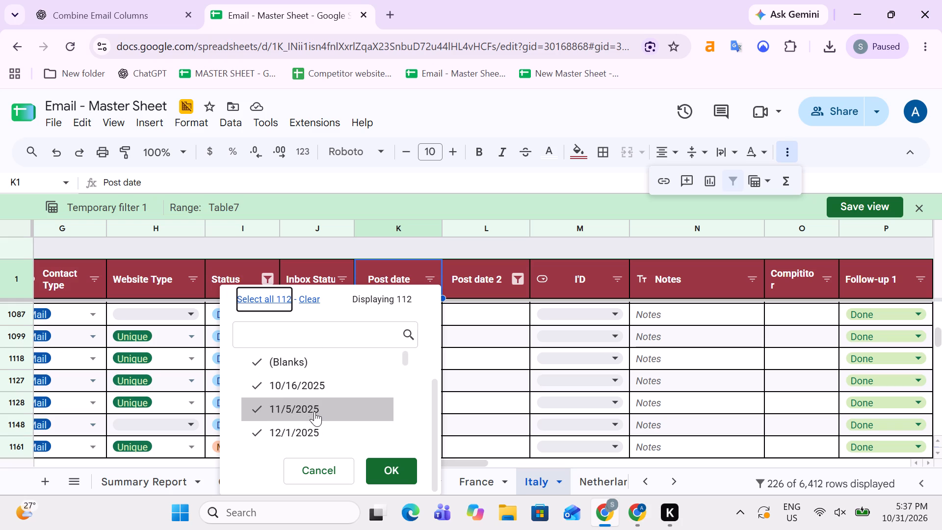
click(278, 368)
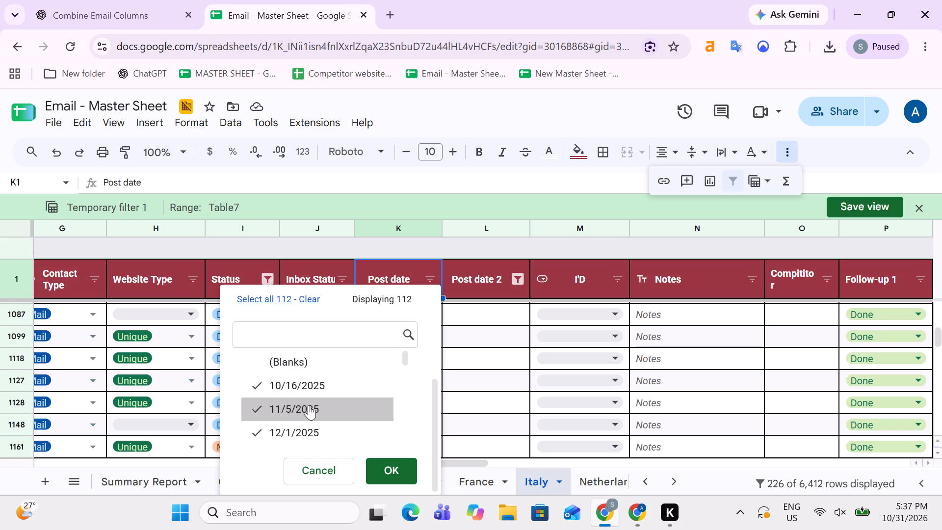
Exclude the dates from 4/1/2026 through 4/15/2026 in the Post date filter.
scroll(309, 406, down, 4)
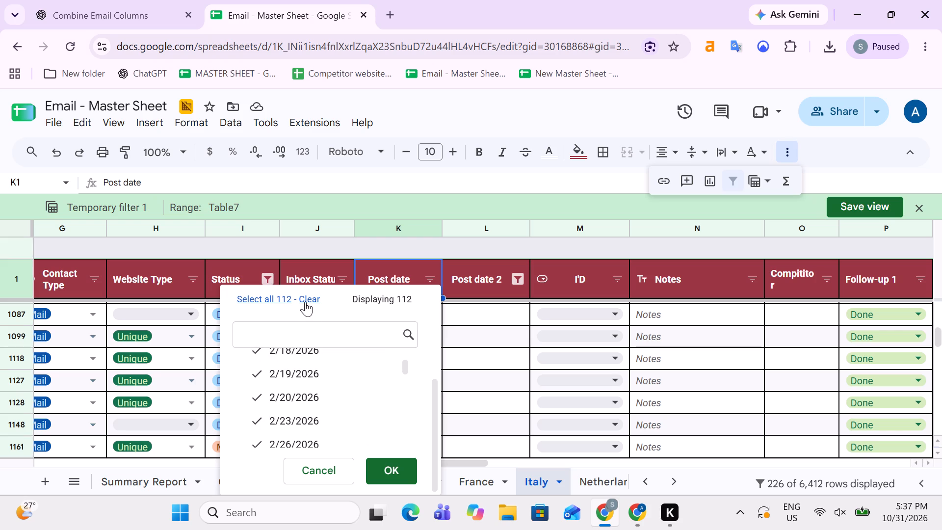
scroll(312, 391, down, 2)
scroll(311, 412, up, 1)
scroll(311, 412, down, 3)
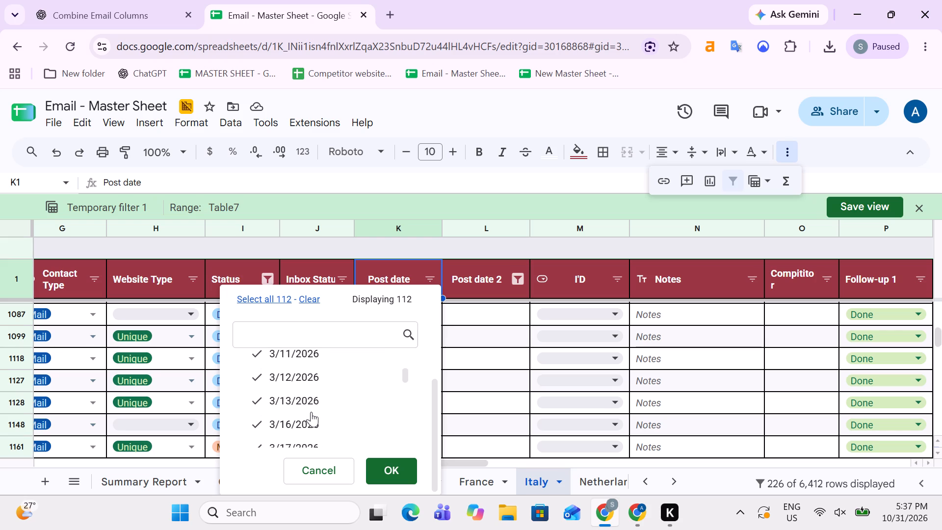
scroll(302, 424, down, 3)
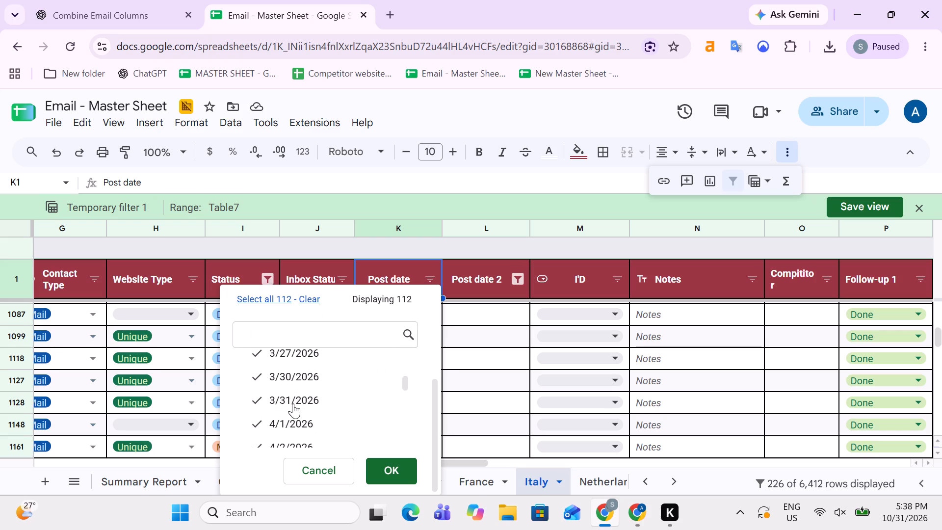
click(269, 424)
scroll(278, 437, down, 1)
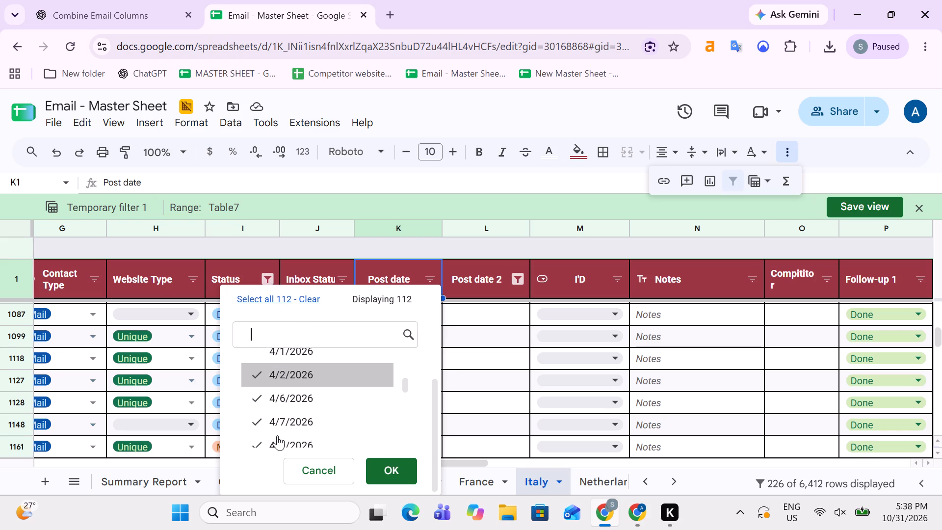
click(263, 382)
click(269, 397)
click(278, 422)
click(276, 447)
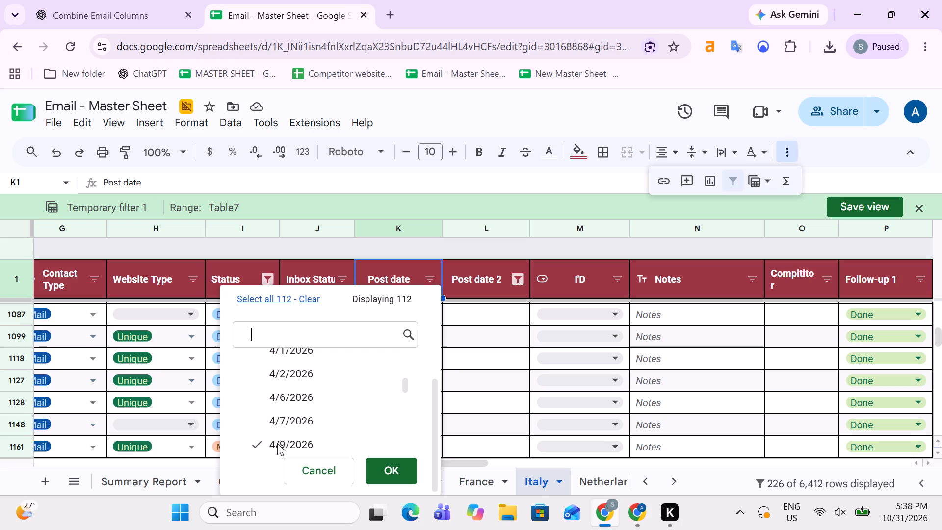
scroll(288, 417, down, 1)
click(270, 371)
click(282, 392)
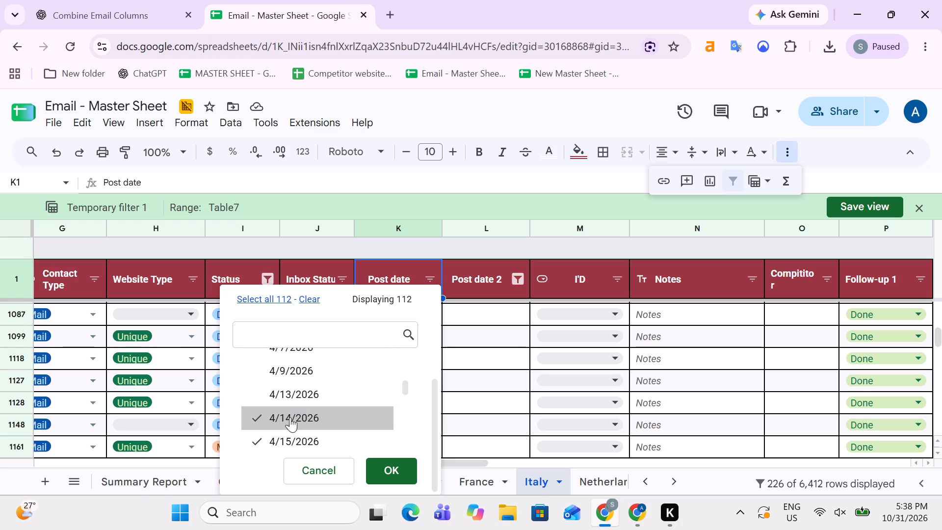
click(290, 417)
click(290, 431)
Exclude the dates from 4/21/2026 through 4/30/2026 in the Post date filter.
scroll(292, 425, down, 1)
click(288, 393)
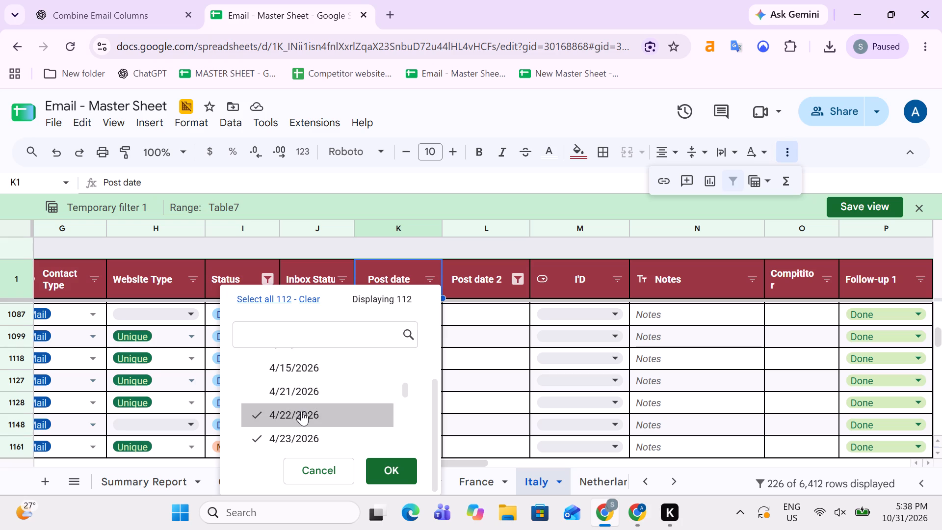
click(301, 411)
scroll(301, 423, down, 1)
click(295, 369)
click(305, 388)
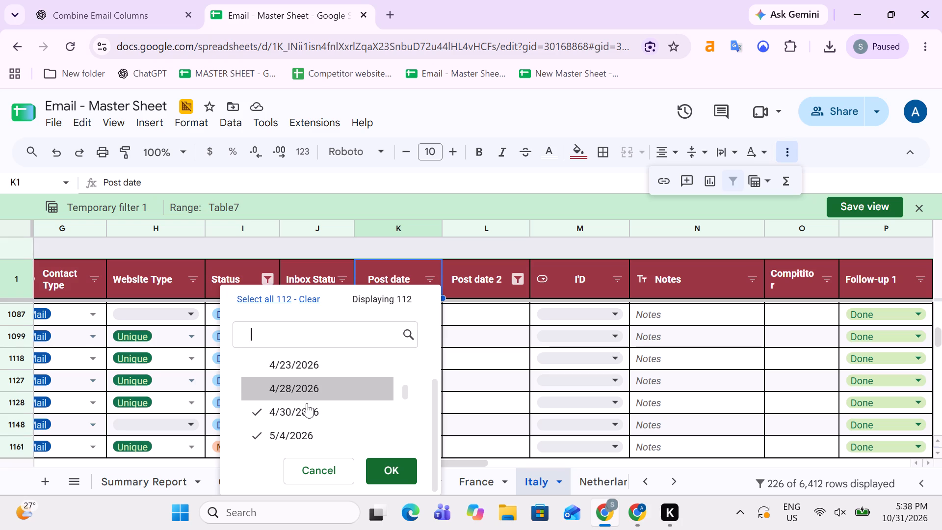
click(307, 406)
Exclude the dates from 5/4/2026 through 5/13/2026 in the Post date filter.
click(304, 435)
scroll(313, 412, down, 1)
click(293, 386)
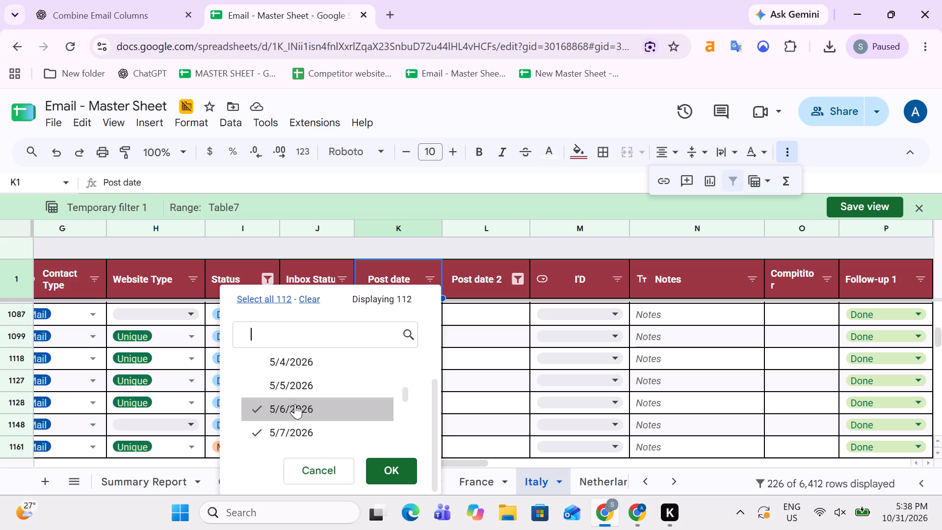
click(295, 405)
click(295, 427)
scroll(300, 405, down, 1)
click(282, 372)
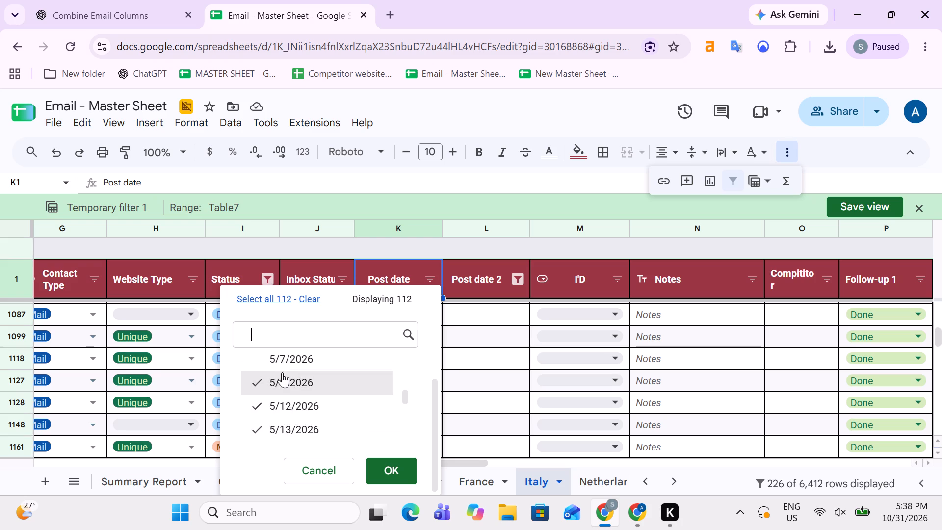
click(292, 398)
click(296, 422)
Exclude the dates from 5/14/2026 through 5/29/2026 in the Post date filter.
scroll(304, 400, down, 1)
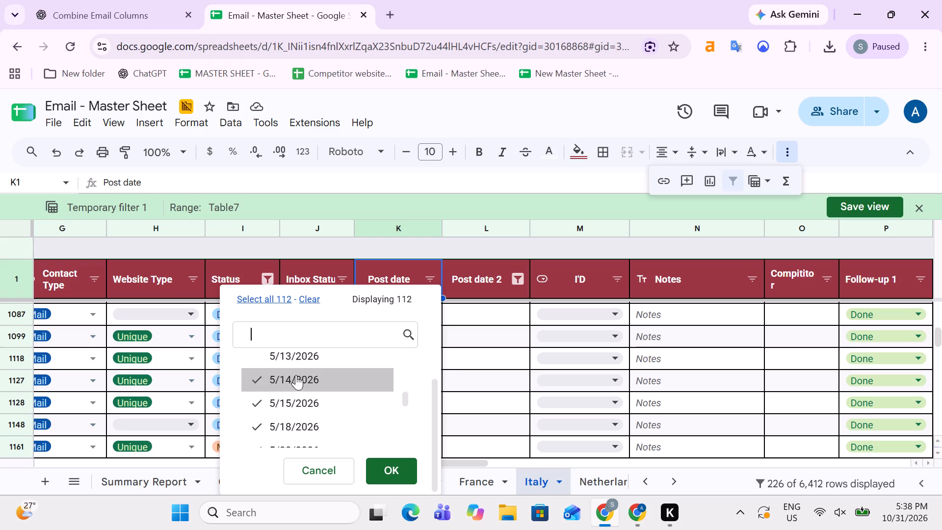
click(296, 379)
click(295, 401)
click(300, 426)
scroll(313, 404, down, 1)
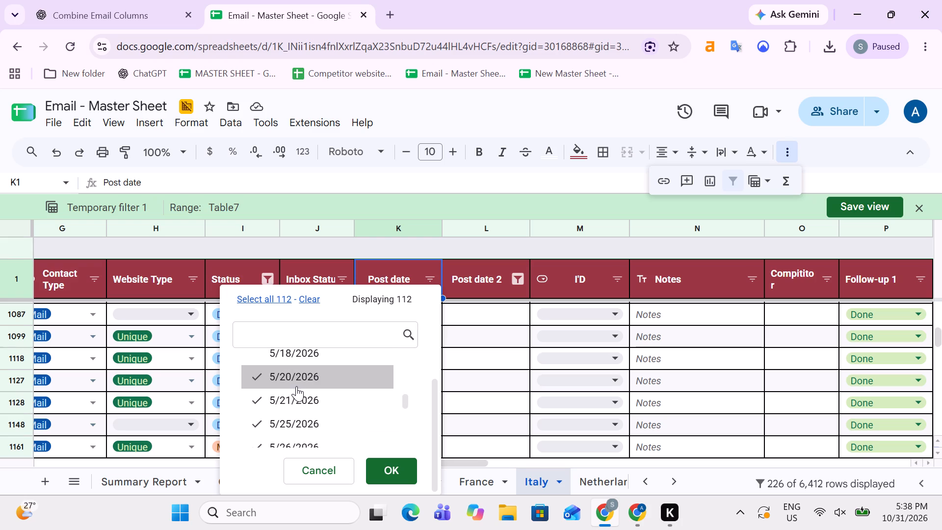
click(296, 386)
click(293, 411)
click(293, 424)
scroll(311, 402, down, 1)
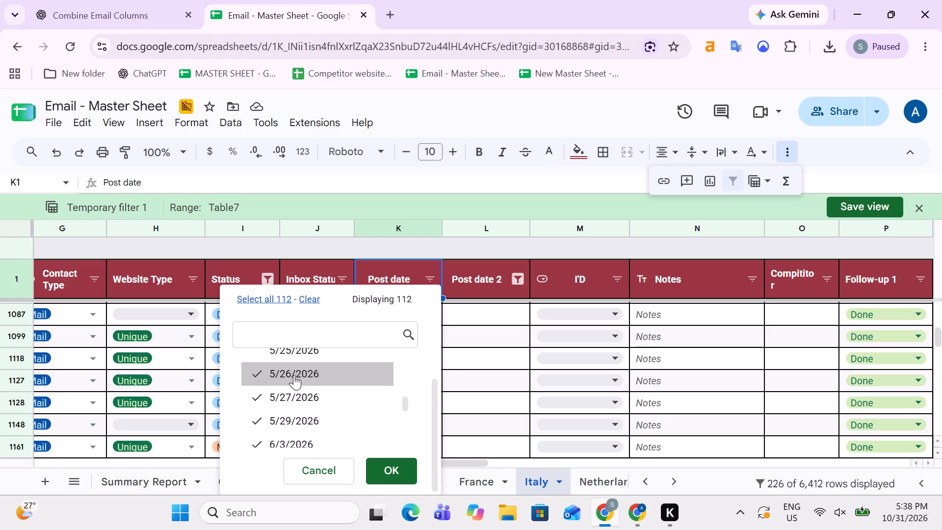
click(292, 371)
click(298, 397)
click(301, 420)
Exclude all June dates, from 6/3/2026 through 6/30/2026, in the Post date filter.
scroll(310, 404, down, 1)
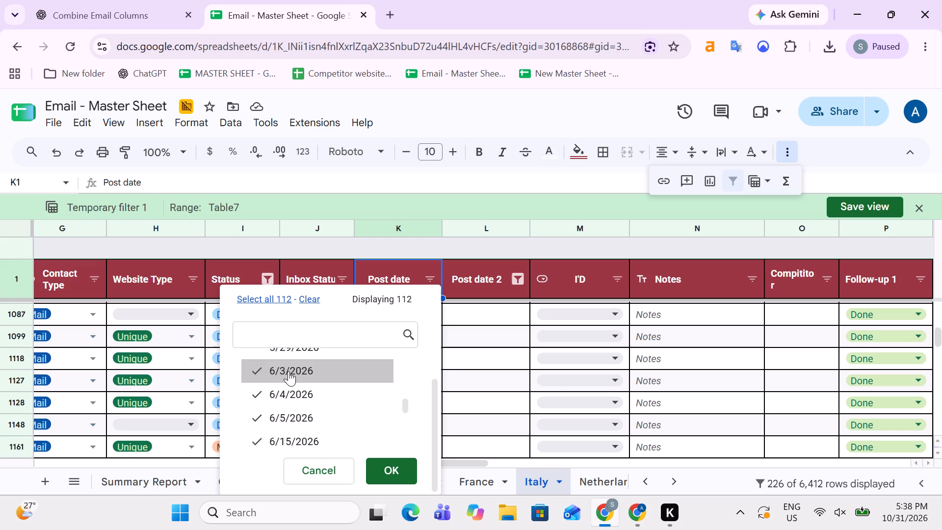
click(288, 371)
click(298, 395)
click(300, 414)
scroll(306, 408, down, 1)
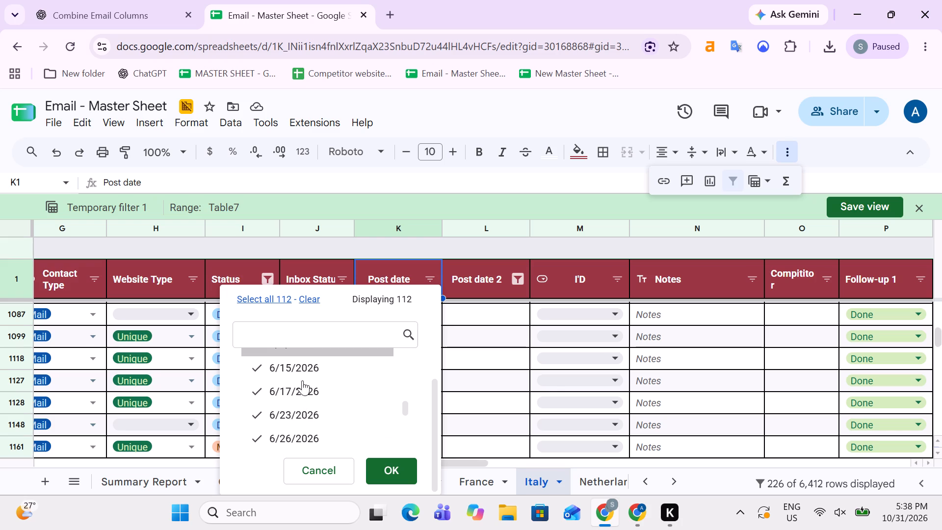
click(302, 372)
click(303, 387)
click(305, 414)
scroll(307, 409, down, 1)
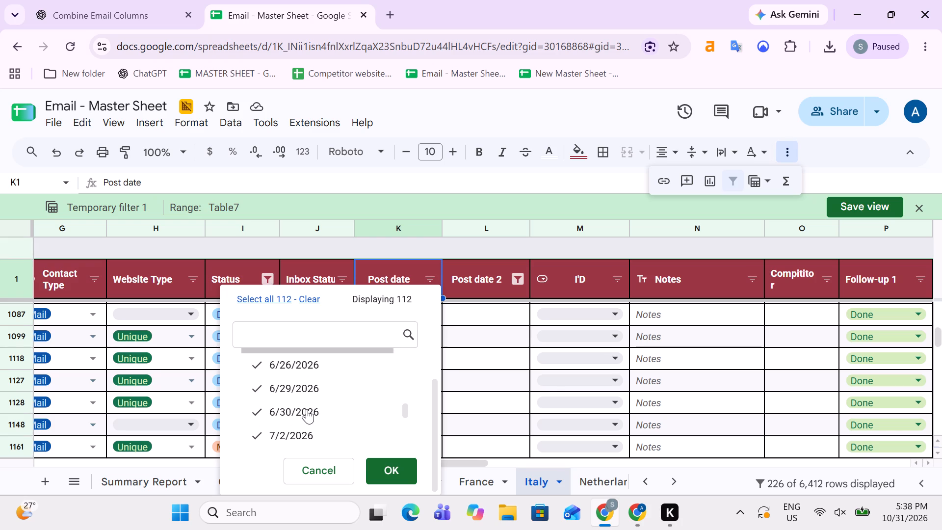
click(300, 369)
click(302, 390)
click(302, 409)
Exclude the dates from 7/2/2026 through 7/9/2026 in the Post date filter.
click(301, 432)
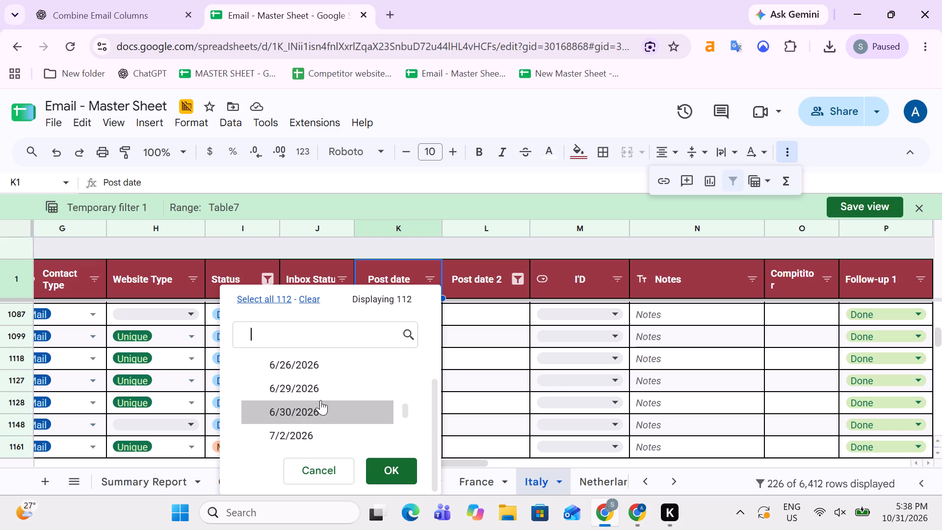
scroll(320, 399, down, 1)
click(295, 378)
click(297, 396)
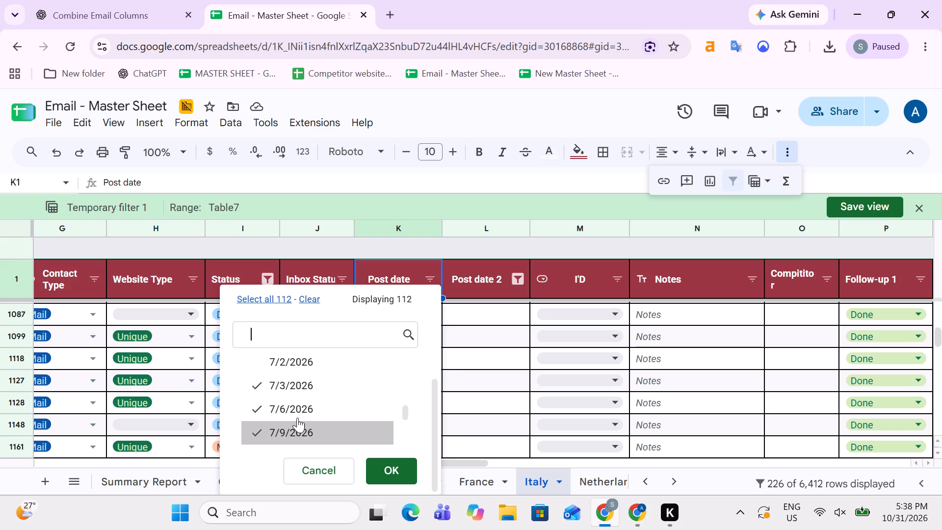
click(294, 390)
click(295, 413)
click(297, 427)
Exclude the dates from 7/14/2026 through 7/31/2026 in the Post date filter.
scroll(306, 413, down, 2)
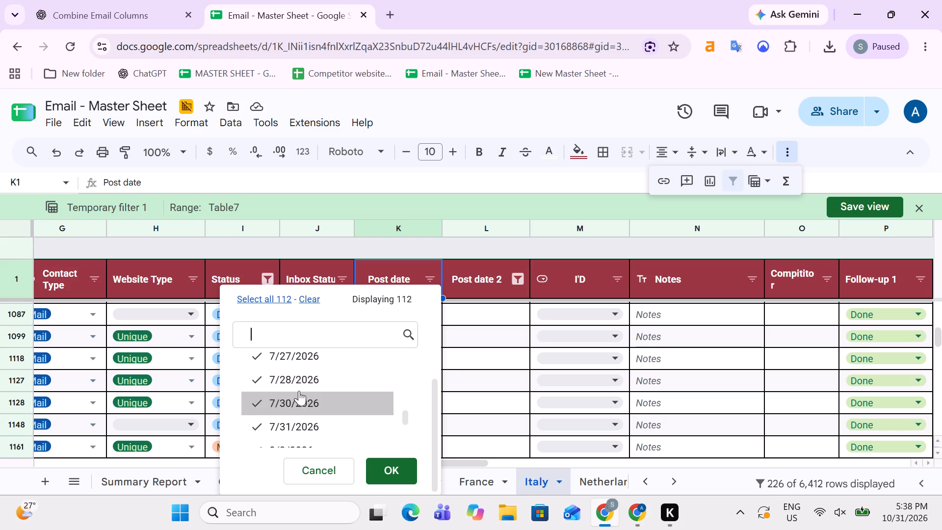
scroll(299, 390, up, 1)
click(306, 394)
click(306, 412)
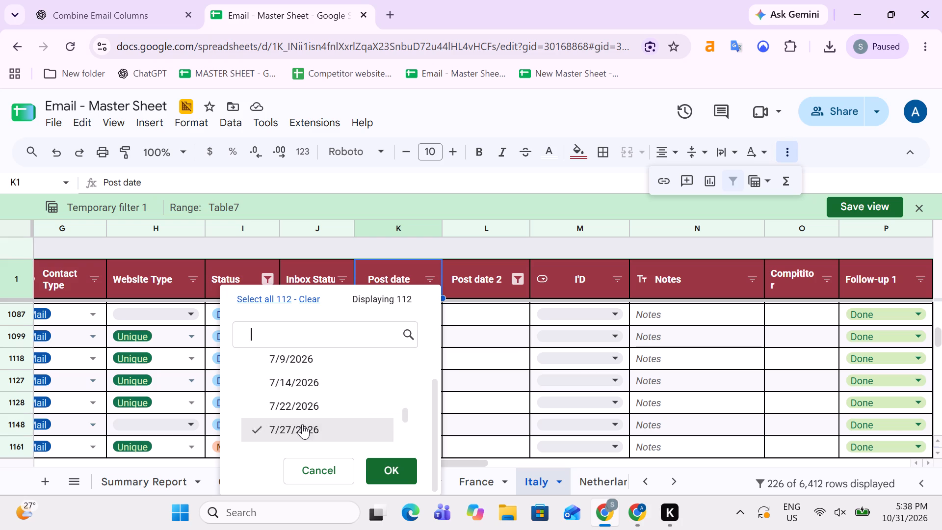
click(302, 424)
scroll(312, 404, down, 1)
click(295, 386)
click(294, 401)
click(297, 423)
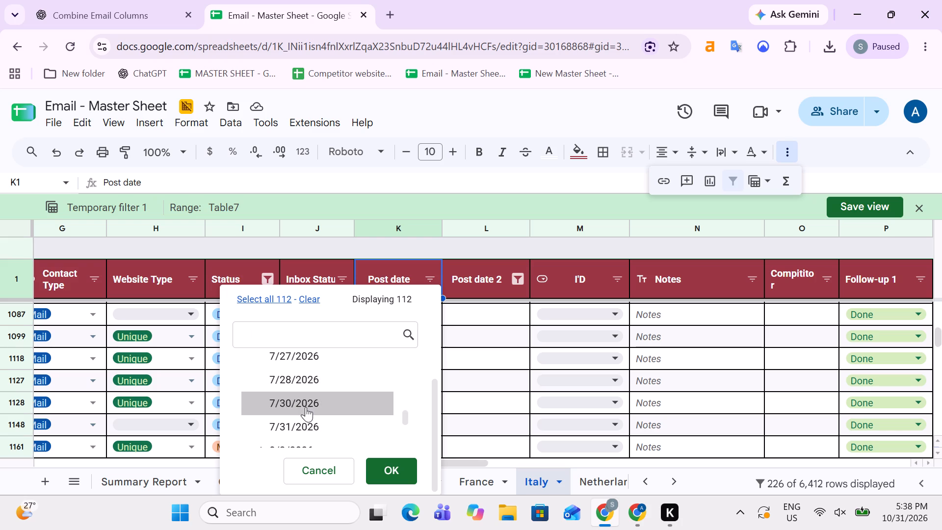
Exclude the August dates, from 8/3/2026 through 8/26/2026, in the Post date filter.
scroll(306, 405, down, 1)
click(287, 378)
click(288, 402)
click(292, 427)
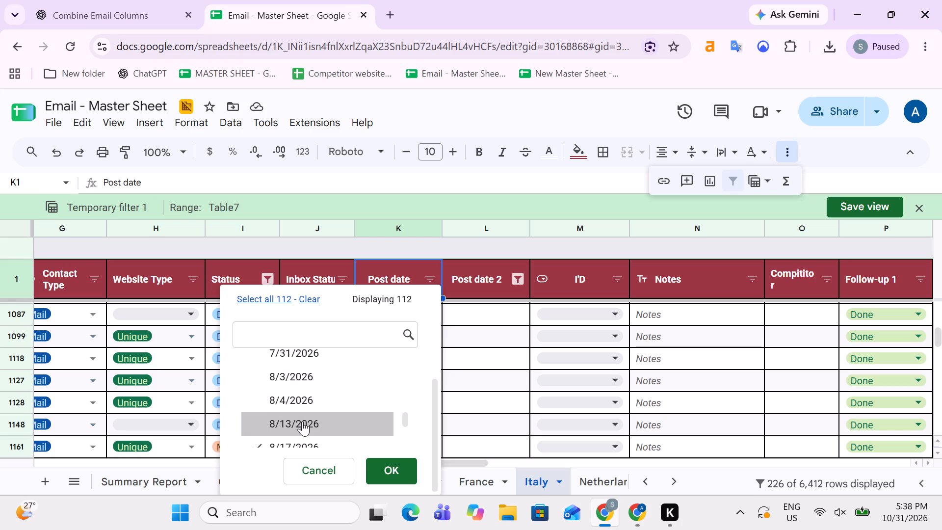
scroll(303, 421, down, 1)
click(287, 380)
click(288, 398)
click(293, 420)
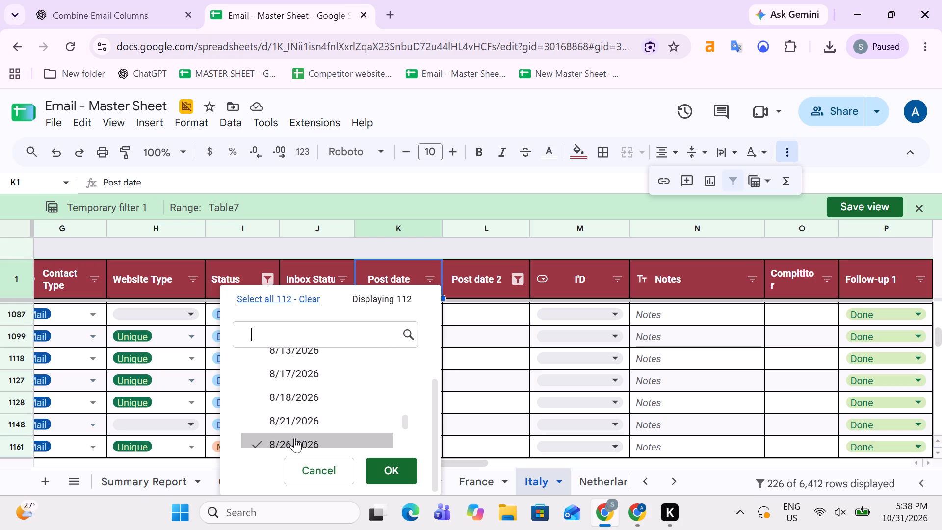
click(294, 438)
Exclude the dates from 9/28/2026 through 10/9/2026 in the Post date filter.
scroll(311, 397, down, 2)
click(293, 368)
click(299, 391)
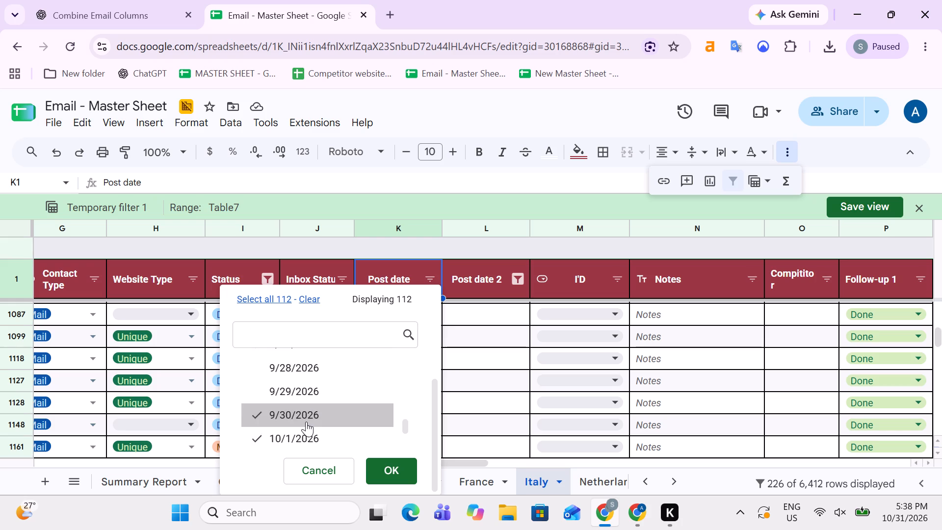
click(306, 422)
click(305, 436)
scroll(322, 403, down, 2)
scroll(305, 387, up, 1)
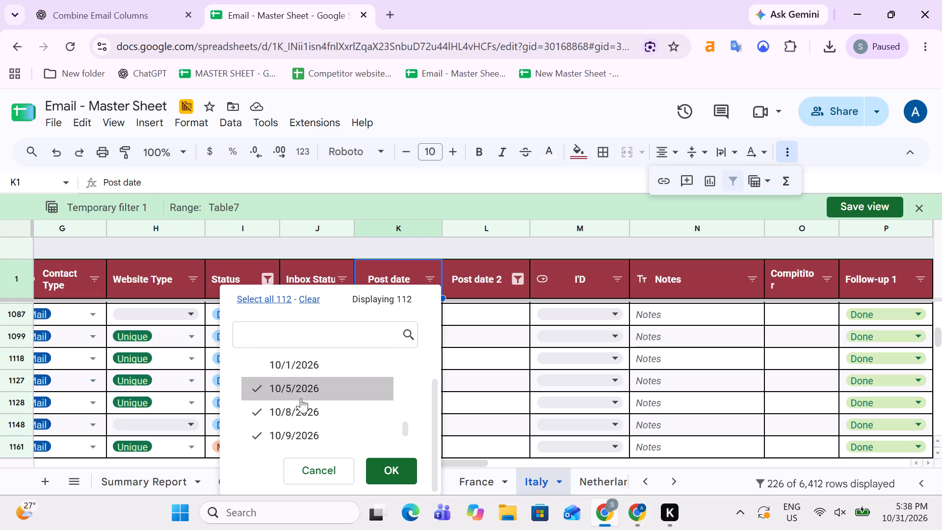
click(295, 389)
click(293, 413)
click(296, 429)
Exclude the dates from 10/12/2026 through 10/22/2026 in the Post date filter.
scroll(307, 410, down, 1)
click(292, 384)
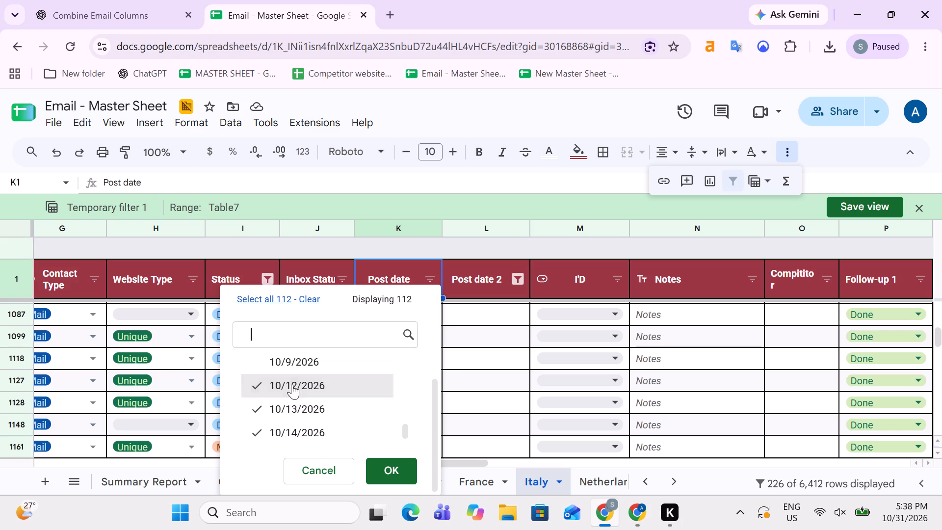
click(294, 407)
click(298, 426)
scroll(309, 399, down, 1)
click(295, 385)
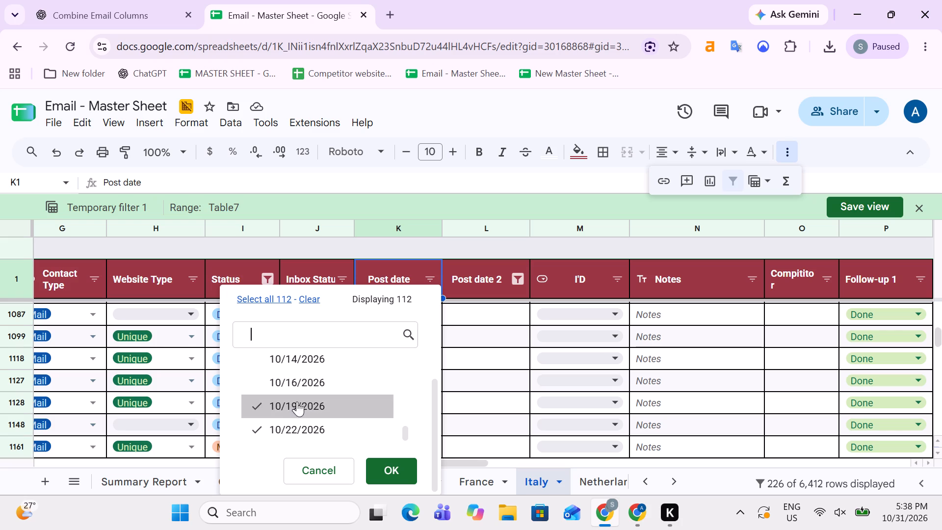
click(297, 401)
click(303, 425)
Exclude the remaining dates from 10/23/2026 through 12/2/2026 in the Post date filter.
scroll(309, 411, down, 2)
scroll(302, 381, up, 1)
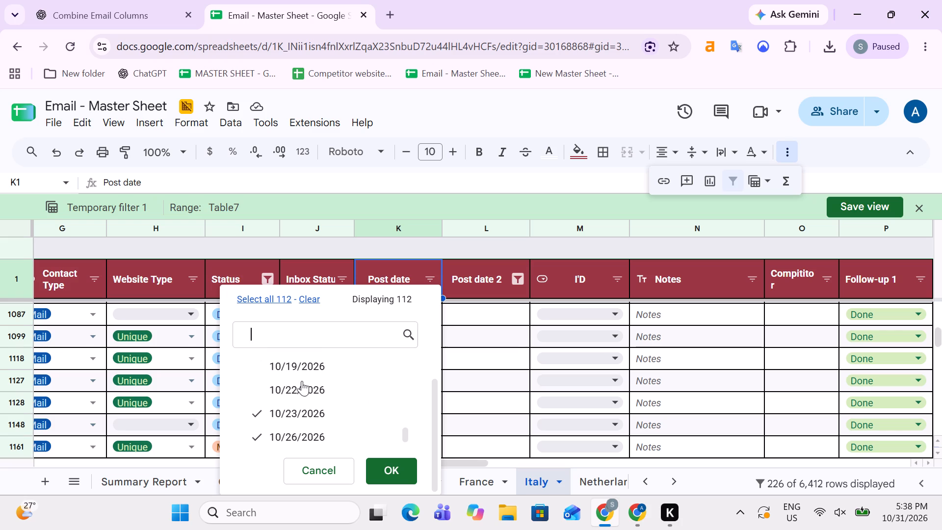
click(296, 408)
click(291, 435)
scroll(303, 408, down, 1)
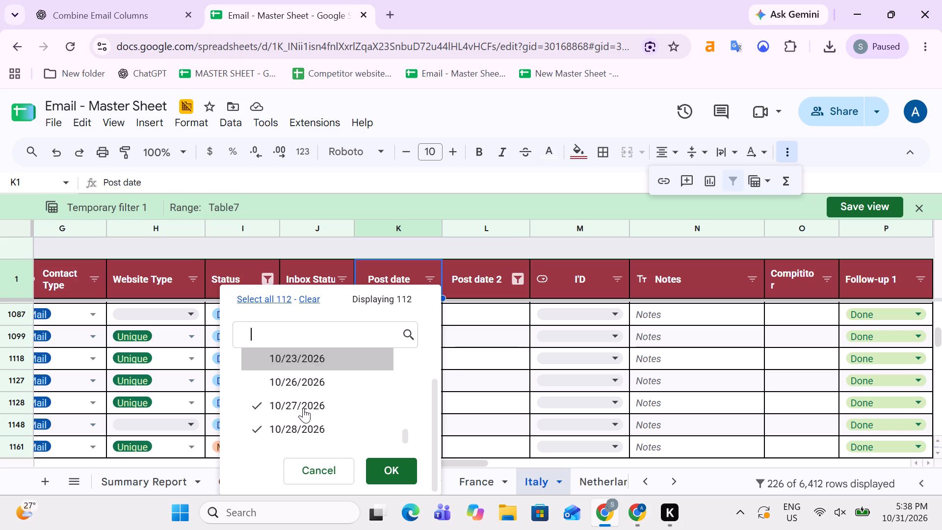
click(301, 389)
click(303, 413)
click(306, 434)
Apply the Post date filter and go to the top of the filtered Italy rows.
scroll(316, 414, down, 2)
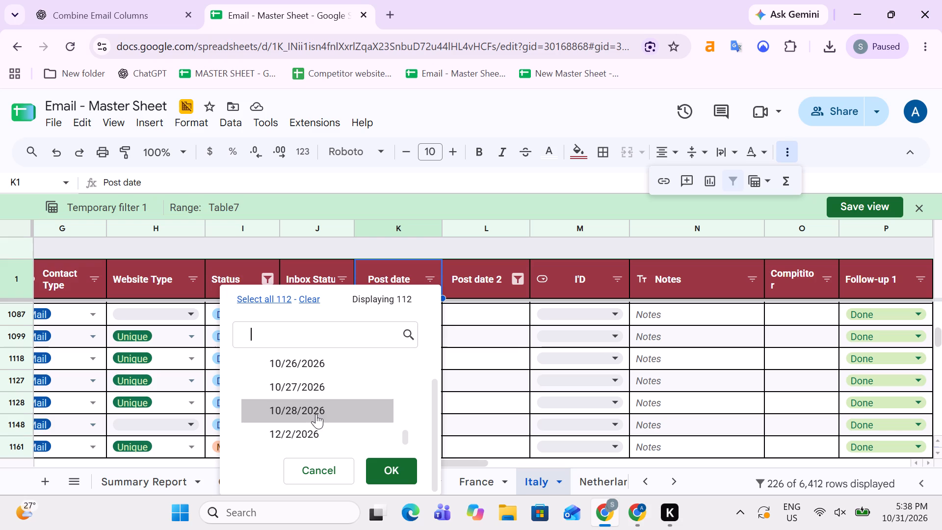
click(391, 474)
scroll(423, 404, up, 5)
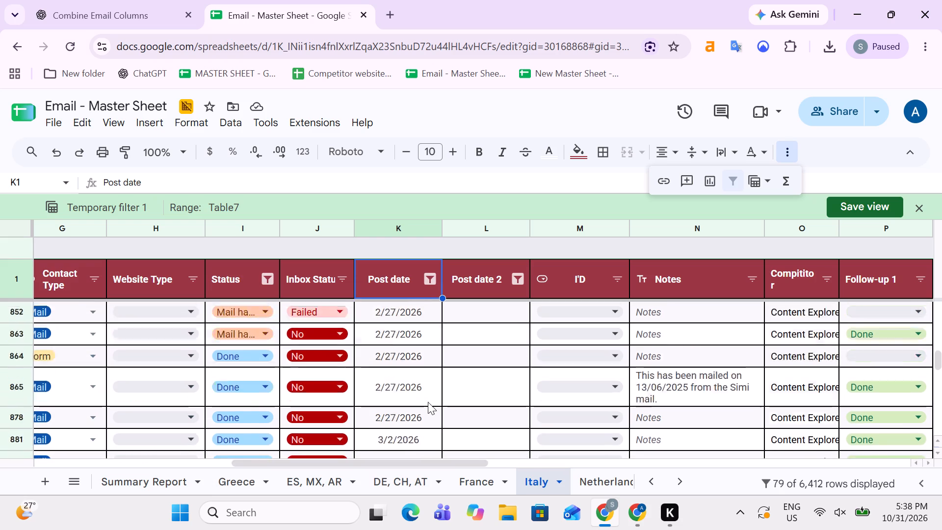
scroll(428, 402, up, 20)
scroll(428, 402, up, 6)
key(Down)
key(Up)
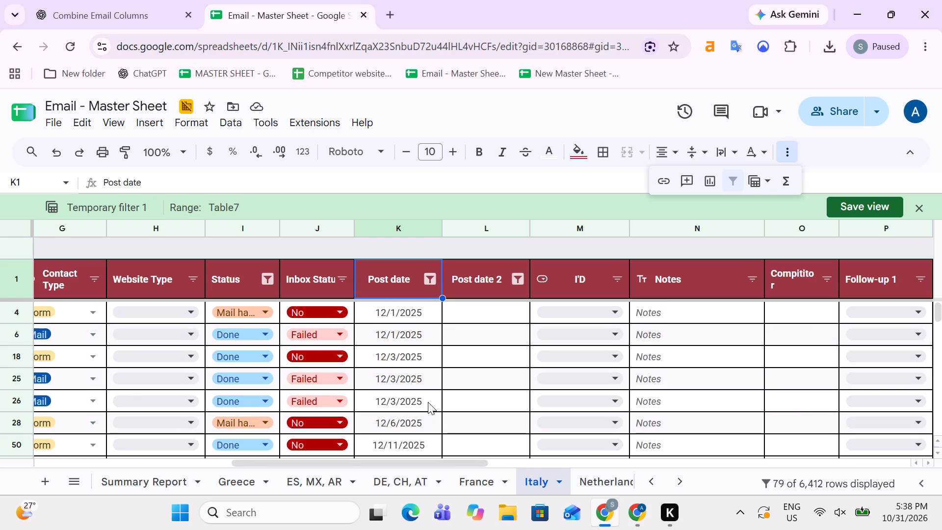
Check the extent of the Status column across the filtered Italy rows.
key(Down)
key(Down)
key(Down)
scroll(466, 394, up, 6)
click(463, 312)
key(Left)
key(Left)
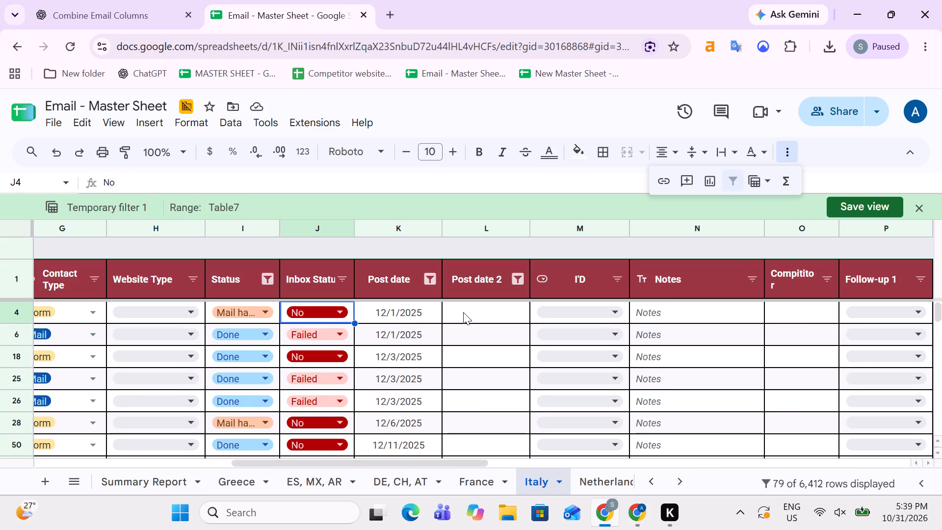
key(Up)
key(Up)
key(Down)
key(Left)
key(Up)
key(Down)
key(Right)
key(Left)
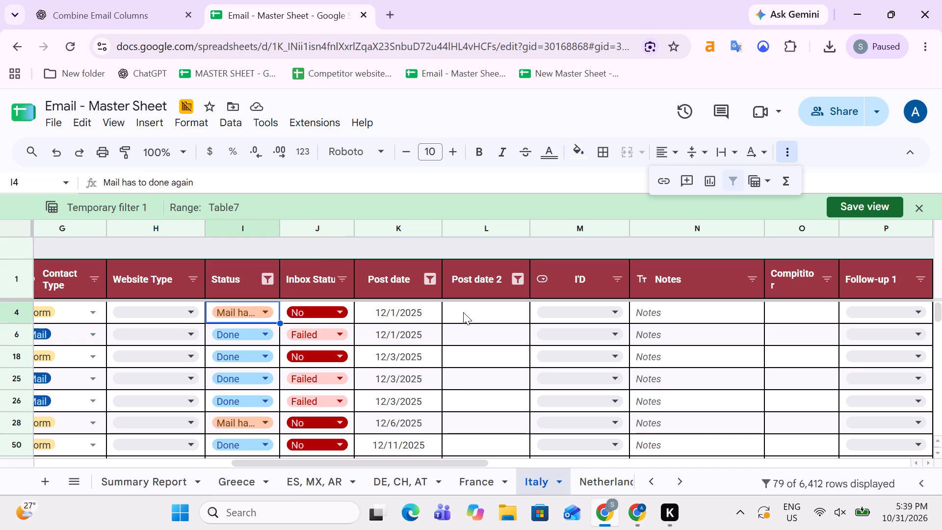
key(Up)
key(Down)
key(Up)
key(Down)
key(ctrl+shift+Down)
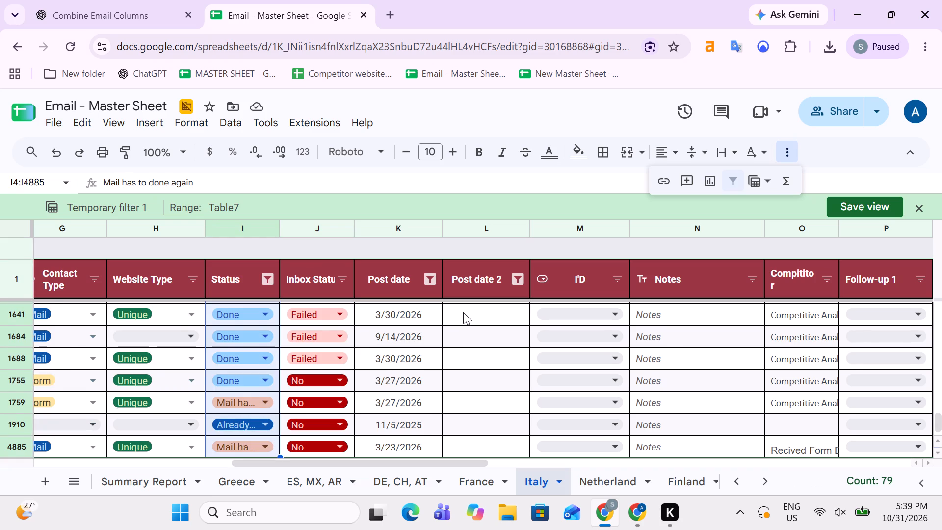
key(ctrl+shift+Down)
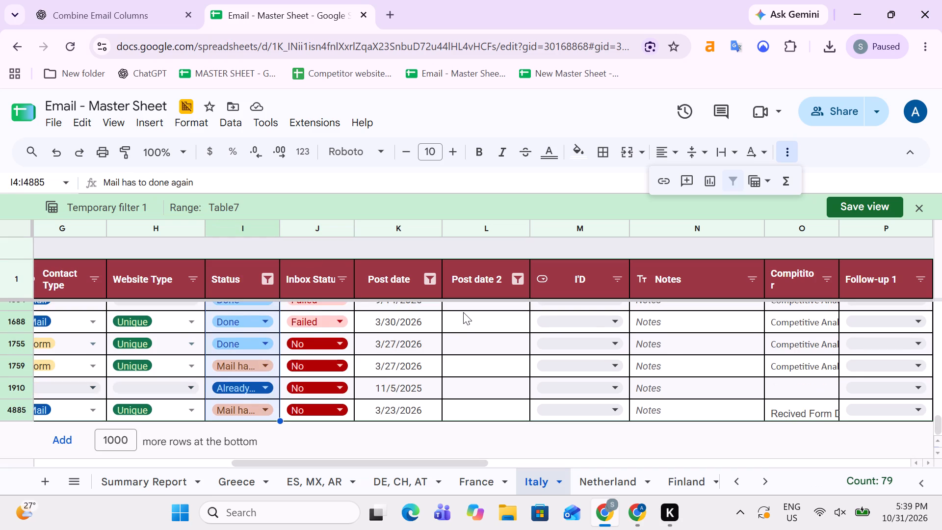
key(Up)
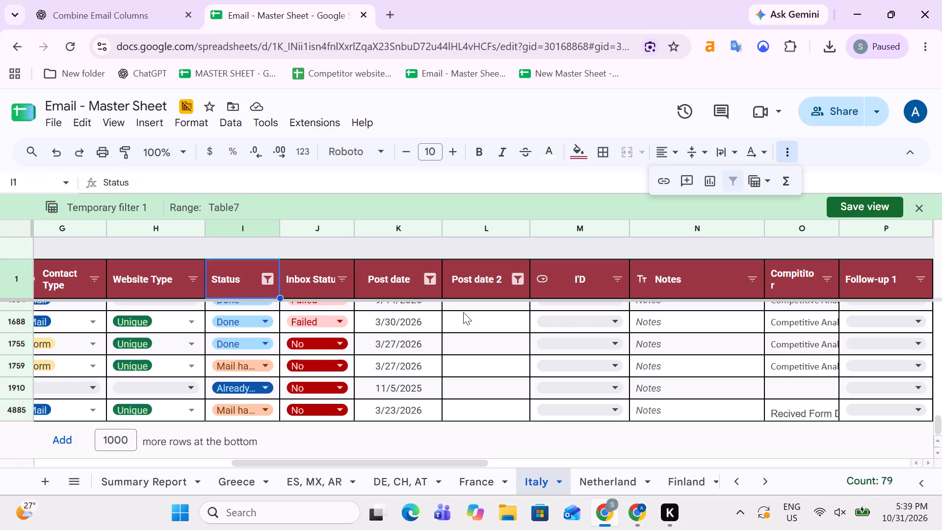
Examine the Status entries of the filtered Italy rows from the first to the last row and back.
key(Down)
key(Up)
key(Down)
key(Down)
key(Down)
key(Down)
key(Down)
key(Down)
key(Down)
key(Down)
key(Down)
key(Down)
key(Down)
key(Down)
key(Down)
key(Down)
key(Down)
key(Down)
key(Down)
key(Down)
key(Down)
key(Down)
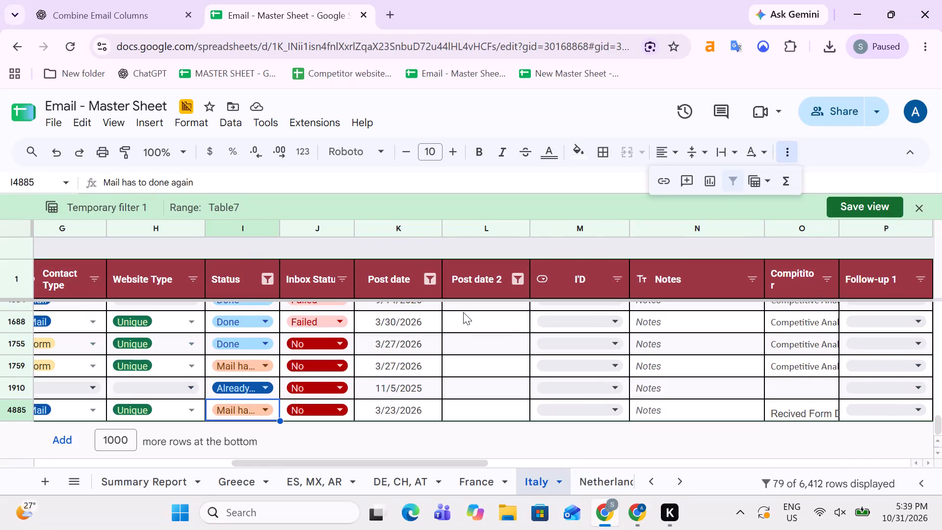
key(ctrl+Up)
key(Down)
key(Up)
key(Down)
key(Up)
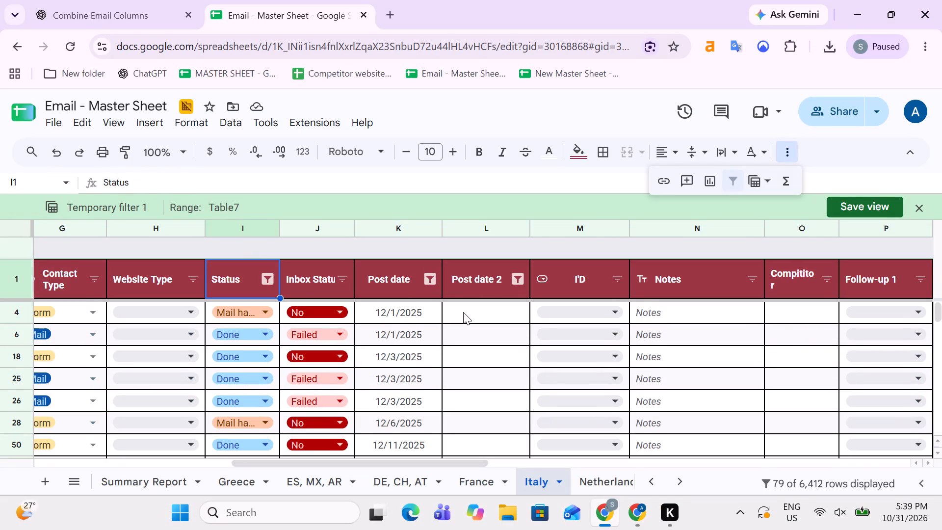
key(Down)
key(ctrl+shift+Down)
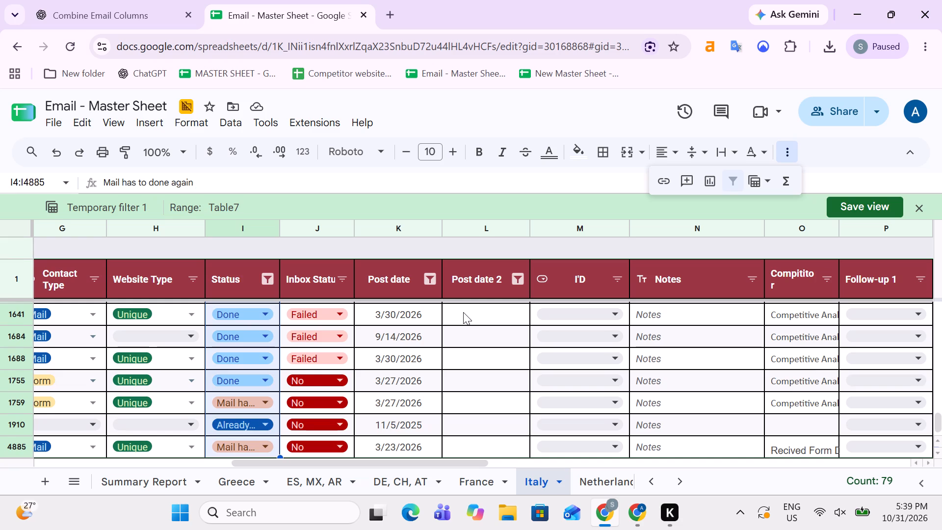
key(Down)
key(Up)
key(Up)
key(Up)
key(Up)
key(Up)
key(Up)
key(Up)
key(Up)
key(Up)
key(Up)
key(Up)
key(Up)
key(Up)
key(Up)
key(Up)
key(Up)
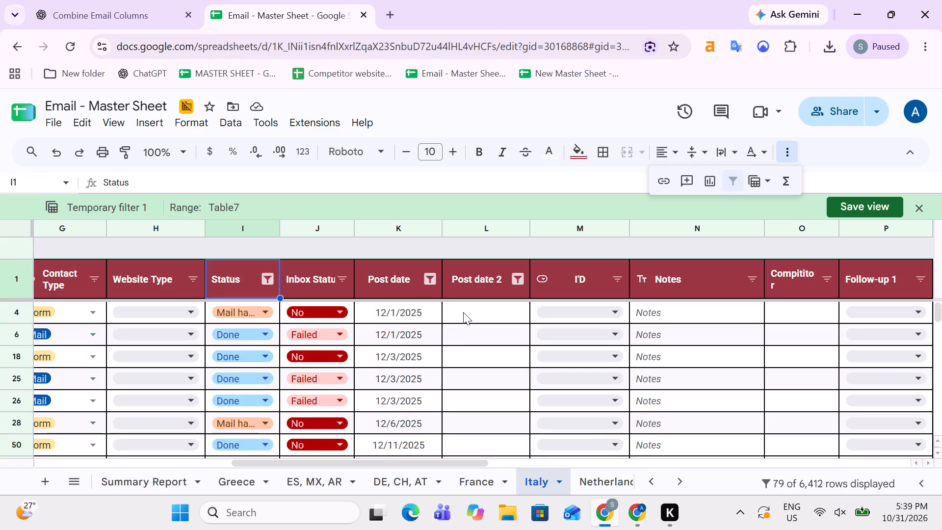
Set the Status of every filtered Italy row to "Mail has to done again".
key(Down)
key(Right)
key(Left)
key(m)
key(Down)
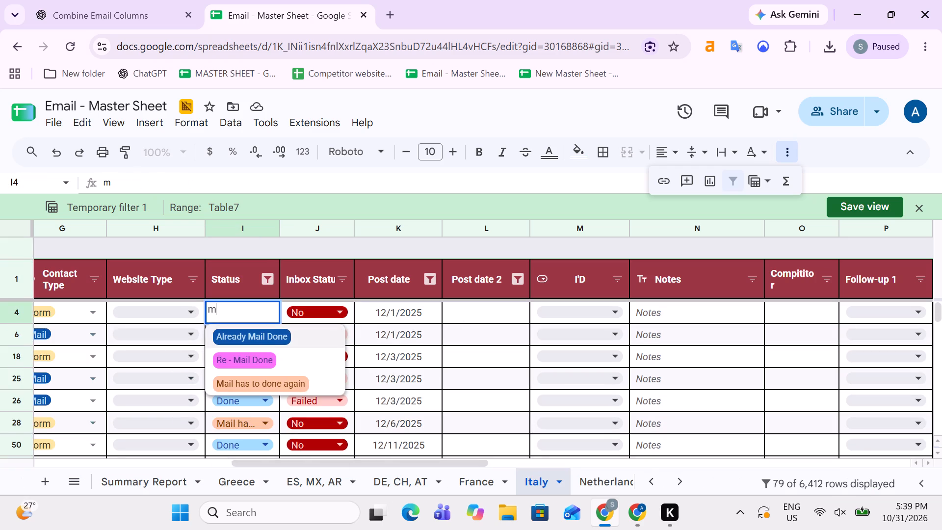
key(Down)
key(Down)
key(Return)
key(Up)
key(ctrl+c)
key(ctrl+shift+Down)
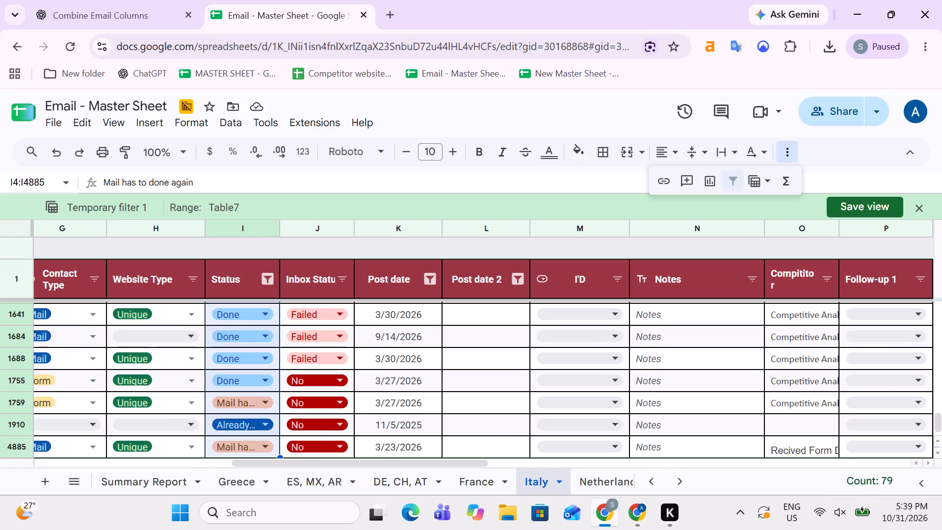
key(ctrl+v)
key(Up)
key(Down)
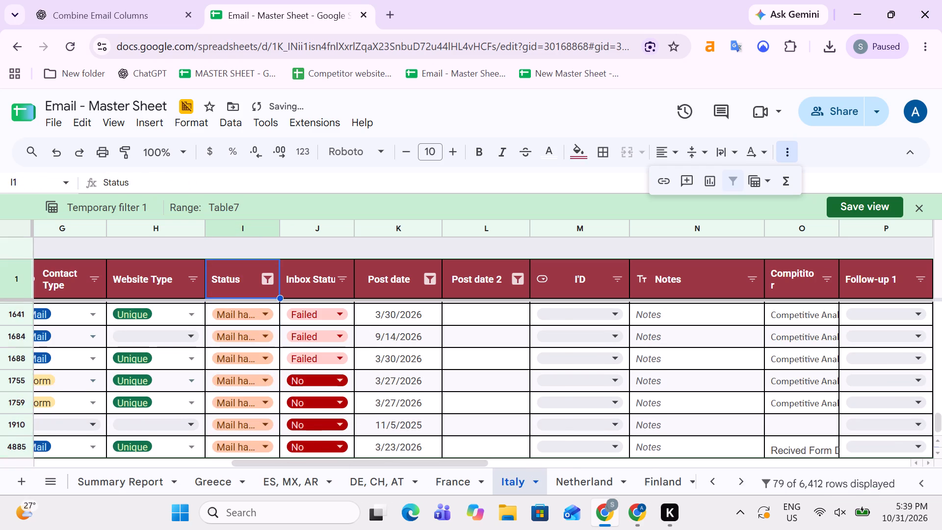
key(Up)
key(Down)
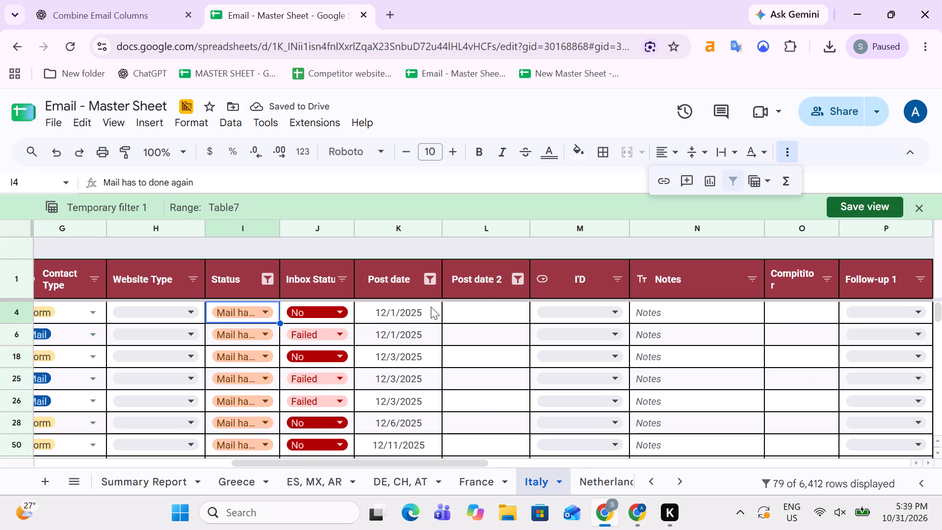
Check which status values the Status filter lists for the filtered Italy rows.
click(269, 279)
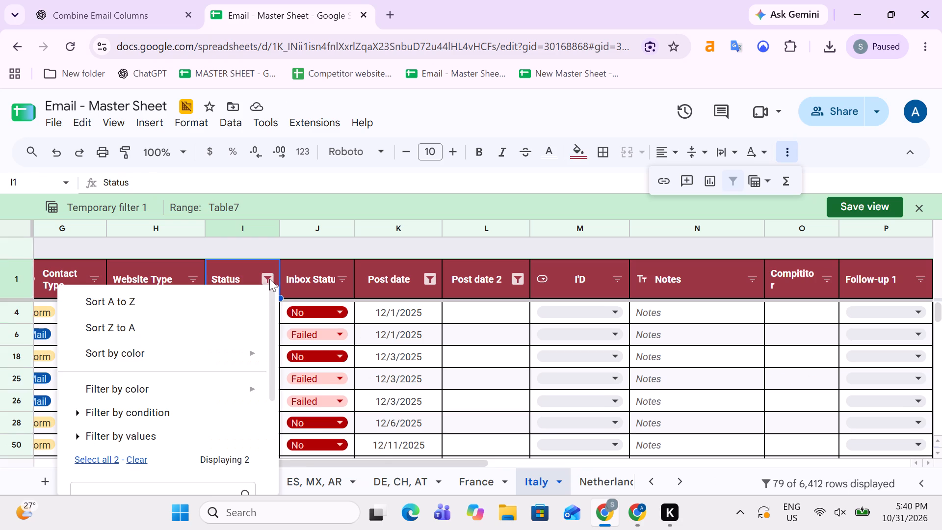
scroll(175, 385, down, 3)
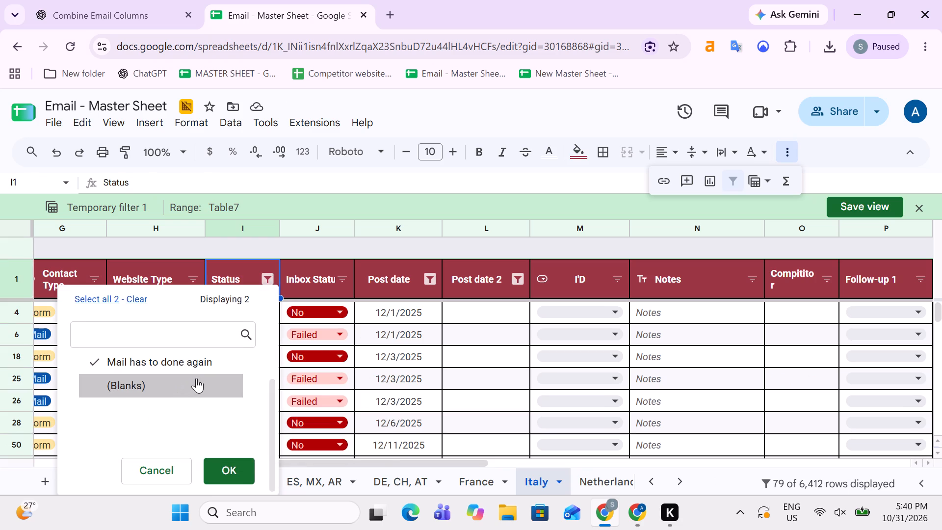
click(463, 338)
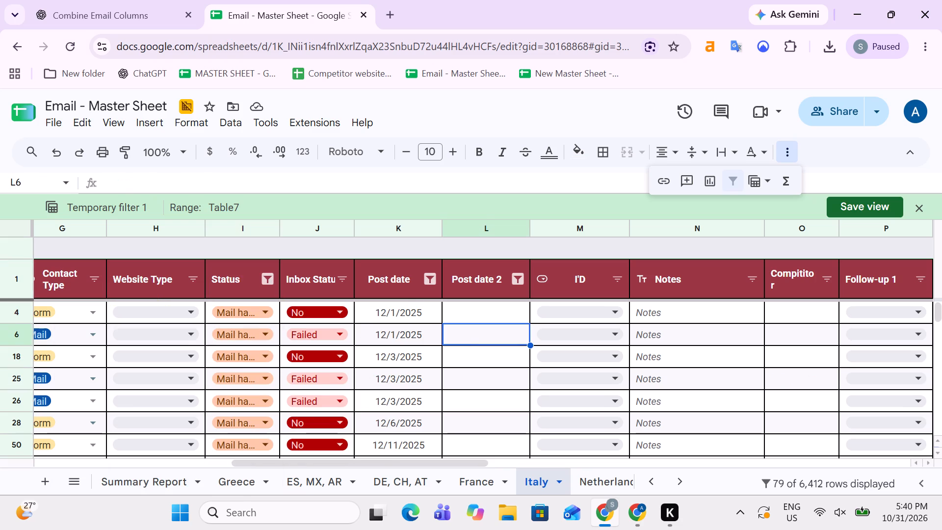
Reset the Post date filter so that all dates are included.
click(430, 280)
scroll(365, 375, down, 3)
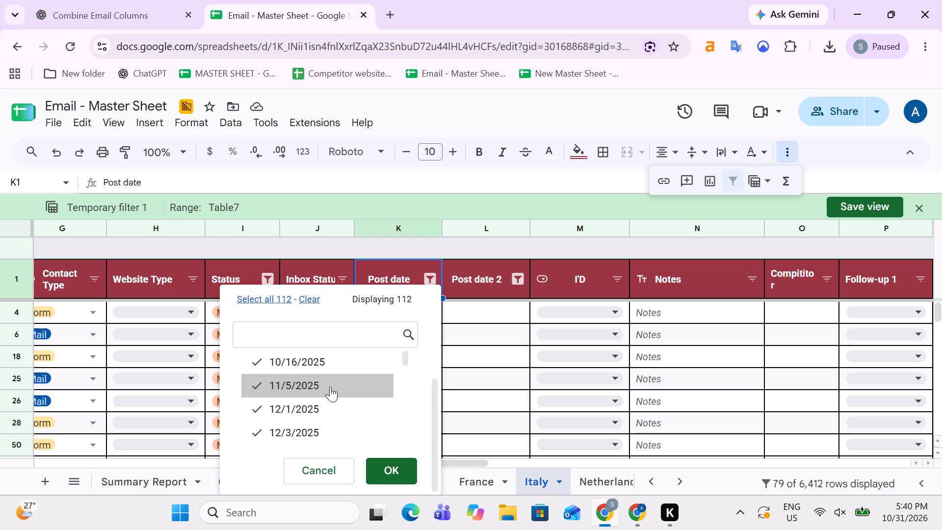
click(312, 302)
click(267, 297)
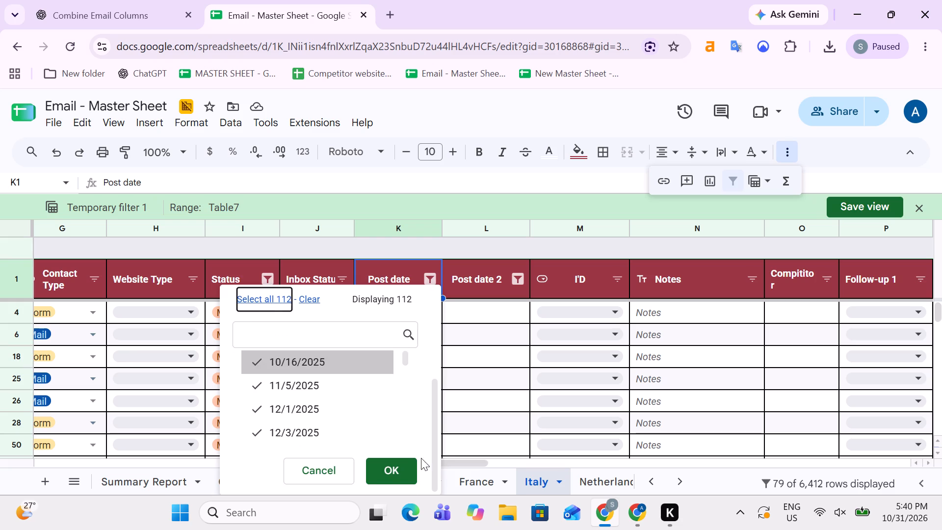
click(387, 468)
Exclude "Mail has to done again" in the Status filter of the Italy sheet.
click(266, 279)
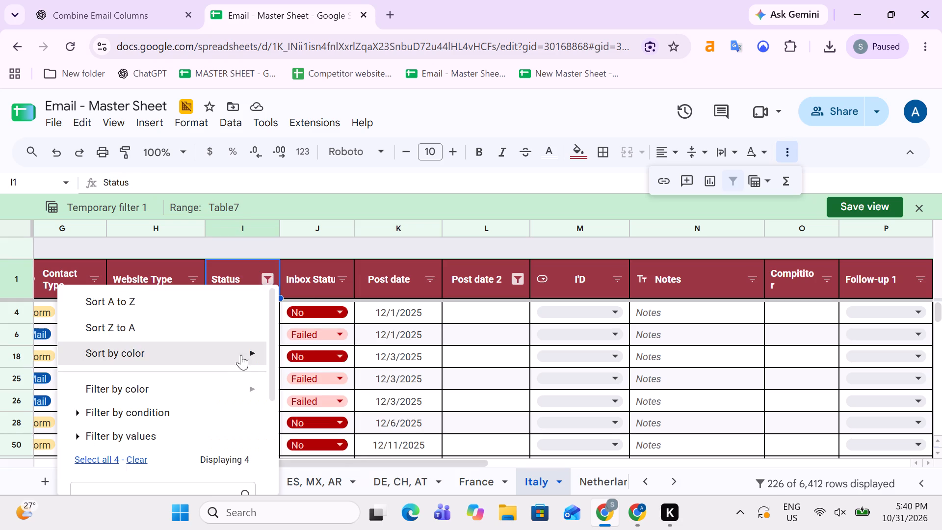
scroll(237, 366, down, 5)
click(139, 412)
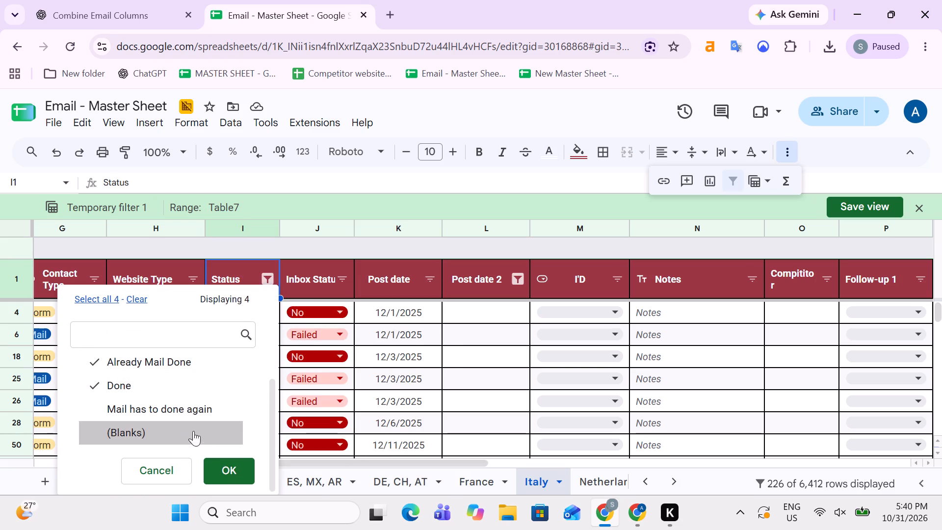
click(239, 467)
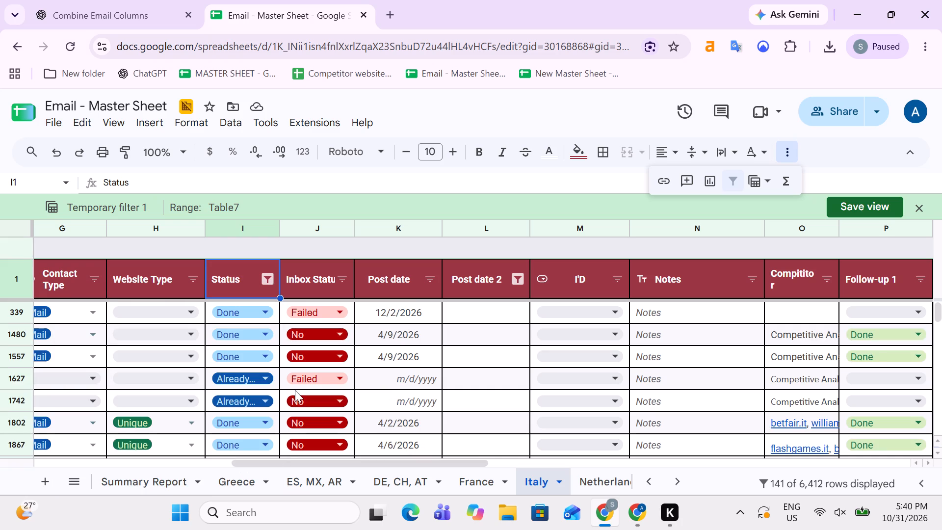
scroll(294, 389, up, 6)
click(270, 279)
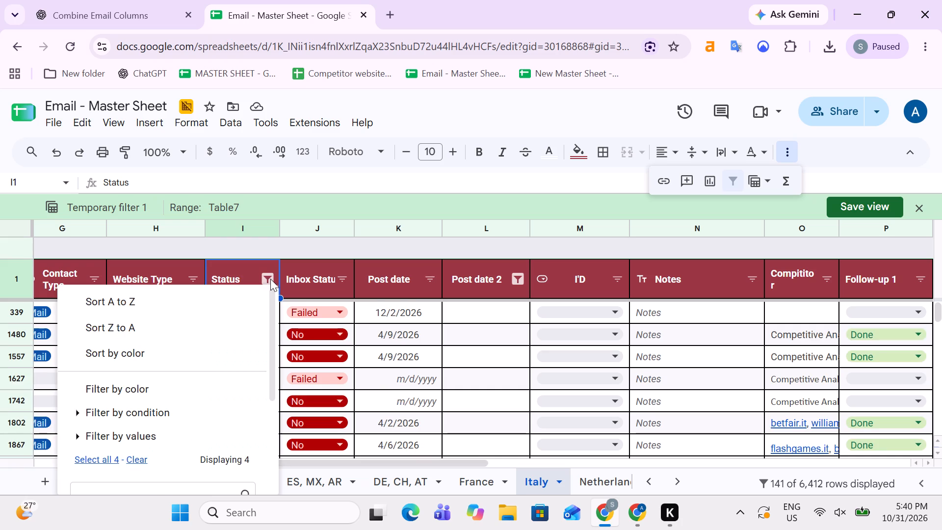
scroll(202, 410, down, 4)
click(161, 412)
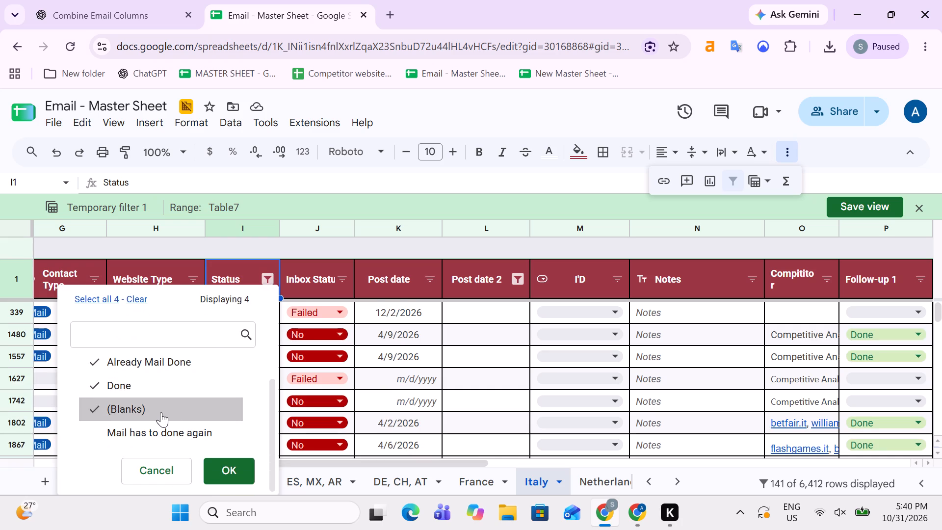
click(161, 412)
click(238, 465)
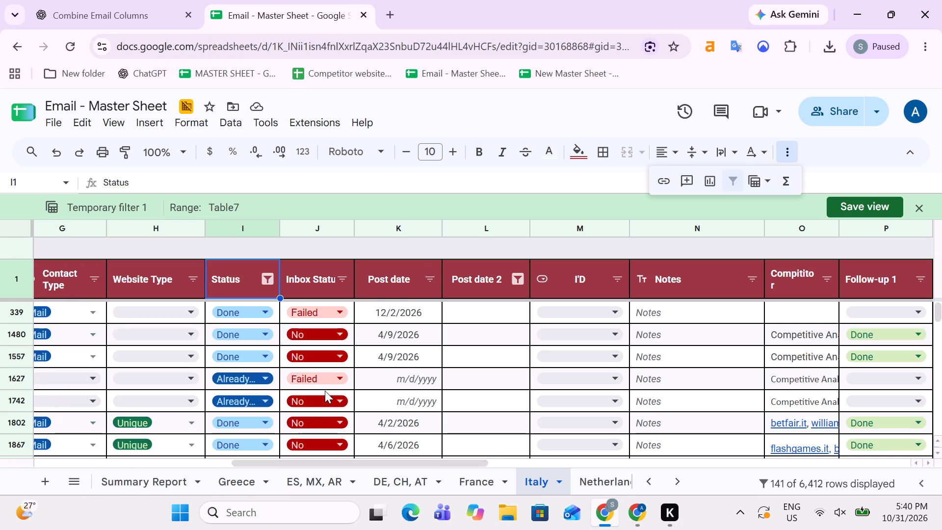
Examine the post dates and the full extent of the Status column in the remaining filtered Italy rows.
scroll(325, 389, up, 6)
scroll(433, 372, down, 3)
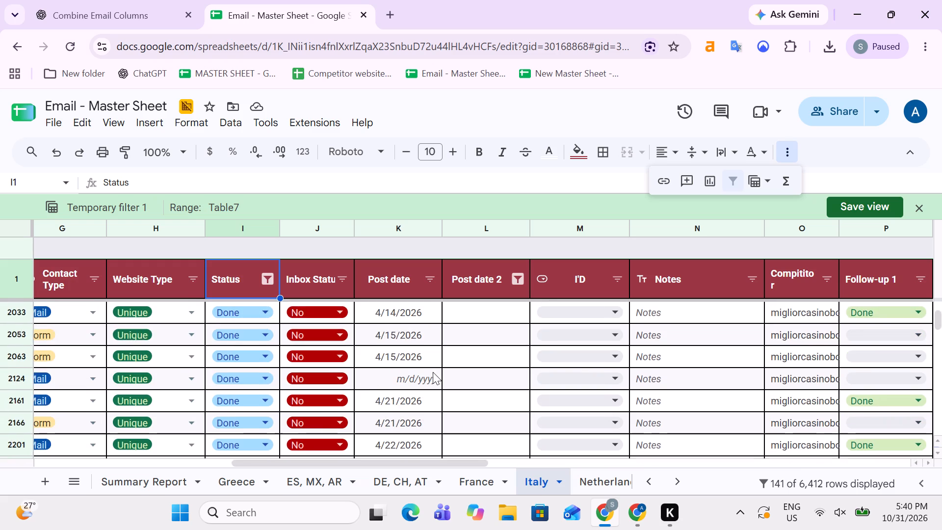
scroll(431, 381, up, 6)
click(417, 333)
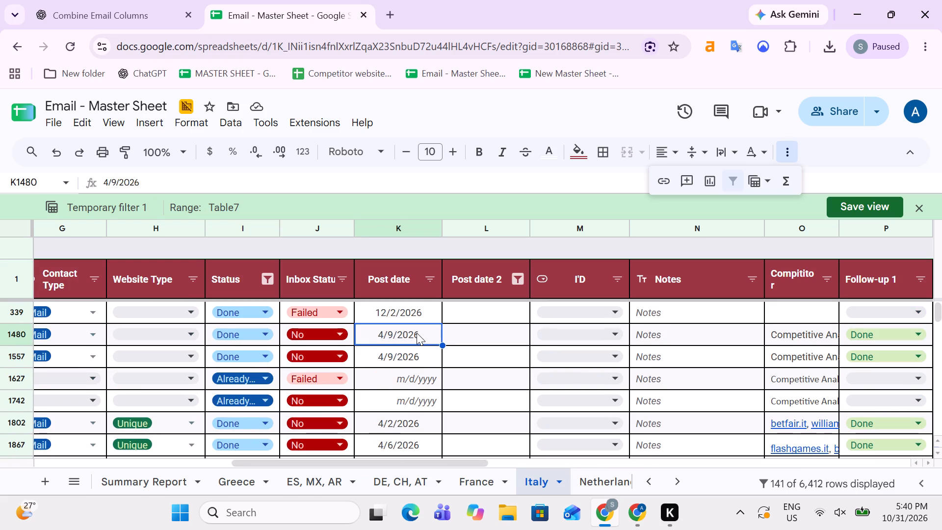
key(Down)
key(Down)
key(Up)
key(Up)
key(Up)
key(Up)
key(Up)
key(Up)
key(Up)
key(Up)
key(Up)
key(Up)
key(Down)
key(Left)
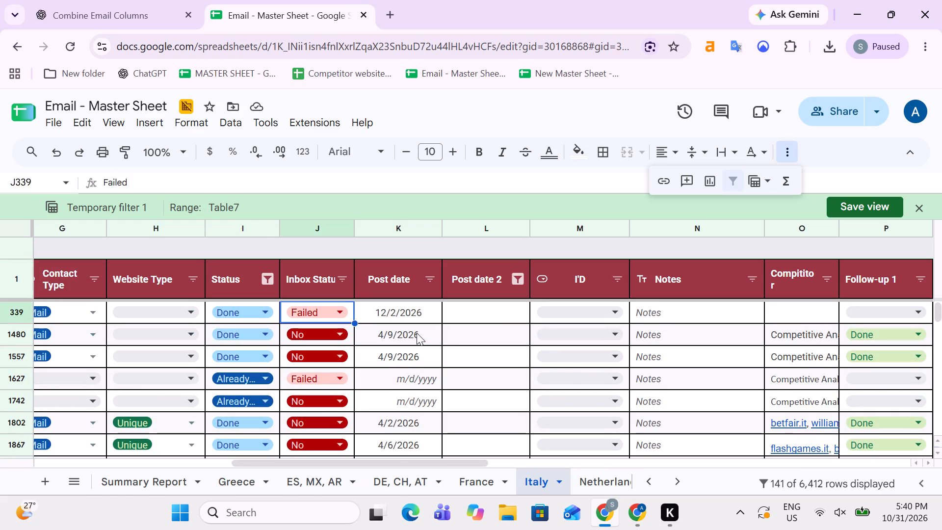
key(Left)
key(Up)
key(Down)
key(ctrl+shift+Down)
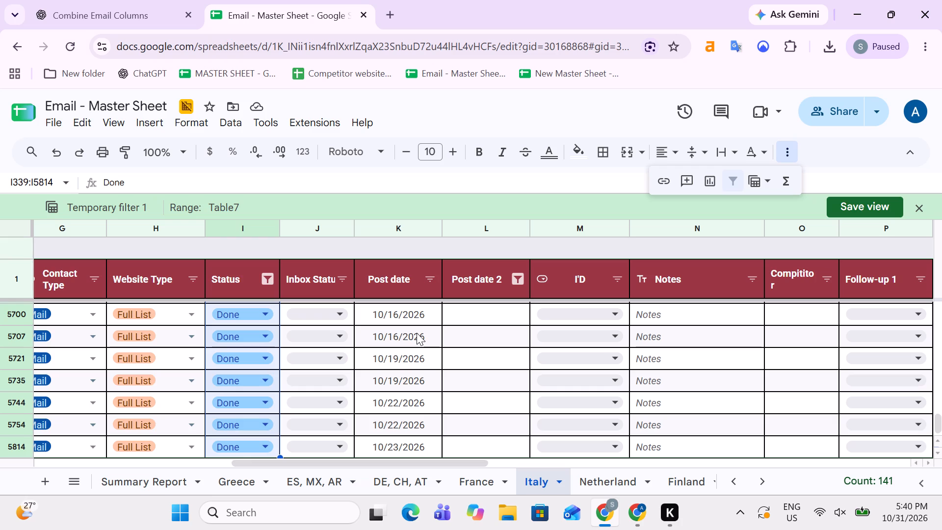
key(Up)
key(Down)
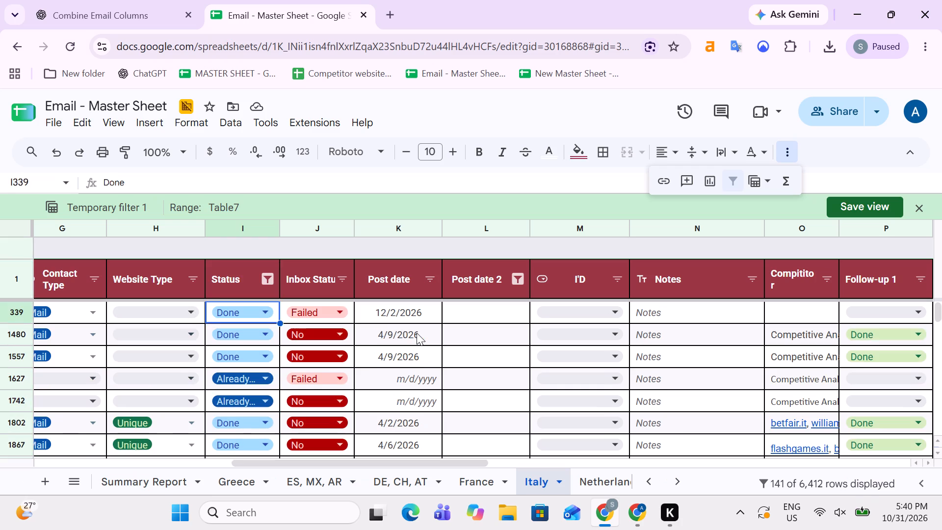
Copy all website domains of the filtered Italy rows from the Websites column.
key(Up)
key(Down)
key(Left)
key(Left)
key(Left)
key(Left)
key(Left)
key(Left)
key(Left)
key(Left)
key(Left)
key(Left)
key(Left)
key(Left)
key(Left)
key(Left)
key(Left)
key(Left)
key(Left)
key(Left)
key(Left)
key(Left)
key(Up)
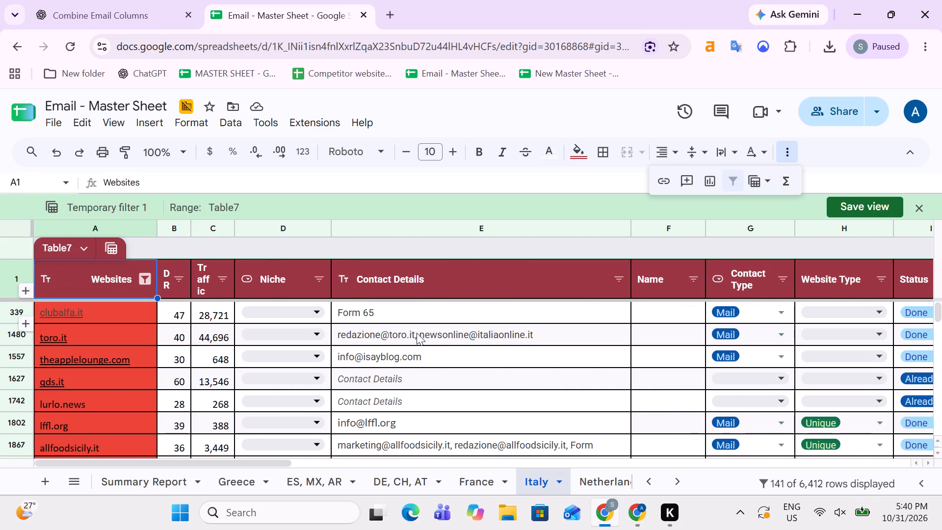
key(Down)
key(ctrl+shift+Down)
key(ctrl+c)
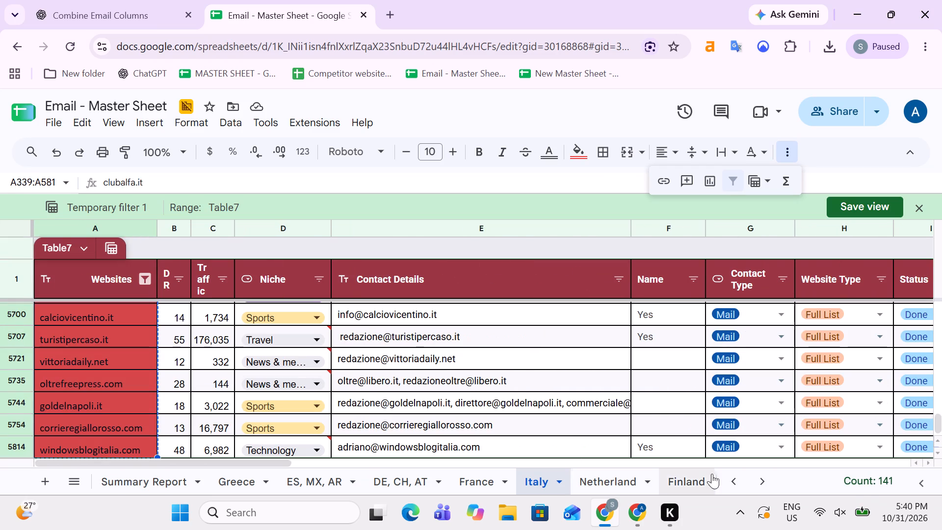
Paste the copied Italy domains as values only into Sheet28's Domain column, starting at A507 below the existing list.
click(759, 478)
click(683, 481)
key(Down)
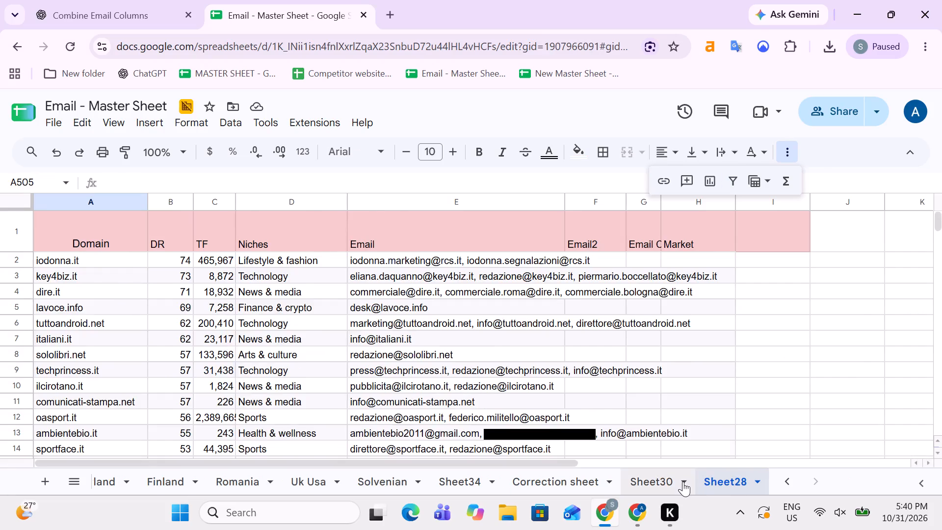
key(ctrl+Down)
key(ctrl+Up)
key(Down)
key(Down)
key(Down)
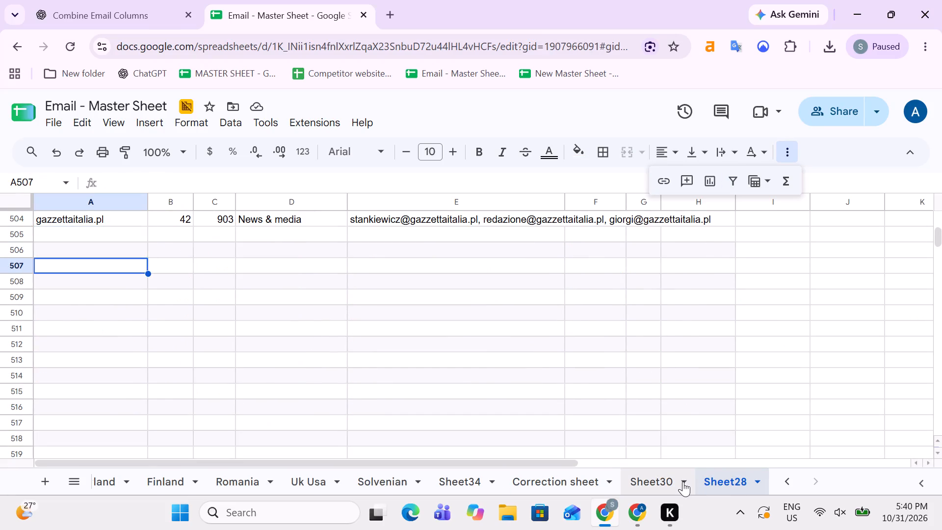
key(ctrl+v)
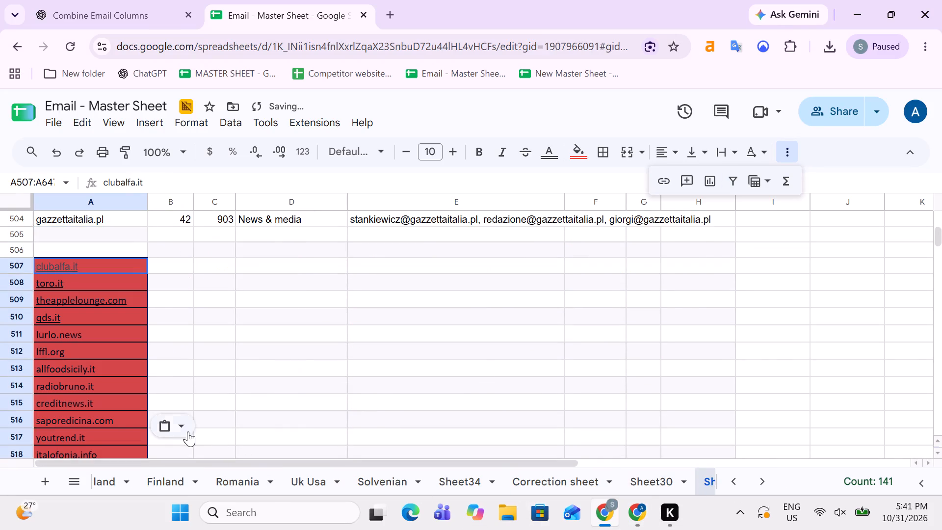
click(181, 425)
click(186, 319)
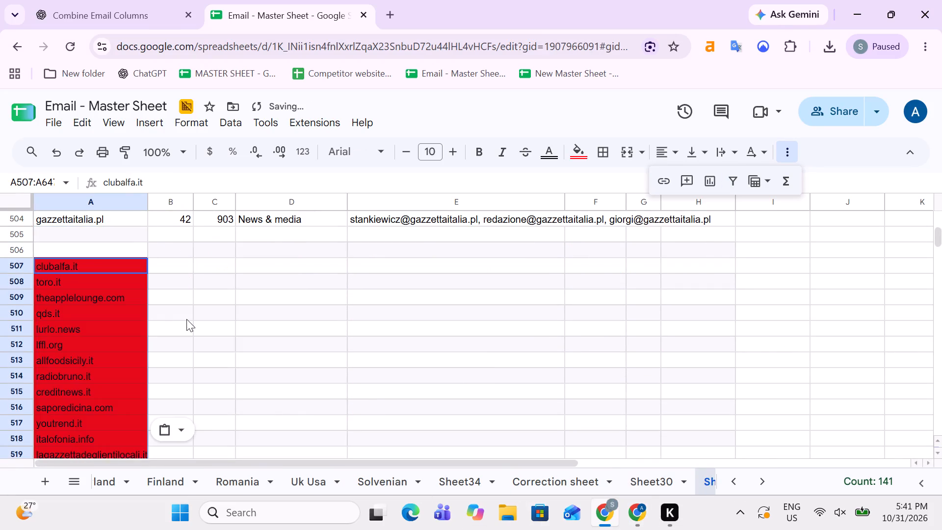
Add a filter to Sheet28's header row and show only the domains with a red fill colour.
key(Up)
key(Up)
key(ctrl+Up)
key(ctrl+Up)
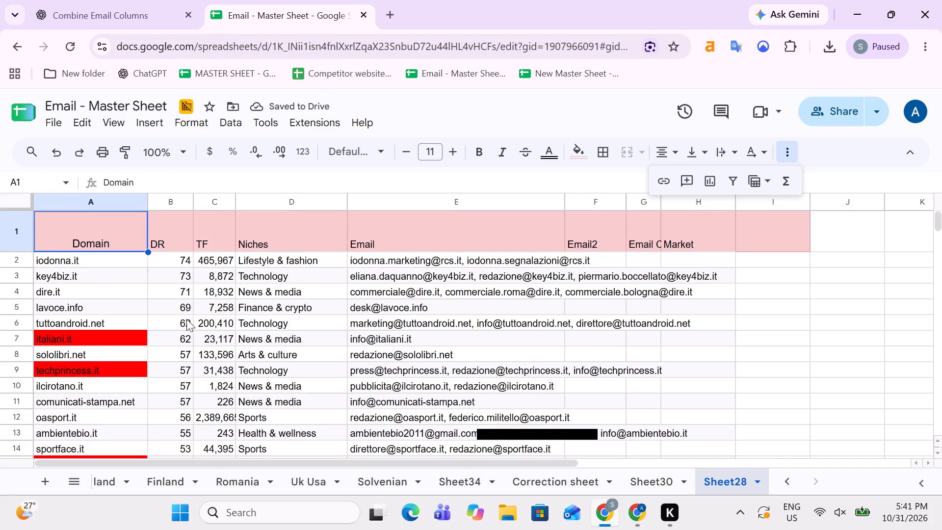
key(Down)
click(0, 230)
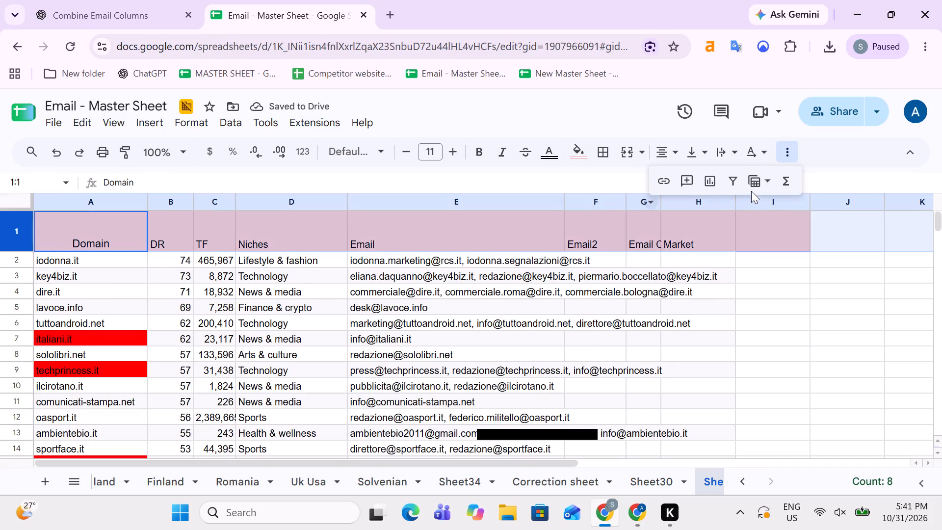
click(733, 180)
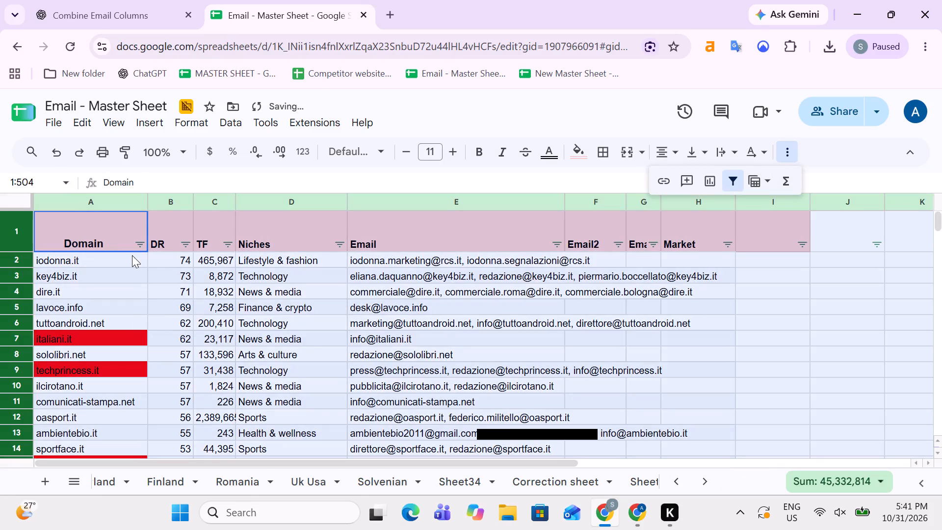
click(137, 243)
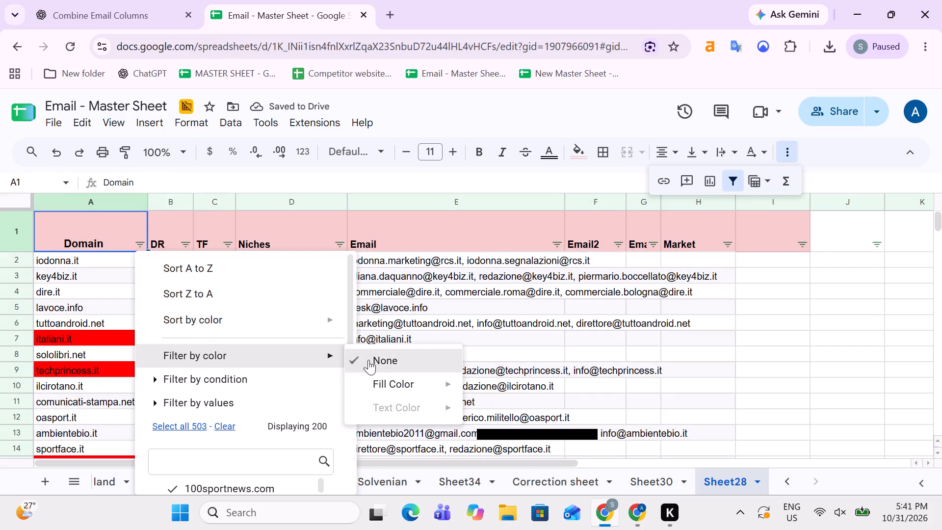
click(479, 416)
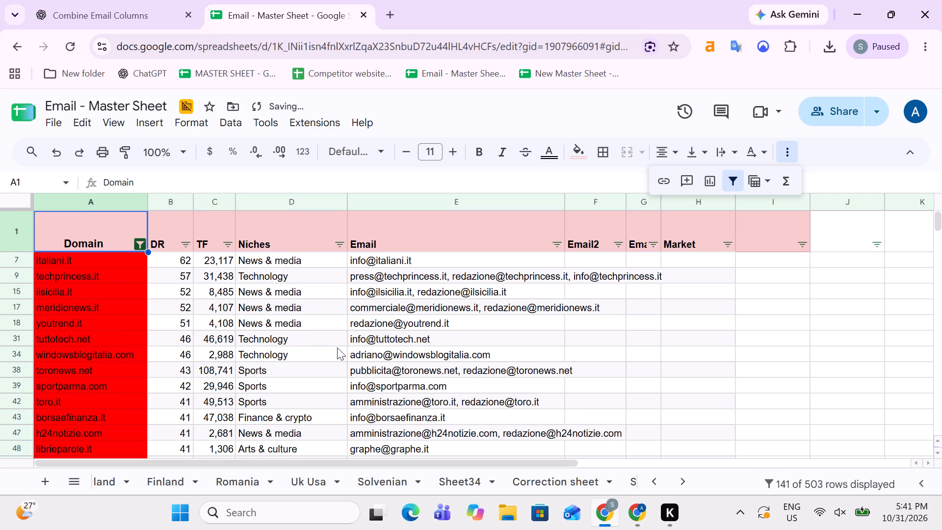
Delete all the filtered red-highlighted domain rows from the Sheet28 list.
scroll(267, 298, up, 1)
click(0, 261)
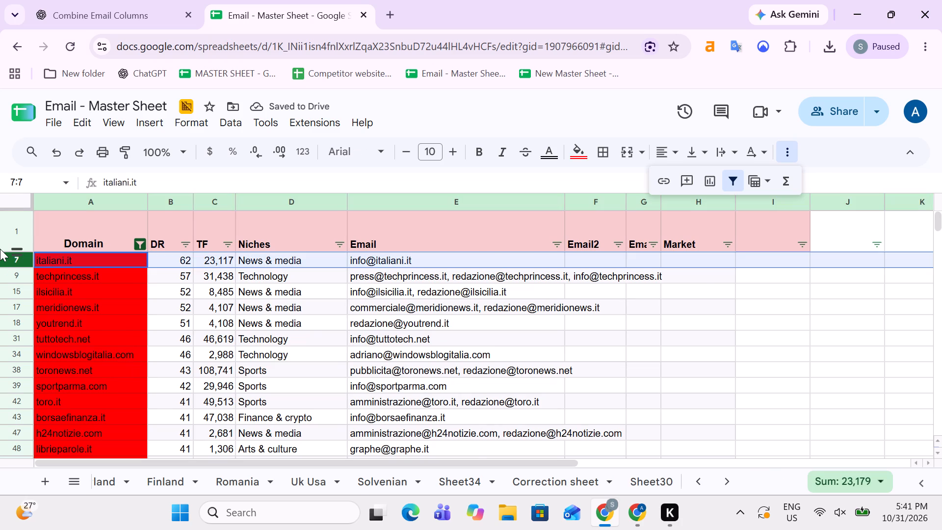
key(ctrl+shift+Down)
right_click(0, 315)
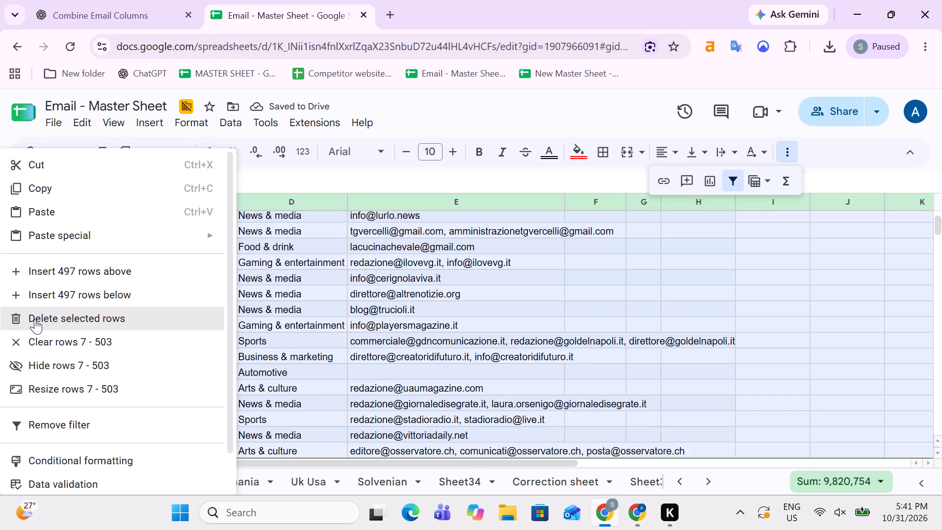
click(38, 319)
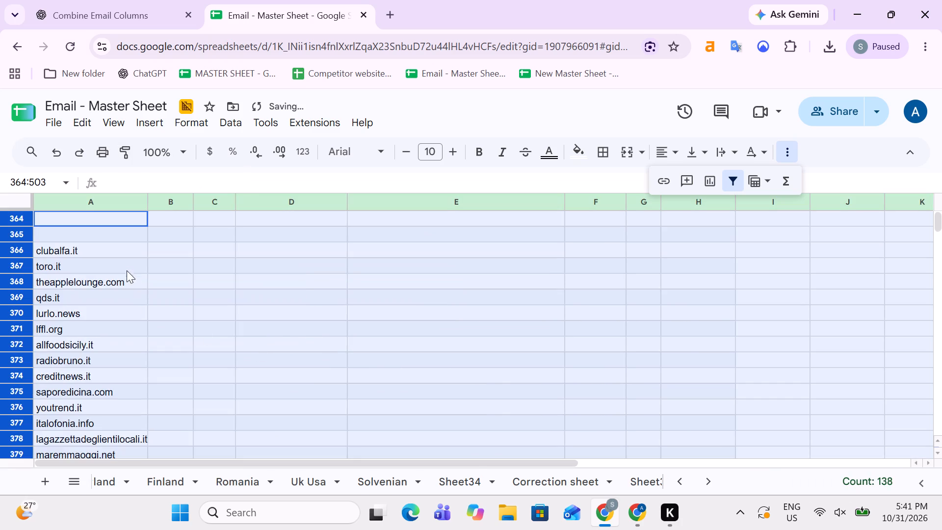
Clear the pasted comparison domains below the Sheet28 list, from clubalfa.it to the end.
click(120, 259)
key(ctrl+shift+Down)
key(Delete)
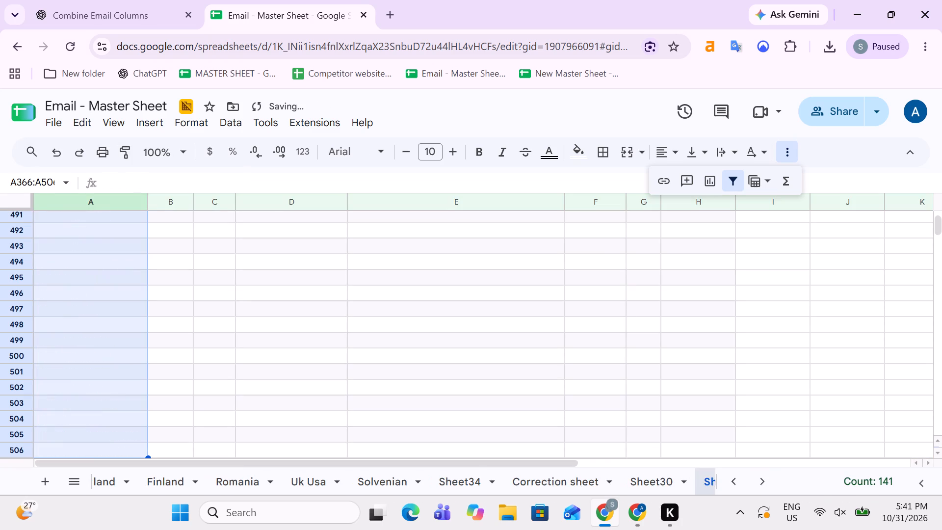
Remove the filter from Sheet28 so the whole remaining domain list is shown.
key(Up)
key(Up)
key(Up)
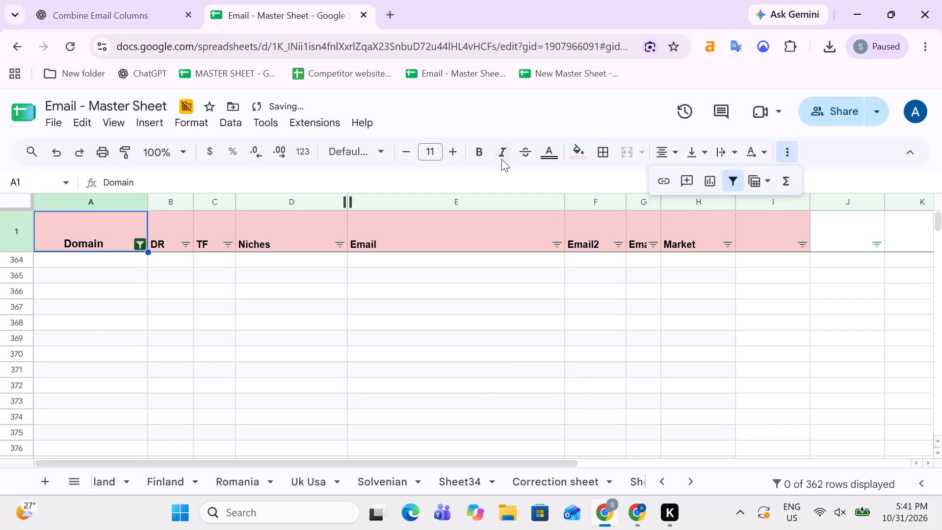
click(735, 176)
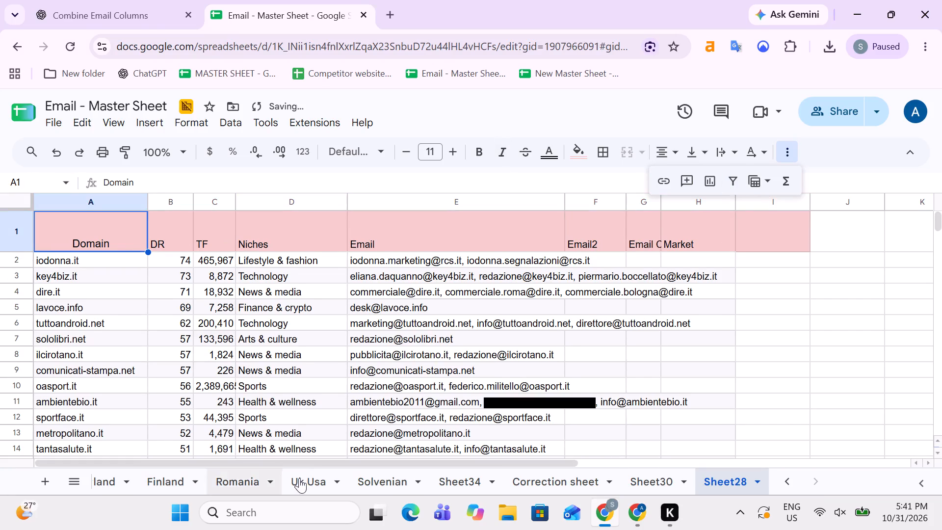
Set the Status filter of the Italy sheet to show only "Mail has to done again".
click(794, 477)
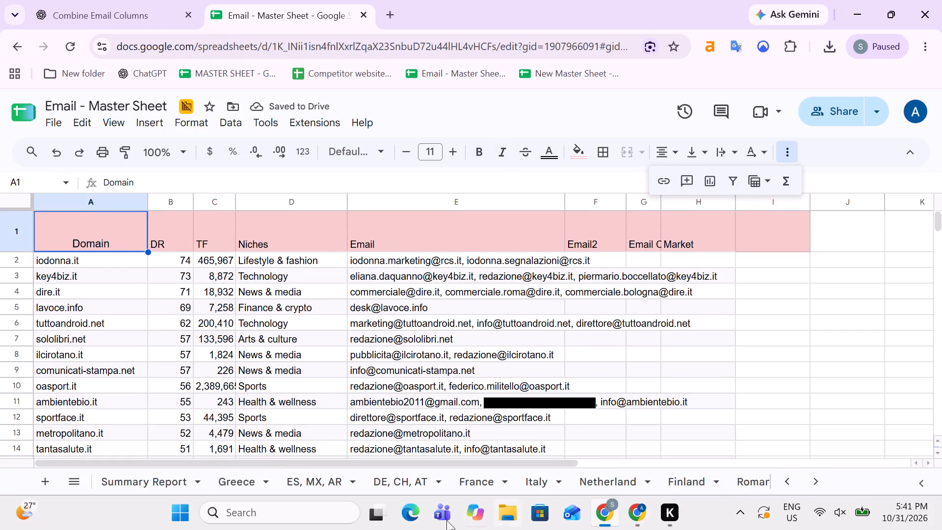
click(534, 486)
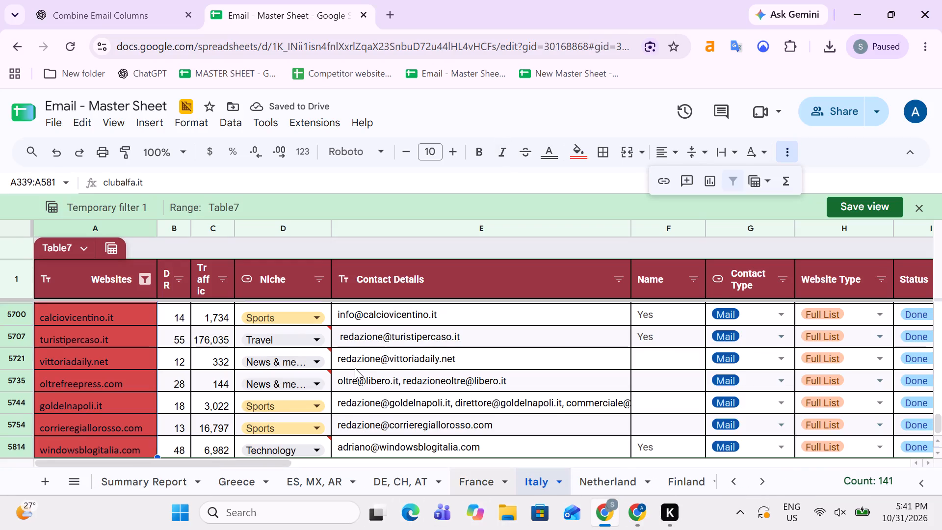
click(571, 374)
key(Right)
key(Right)
key(Right)
key(Right)
key(Right)
key(Right)
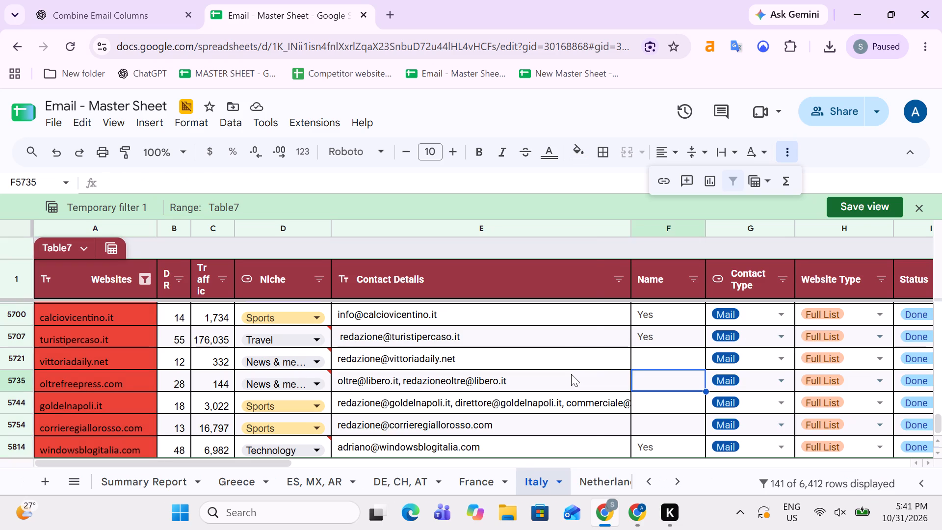
key(Right)
key(Right)
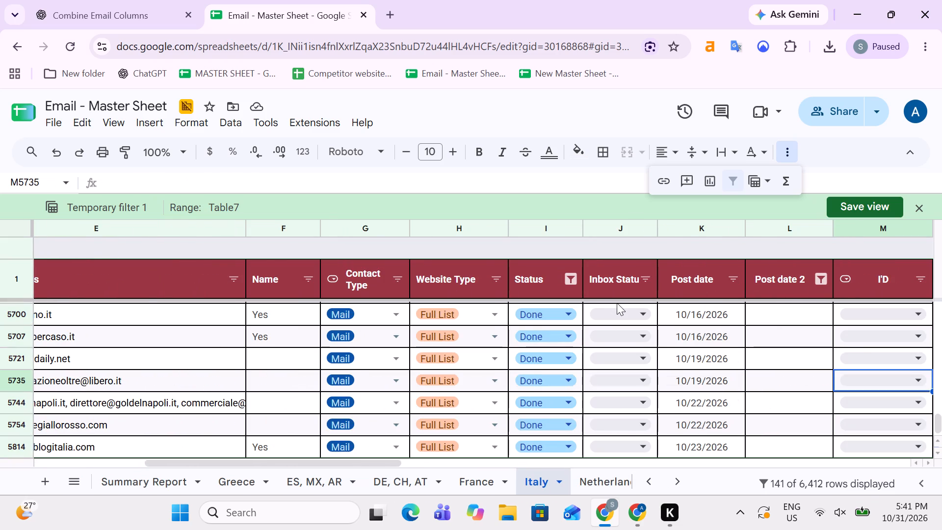
click(566, 281)
scroll(477, 411, down, 3)
click(432, 300)
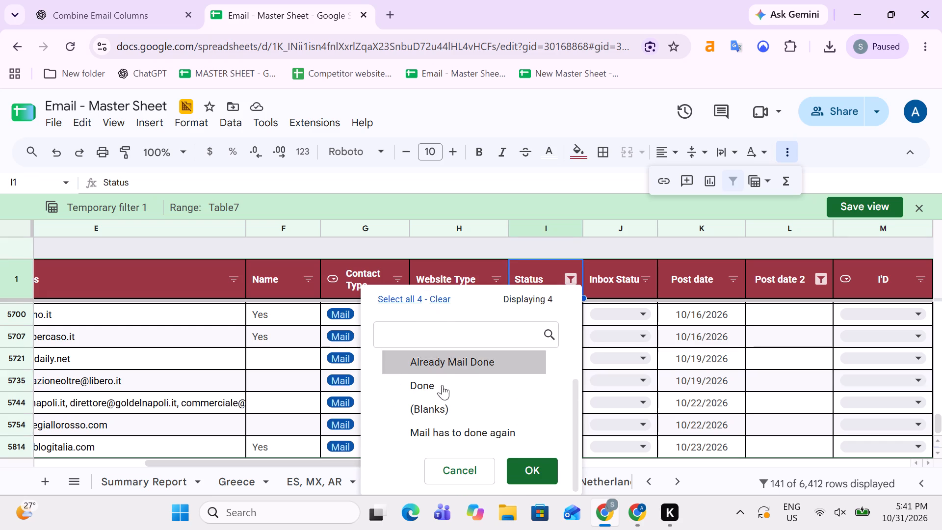
click(456, 427)
click(541, 473)
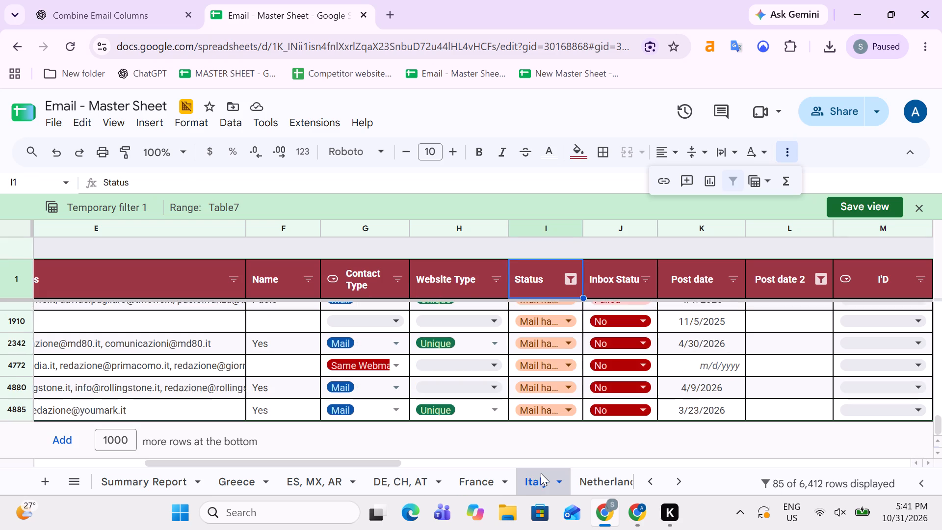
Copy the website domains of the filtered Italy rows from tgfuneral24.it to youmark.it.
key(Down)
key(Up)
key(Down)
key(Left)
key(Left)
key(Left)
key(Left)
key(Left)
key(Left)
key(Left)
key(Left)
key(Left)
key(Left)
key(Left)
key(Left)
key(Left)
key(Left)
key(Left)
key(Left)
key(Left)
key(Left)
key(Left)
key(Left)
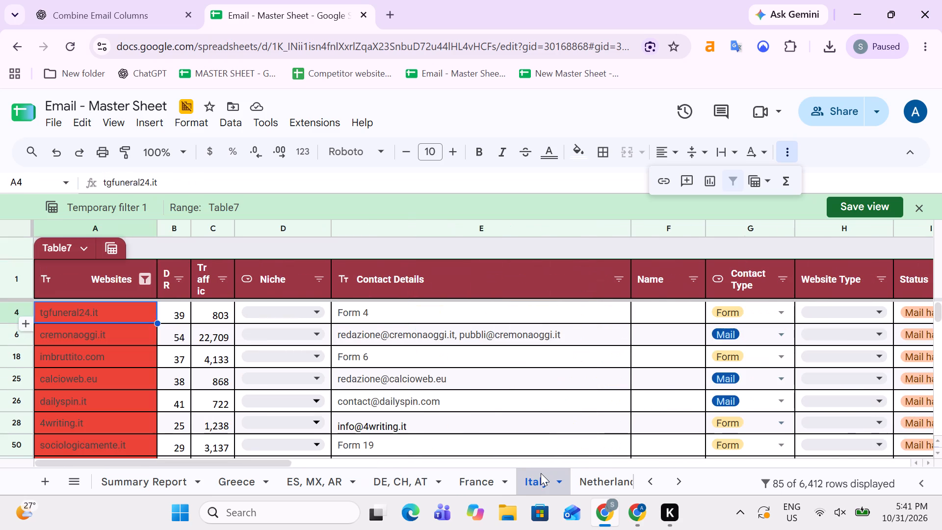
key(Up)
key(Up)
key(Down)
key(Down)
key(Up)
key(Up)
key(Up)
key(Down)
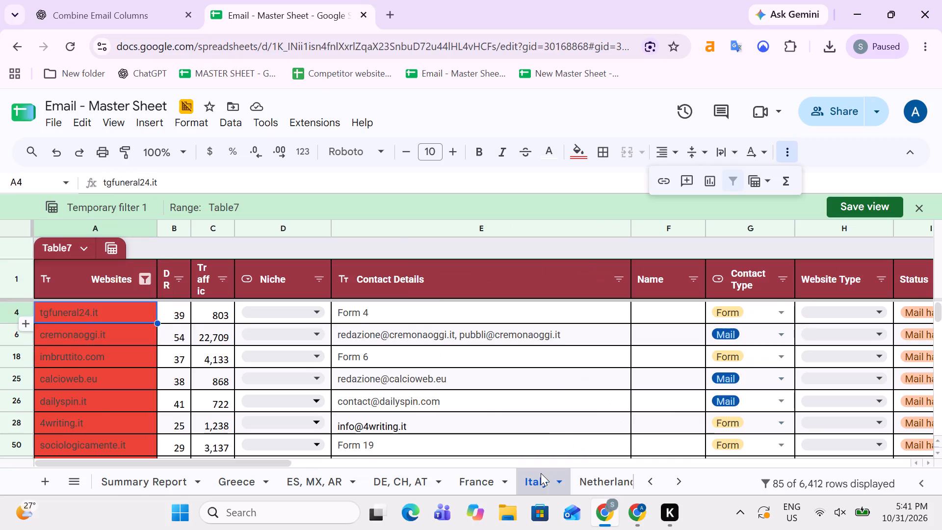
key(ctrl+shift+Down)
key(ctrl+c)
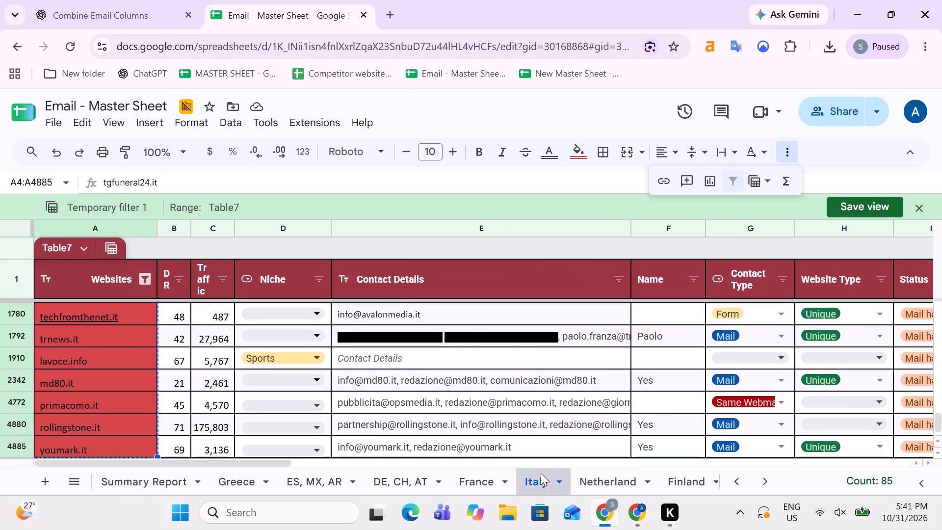
Examine the post date columns of the filtered "Mail has to done again" rows down to the last row.
key(ctrl+shift+Down)
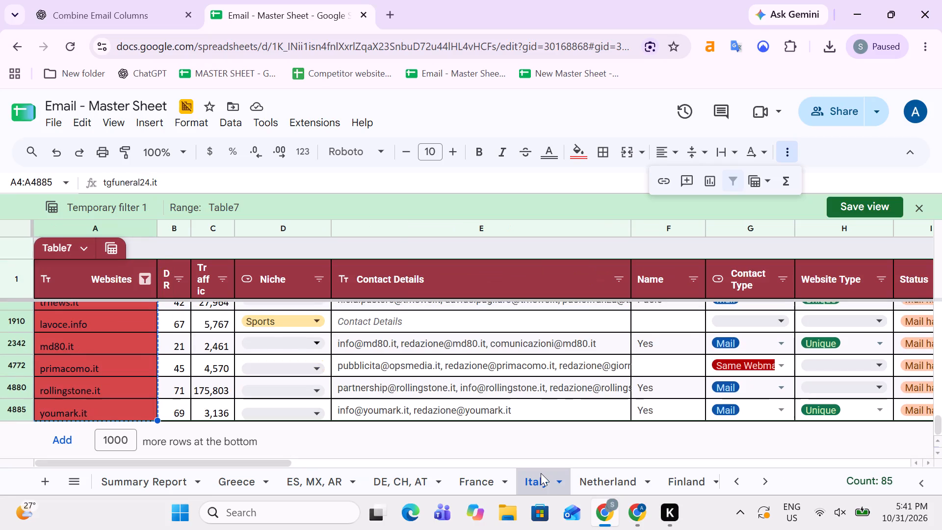
key(Up)
key(Down)
key(Right)
key(Right)
key(Right)
key(Right)
key(Right)
key(Right)
key(Right)
key(Right)
key(Right)
key(Right)
key(Right)
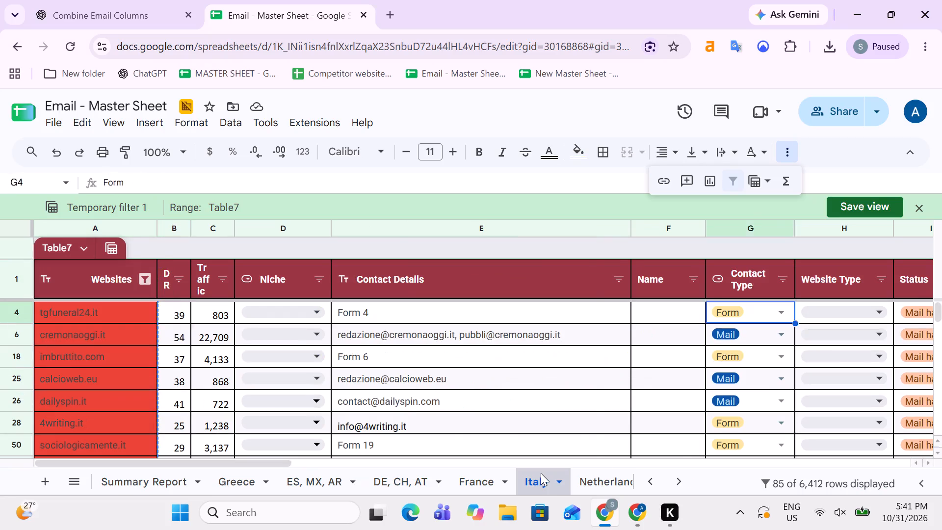
key(Right)
key(Right)
key(Right)
key(Left)
key(Left)
key(Left)
key(ctrl+Down)
key(Down)
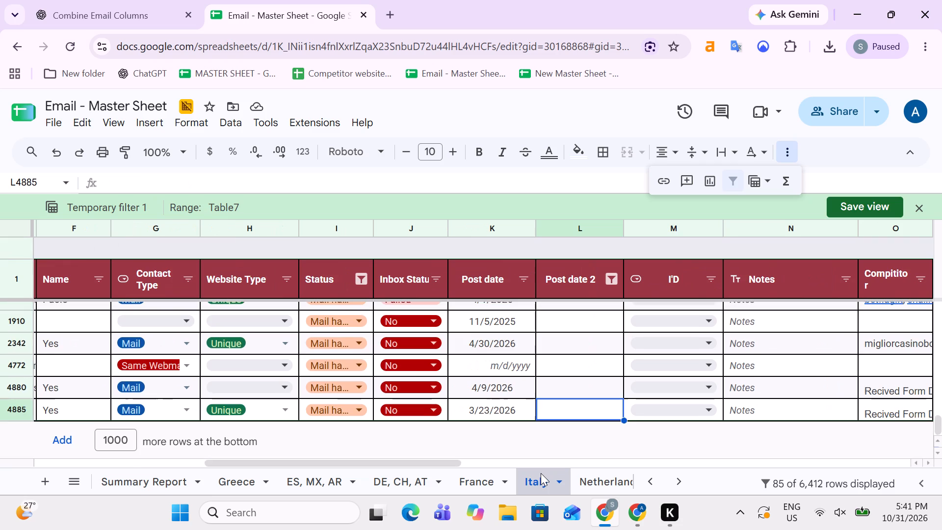
key(Down)
Copy all website domains of the filtered "Mail has to done again" rows, from A4 to A4885 in the Italy sheet.
key(Left)
key(Left)
key(Left)
key(Left)
key(Left)
key(Left)
key(Left)
key(Left)
key(Left)
key(Left)
key(Left)
key(Left)
key(Left)
key(Left)
key(Left)
key(Left)
key(Left)
key(Left)
key(Left)
key(Left)
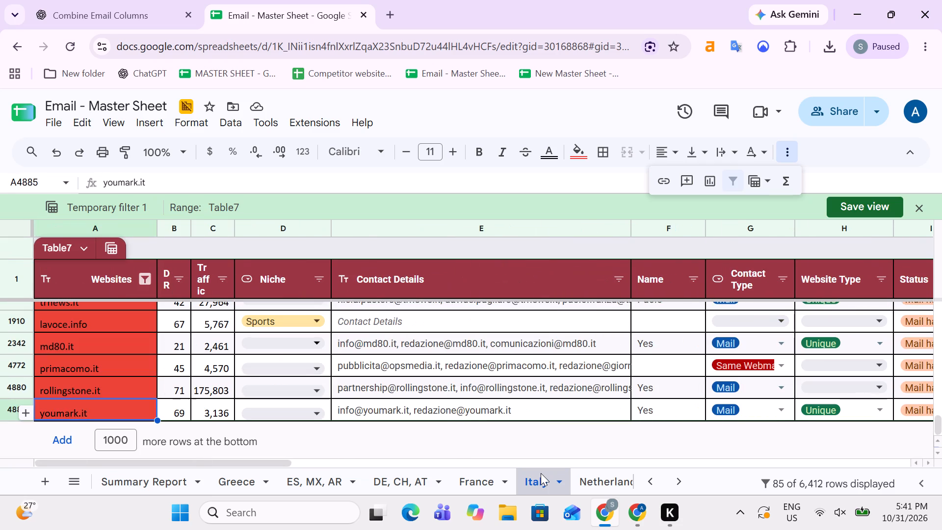
key(ctrl+shift+Up)
key(shift+Down)
key(shift+Down)
key(shift+Up)
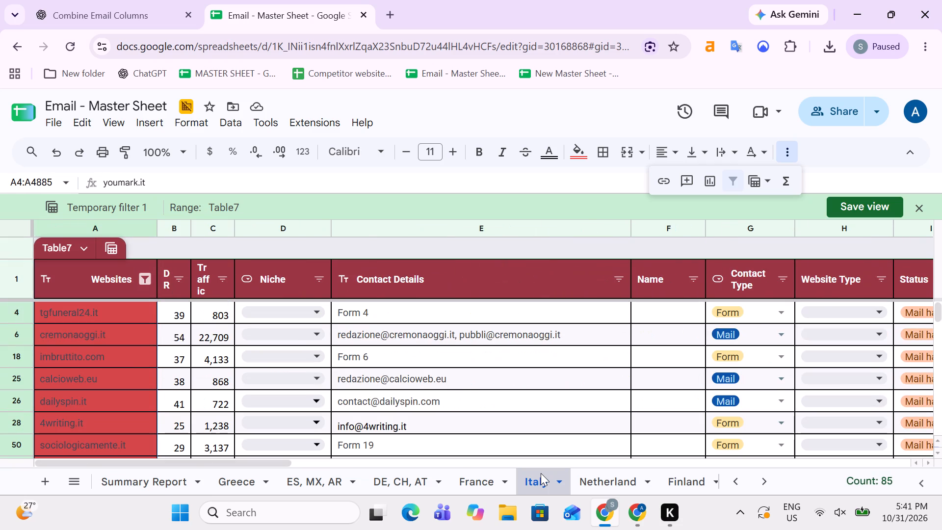
key(ctrl+c)
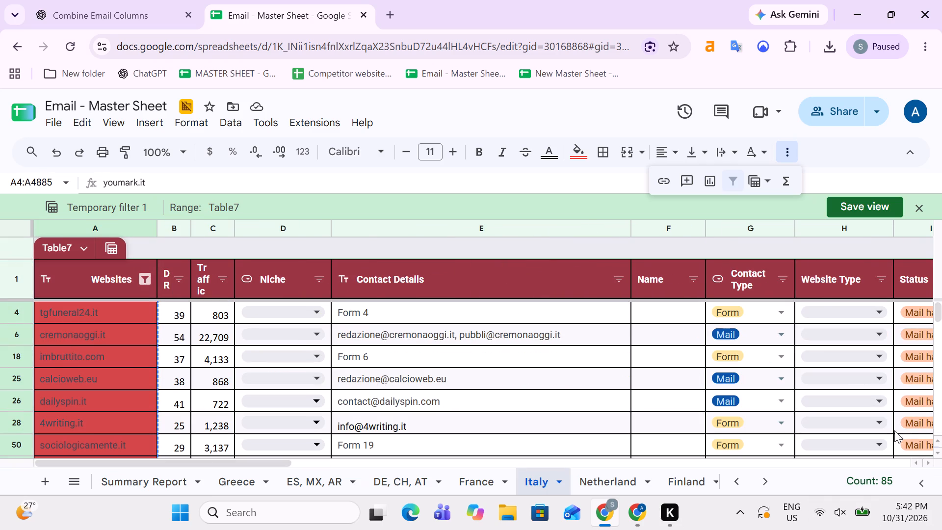
Paste the copied domains as values only into Sheet28's Domain column, starting at A365 below the list.
click(764, 477)
click(681, 483)
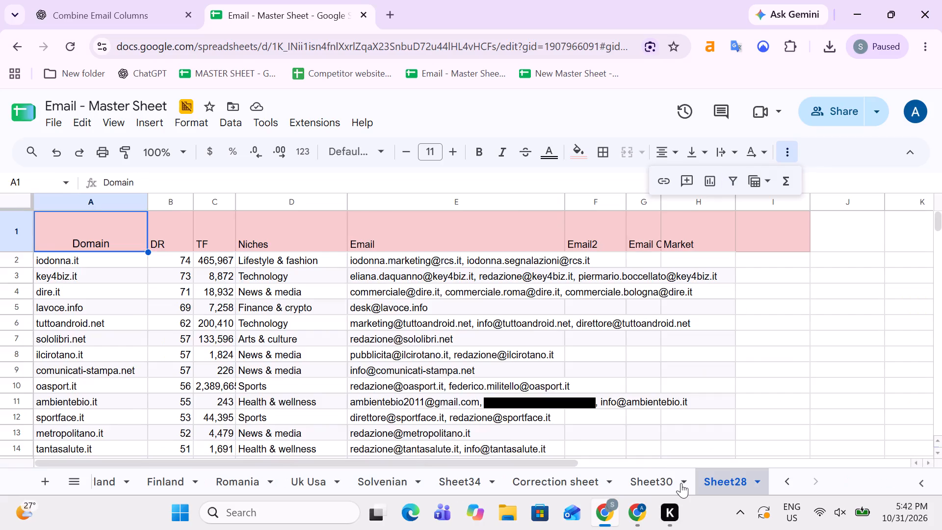
key(Down)
key(ctrl+Down)
key(Down)
key(Down)
key(Down)
key(Up)
key(ctrl+v)
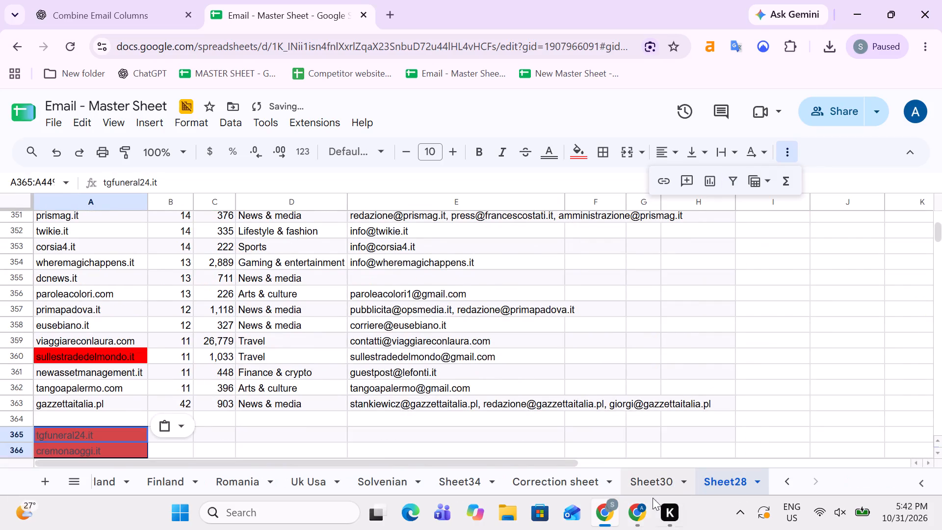
click(159, 429)
click(215, 316)
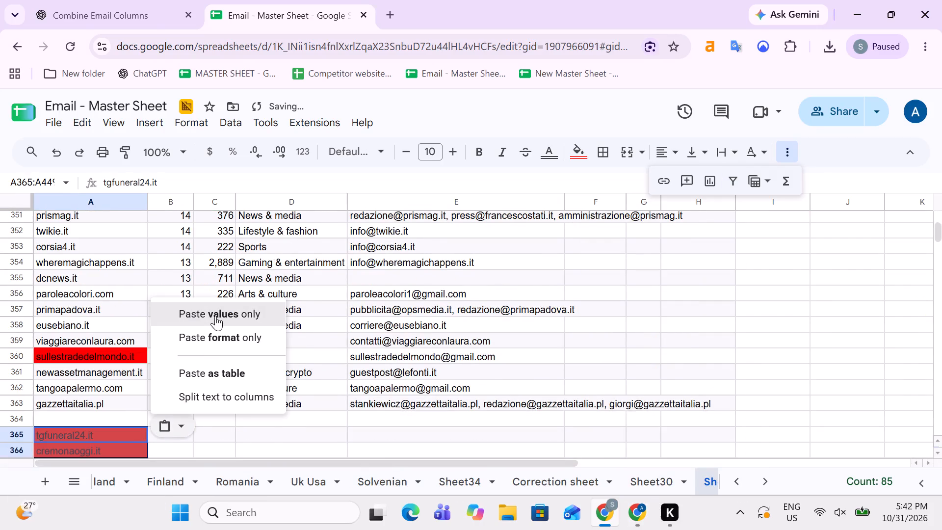
Add a filter to Sheet28's header row and filter the Domain column by the red fill colour.
key(Up)
key(Up)
key(Up)
key(ctrl+Up)
key(Down)
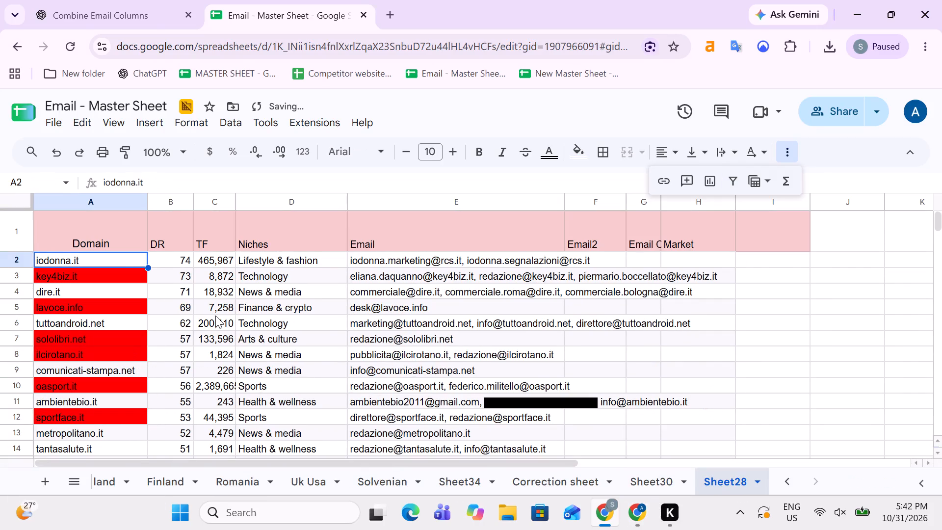
click(0, 233)
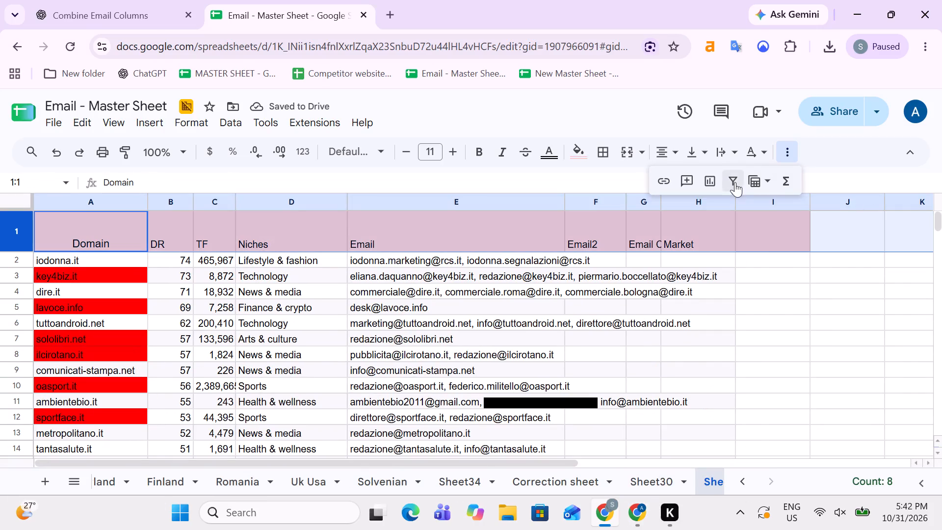
click(735, 182)
click(131, 243)
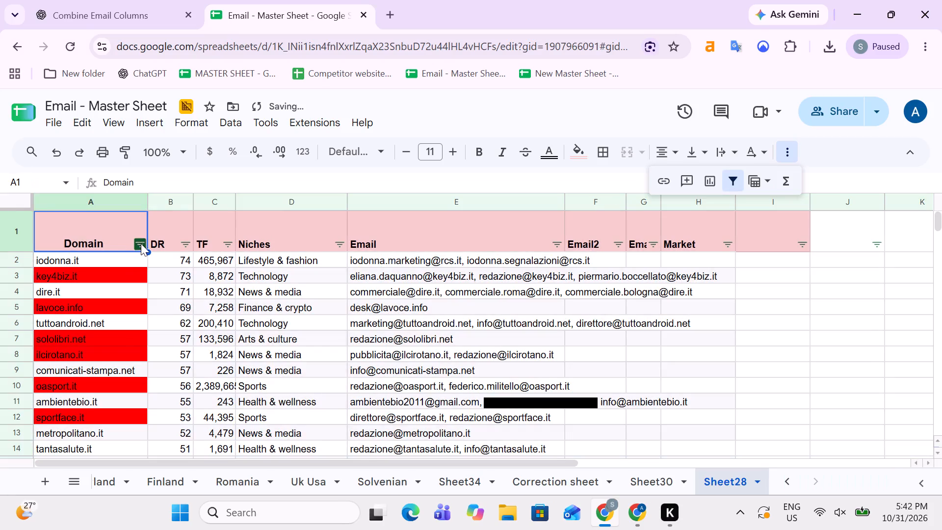
click(141, 243)
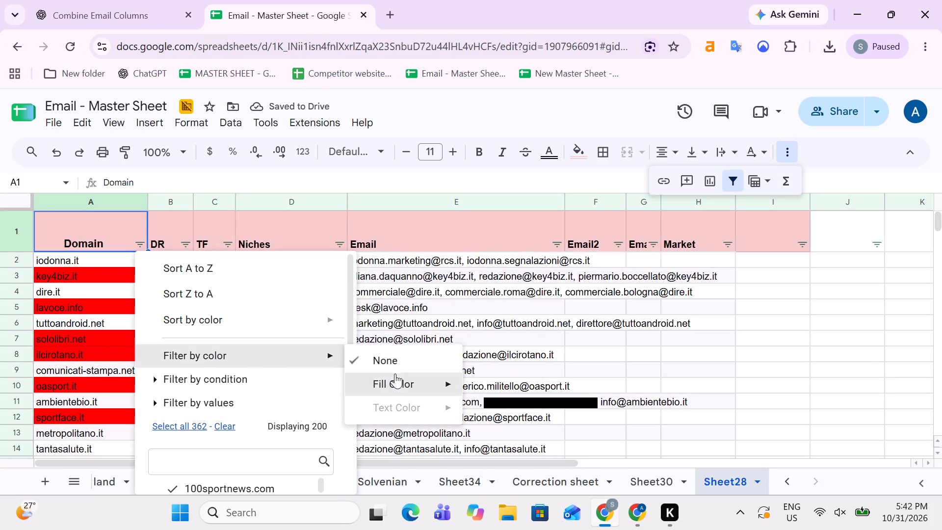
click(495, 410)
Delete the filtered red-highlighted rows of the main list, from row 3 (key4biz.it) to row 360 (sullestradedelmondo.it).
key(Down)
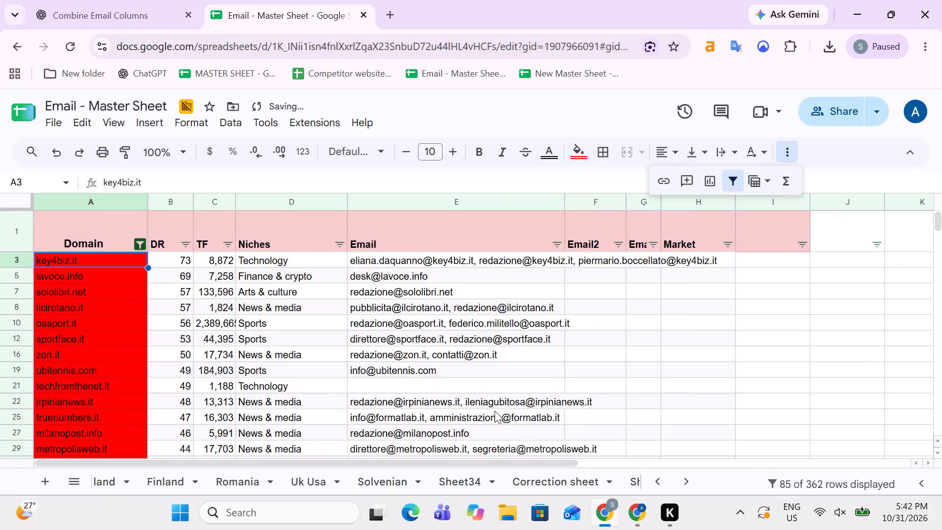
key(ctrl+shift+Down)
key(Up)
key(Down)
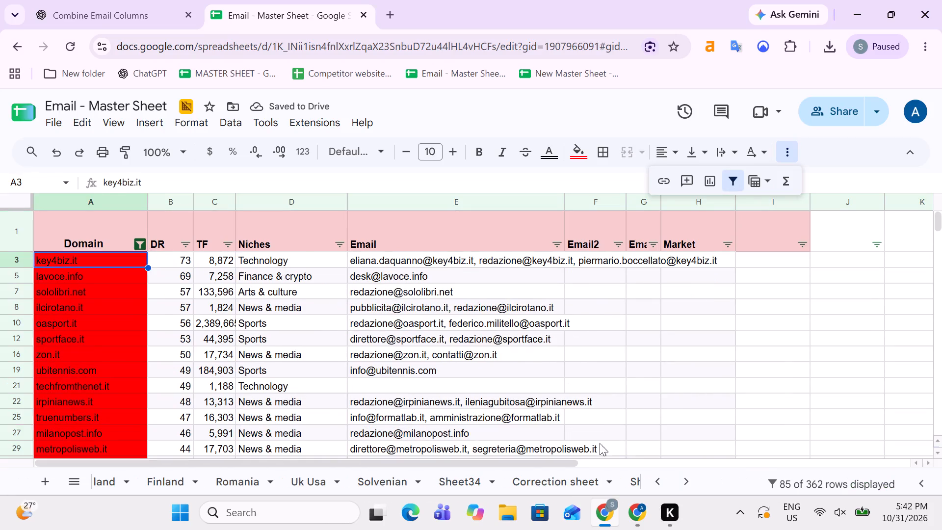
click(0, 259)
key(ctrl+shift+Down)
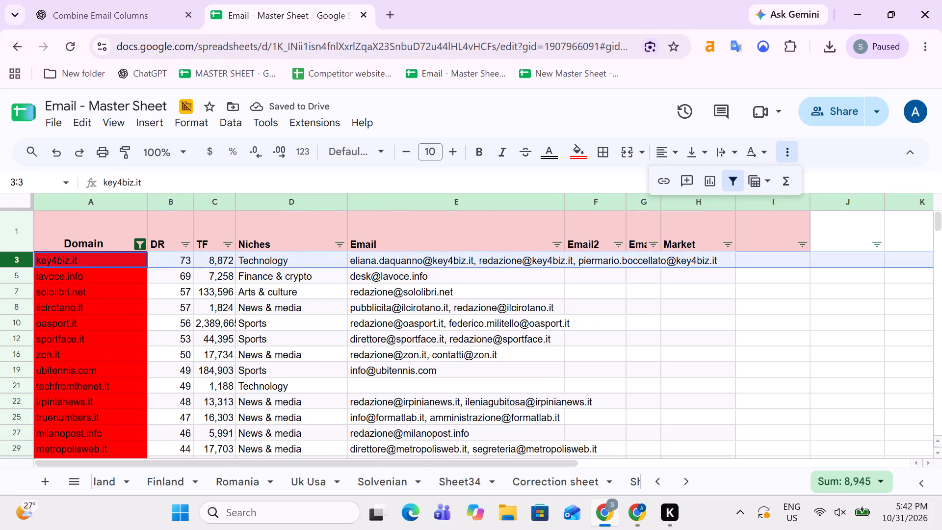
scroll(133, 335, down, 2)
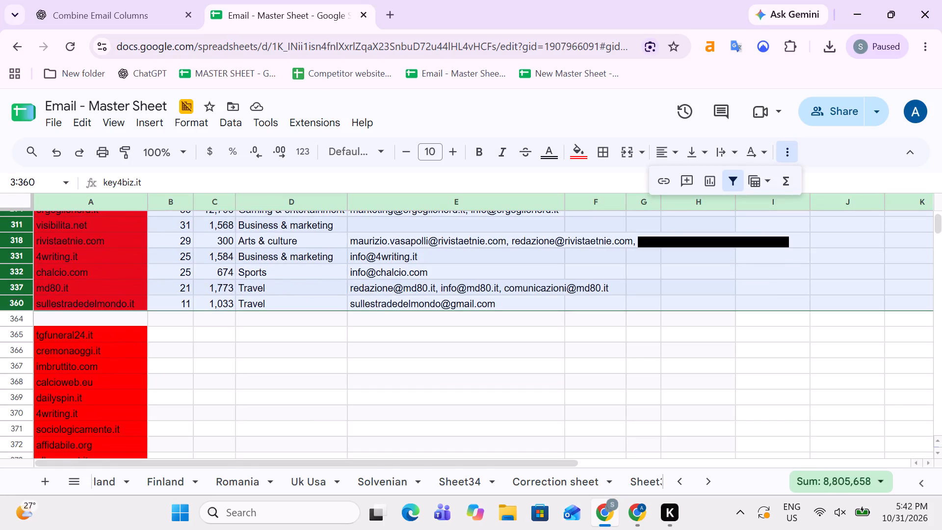
right_click(1, 265)
click(58, 321)
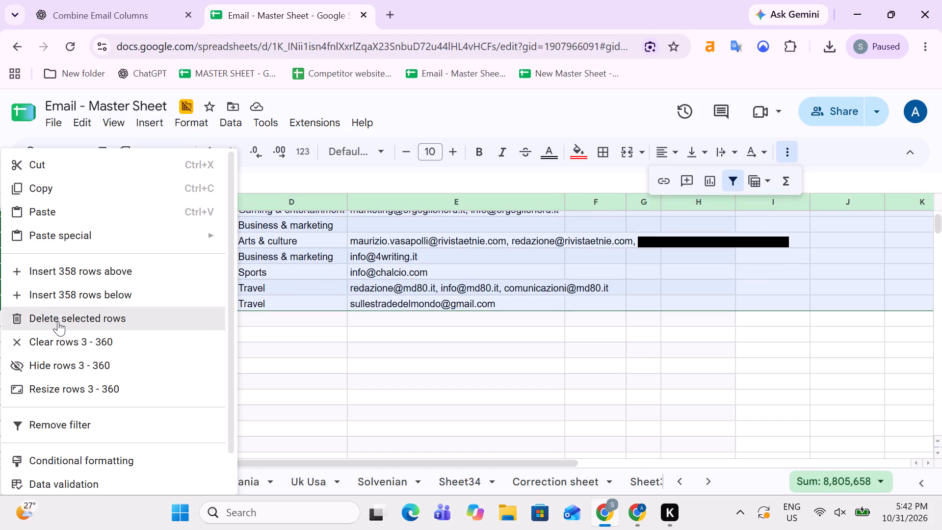
Clear the pasted Italy domains below the list in Sheet28, from A280 (tgfuneral24.it) down to A364.
scroll(140, 306, up, 1)
click(93, 273)
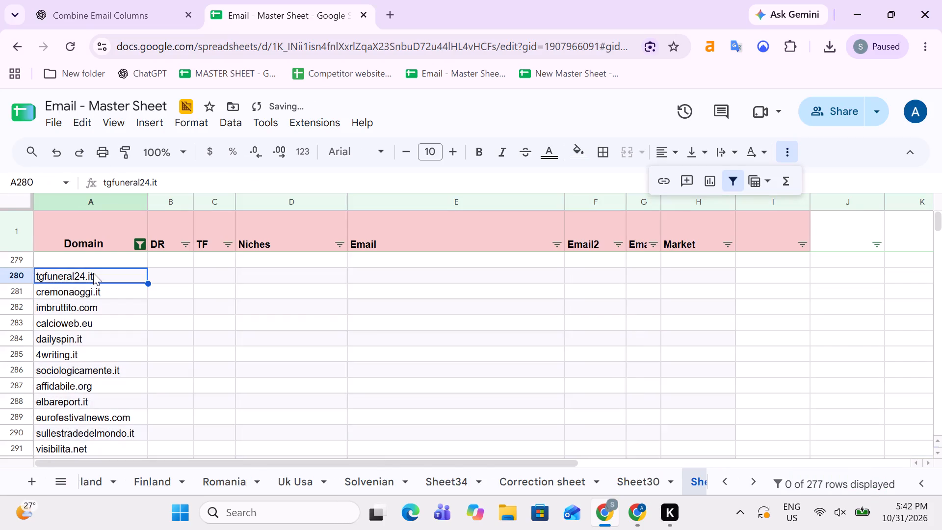
key(ctrl+shift+Down)
key(Delete)
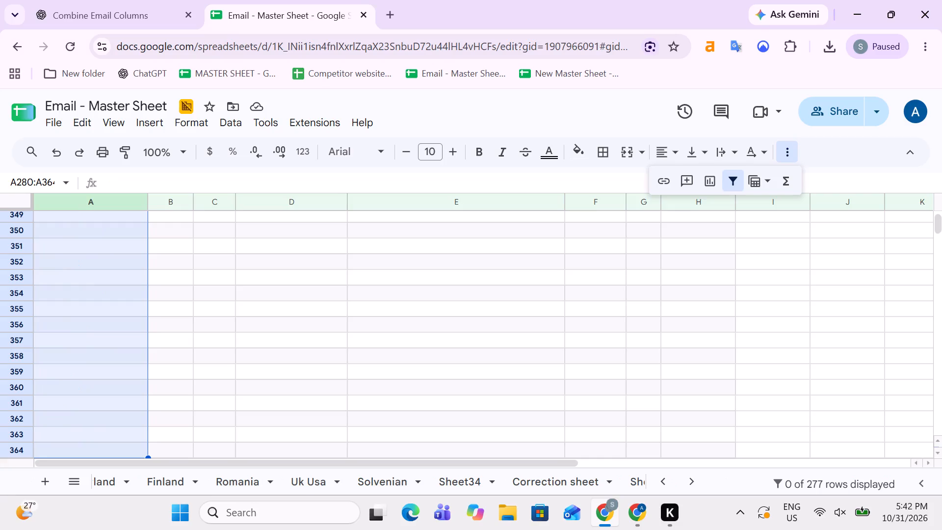
Remove the filter from Sheet28.
key(Up)
key(Up)
key(Down)
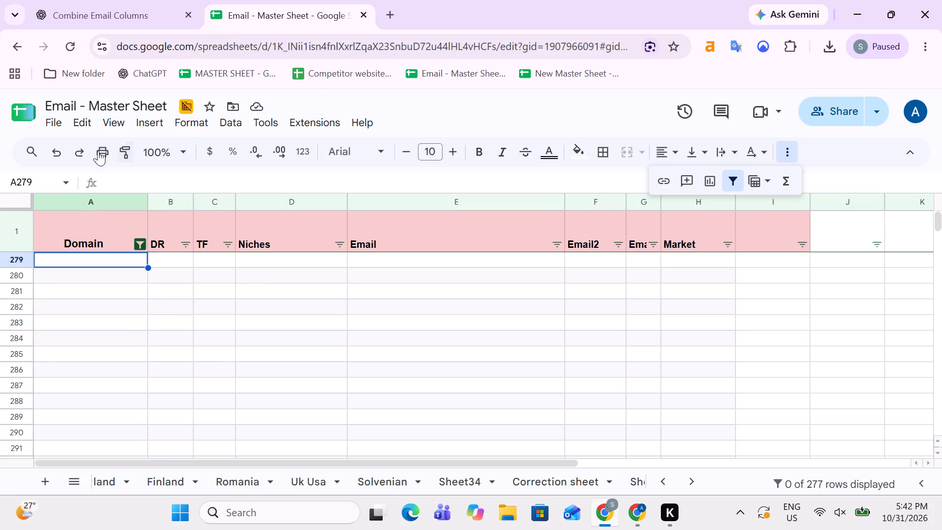
click(732, 178)
Examine the remaining Sheet28 domain list from its last row up to the first entry.
key(Up)
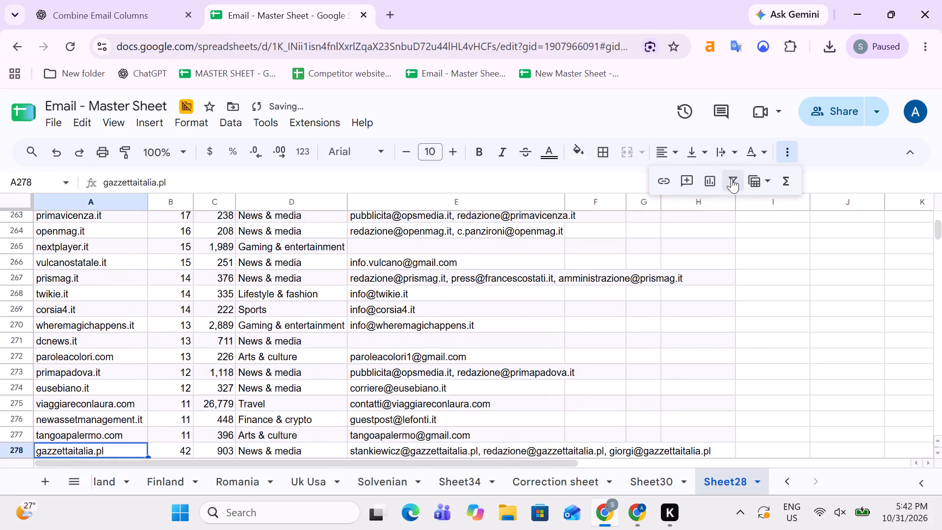
key(Down)
key(Left)
key(Up)
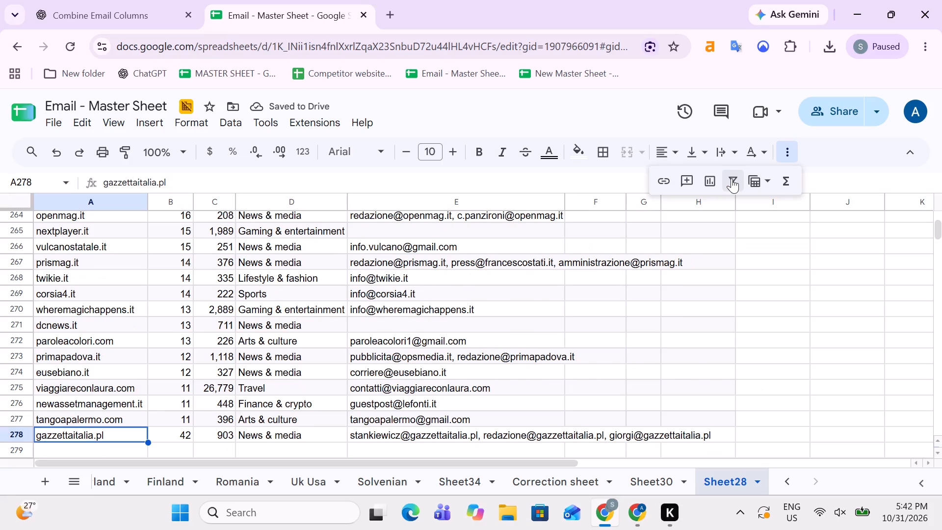
key(ctrl+Up)
key(Down)
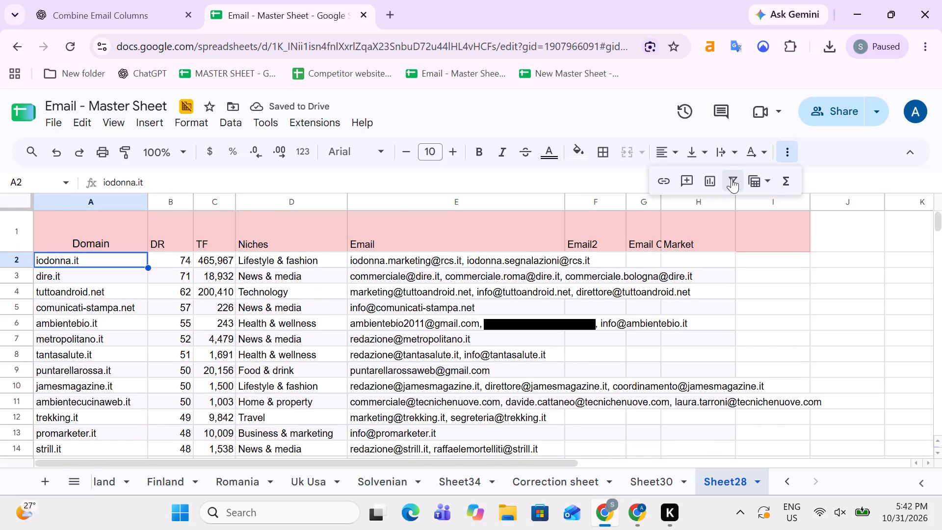
key(ctrl+shift+Down)
key(Up)
key(Down)
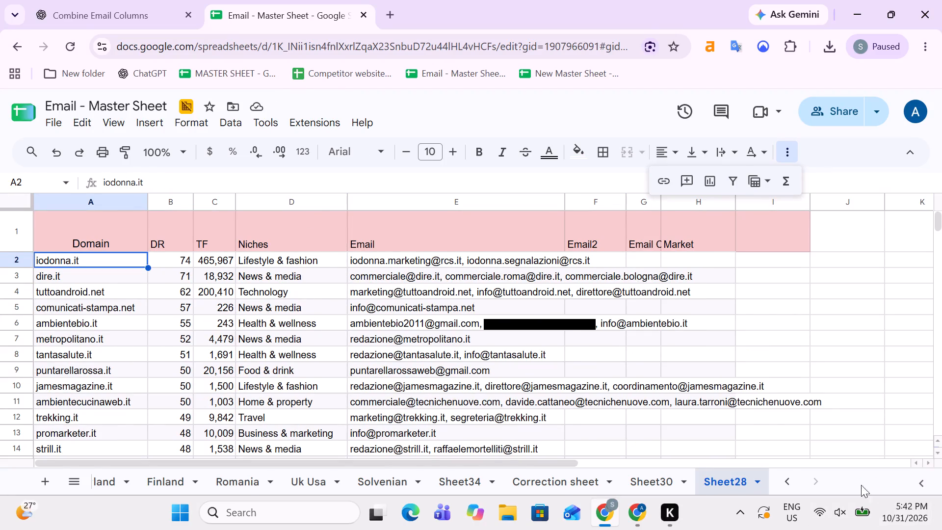
In the Italy sheet, change the Status filter to show only (Blanks).
click(779, 478)
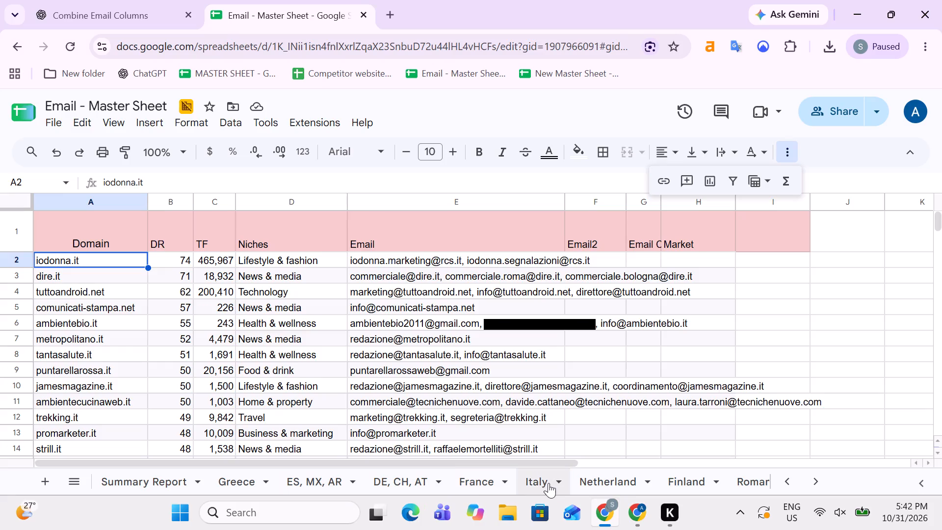
click(538, 481)
key(Up)
key(Down)
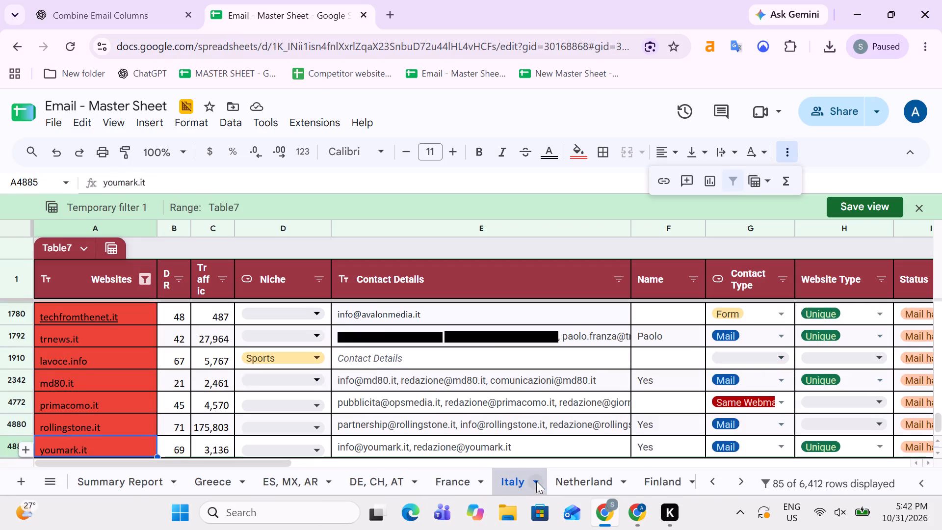
key(Right)
key(Right)
key(Right)
key(Right)
key(Right)
key(Right)
key(Right)
key(Right)
key(Right)
key(Right)
key(Right)
key(Right)
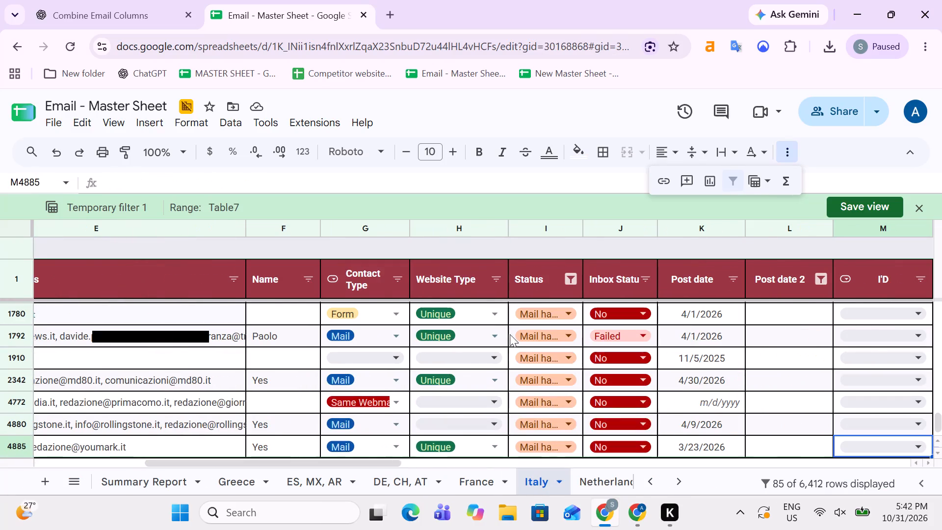
click(571, 281)
scroll(447, 412, down, 2)
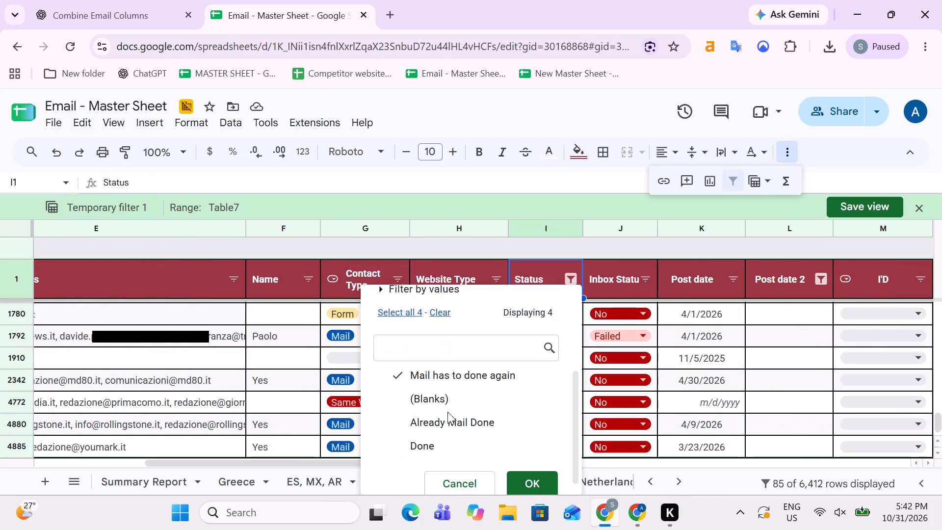
click(402, 314)
click(439, 311)
click(449, 395)
click(528, 484)
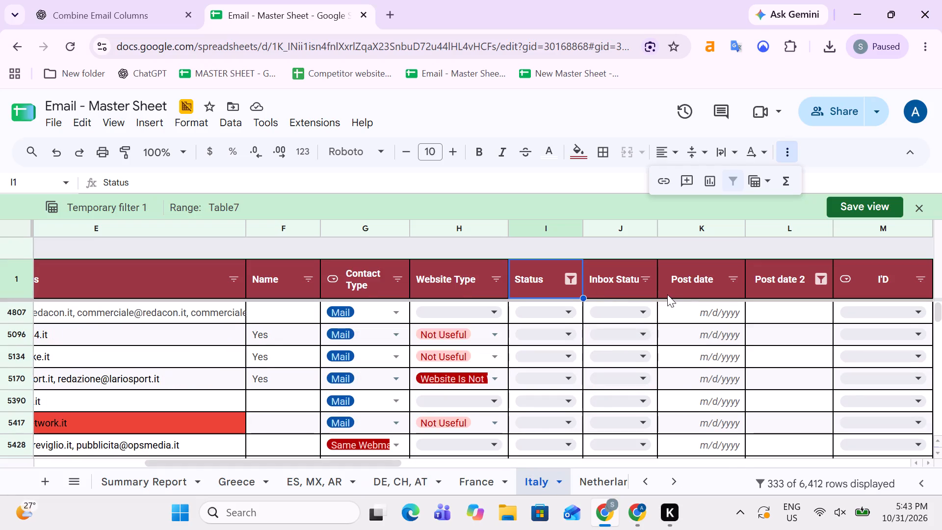
Check the available filter values of the Inbox Status, Post date and Post date 2 columns.
click(647, 281)
scroll(554, 379, down, 2)
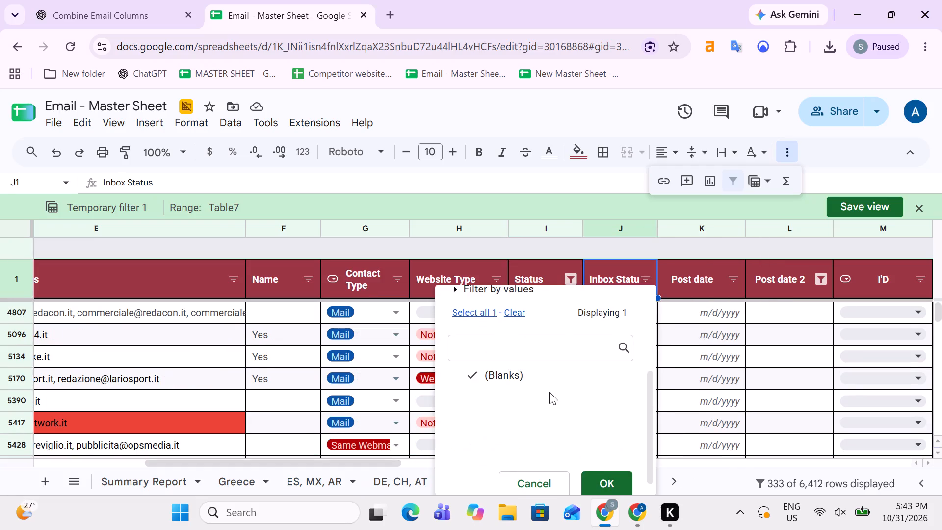
click(719, 365)
click(732, 283)
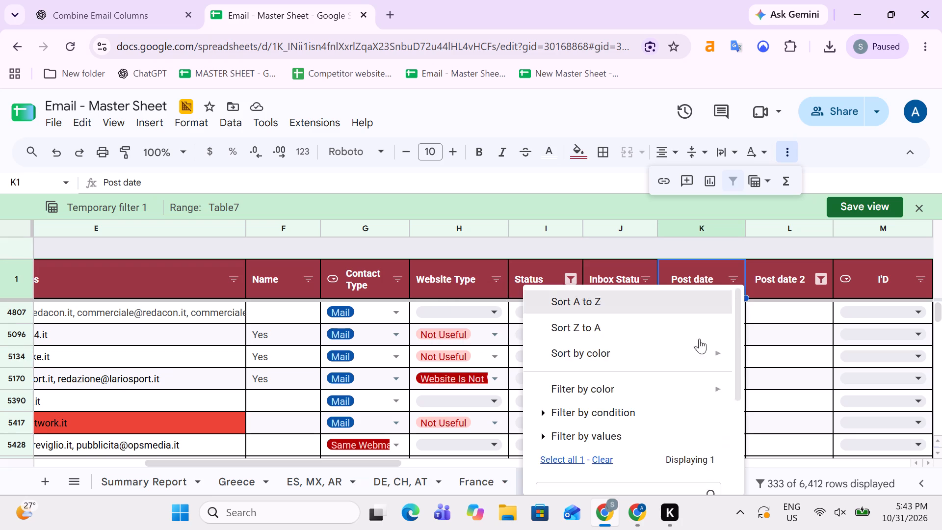
scroll(643, 400, down, 4)
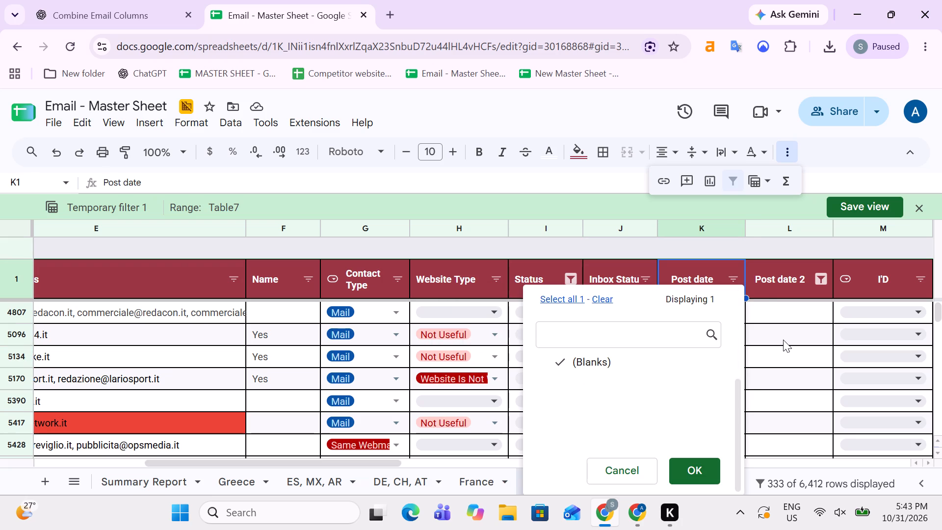
click(783, 340)
click(822, 286)
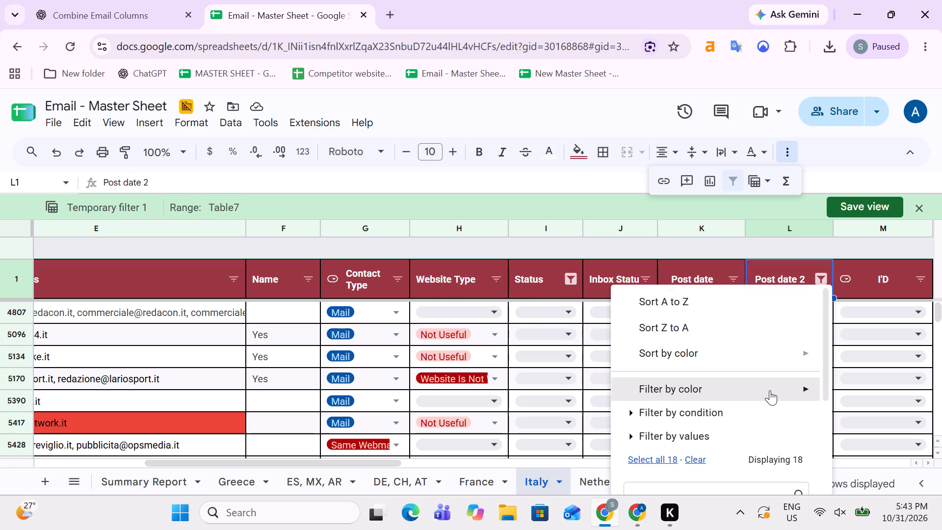
scroll(770, 392, down, 2)
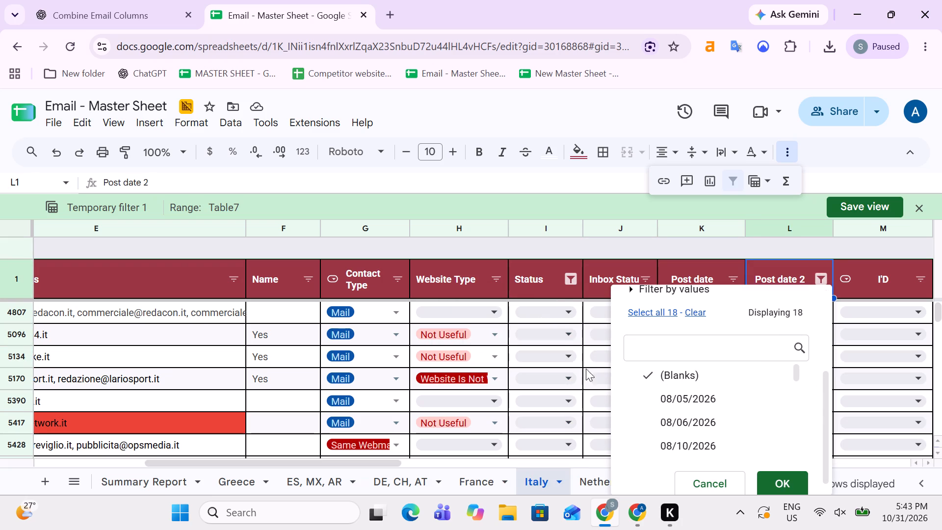
click(226, 377)
Examine the contact type, website type, status and post date columns of the filtered blank-status rows.
key(Right)
key(Right)
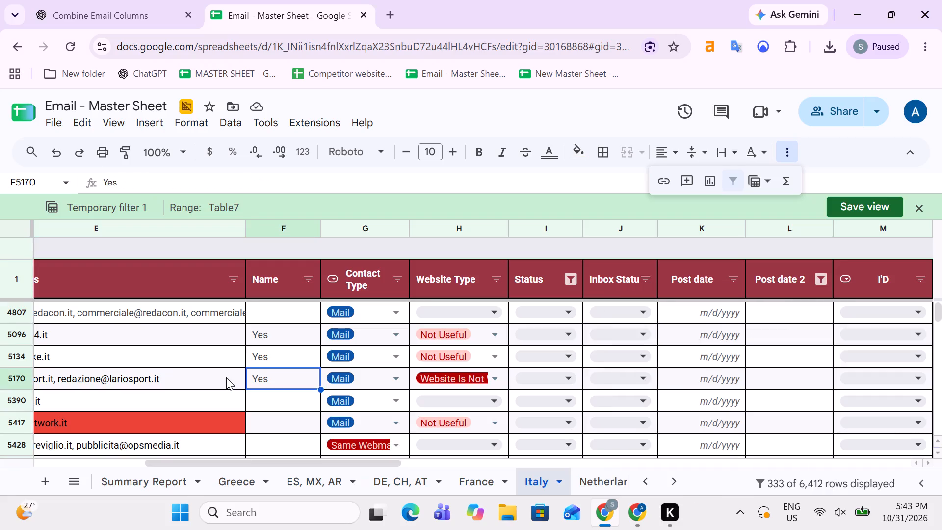
key(Right)
key(Up)
key(Up)
key(Up)
key(Up)
key(Up)
key(Up)
key(Up)
key(Up)
key(Up)
key(Up)
key(Up)
key(Up)
key(Up)
key(Up)
key(Up)
key(Up)
key(Down)
key(Down)
key(Down)
key(Down)
key(Down)
key(Down)
key(Down)
key(Down)
key(Down)
key(Down)
key(Down)
key(Down)
key(Down)
key(Down)
key(Down)
key(Down)
key(Down)
key(Down)
key(Down)
key(Down)
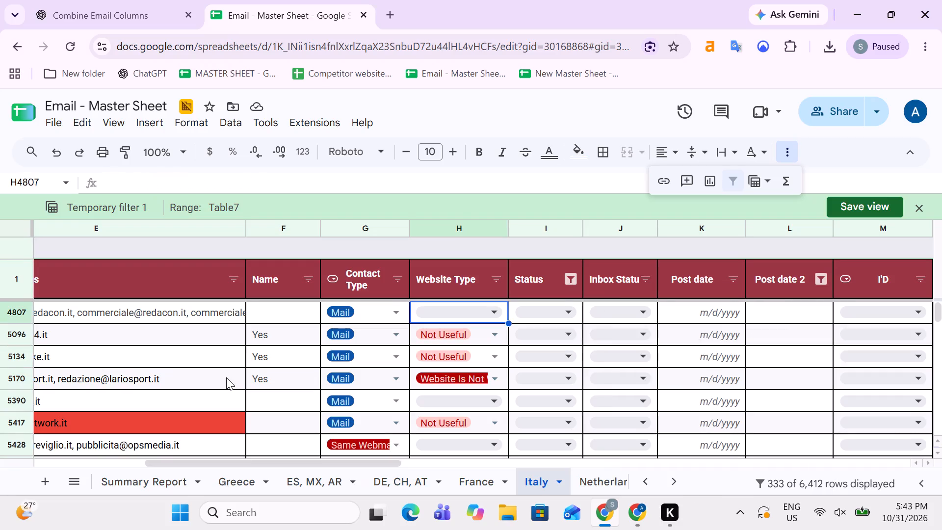
Examine the websites, niches and contact details of the filtered blank-status rows further down the Italy table.
key(Left)
key(Left)
key(Left)
key(Left)
key(Left)
key(Left)
key(Left)
key(Left)
key(Left)
key(Left)
key(Left)
key(Left)
key(Left)
key(Left)
key(Left)
key(Left)
key(Left)
key(Left)
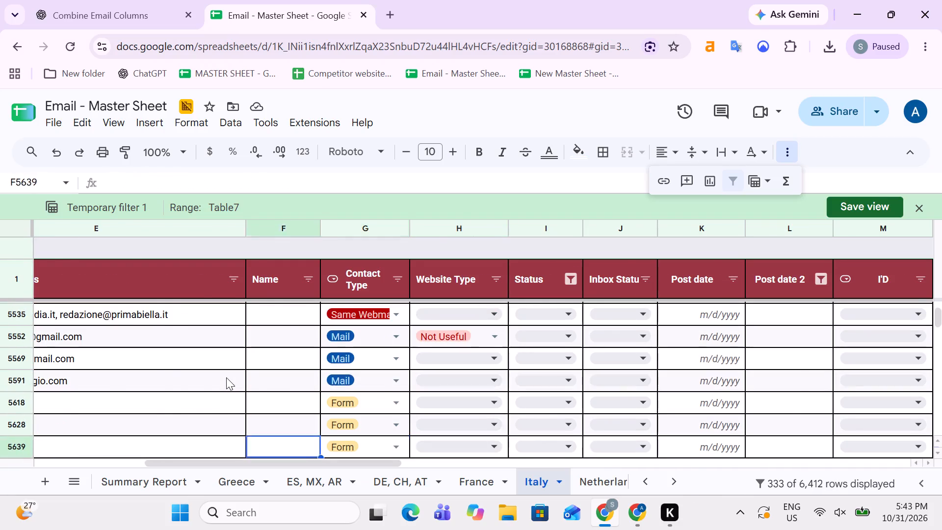
key(Right)
key(Right)
key(Right)
key(Right)
key(ctrl+Down)
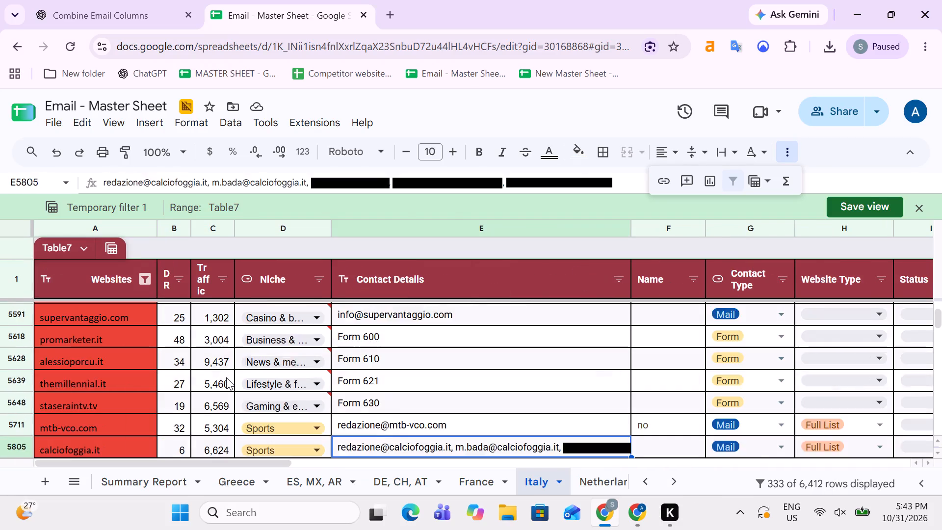
key(Down)
key(Down)
key(Down)
key(Down)
key(Down)
key(Down)
key(Down)
key(Down)
key(Down)
key(Down)
key(Down)
key(Down)
key(Up)
key(Up)
key(Up)
key(Up)
key(Up)
key(Up)
key(Up)
key(Up)
key(Up)
key(Up)
key(Up)
key(Up)
key(Up)
key(Up)
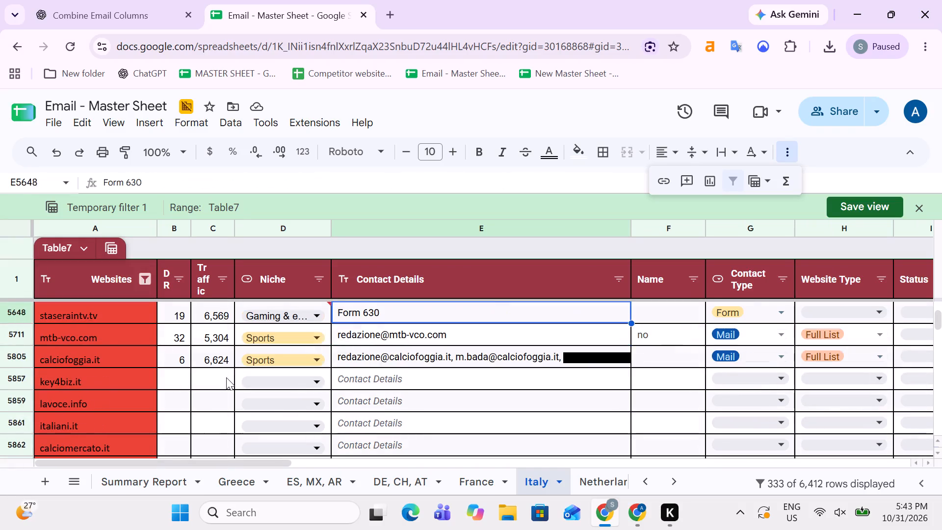
Select the filled website cells of the filtered blank-status rows, from redacon.it through calciofoggia.it.
key(Down)
key(Down)
key(Left)
key(Left)
key(Left)
key(Left)
key(Left)
key(Left)
key(Left)
key(Left)
key(Left)
key(Left)
key(ctrl+shift+Up)
key(shift+Down)
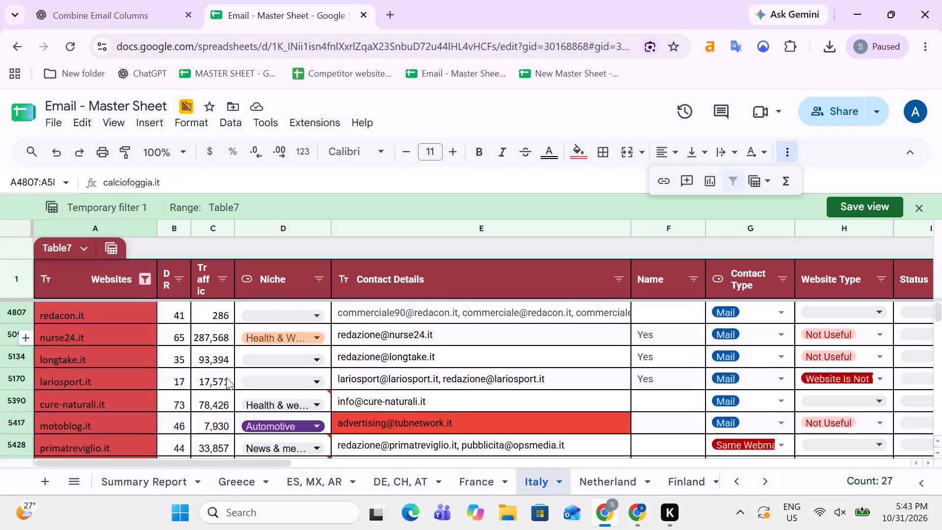
key(shift+Down)
key(shift+Up)
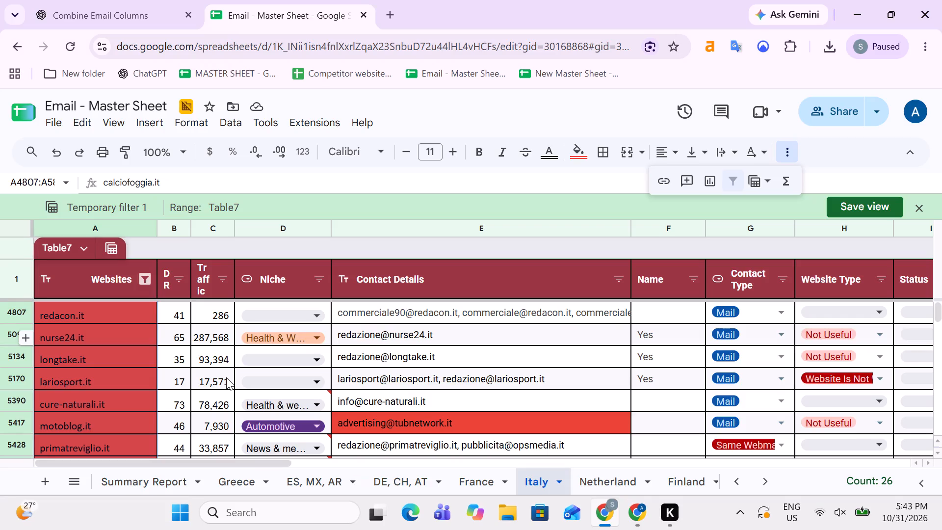
Review the website names and niches of the filled blank-status rows, from calciofoggia.it back up to redacon.it.
key(Up)
key(Down)
key(Up)
key(Up)
key(Up)
key(Up)
key(Up)
key(Up)
key(Up)
key(Up)
key(Up)
key(Up)
key(Up)
key(Up)
key(Up)
key(Up)
key(Up)
key(Up)
key(Up)
key(Up)
key(Up)
key(Up)
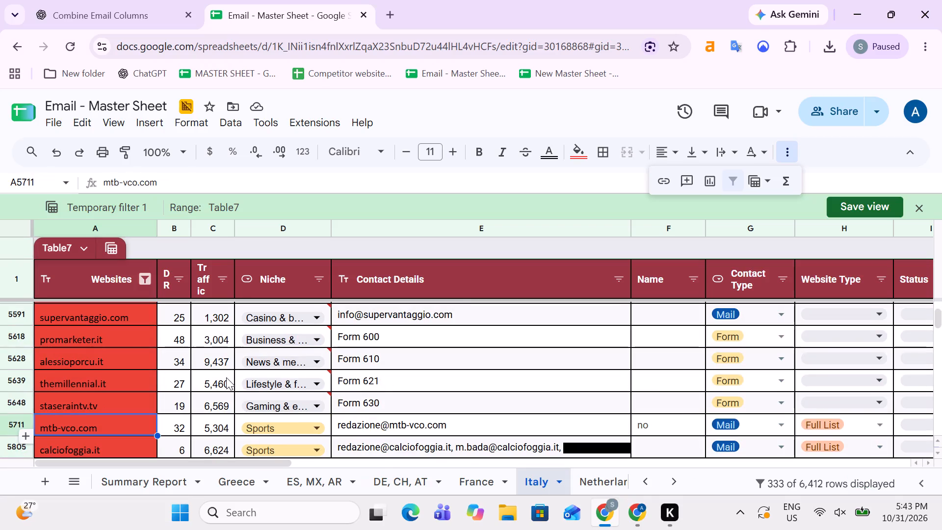
Check the Status and Inbox Status columns of the filled blank-status rows, starting from the table header.
key(Down)
key(Right)
key(Right)
key(Right)
key(Right)
key(Right)
key(Right)
key(Right)
key(Right)
key(Right)
key(Right)
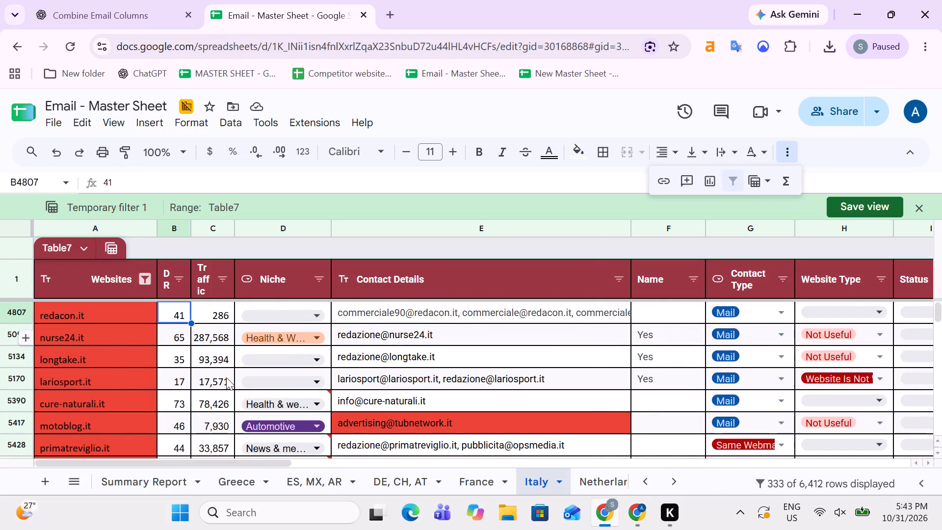
key(Left)
key(Left)
key(Up)
key(Up)
key(Up)
key(Up)
key(Up)
key(Up)
key(Up)
key(Up)
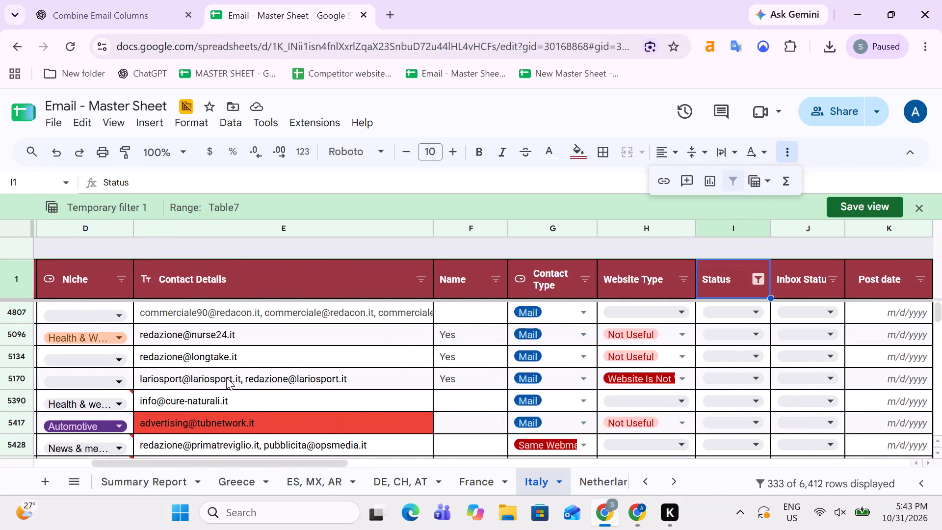
key(Down)
key(Right)
key(Left)
key(Down)
key(Down)
key(Down)
key(Down)
key(Down)
key(Down)
key(Down)
key(Down)
key(Down)
key(Down)
key(Down)
key(Down)
key(Down)
key(Down)
key(Down)
key(Down)
key(Down)
key(Down)
key(Down)
key(Down)
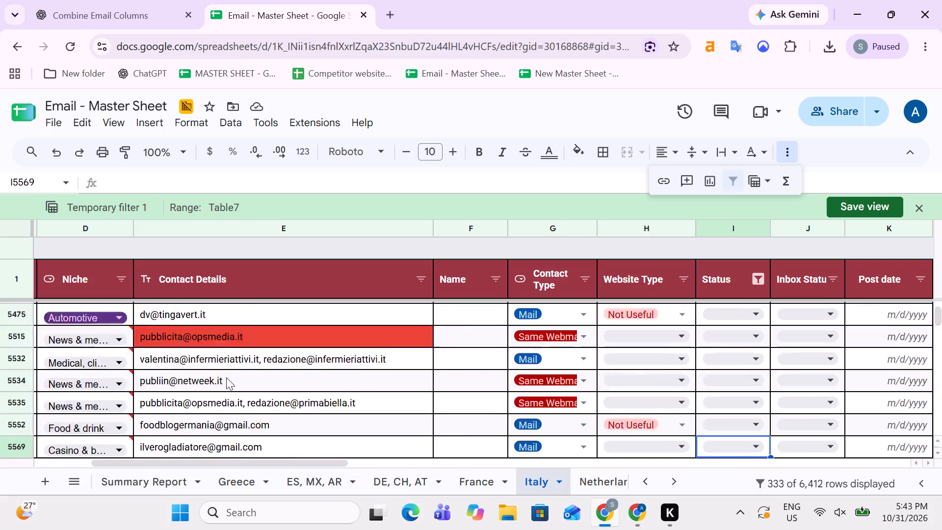
Examine the Website Type and Contact Type columns of the filled blank-status rows through the mtb-vco.com row.
key(Left)
key(Up)
key(Up)
key(Up)
key(Up)
key(Up)
key(Up)
key(Up)
key(Up)
key(Up)
key(Up)
key(Up)
key(Up)
key(Up)
key(Up)
key(Up)
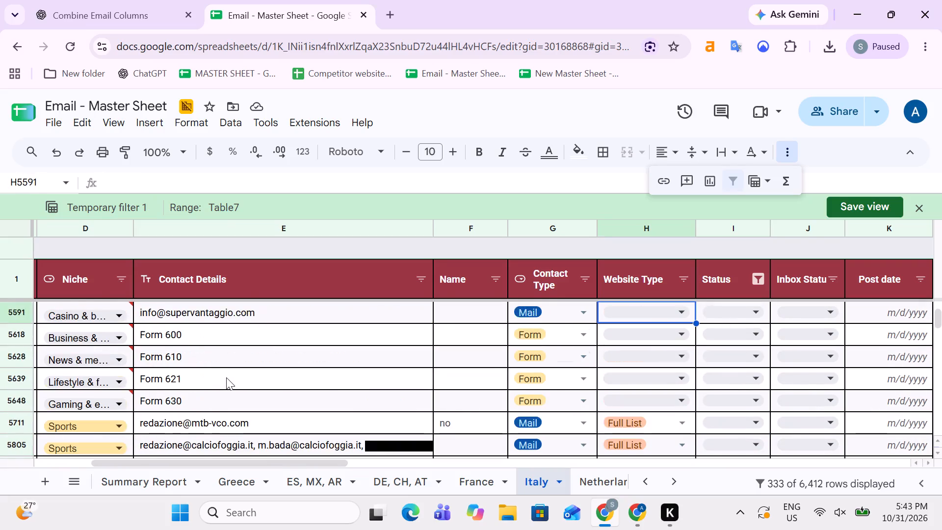
key(Down)
key(Down)
key(Down)
key(Down)
key(Down)
key(Down)
key(Down)
key(Up)
key(Up)
key(Up)
key(Up)
key(Up)
key(Up)
key(Up)
key(Up)
key(Up)
key(Up)
key(Up)
key(Up)
key(Up)
key(Up)
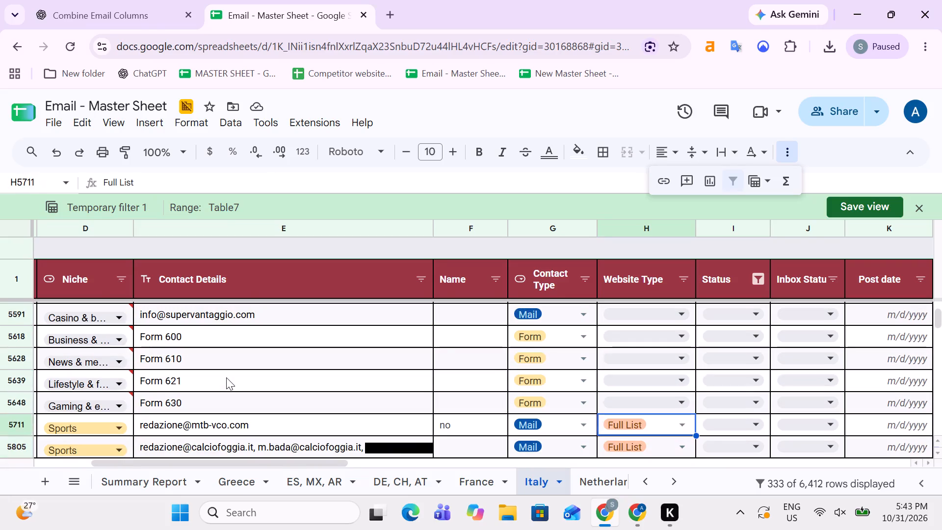
key(Down)
key(Down)
key(Down)
key(Down)
key(Down)
key(Down)
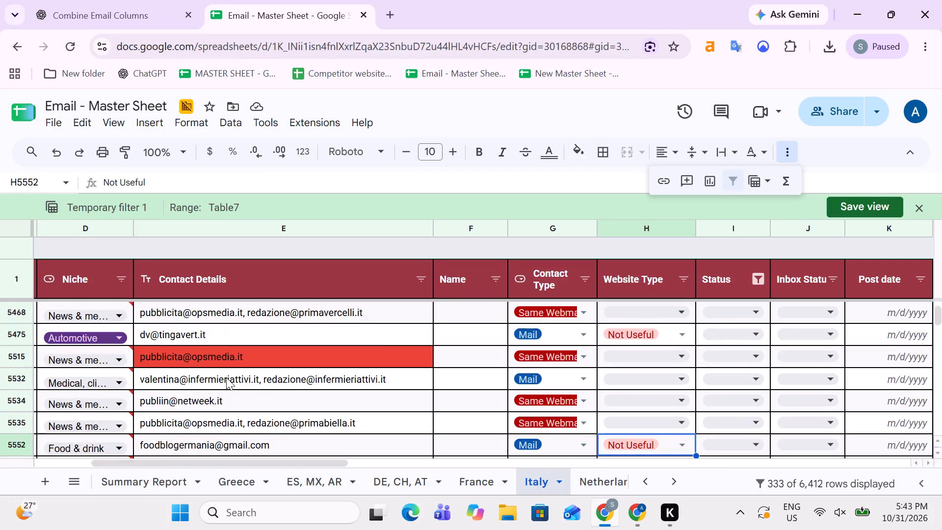
key(Down)
key(Down)
key(Down)
key(Down)
key(Down)
key(Down)
key(Down)
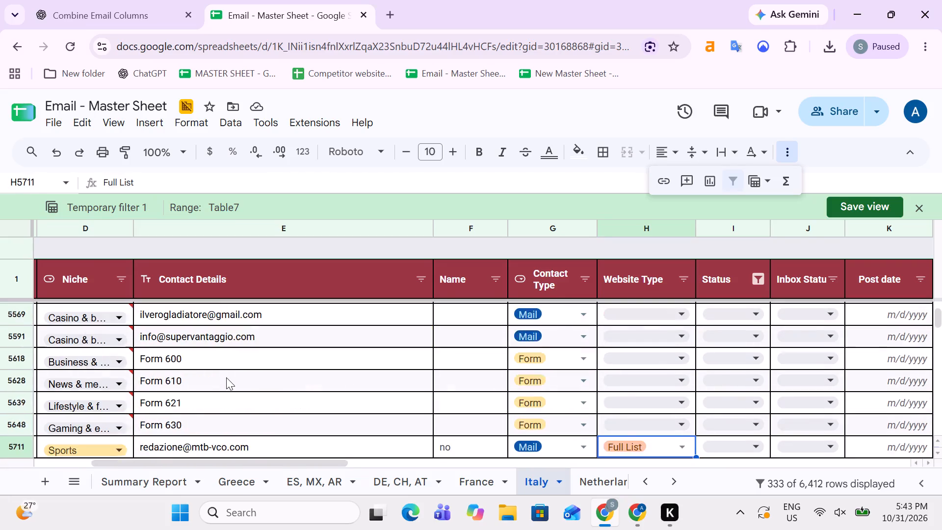
Copy the filtered website names from redacon.it through calciofoggia.it in the Italy sheet's Websites column.
key(Down)
key(Down)
key(Down)
key(Down)
key(Up)
key(Up)
key(Up)
key(Left)
key(Left)
key(Left)
key(Left)
key(Left)
key(Left)
key(Left)
key(Left)
key(Left)
key(Left)
key(Left)
key(Left)
key(Left)
key(Left)
key(Left)
key(Left)
key(Left)
key(Left)
key(Left)
key(Left)
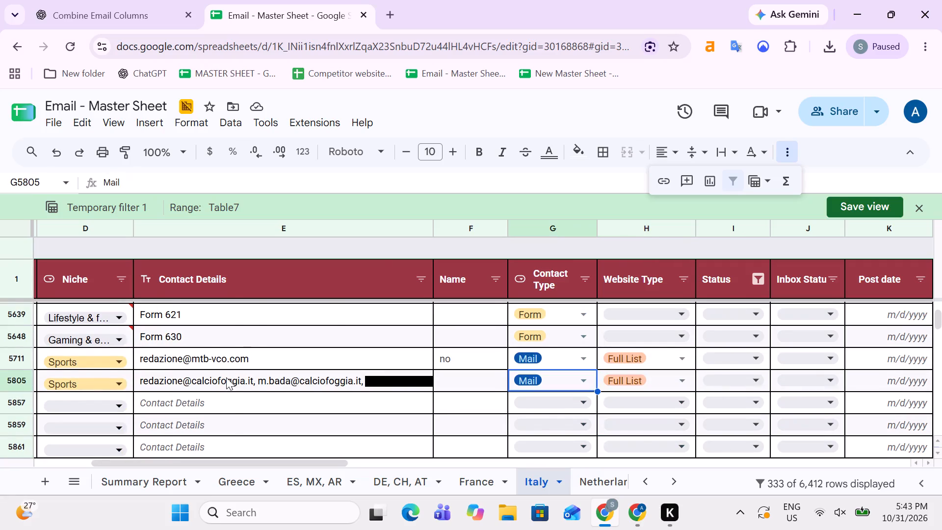
key(ctrl+shift+Up)
key(shift+Down)
key(shift+Down)
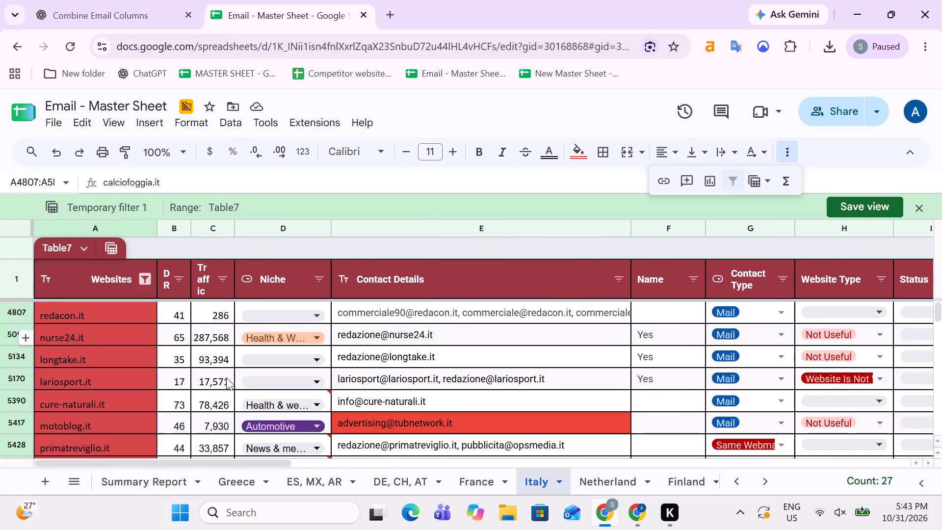
key(shift+Down)
key(shift+Up)
key(shift+Up)
key(ctrl+c)
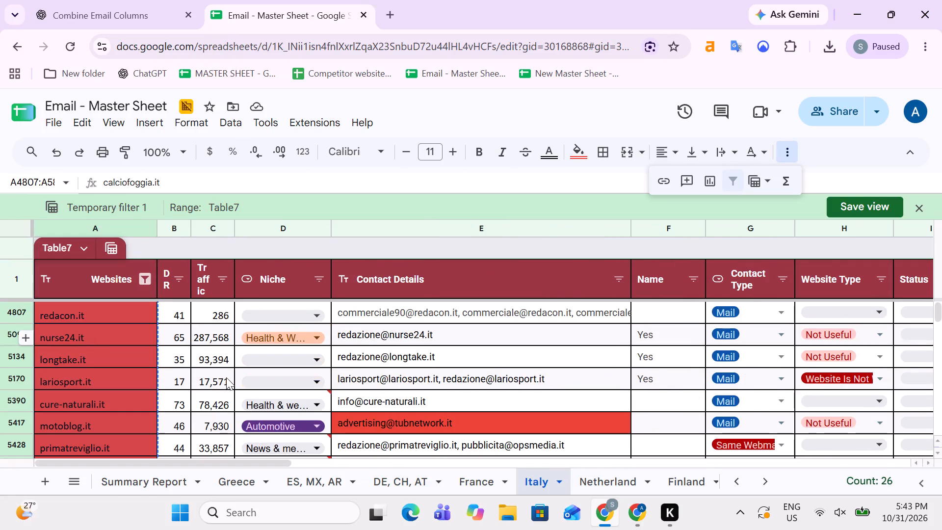
Paste the copied websites as values only into Sheet28's Domain column, starting at A280 below the gazzettaitalia.pl row.
click(771, 482)
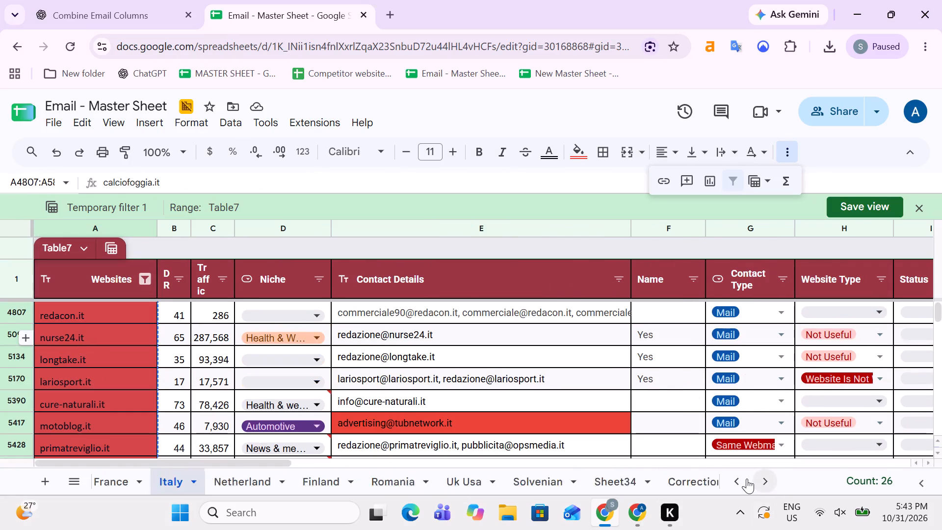
click(685, 480)
key(Down)
key(ctrl+Down)
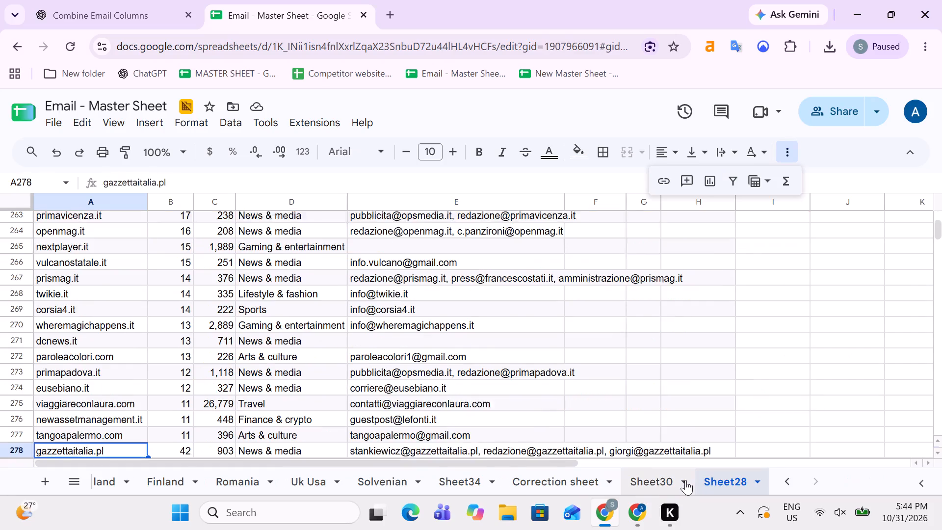
key(Down)
key(Down)
key(Down)
key(Down)
key(Up)
key(Up)
key(ctrl+v)
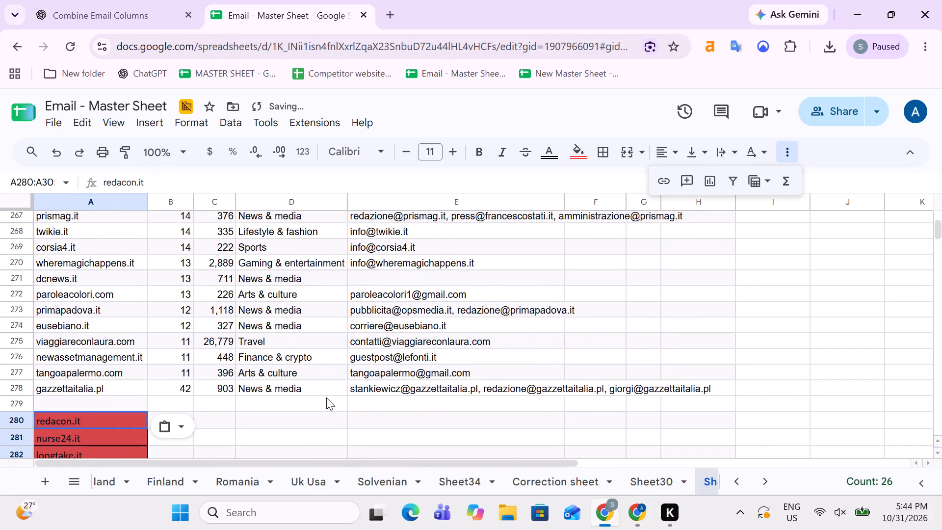
click(178, 424)
click(203, 319)
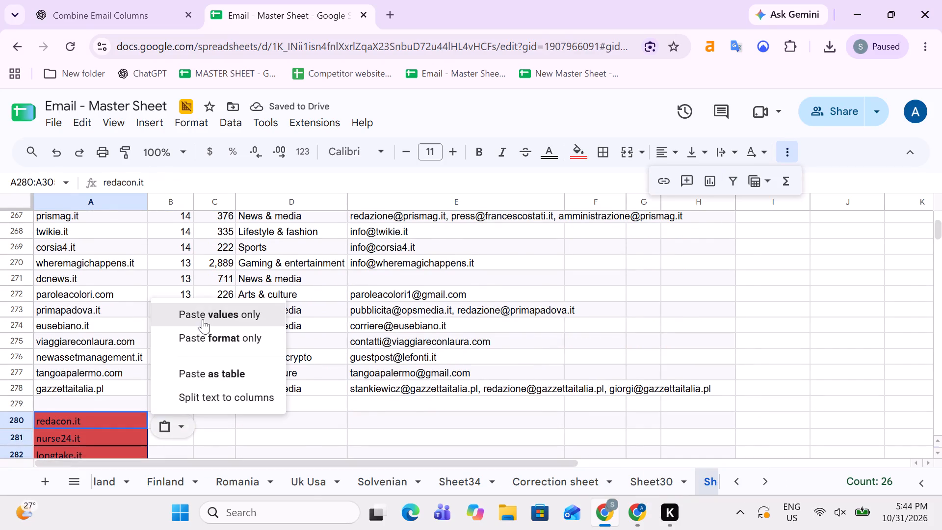
Add a filter to Sheet28's header row and filter the Domain column to cells with red fill.
key(Up)
key(Up)
key(Up)
key(ctrl+Up)
key(Down)
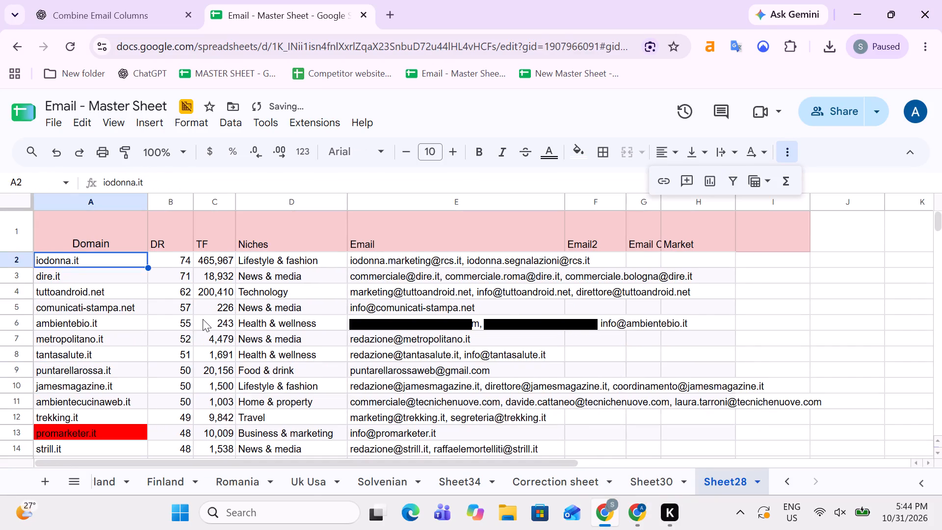
click(4, 231)
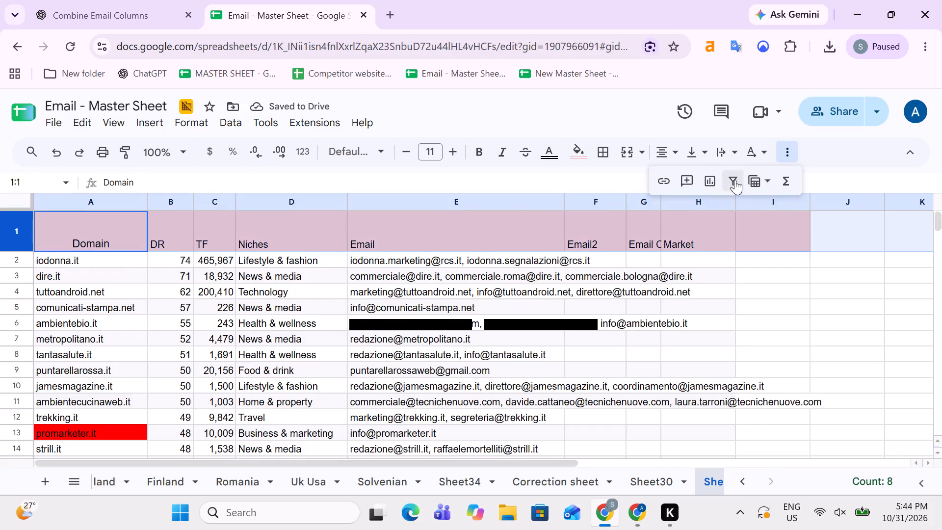
click(735, 179)
click(145, 240)
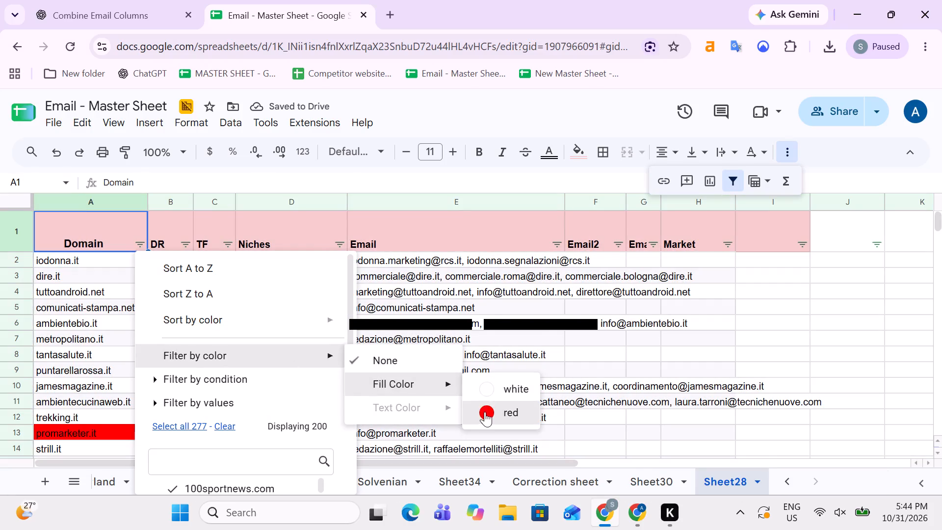
click(485, 412)
Delete the filtered red domain rows in Sheet28, from promarketer.it through staseraintv.tv.
key(Down)
key(ctrl+shift+Down)
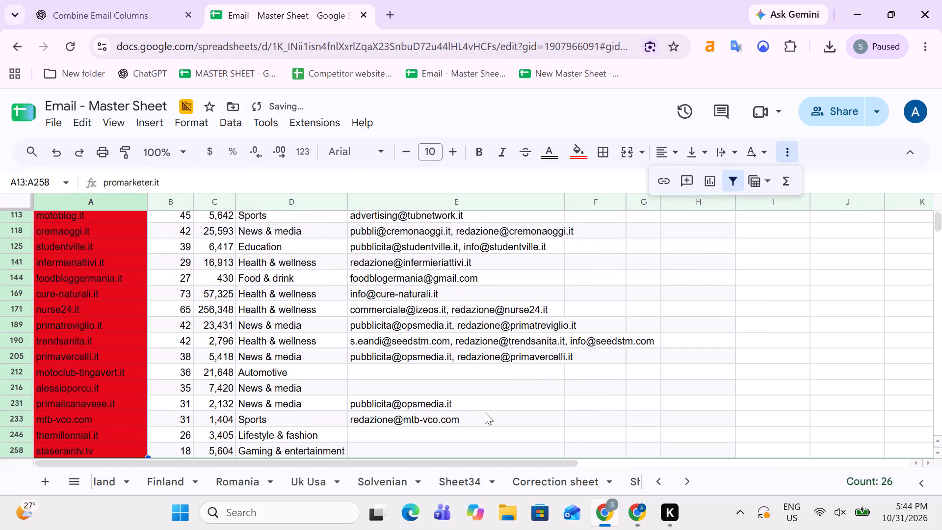
key(Up)
key(Down)
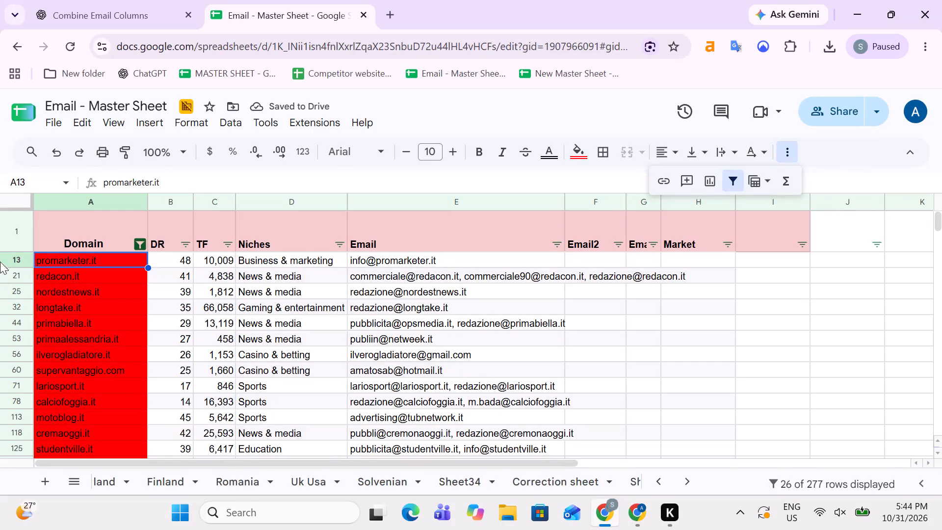
click(0, 261)
key(ctrl+shift+Down)
scroll(265, 277, down, 3)
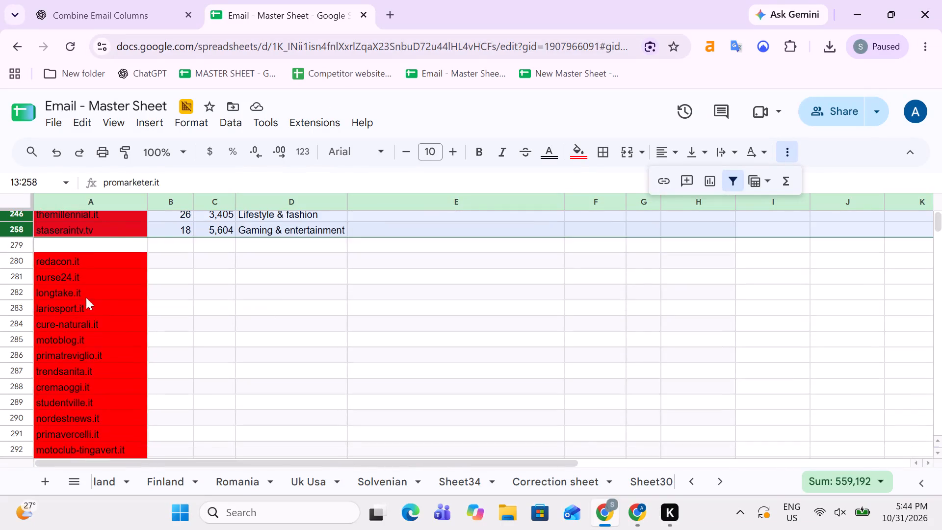
scroll(102, 374, up, 2)
right_click(1, 278)
click(48, 312)
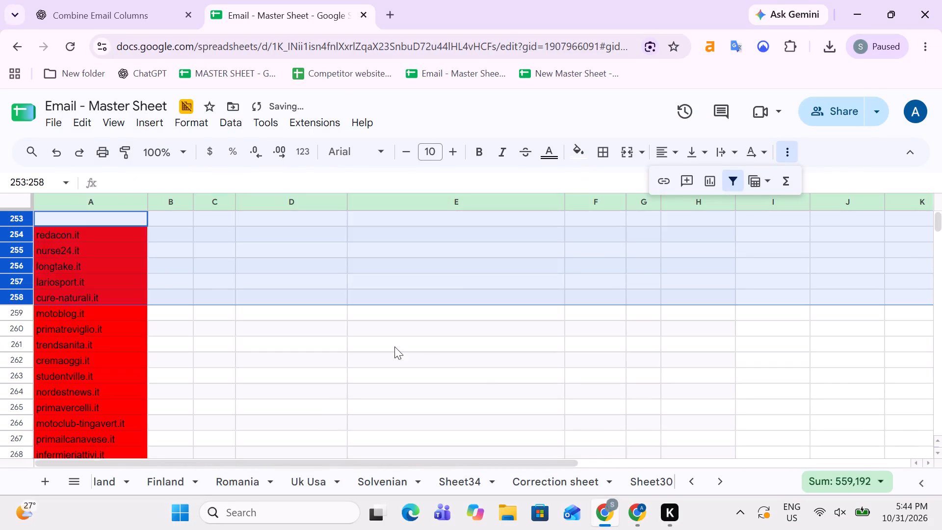
Remove the filter from Sheet28.
scroll(462, 381, up, 1)
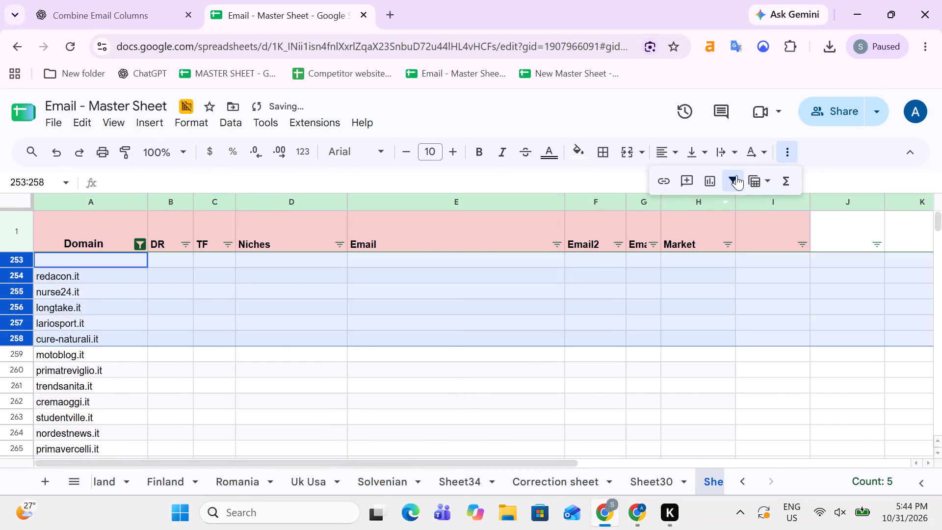
click(736, 175)
Clear the pasted comparison list in Sheet28's Domain column, from redacon.it in A254 to its end.
click(137, 369)
key(ctrl+Down)
key(Down)
key(Down)
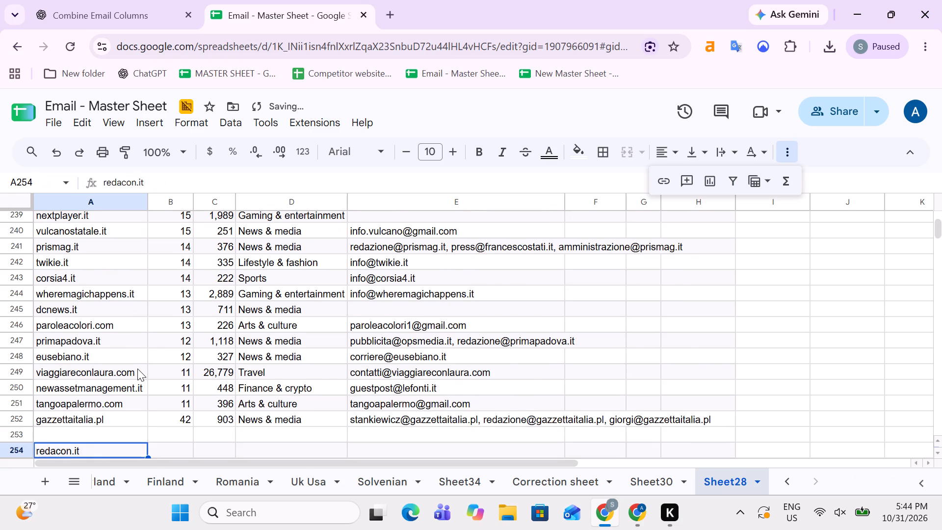
key(Up)
key(Down)
key(ctrl+shift+Down)
key(Delete)
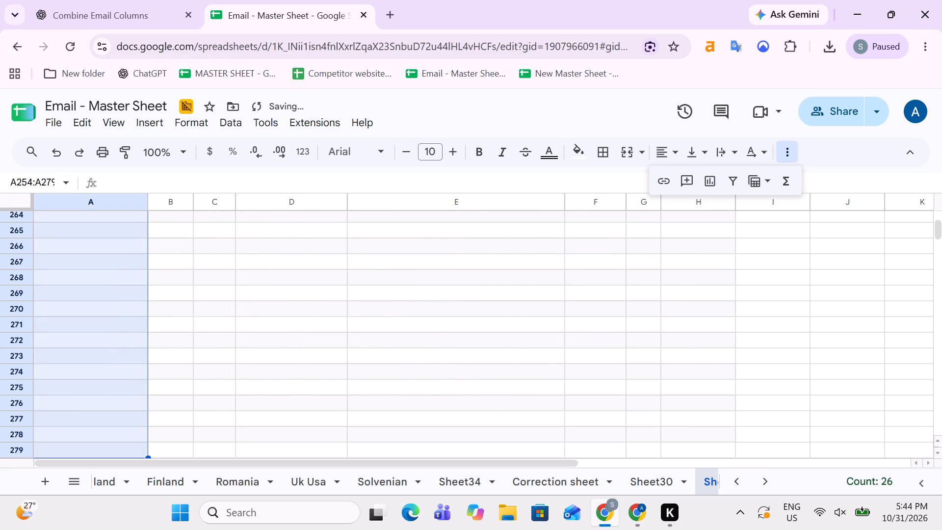
key(Up)
key(ctrl+Up)
key(Down)
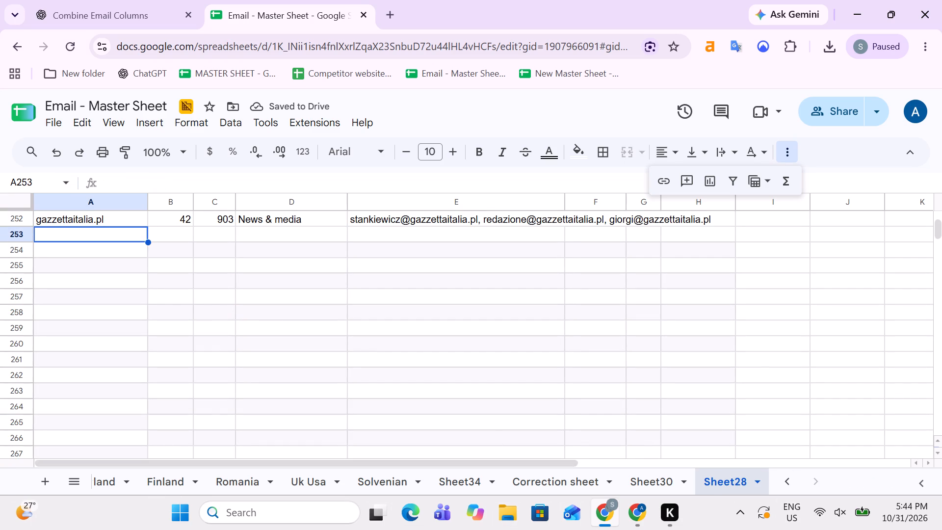
Return to the Italy sheet and remove the fill colour filter from the Websites column.
click(787, 479)
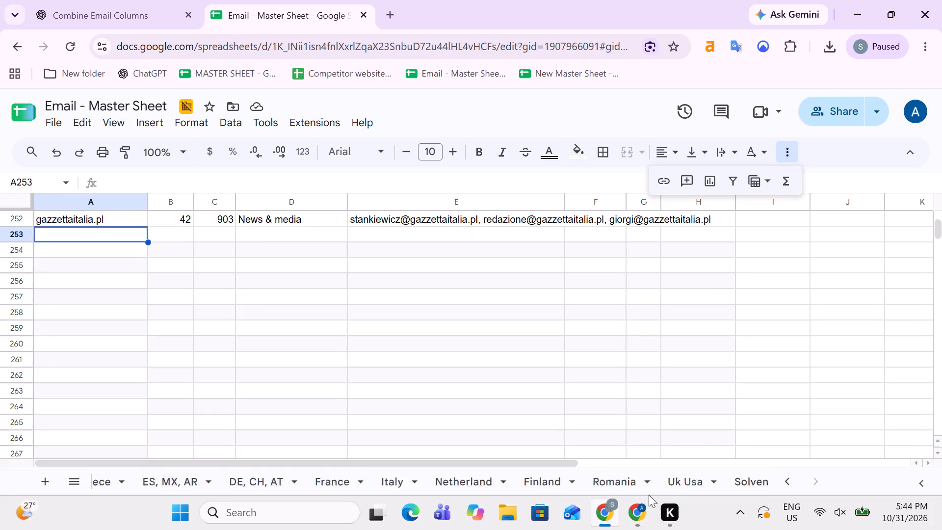
click(535, 487)
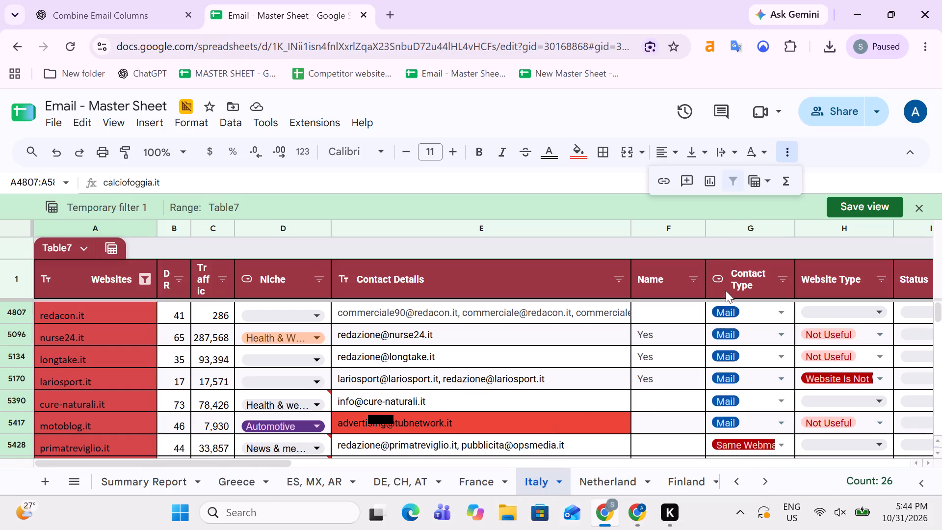
click(452, 358)
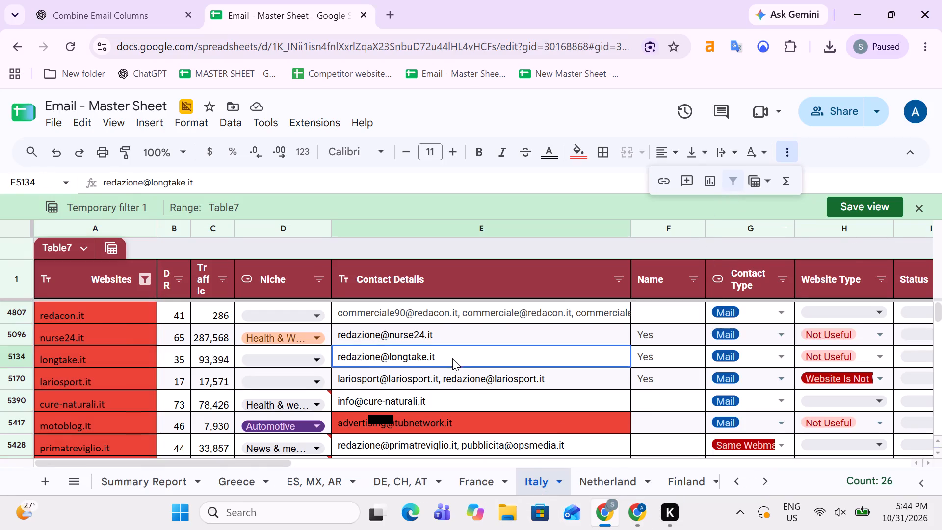
click(0, 287)
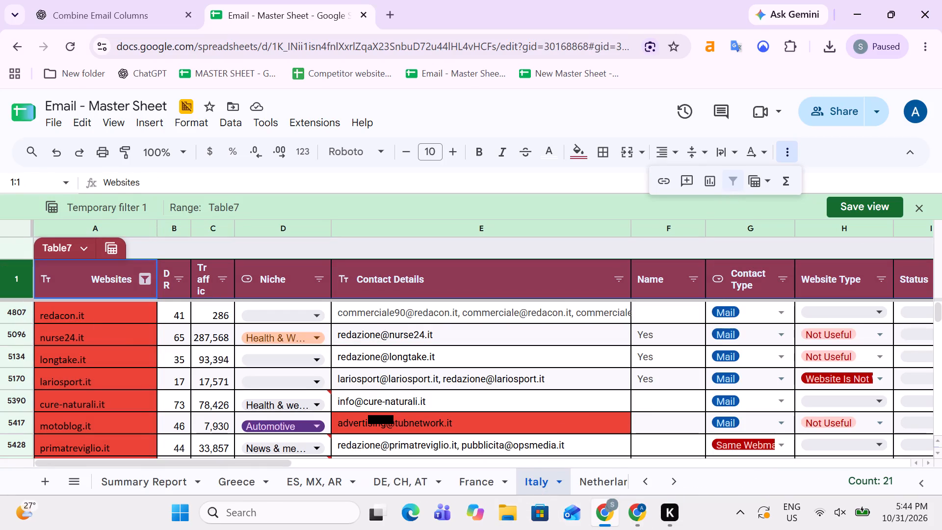
click(427, 332)
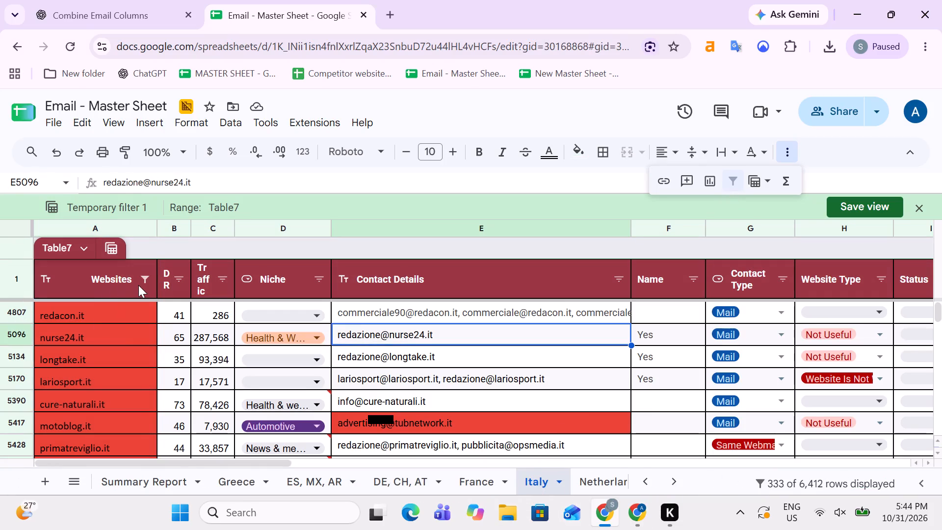
click(138, 285)
click(230, 383)
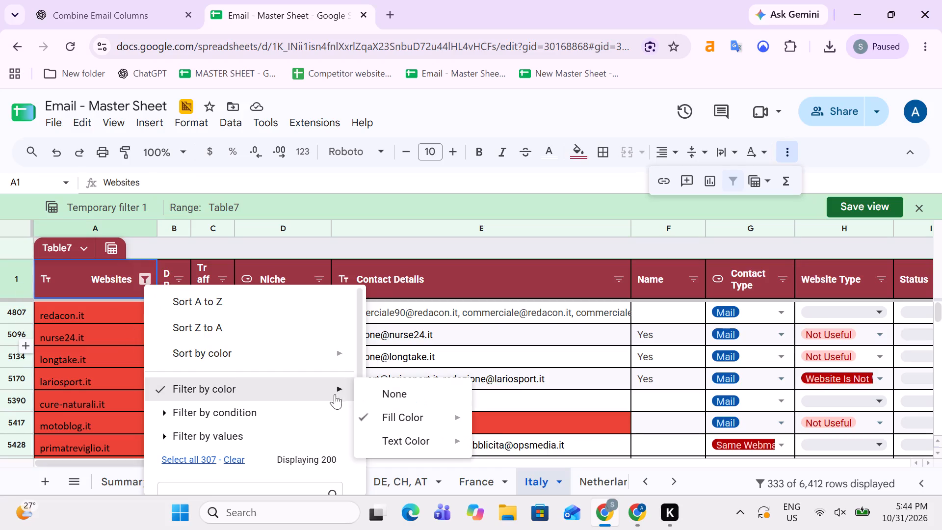
click(398, 396)
Select all 7 values in the Italy sheet's Status filter so every status is shown.
click(477, 311)
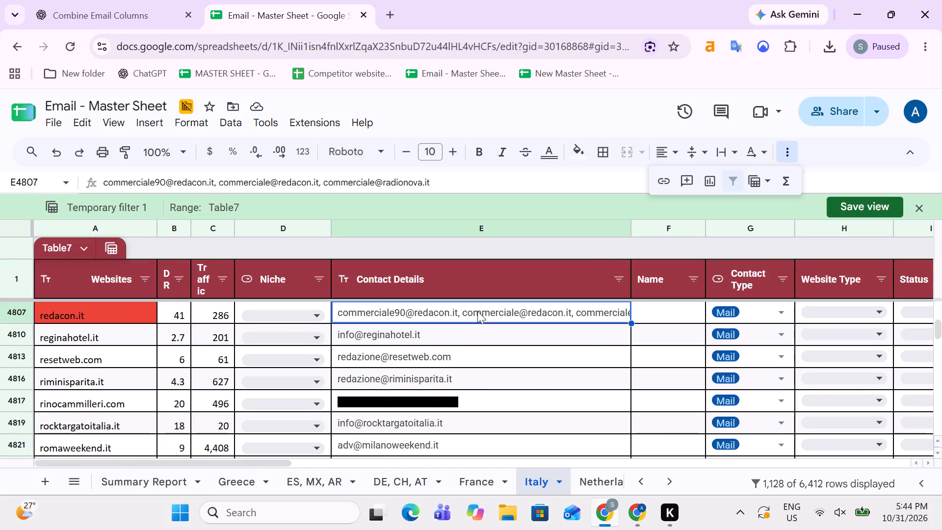
key(Right)
key(Right)
key(Right)
key(Right)
key(Right)
key(Right)
key(Right)
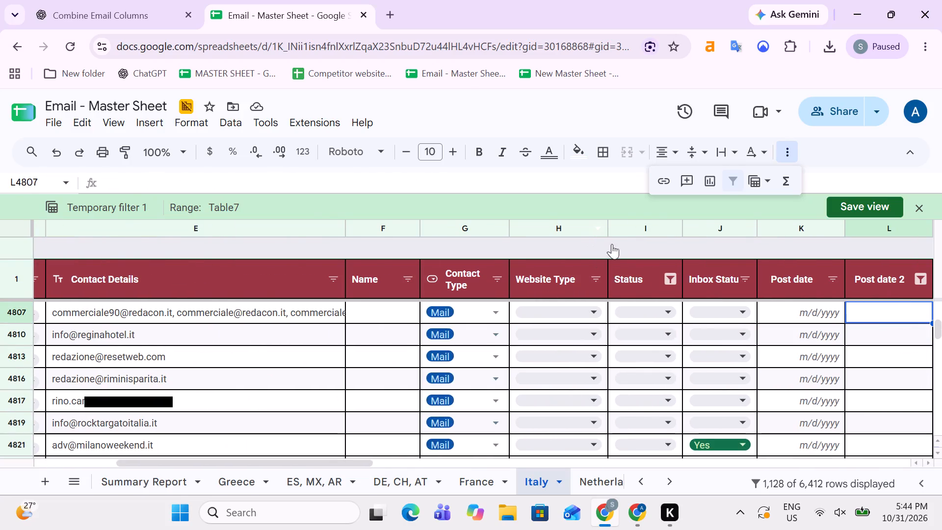
click(671, 275)
scroll(632, 350, down, 3)
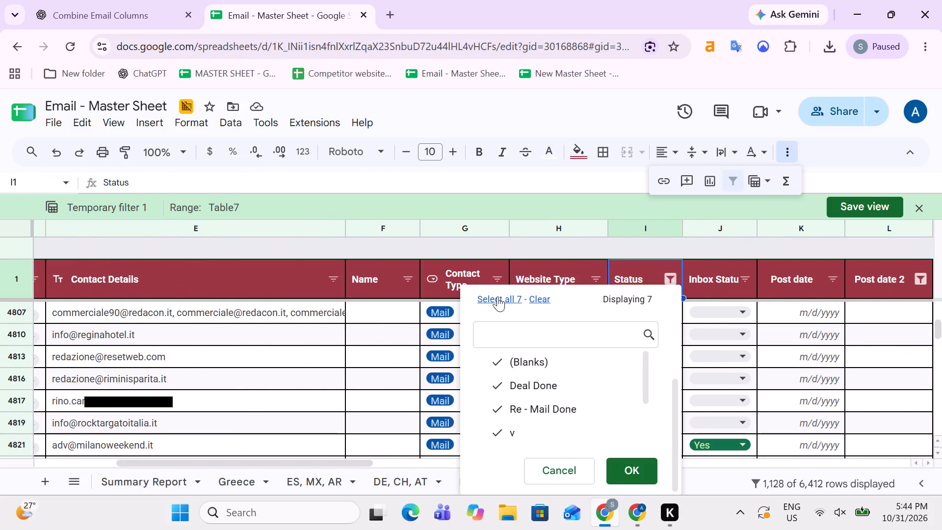
click(497, 291)
click(508, 299)
click(638, 463)
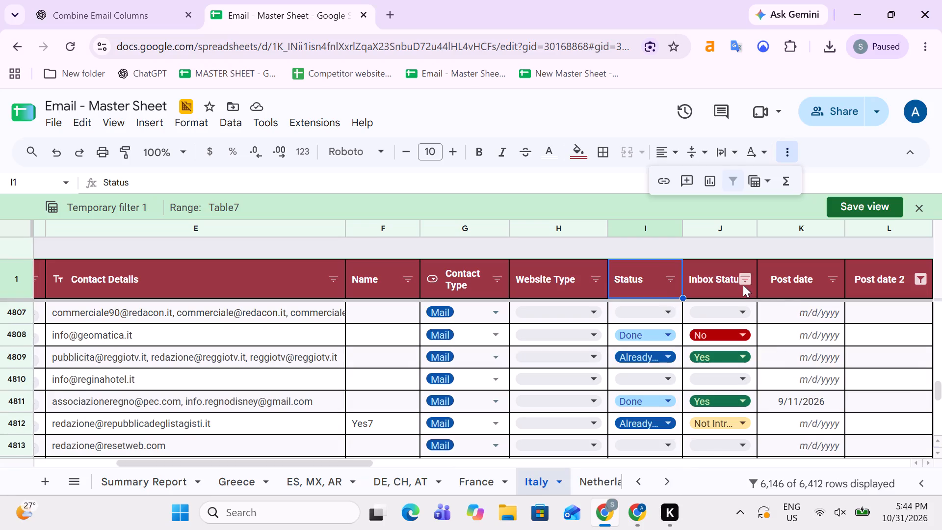
Select all 24 values in the Post date 2 filter so every date is shown.
click(917, 285)
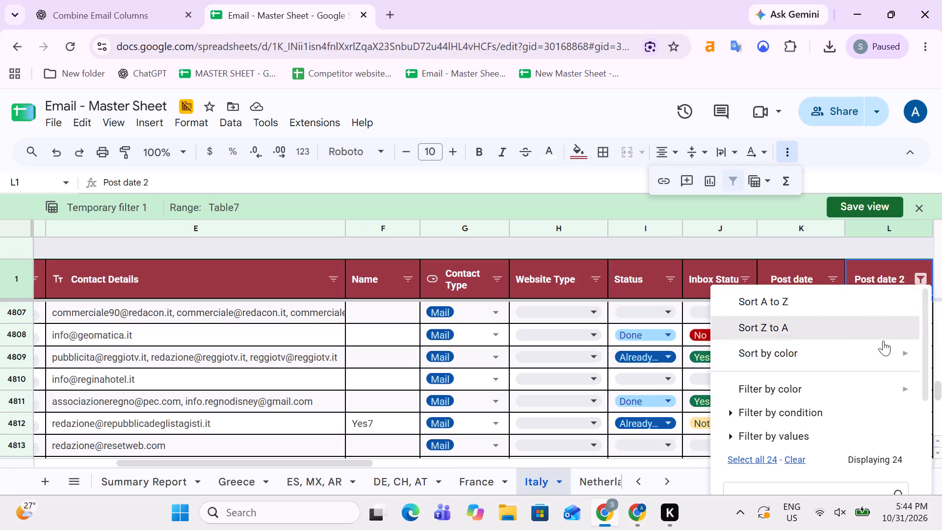
scroll(846, 372, down, 2)
click(746, 317)
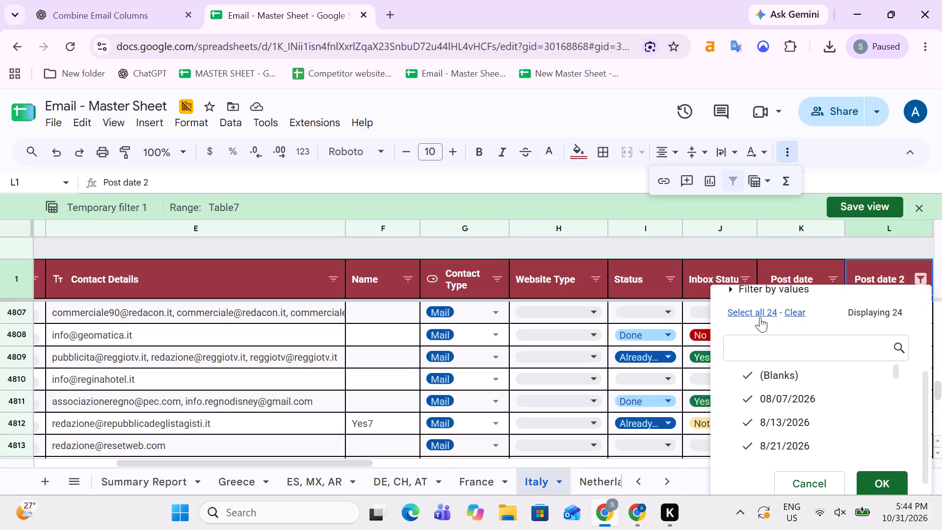
click(754, 310)
scroll(852, 374, down, 3)
click(884, 484)
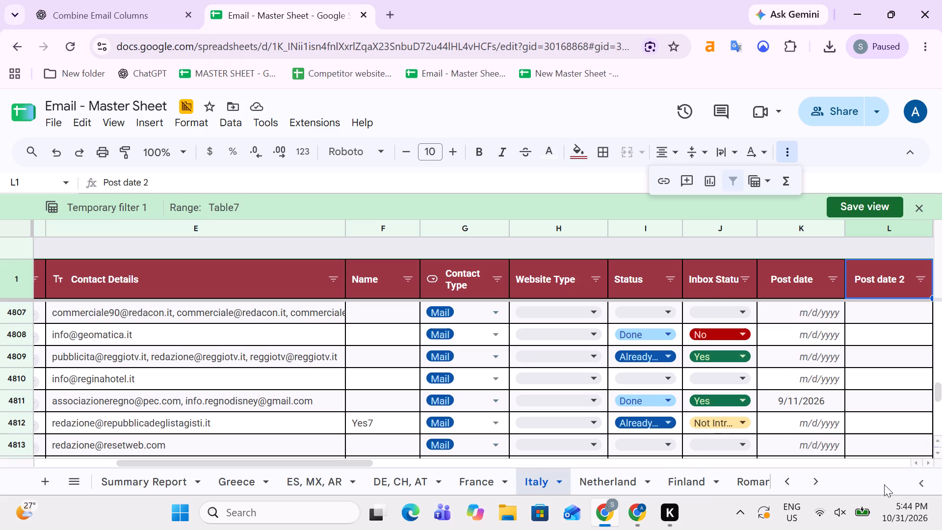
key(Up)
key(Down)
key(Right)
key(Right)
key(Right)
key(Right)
Clear the pasted domain list in the Italy sheet's Websites column, from key4biz.it in A5857 to its end.
click(870, 350)
key(Right)
key(Right)
key(Right)
key(Left)
key(Left)
key(Left)
key(Left)
key(Left)
key(Left)
key(Left)
key(Left)
key(Left)
key(Left)
key(Left)
key(Left)
key(Left)
key(Left)
key(Left)
key(Left)
key(Left)
key(Left)
key(Left)
key(Left)
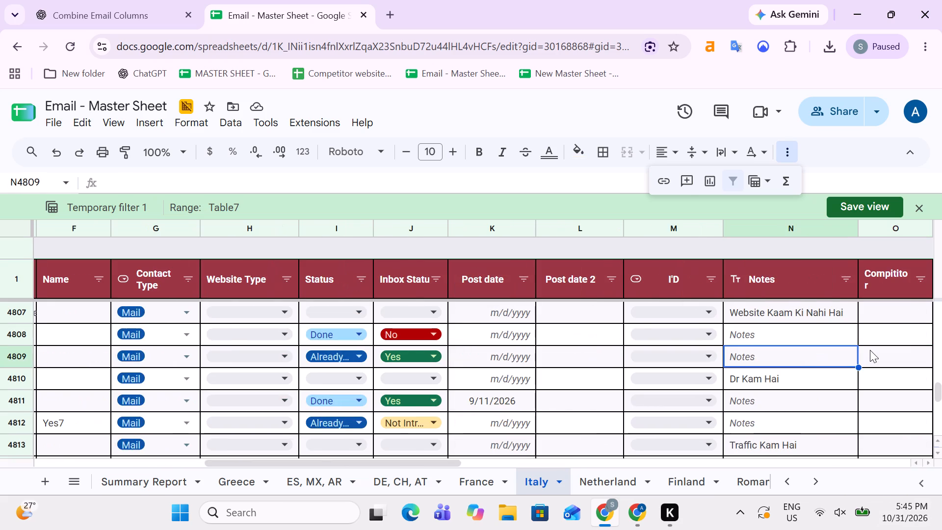
key(ctrl+Down)
key(Down)
key(Down)
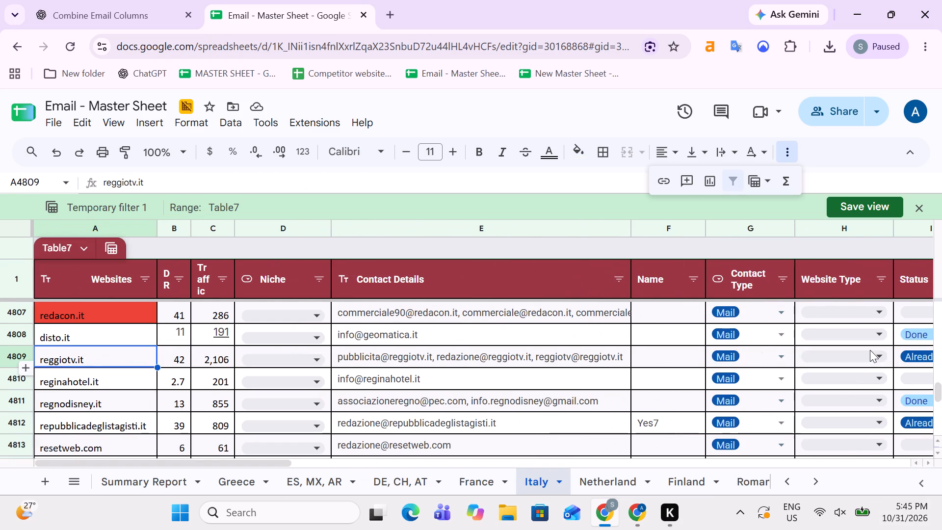
key(Down)
key(Down)
key(Up)
key(Down)
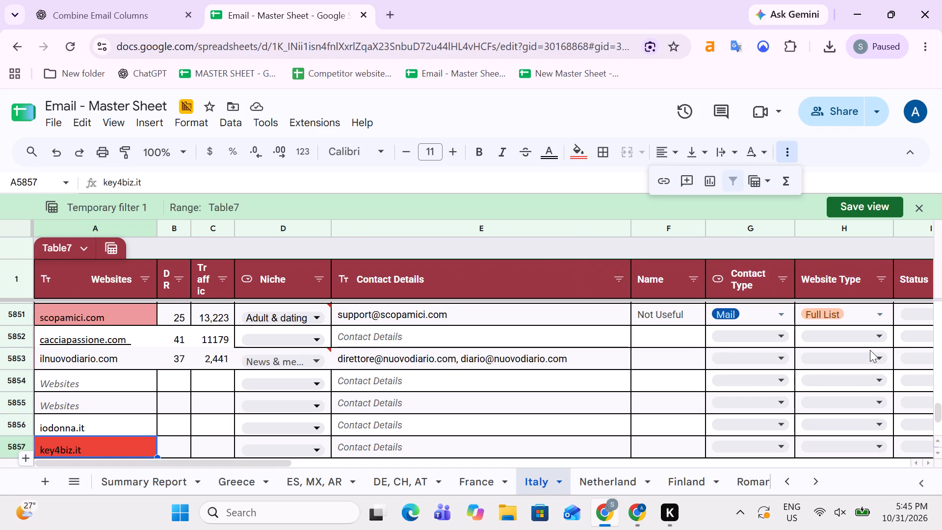
key(ctrl+shift+Down)
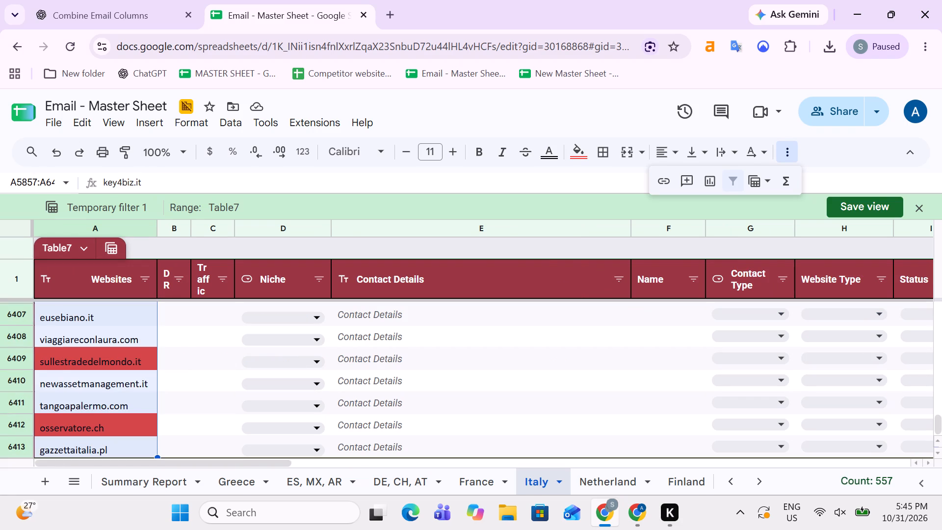
key(Delete)
Clear the leftover iodonna.it entry from A5856 in the Websites column.
key(Up)
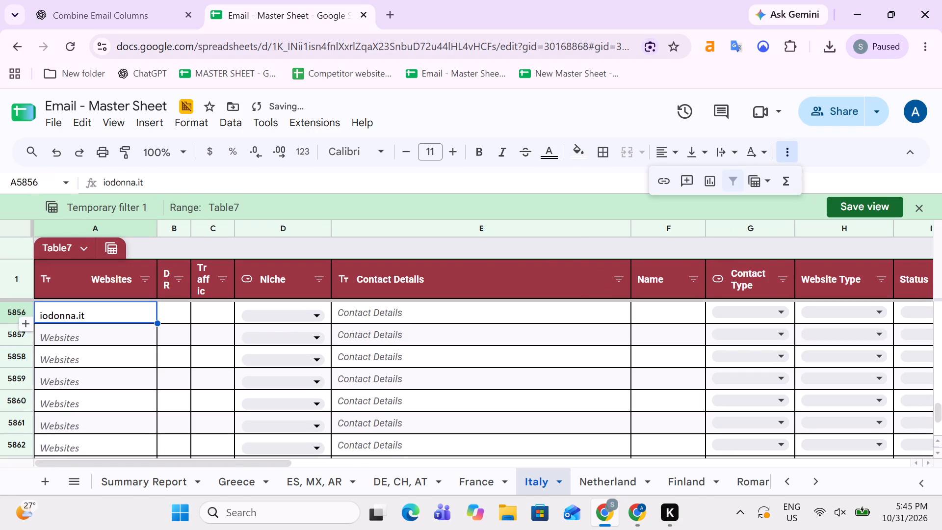
key(Up)
key(Up)
key(Up)
key(Down)
key(Down)
key(Down)
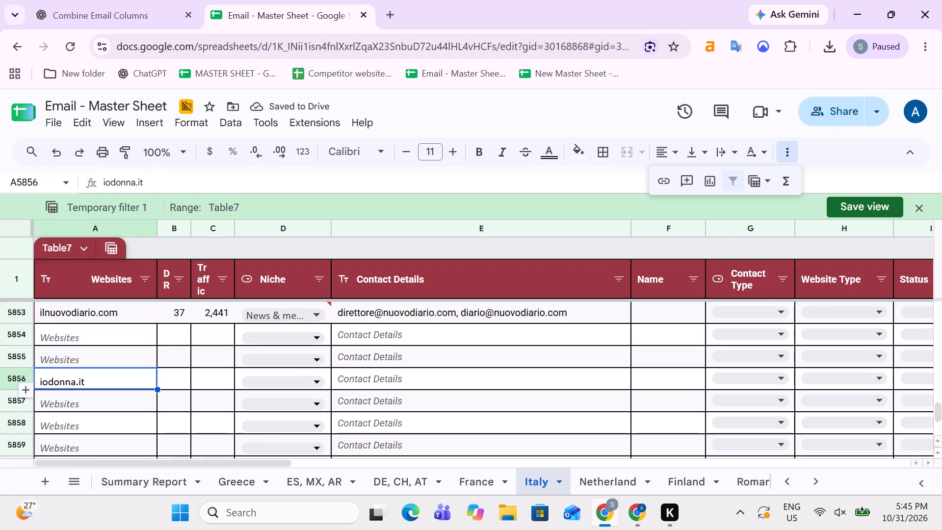
key(BackSpace)
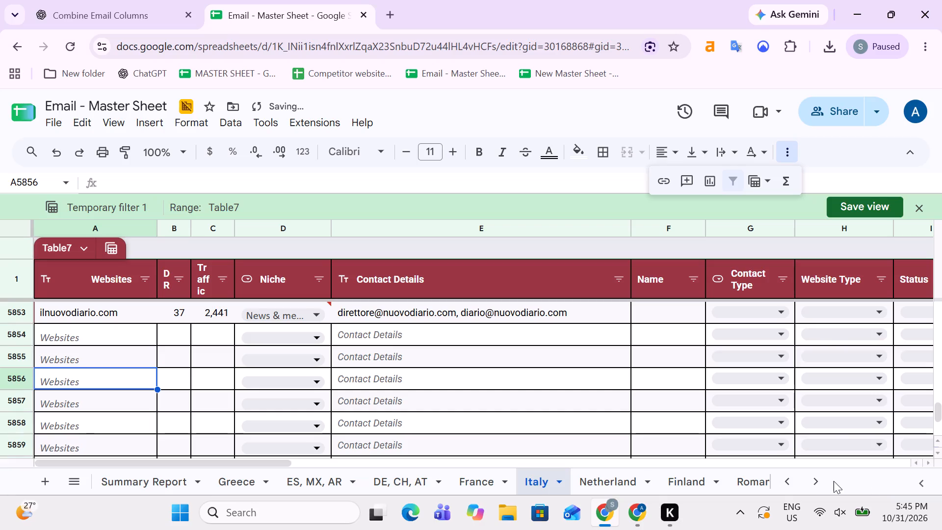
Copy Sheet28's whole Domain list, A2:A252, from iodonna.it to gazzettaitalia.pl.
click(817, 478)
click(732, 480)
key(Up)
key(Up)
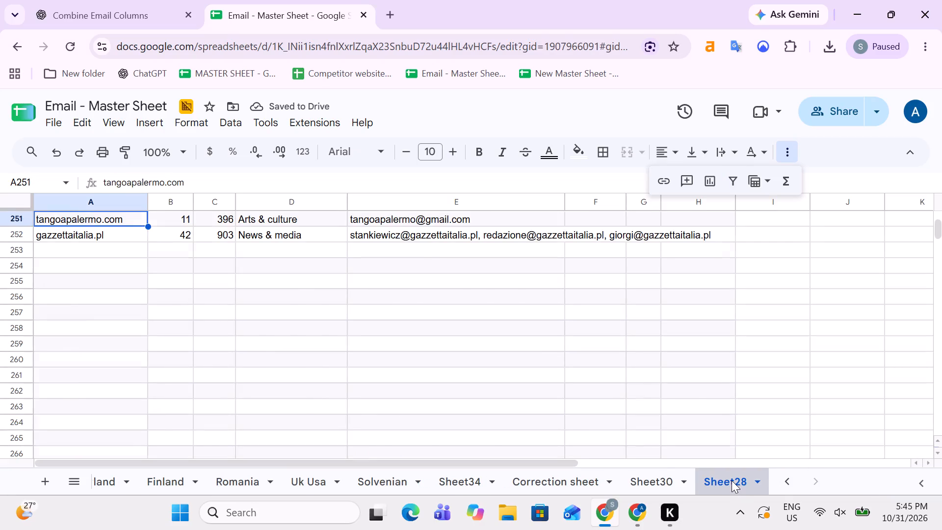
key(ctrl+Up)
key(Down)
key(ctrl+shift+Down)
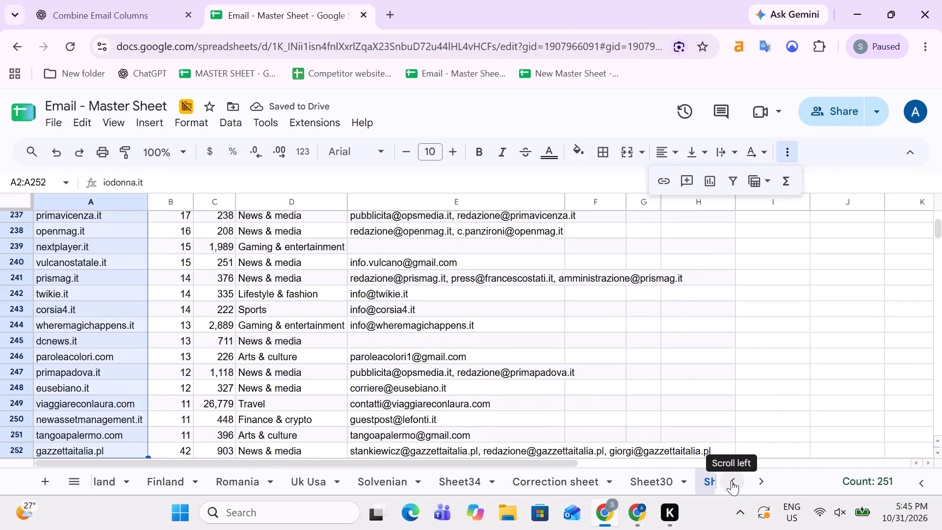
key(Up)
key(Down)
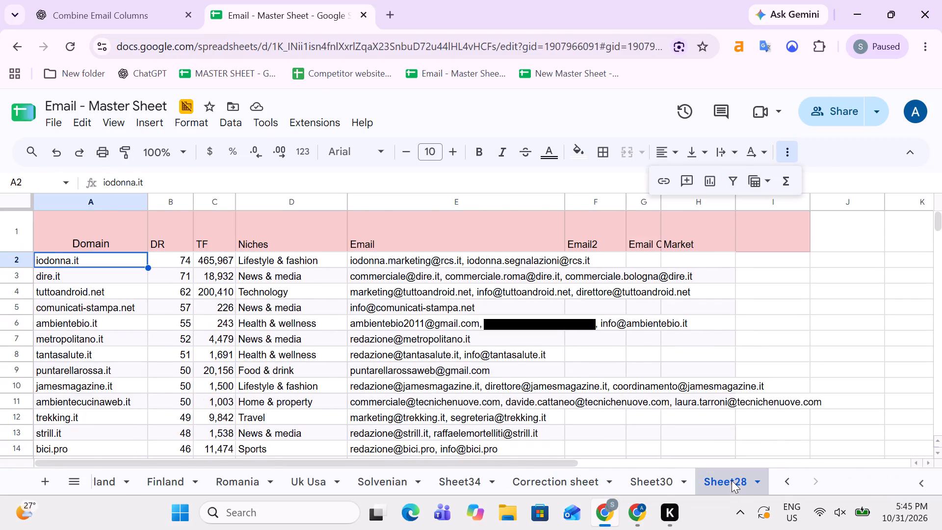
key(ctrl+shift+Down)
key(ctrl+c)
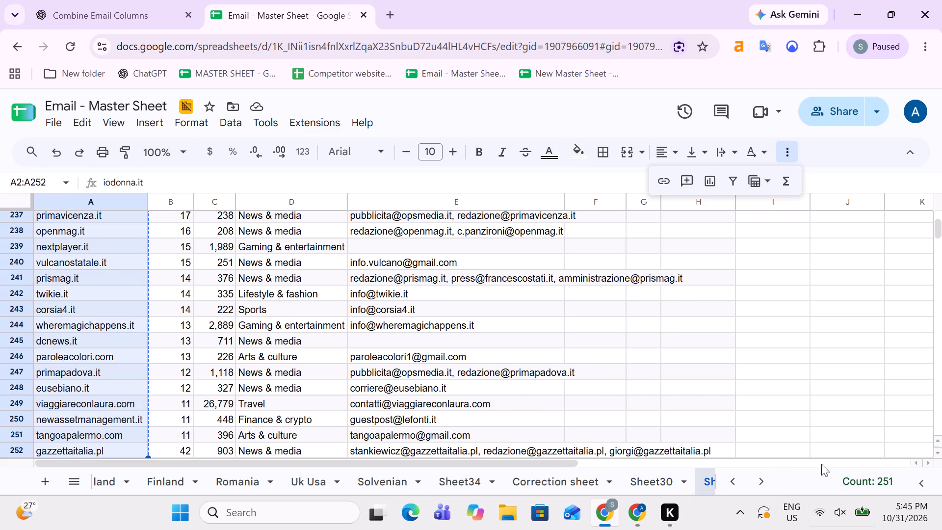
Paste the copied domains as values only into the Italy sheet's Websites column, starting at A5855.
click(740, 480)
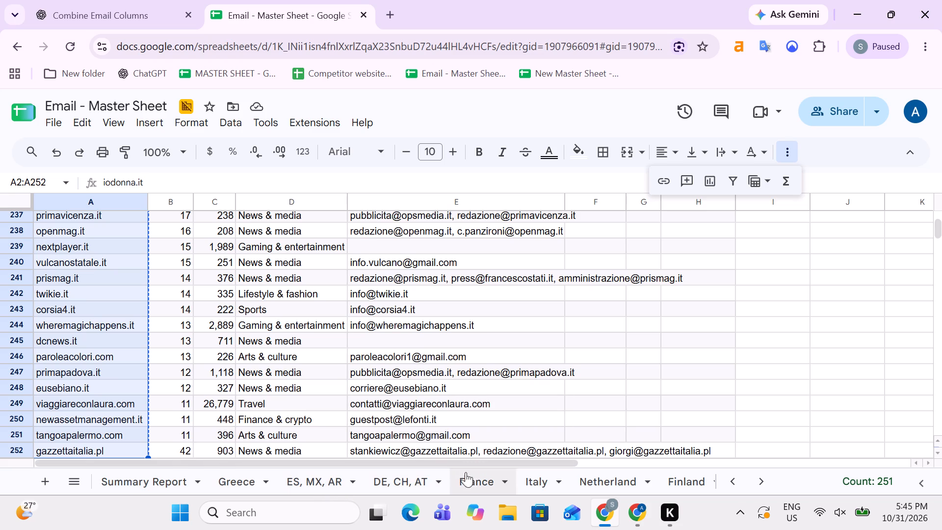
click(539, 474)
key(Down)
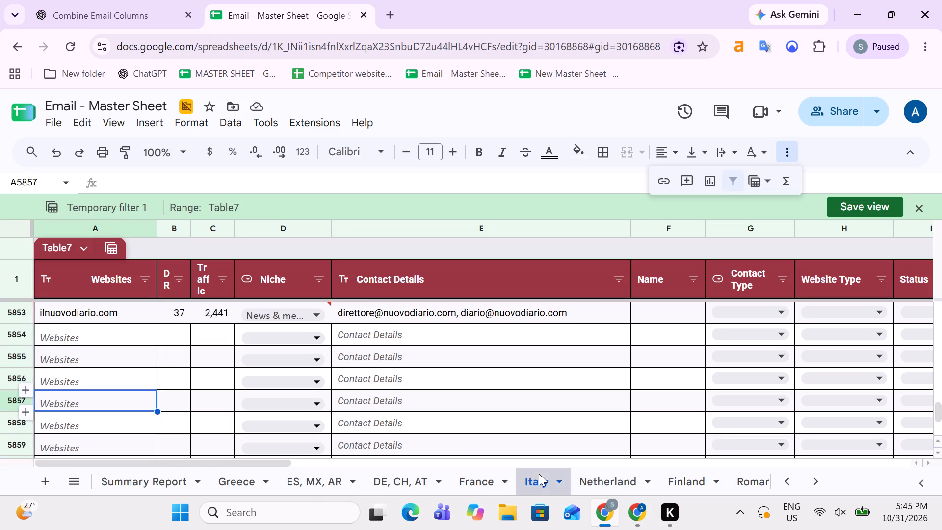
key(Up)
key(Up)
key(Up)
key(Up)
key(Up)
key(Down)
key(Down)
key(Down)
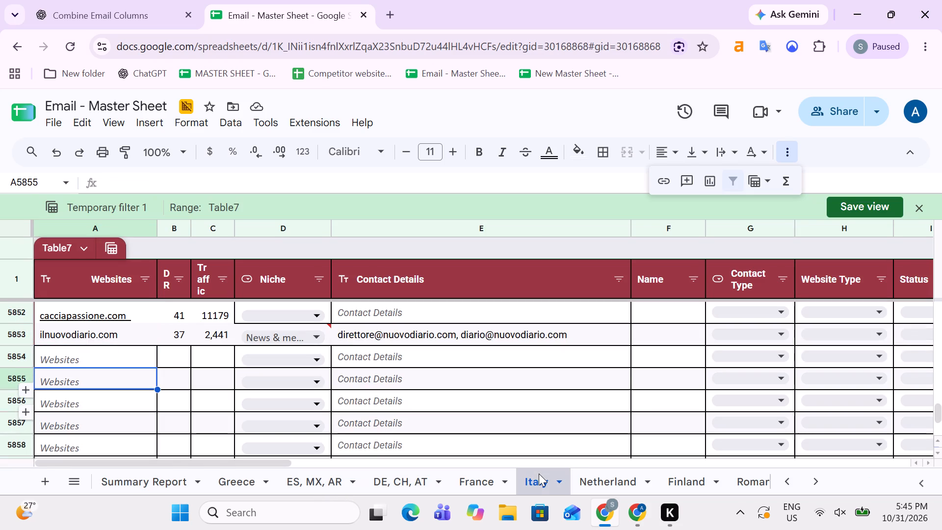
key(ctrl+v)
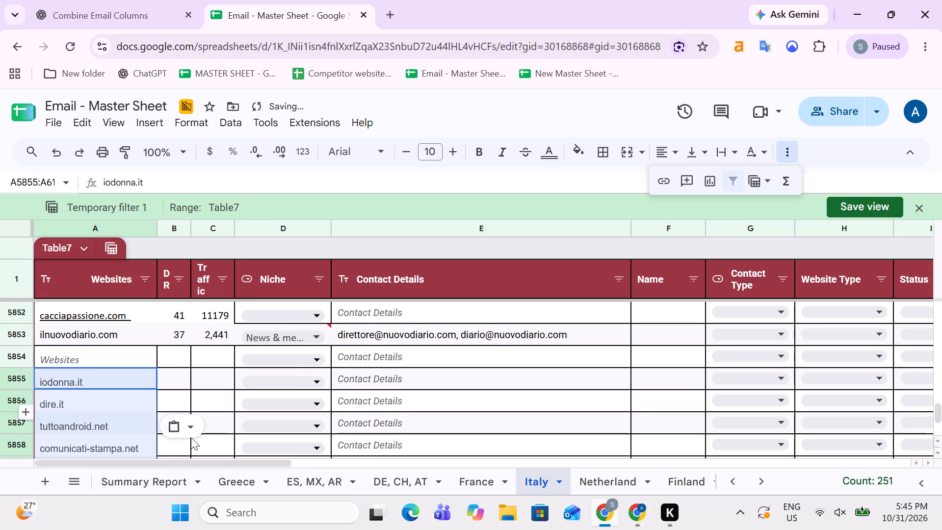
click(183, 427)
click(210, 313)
Look through the domains just pasted down the Italy sheet's Websites column.
scroll(121, 387, down, 5)
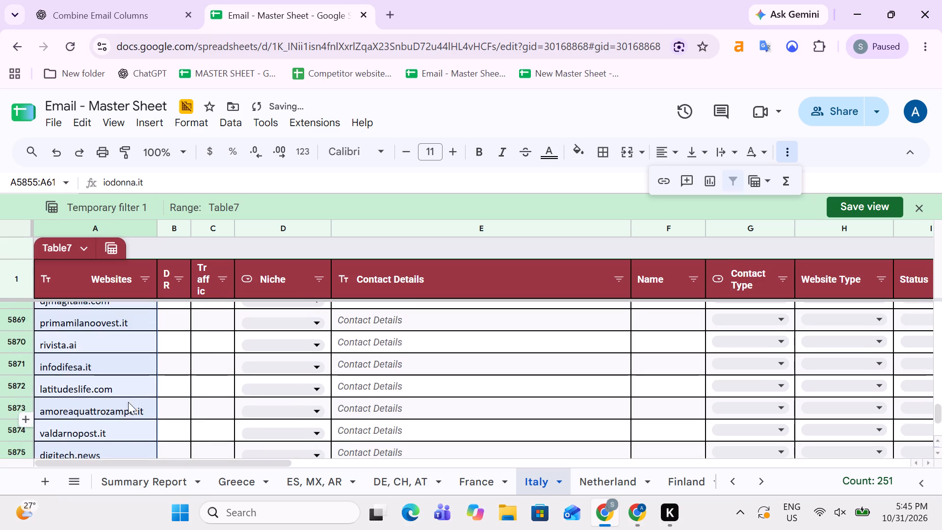
scroll(140, 401, down, 19)
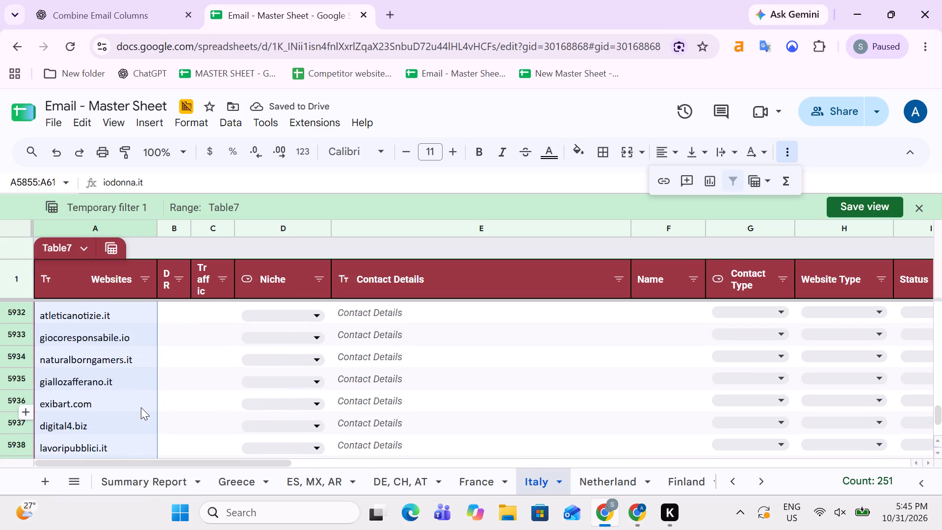
scroll(141, 407, down, 15)
scroll(141, 409, down, 15)
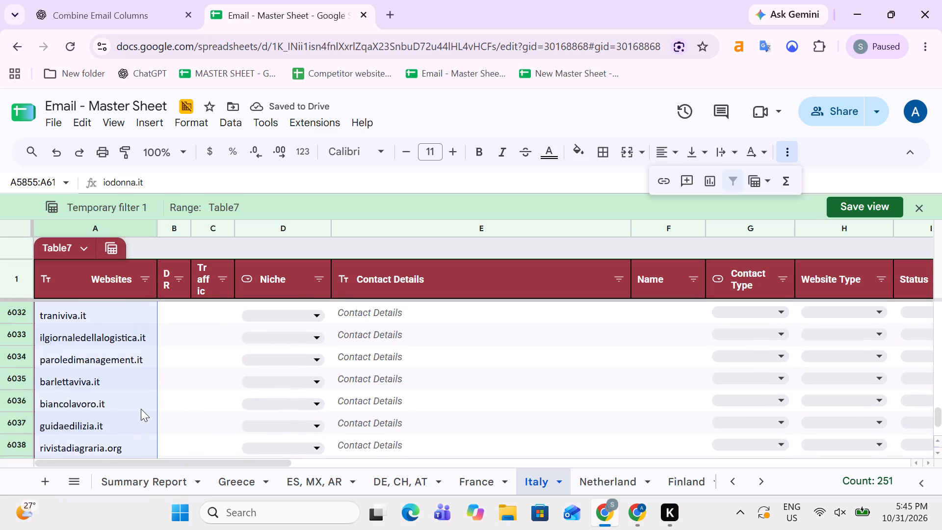
scroll(141, 409, down, 9)
scroll(141, 409, up, 18)
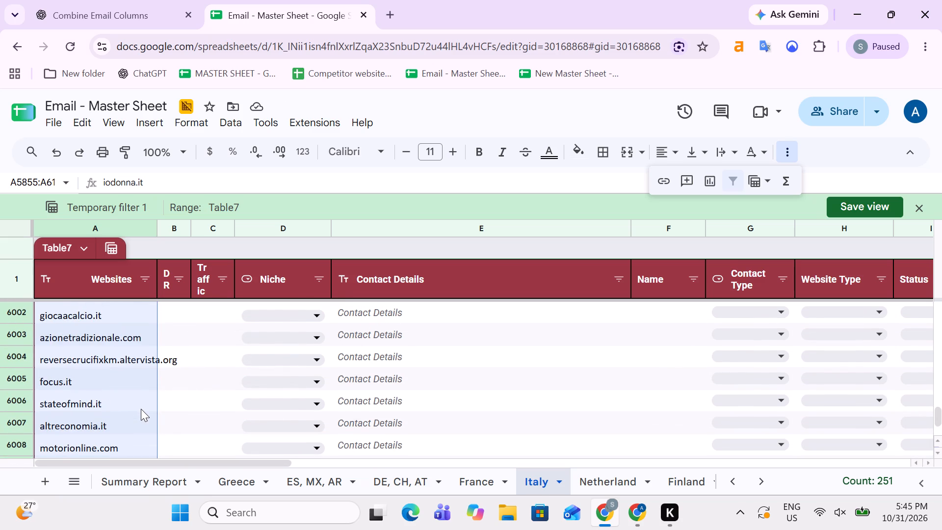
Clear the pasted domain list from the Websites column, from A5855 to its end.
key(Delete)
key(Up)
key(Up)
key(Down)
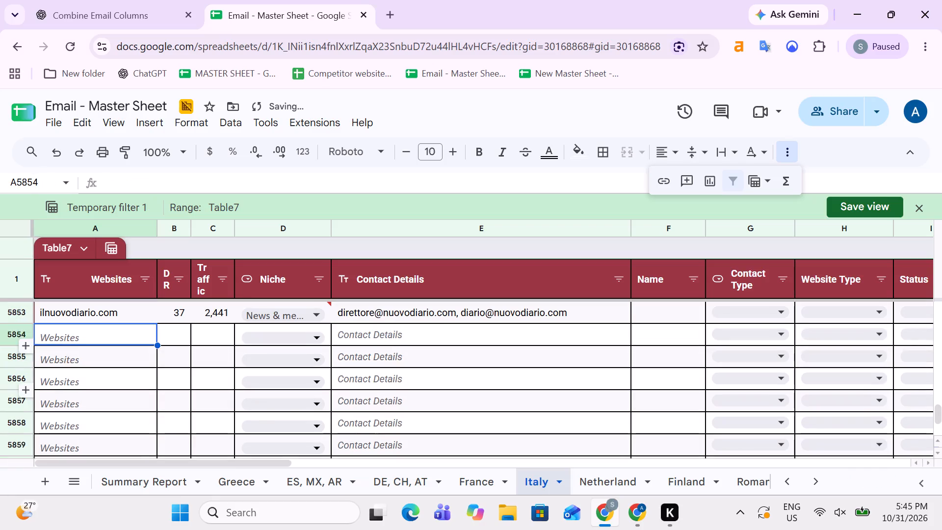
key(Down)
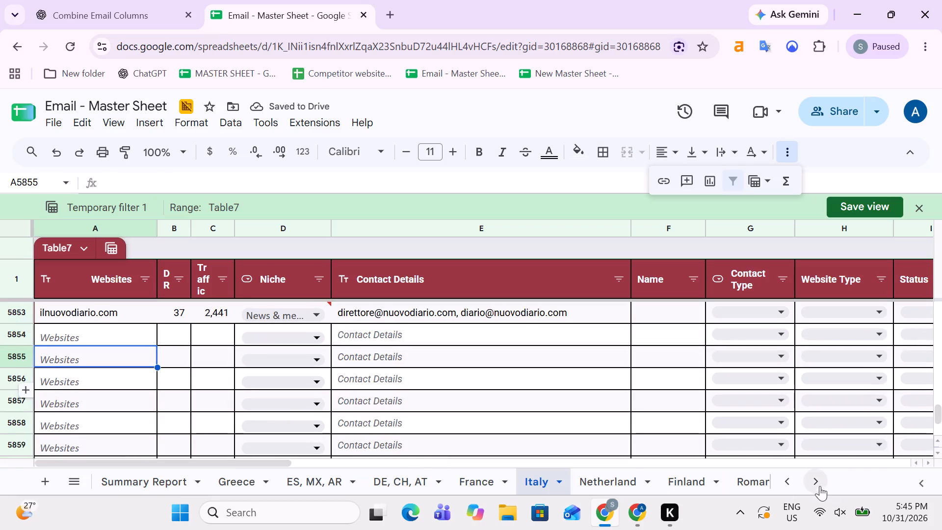
Copy Sheet28's Domain, DR, TF, Niches and Email data for all listed sites, range A2:E252.
click(813, 481)
click(720, 481)
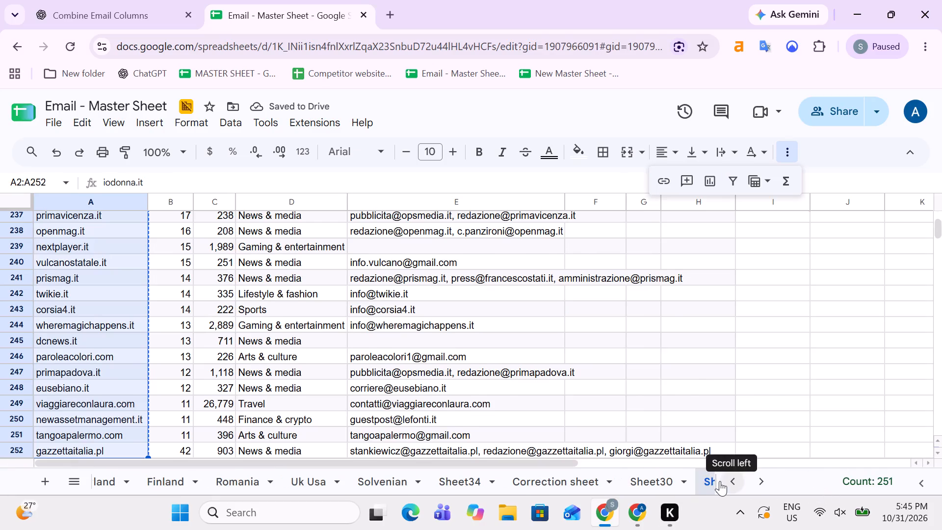
key(Up)
key(Up)
key(Down)
key(Right)
key(Right)
key(Right)
key(Right)
key(Left)
key(Left)
key(Left)
key(Left)
key(Left)
key(Left)
key(Left)
key(Left)
key(Left)
key(Left)
key(Left)
key(Left)
key(Left)
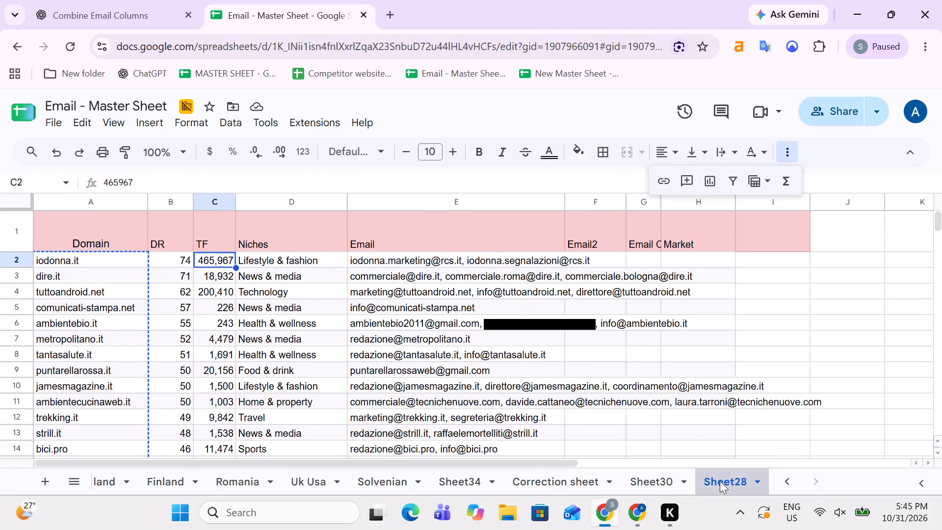
key(shift+Right)
key(shift+Right)
key(shift+Right)
key(shift+Right)
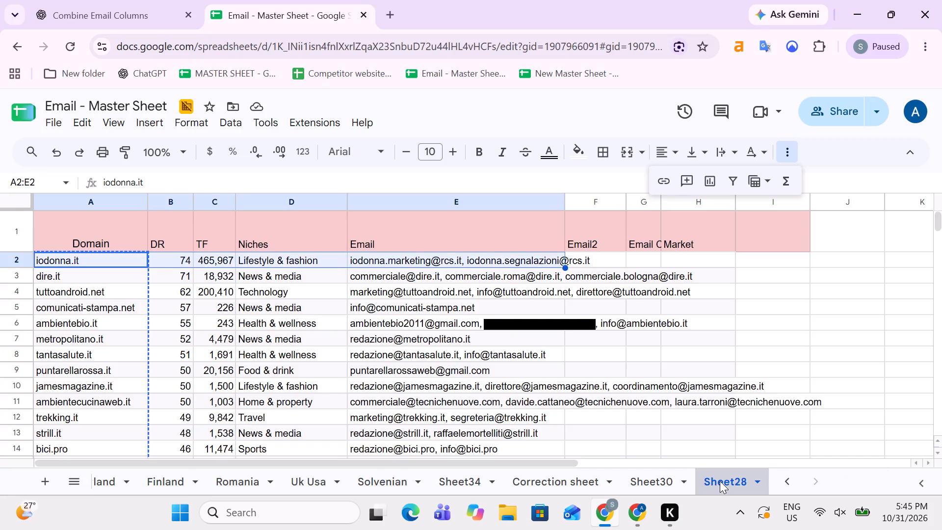
key(shift+Left)
key(shift+Right)
key(ctrl+shift+Down)
key(ctrl+c)
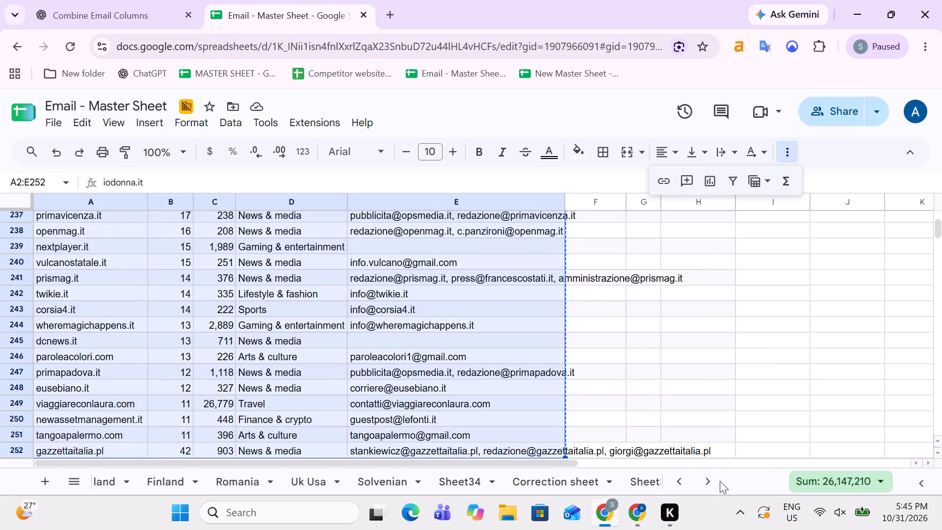
Paste the copied five-column data as values only into the Italy sheet, starting at A5857.
scroll(720, 481, up, 1)
click(686, 479)
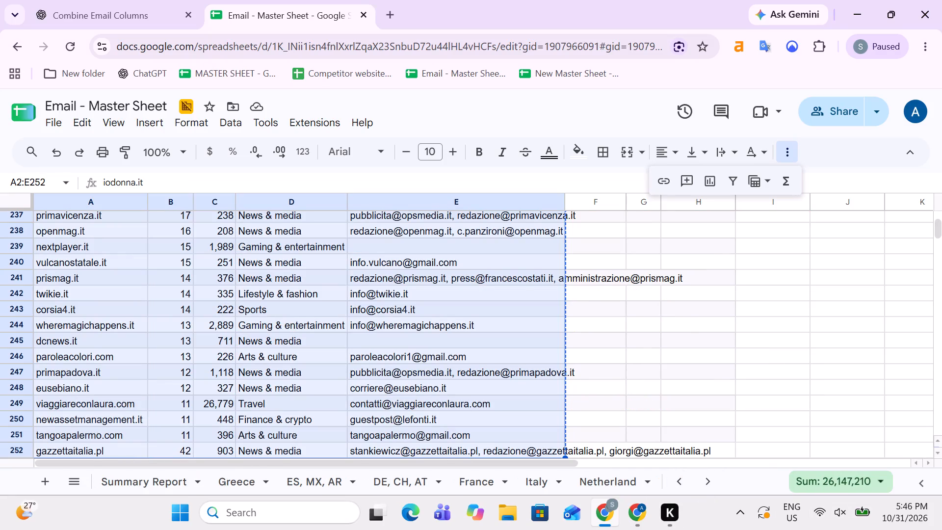
click(530, 480)
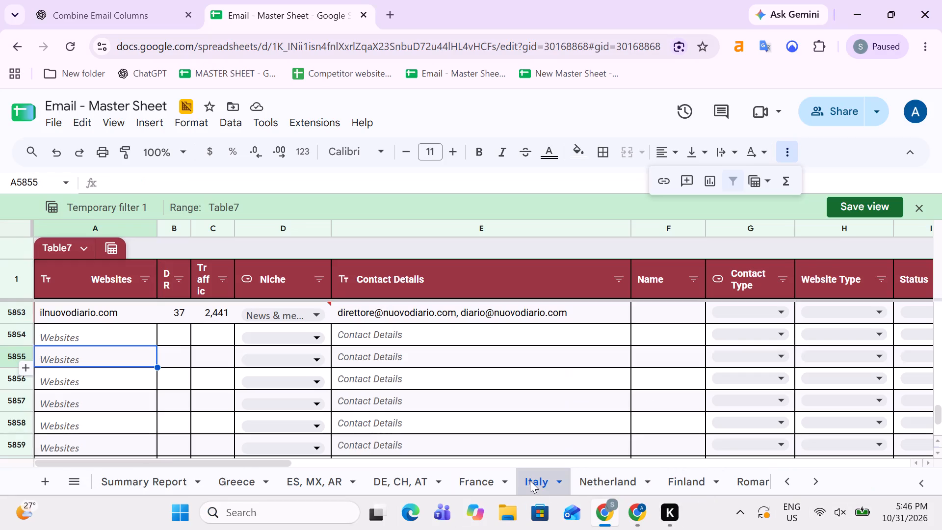
key(Up)
key(Up)
key(Down)
key(Down)
key(Down)
key(Down)
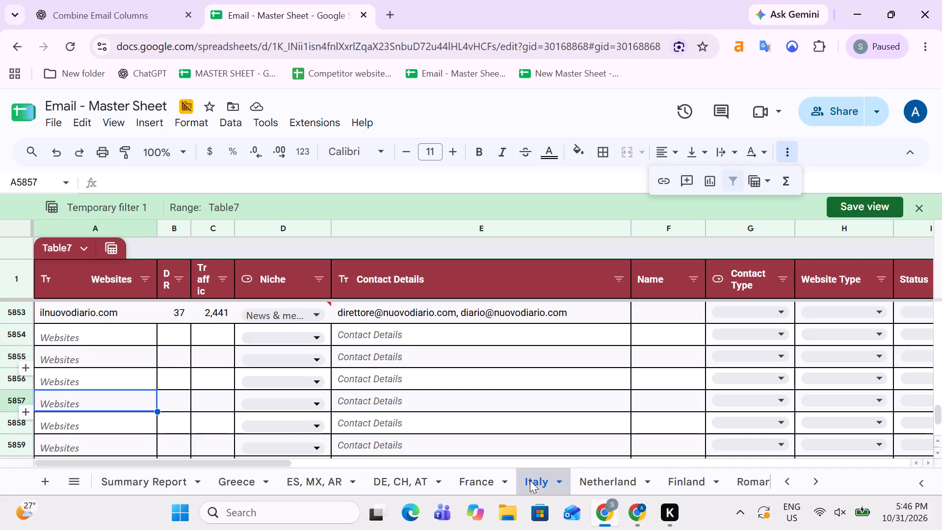
key(Up)
key(Down)
key(ctrl+v)
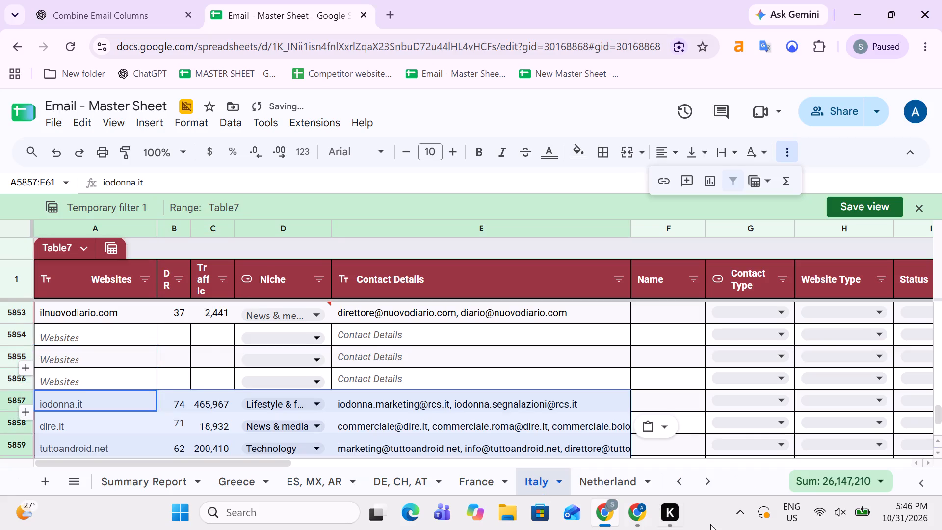
click(663, 422)
click(665, 315)
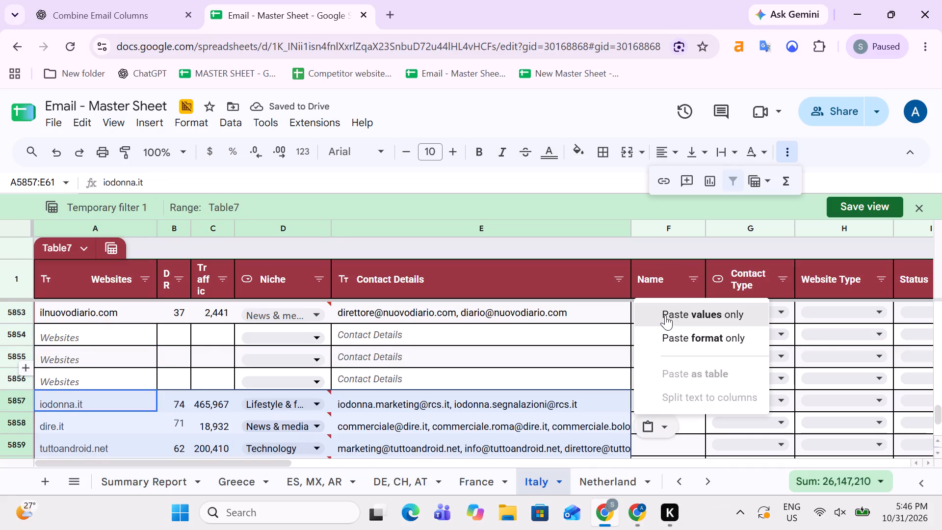
Look through the pasted rows in the Italy sheet, checking their Niche and Contact Details entries.
scroll(526, 371, down, 14)
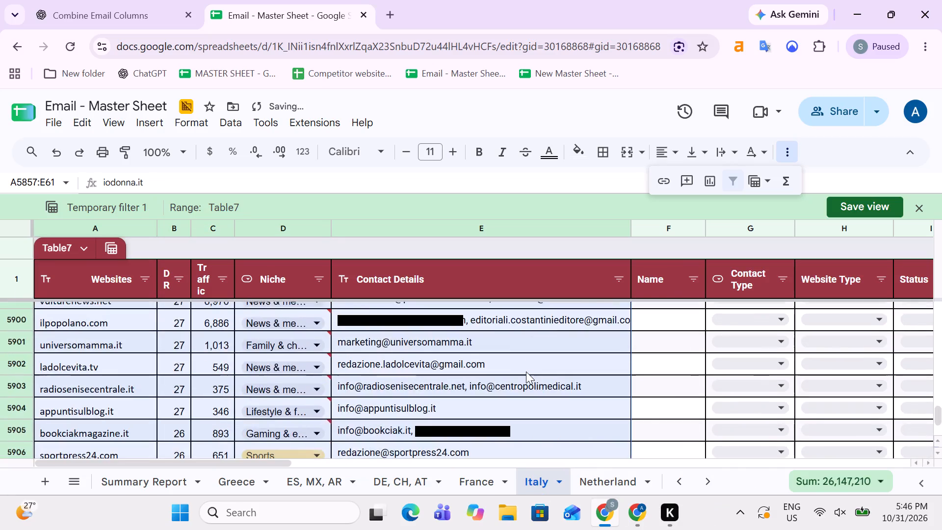
scroll(526, 371, down, 15)
scroll(526, 371, down, 8)
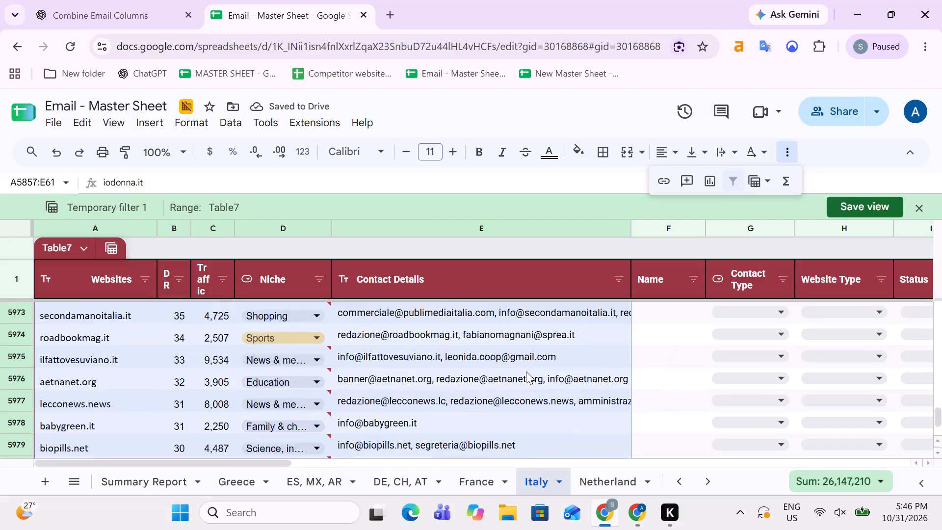
scroll(526, 371, down, 17)
scroll(526, 371, down, 6)
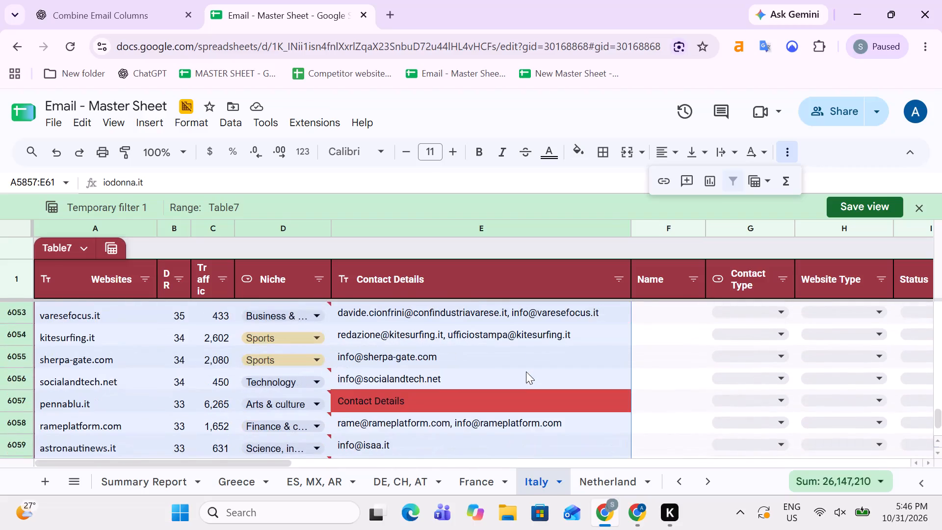
scroll(526, 371, down, 1)
scroll(526, 371, up, 16)
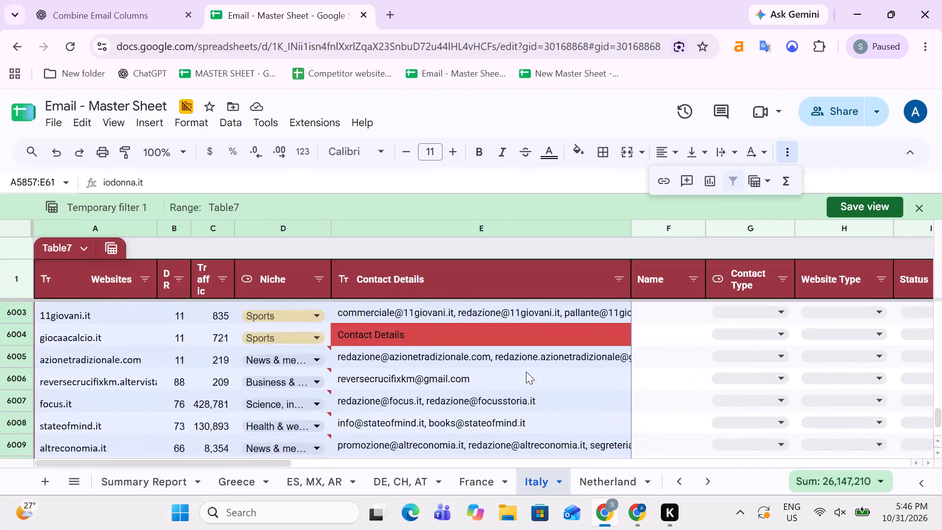
Look back up through the pasted rows in the Italy sheet, checking their Niche and Contact Details entries.
scroll(564, 395, up, 15)
scroll(564, 395, up, 6)
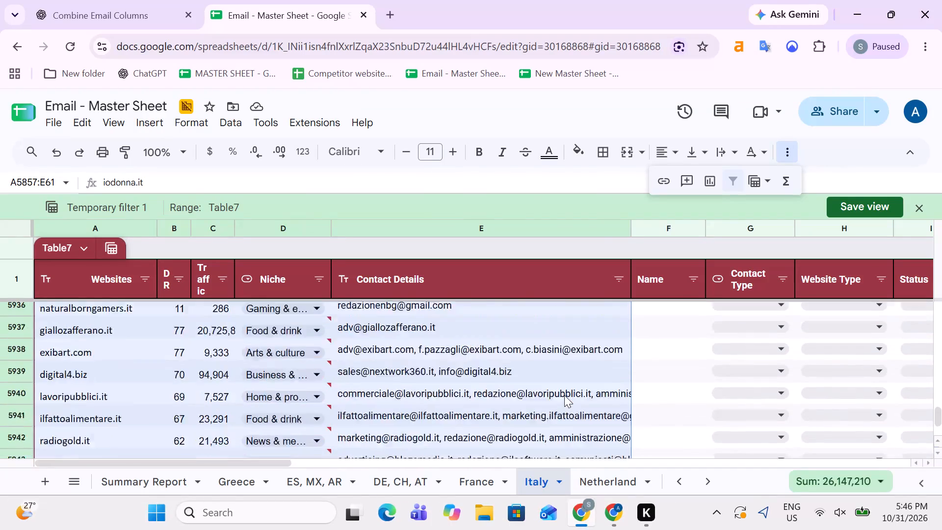
scroll(564, 395, up, 16)
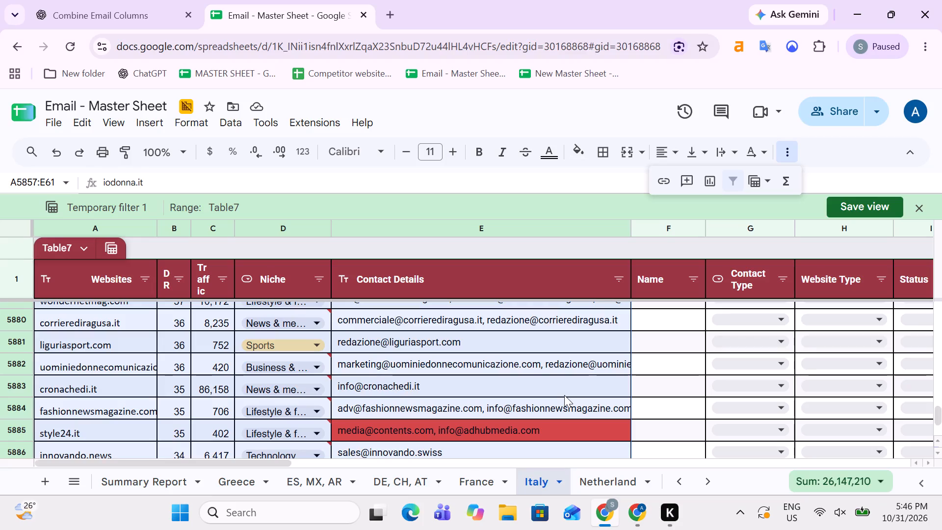
Check the extent of the pasted domains by selecting the Websites column from A5857 to its end.
key(Up)
key(Up)
key(Down)
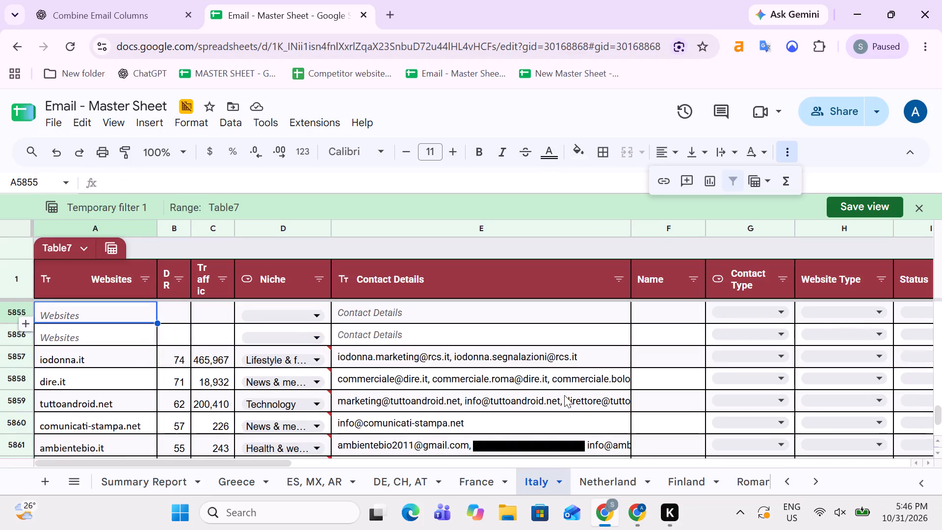
key(Down)
key(ctrl+shift+Down)
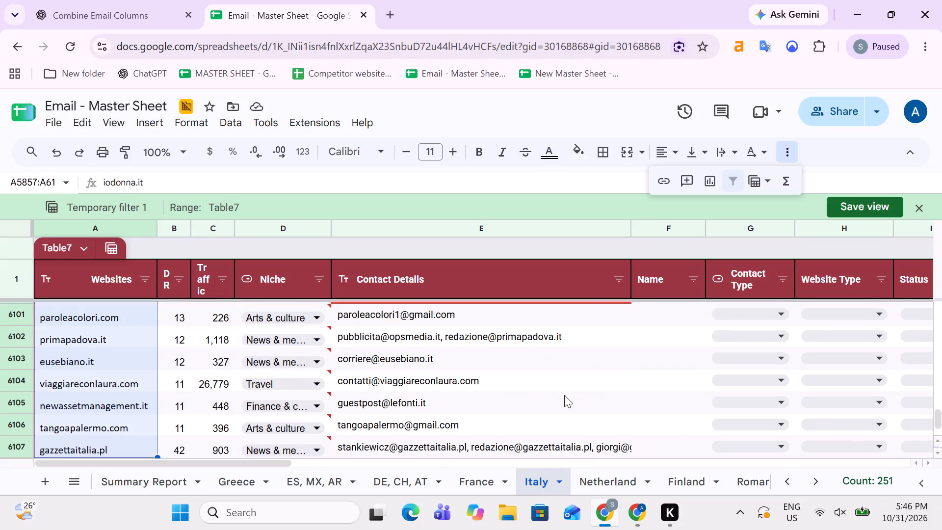
key(Up)
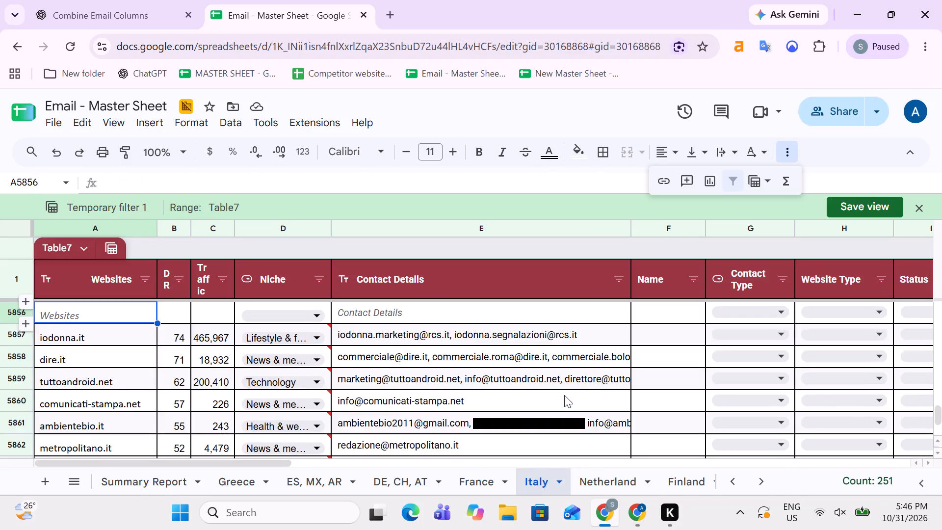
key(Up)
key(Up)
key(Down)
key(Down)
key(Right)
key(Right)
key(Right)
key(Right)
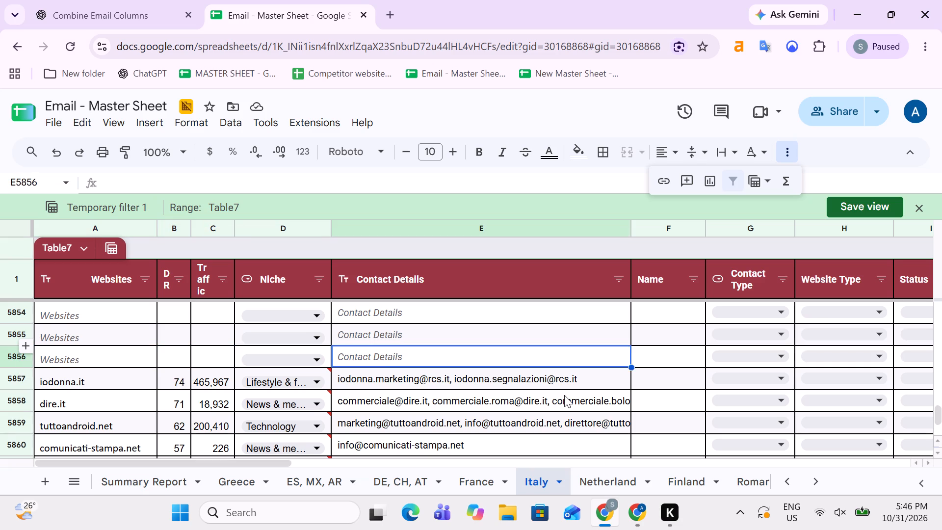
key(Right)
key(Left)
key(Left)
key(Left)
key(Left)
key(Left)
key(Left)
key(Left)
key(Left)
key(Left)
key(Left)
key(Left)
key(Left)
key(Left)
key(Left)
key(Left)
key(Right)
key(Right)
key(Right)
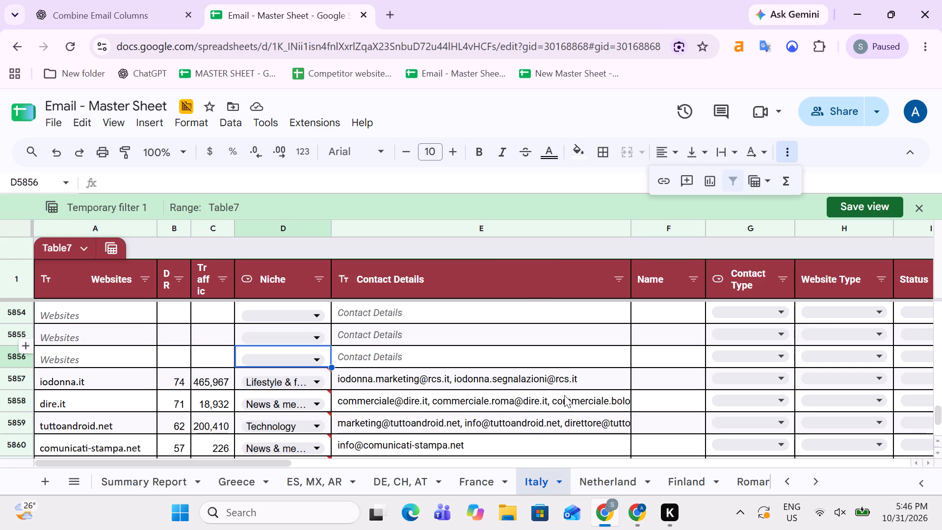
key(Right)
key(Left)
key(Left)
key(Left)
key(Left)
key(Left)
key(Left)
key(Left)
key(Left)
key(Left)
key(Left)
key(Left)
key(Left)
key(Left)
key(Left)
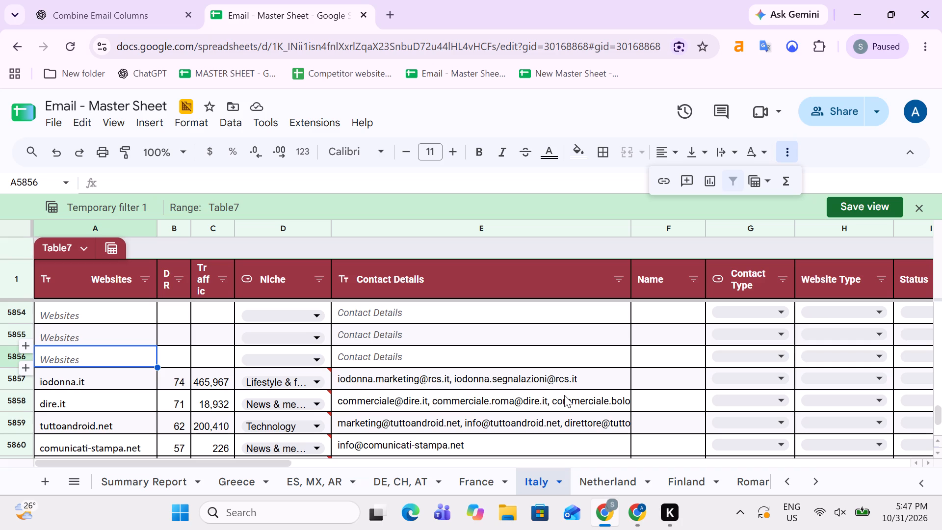
Examine the rows just above the pasted block, including rows 5854 to 5856, across the columns through I'D.
key(Up)
key(Up)
key(Up)
key(Up)
key(Up)
key(Down)
key(Down)
key(Down)
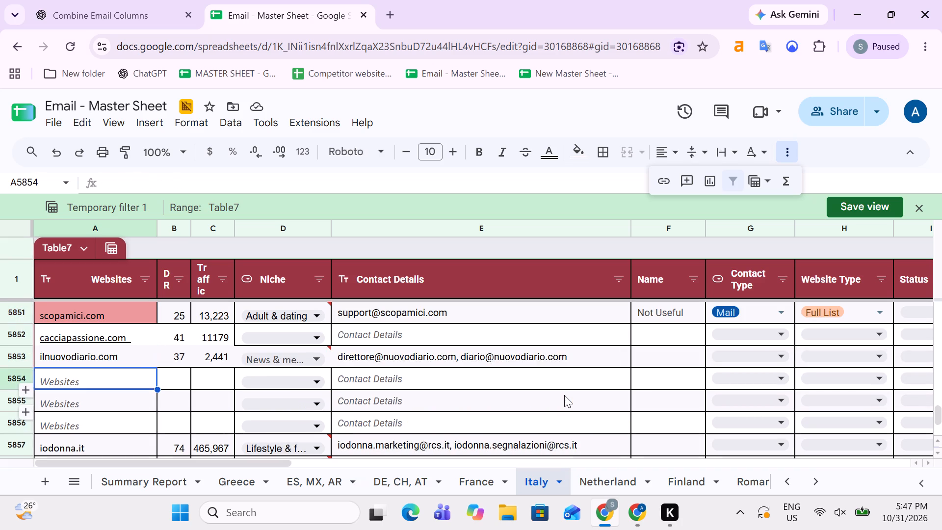
key(Right)
key(Right)
key(Right)
key(Right)
key(Right)
key(Left)
key(Left)
key(Left)
key(Left)
key(Left)
key(Left)
key(Left)
key(Left)
key(Left)
key(Left)
key(Left)
key(Up)
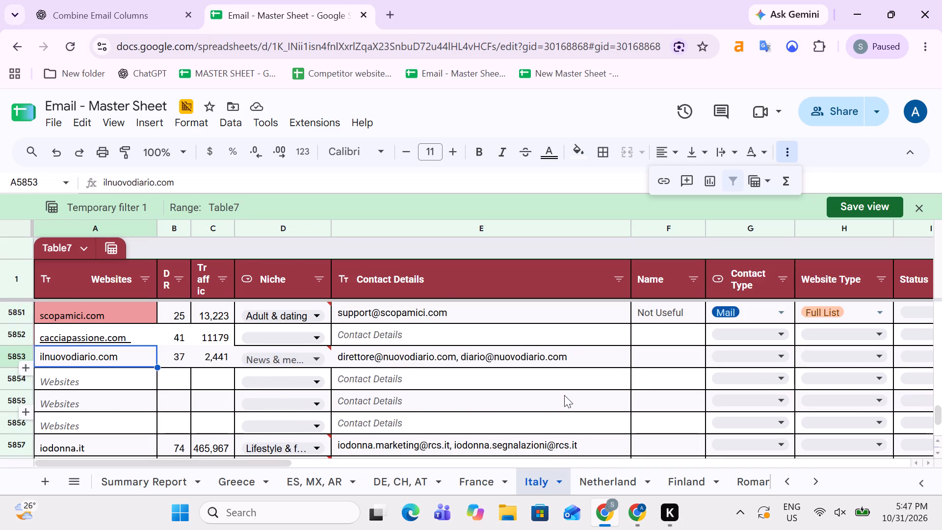
key(Right)
key(Right)
key(Down)
key(Down)
key(Down)
key(Right)
key(Right)
key(Right)
key(Right)
key(Right)
key(Right)
key(Right)
key(Right)
key(Right)
key(Right)
key(Right)
key(Right)
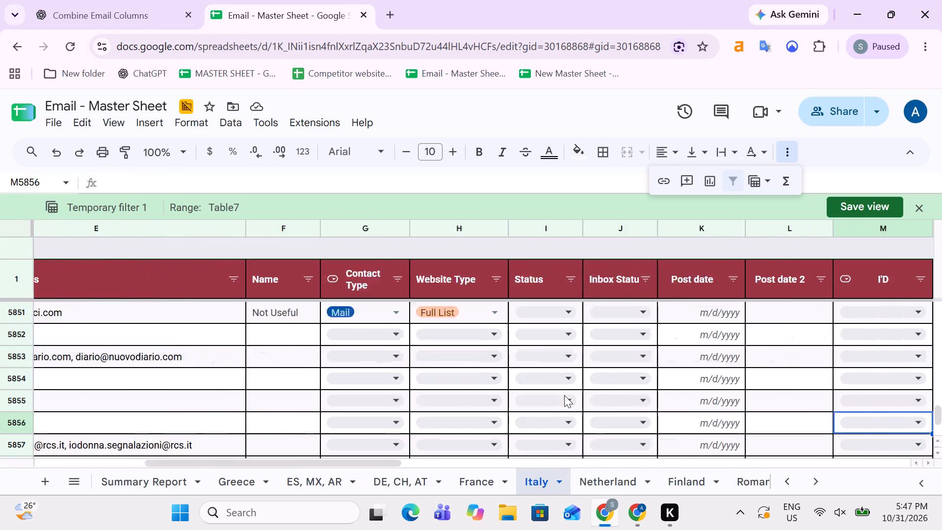
Recheck the pasted domains in the Websites column by selecting from A5857 down to the last entry.
key(Left)
key(Left)
key(Left)
key(Left)
key(Left)
key(Left)
key(Left)
key(Left)
key(Left)
key(Left)
key(Left)
key(Left)
key(Left)
key(Left)
key(Left)
key(Left)
key(Left)
key(Left)
key(Left)
key(Left)
key(Down)
key(ctrl+shift+Down)
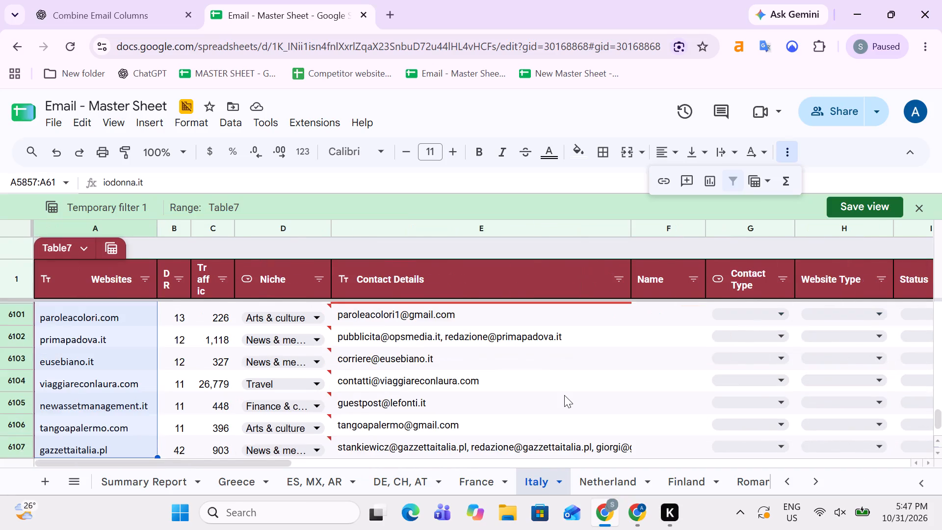
key(Up)
key(Down)
key(Right)
key(Left)
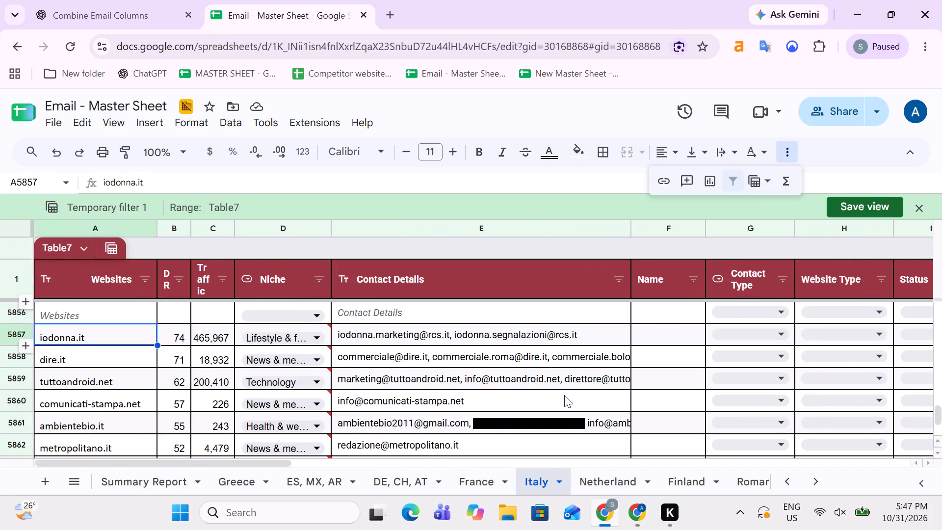
key(ctrl+shift+Down)
key(Up)
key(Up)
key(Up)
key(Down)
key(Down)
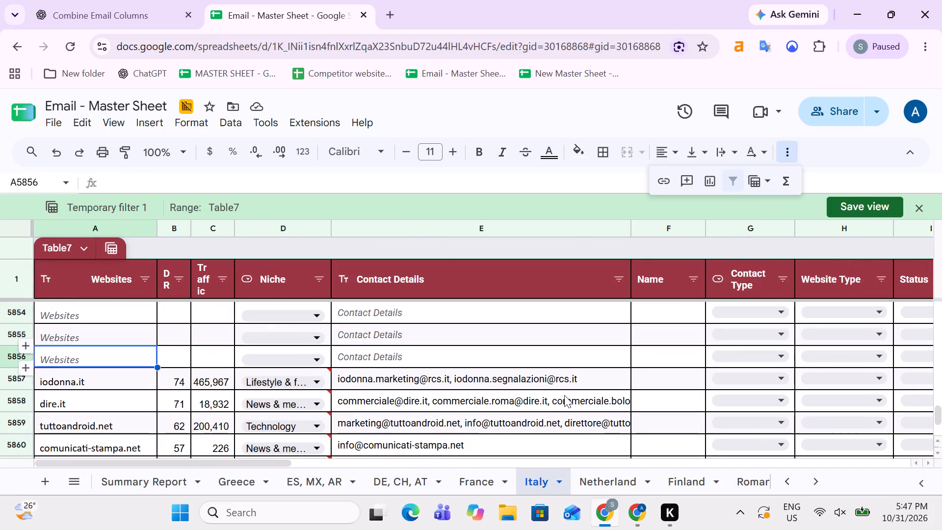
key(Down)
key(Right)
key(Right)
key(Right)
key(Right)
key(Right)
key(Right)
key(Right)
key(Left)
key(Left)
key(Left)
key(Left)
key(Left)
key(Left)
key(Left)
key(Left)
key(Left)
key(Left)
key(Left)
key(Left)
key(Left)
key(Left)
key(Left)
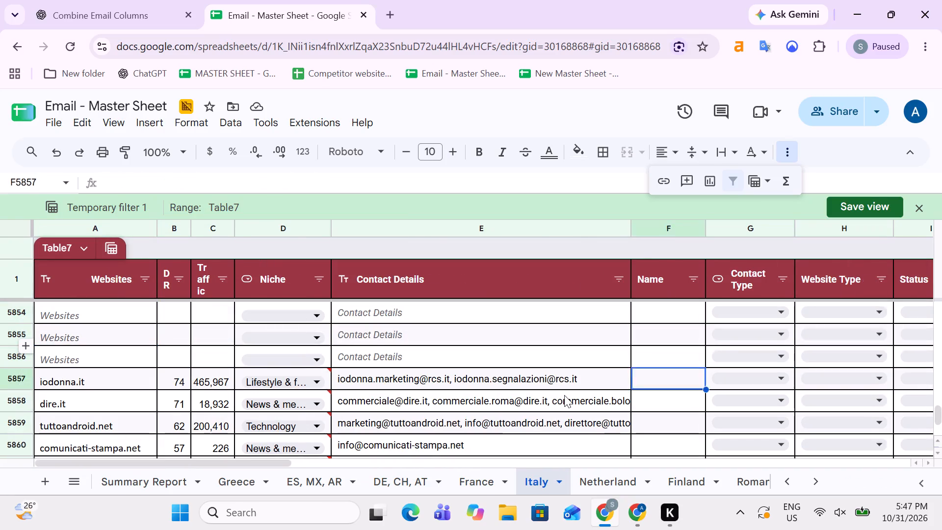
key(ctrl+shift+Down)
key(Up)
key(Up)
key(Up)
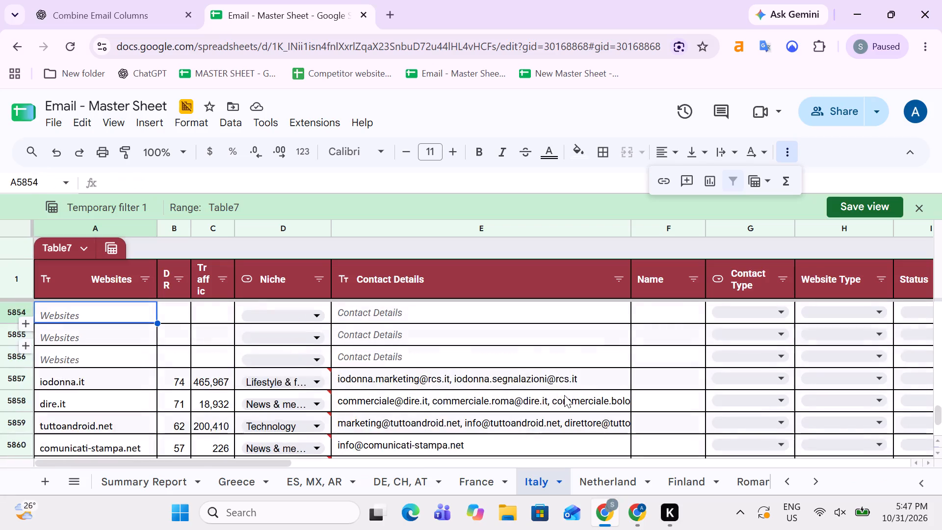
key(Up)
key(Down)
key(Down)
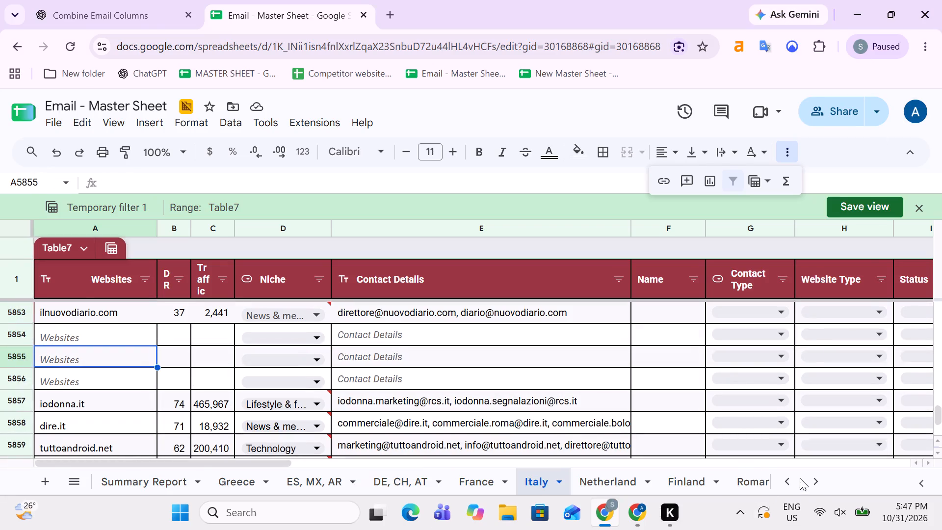
Look back over the source domain rows in Sheet28, from row 252 up towards the start.
click(815, 480)
click(729, 477)
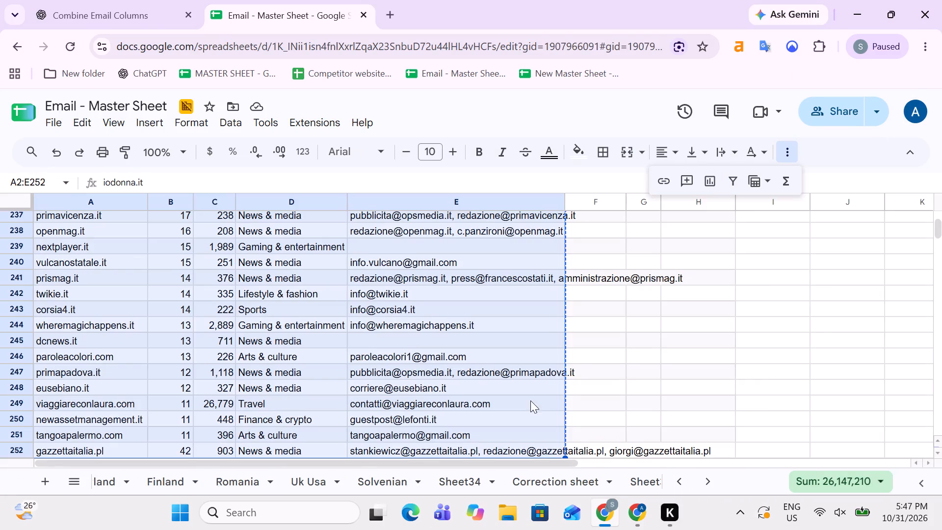
scroll(520, 355, down, 3)
scroll(519, 355, up, 17)
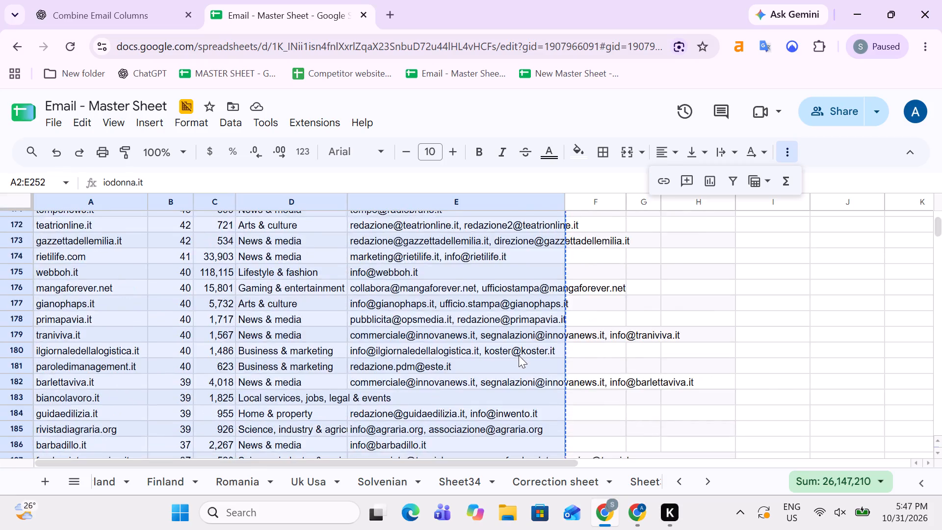
scroll(519, 355, up, 20)
scroll(519, 355, up, 5)
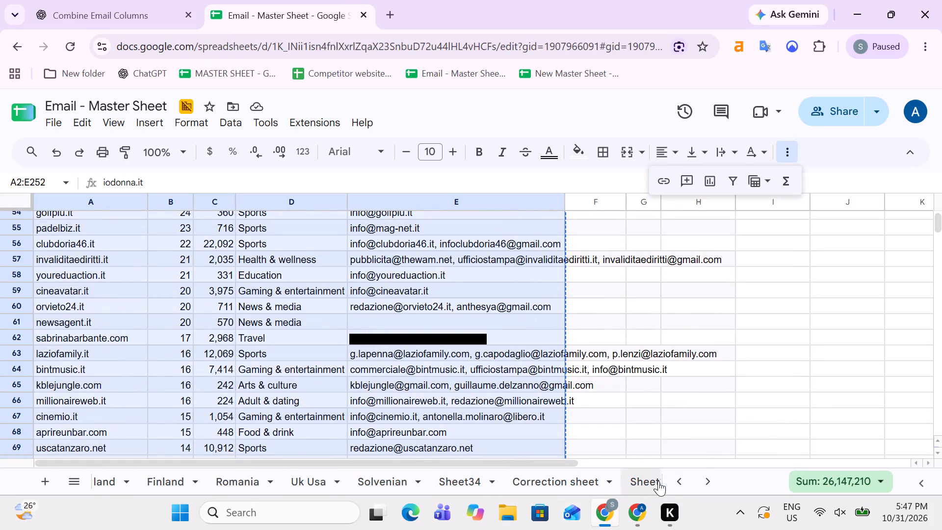
Delete blank rows 5854 and 5855 above the pasted iodonna.it entry in the Italy sheet.
click(670, 478)
click(537, 481)
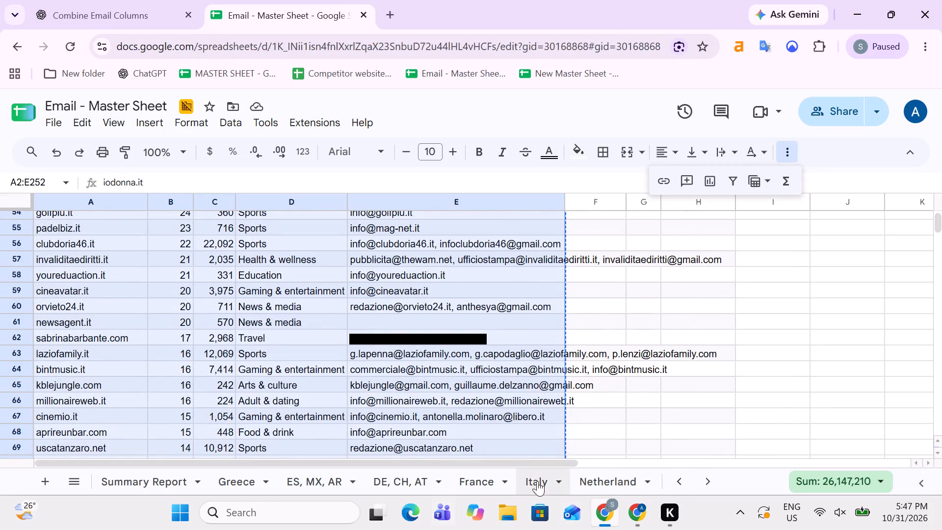
key(Up)
key(Up)
key(Down)
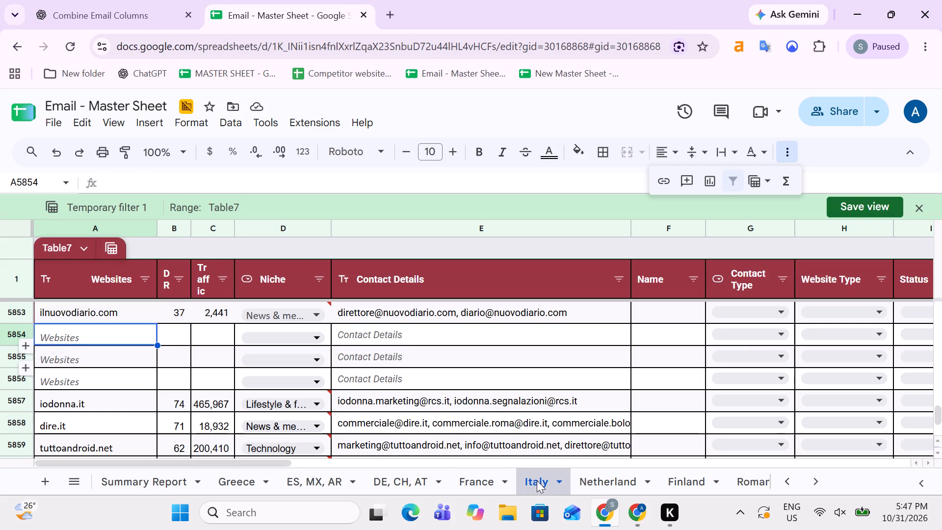
key(Down)
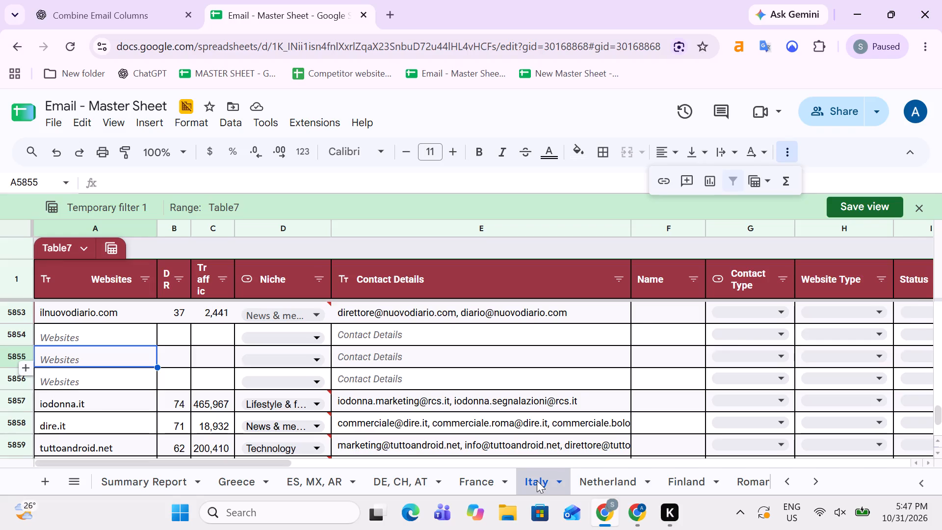
click(15, 338)
key(shift+Down)
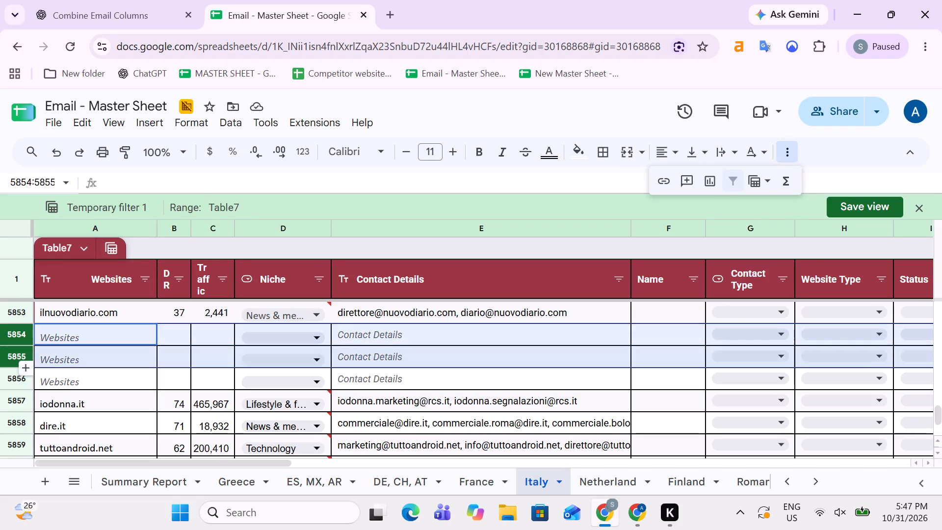
right_click(15, 338)
click(71, 318)
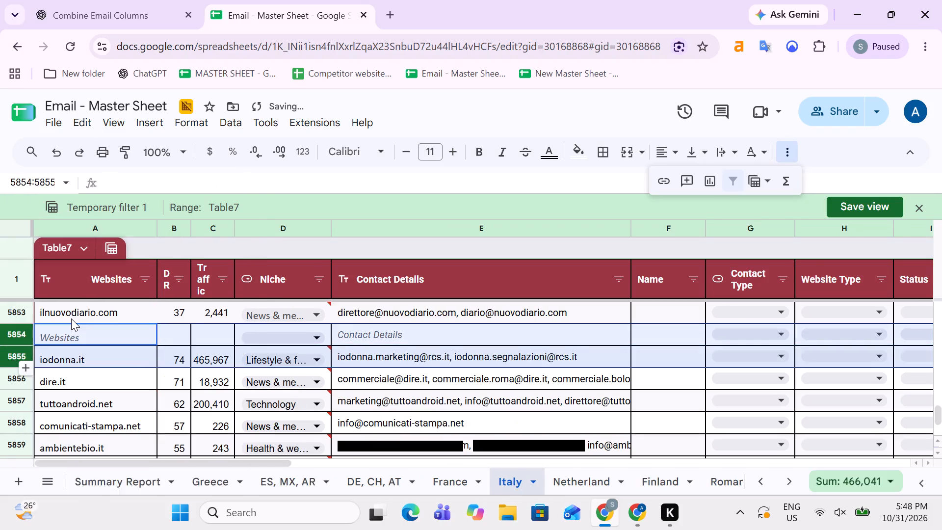
Check the pasted domains in Italy's Websites column by selecting from A5855 down to the last entry.
key(Right)
key(Right)
key(Right)
key(Right)
key(Right)
key(Down)
key(Left)
key(Left)
key(Left)
key(Left)
key(Left)
key(Left)
key(Left)
key(Left)
key(Left)
key(Left)
key(Left)
key(Left)
key(Left)
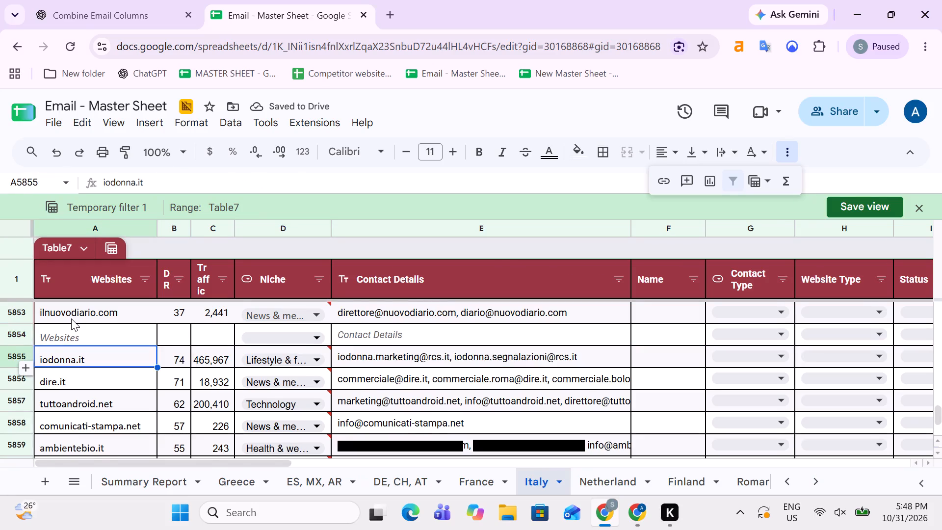
key(ctrl+shift+Down)
key(Up)
key(Up)
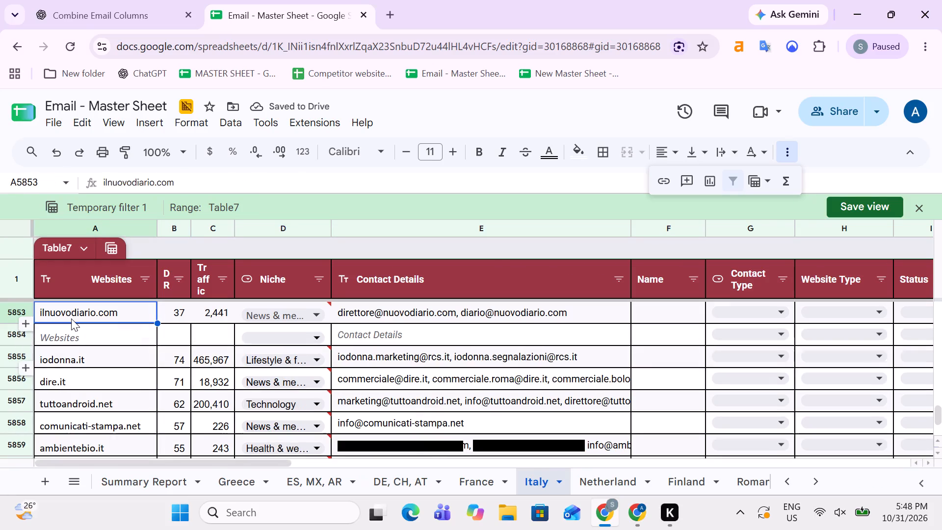
Examine the remaining blank row 5854 in the Italy sheet across the columns from Websites to Name.
key(Down)
key(Right)
key(Right)
key(Right)
key(Right)
key(Right)
key(Left)
key(Left)
key(Left)
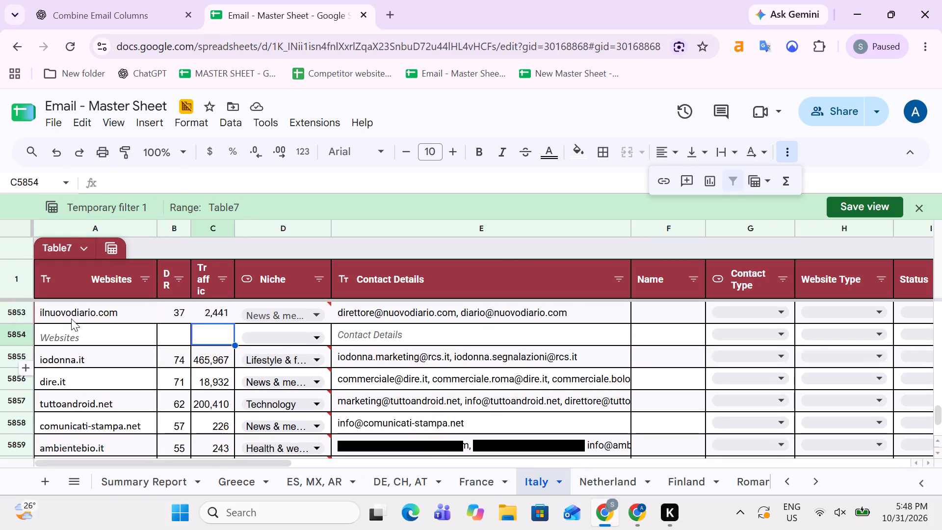
key(Right)
key(Right)
key(Right)
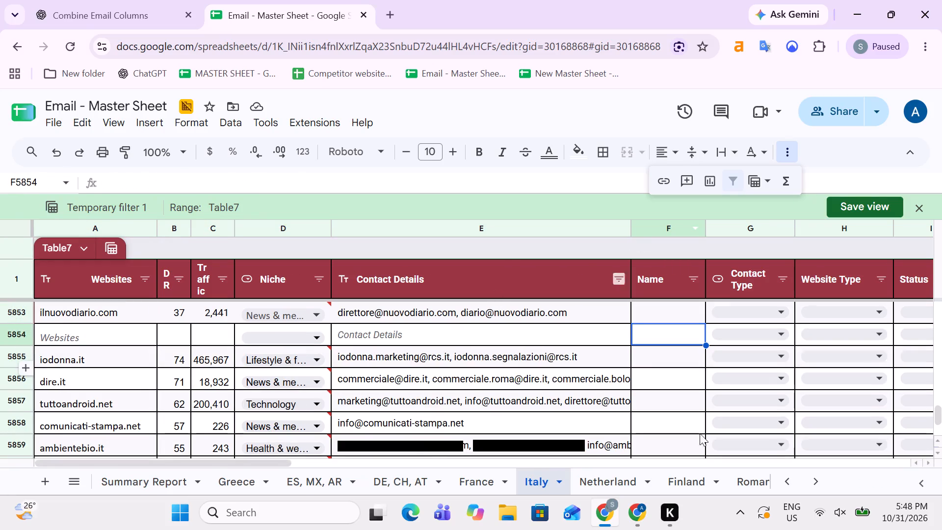
Clear the domain, DR, TF, niche and email data in A2:E252 of Sheet28, keeping the header row.
click(816, 470)
click(730, 485)
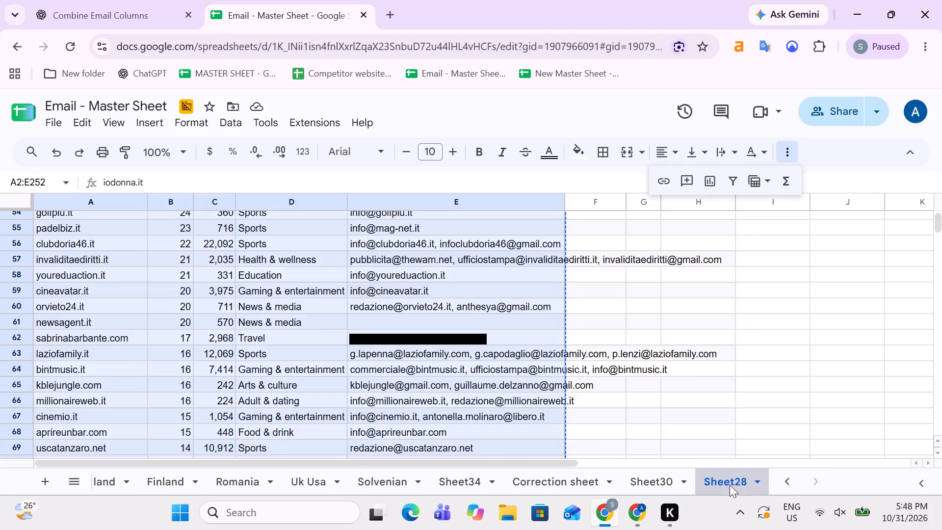
key(Up)
key(Up)
key(Down)
key(Right)
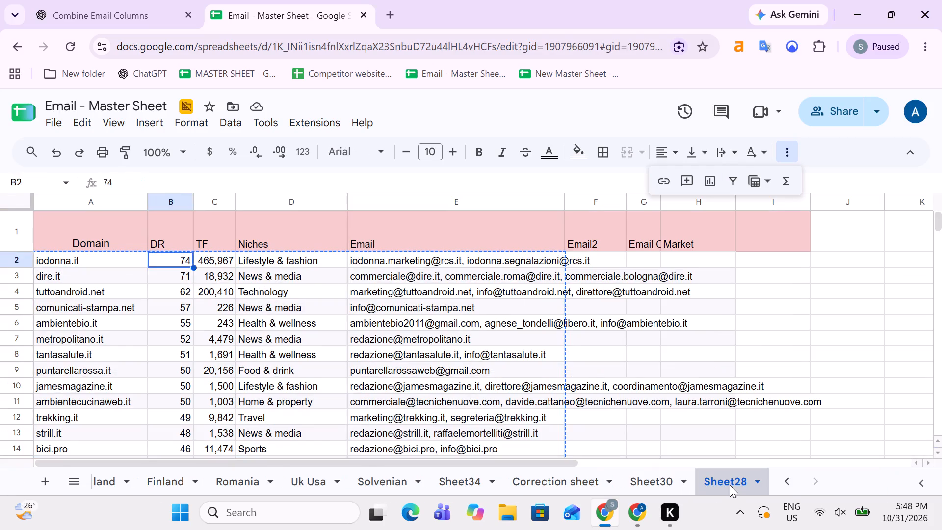
key(Right)
key(Right)
key(Right)
key(Right)
key(Left)
key(Left)
key(Left)
key(Left)
key(Left)
key(Left)
key(Left)
key(Left)
key(Left)
key(Left)
key(Left)
key(Left)
key(Left)
key(Left)
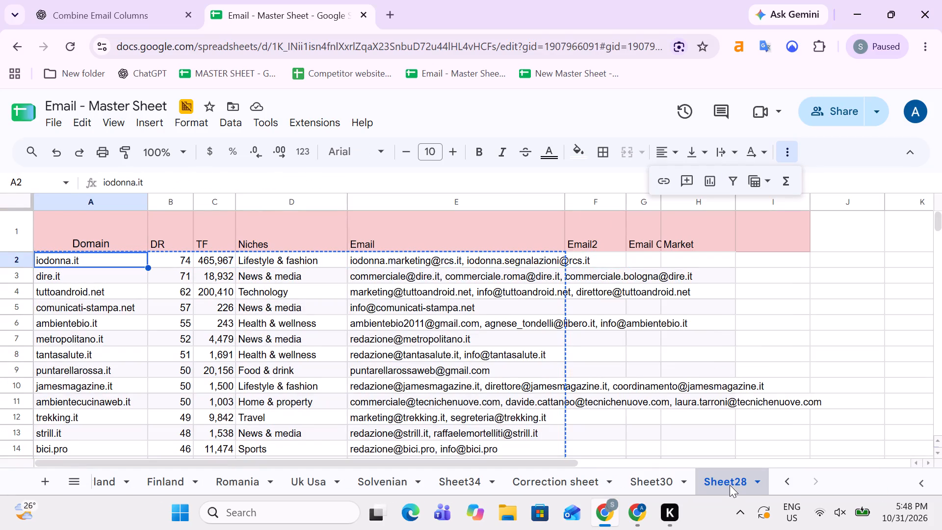
key(shift+Right)
key(shift+Right)
key(shift+Right)
key(shift+Right)
key(shift+Right)
key(Left)
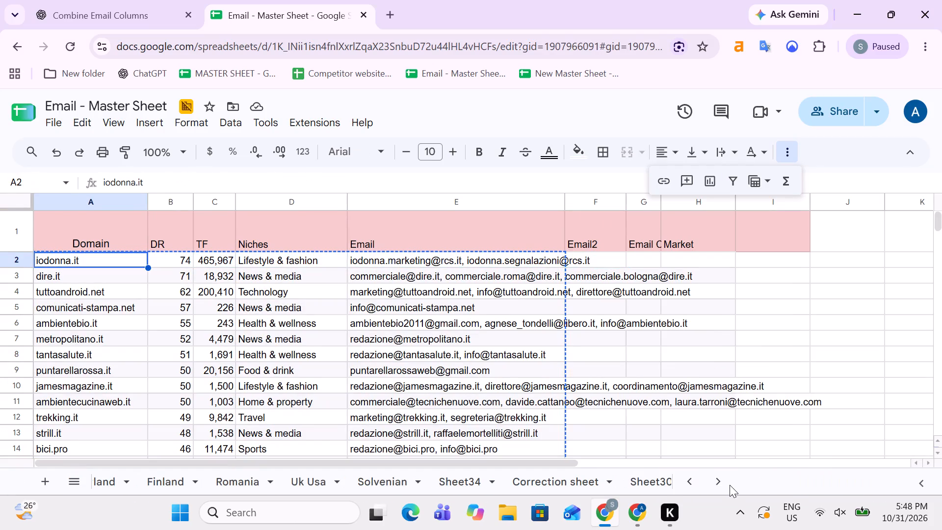
key(Left)
key(shift+Right)
key(shift+Right)
key(shift+Right)
key(shift+Right)
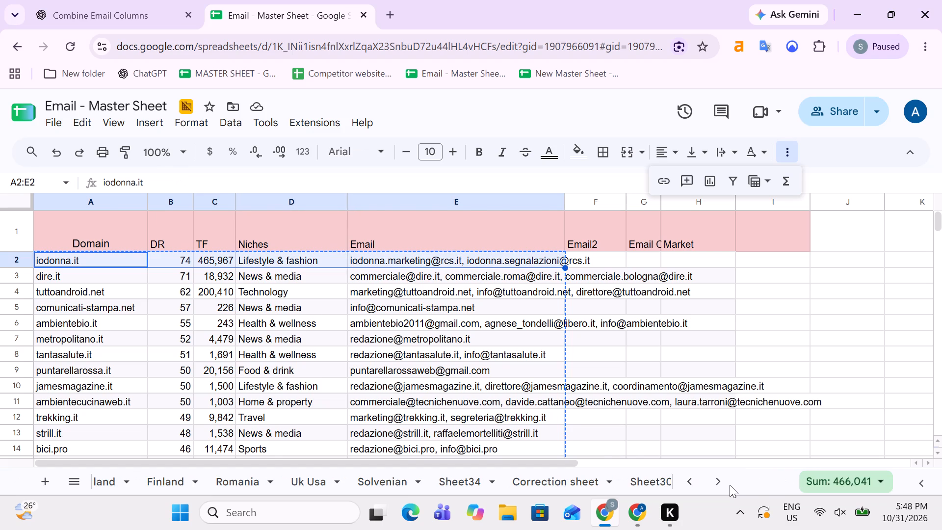
key(ctrl+shift+Down)
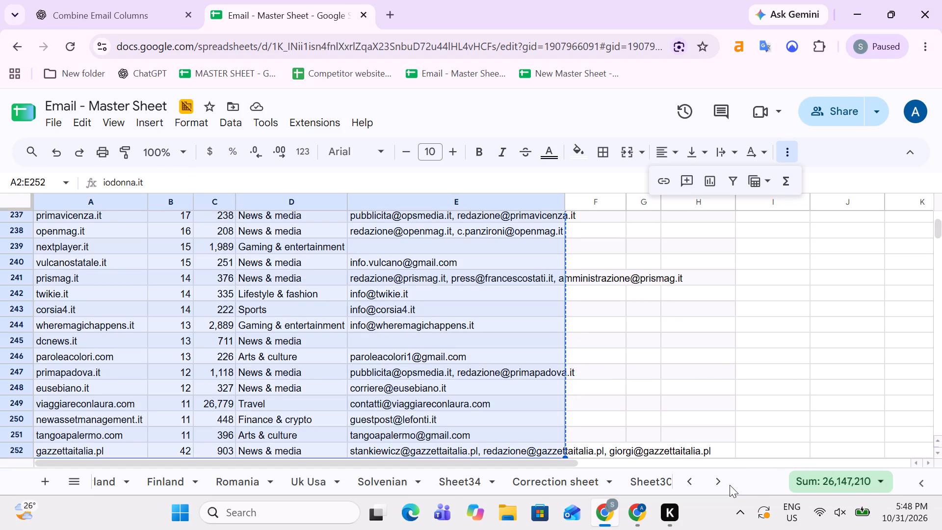
key(Delete)
key(Up)
key(Up)
key(Down)
key(Right)
key(Left)
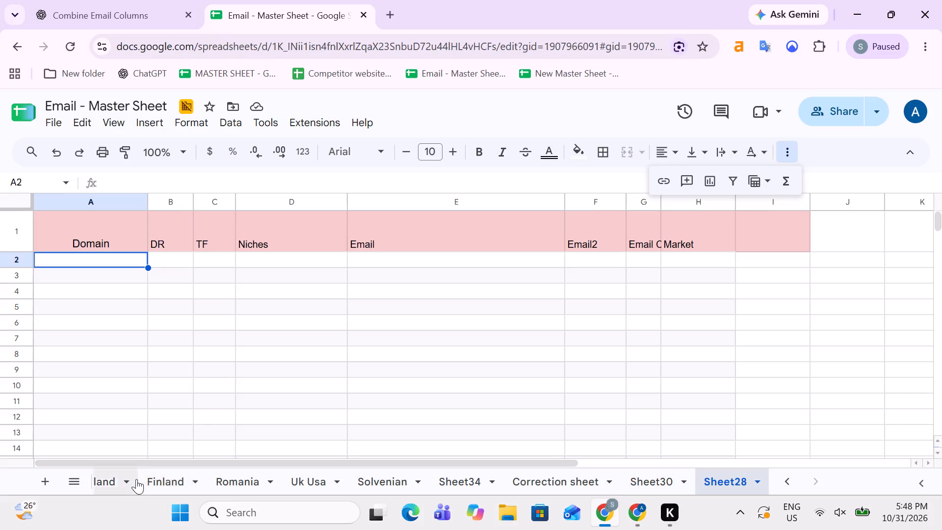
Recheck the extent of the pasted domains in the Italy sheet by selecting the Websites column from A5855 to its end.
click(798, 481)
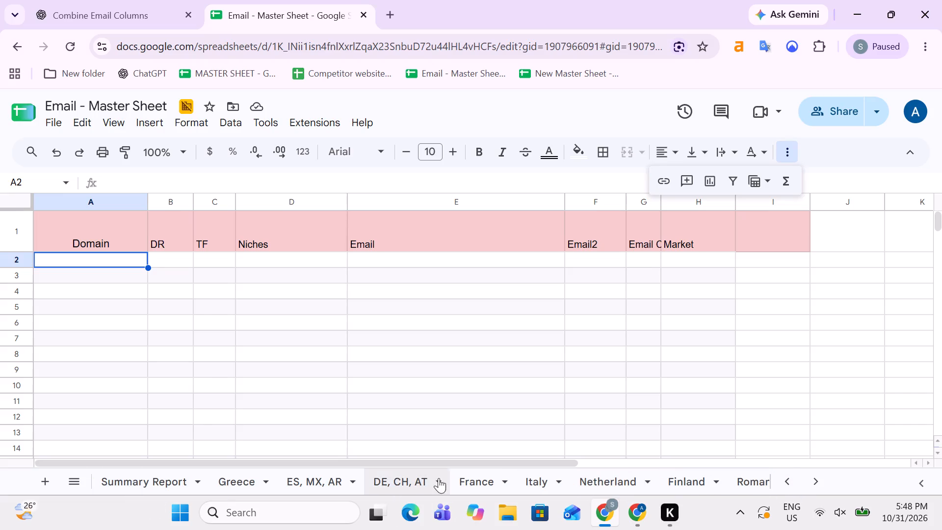
click(543, 481)
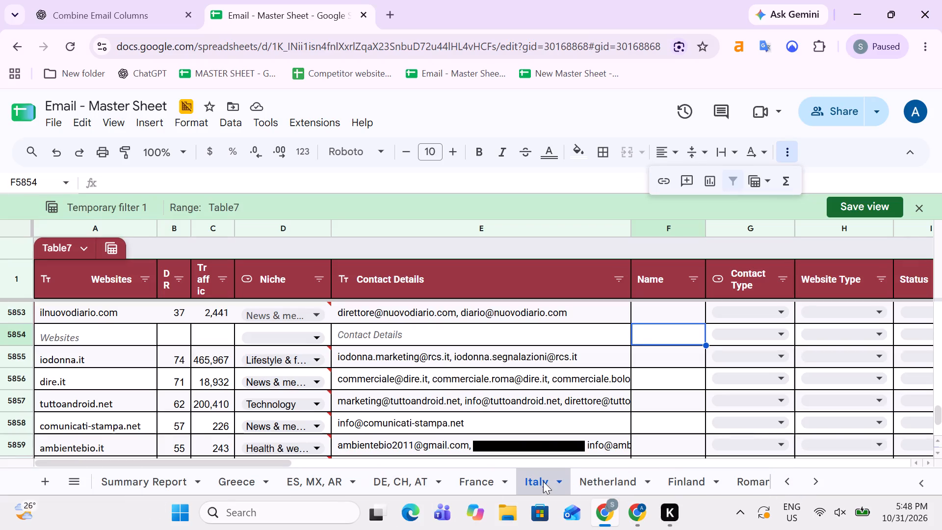
key(Left)
key(Left)
key(Left)
key(Left)
key(Left)
key(Left)
key(Left)
key(Left)
key(Left)
key(Left)
key(Left)
key(Left)
key(Left)
key(Down)
key(ctrl+shift+Down)
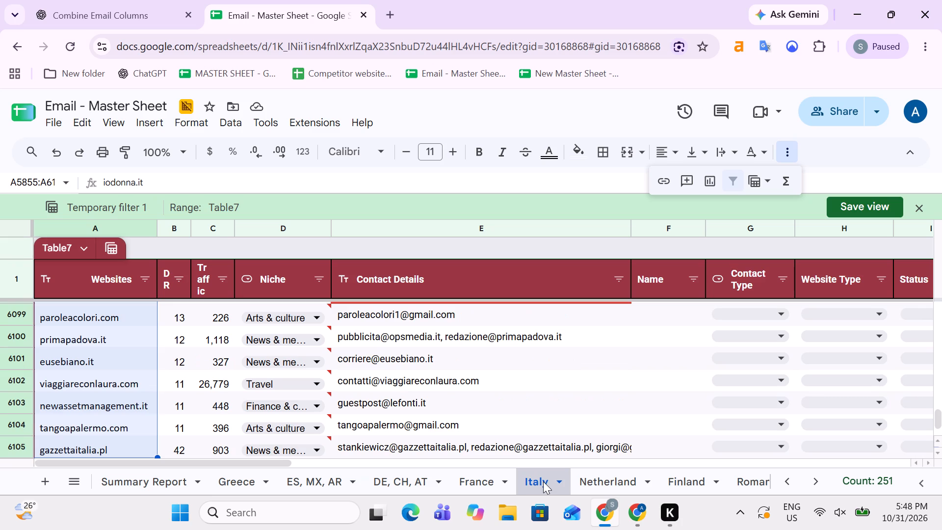
click(543, 481)
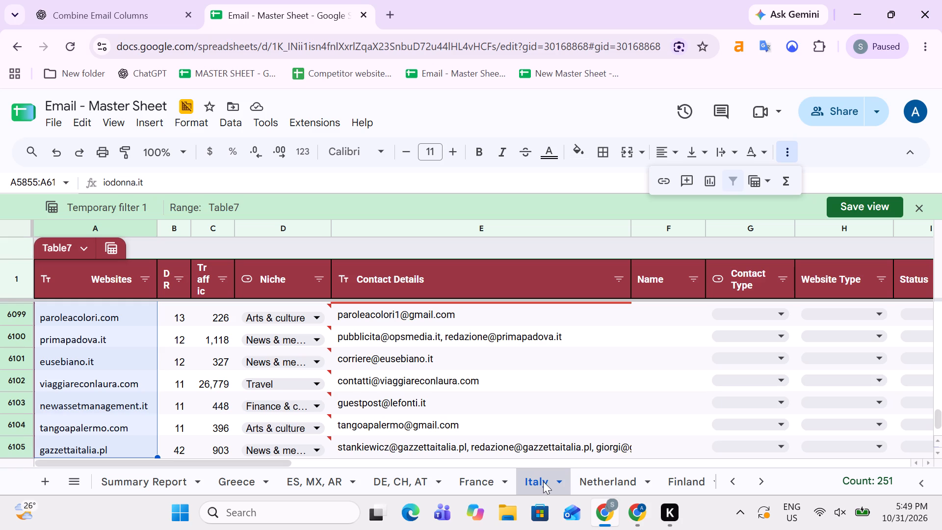
Switch to the Few compittiotr websties workbook and change the Language filter in Sheet1 from Italian to Spanish only.
key(alt+Tab)
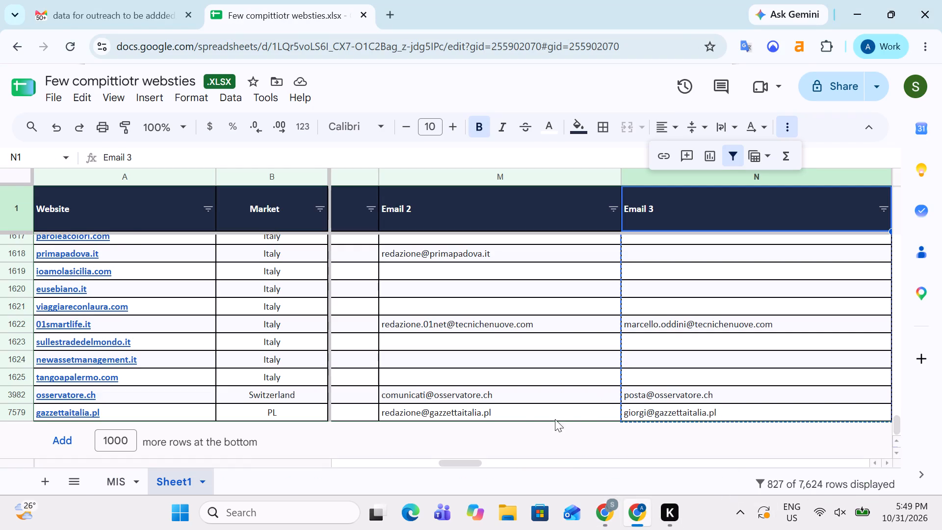
scroll(478, 392, up, 6)
click(306, 330)
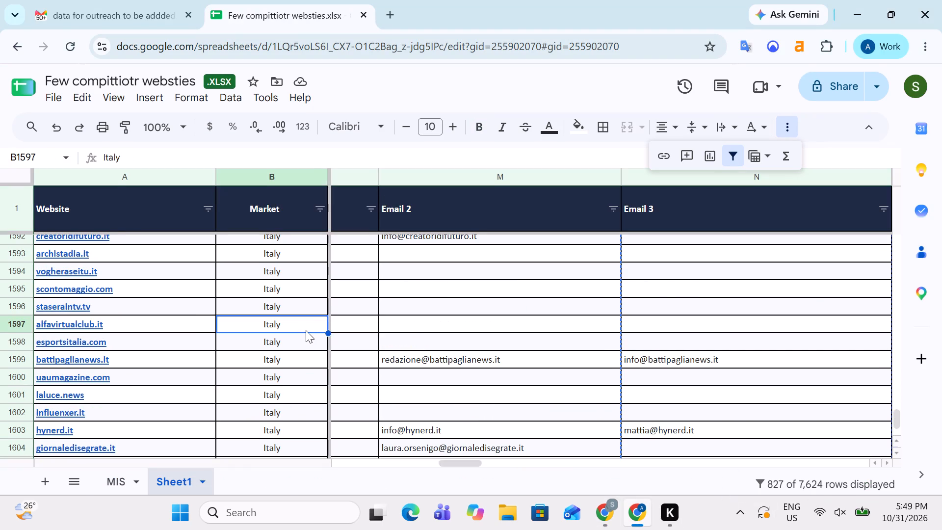
key(Left)
key(ctrl+Up)
key(Down)
key(Up)
key(Up)
key(Right)
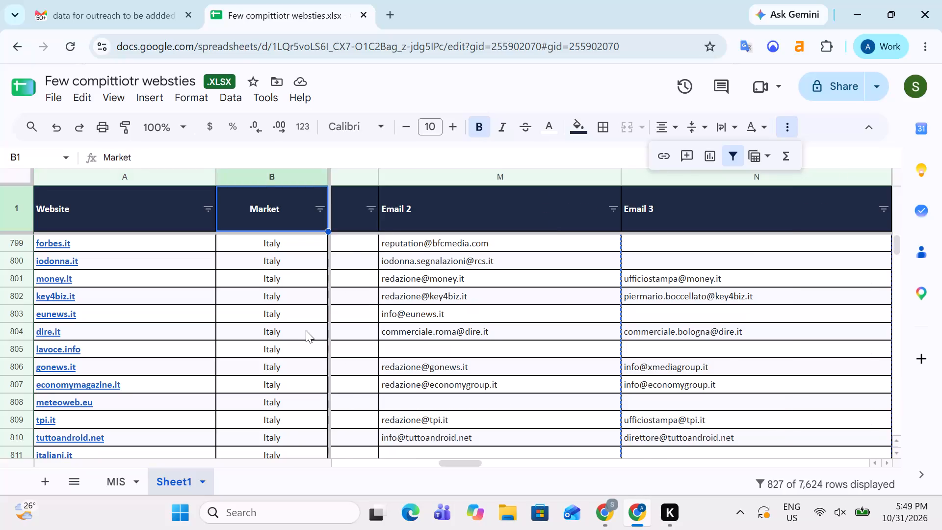
key(Right)
key(Right)
key(Left)
key(Left)
key(Left)
key(Left)
key(Left)
key(Left)
key(Left)
key(Left)
key(Left)
key(Left)
key(Left)
key(Left)
key(Left)
key(Left)
key(Left)
key(Right)
key(Right)
key(Right)
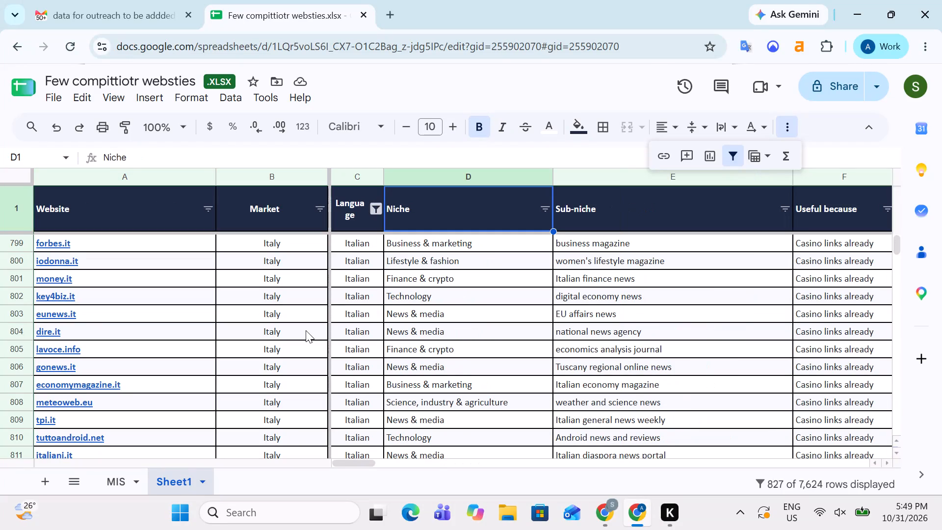
key(Left)
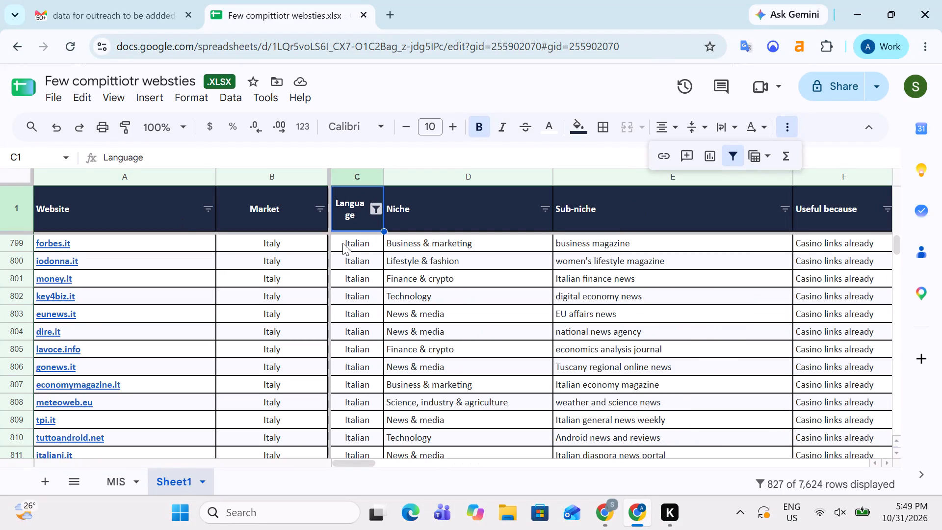
click(372, 218)
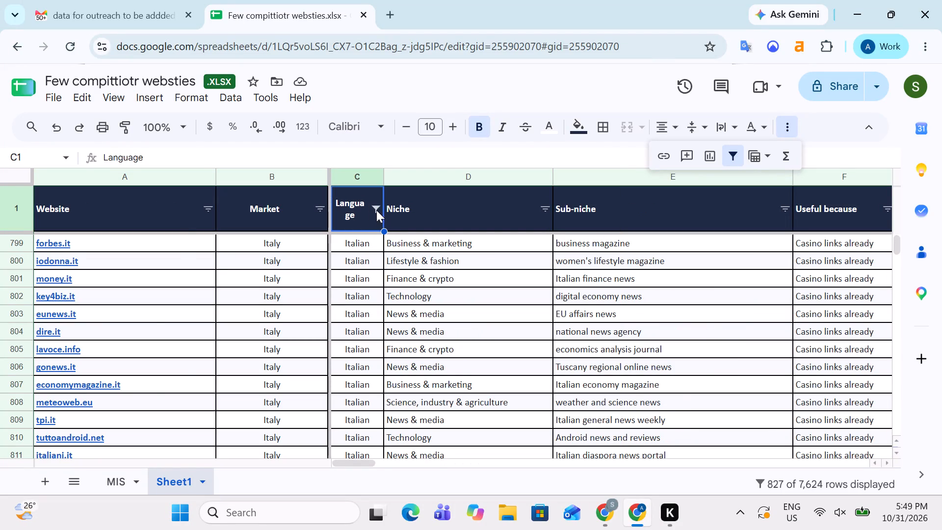
click(377, 210)
scroll(275, 374, down, 2)
click(246, 284)
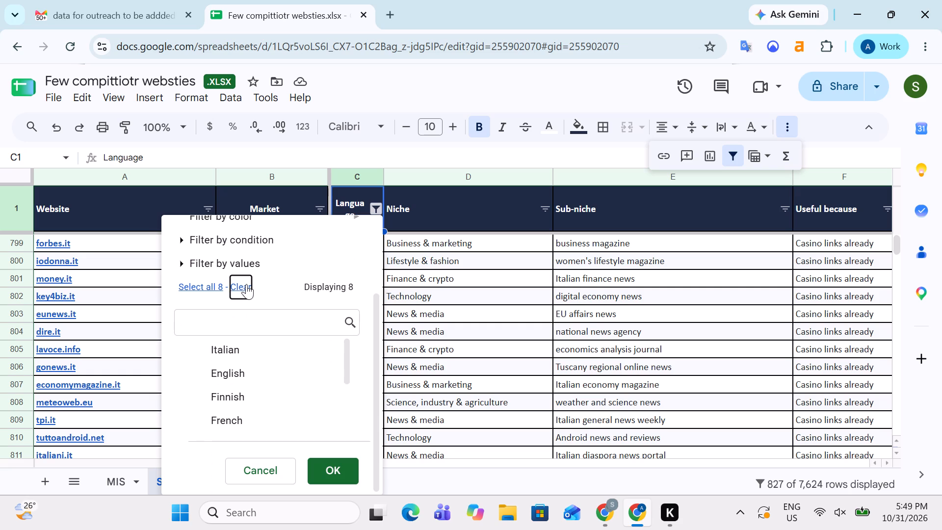
scroll(254, 380, down, 4)
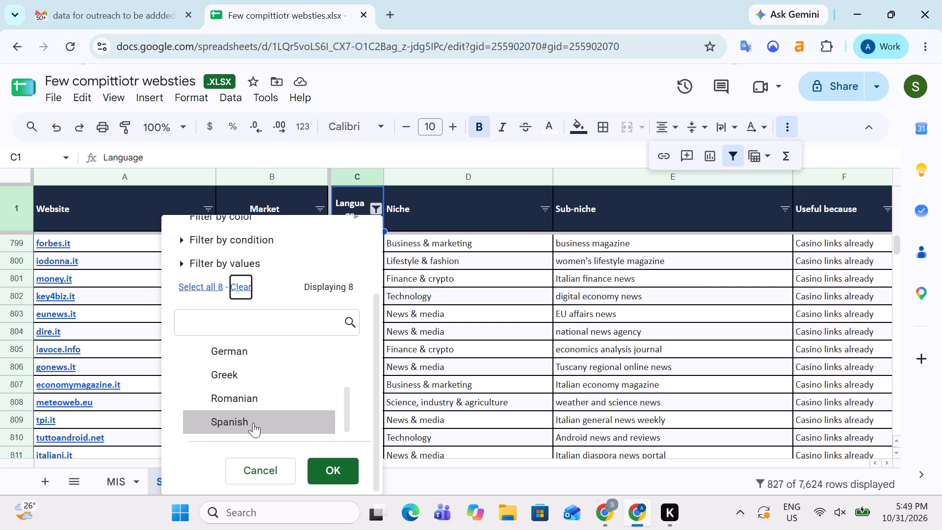
click(253, 423)
click(332, 476)
key(Down)
key(Up)
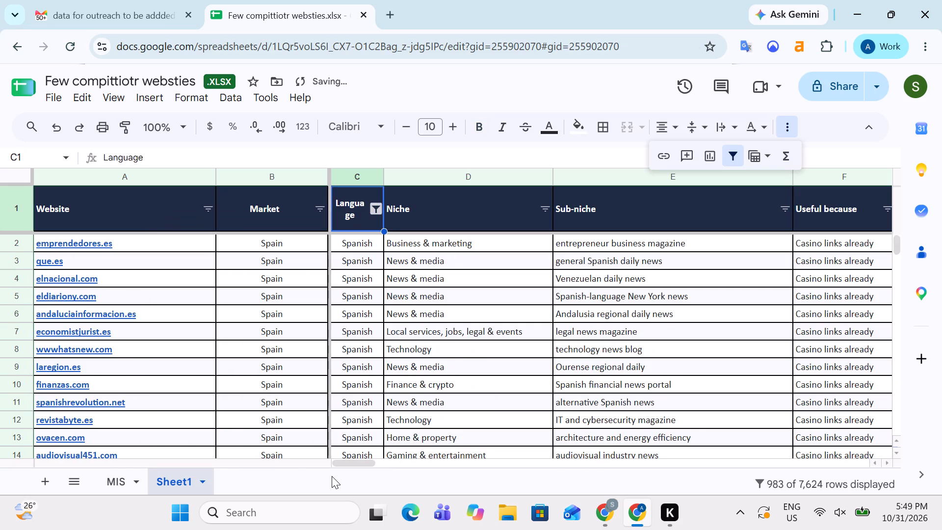
Copy the filtered Spanish domains in the Website column of Sheet1, from A2 down to A7596.
key(Up)
key(Down)
key(Right)
key(Right)
key(Right)
key(Right)
key(Right)
key(Right)
key(Right)
key(Left)
key(Left)
key(Left)
key(Left)
key(Left)
key(Left)
key(Left)
key(Left)
key(Left)
key(Left)
key(Left)
key(Left)
key(Left)
key(Left)
key(Left)
key(Left)
key(Left)
key(Left)
key(Left)
key(Left)
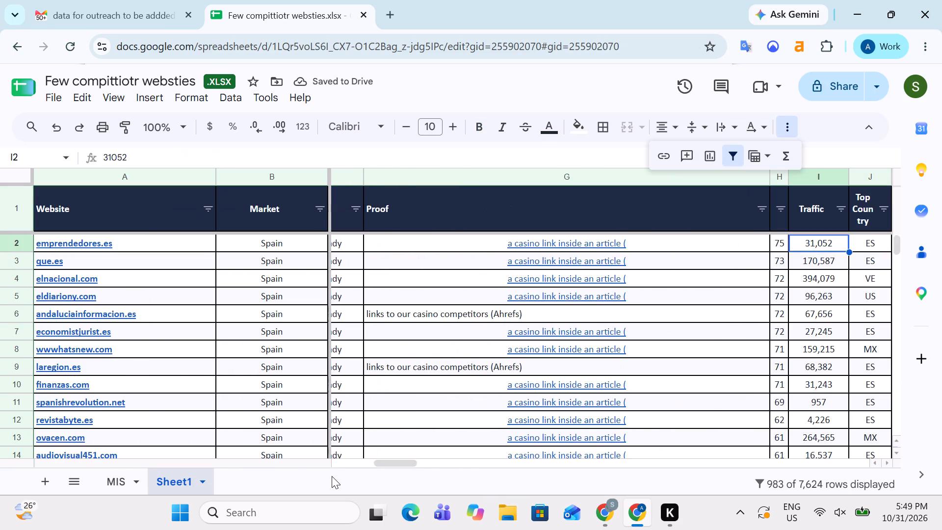
key(Up)
key(Down)
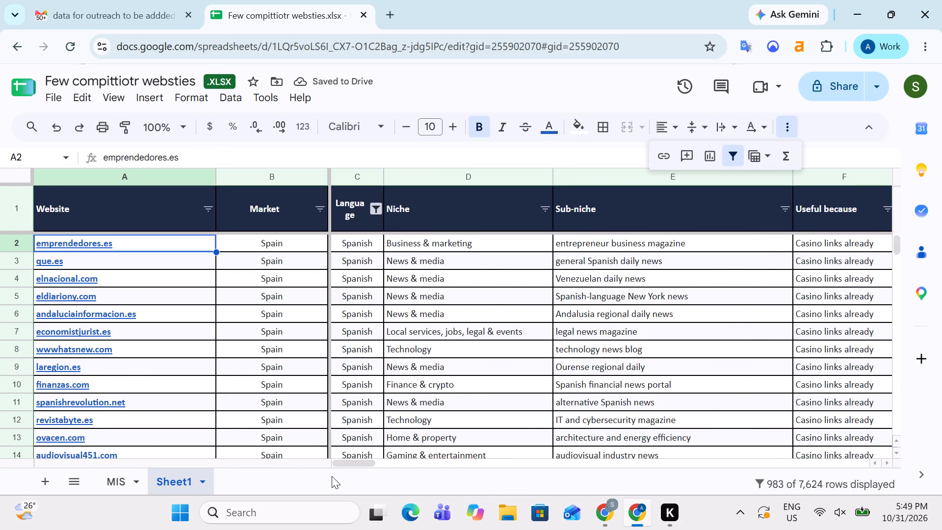
key(ctrl+shift+Down)
key(Up)
key(Down)
key(Right)
key(Left)
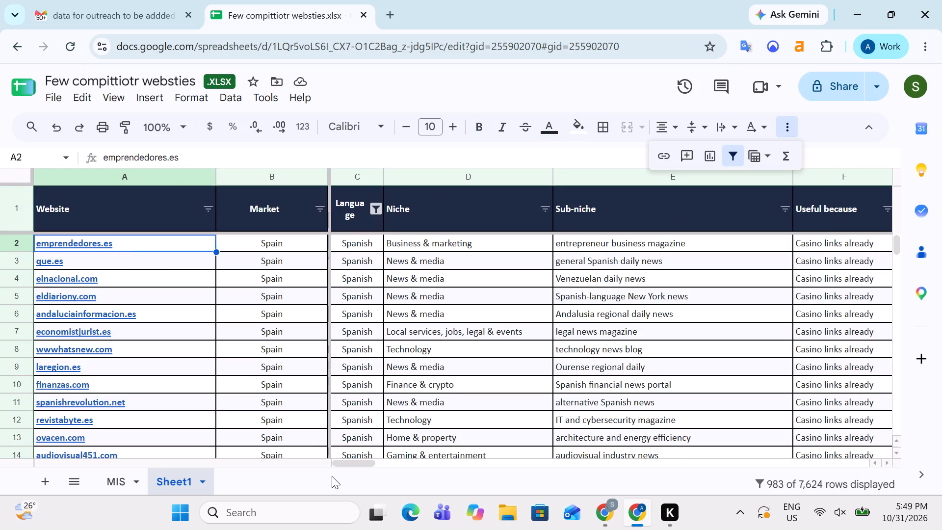
key(Up)
key(Down)
key(ctrl+shift+Down)
key(ctrl+c)
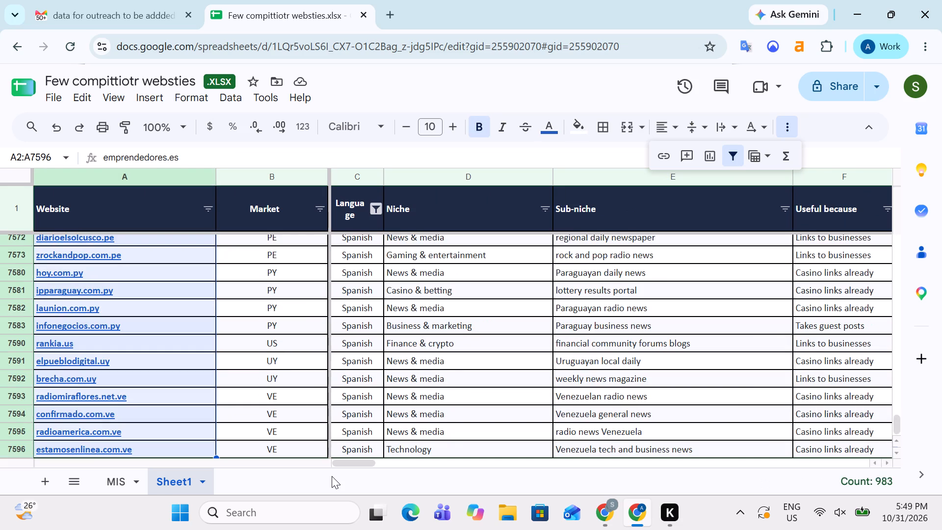
Switch to the Email - Master Sheet and paste the domains as values only under Domain in Sheet28, starting at A2.
key(alt+Tab)
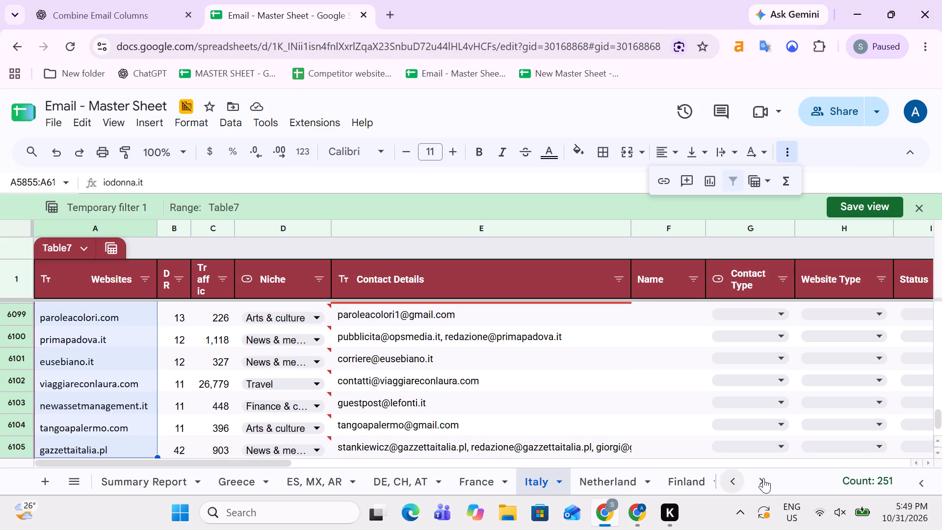
click(761, 478)
click(665, 479)
key(Up)
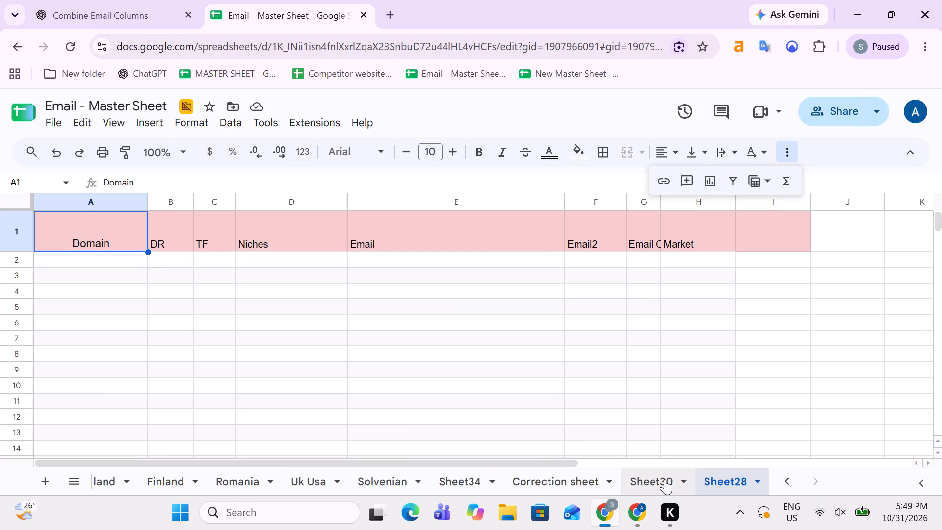
key(Up)
key(Down)
key(ctrl+v)
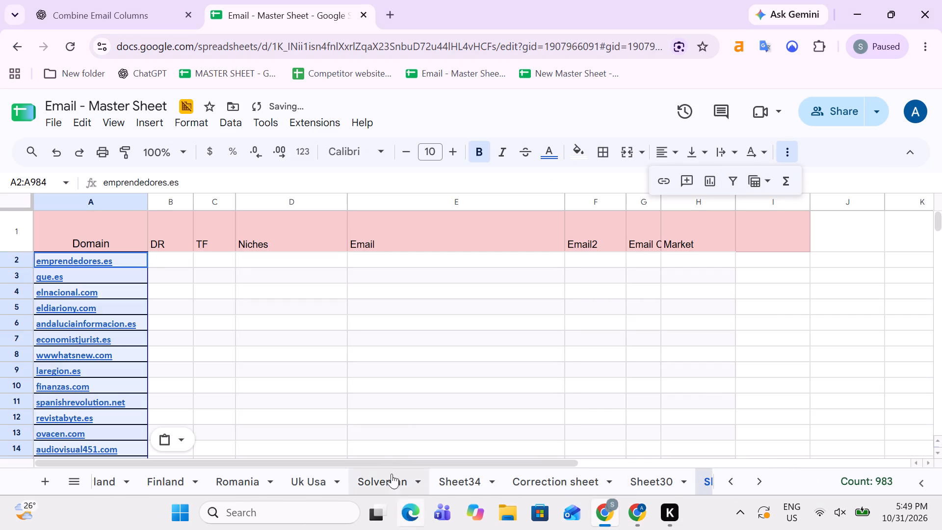
click(187, 443)
click(226, 329)
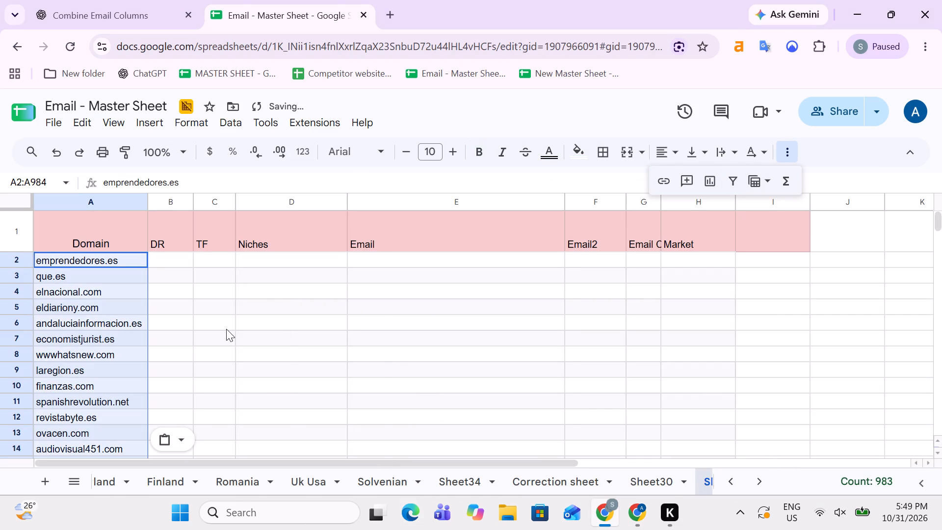
Return to the Few compittiotr websties workbook and copy the Spanish sites' DR and Traffic values in H2:I7596 of Sheet1.
key(alt+Tab)
key(Up)
key(Down)
key(Up)
key(Down)
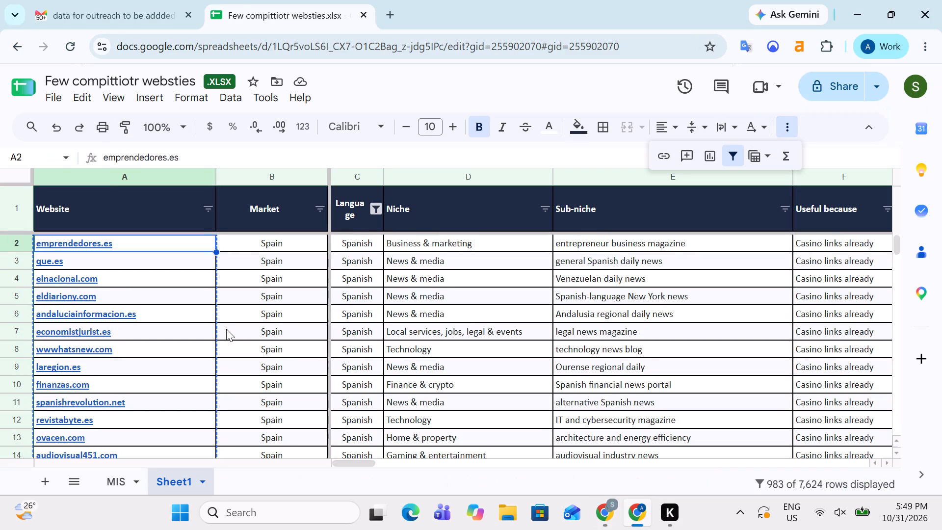
key(Right)
key(Right)
key(Up)
key(Down)
key(Right)
key(Right)
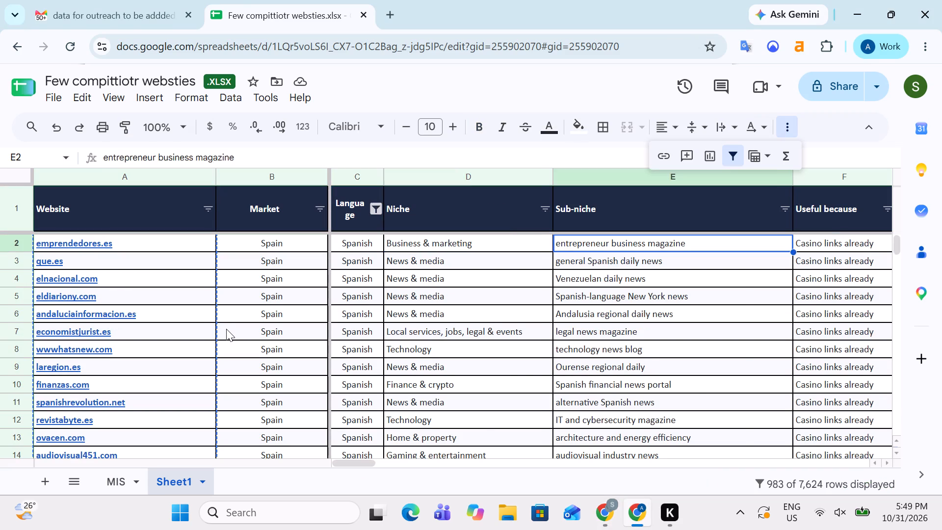
key(Right)
key(Right)
key(Right)
key(Right)
key(Left)
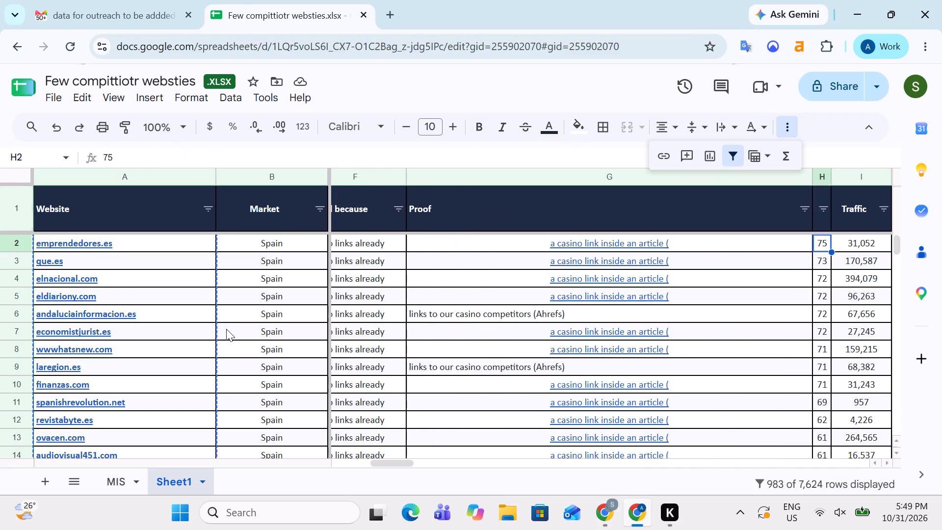
key(Up)
key(Up)
key(Down)
key(shift+Right)
key(ctrl+shift+Down)
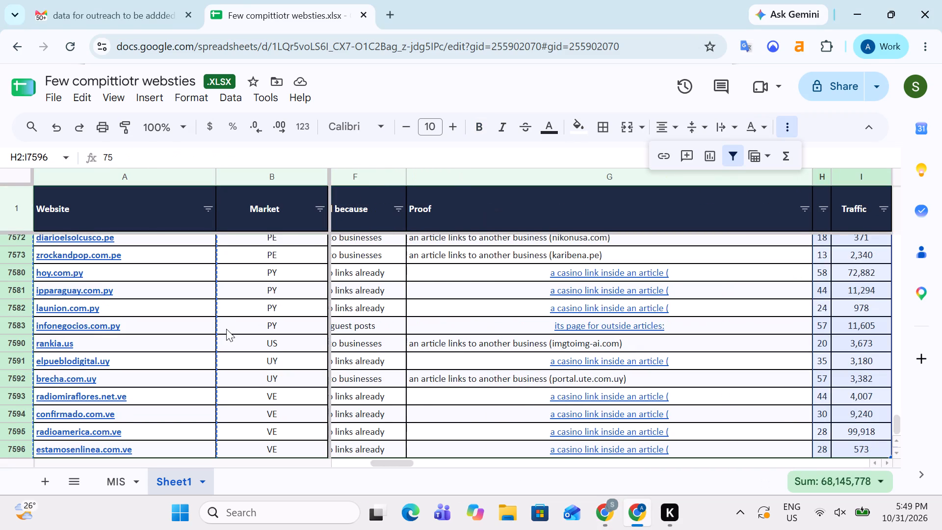
key(ctrl+c)
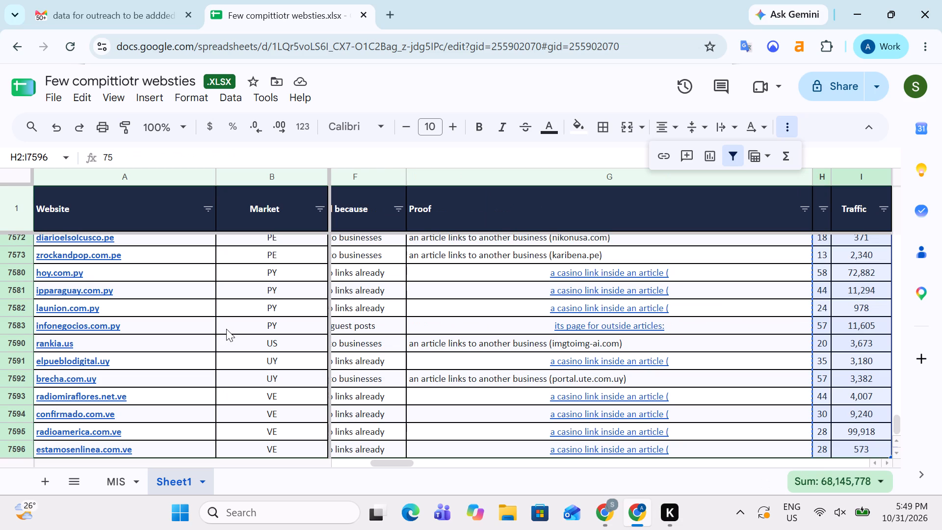
key(Right)
key(Left)
key(Right)
key(Right)
key(Right)
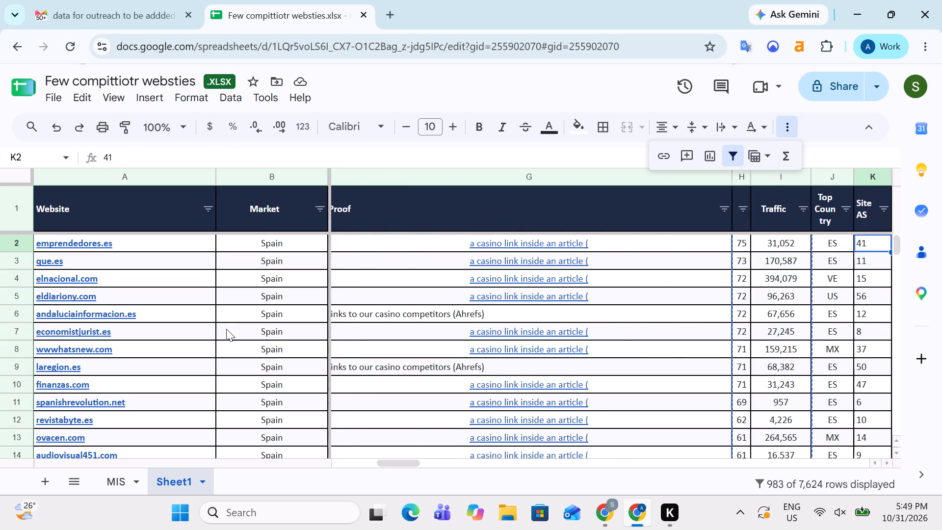
key(Left)
key(Left)
key(Up)
key(Up)
key(Down)
key(Left)
key(Up)
key(Down)
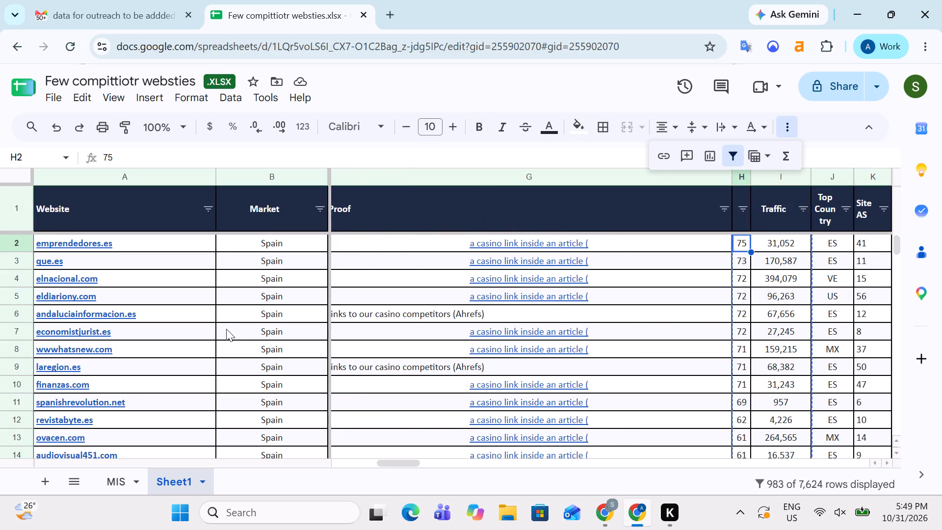
key(shift+Right)
key(ctrl+shift+Down)
key(ctrl+c)
Paste the DR and traffic figures as values only into Sheet28's DR and TF columns of the Email - Master Sheet, starting at B2.
key(alt+Tab)
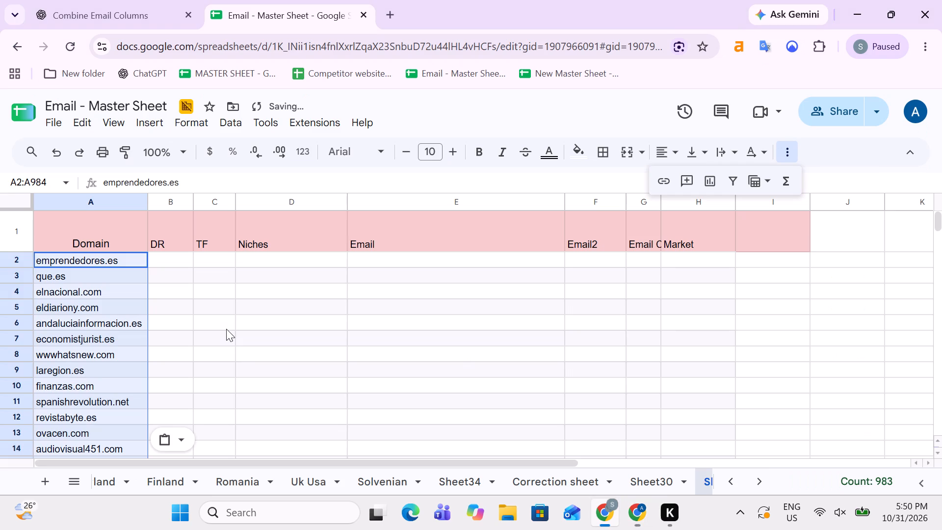
key(Up)
key(Down)
key(Right)
key(ctrl+v)
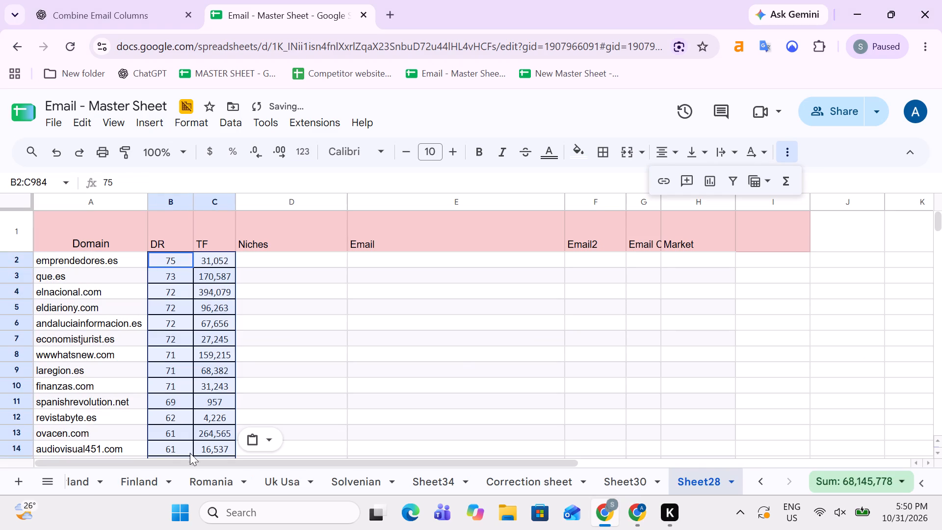
click(248, 438)
click(340, 324)
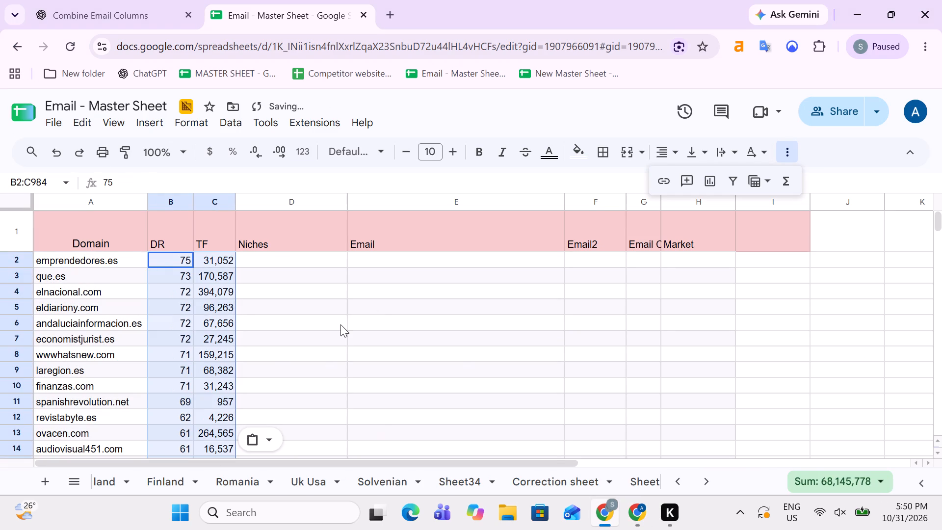
Copy the Niche entries of the filtered Spanish websites, D2:D7596, from Sheet1 of the Few compittiotr websties workbook.
key(Up)
key(Down)
key(Right)
key(Right)
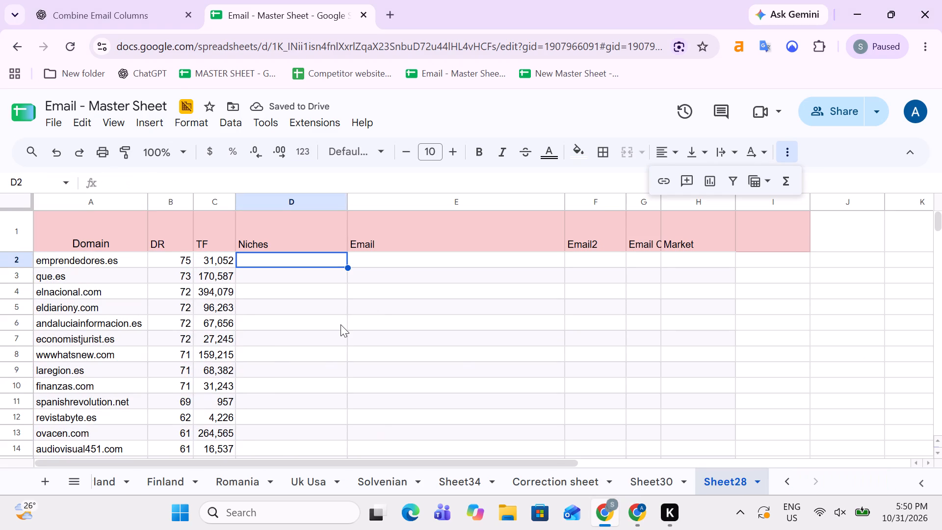
key(alt+Tab)
key(Up)
key(Down)
key(Up)
key(Up)
key(Down)
key(Right)
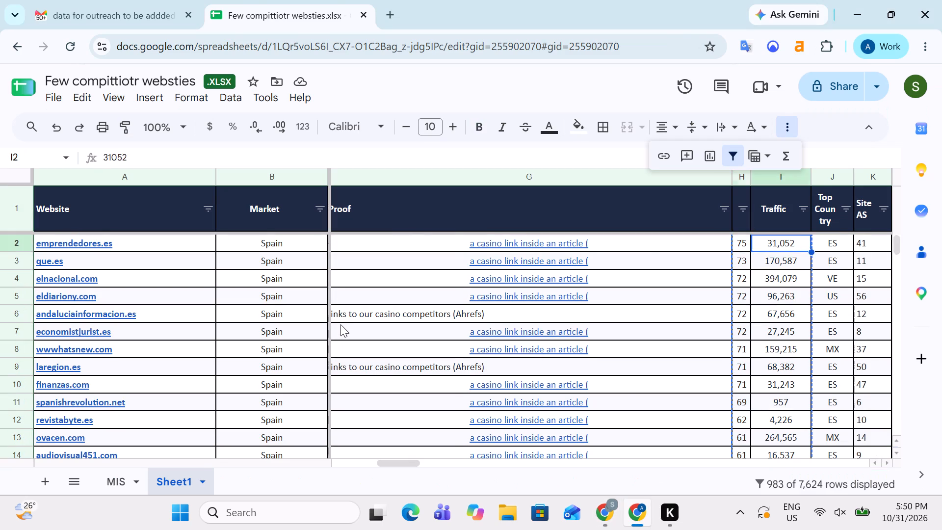
key(Right)
key(Right)
key(Right)
key(Right)
key(Left)
key(Left)
key(Left)
key(Left)
key(Left)
key(Left)
key(Left)
key(Left)
key(Left)
key(Left)
key(Left)
key(Left)
key(Left)
key(Left)
key(Left)
key(Left)
key(Left)
key(Left)
key(Left)
key(Left)
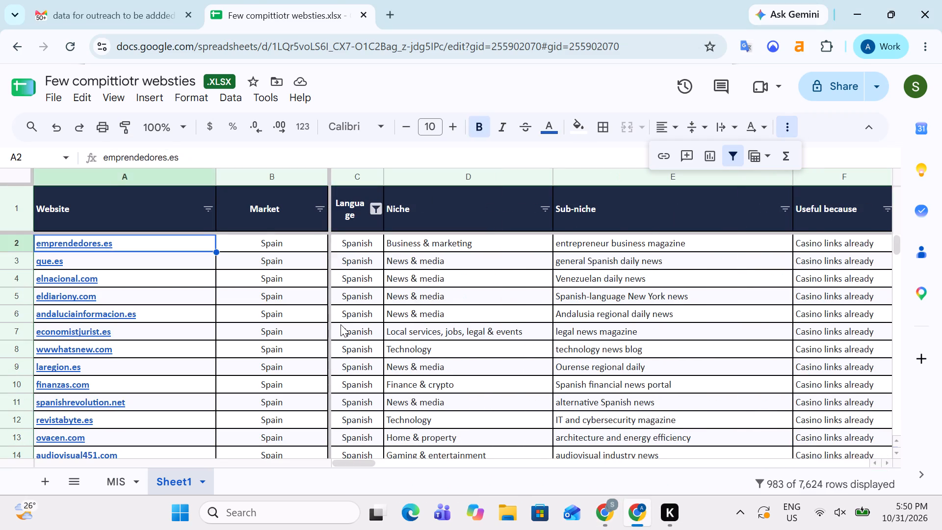
key(Right)
key(Right)
key(Right)
key(Right)
key(Up)
key(Up)
key(Down)
key(Left)
key(Up)
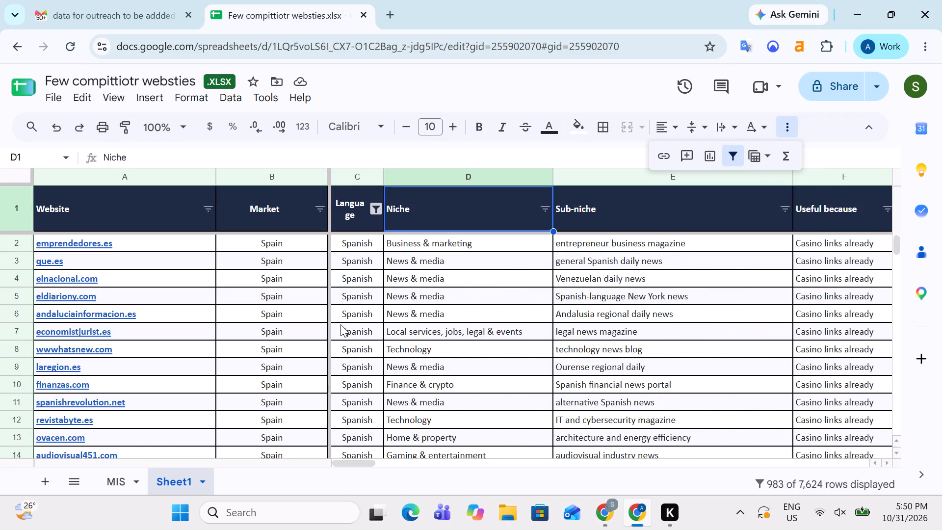
key(Down)
key(ctrl+shift+Down)
key(ctrl+shift+Down)
key(ctrl+shift+Down)
key(ctrl+shift+Down)
key(ctrl+shift+Down)
key(ctrl+shift+Down)
key(ctrl+shift+Down)
key(ctrl+shift+Down)
key(ctrl+shift+Down)
key(ctrl+shift+Down)
key(ctrl+shift+Down)
key(ctrl+shift+Down)
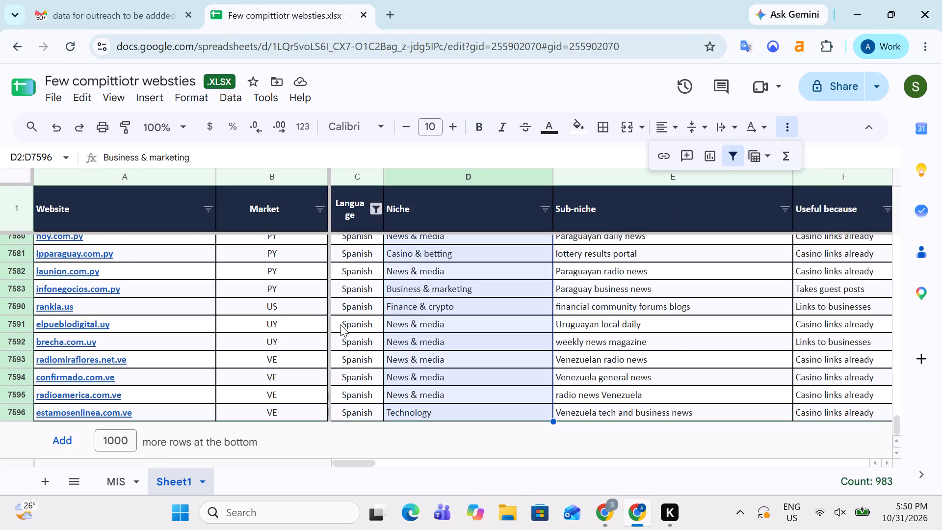
key(ctrl+c)
Paste the niches as values only under Niches in Sheet28 of the Email - Master Sheet, starting at D2.
key(alt+Tab)
key(Right)
key(Left)
key(ctrl+v)
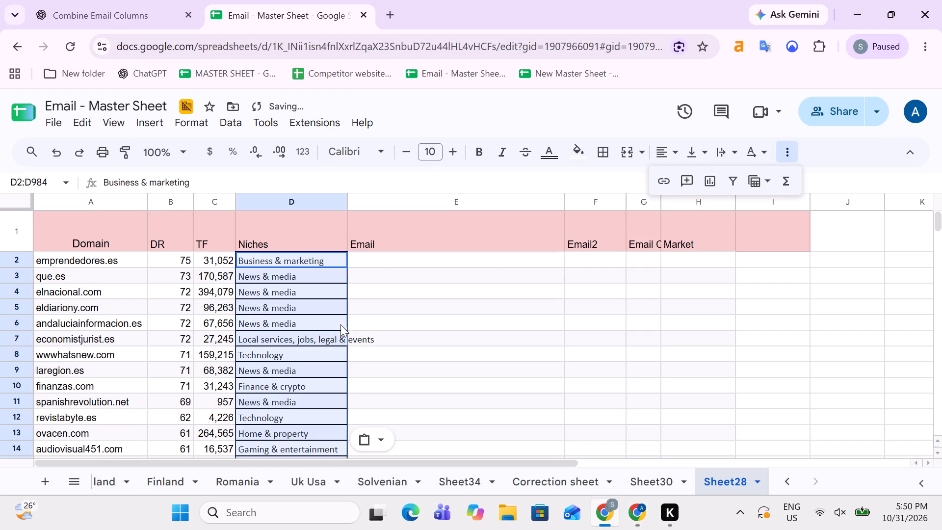
click(363, 439)
click(391, 331)
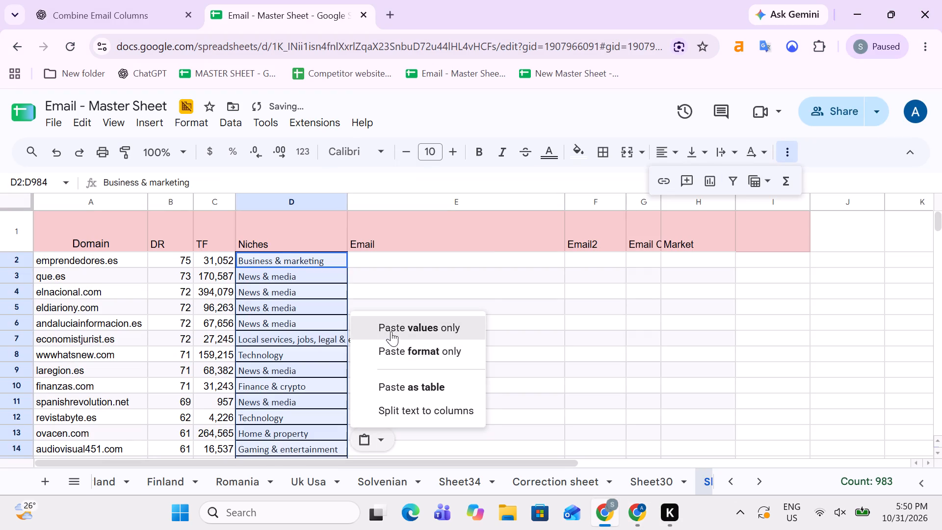
Return to the Few compittiotr websties workbook and copy the Spanish sites' Email entries in L2:L7596 of Sheet1.
key(Up)
key(Down)
key(Up)
key(Down)
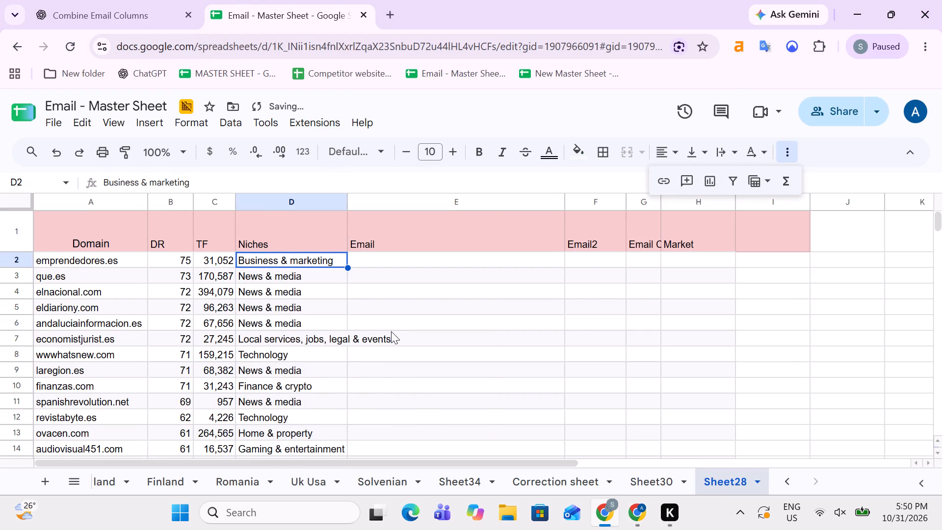
key(alt+Tab)
key(Up)
key(Down)
key(Up)
key(Down)
key(Up)
key(Down)
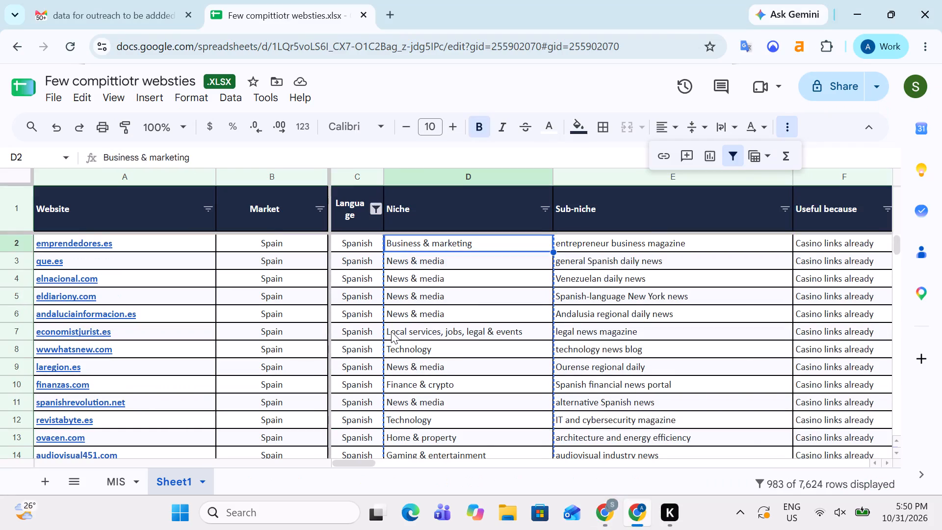
key(Right)
key(Right)
key(Right)
key(Right)
key(Right)
key(Right)
key(Right)
key(Right)
key(Right)
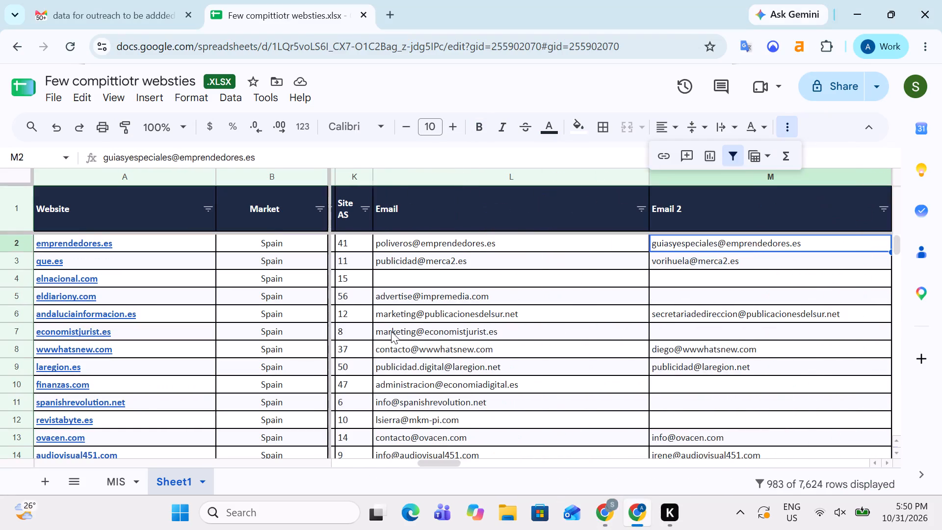
key(Left)
key(Up)
key(Up)
key(Down)
key(Up)
key(Down)
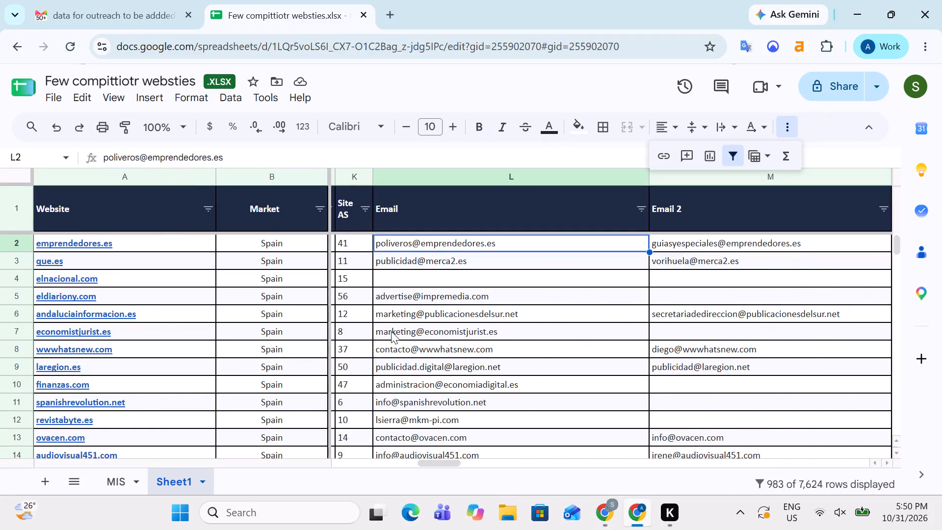
key(ctrl+shift+Down)
key(ctrl+shift+Down)
key(ctrl+shift+Down)
key(ctrl+shift+Down)
key(ctrl+shift+Down)
key(ctrl+shift+Down)
key(ctrl+shift+Down)
key(ctrl+shift+Down)
key(ctrl+shift+Down)
key(ctrl+shift+Down)
key(ctrl+shift+Down)
key(ctrl+shift+Down)
key(ctrl+shift+Down)
key(ctrl+shift+Down)
key(ctrl+shift+Down)
key(ctrl+shift+Down)
key(ctrl+shift+Down)
key(ctrl+shift+Down)
key(ctrl+shift+Down)
key(ctrl+shift+Down)
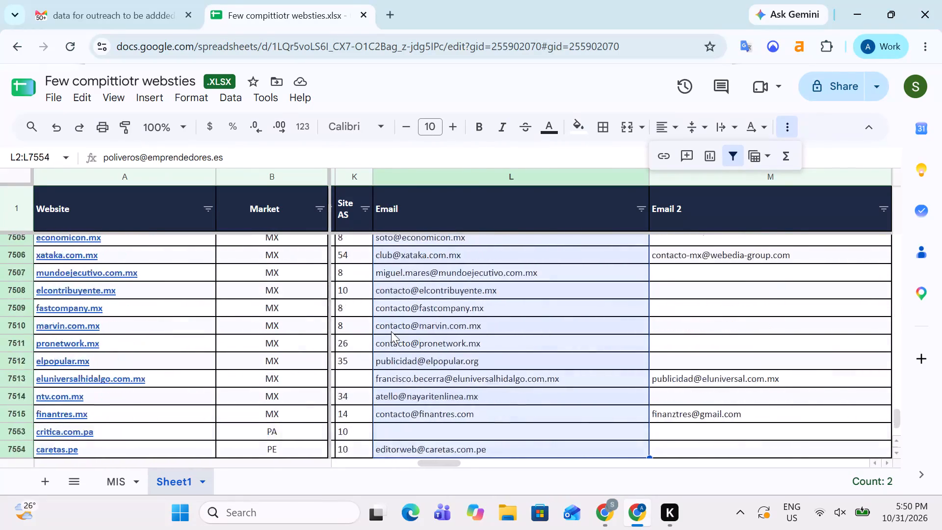
key(ctrl+c)
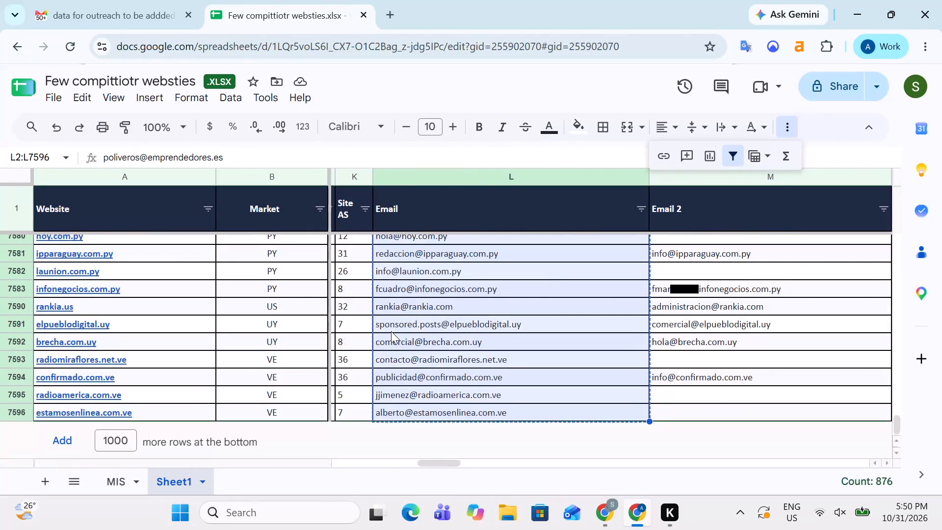
Paste the email addresses as values only under Email in Sheet28 of the Email - Master Sheet, starting at E2.
key(alt+Tab)
key(Right)
key(ctrl+v)
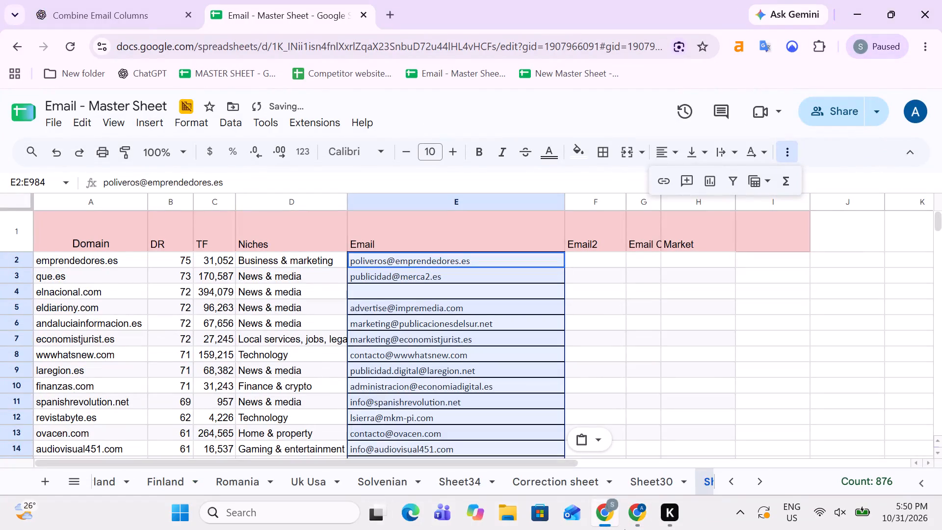
click(582, 441)
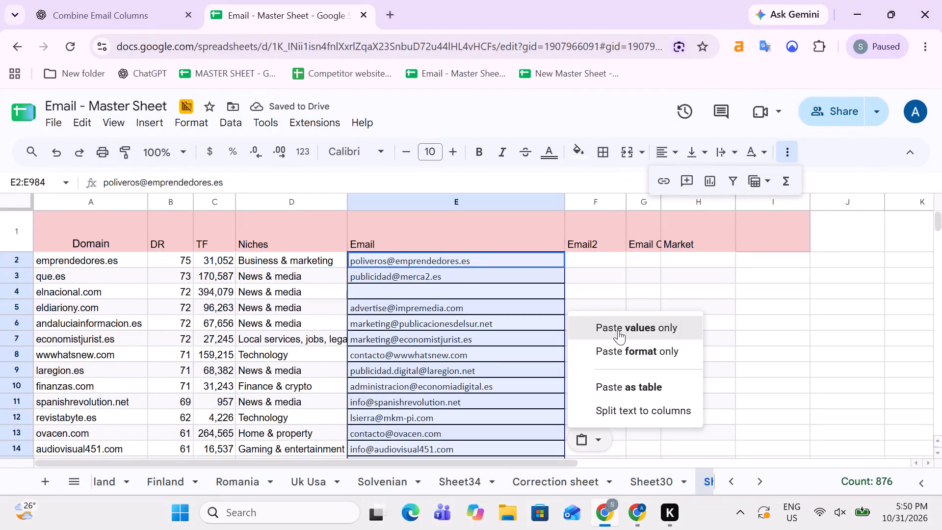
click(618, 330)
Copy the Email 2 entries of the filtered Spanish websites, M2:M7596, from Sheet1 of the Few compittiotr websties workbook.
key(Up)
key(Up)
key(Down)
key(Right)
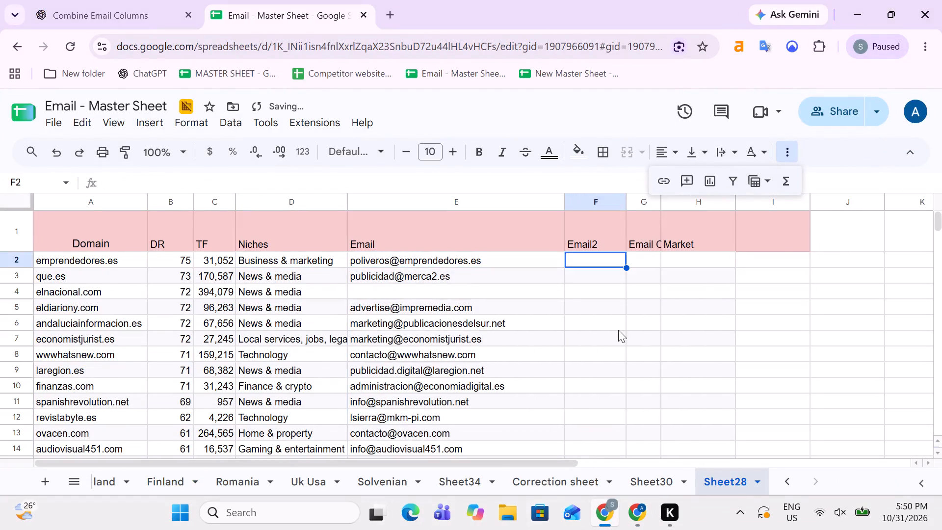
key(alt+Tab)
key(Up)
key(Return)
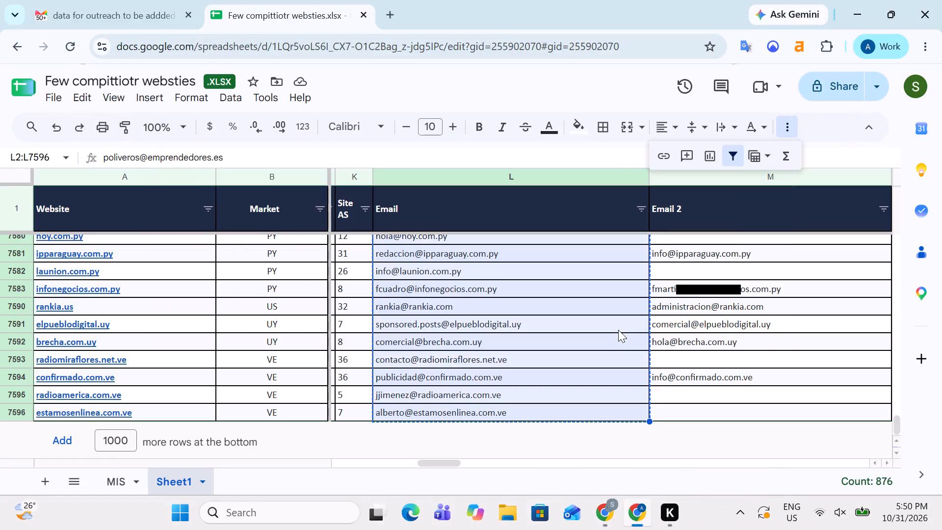
key(Up)
key(Up)
key(Down)
key(Up)
key(Down)
key(Up)
key(Down)
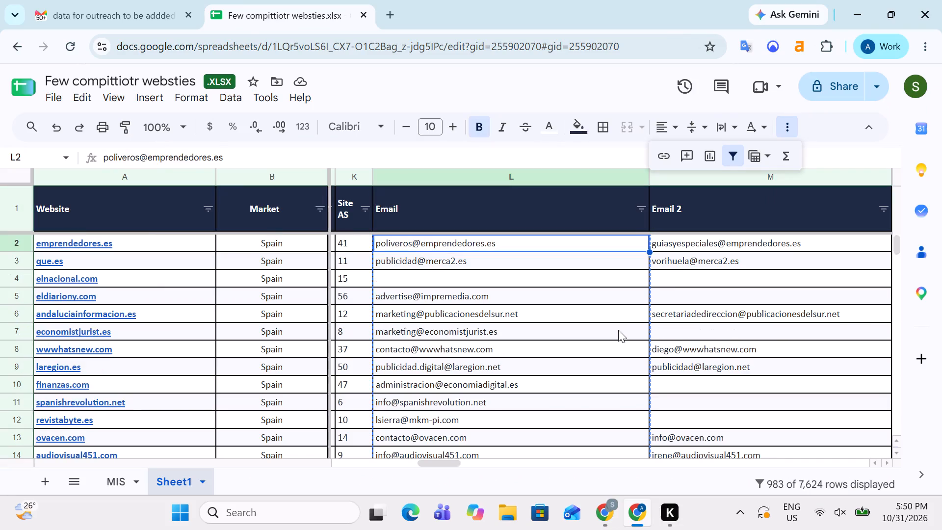
key(Right)
key(Up)
key(Down)
key(ctrl+shift+Down)
key(ctrl+shift+Down)
key(ctrl+shift+Down)
key(ctrl+shift+Down)
key(ctrl+shift+Down)
key(ctrl+shift+Down)
key(ctrl+shift+Down)
key(ctrl+shift+Down)
key(ctrl+shift+Down)
key(ctrl+shift+Down)
key(ctrl+shift+Down)
key(ctrl+shift+Down)
key(ctrl+shift+Down)
key(ctrl+shift+Down)
key(ctrl+shift+Down)
key(ctrl+shift+Down)
key(ctrl+shift+Down)
key(ctrl+shift+Down)
key(ctrl+shift+Down)
key(ctrl+shift+Down)
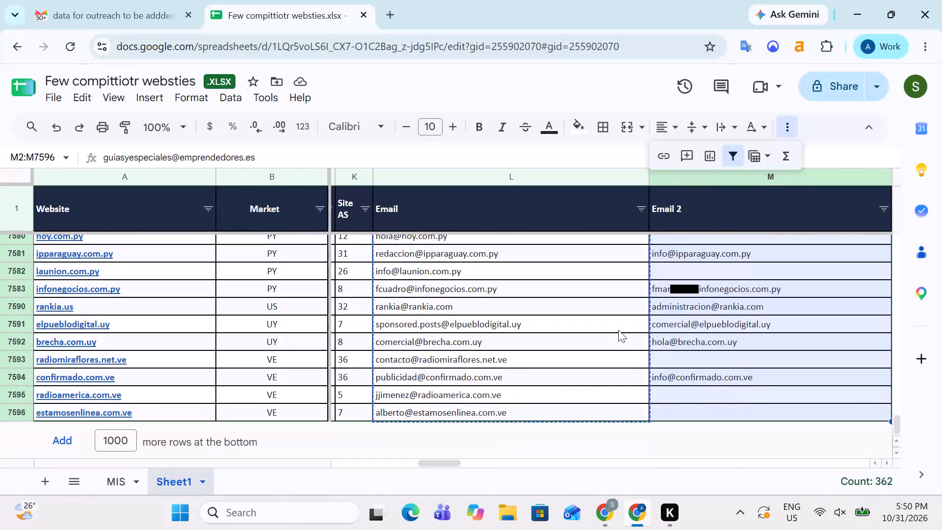
key(ctrl+c)
Paste the second email addresses as values only under Email2 in Sheet28 of the Email - Master Sheet, starting at F2.
key(alt+Tab)
key(ctrl+v)
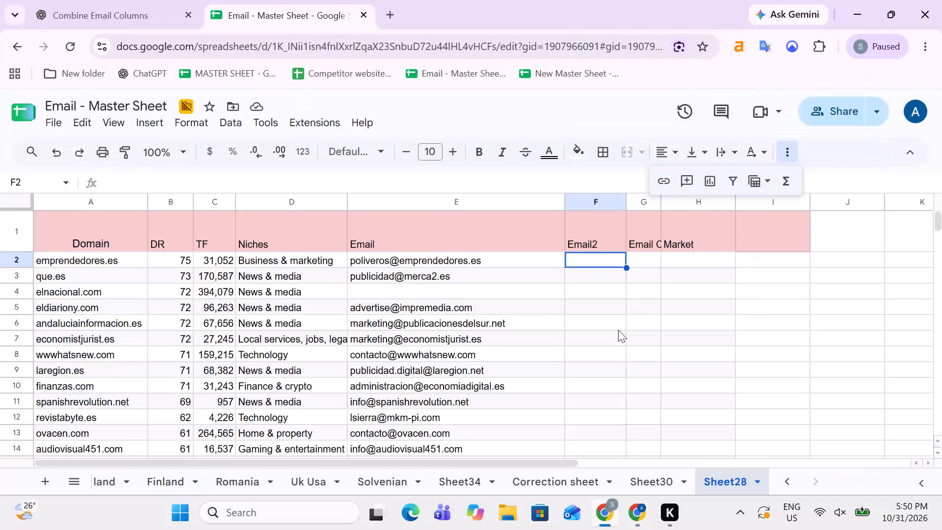
click(641, 445)
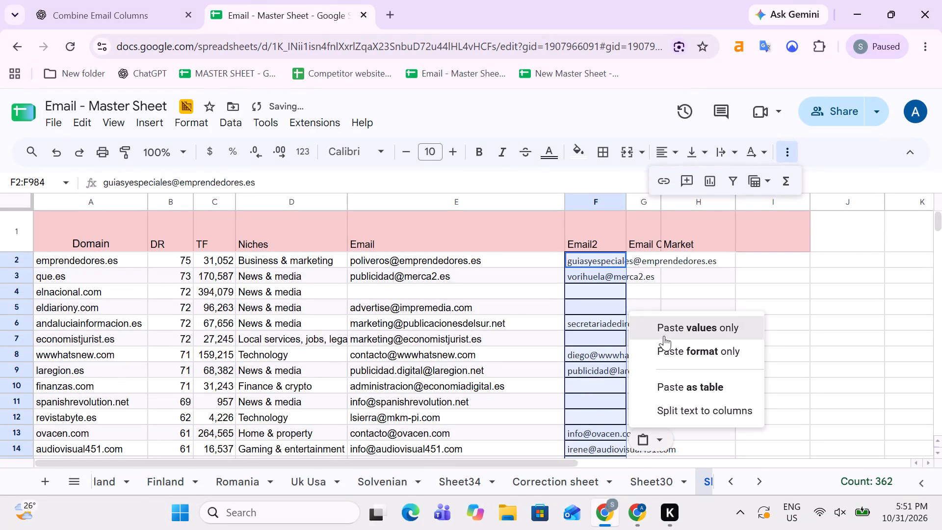
click(664, 330)
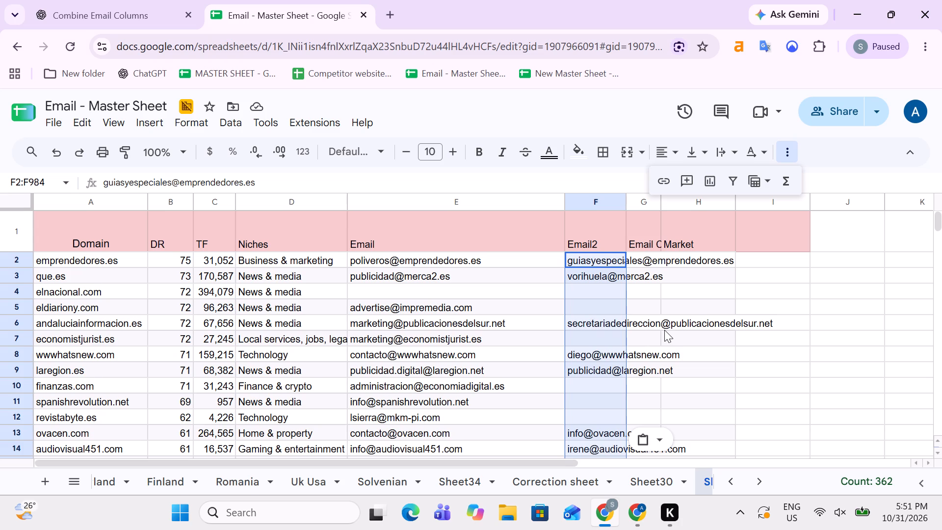
key(Right)
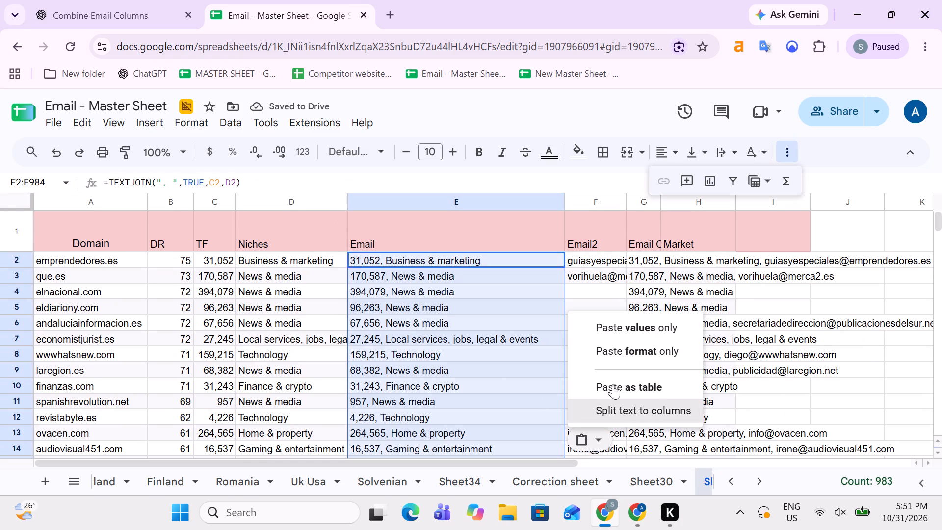
click(641, 319)
key(Up)
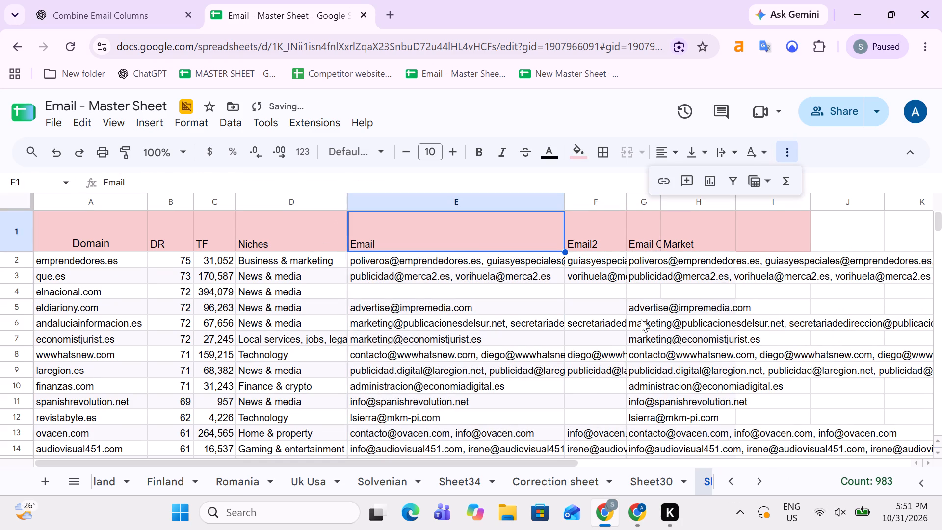
Clear the Email2 and combined-email helper cells F2:G6294 in Sheet28.
key(Down)
key(Right)
key(shift+Right)
key(ctrl+shift+Down)
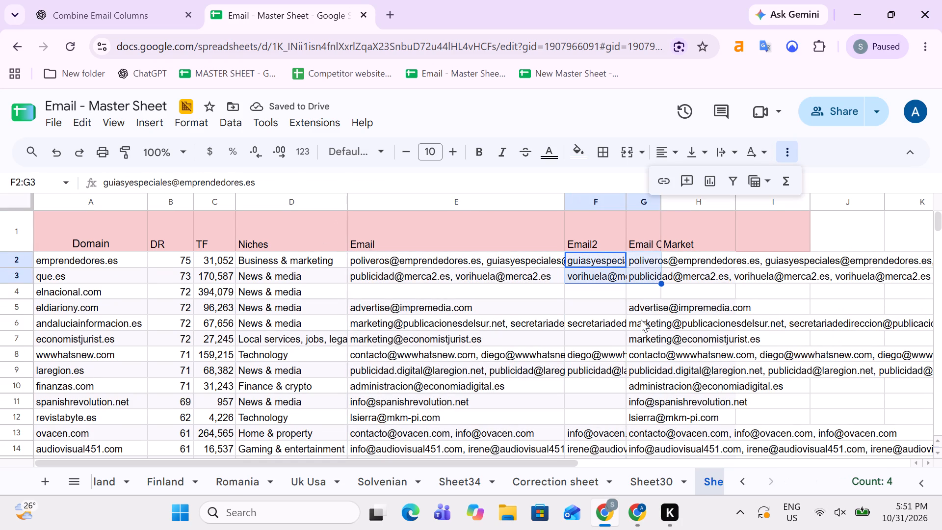
drag(938, 227, 941, 529)
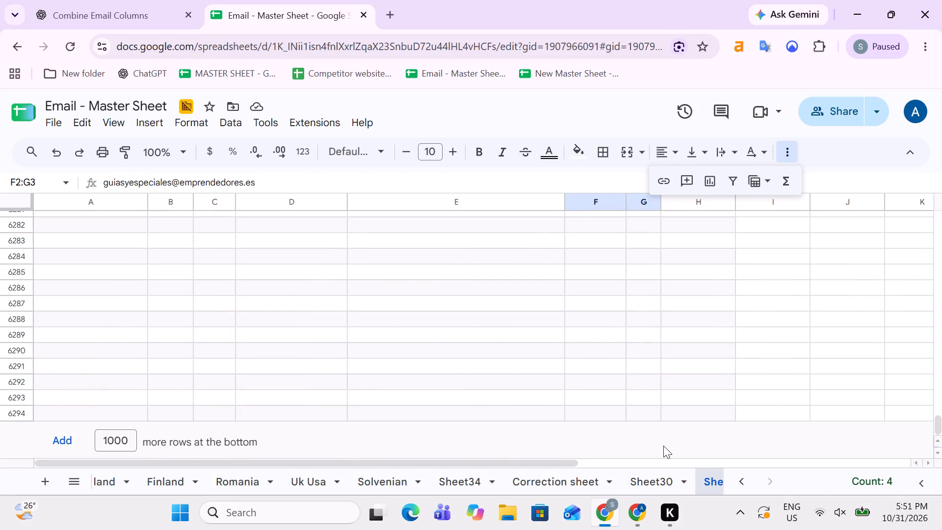
shift+click(655, 413)
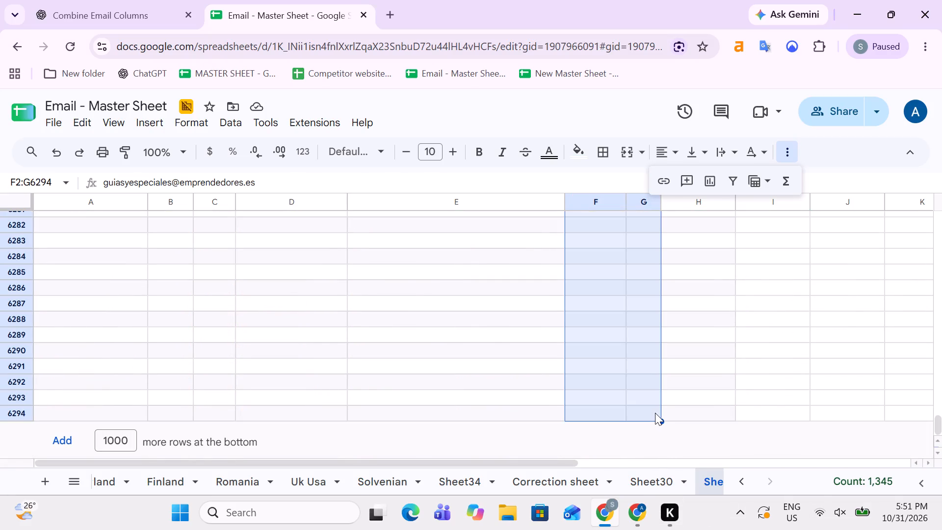
key(Delete)
key(Up)
key(Down)
key(Left)
key(Left)
key(Right)
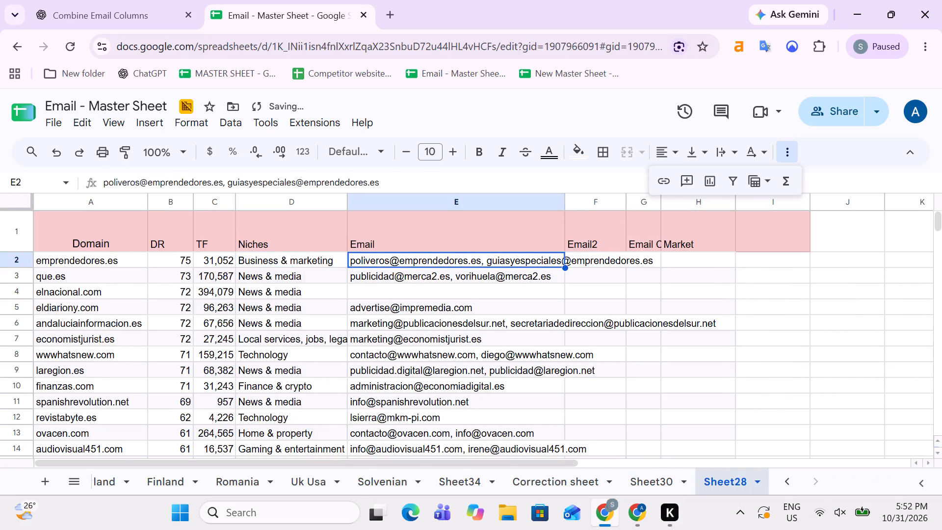
Copy the Email 3 addresses N2:N7596 from Sheet1 of the Few compittiotr websties workbook.
key(alt+Tab)
key(Up)
key(Down)
key(Up)
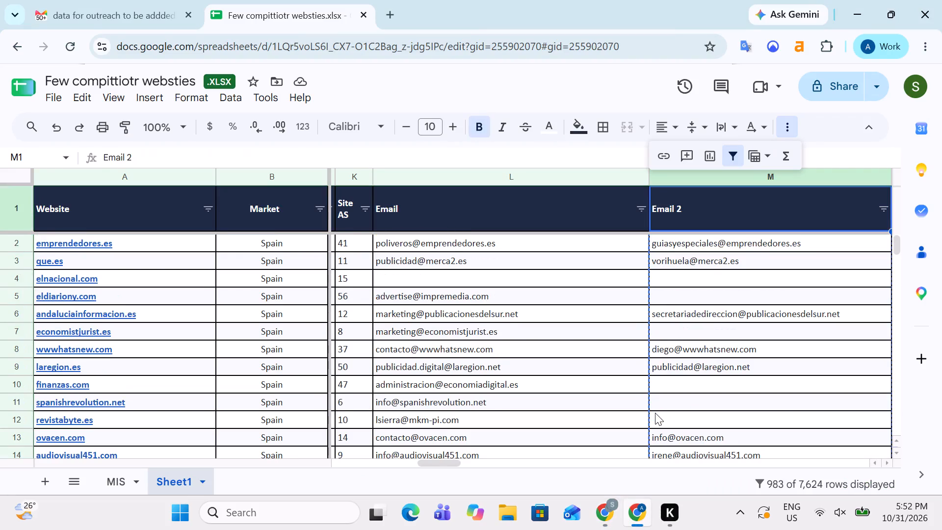
key(Down)
key(Right)
key(Up)
key(Up)
key(Down)
key(Up)
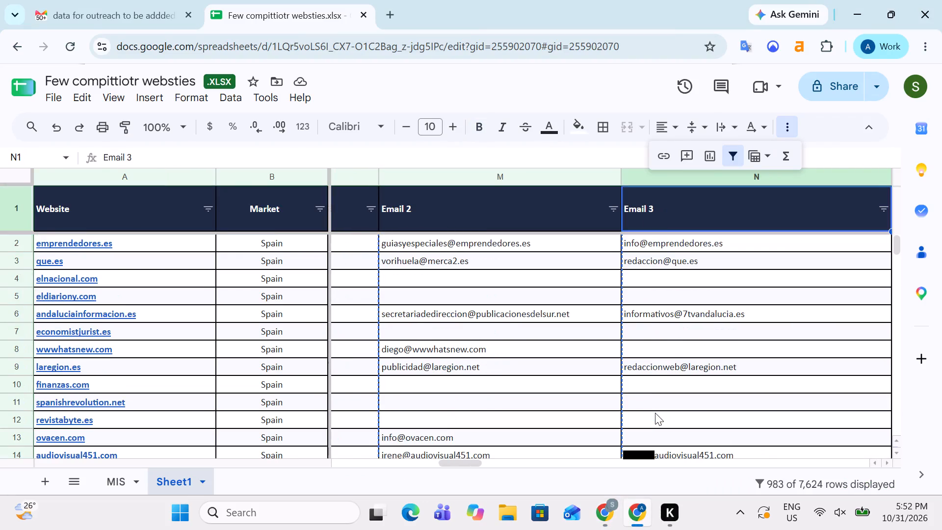
key(Down)
key(ctrl+shift+Down)
key(ctrl+shift+Down)
key(ctrl+shift+Down)
key(ctrl+shift+Down)
key(ctrl+shift+Down)
key(ctrl+shift+Down)
key(ctrl+shift+Down)
key(ctrl+shift+Down)
key(ctrl+shift+Down)
key(ctrl+shift+Down)
key(ctrl+shift+Down)
key(ctrl+shift+Down)
key(ctrl+shift+Down)
key(ctrl+shift+Down)
key(ctrl+shift+Down)
key(ctrl+shift+Down)
key(ctrl+shift+Down)
key(ctrl+shift+Down)
key(ctrl+shift+Down)
key(ctrl+shift+Down)
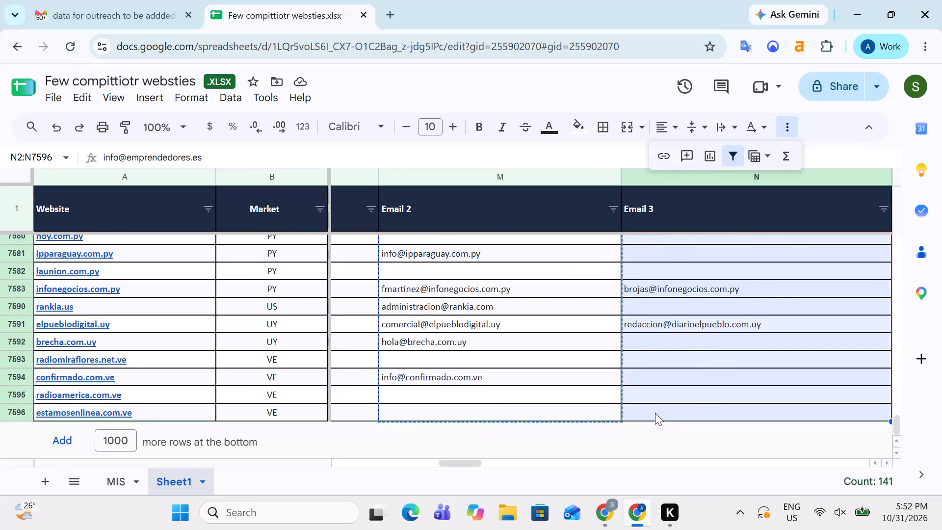
key(ctrl+c)
Paste the third email addresses as values only under Email2 in Sheet28 of the Email - Master Sheet, starting at F2.
key(alt+Tab)
key(Up)
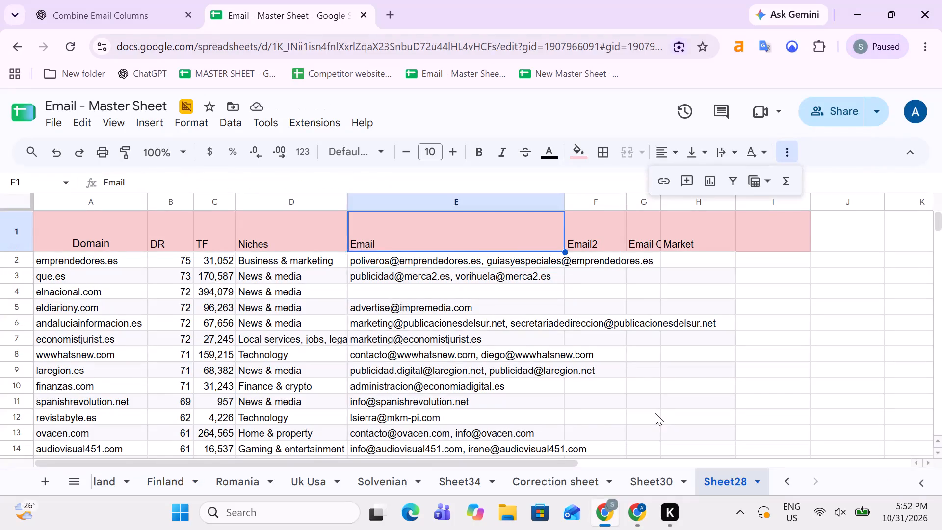
key(Down)
key(Right)
key(ctrl+v)
click(652, 444)
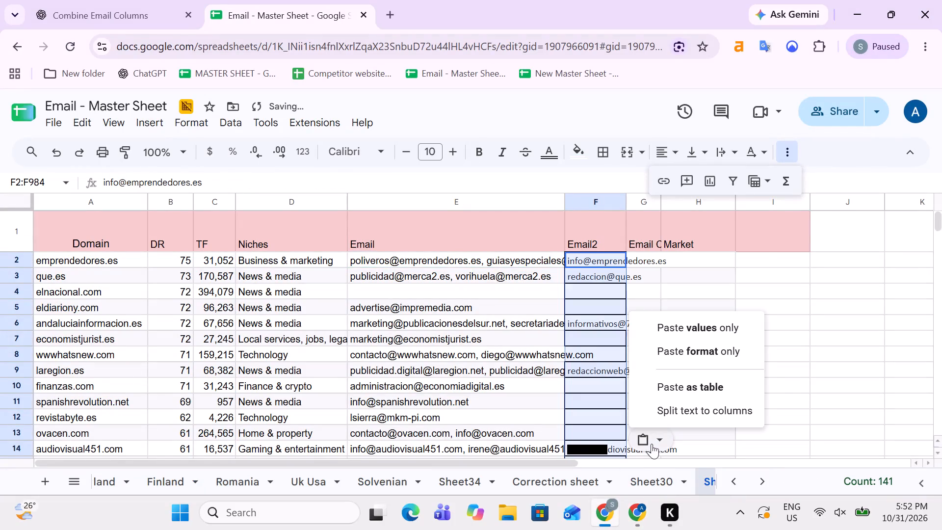
click(655, 332)
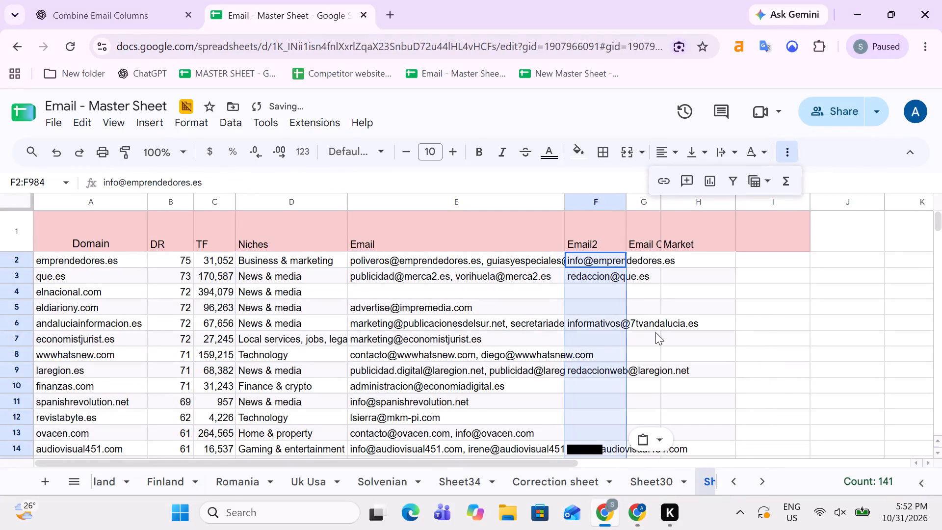
Copy the formula =TEXTJOIN(", ",TRUE,E2,F2) from the ChatGPT conversation into G2 of Sheet28 and autofill it down the column.
key(Right)
click(52, 0)
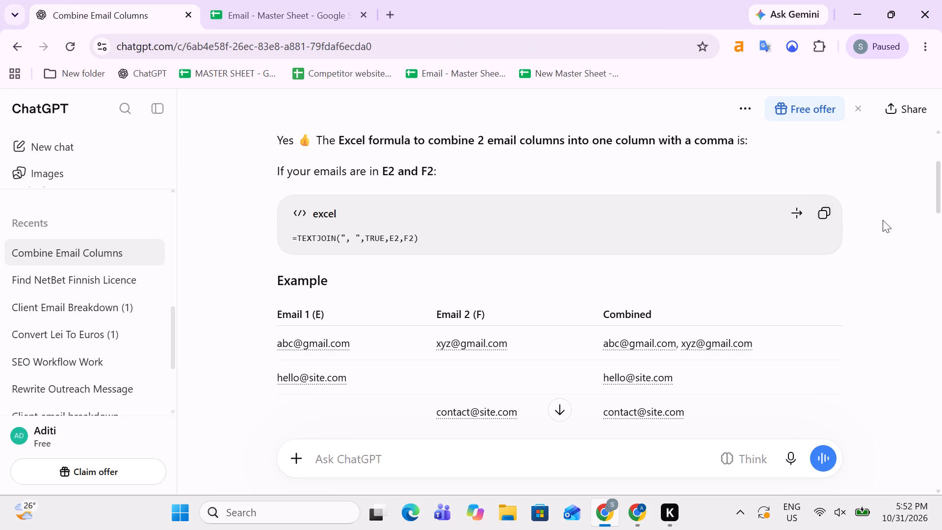
click(817, 212)
click(273, 0)
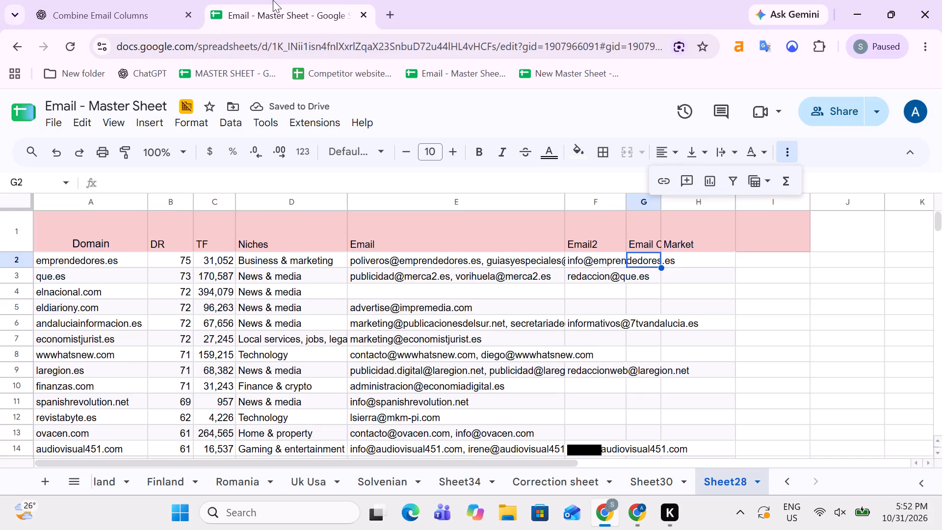
key(Right)
key(Left)
key(Return)
key(ctrl+v)
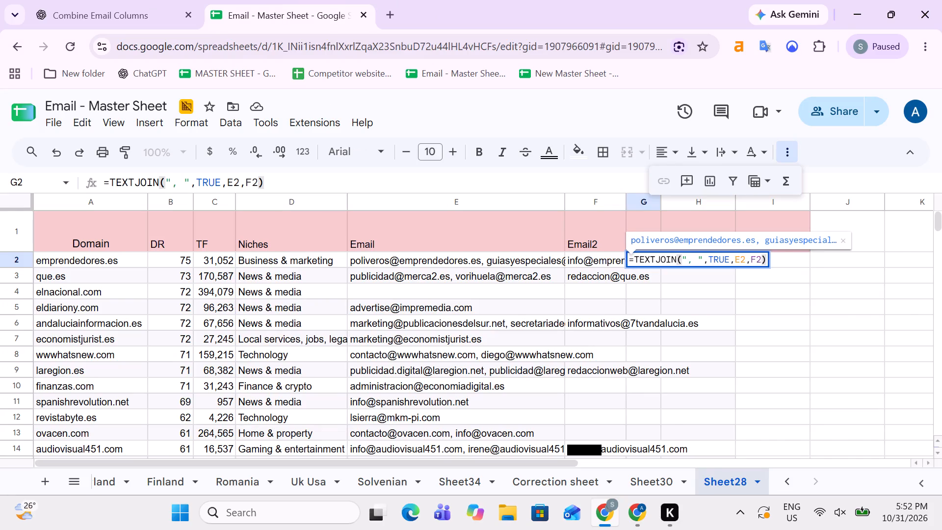
key(Return)
key(ctrl+Return)
key(Up)
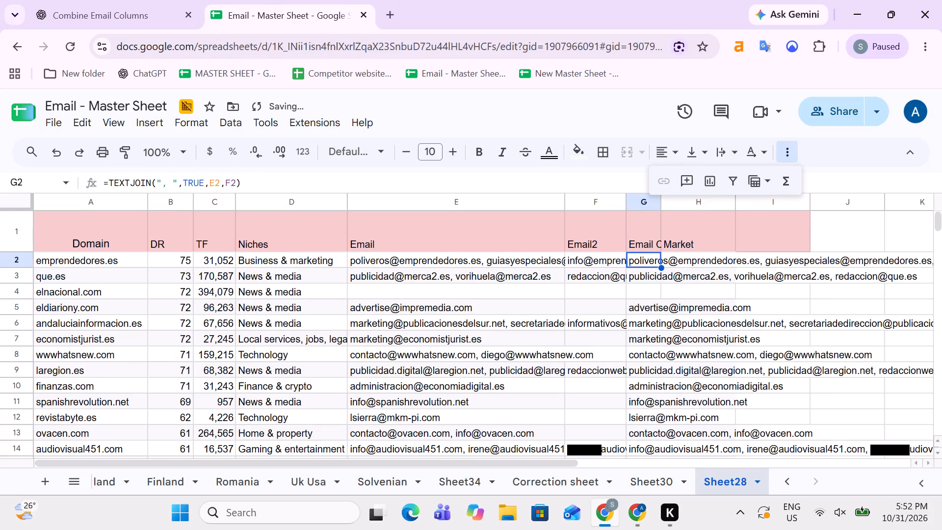
Copy the combined emails in G2:G984 and paste them as values only over the Email column, starting at E2.
key(Up)
key(Down)
key(ctrl+shift+Down)
key(ctrl+shift+Down)
key(ctrl+shift+Down)
key(ctrl+shift+Down)
key(ctrl+shift+Down)
key(ctrl+shift+Down)
key(ctrl+shift+Down)
key(ctrl+shift+Down)
key(ctrl+shift+Down)
key(ctrl+shift+Down)
key(ctrl+shift+Down)
key(ctrl+shift+Down)
key(ctrl+shift+Down)
key(ctrl+shift+Down)
key(ctrl+shift+Down)
key(ctrl+shift+Down)
key(ctrl+shift+Down)
key(ctrl+shift+Down)
key(ctrl+shift+Down)
key(ctrl+shift+Down)
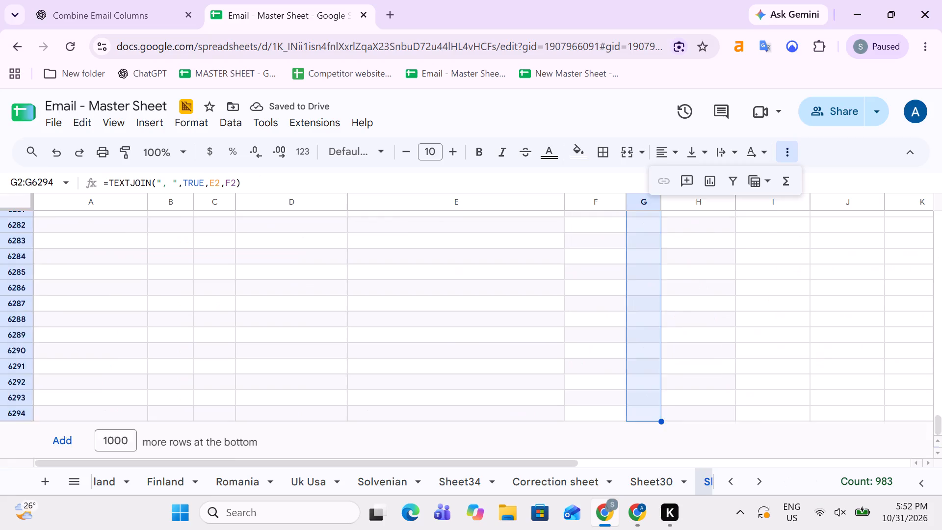
key(ctrl+shift+Up)
key(ctrl+c)
key(Up)
key(Down)
key(Left)
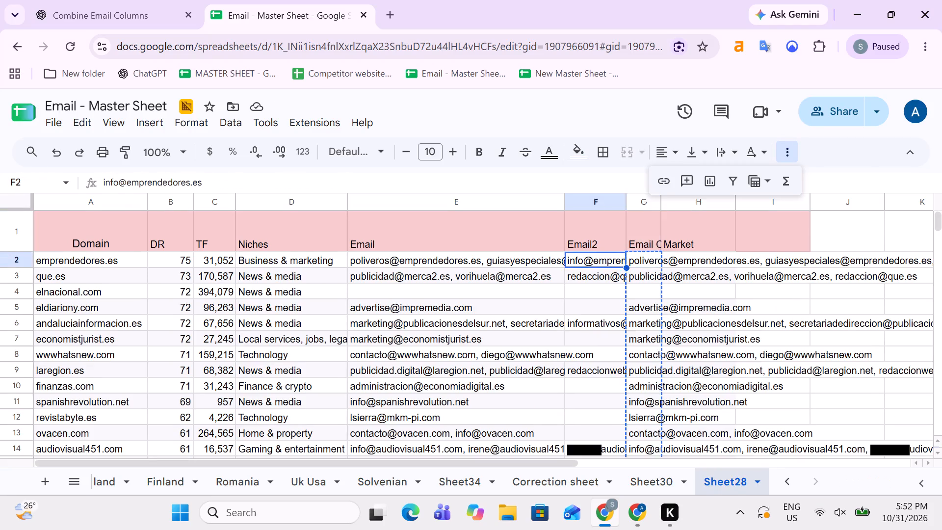
key(Left)
key(ctrl+v)
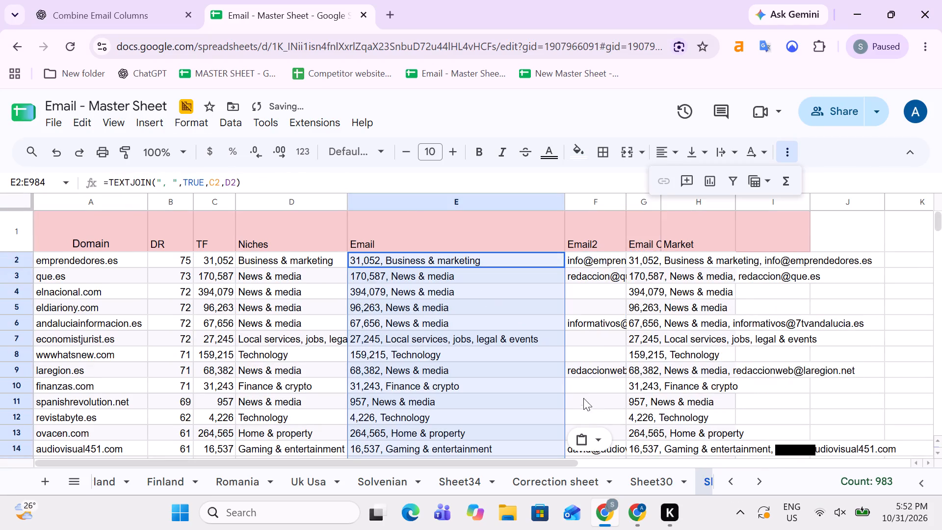
click(585, 437)
click(613, 328)
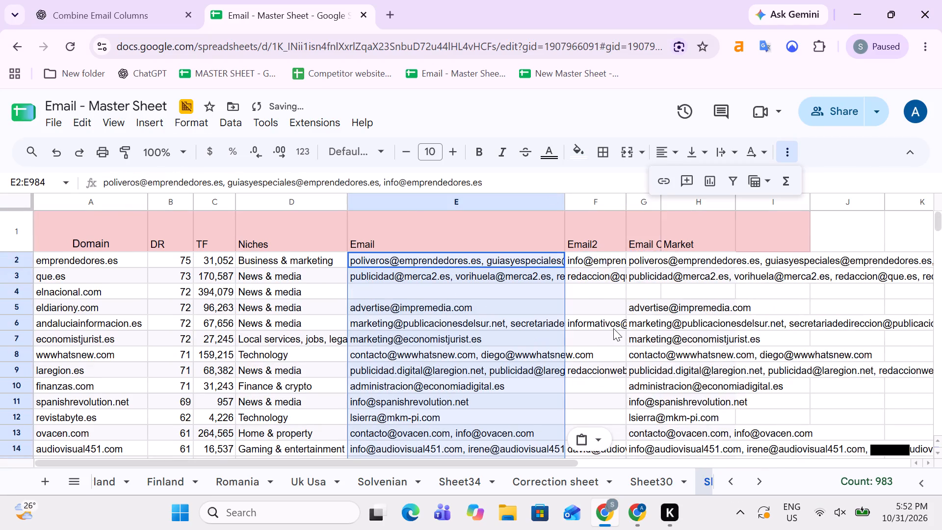
Clear the Email2 and combined-email helper cells F2:G6294 in Sheet28.
key(Right)
key(shift+Right)
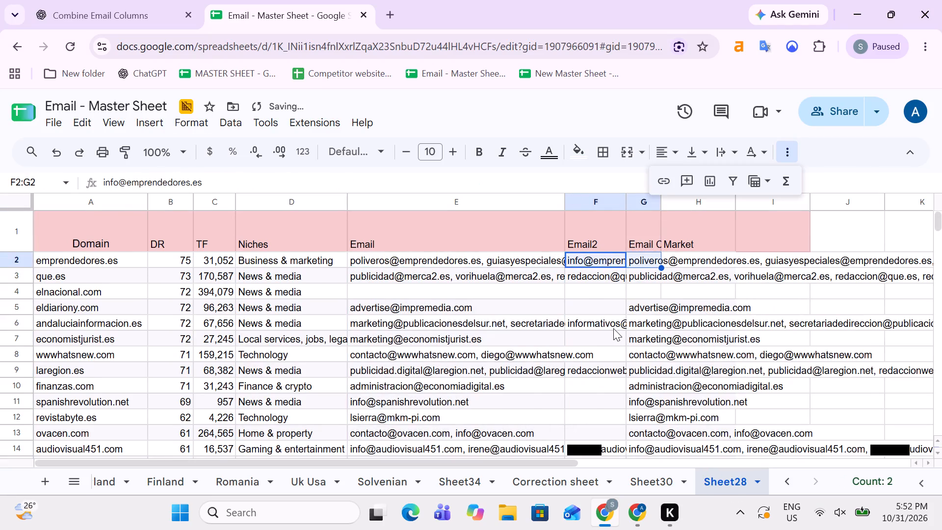
key(shift+Down)
key(ctrl+shift+Down)
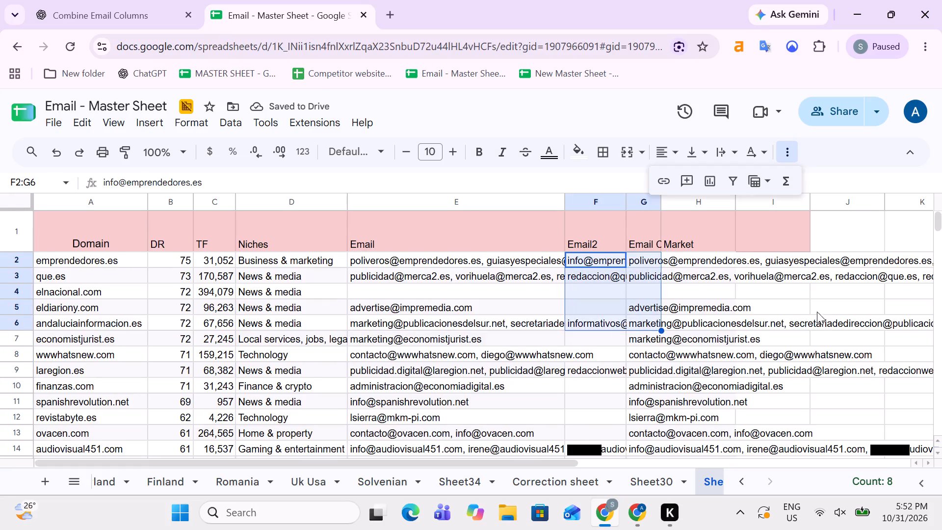
drag(937, 226, 941, 529)
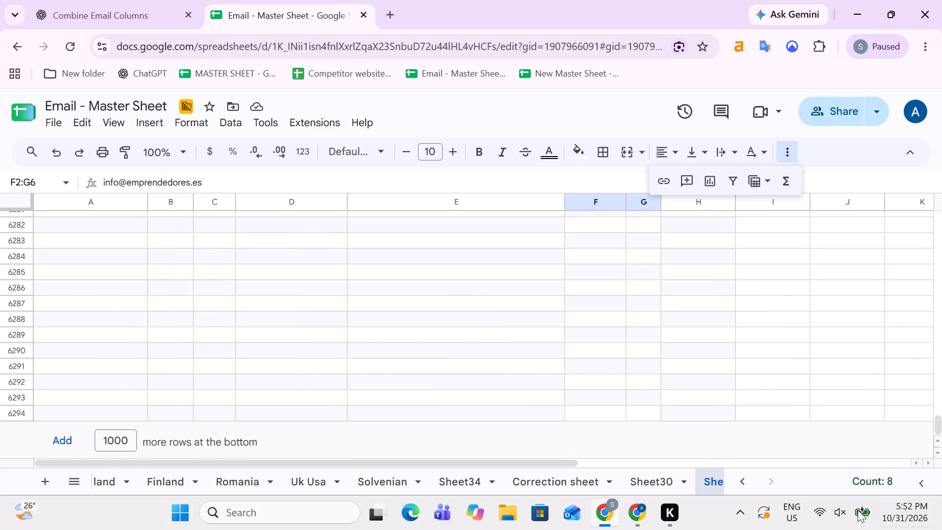
shift+click(652, 415)
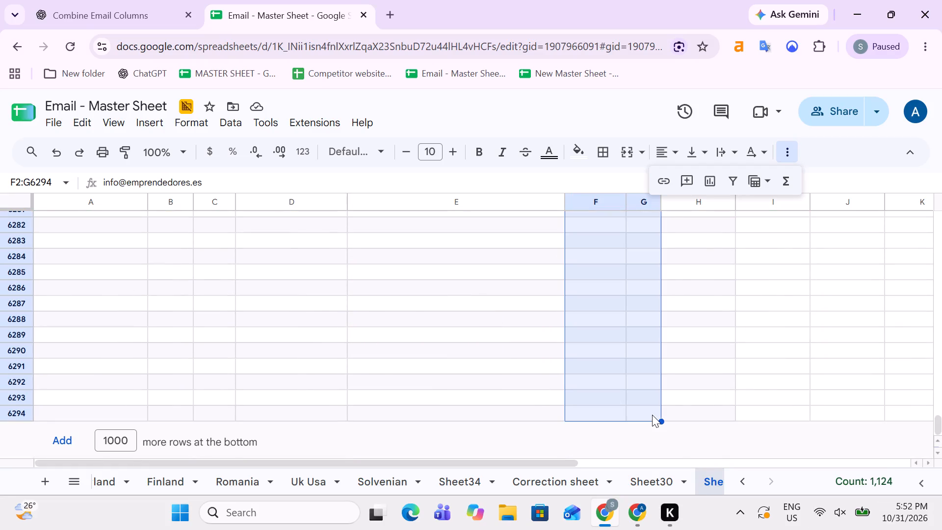
key(Delete)
key(Up)
key(Down)
key(Down)
key(Up)
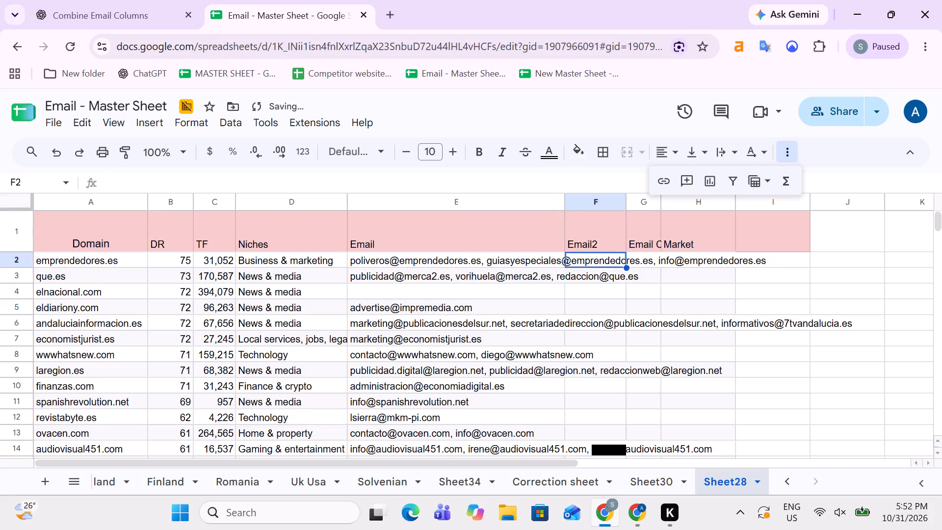
Check the combined emails down to the end of Sheet28's Email column, then return to the first domain in A2.
key(Left)
key(Left)
key(Right)
key(ctrl+shift+Down)
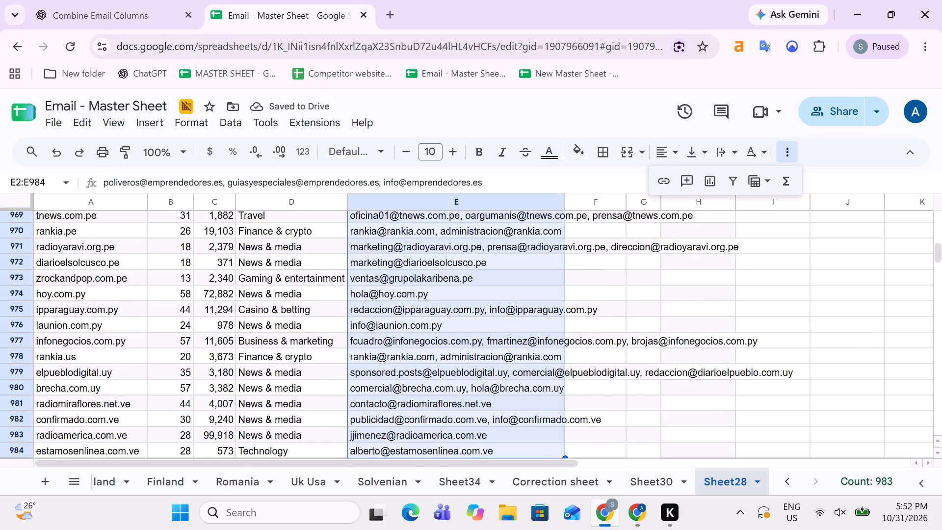
key(Up)
key(Down)
key(Left)
key(Left)
key(Left)
key(Left)
key(Left)
key(Left)
key(Left)
key(Left)
key(Left)
key(Left)
key(Left)
key(Left)
key(Left)
key(Left)
key(Left)
key(Left)
key(Right)
key(Left)
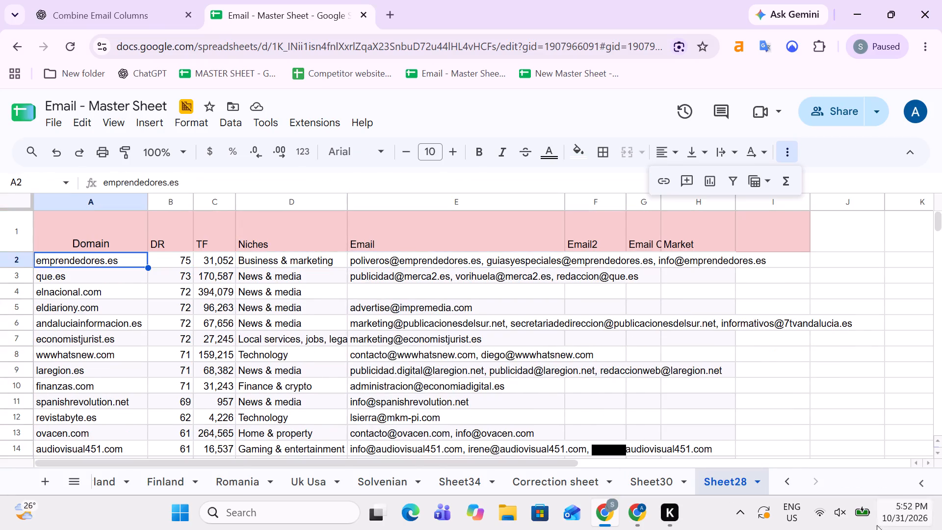
Open the ES, MX, AR sheet and look across its columns from Websites to Post date 2.
click(796, 483)
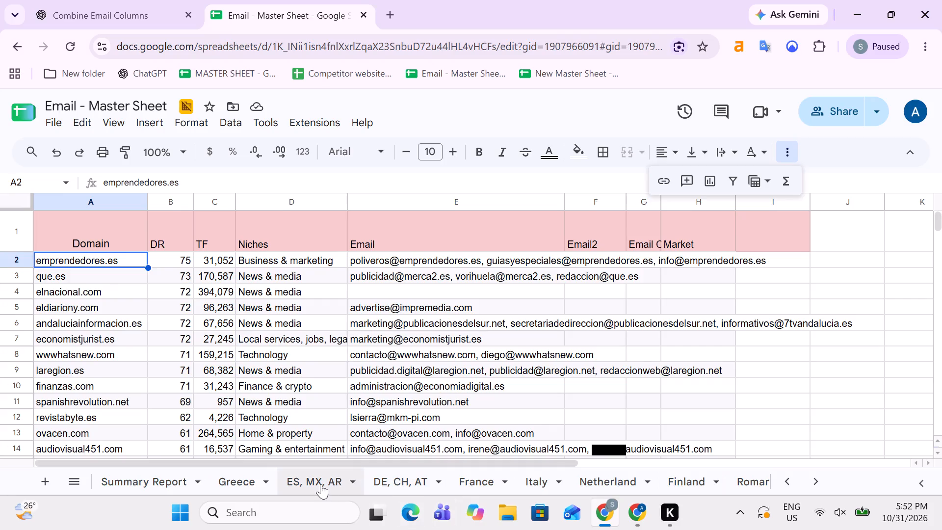
click(321, 484)
key(Up)
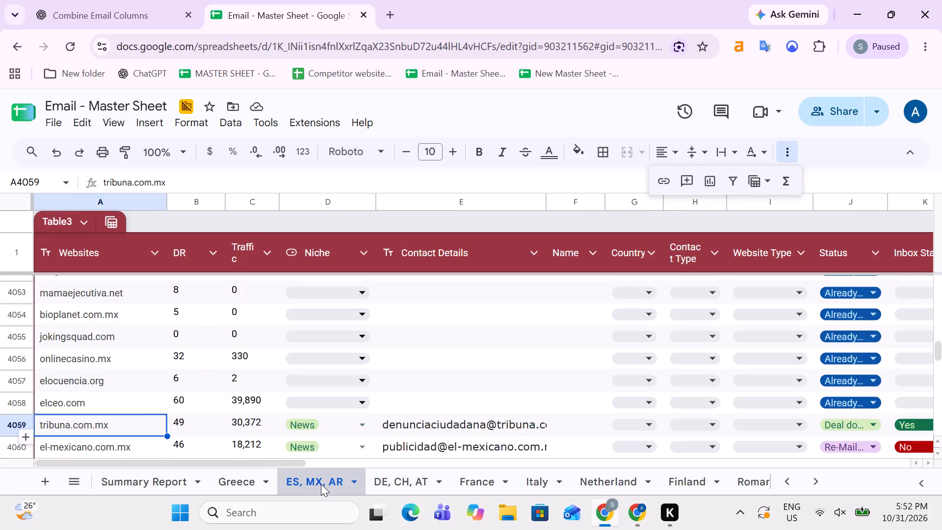
key(Right)
key(Right)
key(Right)
key(Right)
key(Right)
key(Right)
key(Right)
key(Right)
key(Right)
key(Right)
key(Right)
key(Right)
key(Right)
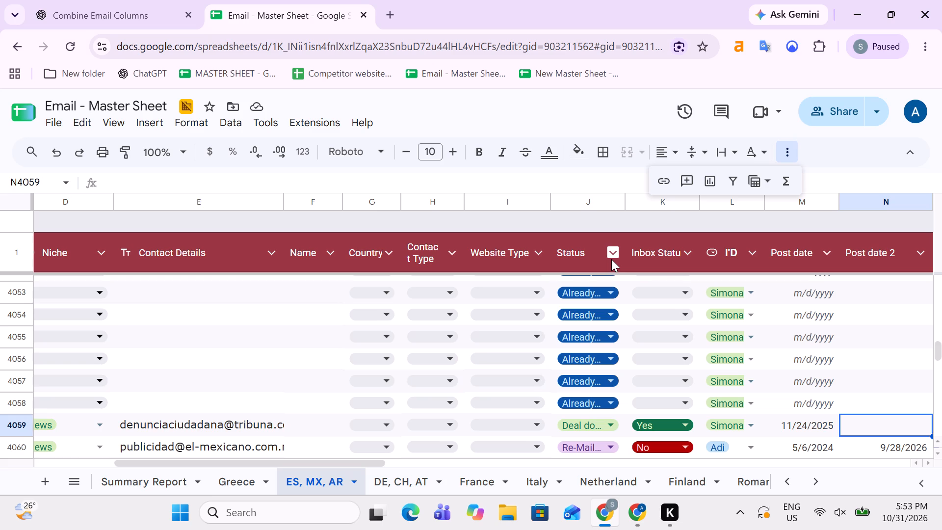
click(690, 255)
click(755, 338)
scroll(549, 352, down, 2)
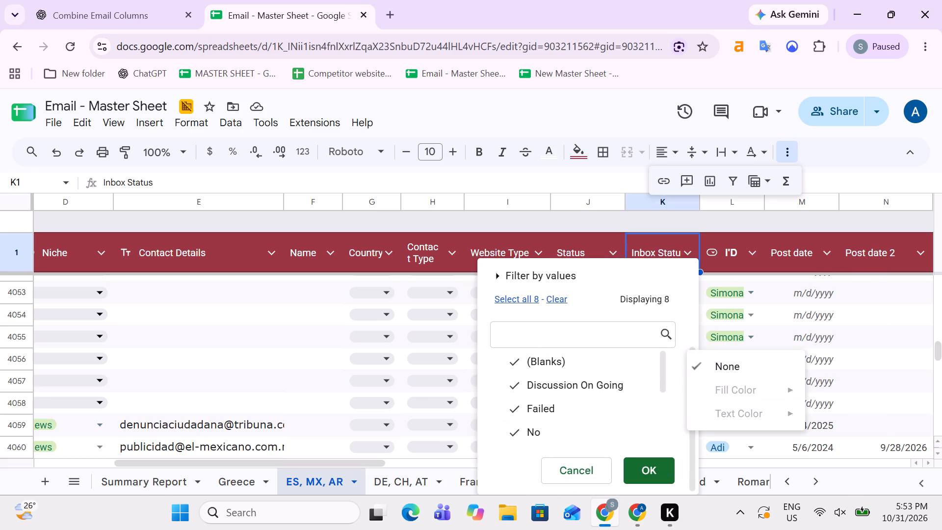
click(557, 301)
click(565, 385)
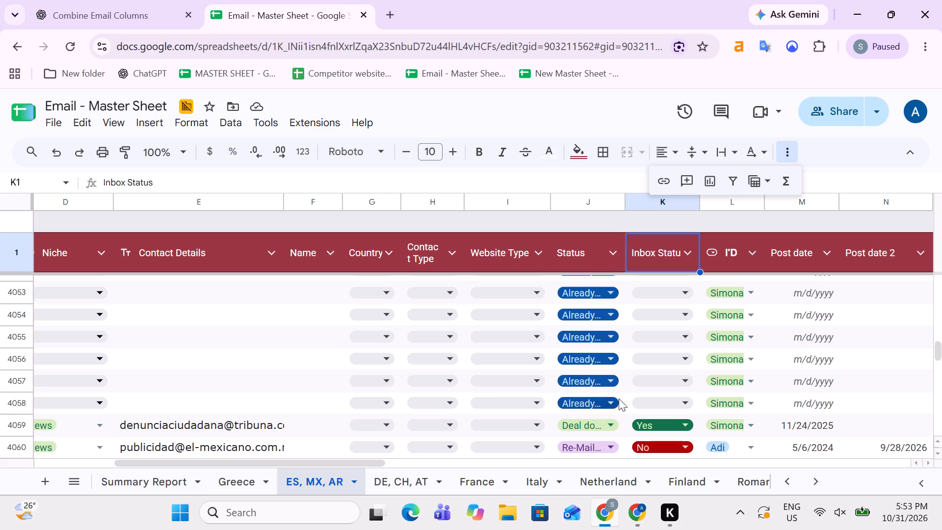
Filter Inbox Status in the ES, MX, AR sheet to Discussion On Going, NOT ALLOW PUBLICATION, Not Intrested, Reply Pending and Yes.
click(687, 251)
click(740, 336)
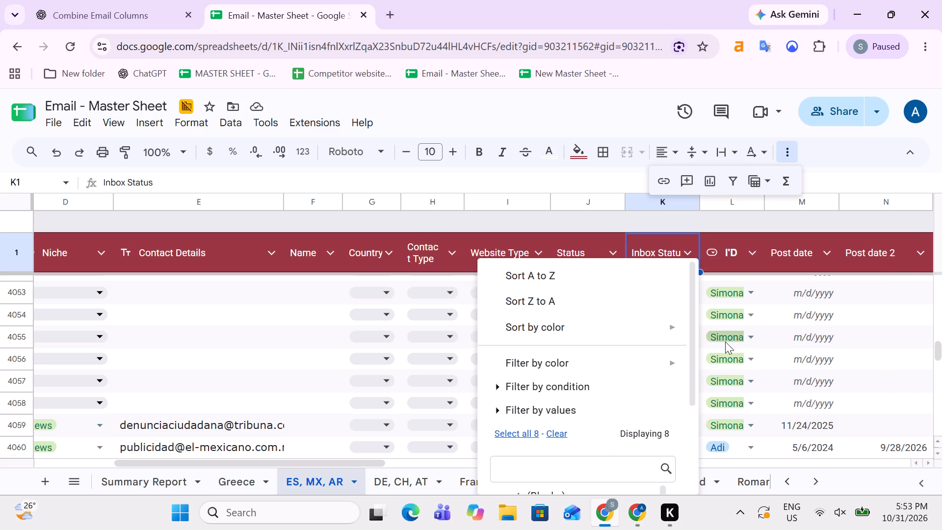
scroll(593, 339, down, 4)
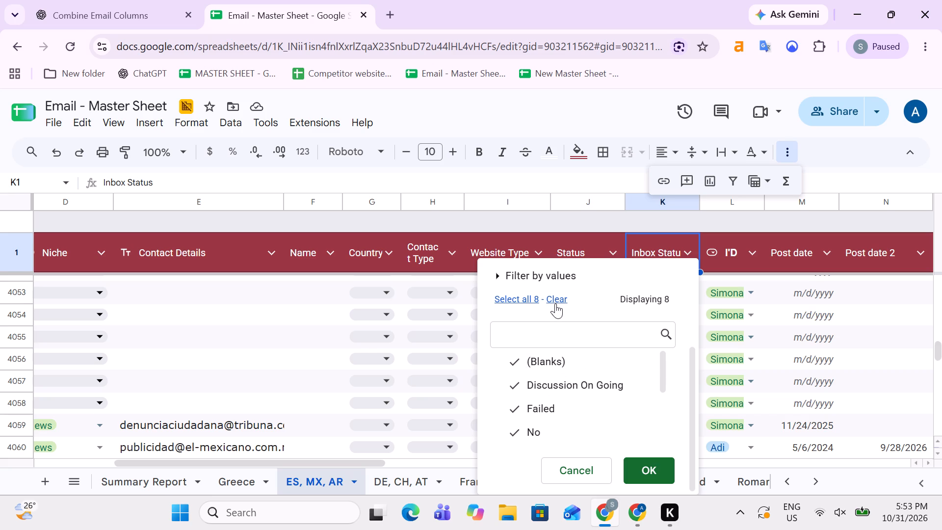
click(555, 303)
click(542, 387)
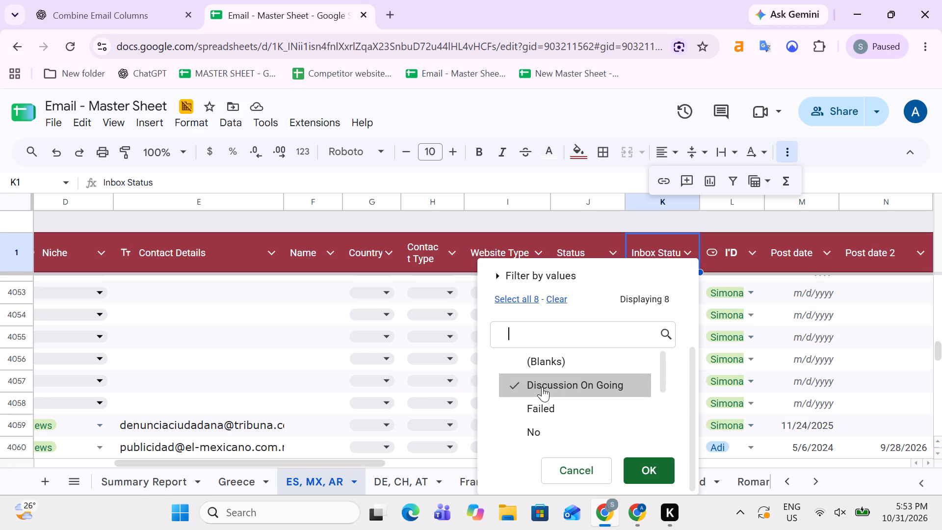
scroll(573, 402, down, 1)
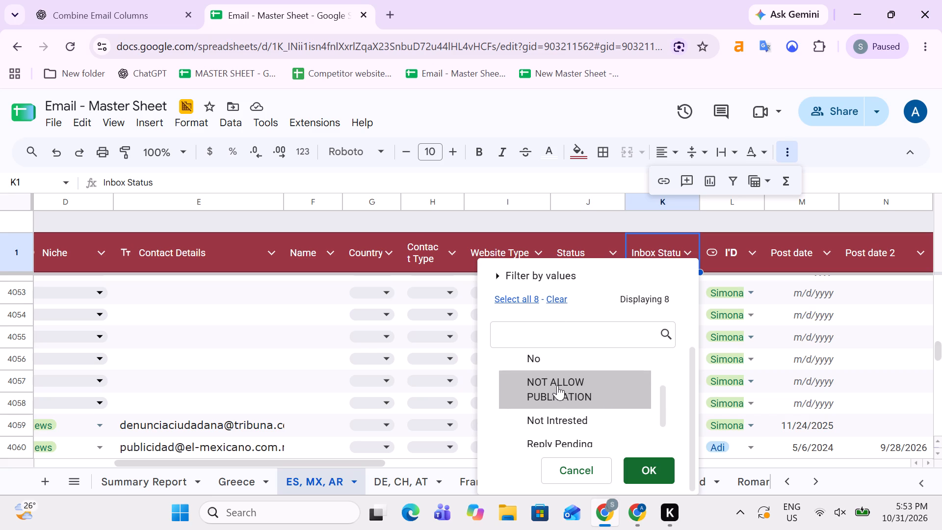
click(553, 383)
click(556, 422)
scroll(576, 426, down, 1)
click(564, 407)
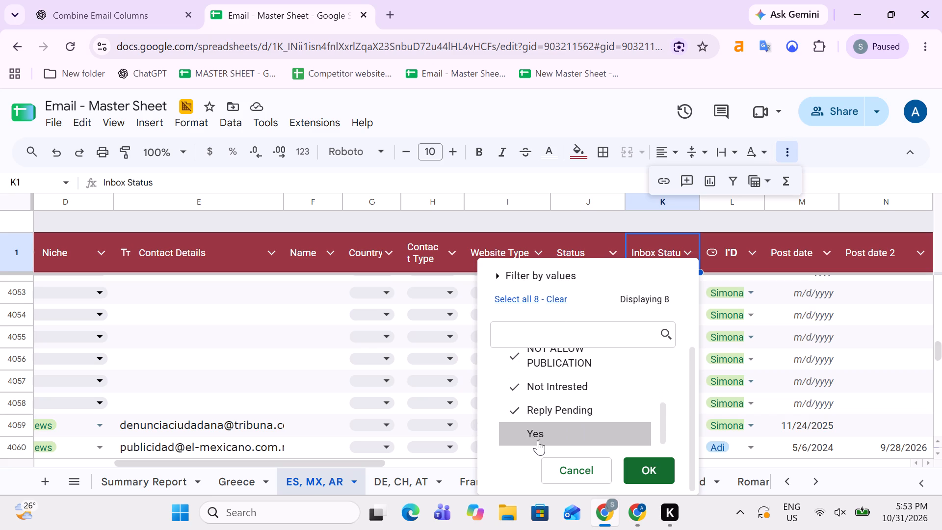
click(538, 440)
scroll(581, 401, up, 3)
scroll(590, 399, down, 4)
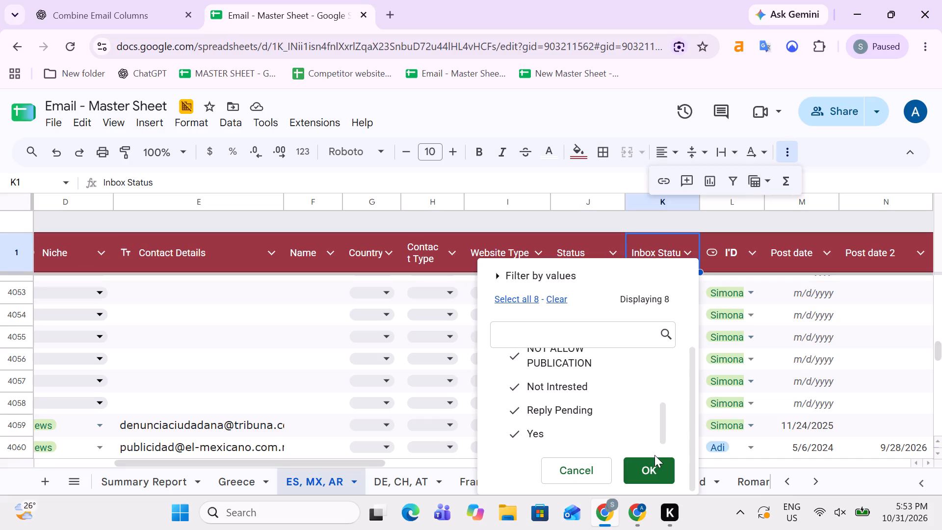
click(653, 470)
key(Down)
key(Up)
key(Up)
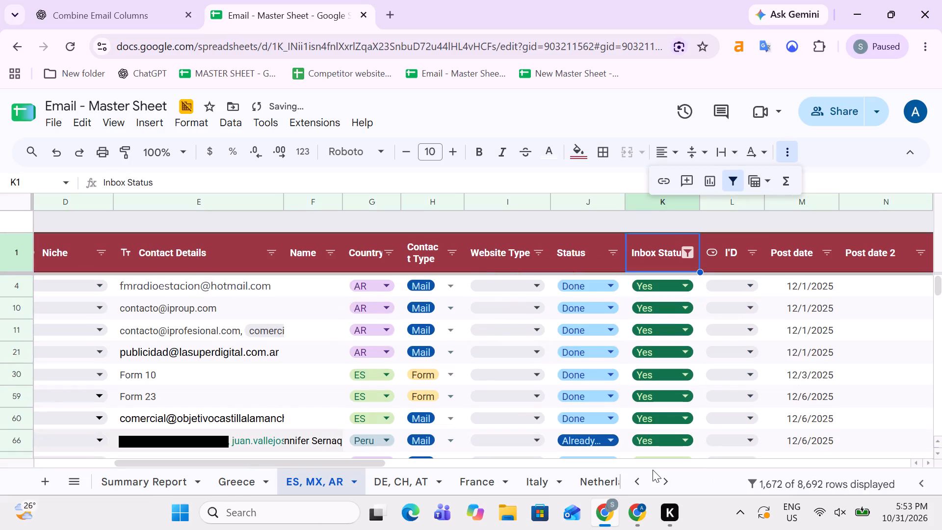
Copy all filtered domains in the Websites column of ES, MX, AR, from A4 down to A7783.
key(Down)
key(Left)
key(Left)
key(Left)
key(Left)
key(Left)
key(Left)
key(Left)
key(Left)
key(Left)
key(Left)
key(Left)
key(Left)
key(Left)
key(Left)
key(Left)
key(Left)
key(Left)
key(Left)
key(Left)
key(Left)
key(Up)
key(Down)
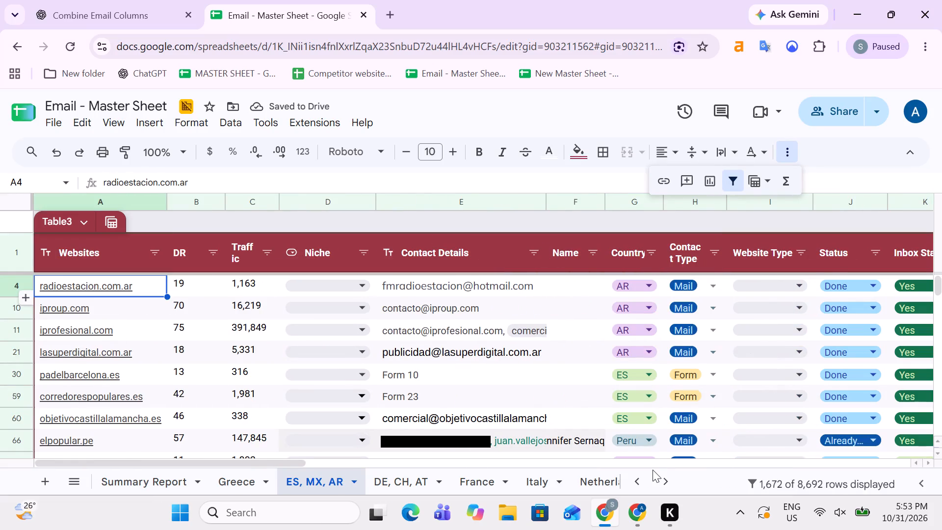
key(ctrl+shift+Down)
key(ctrl+c)
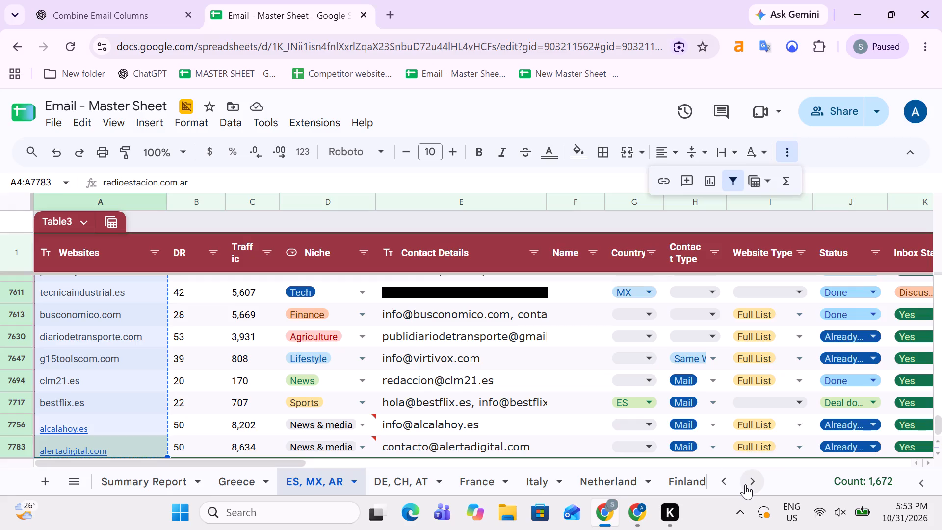
Paste the copied domains as values only in Sheet28's Domain column from A986, leaving a blank row below the existing list.
click(745, 484)
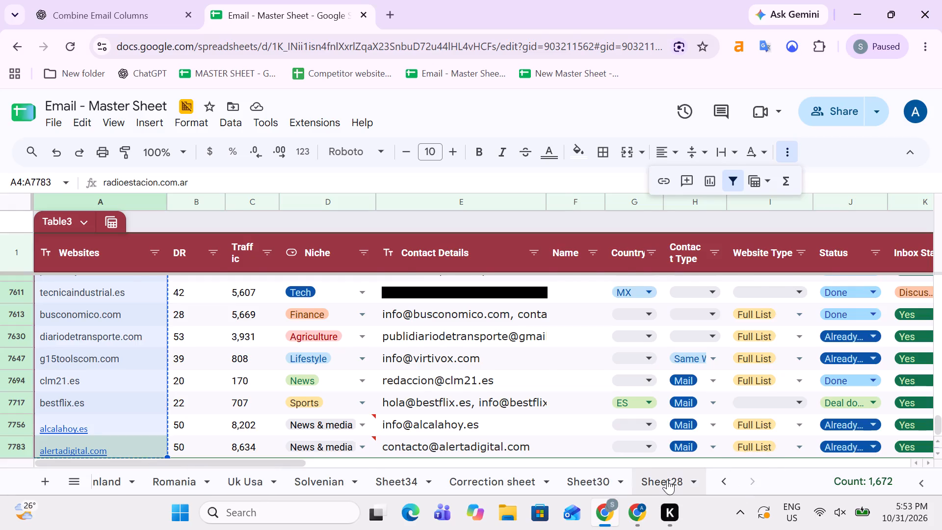
click(667, 479)
key(Down)
key(ctrl+Down)
key(Down)
key(Down)
key(Down)
key(Down)
key(Down)
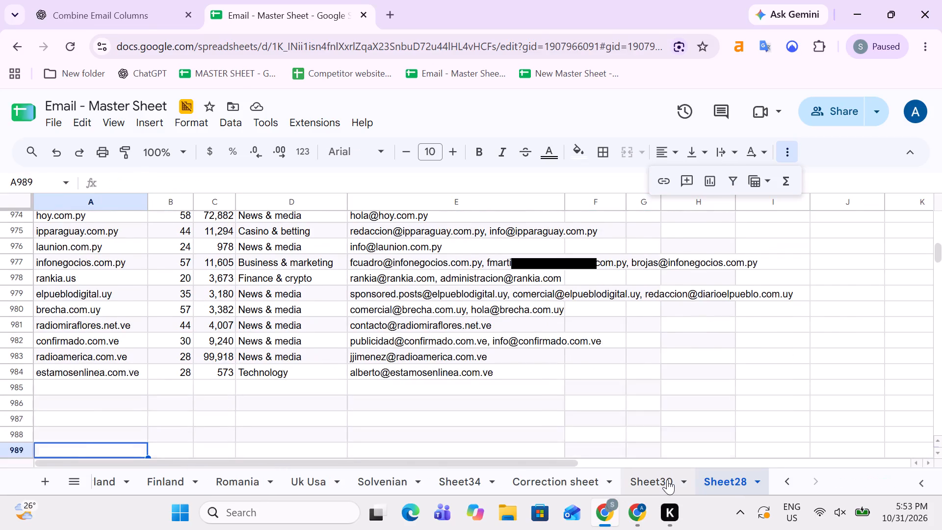
key(Up)
key(Up)
key(Up)
key(ctrl+v)
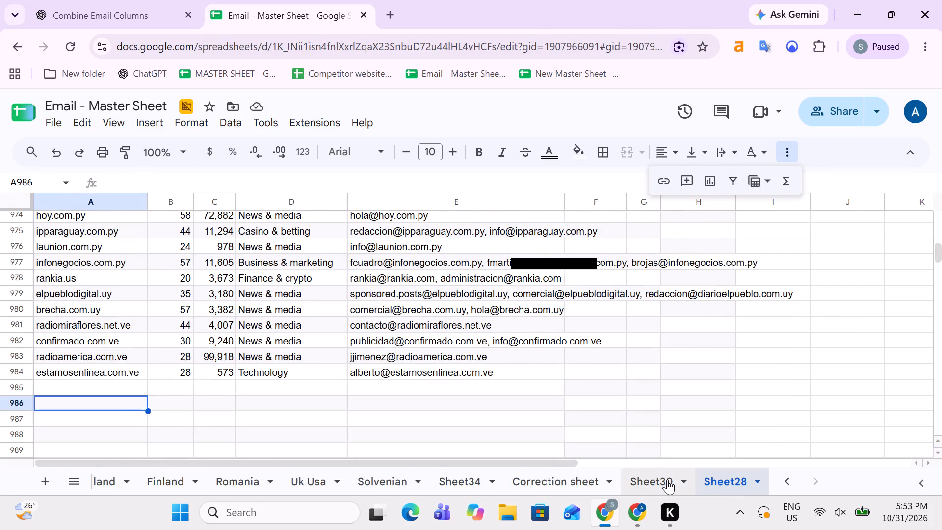
click(173, 424)
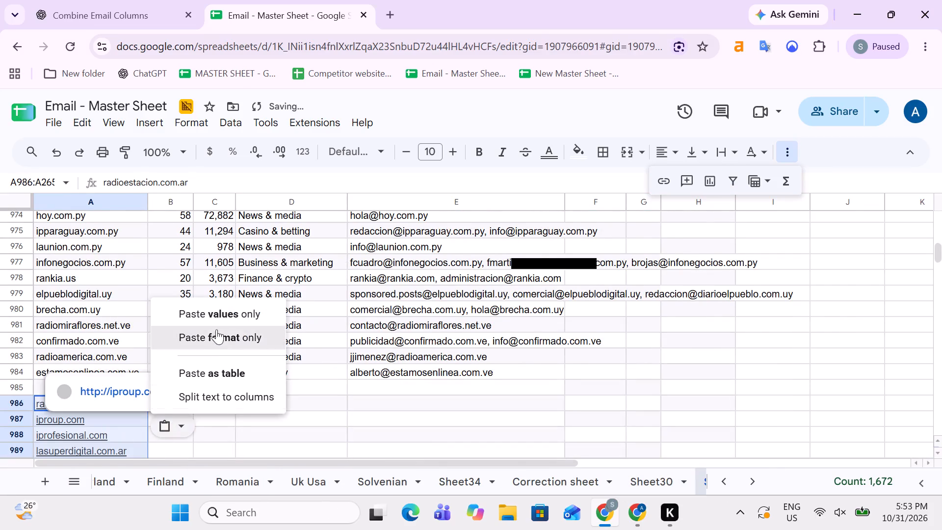
click(219, 318)
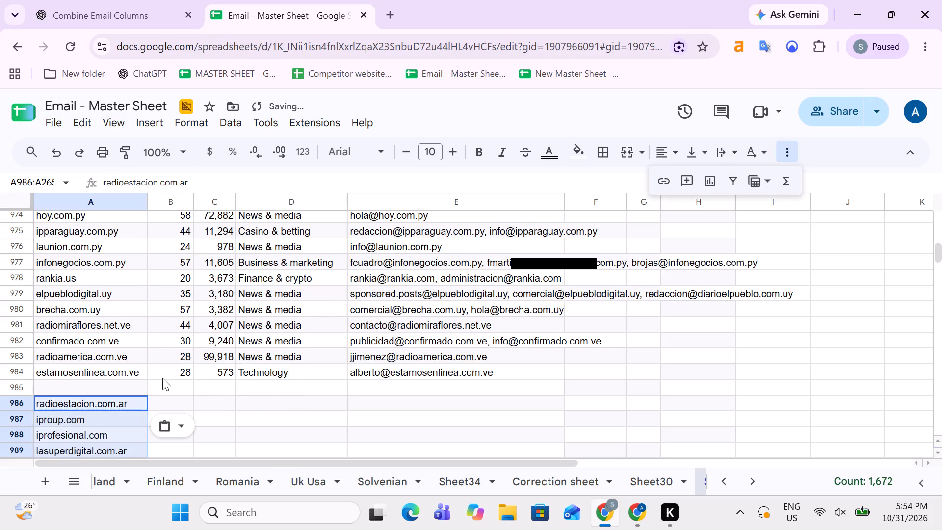
Add a filter to Sheet28's header row and filter the Domain column by its red fill colour.
scroll(162, 378, up, 5)
click(123, 359)
key(ctrl+Up)
key(Up)
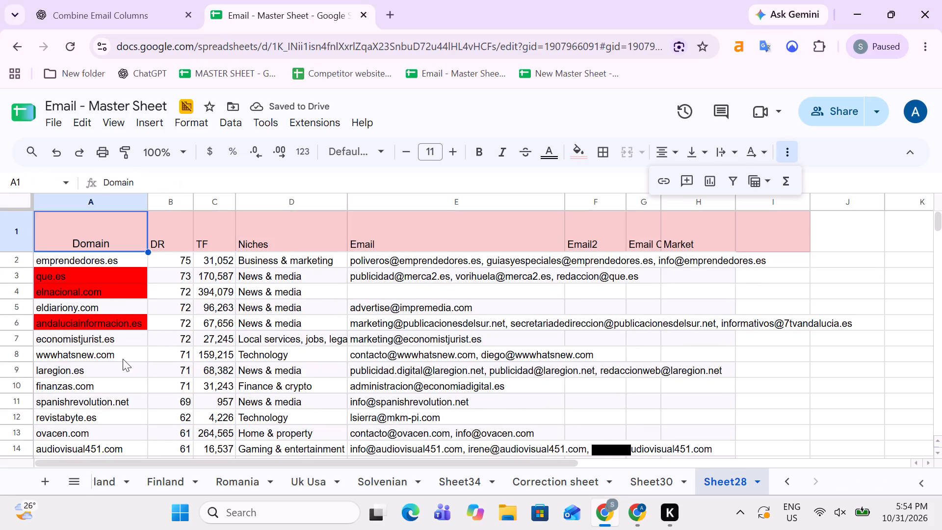
key(Down)
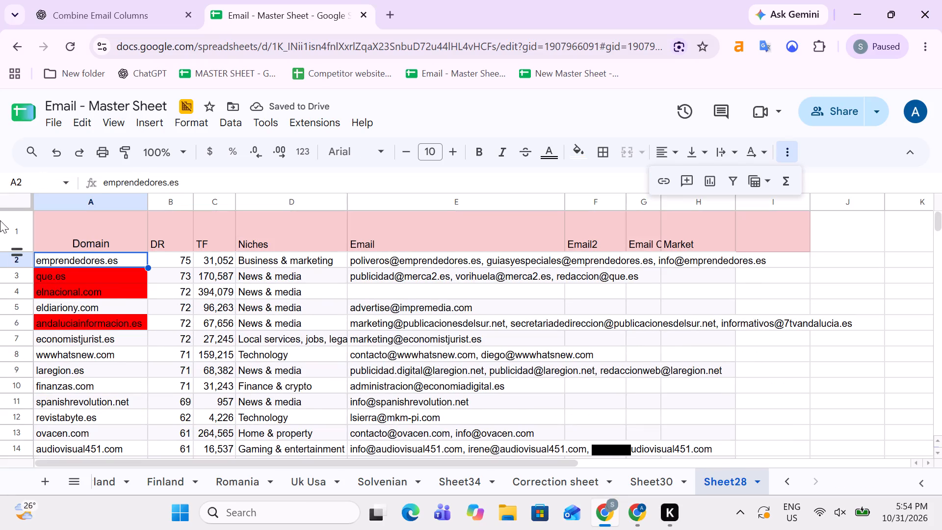
click(0, 225)
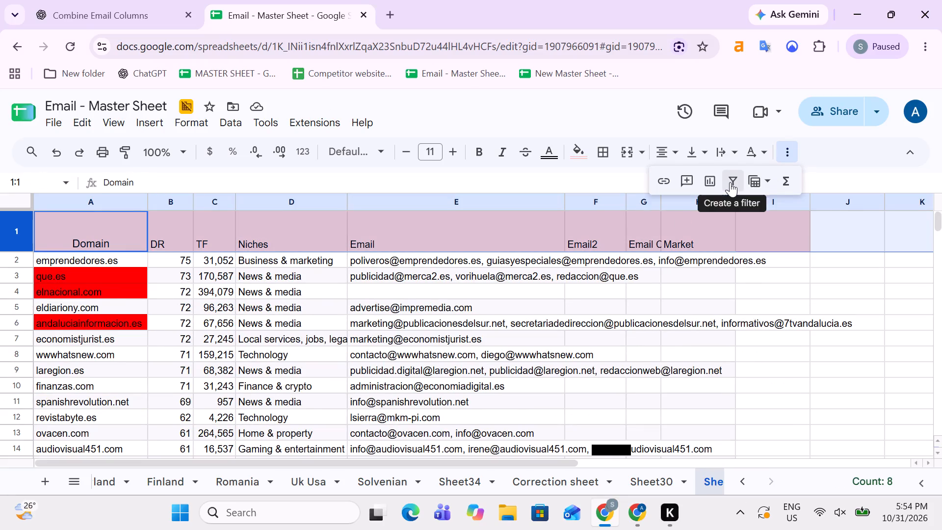
click(730, 182)
click(160, 269)
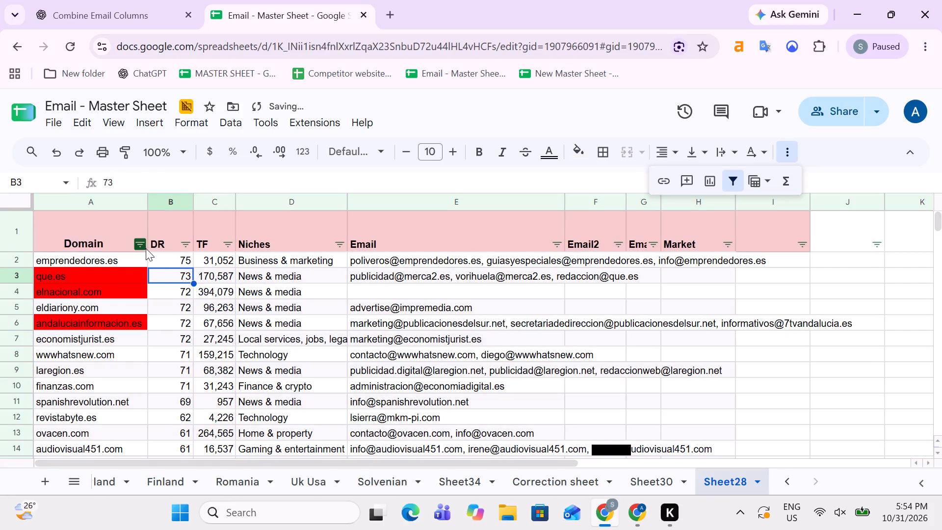
click(142, 242)
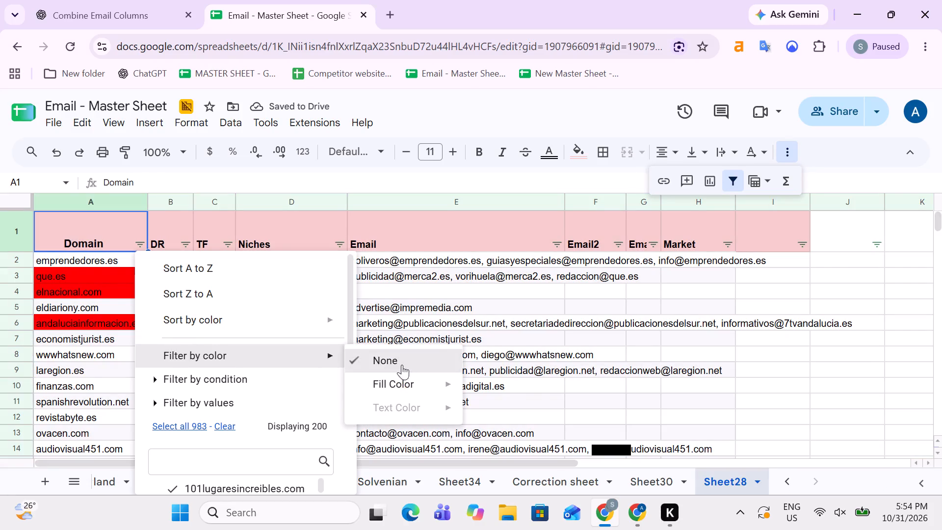
click(488, 410)
Delete all the red-highlighted rows shown by the filter in Sheet28, selecting rows 3 to 963.
key(Down)
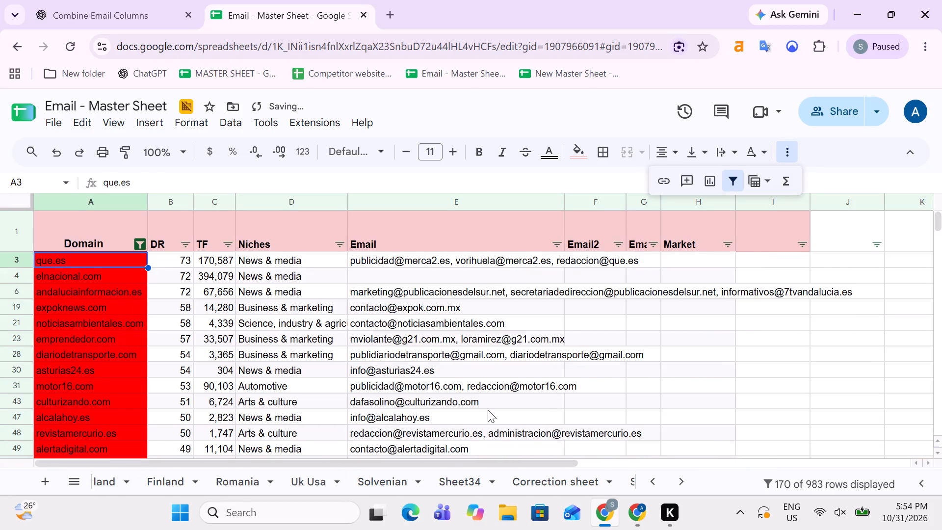
key(ctrl+shift+Down)
key(Up)
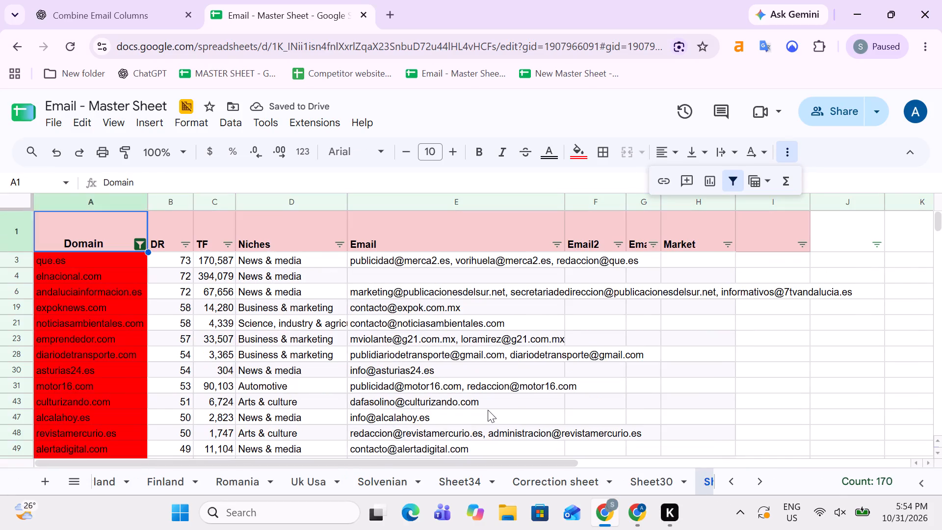
key(Down)
click(0, 256)
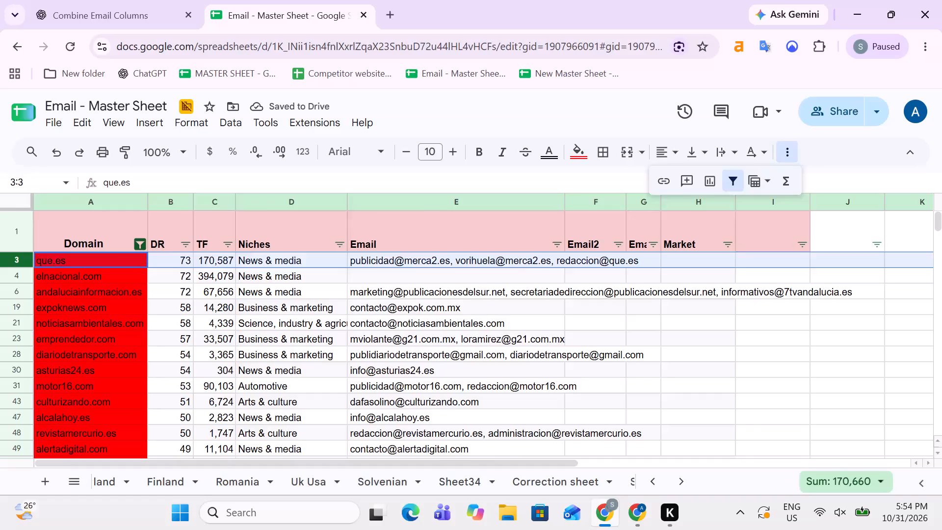
key(ctrl+shift+Down)
right_click(0, 290)
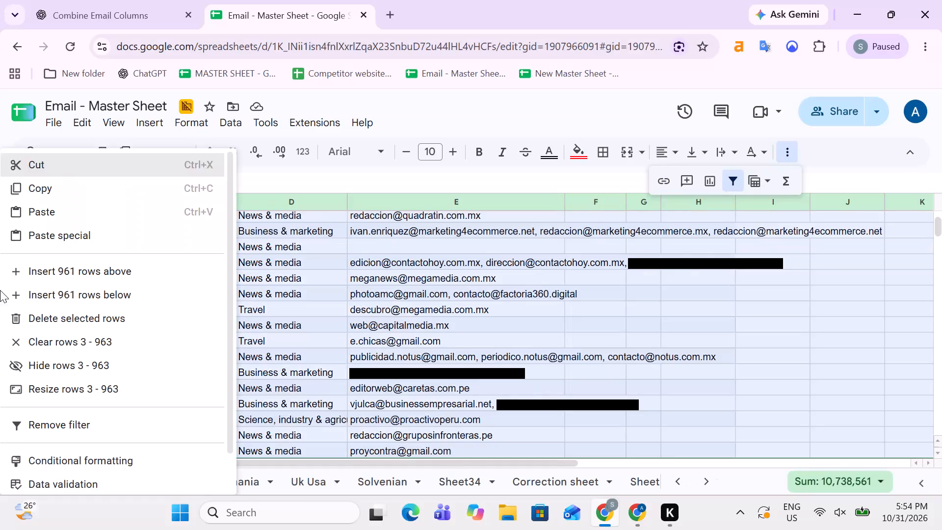
click(70, 315)
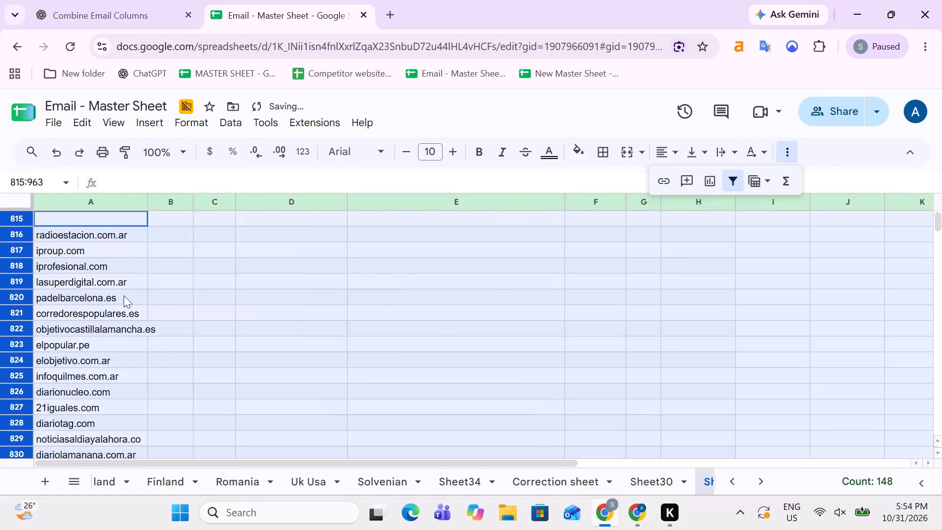
Clear the pasted comparison domains from Sheet28's Domain column, from A816 down to A2487.
click(147, 261)
key(Up)
key(Up)
key(ctrl+shift+Down)
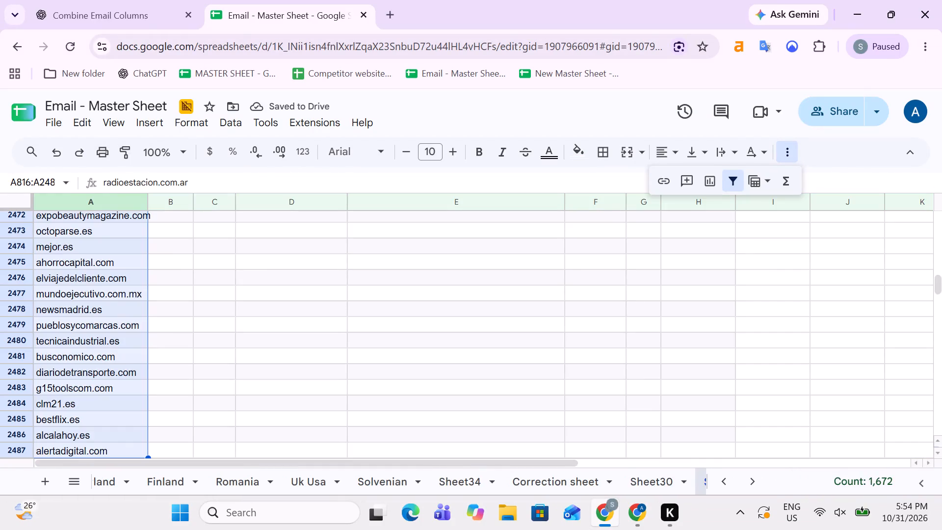
key(Delete)
Remove the filter from Sheet28 to show all the remaining rows.
key(Up)
key(ctrl+Up)
key(Down)
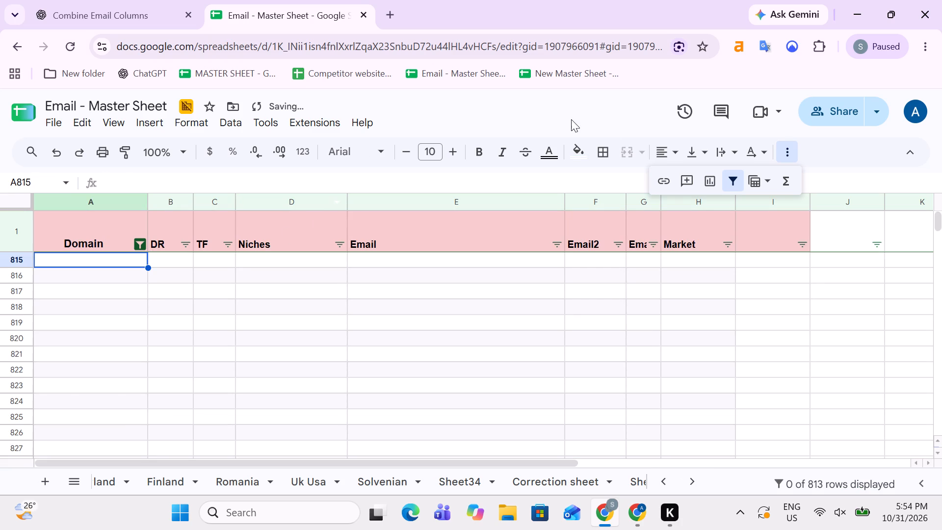
click(734, 188)
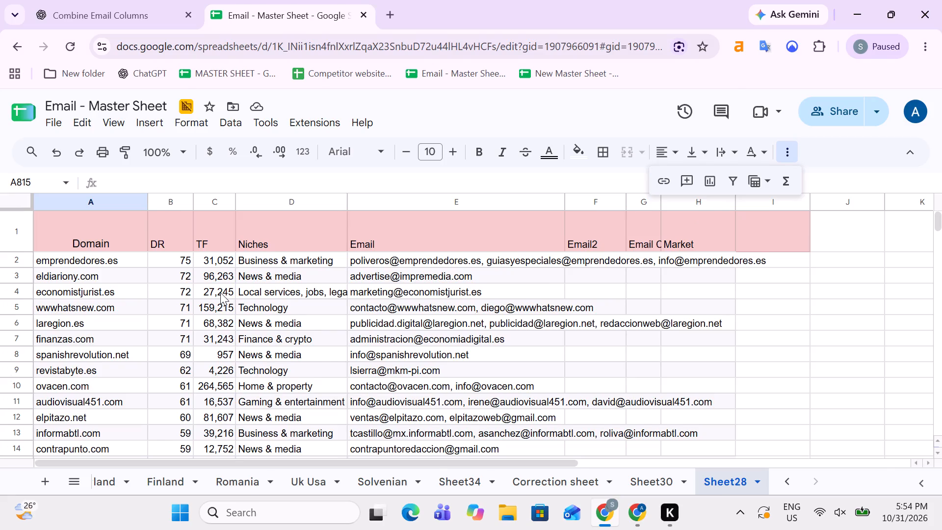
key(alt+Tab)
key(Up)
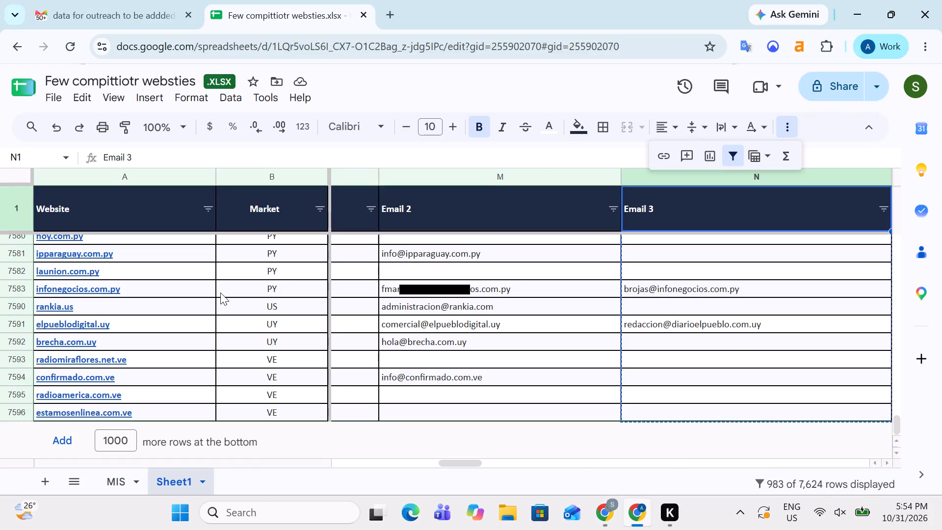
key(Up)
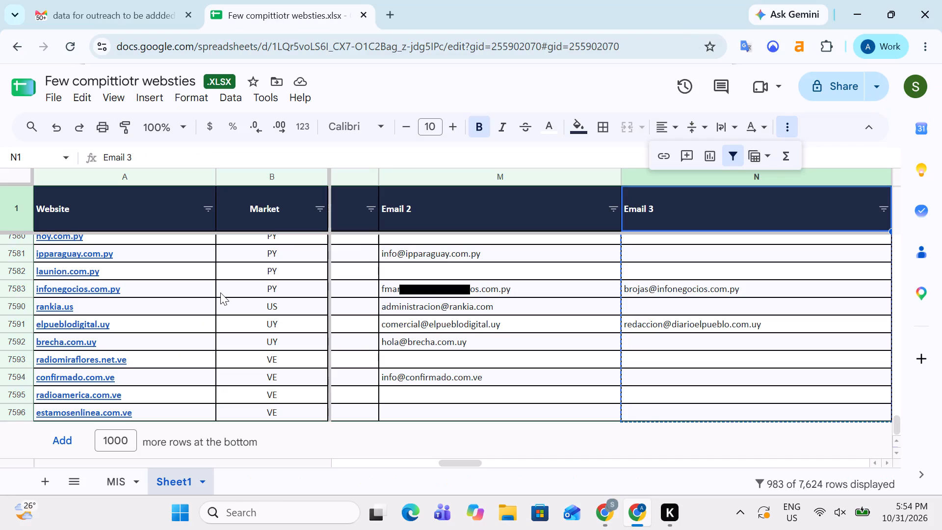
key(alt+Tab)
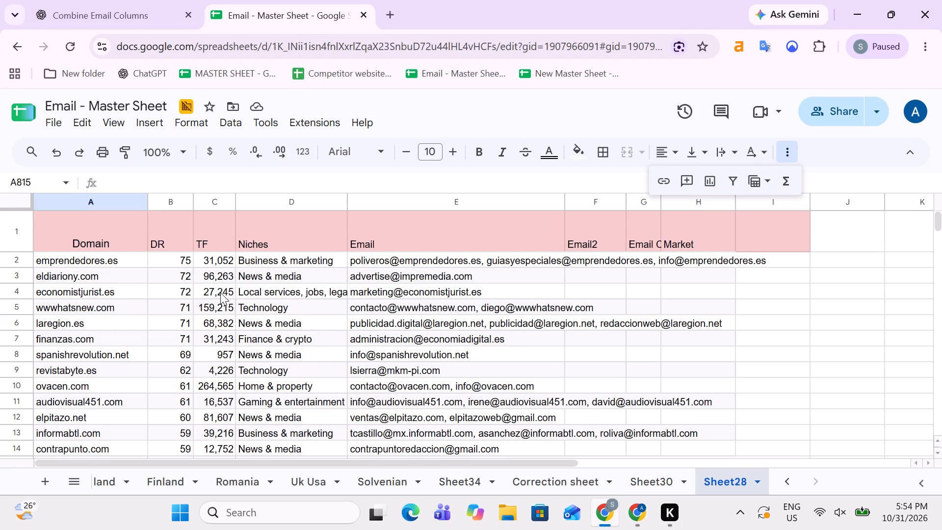
Select the remaining domains A2:A814 in Sheet28.
key(Up)
key(Left)
key(ctrl+Up)
key(Down)
key(ctrl+shift+Down)
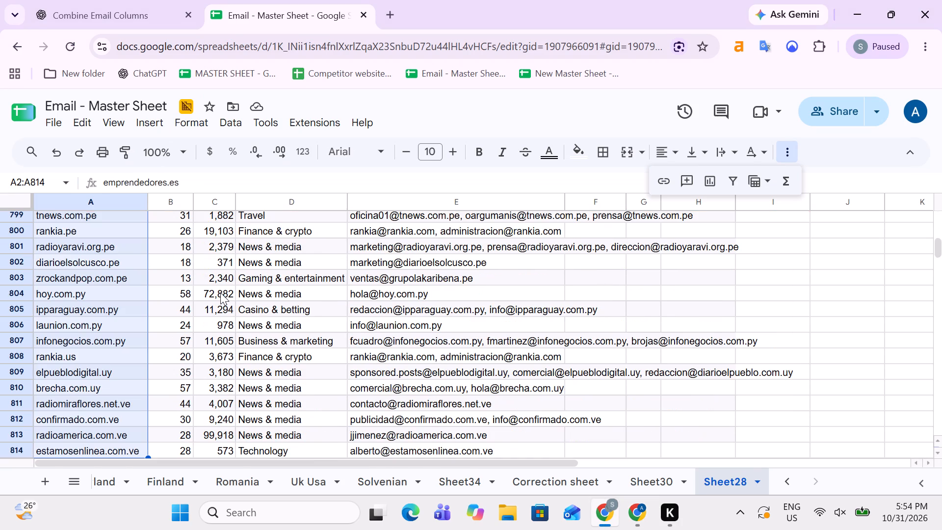
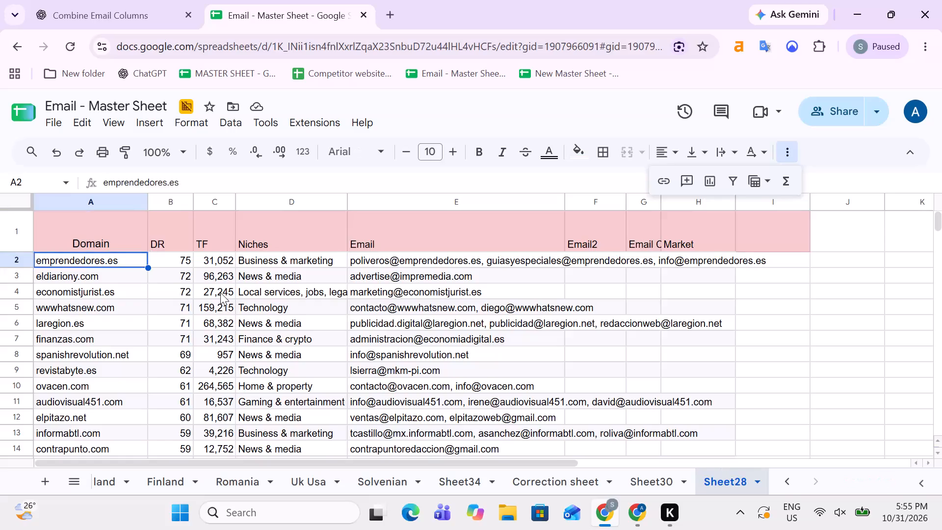
Copy the whole list of domains in column A of Sheet28, from A2 down to A814.
key(Right)
key(Left)
key(ctrl+shift+Down)
key(Up)
key(Down)
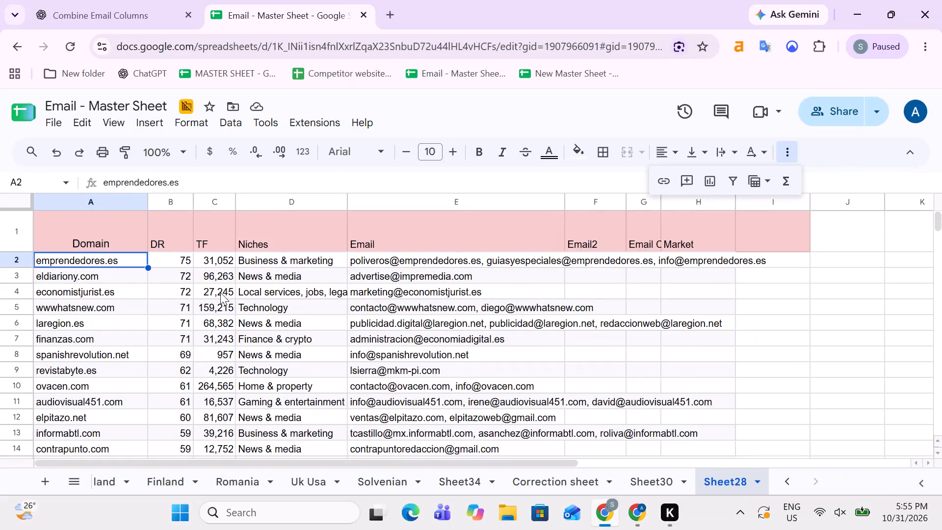
key(Up)
key(Down)
key(ctrl+shift+Down)
key(ctrl+c)
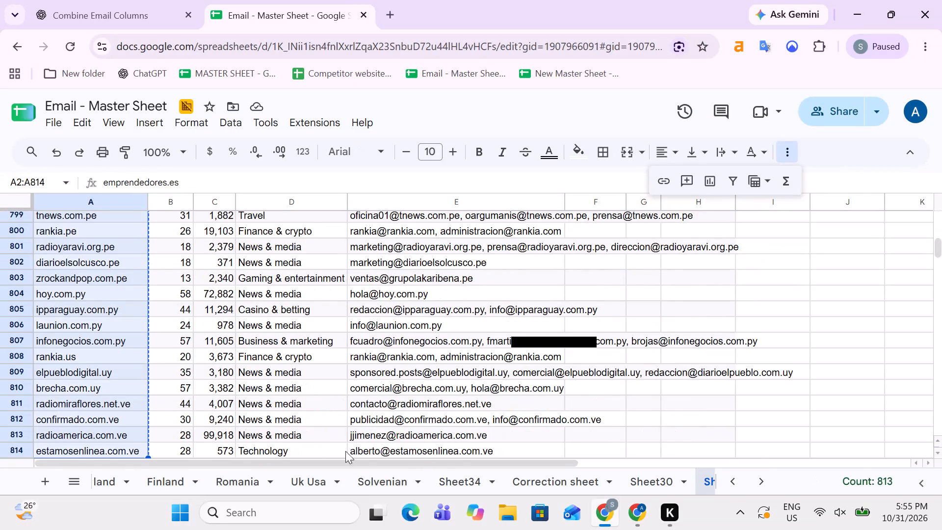
Open the ES, MX, AR sheet and remove the active filter from its table.
click(719, 481)
click(733, 482)
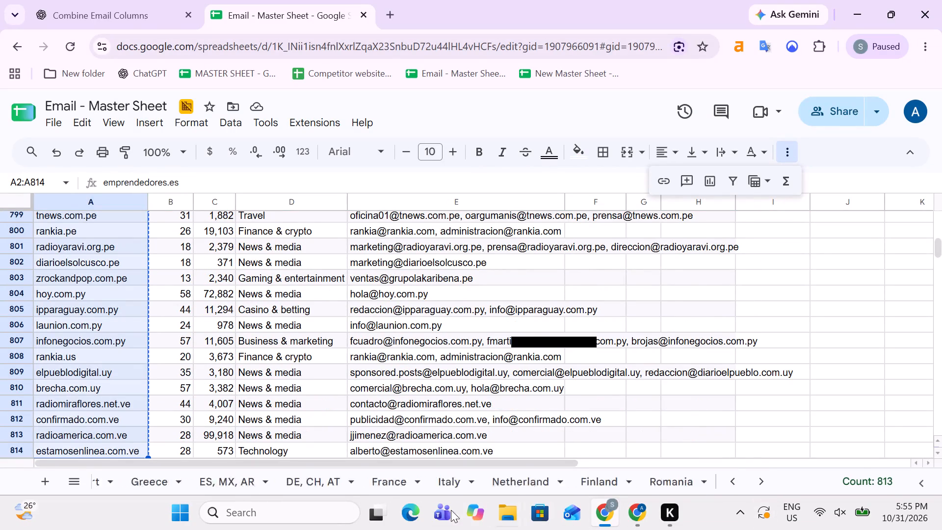
click(310, 485)
key(Down)
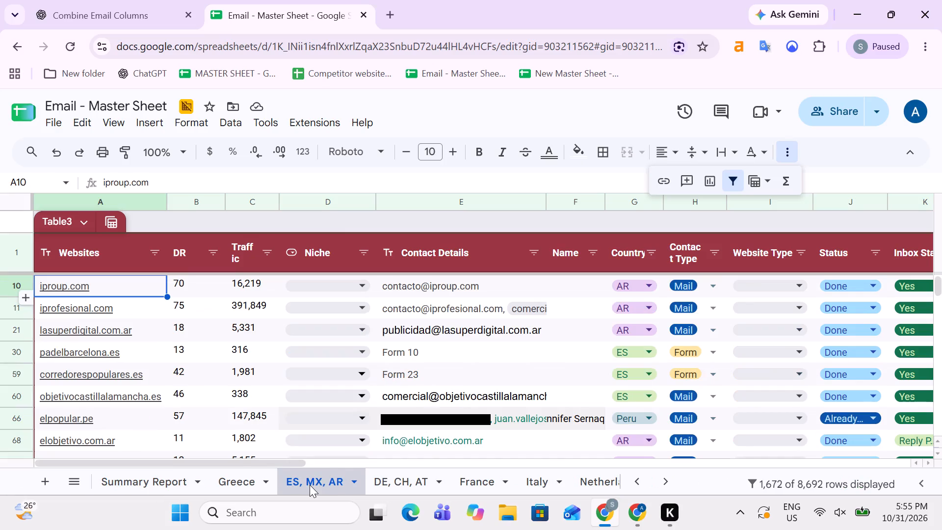
click(729, 179)
Paste the copied domains as values only in the Websites column, starting at A7844 below the last filled entries.
click(495, 357)
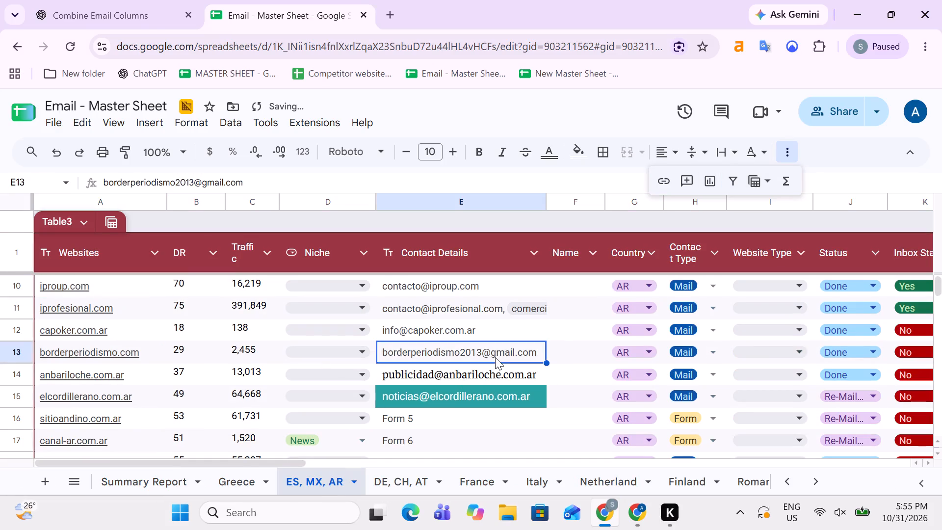
key(Left)
key(Left)
key(Left)
key(Left)
key(Left)
key(Left)
key(Left)
key(Left)
key(Left)
key(Left)
key(Left)
key(Left)
key(Left)
key(ctrl+Down)
key(Down)
key(Down)
key(Down)
key(Down)
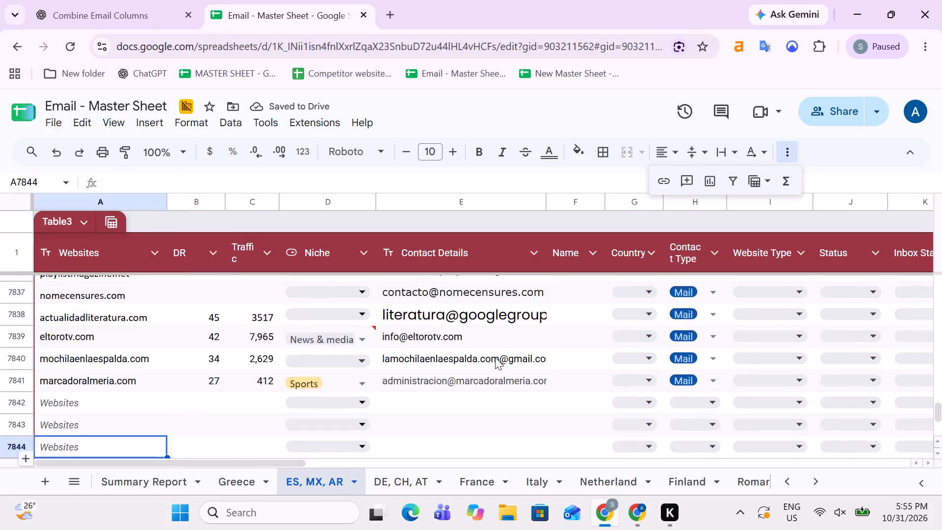
key(Down)
key(Up)
key(Up)
key(Down)
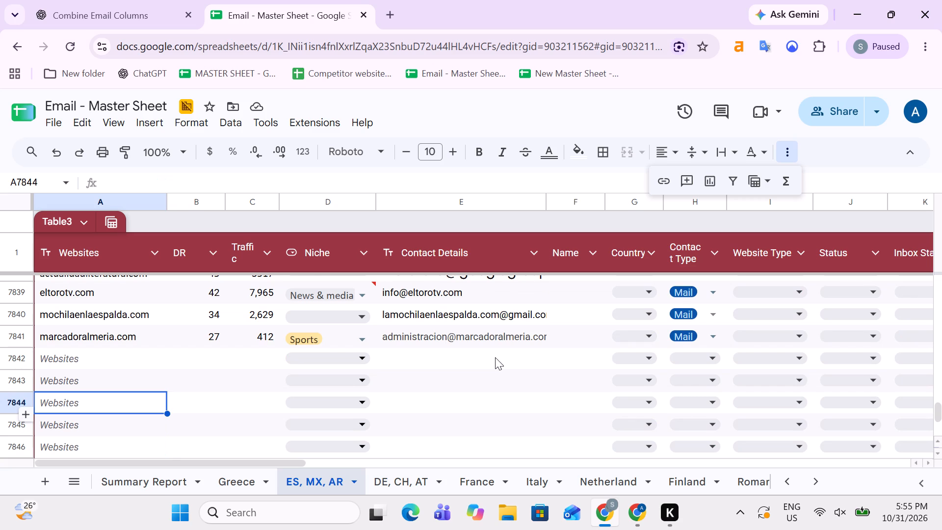
key(Up)
key(ctrl+Up)
key(Up)
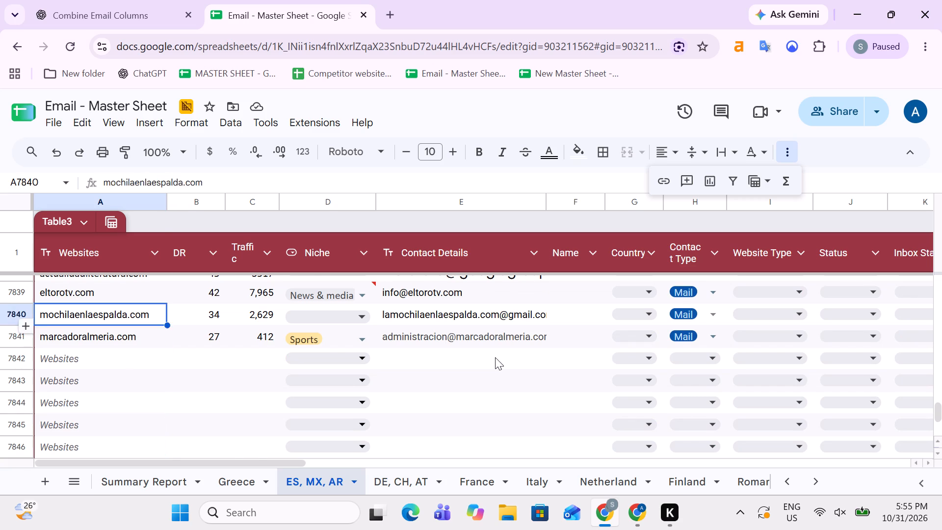
key(ctrl+Up)
key(Down)
key(ctrl+Down)
key(Down)
key(Down)
key(Down)
key(Down)
key(Up)
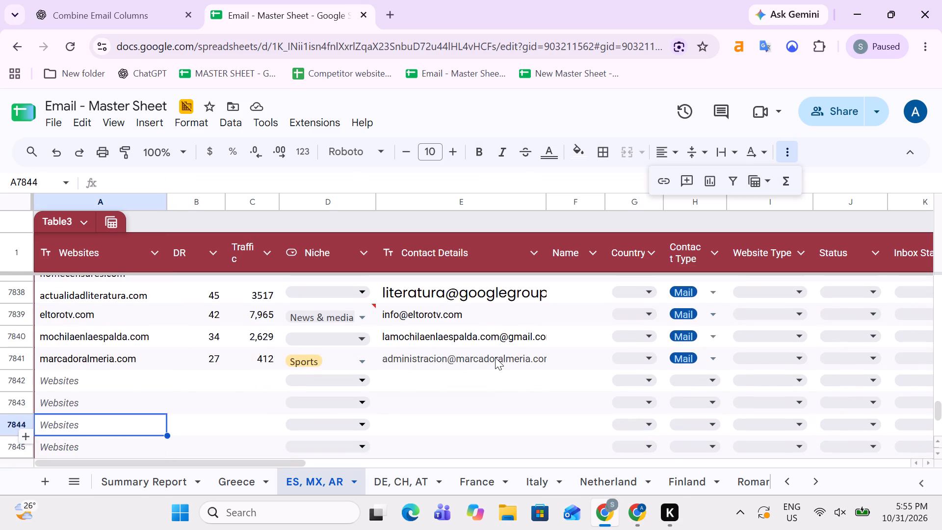
key(Up)
key(Down)
key(ctrl+v)
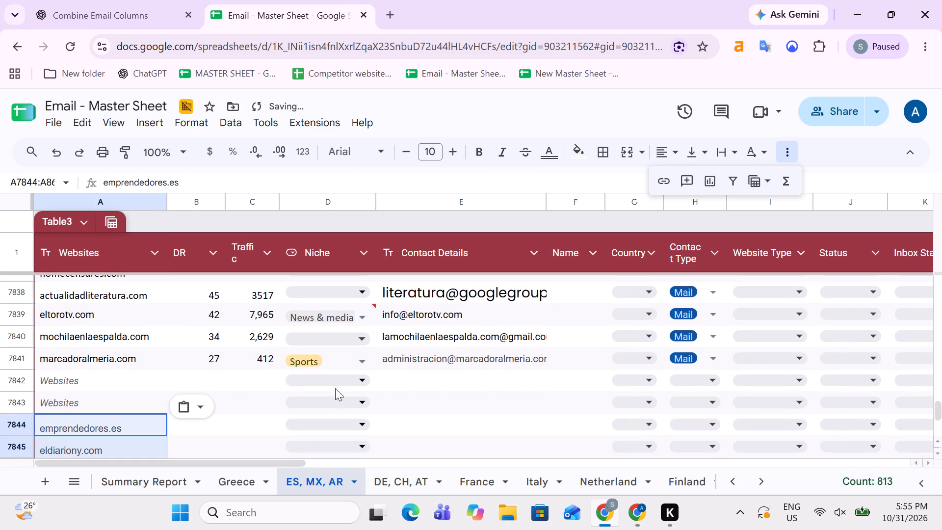
click(199, 400)
click(226, 294)
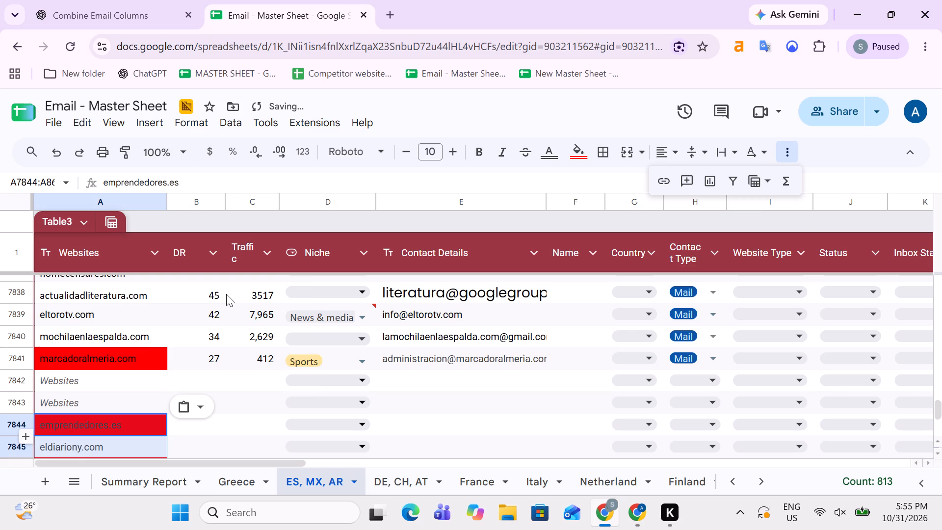
Filter the Websites column by the red fill color.
click(152, 253)
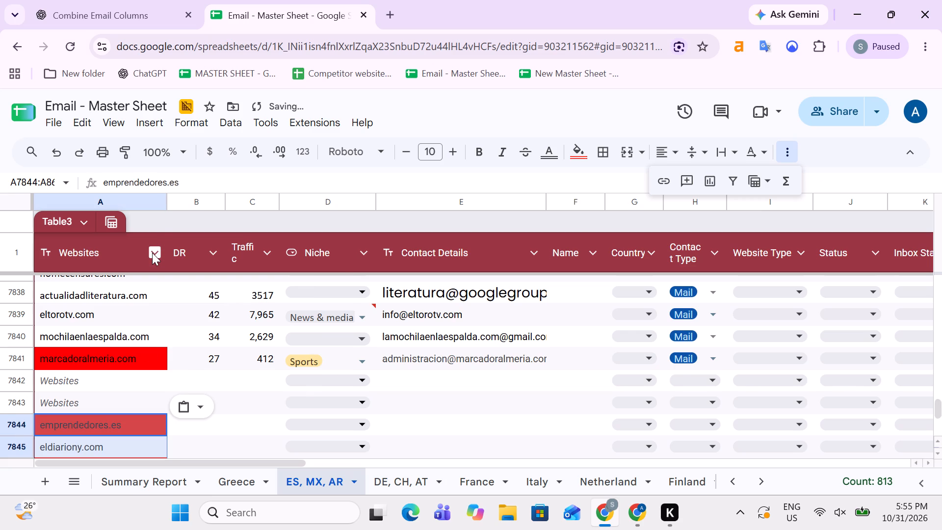
click(237, 334)
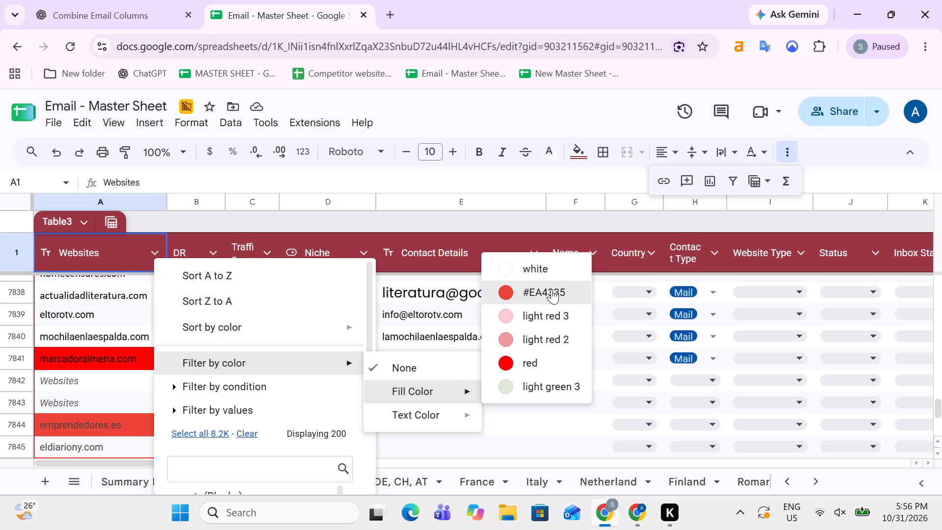
click(532, 360)
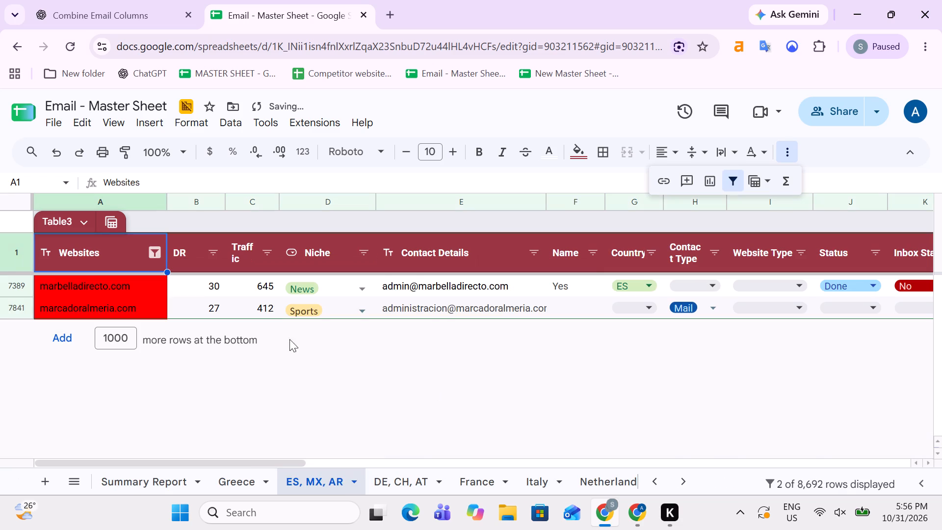
scroll(280, 336, up, 1)
click(432, 311)
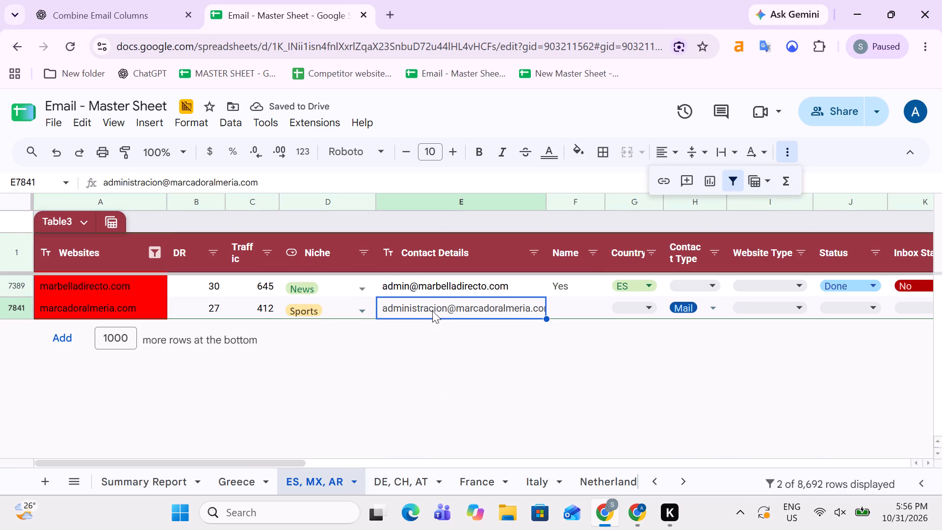
Examine the marcadoralmeria.com row across its status, date, notes and follow-up columns.
key(Right)
key(Right)
key(Right)
key(Right)
key(Right)
key(Right)
key(Right)
key(Right)
key(Right)
key(Right)
key(Right)
key(Right)
key(Right)
key(Right)
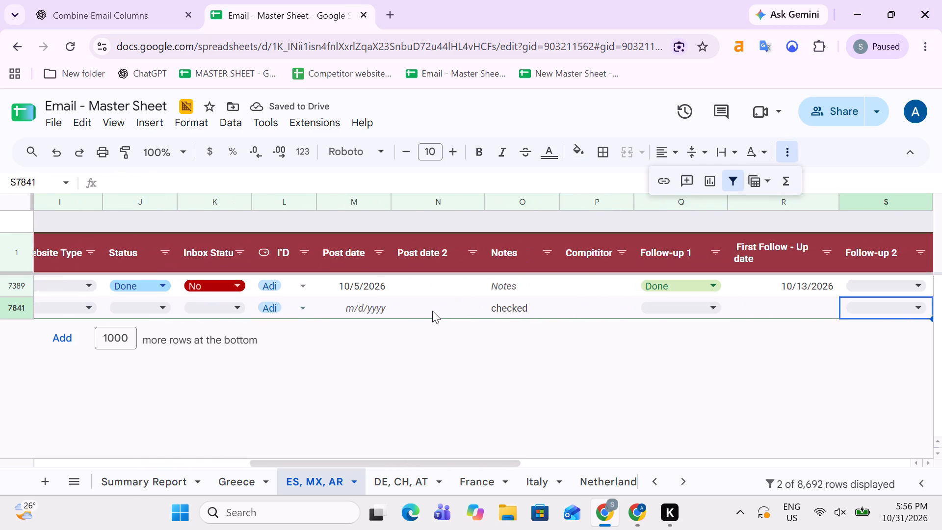
key(Left)
key(Left)
key(Left)
key(Left)
key(Left)
key(Left)
key(Left)
key(Left)
key(Left)
key(Left)
key(Left)
key(Left)
key(Left)
key(Left)
key(Left)
key(Left)
key(Left)
key(Left)
key(Left)
key(Left)
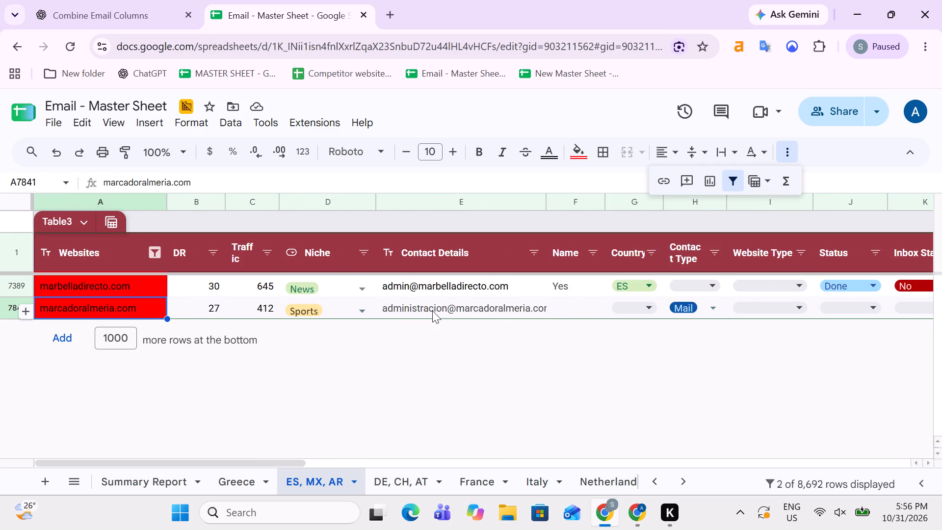
Delete the marcadoralmeria.com row, 7841.
click(0, 306)
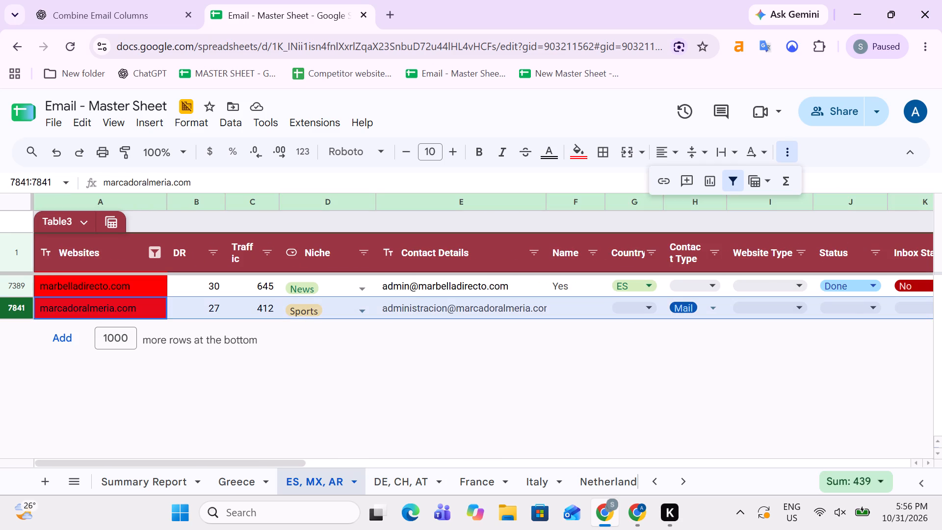
right_click(0, 306)
click(46, 321)
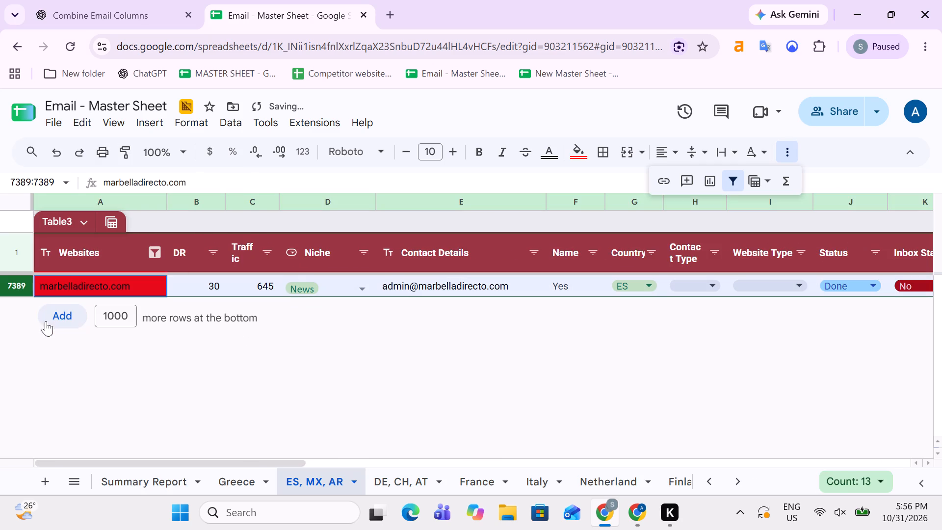
Check the red entry left in the filtered Websites column, and remove the table's filter.
click(157, 254)
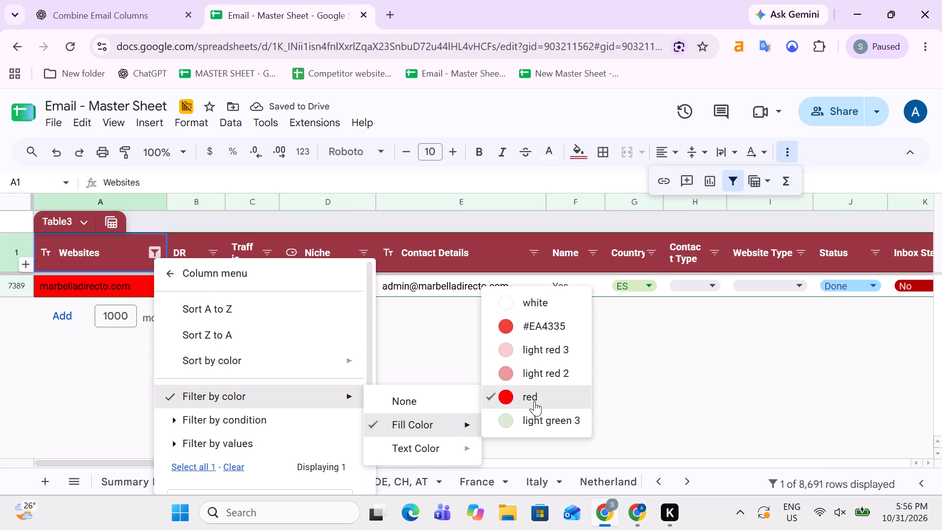
click(626, 352)
scroll(301, 315, up, 3)
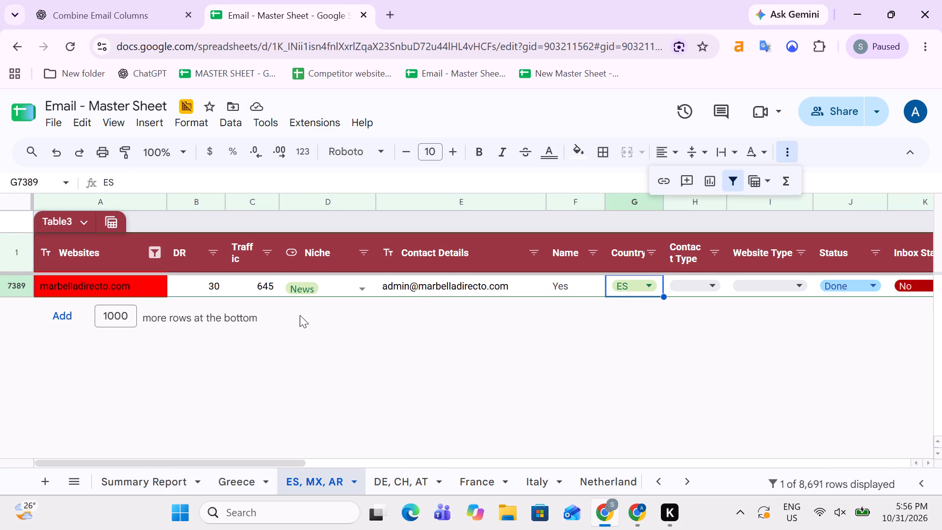
click(408, 284)
click(732, 182)
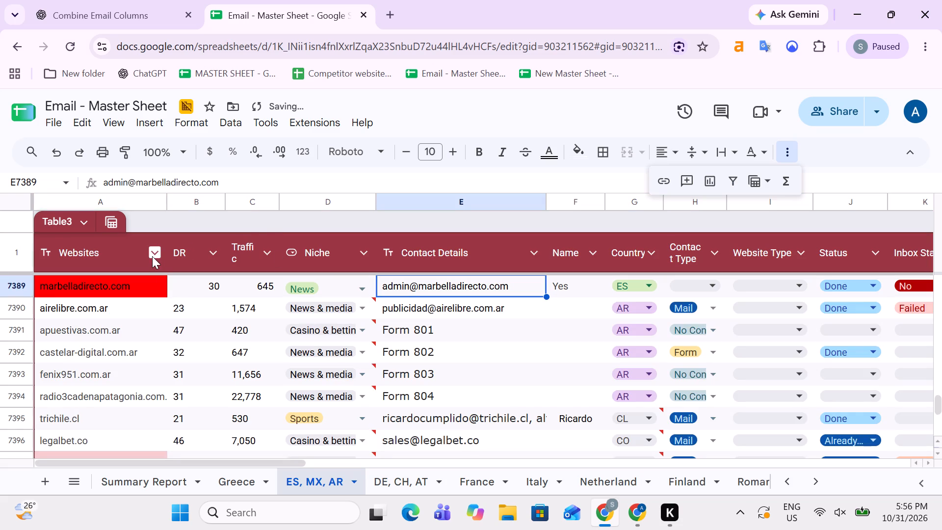
Search the sheet for the other occurrences of marbelladirecto.com and examine the last match among the pasted domains.
click(157, 287)
key(ctrl+c)
key(ctrl+f)
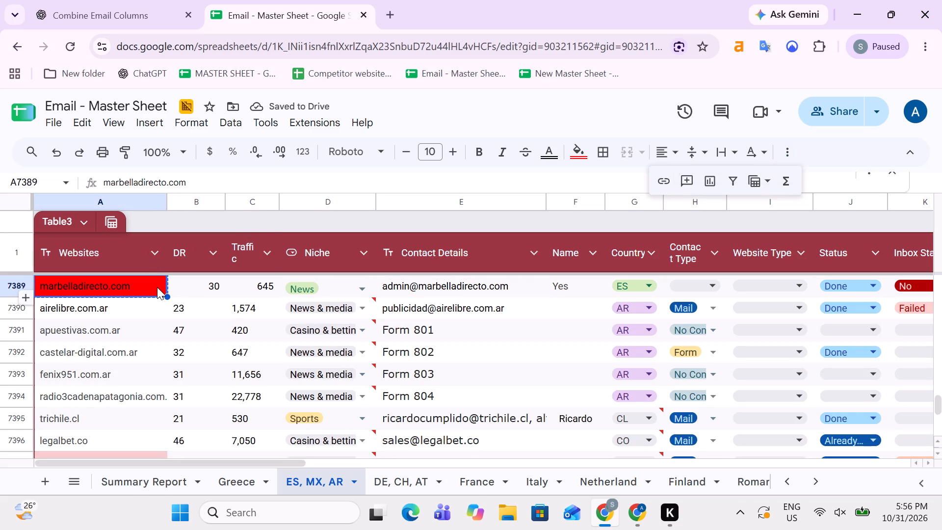
key(ctrl+v)
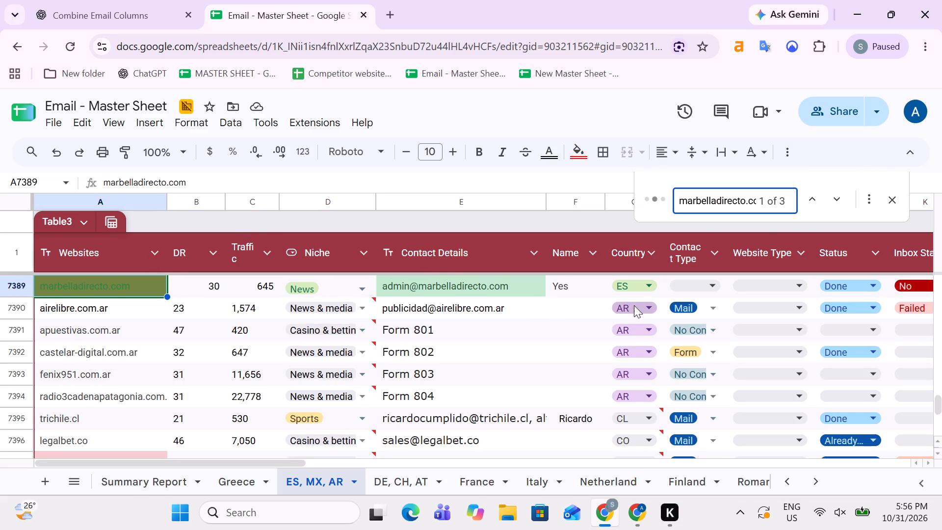
click(839, 202)
click(837, 202)
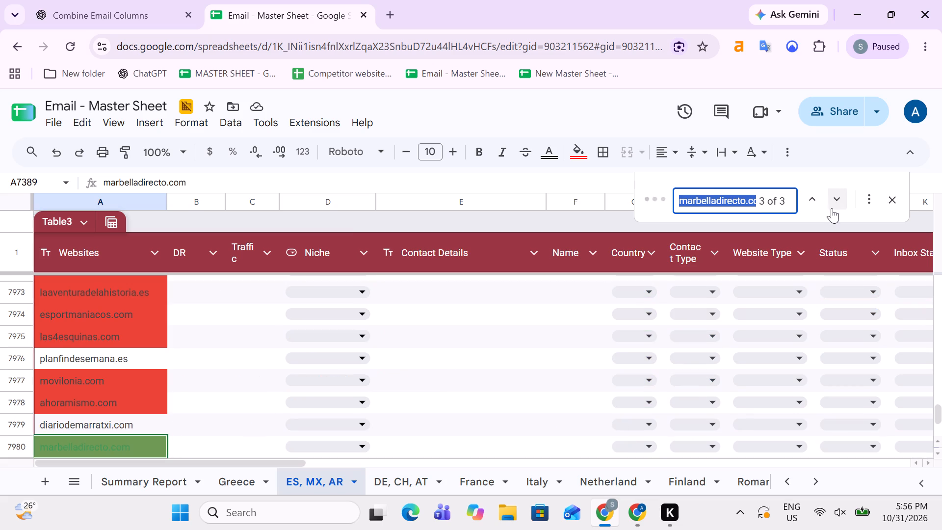
scroll(524, 392, down, 2)
scroll(492, 427, up, 1)
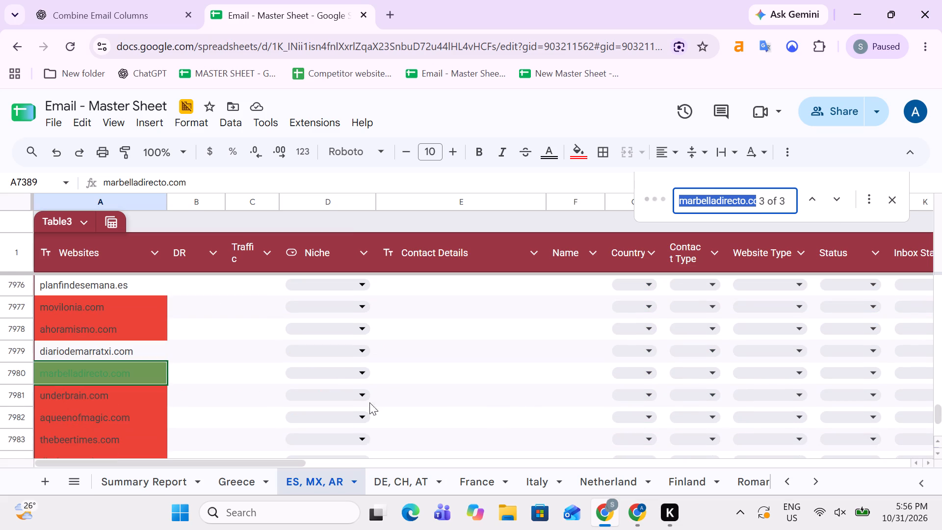
click(894, 196)
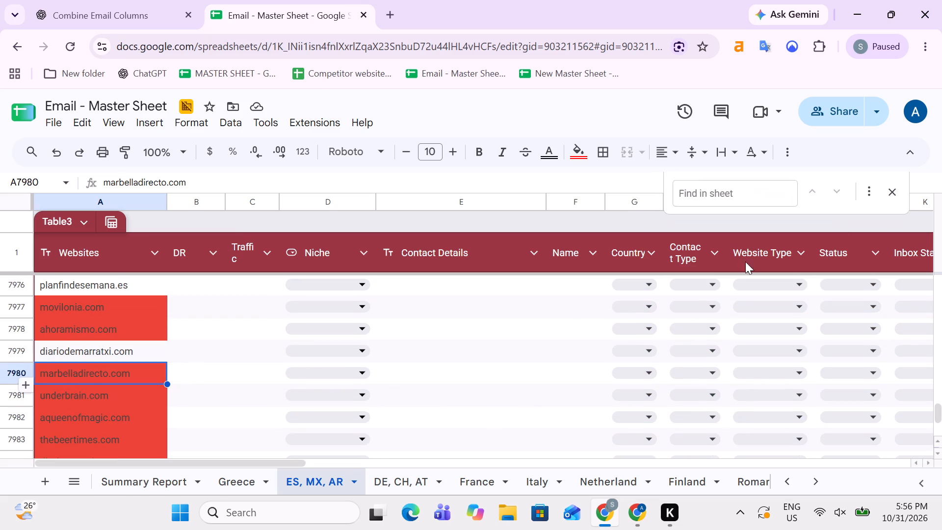
click(203, 371)
key(Left)
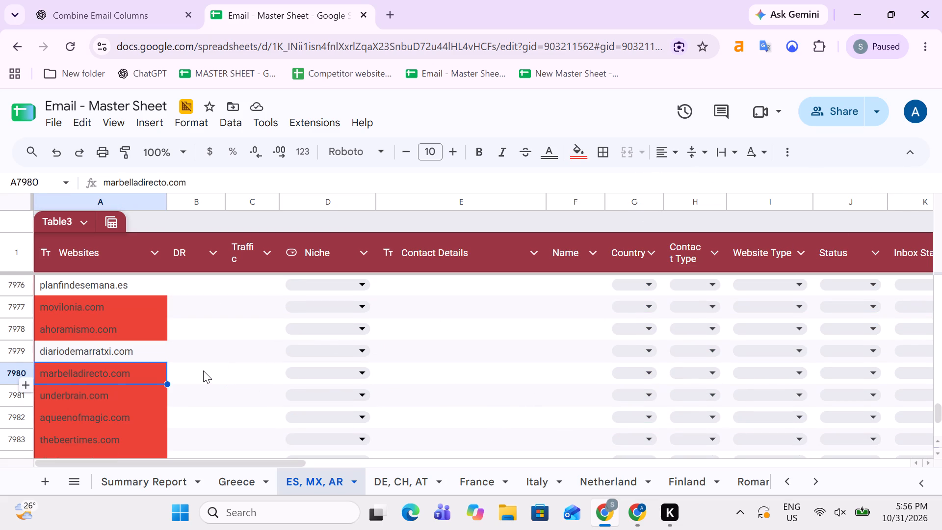
key(Up)
key(Up)
key(Up)
key(Right)
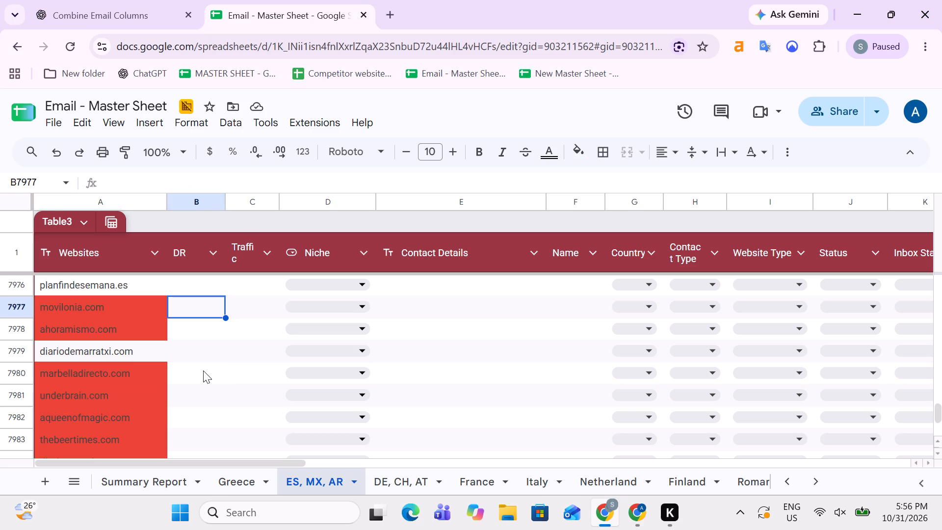
Filter the Websites column by the light red 2 fill color and go to the first filtered row.
click(155, 255)
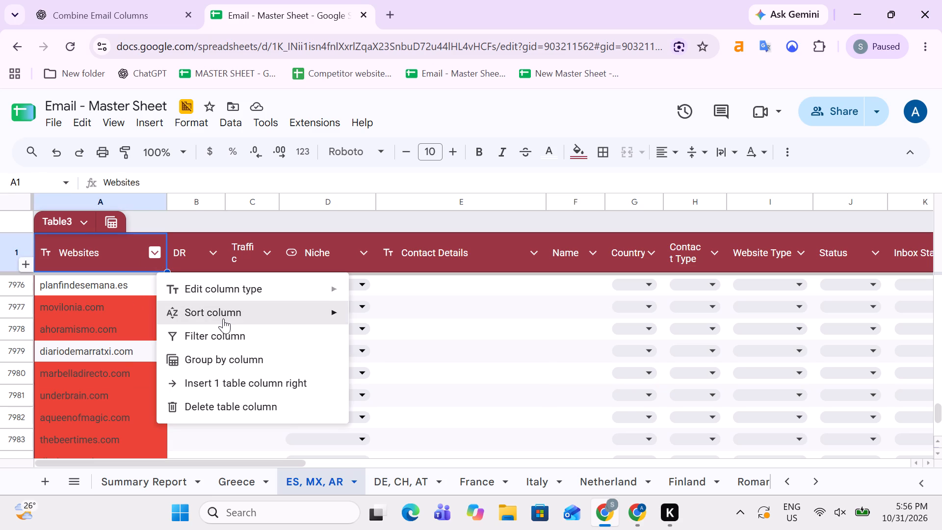
click(286, 339)
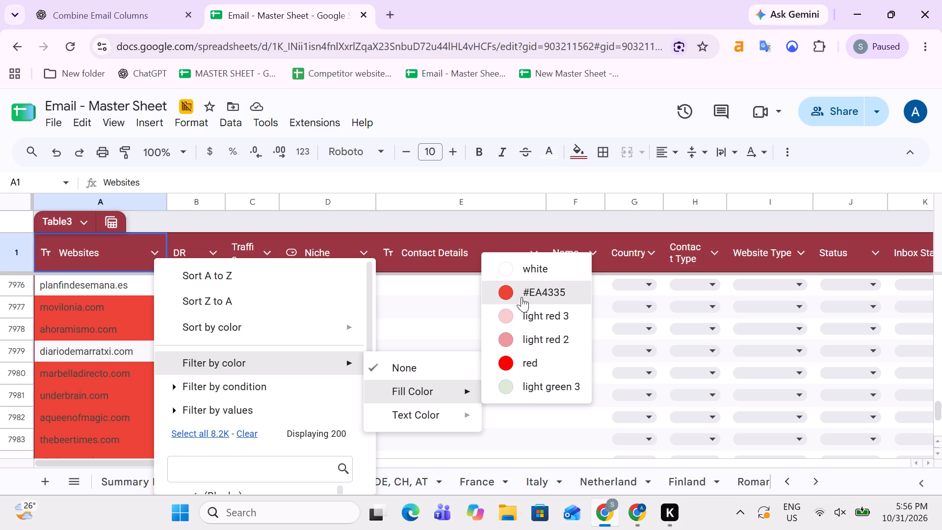
click(530, 336)
scroll(143, 387, up, 4)
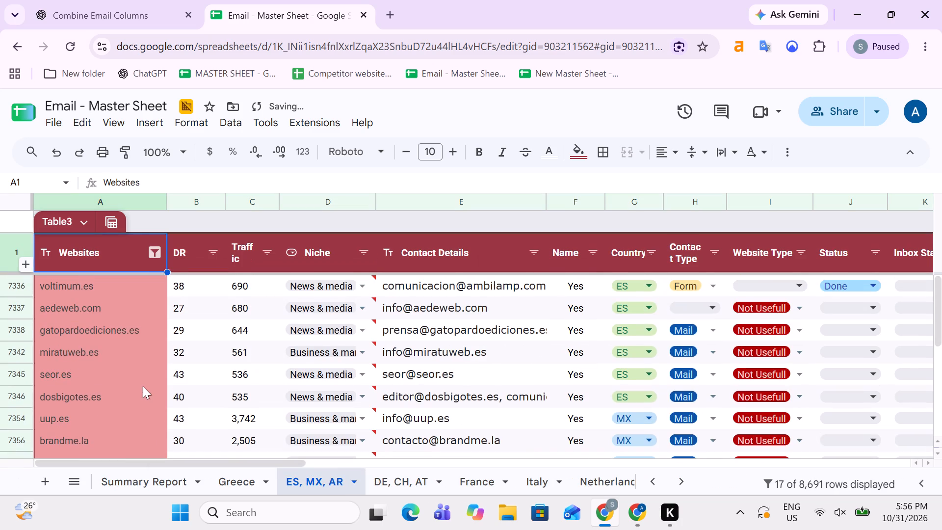
scroll(143, 386, up, 11)
key(Down)
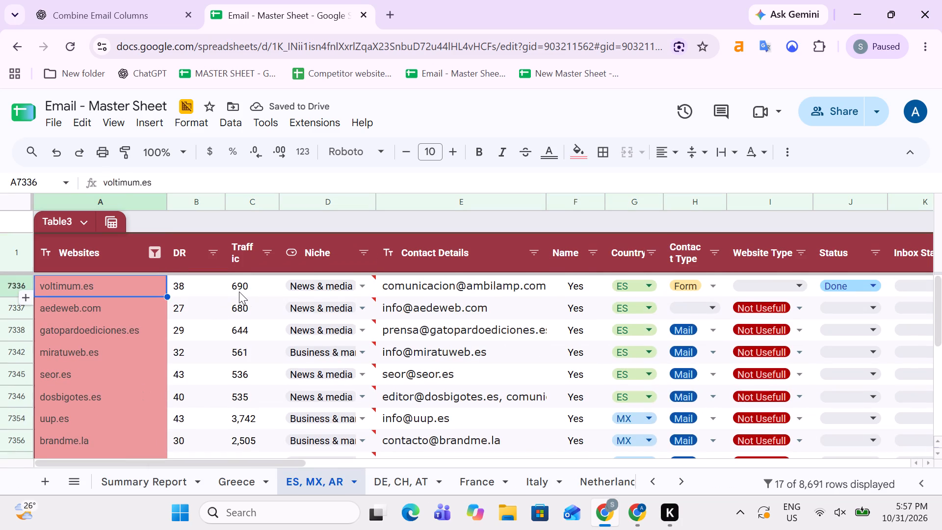
Recolor all filtered Websites cells, from voltimum.es to futbolme.com, with the light red 3 fill.
key(Up)
key(Down)
key(ctrl+shift+Down)
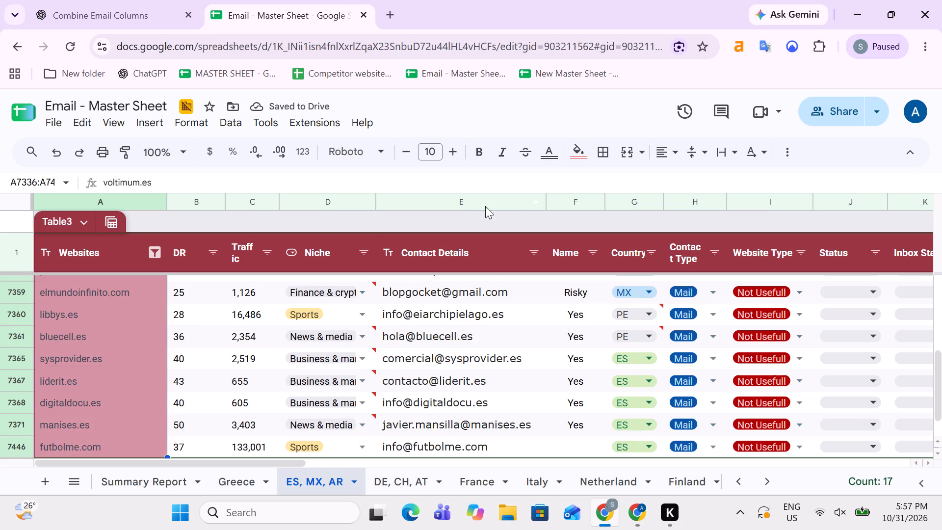
click(580, 145)
click(597, 232)
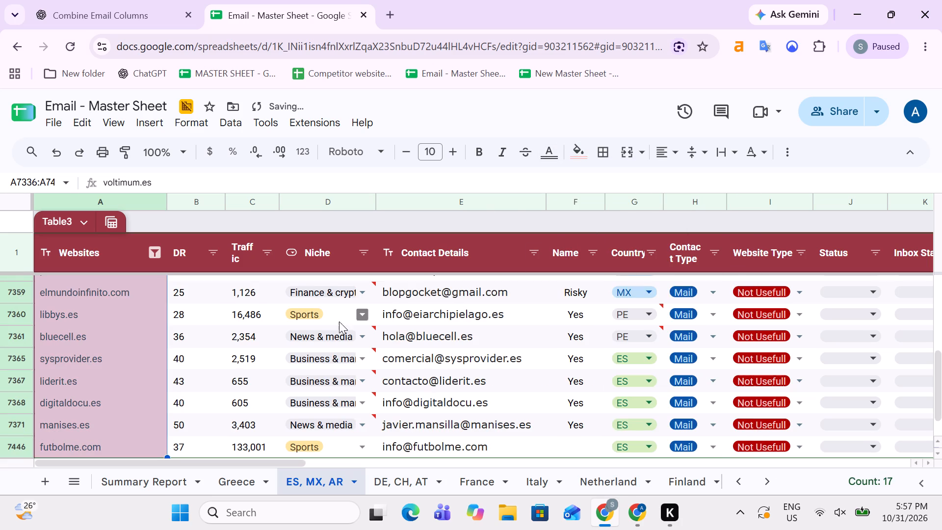
click(204, 366)
scroll(90, 368, up, 5)
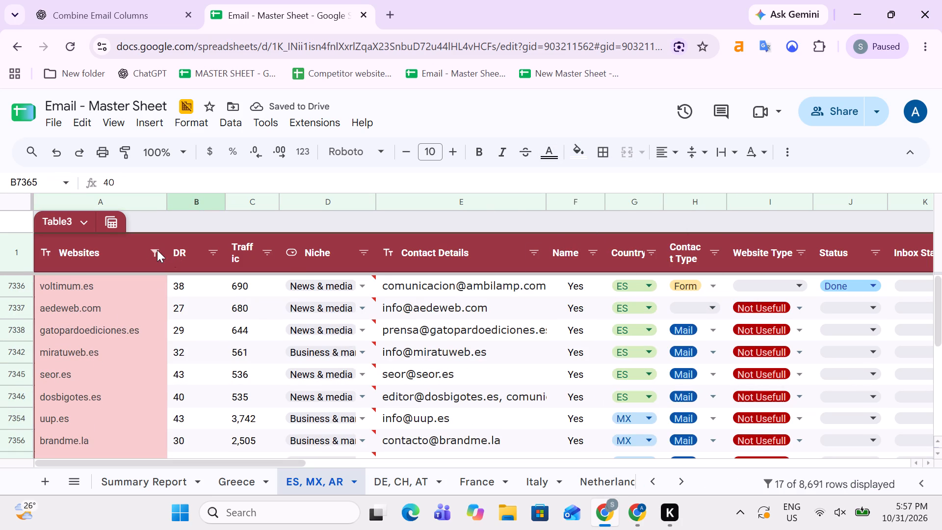
Change the Websites column's fill color filter to #EA4335.
click(146, 254)
click(150, 261)
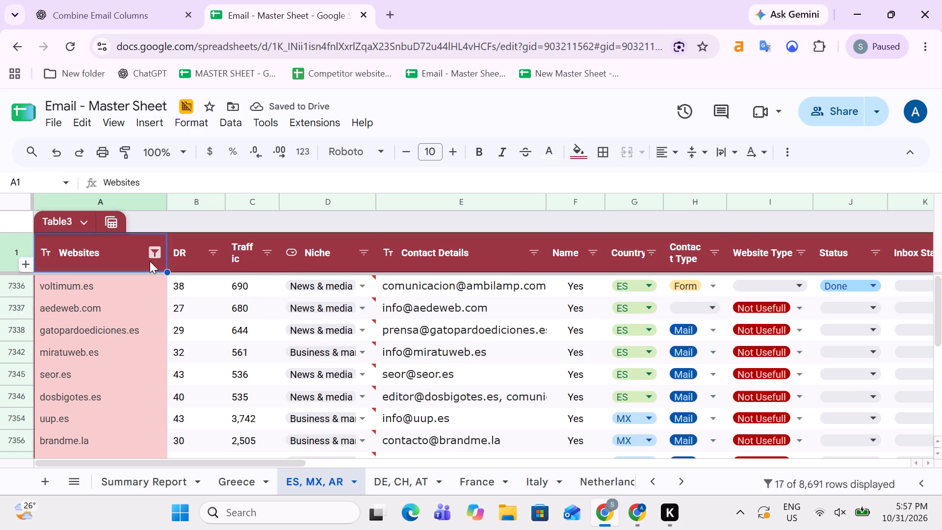
click(161, 246)
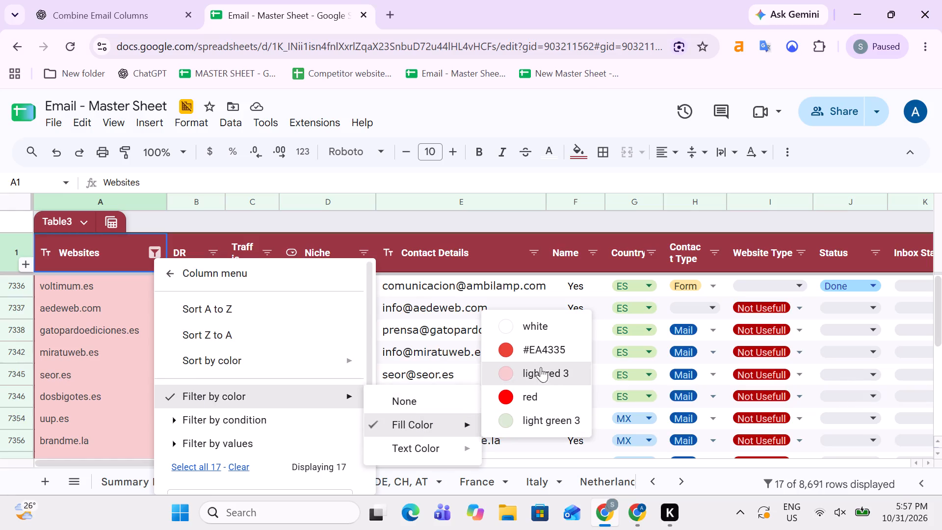
click(545, 348)
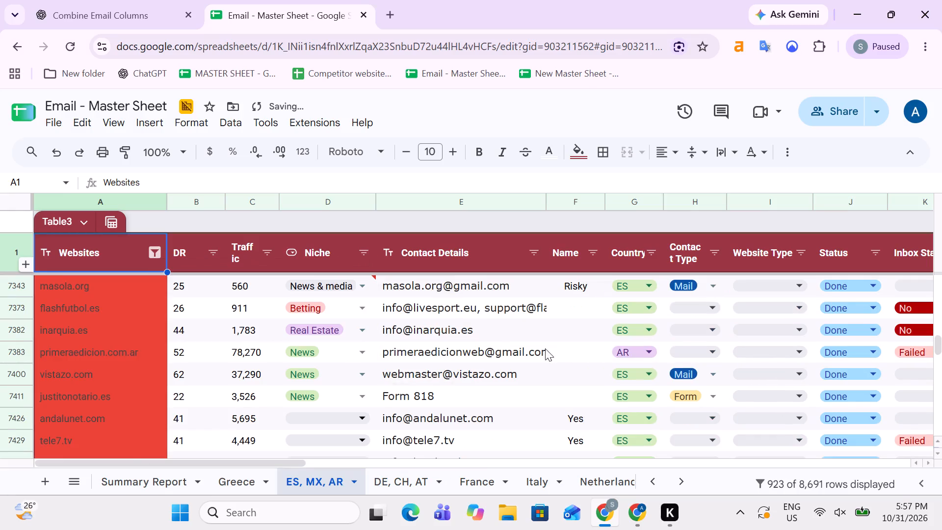
Examine the extent of the filtered red websites, including the pasted domains from emprendedores.es to rankia.pe.
scroll(248, 394, down, 5)
scroll(247, 404, up, 20)
scroll(247, 404, up, 3)
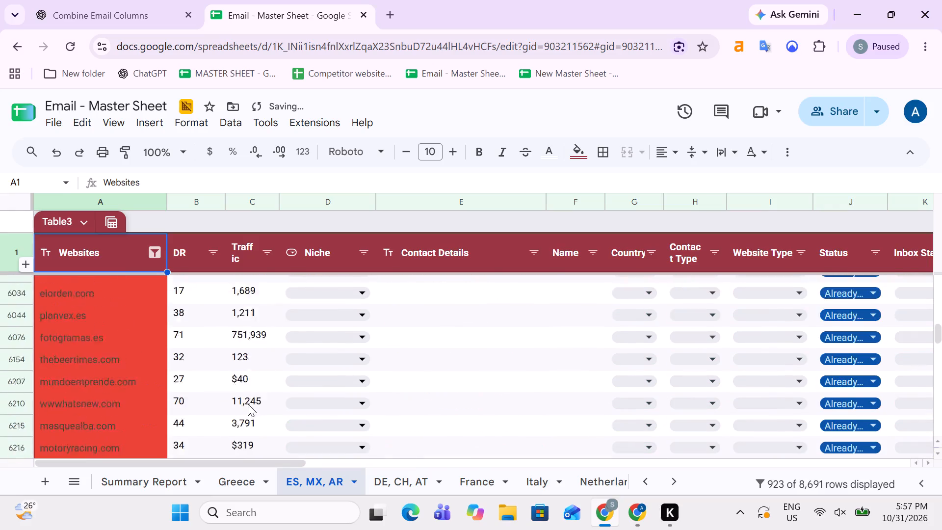
scroll(248, 404, up, 13)
click(229, 318)
key(Left)
key(Left)
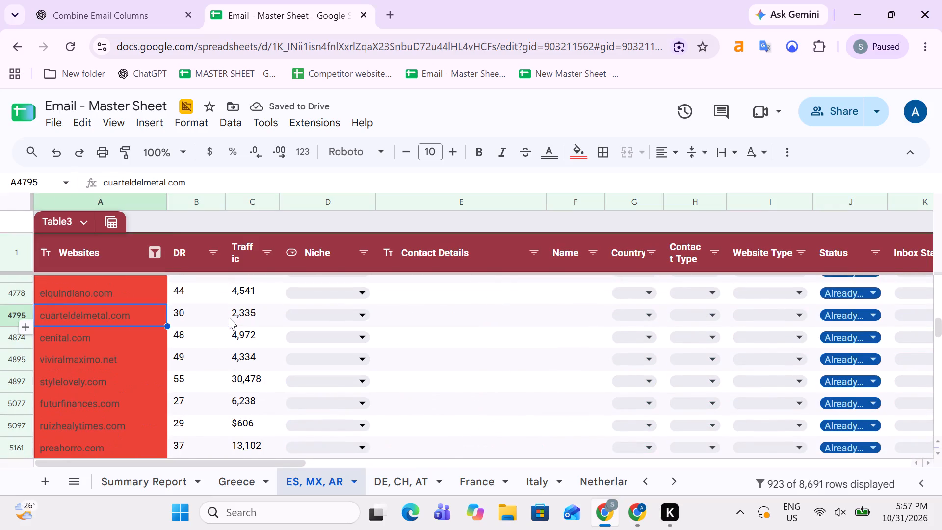
key(ctrl+Up)
key(Down)
key(Up)
key(Down)
key(ctrl+shift+Down)
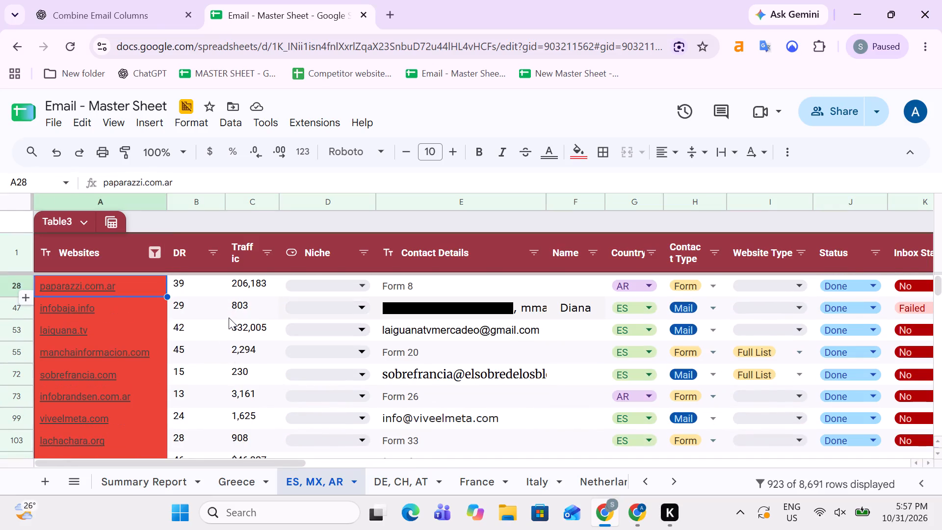
key(Down)
key(ctrl+Down)
key(Down)
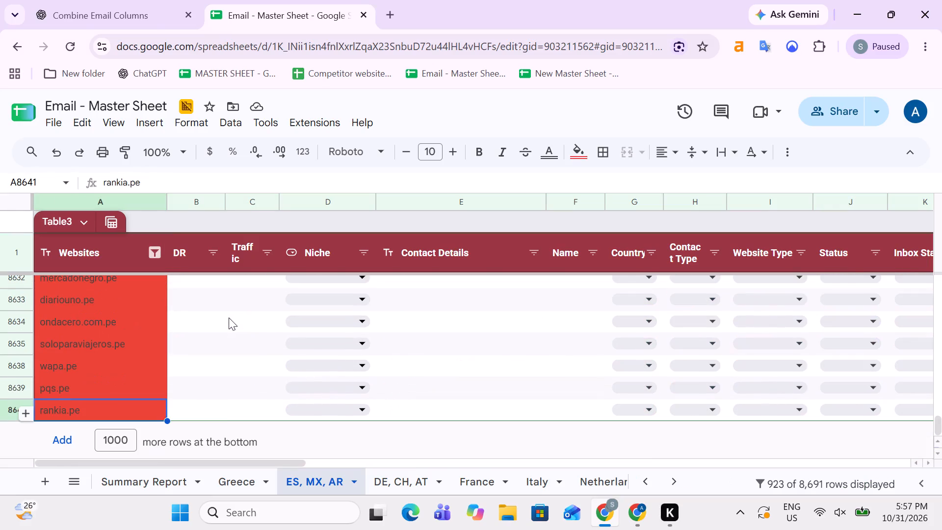
key(Right)
key(ctrl+Up)
key(Down)
key(Left)
key(ctrl+shift+Down)
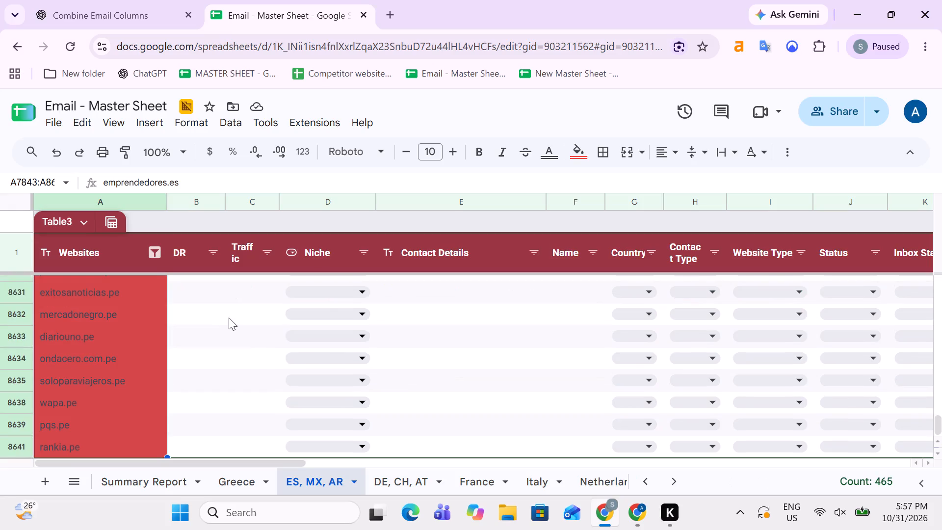
key(Up)
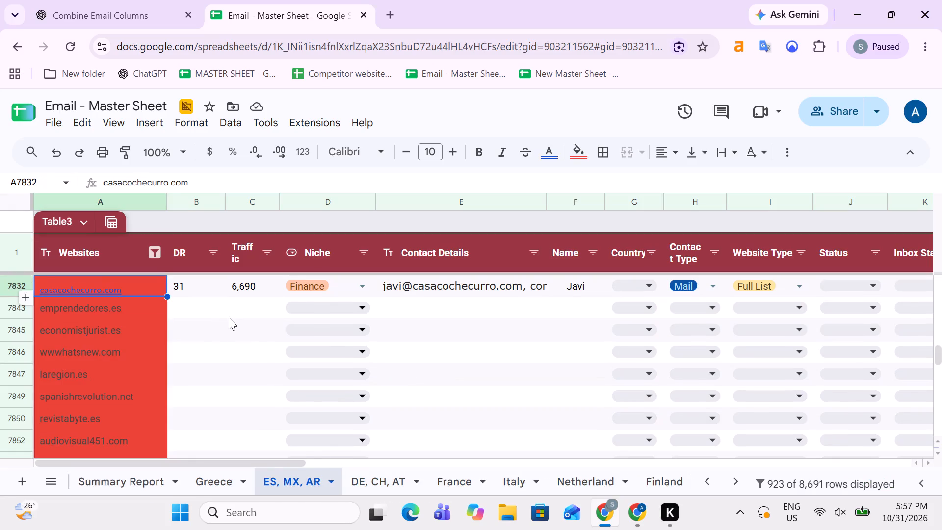
Examine the contact, status, I'D, post date and notes columns of the red rows just above the pasted domains.
key(Down)
key(Right)
key(Up)
key(Up)
key(Up)
key(Up)
key(Up)
key(Up)
key(Up)
key(Down)
key(Right)
key(Right)
key(Right)
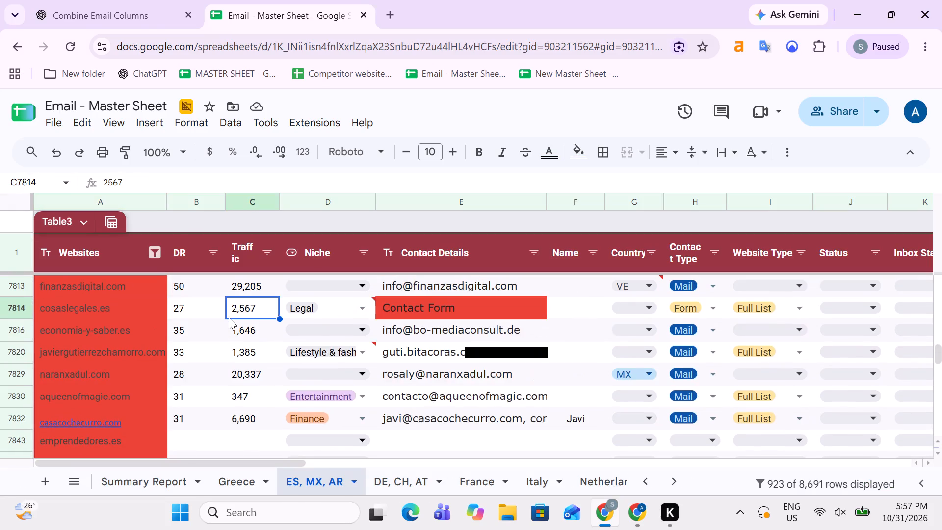
key(Right)
key(Right)
key(Right)
key(Right)
key(Right)
key(Right)
key(Right)
key(Right)
key(Left)
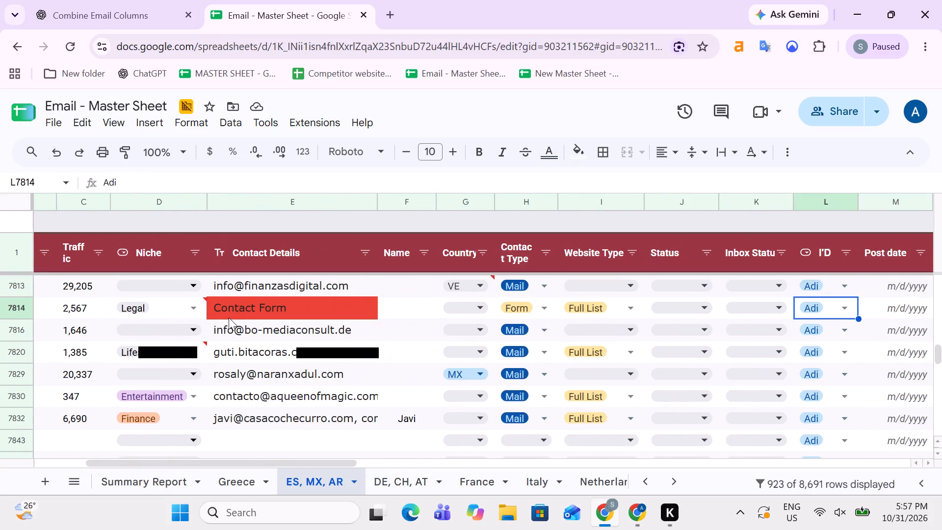
key(Left)
key(Right)
key(Right)
key(Right)
key(Right)
key(Left)
key(Left)
key(Left)
key(Left)
key(Left)
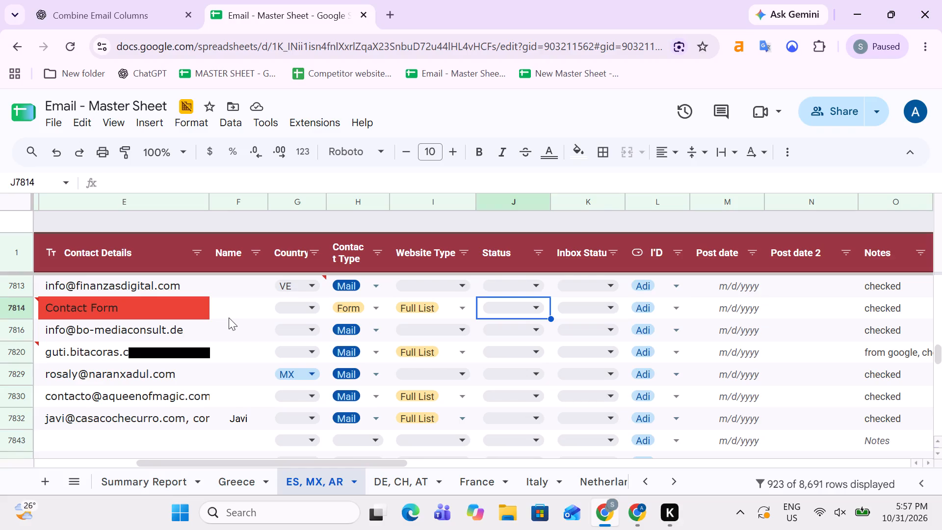
Filter the Status column to show only Done, not done and Re-Mail Done.
click(534, 253)
scroll(434, 375, down, 3)
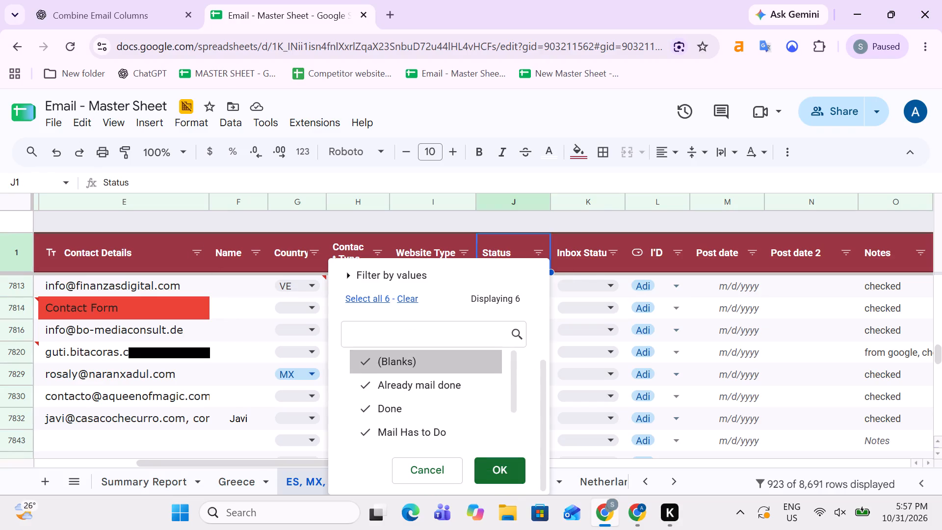
click(411, 297)
click(419, 381)
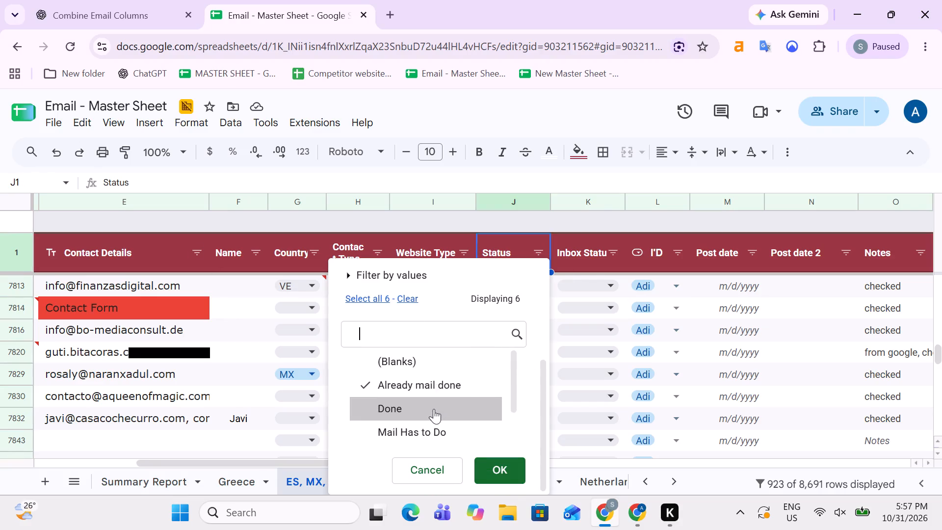
click(414, 394)
scroll(428, 406, down, 2)
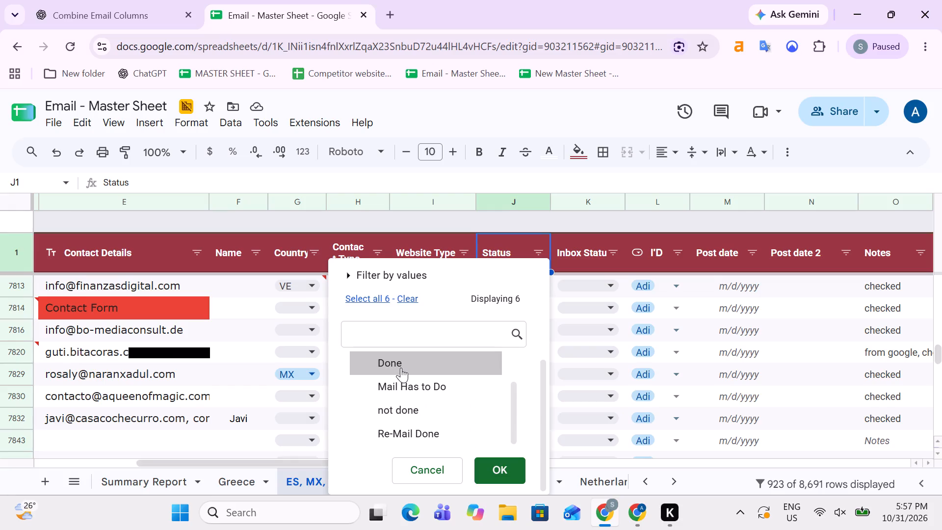
click(401, 368)
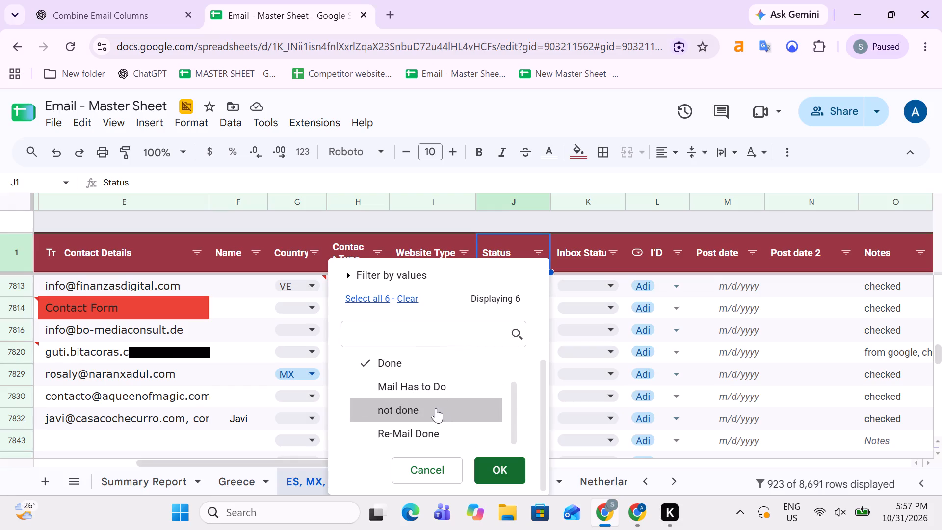
click(436, 408)
click(445, 431)
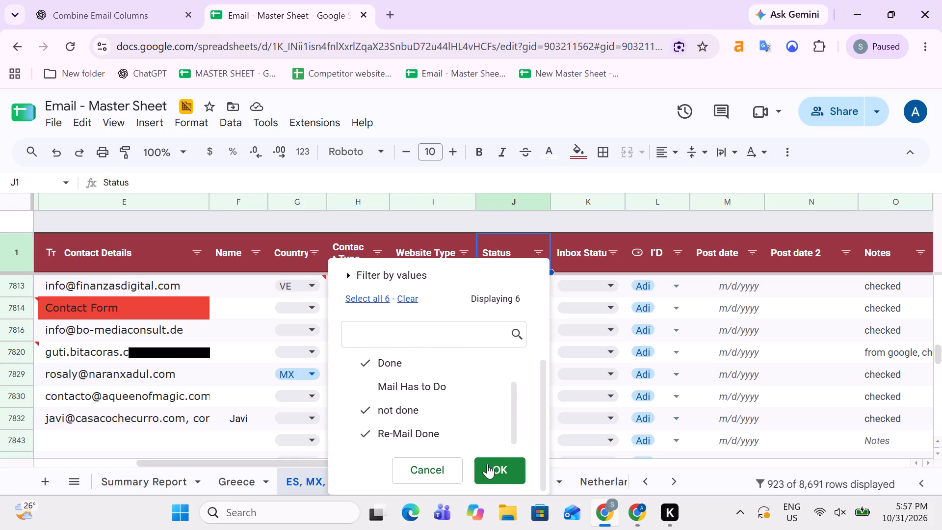
click(510, 473)
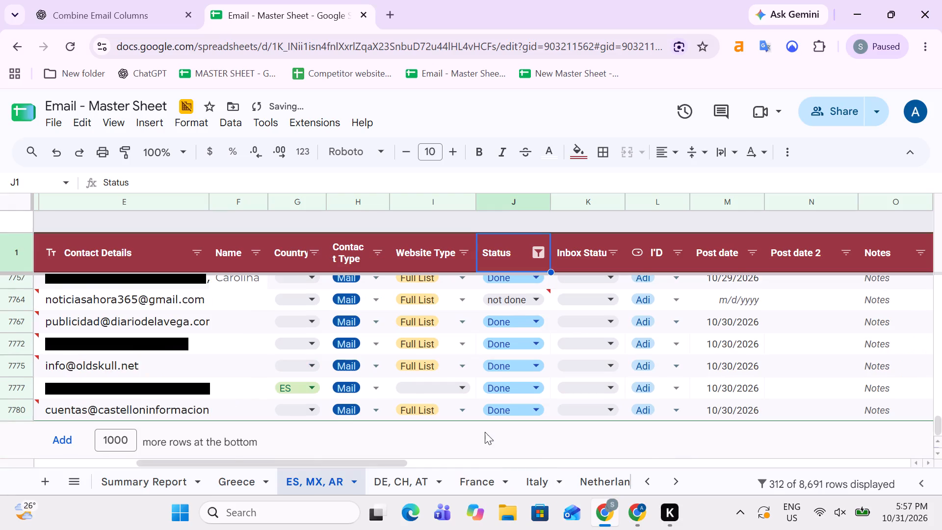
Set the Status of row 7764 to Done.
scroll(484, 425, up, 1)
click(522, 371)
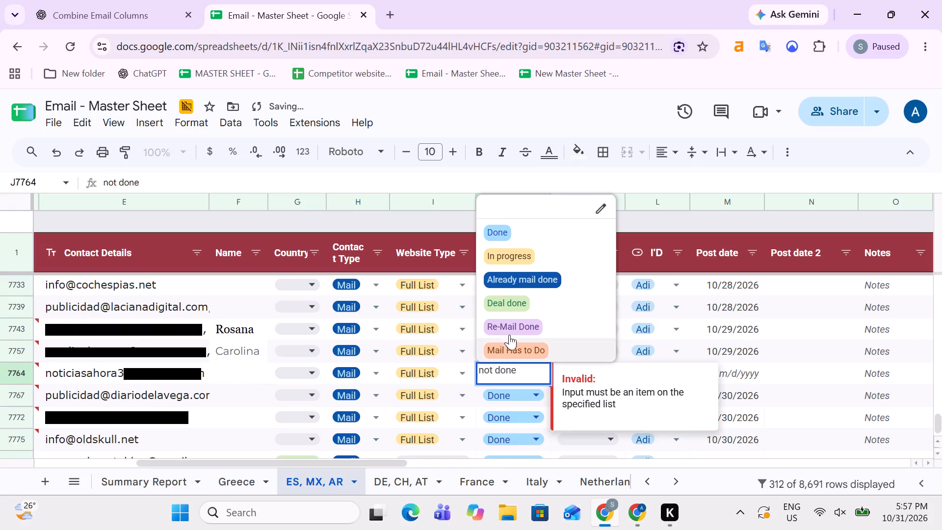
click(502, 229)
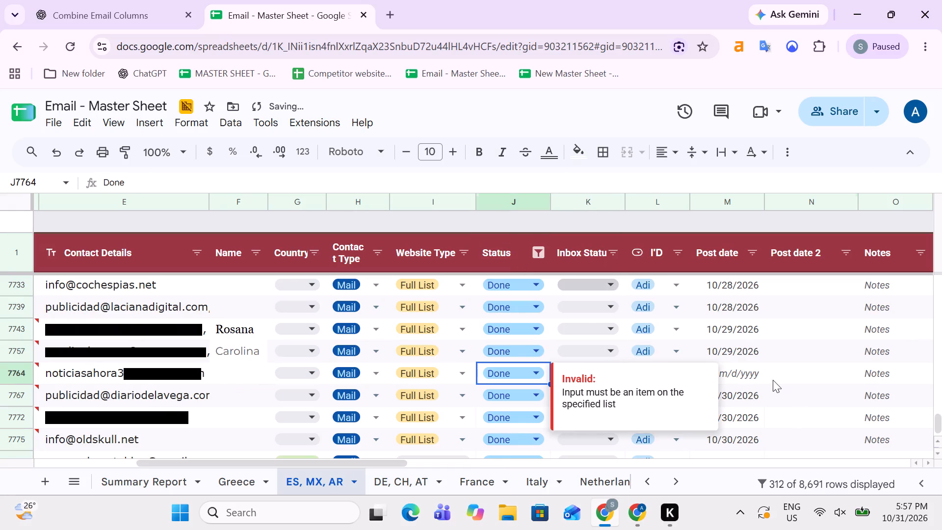
Clear the Status cell of row 7764.
click(773, 380)
key(Left)
key(Left)
key(Left)
key(Left)
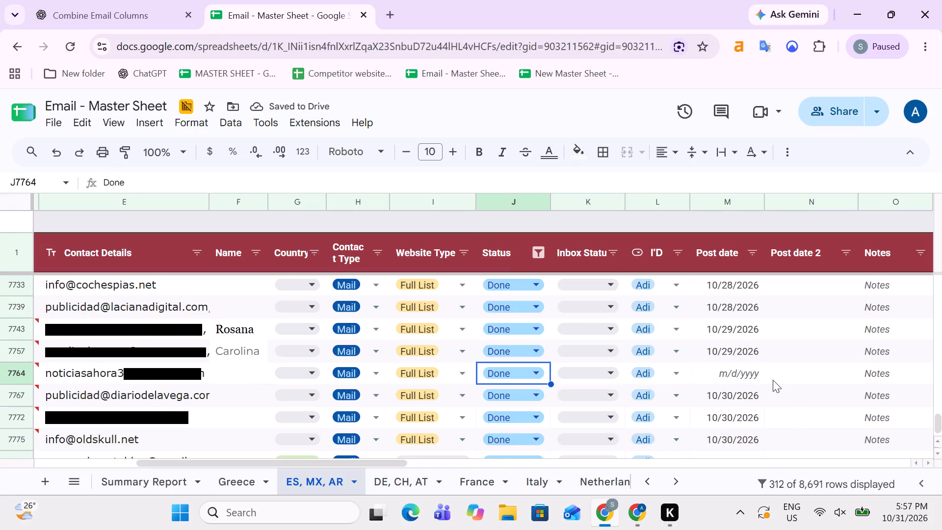
key(BackSpace)
key(Right)
key(Left)
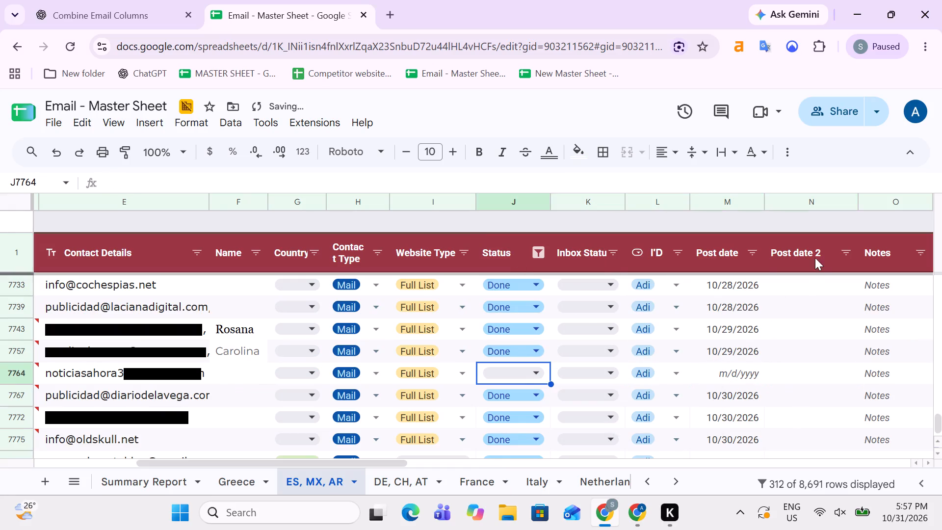
Reapply the Status filter with only Done and Re-Mail Done selected.
click(541, 250)
scroll(407, 326, down, 2)
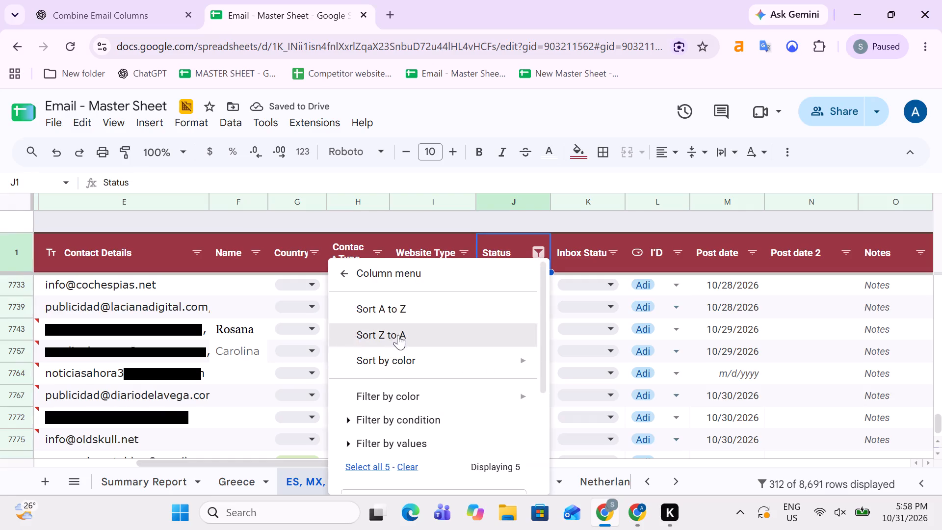
scroll(398, 335, down, 2)
click(499, 474)
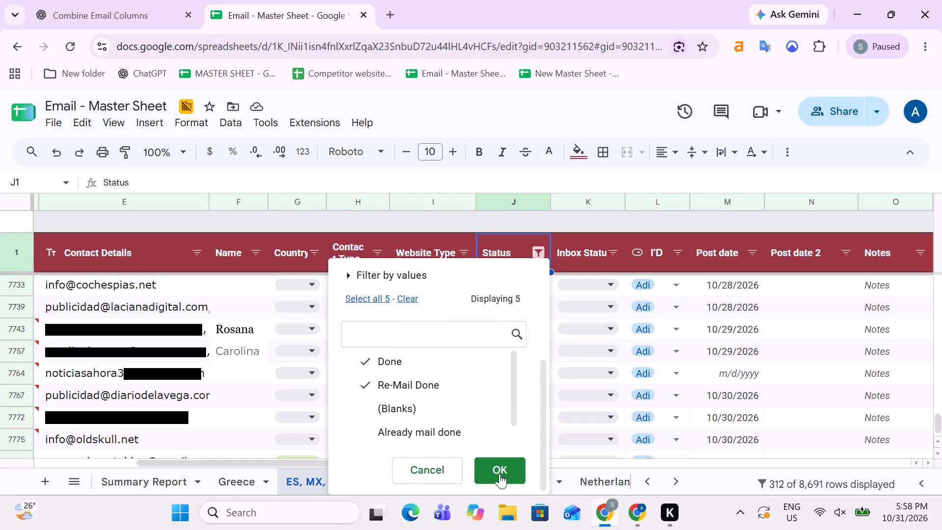
Examine the Post date values of the filtered rows, starting from row 28.
key(Up)
key(Down)
key(Up)
key(Down)
key(Right)
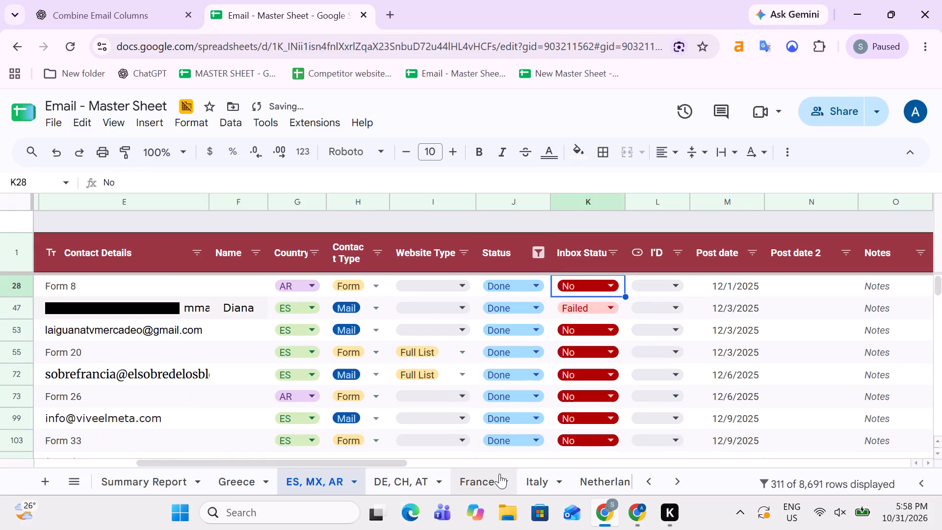
key(Right)
key(Right)
key(Down)
key(Down)
key(Down)
key(Down)
key(Down)
key(Down)
key(Down)
key(Down)
key(Down)
key(Down)
key(Down)
key(Down)
key(Down)
key(Down)
key(Down)
key(Down)
key(Down)
key(Down)
key(Down)
key(Down)
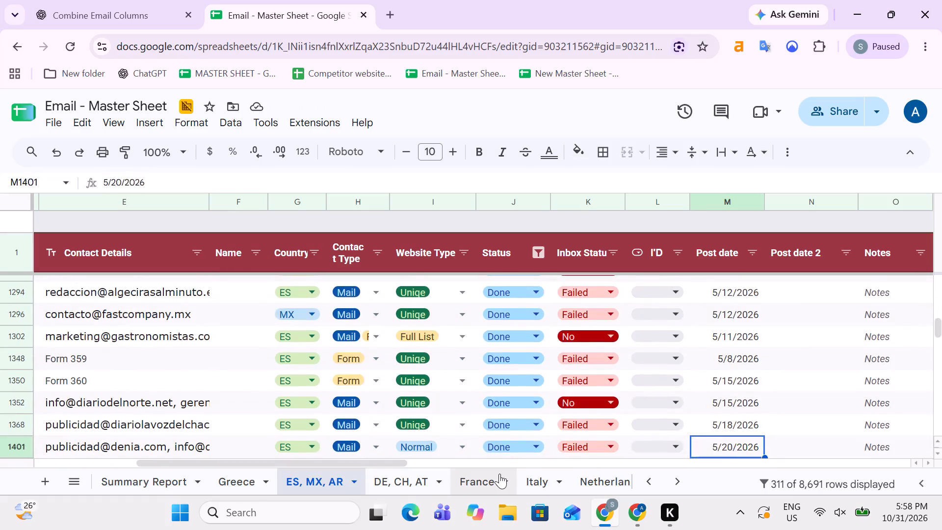
Select all filtered Websites entries from row 28 down to check how many remain.
key(Left)
key(Left)
key(Left)
key(ctrl+Up)
key(Down)
key(Up)
key(Down)
key(Left)
key(Left)
key(Left)
key(Left)
key(Left)
key(Left)
key(Left)
key(Left)
key(Left)
key(Left)
key(Left)
key(Left)
key(Left)
key(Left)
key(Left)
key(Left)
key(Left)
key(Left)
key(Left)
key(Left)
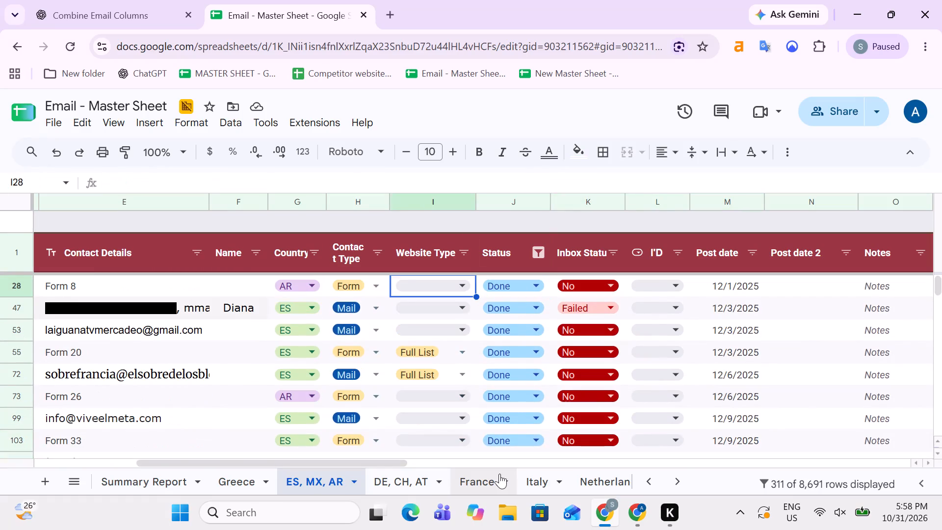
key(ctrl+shift+Down)
key(Up)
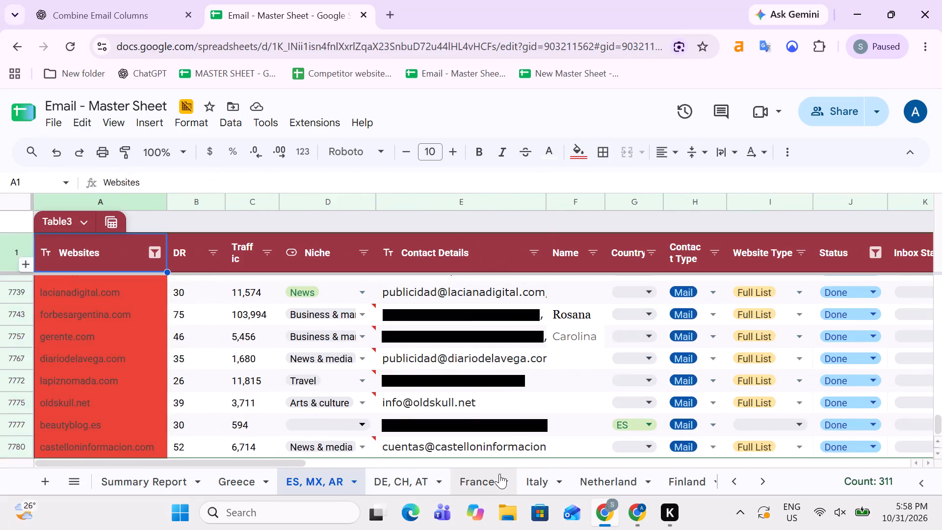
Examine the columns of filtered row 28 across to Notes, including the Inbox Status, I'D and Post date fields.
key(Down)
key(Right)
key(Right)
key(Right)
key(Right)
key(Right)
key(Right)
key(Right)
key(Right)
key(Right)
key(Right)
key(Right)
key(Right)
key(Right)
key(Right)
key(Right)
key(Left)
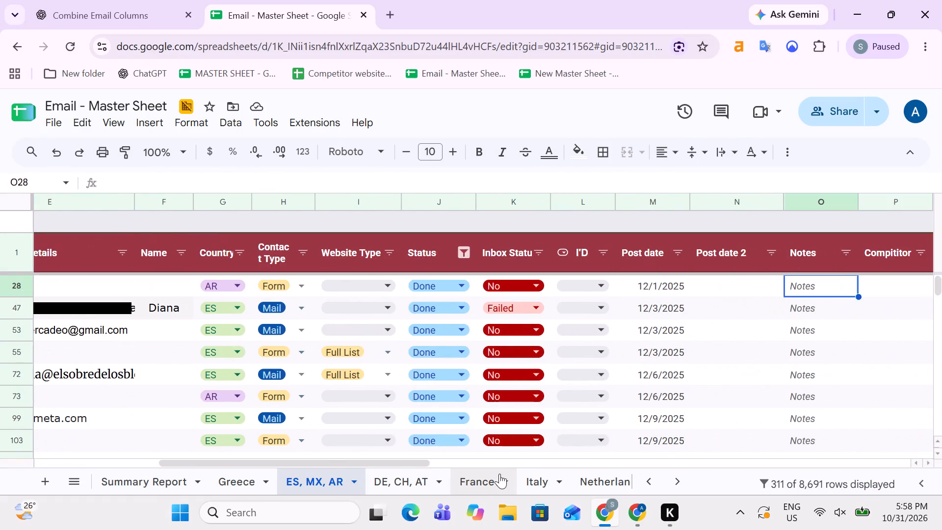
key(Left)
key(Left)
key(Left)
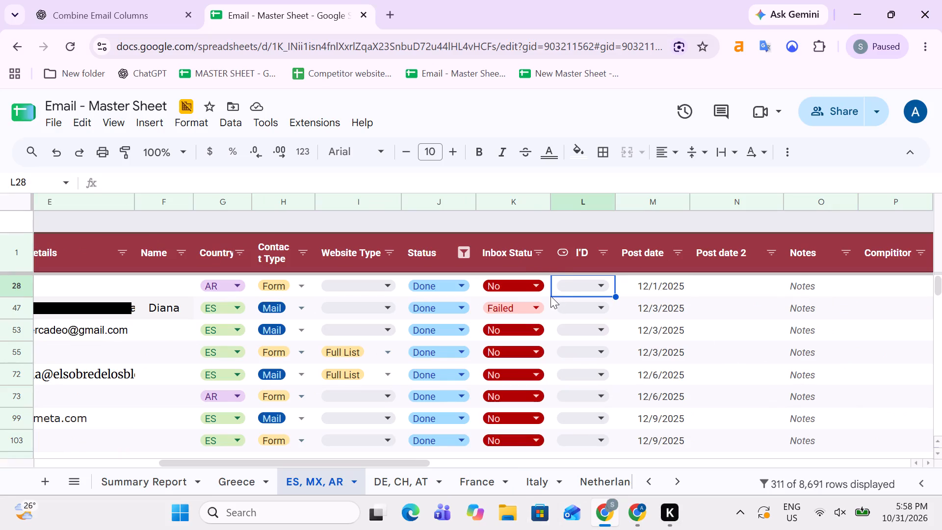
click(540, 255)
click(695, 326)
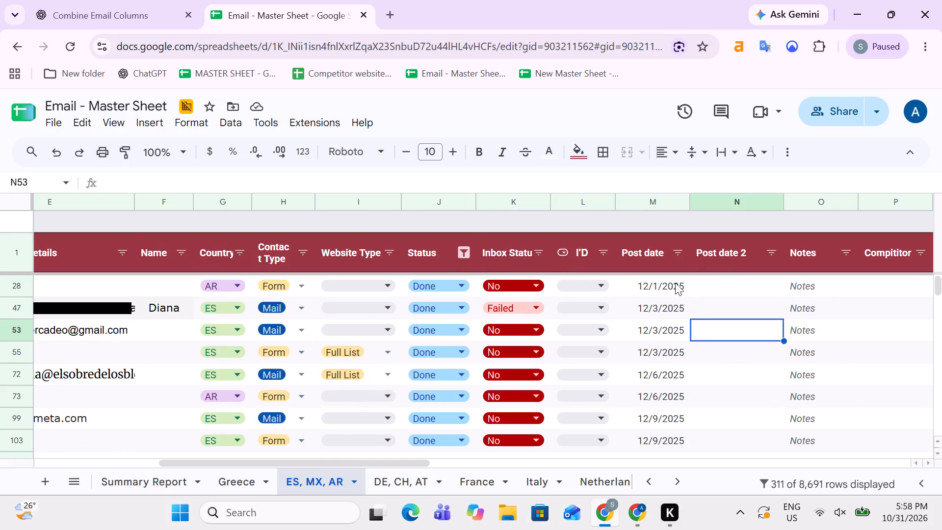
Look through the dates listed in the Post date filter with blanks excluded.
click(683, 250)
scroll(596, 377, down, 6)
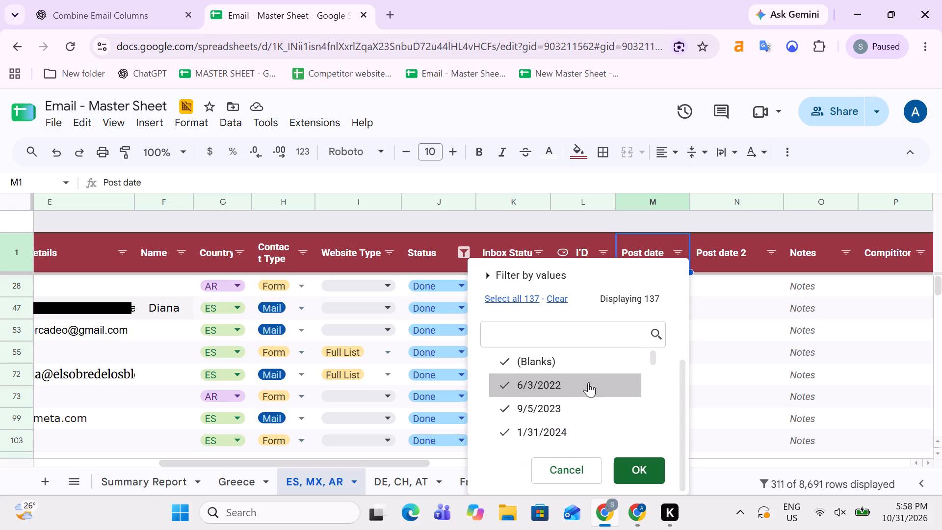
click(546, 357)
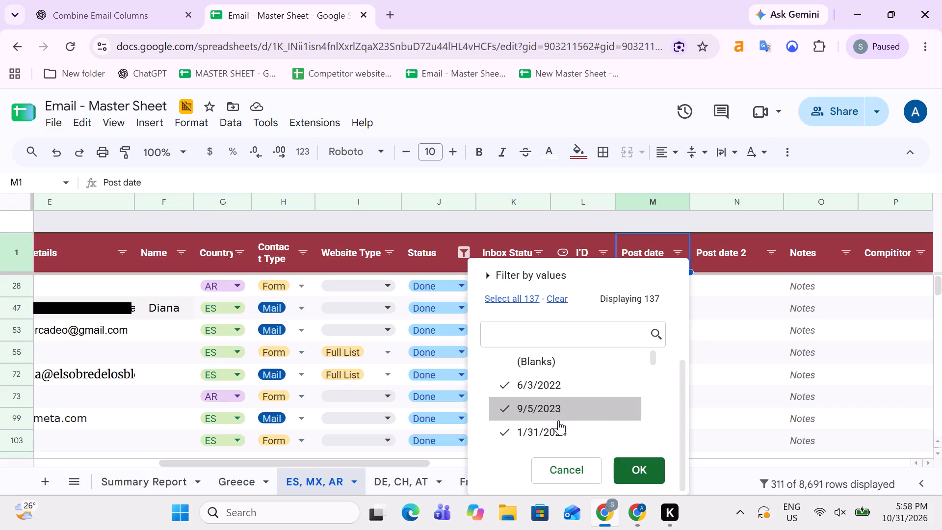
scroll(597, 423, down, 7)
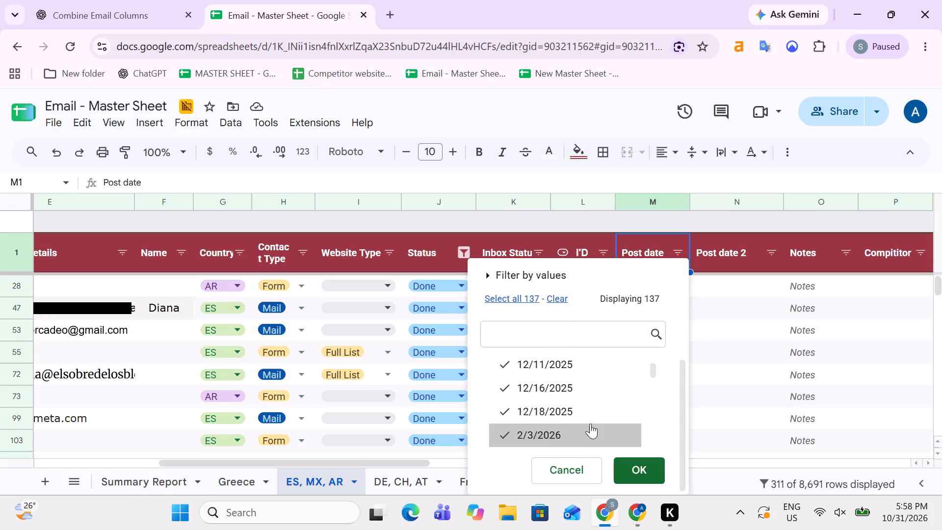
scroll(563, 398, down, 11)
scroll(563, 398, up, 4)
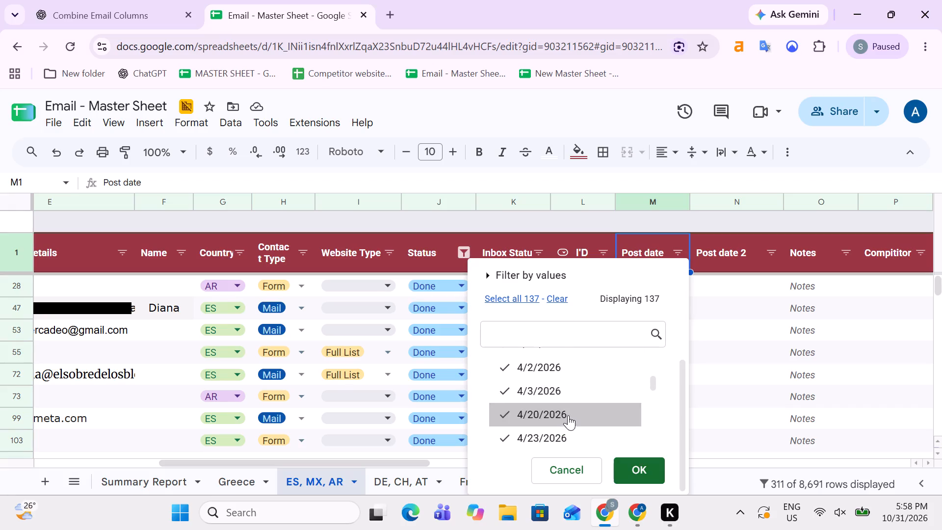
scroll(568, 418, up, 2)
scroll(567, 418, down, 8)
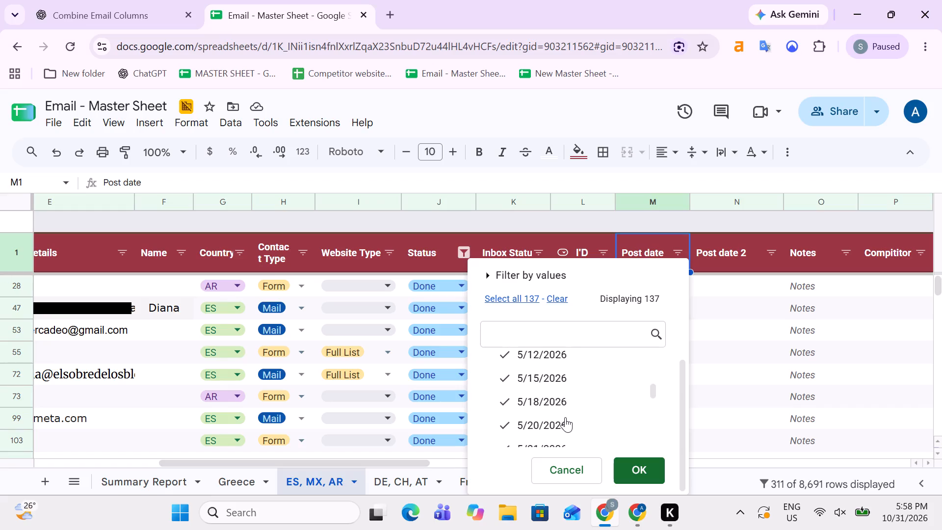
scroll(565, 417, down, 3)
scroll(565, 418, up, 9)
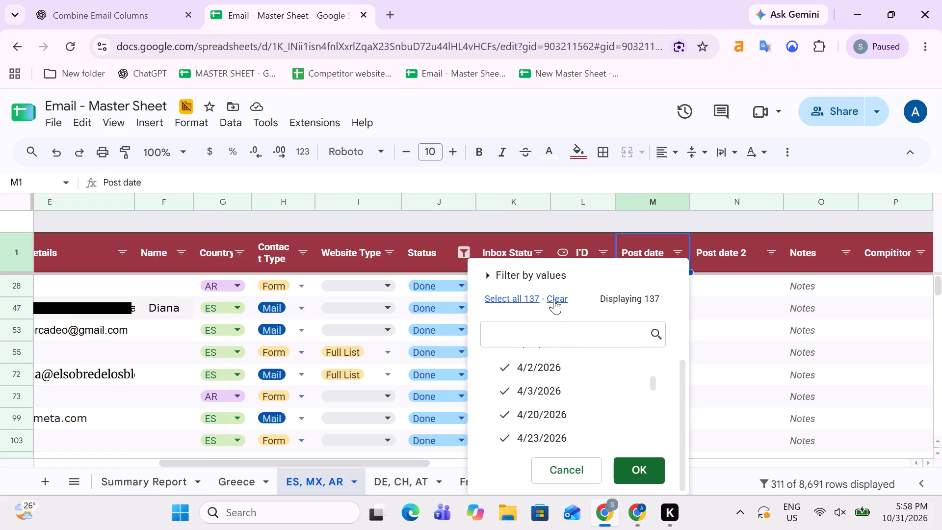
Clear all values in the Post date filter and select every listed date from 6/3/2022 to 8/30/2024.
click(557, 295)
scroll(567, 393, up, 15)
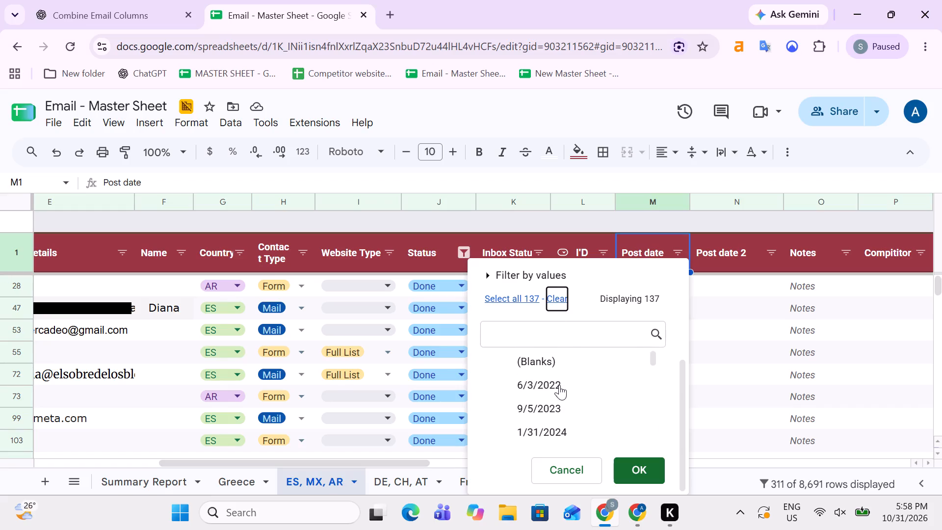
scroll(559, 385, up, 3)
click(537, 382)
click(543, 407)
click(543, 421)
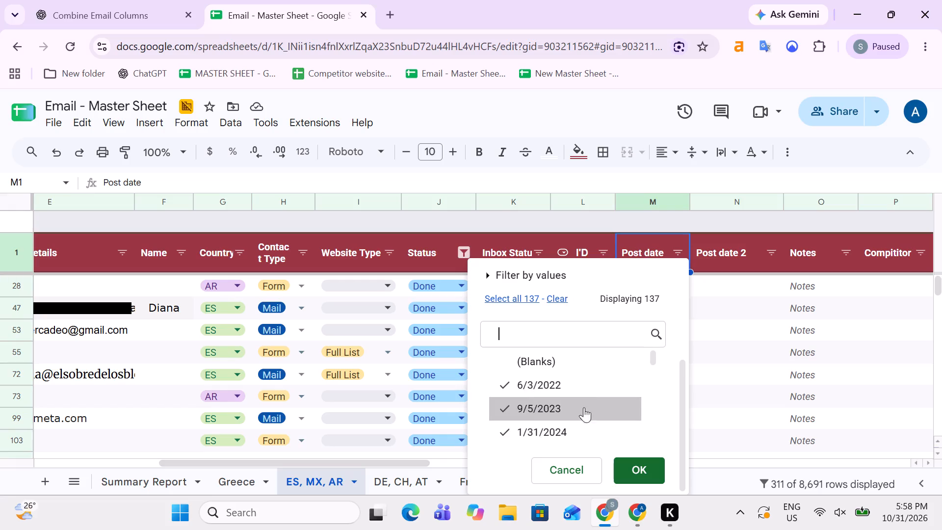
scroll(586, 396, down, 1)
click(559, 377)
click(552, 402)
click(549, 424)
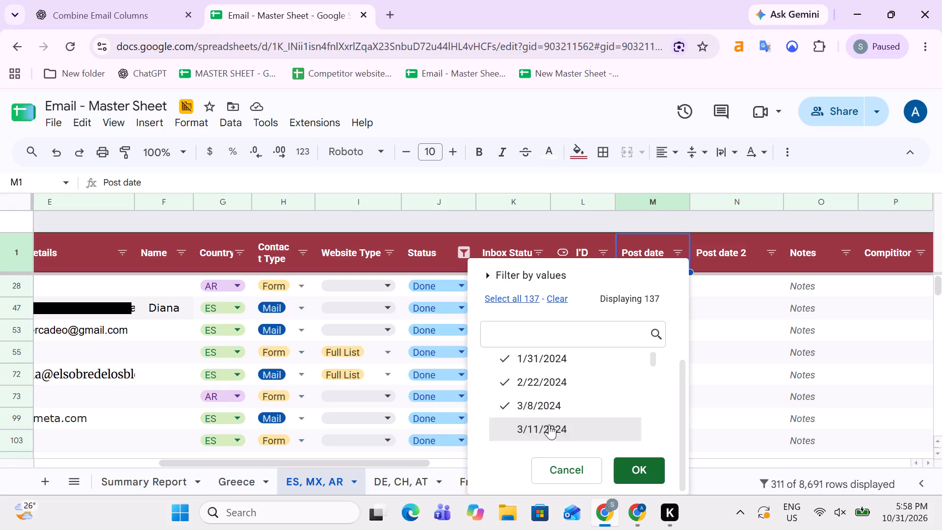
scroll(562, 406, down, 1)
click(544, 377)
Add every listed Post date from 3/26/2025 to 11/24/2025 to the filter selection.
click(542, 401)
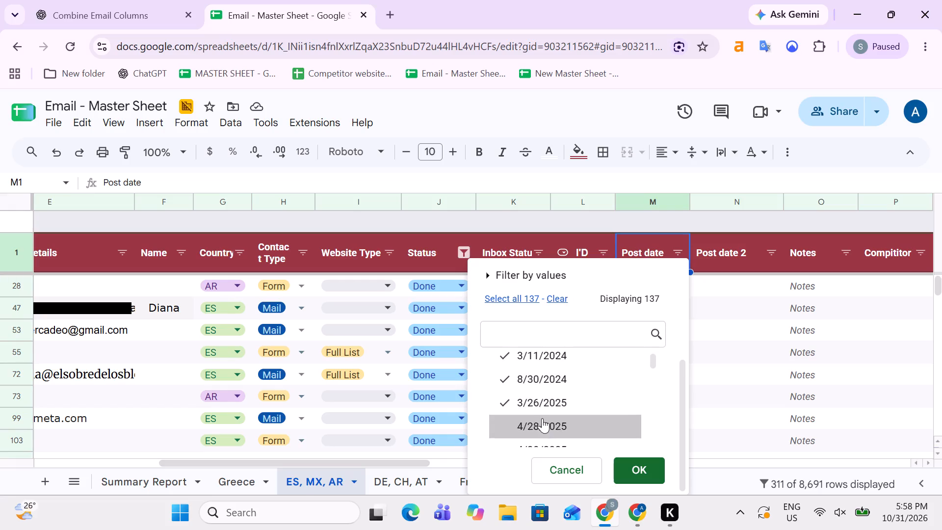
click(542, 422)
scroll(550, 405, down, 1)
click(540, 379)
click(547, 410)
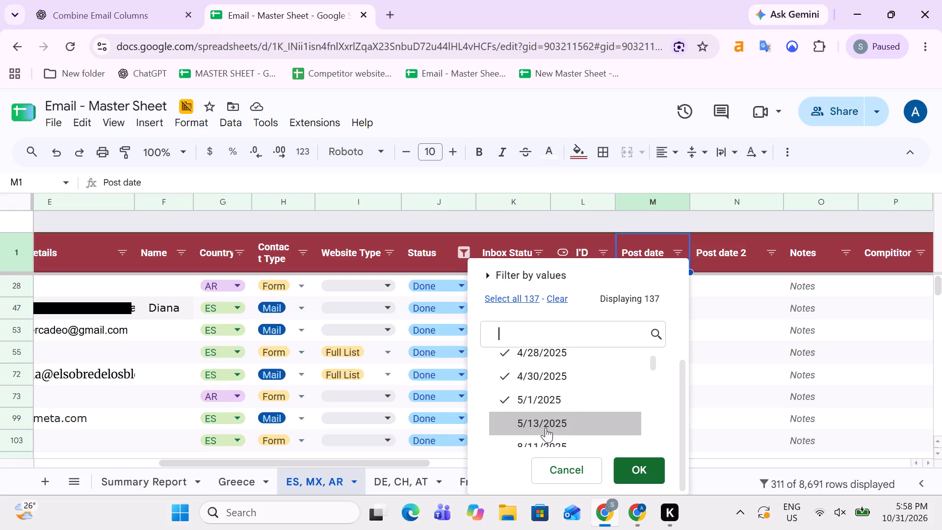
click(546, 428)
scroll(576, 407, down, 1)
click(549, 370)
click(550, 399)
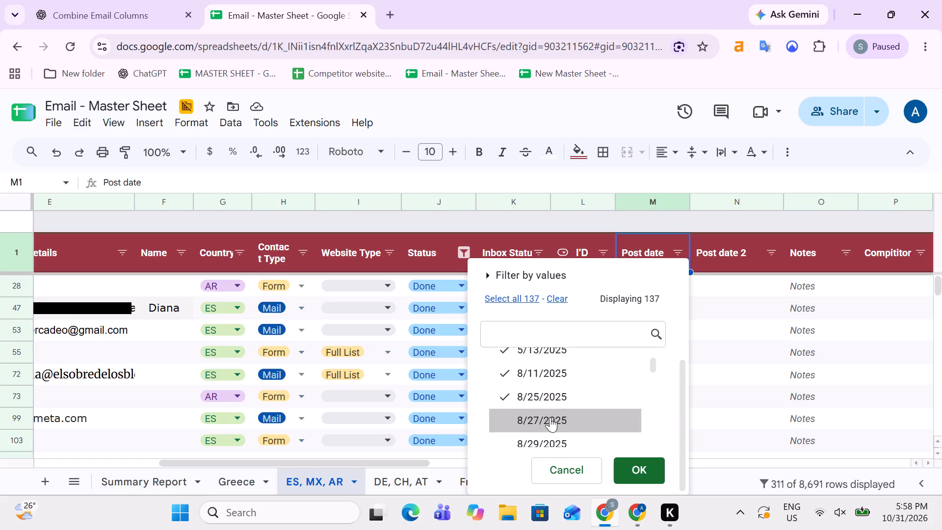
click(550, 417)
scroll(564, 422, down, 1)
click(550, 371)
click(557, 401)
Add the December 2025 Post dates, 12/1/2025 to 12/18/2025, to the filter selection.
click(551, 427)
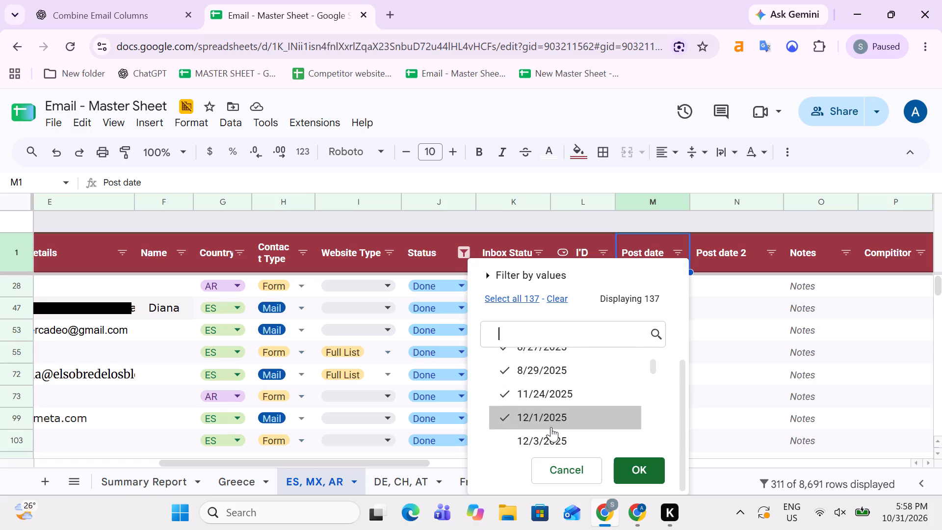
scroll(576, 406, down, 1)
click(553, 364)
scroll(574, 405, up, 1)
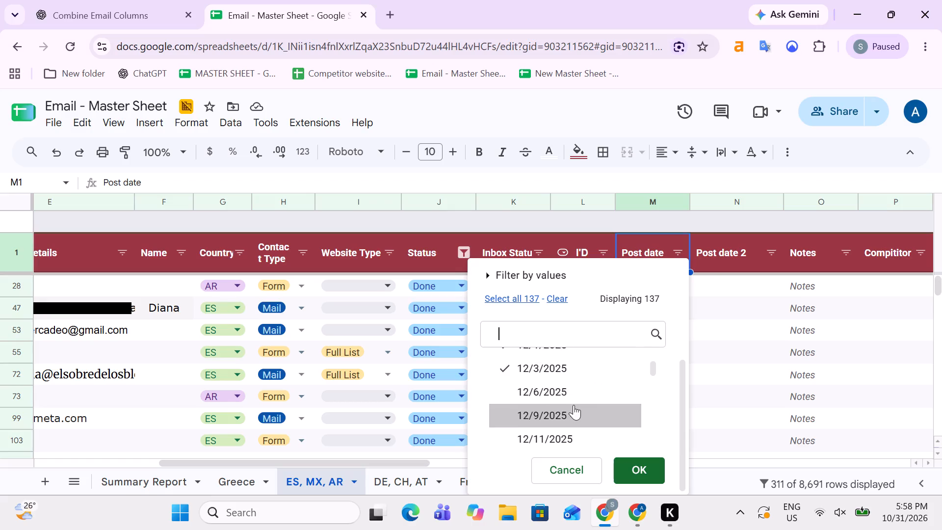
scroll(575, 414, down, 1)
click(549, 388)
click(552, 419)
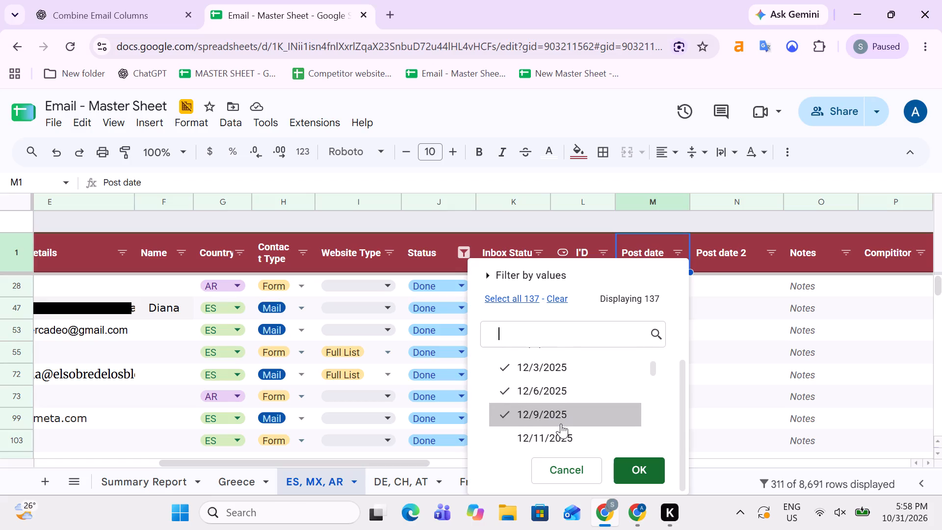
scroll(561, 424, down, 1)
click(548, 369)
click(556, 393)
click(557, 408)
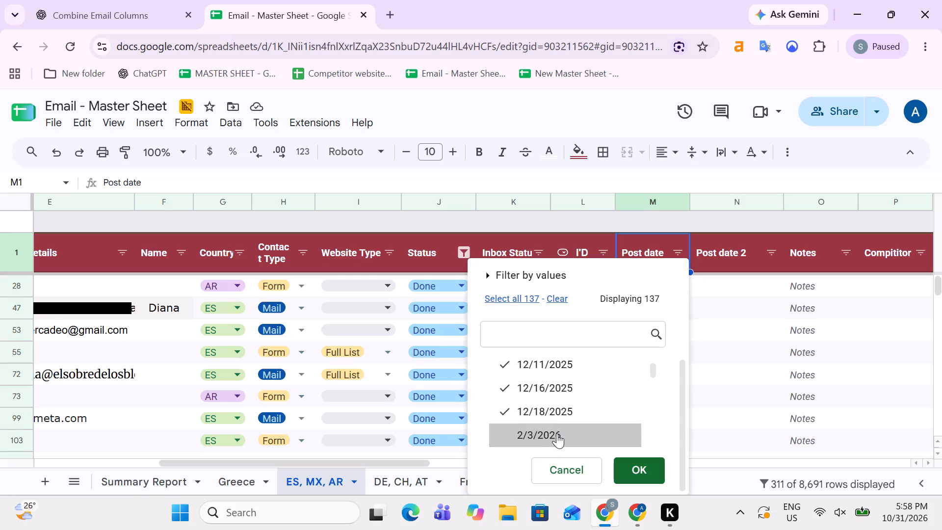
Add the February 2026 Post dates, 2/3/2026 to 2/27/2026, to the filter selection.
click(557, 433)
scroll(567, 404, down, 1)
click(548, 382)
click(553, 406)
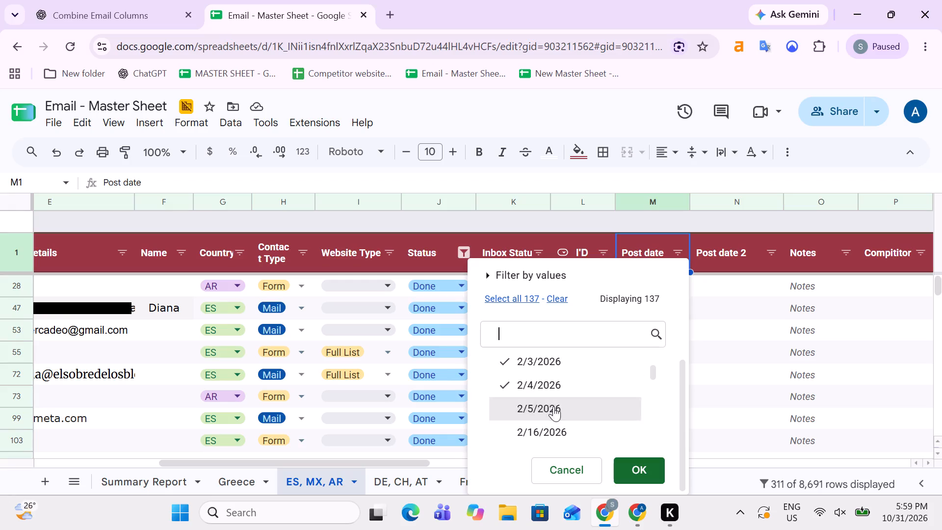
click(549, 434)
scroll(569, 415, down, 1)
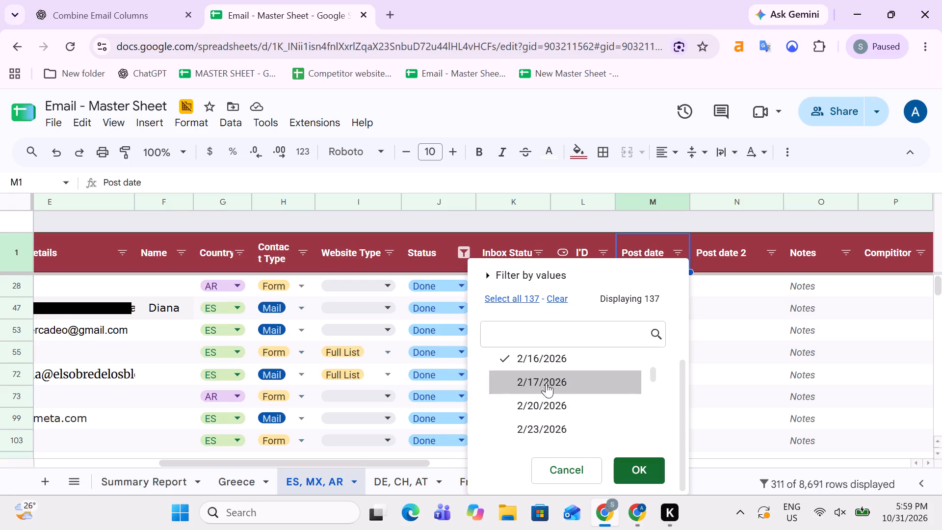
click(546, 383)
click(548, 400)
click(557, 425)
scroll(573, 404, down, 1)
click(548, 379)
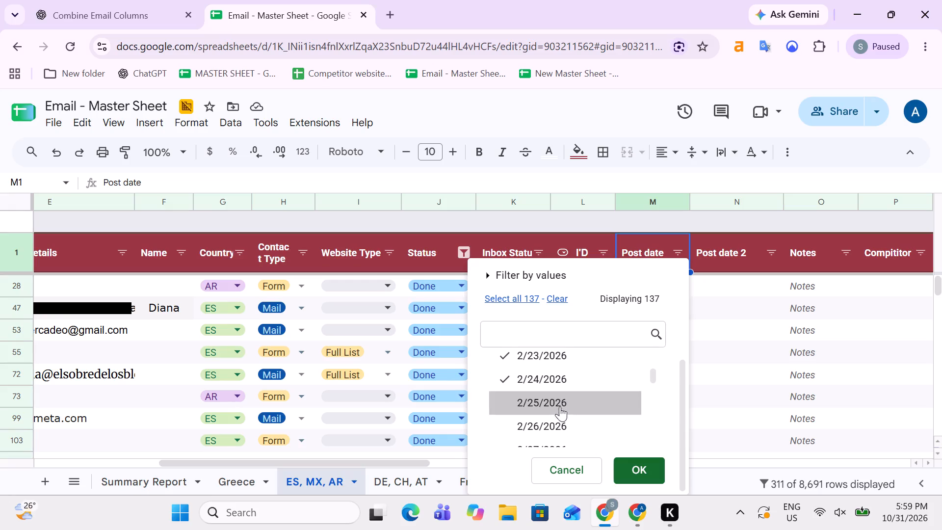
click(560, 406)
click(563, 428)
scroll(566, 413, down, 1)
click(546, 386)
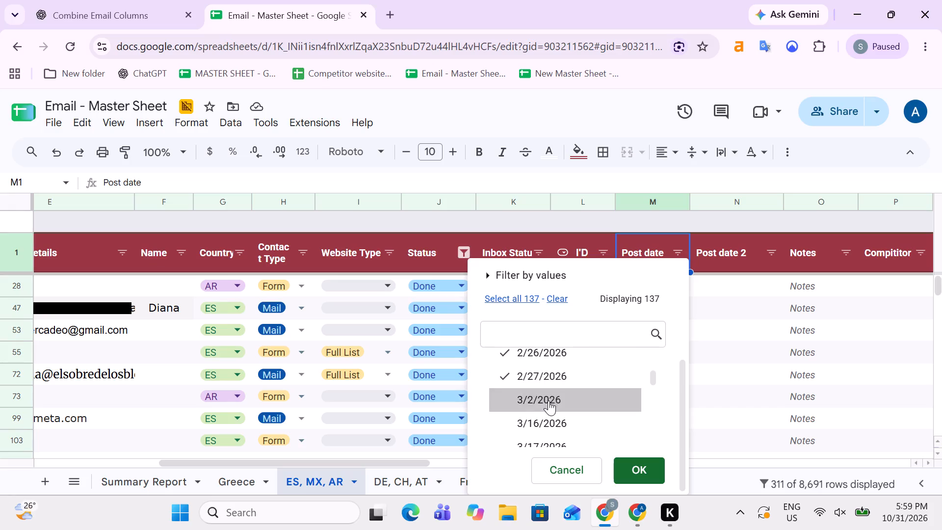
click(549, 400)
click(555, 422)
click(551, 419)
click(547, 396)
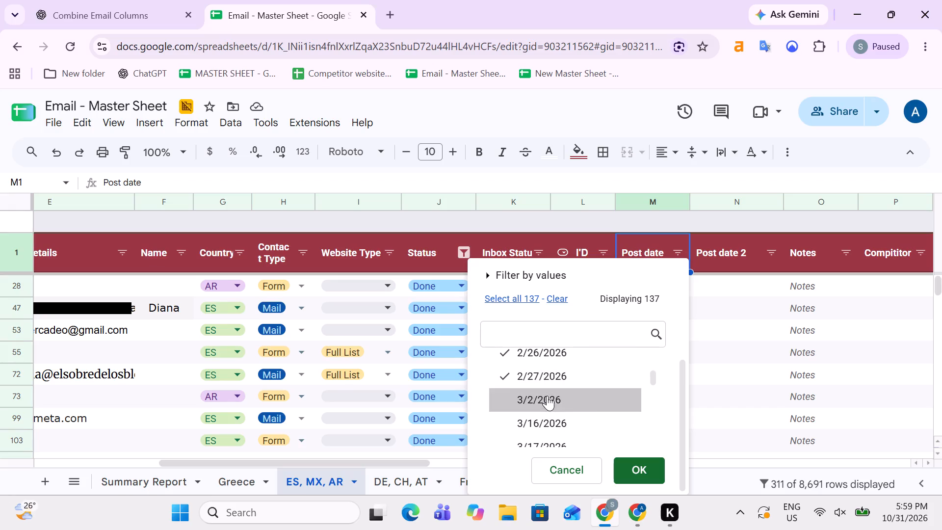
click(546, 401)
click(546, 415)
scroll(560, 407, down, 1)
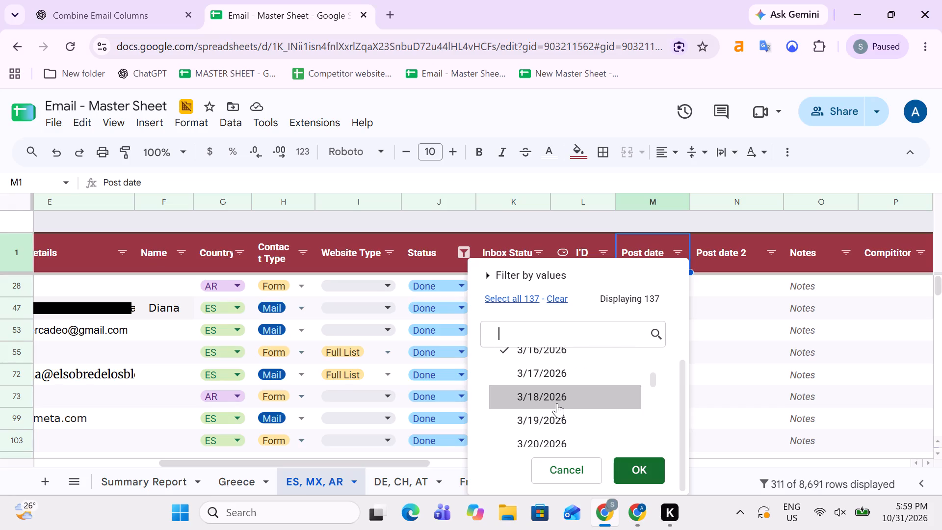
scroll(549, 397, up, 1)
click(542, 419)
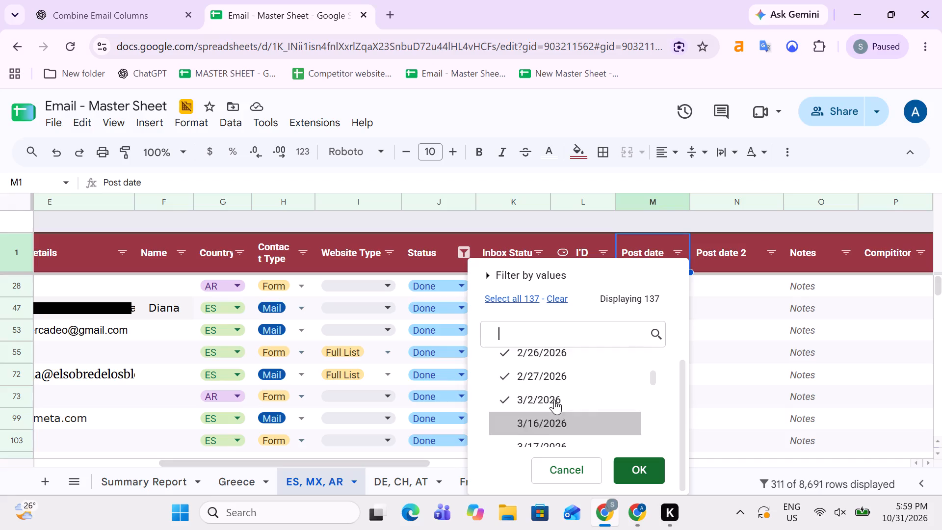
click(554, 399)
Add the March 2026 Post dates, 3/2/2026 to 3/26/2026, to the selection and apply the Post date filter.
scroll(580, 428, down, 2)
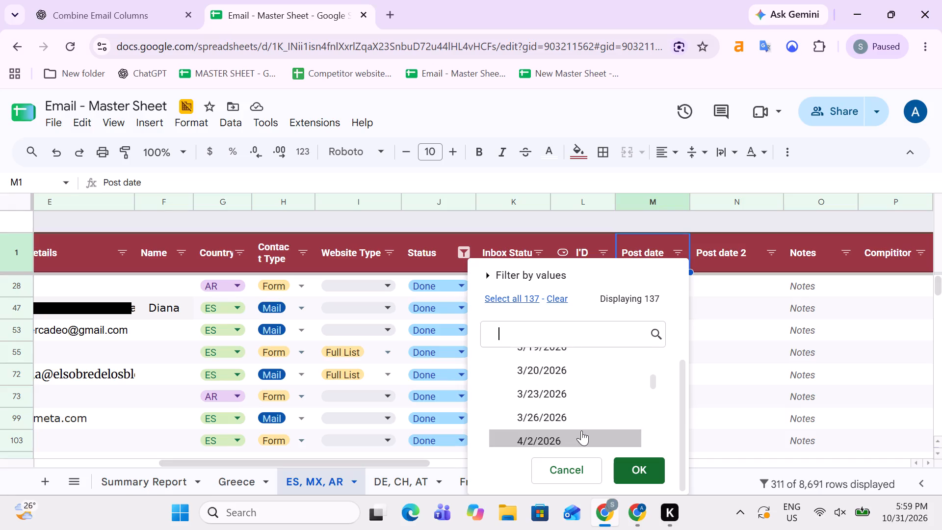
scroll(581, 430, up, 2)
click(552, 399)
click(550, 426)
scroll(560, 414, down, 1)
click(542, 379)
click(552, 402)
click(553, 421)
scroll(558, 411, down, 1)
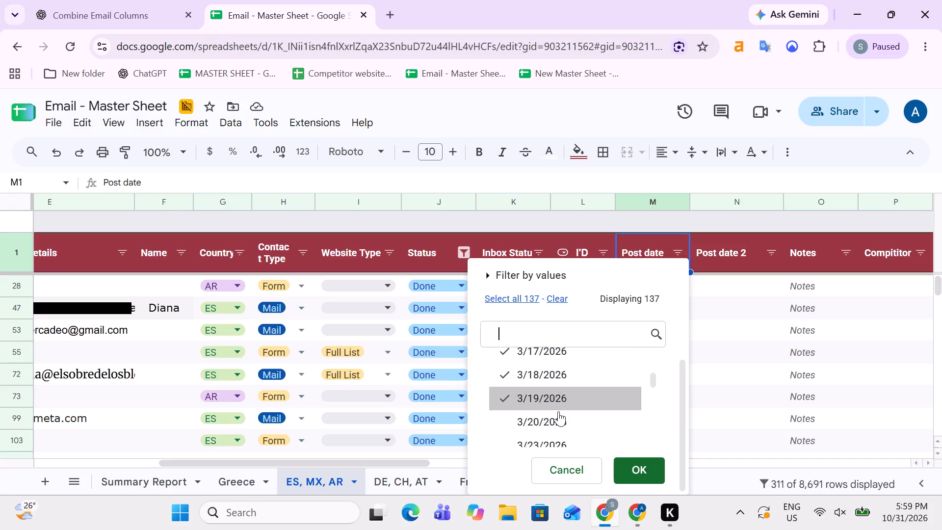
click(533, 374)
click(555, 396)
click(549, 423)
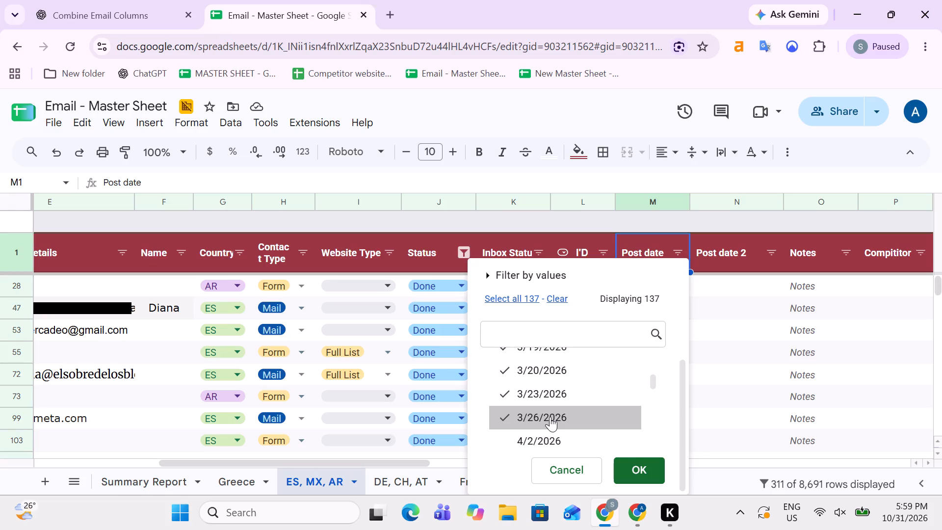
click(630, 464)
Select all filtered Status cells from row 28 down to check how many rows remain.
scroll(650, 431, up, 6)
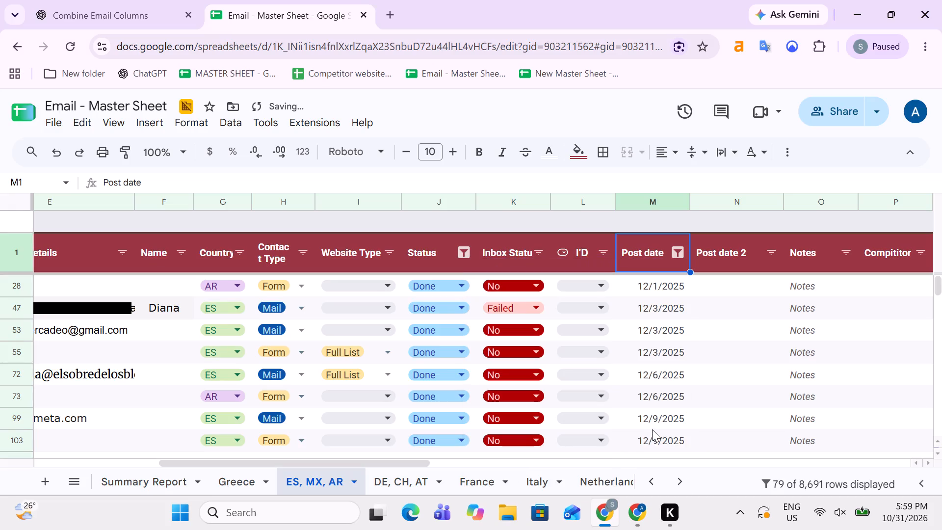
scroll(652, 429, up, 1)
key(Down)
key(Up)
key(Down)
key(Left)
key(Left)
key(Left)
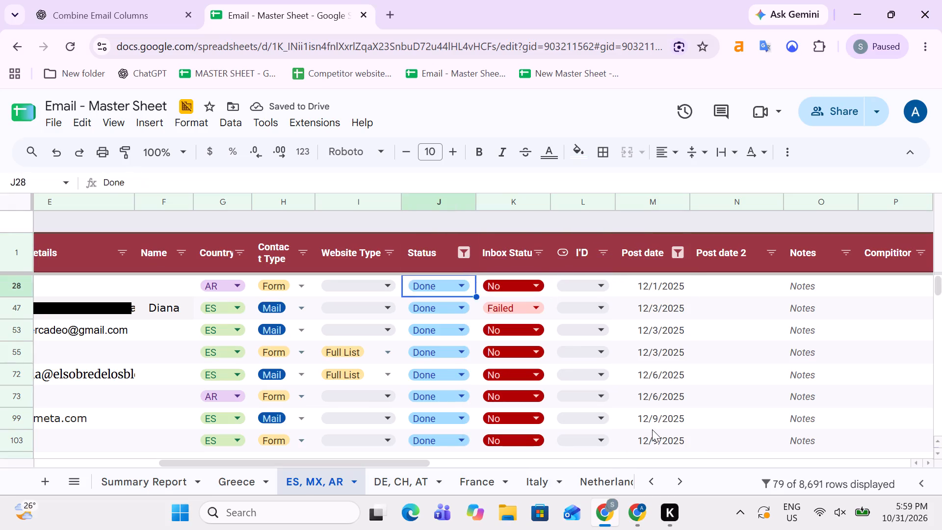
key(Up)
key(Down)
key(ctrl+shift+Down)
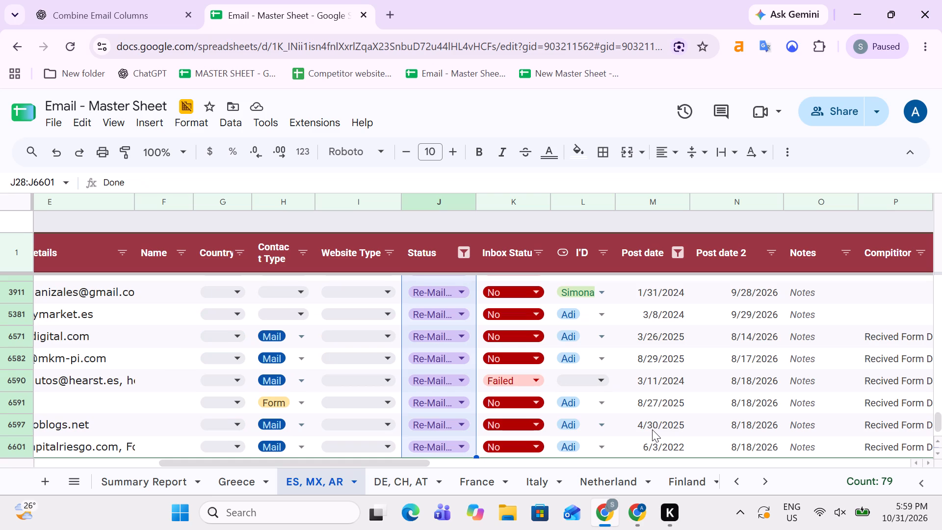
key(Up)
key(Up)
key(Down)
key(Up)
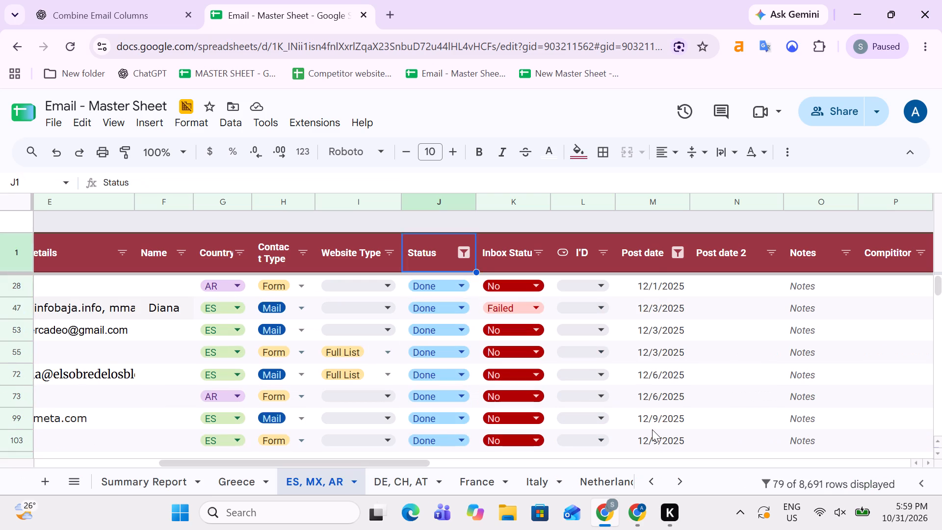
Examine the cells of row 28 from Status across to the follow-up columns, returning to Post date 2.
key(Down)
key(Right)
key(Right)
key(Right)
key(Right)
key(Right)
key(Right)
key(Right)
key(Left)
key(Left)
key(Left)
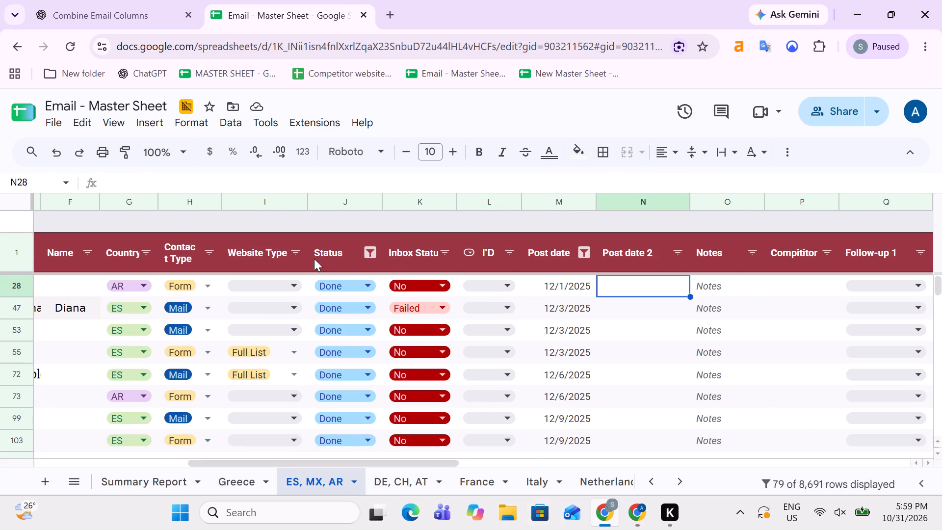
Filter the Post date 2 column to exclude blanks, keeping only rows that have a second post date.
click(683, 258)
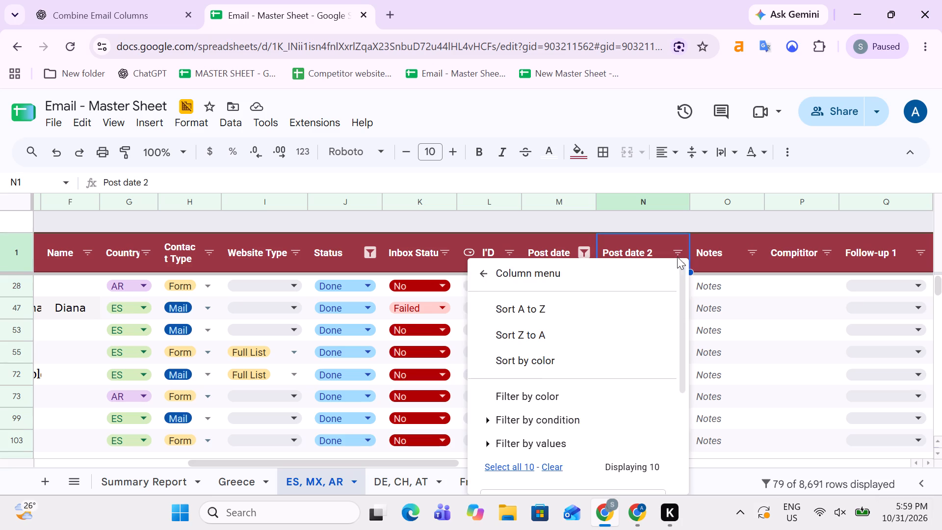
scroll(604, 334, down, 6)
click(540, 353)
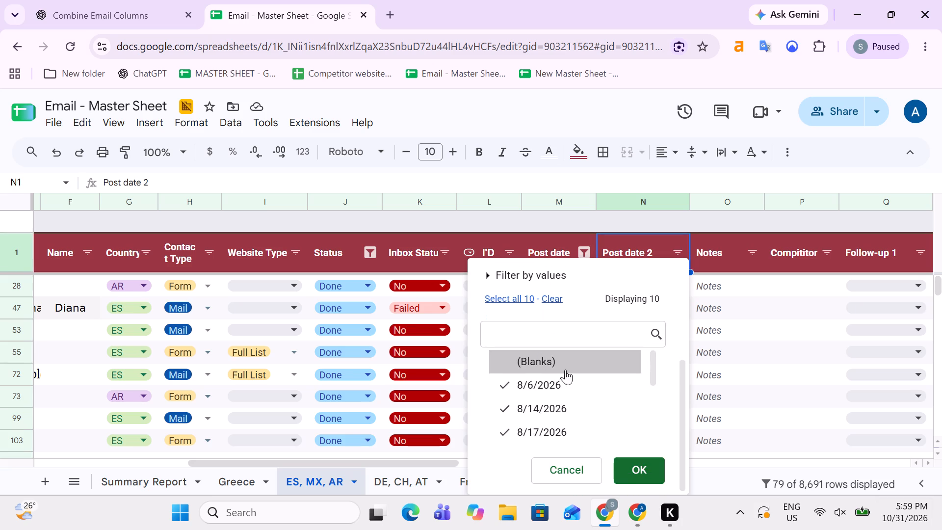
scroll(564, 374, down, 5)
scroll(582, 422, down, 5)
click(633, 460)
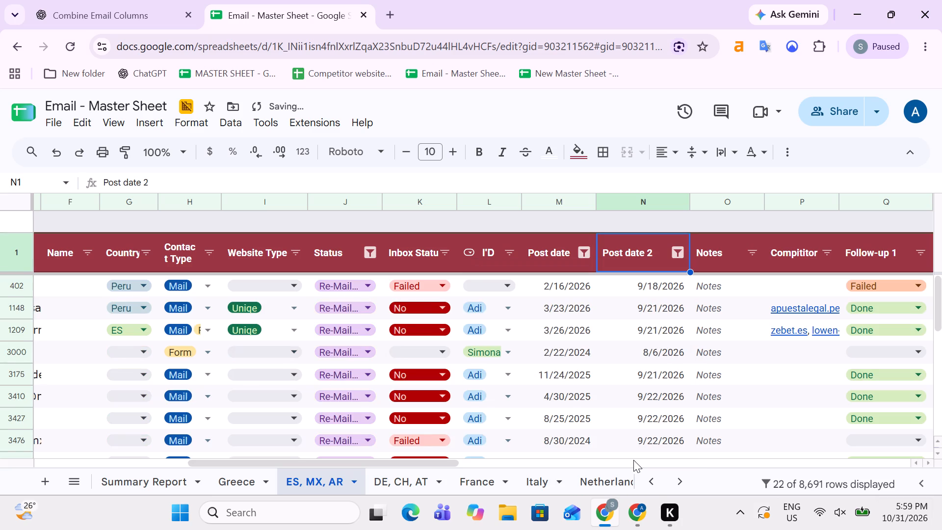
Examine the filtered rows from Post date 2 back to Status, and select all Status cells from row 402 down to check their count.
key(Down)
key(Up)
key(Down)
click(695, 328)
key(Left)
key(Up)
key(Up)
key(Up)
key(Up)
key(Down)
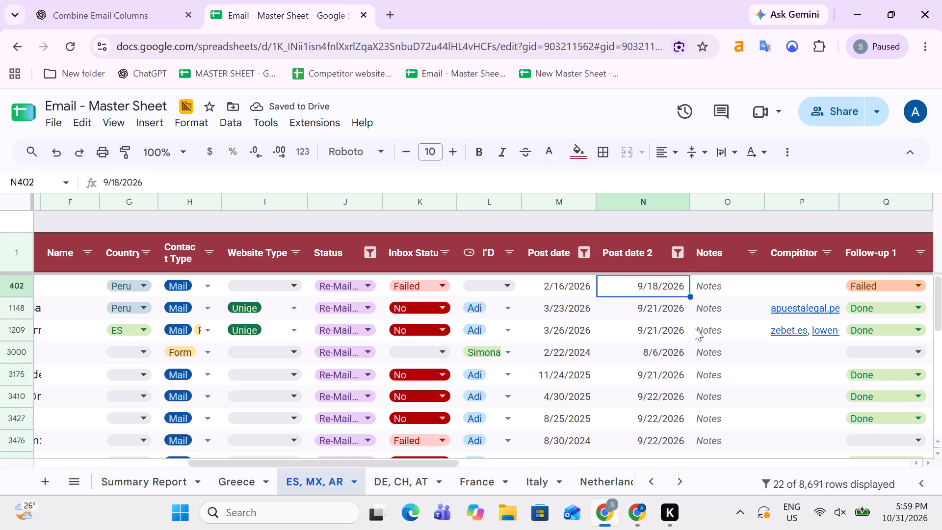
key(Up)
key(Down)
key(Left)
key(Left)
key(Left)
key(Left)
key(Left)
key(Up)
key(Up)
key(Down)
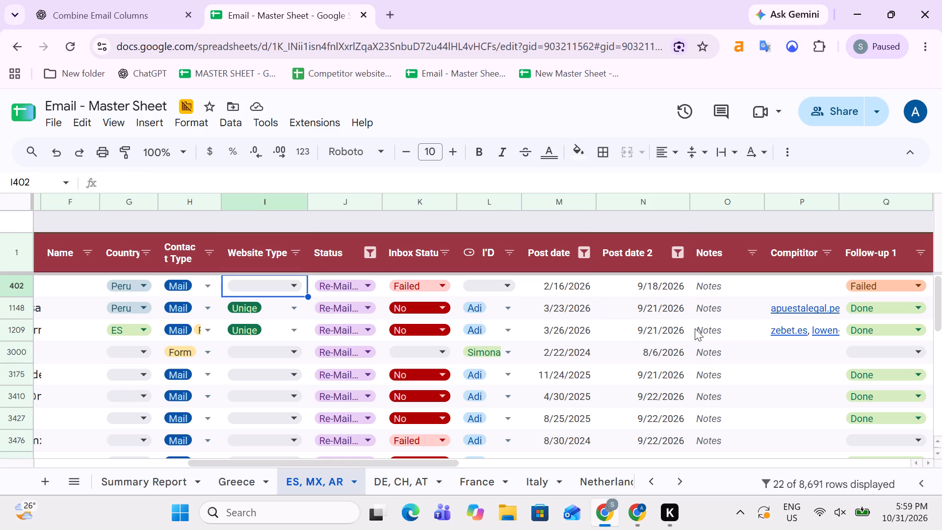
key(Right)
key(Up)
key(Down)
key(ctrl+shift+Down)
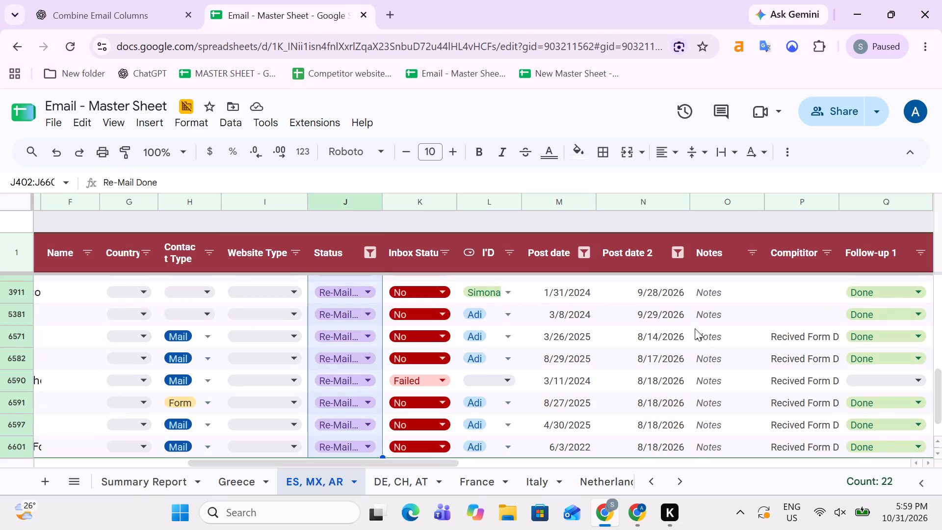
Copy all filtered Websites domains from row 402 (ondacero.com.pe) down to the last visible row.
key(Up)
key(Down)
key(Up)
key(Down)
key(Left)
key(Left)
key(Left)
key(Left)
key(Left)
key(Left)
key(Left)
key(Left)
key(Left)
key(Left)
key(Left)
key(Left)
key(Left)
key(Left)
key(Left)
key(Left)
key(Left)
key(Left)
key(Left)
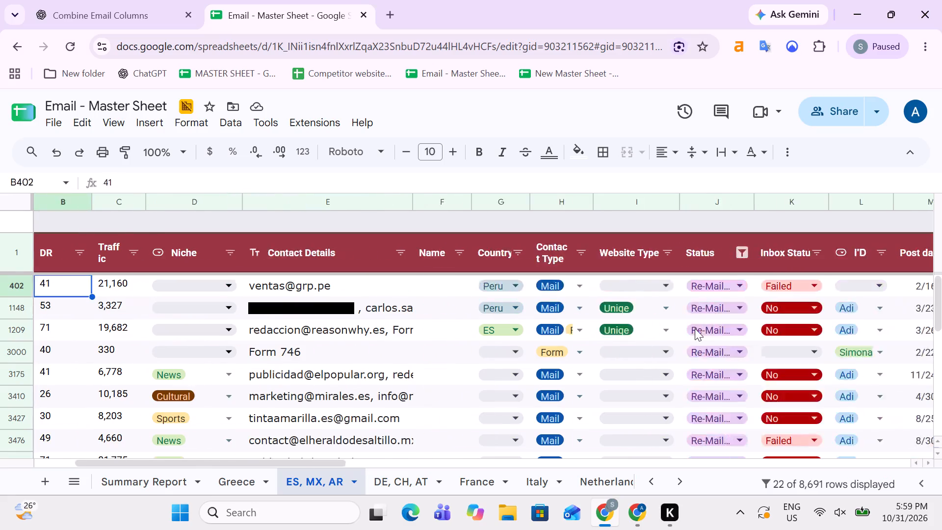
key(Up)
key(Down)
key(Up)
key(Down)
key(ctrl+shift+Down)
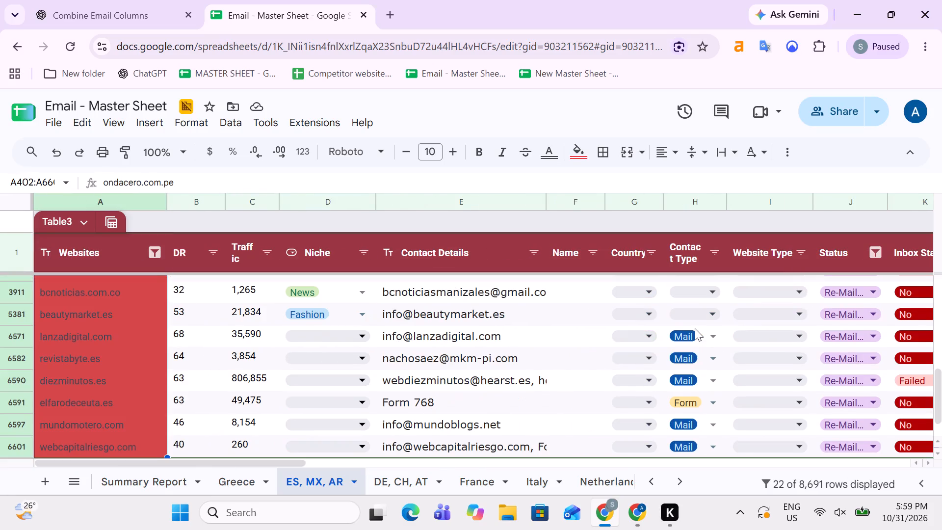
key(ctrl+c)
Paste the copied domains as values only below the Sheet28 domain list, starting in cell A817.
click(768, 484)
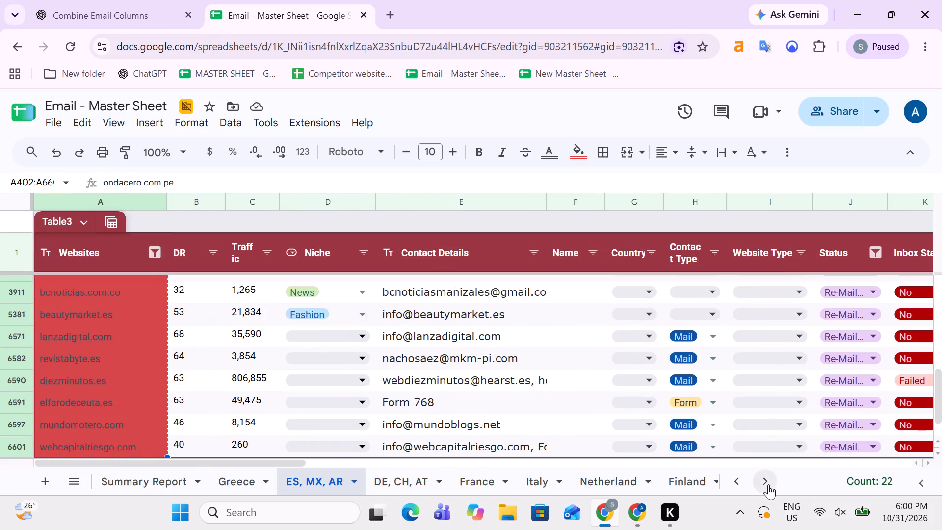
click(678, 488)
key(Down)
key(ctrl+Down)
key(Down)
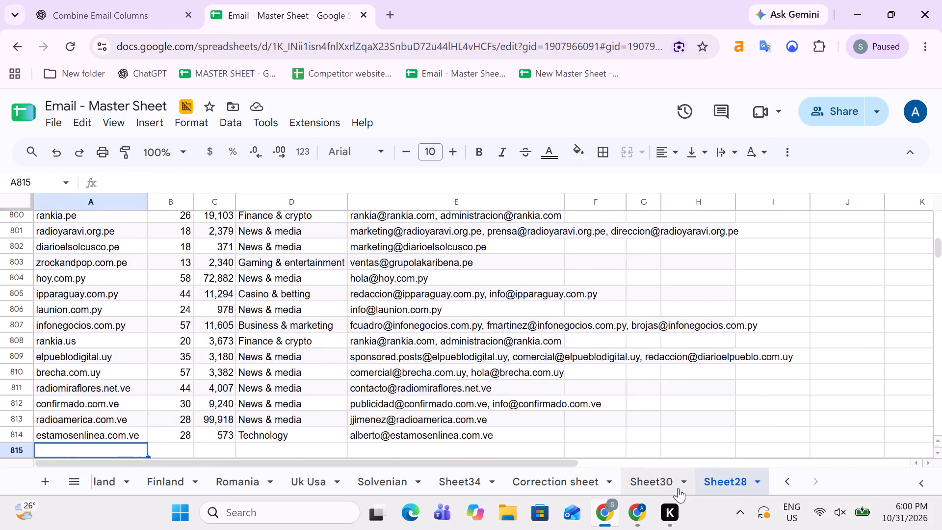
key(Down)
key(Down)
key(Down)
key(Down)
key(Down)
key(Up)
key(Up)
key(Up)
key(ctrl+v)
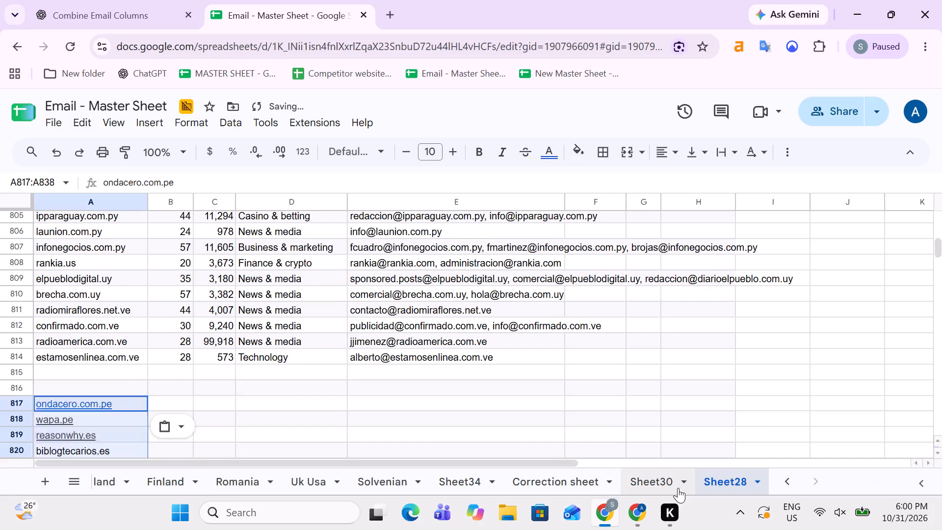
click(187, 423)
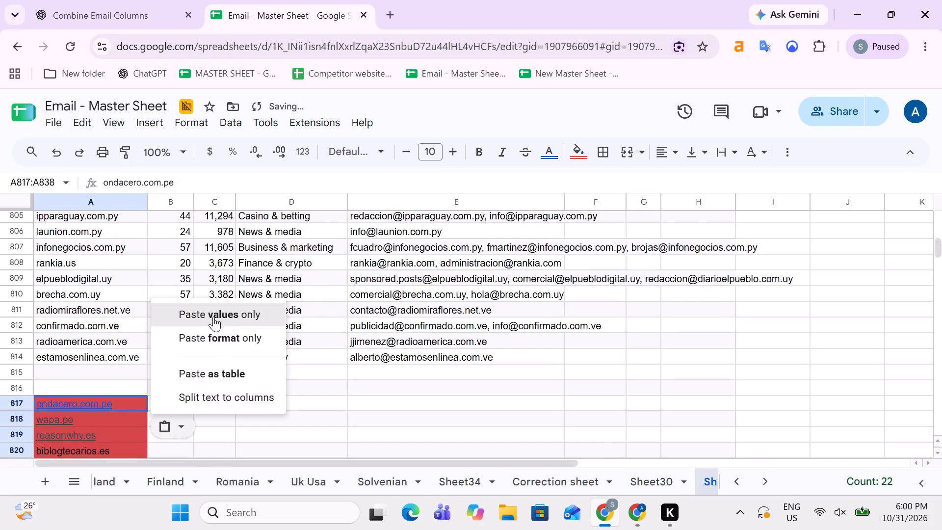
click(214, 314)
Add a filter to the header row of Sheet28, starting at the Domain column.
scroll(187, 292, up, 20)
scroll(187, 292, up, 19)
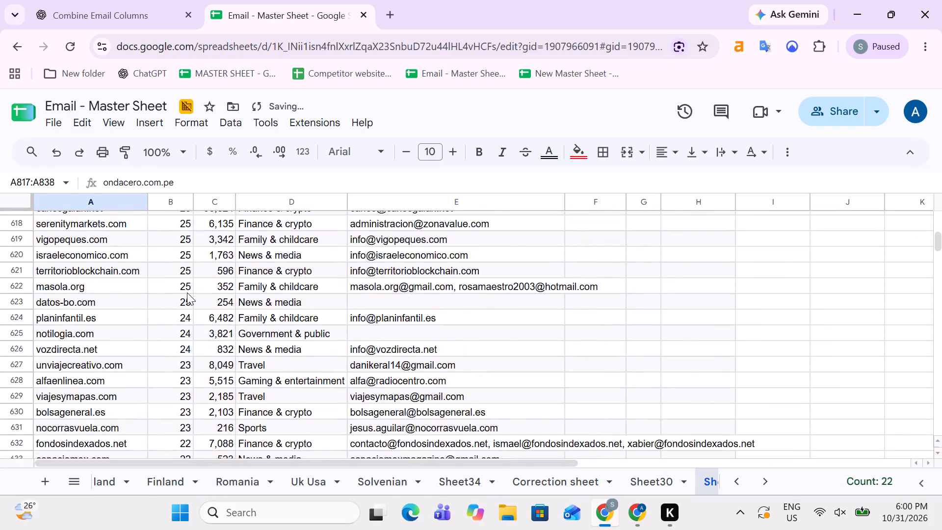
scroll(187, 292, up, 20)
scroll(187, 292, up, 4)
click(138, 270)
key(ctrl+Up)
key(Up)
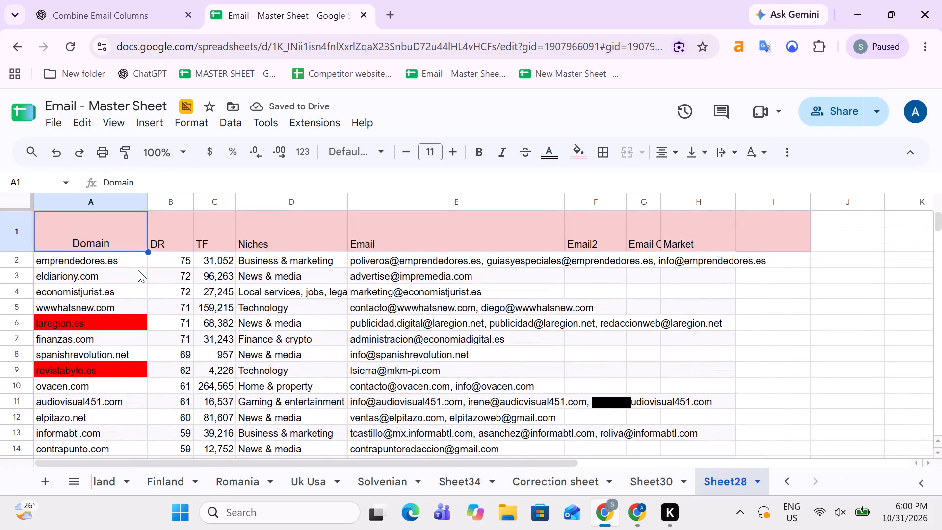
key(Down)
click(9, 239)
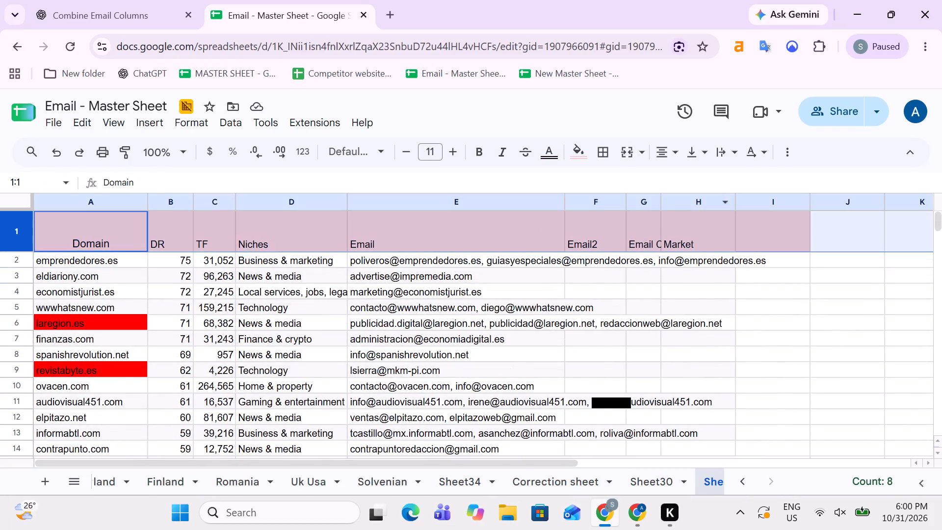
click(785, 158)
click(744, 177)
click(736, 178)
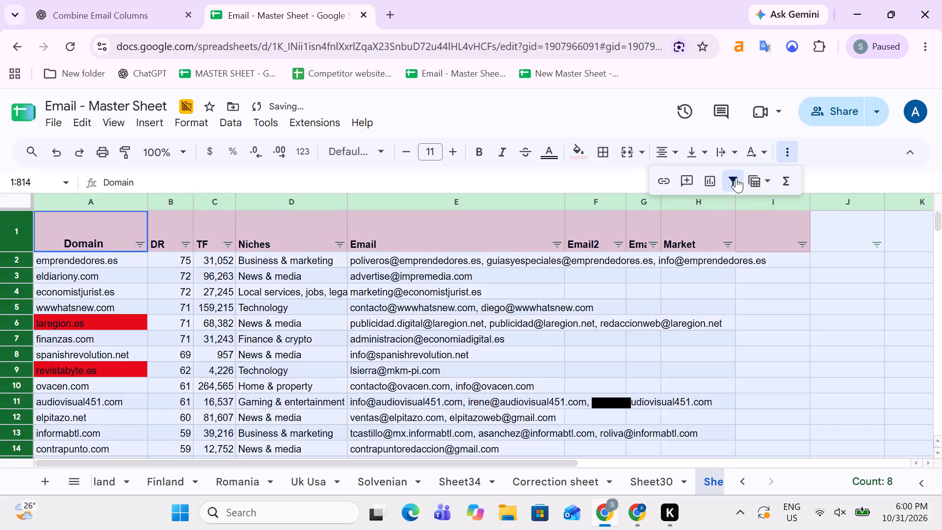
Filter the Domain column by red fill color to isolate the duplicate domains.
drag(199, 302, 187, 299)
click(140, 249)
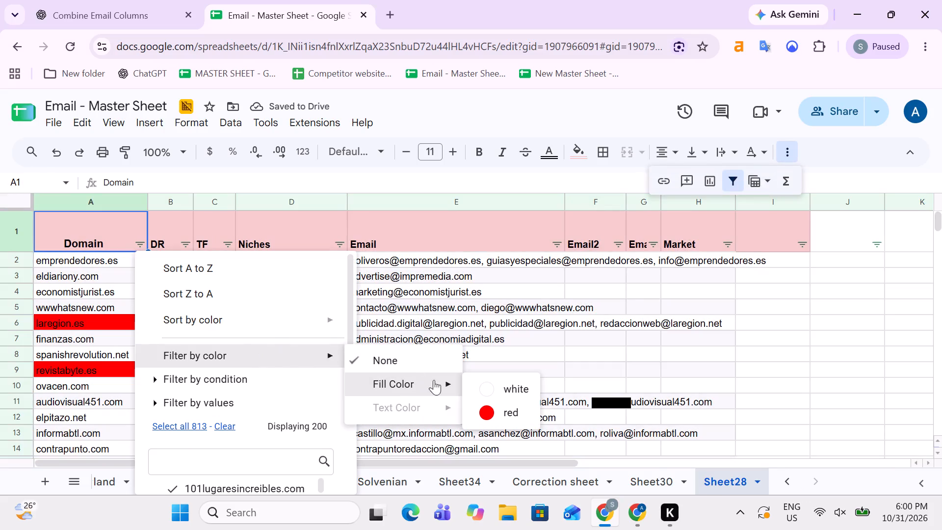
click(504, 401)
key(Down)
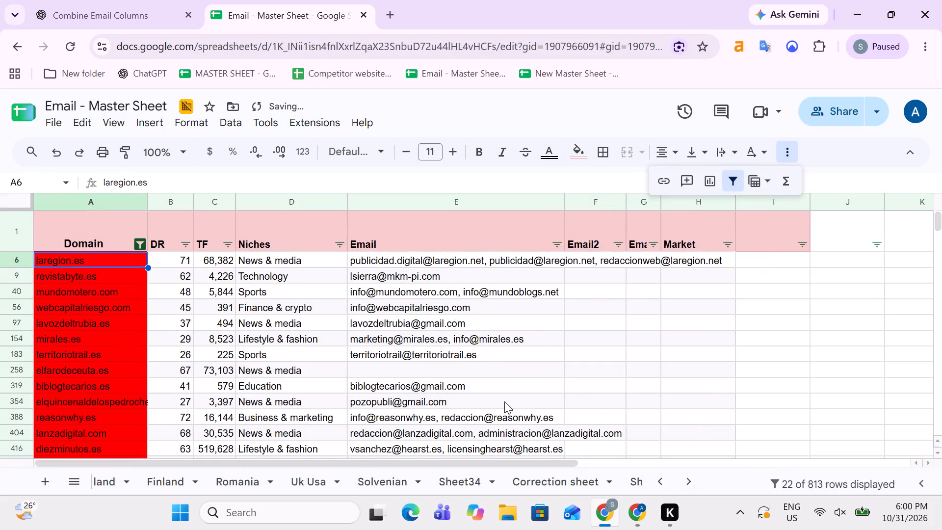
key(Right)
key(Left)
key(Up)
key(Down)
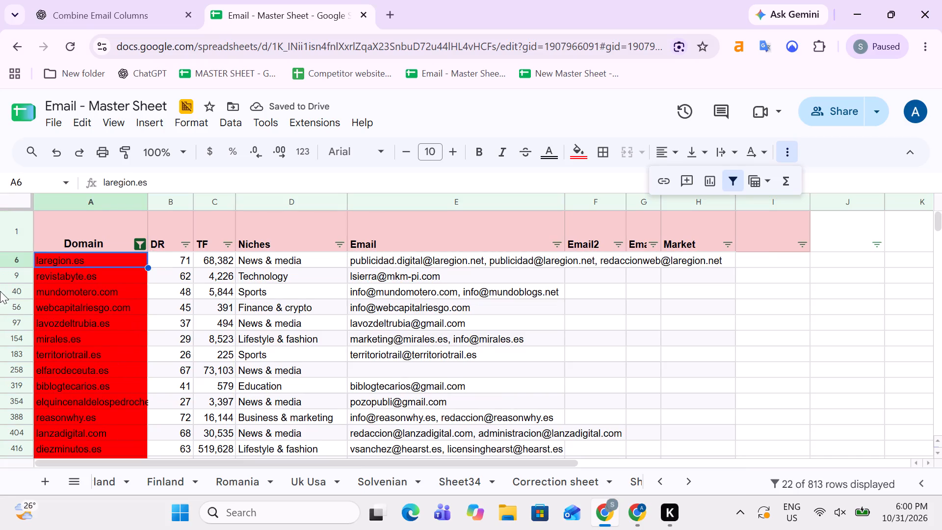
Delete all the red-filtered duplicate rows, laregion.es through wapa.pe, and remove the filter from Sheet28.
click(0, 262)
key(ctrl+shift+Down)
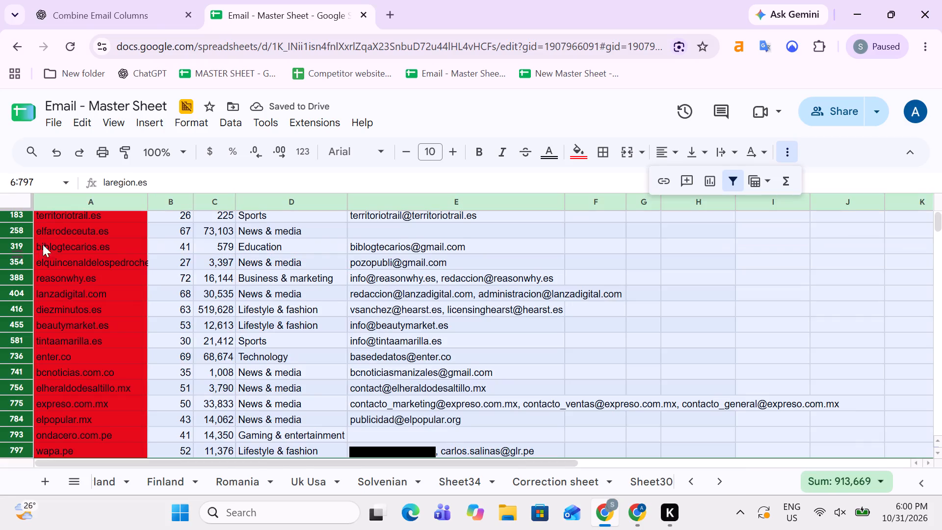
right_click(0, 290)
click(30, 319)
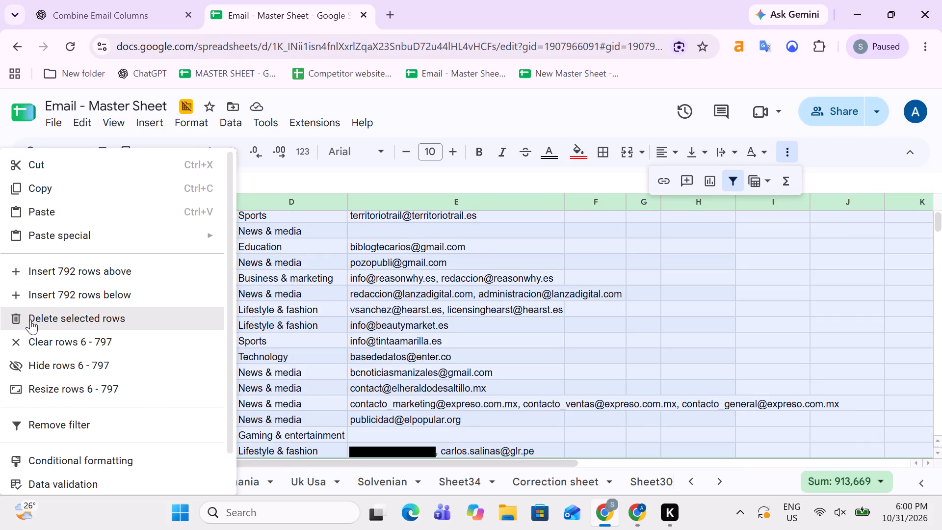
click(726, 181)
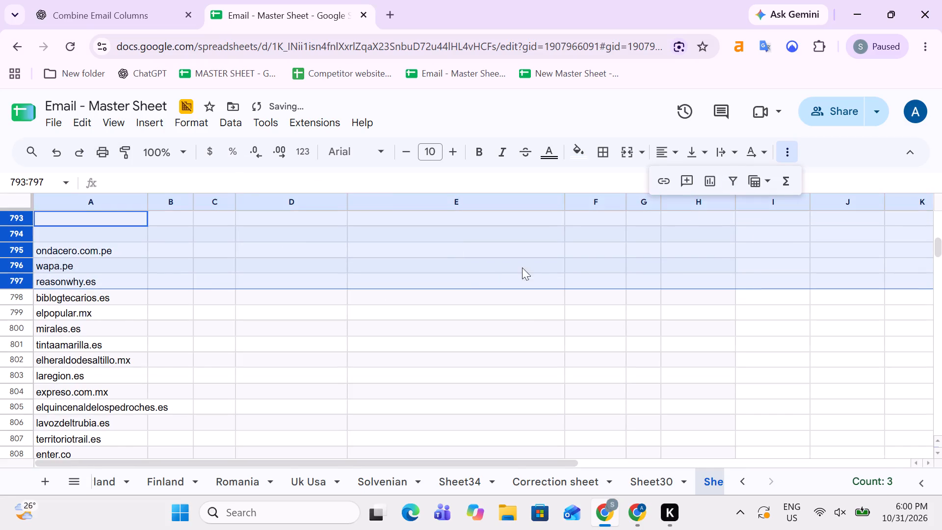
Clear the pasted helper domains below the main list, from ondacero.com.pe in A795 down to A816.
click(117, 259)
key(Up)
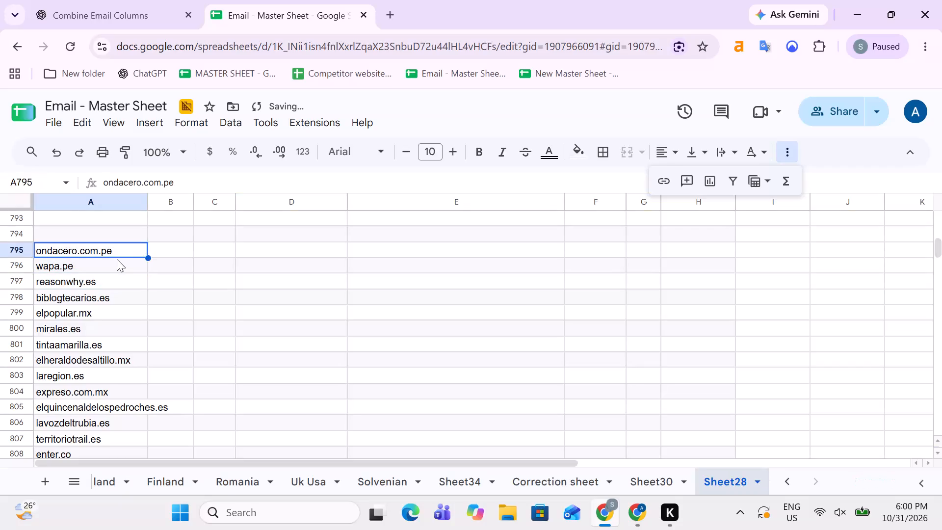
key(ctrl+shift+Down)
key(Delete)
key(Down)
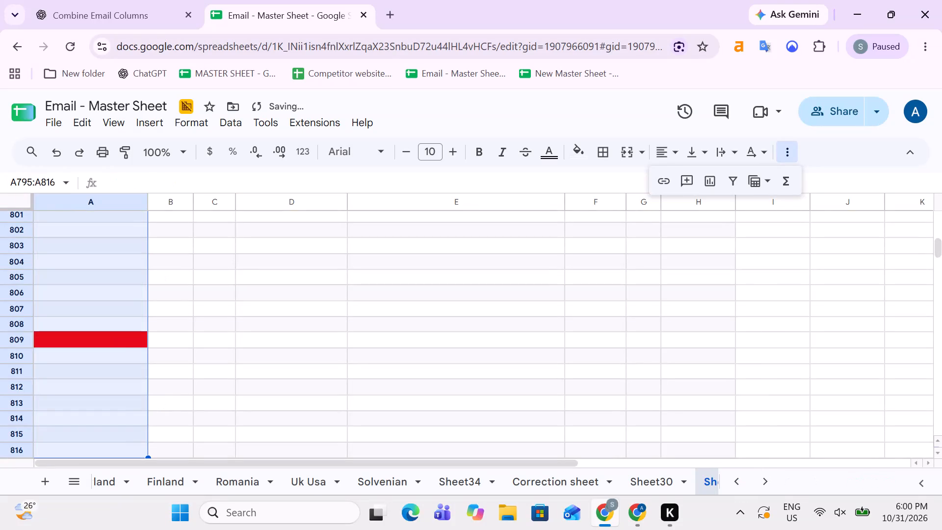
Review the end of the remaining Sheet28 domain list, going up from its last entry to row 758.
key(ctrl+Down)
key(Up)
key(ctrl+Up)
key(Up)
key(Up)
key(Up)
key(Up)
key(Up)
key(Up)
key(Up)
key(Up)
key(Up)
key(Up)
key(Up)
key(Up)
key(Up)
key(Up)
key(Up)
key(Up)
key(Up)
key(Up)
key(Up)
key(Up)
key(Up)
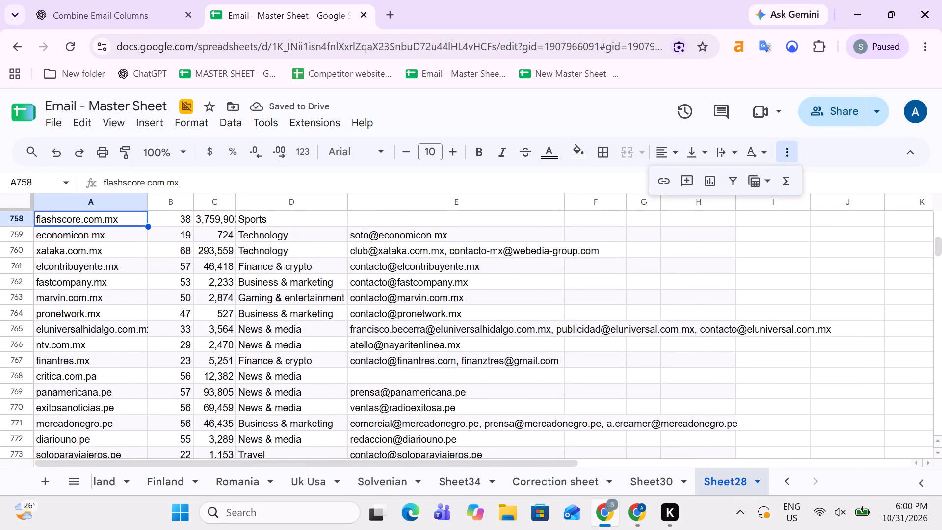
On the ES, MX, AR sheet, change the Post date 2 filter to show only blanks and go back to the first filtered rows.
click(789, 474)
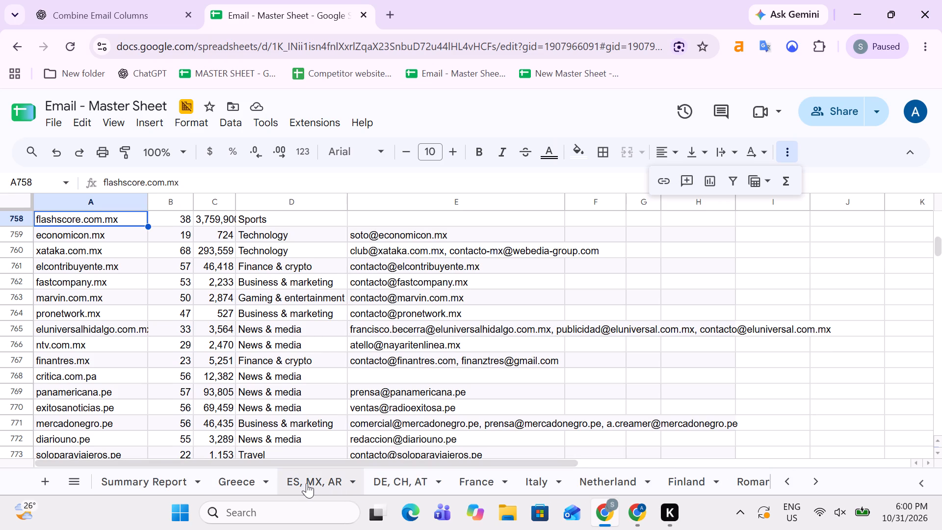
click(307, 483)
click(588, 376)
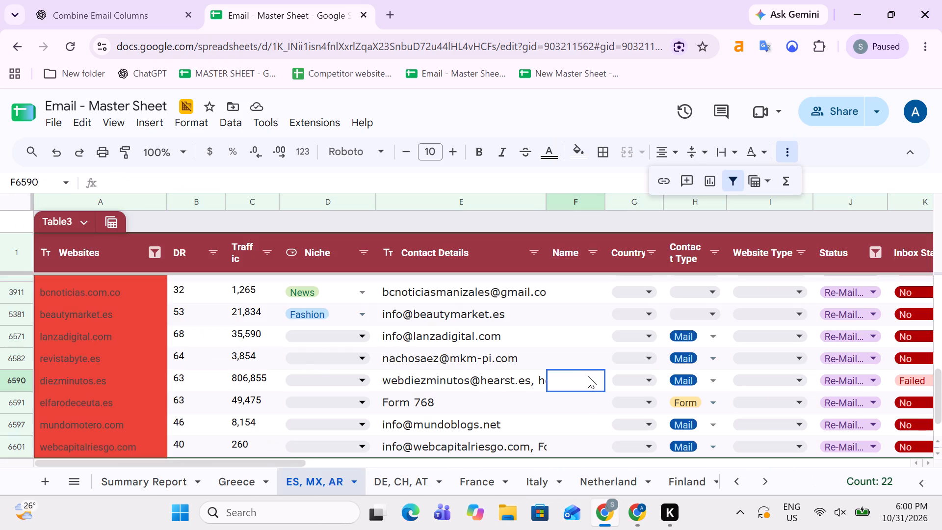
key(Right)
key(Right)
key(Right)
key(Right)
key(Right)
key(Right)
key(Right)
key(Right)
key(Right)
key(Right)
key(Left)
key(Left)
key(Left)
key(Right)
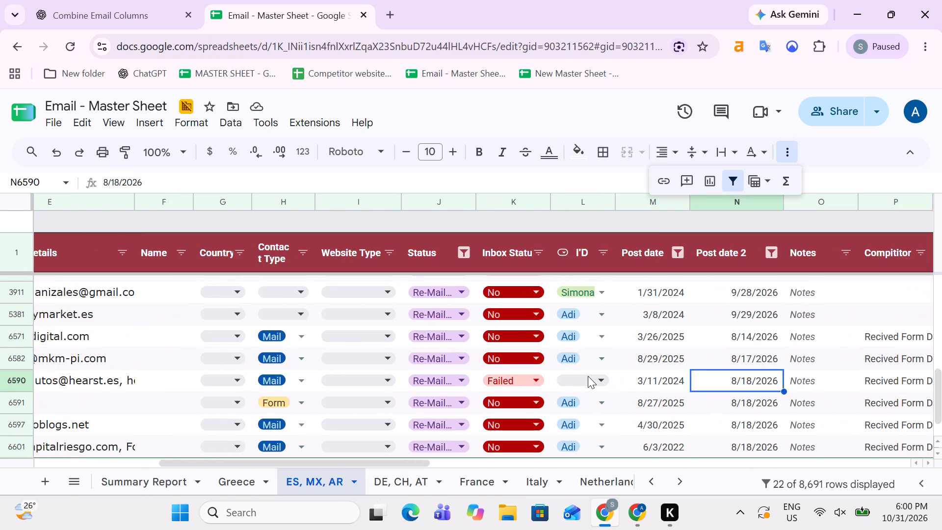
key(Right)
key(Right)
key(Right)
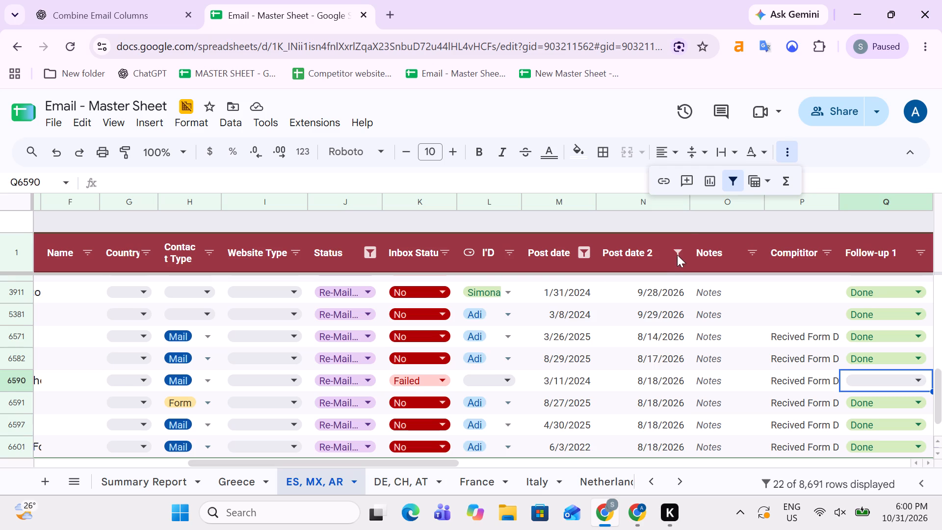
click(678, 252)
scroll(601, 367, down, 6)
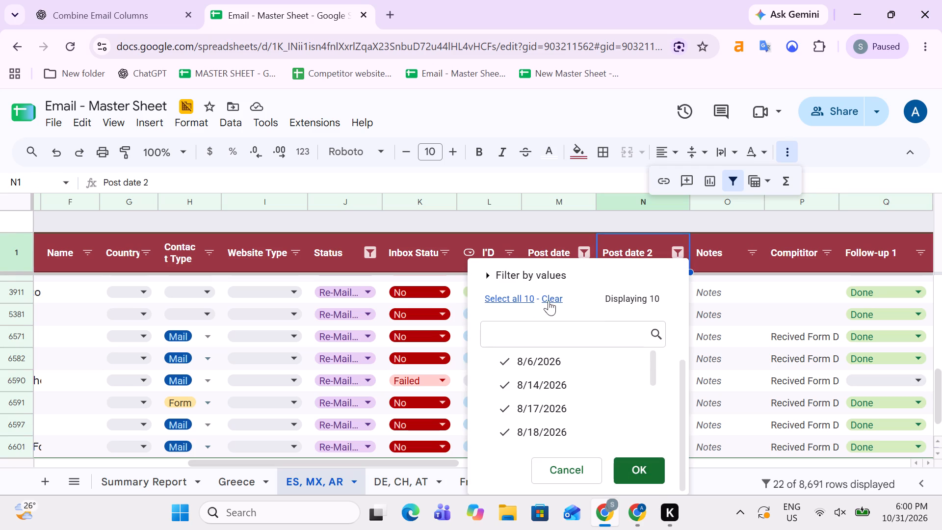
click(549, 300)
scroll(544, 379, up, 2)
scroll(554, 396, down, 16)
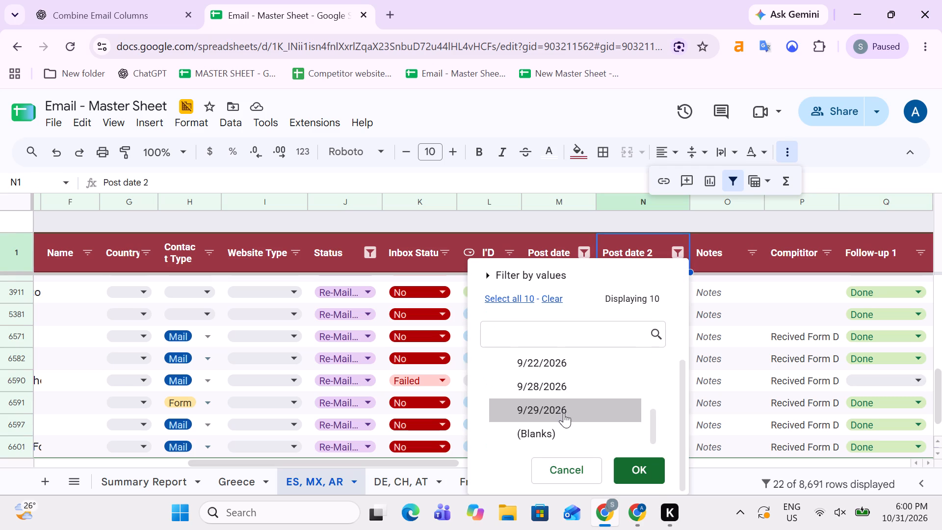
click(552, 439)
click(639, 460)
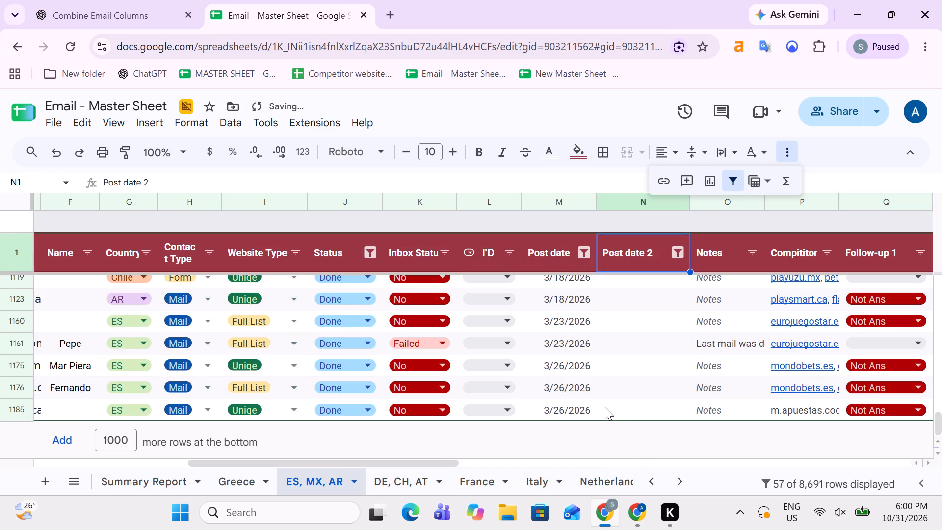
scroll(605, 407, up, 20)
scroll(605, 407, up, 12)
click(645, 315)
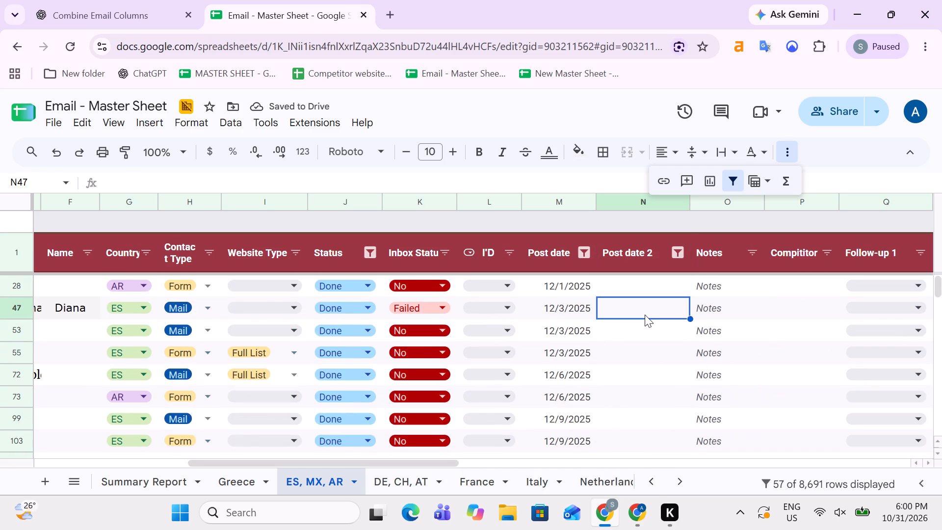
On the ES, MX, AR sheet, set the Status of the first filtered row, row 28, to Mail Has to Do.
key(Left)
key(Up)
key(Up)
key(Up)
key(Down)
key(Up)
key(Down)
key(Left)
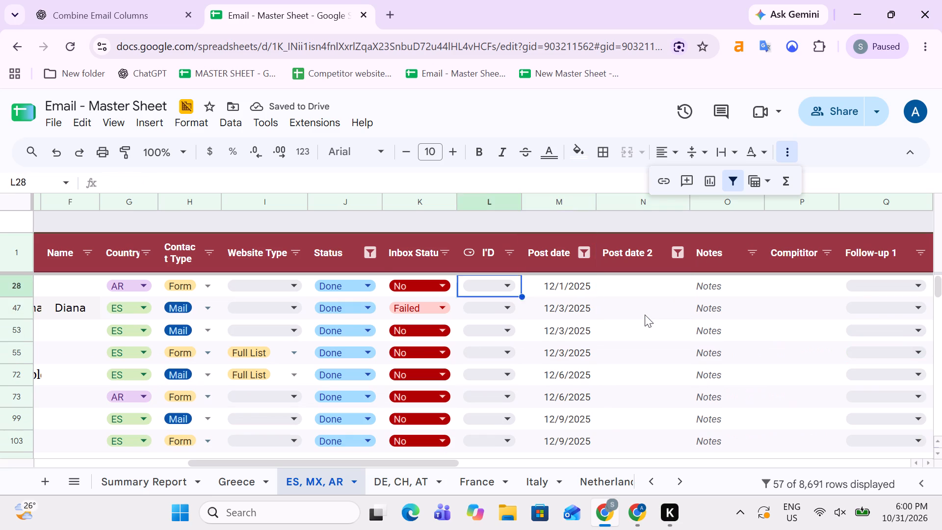
key(Left)
key(Left)
key(Up)
key(Down)
key(ctrl+shift+Down)
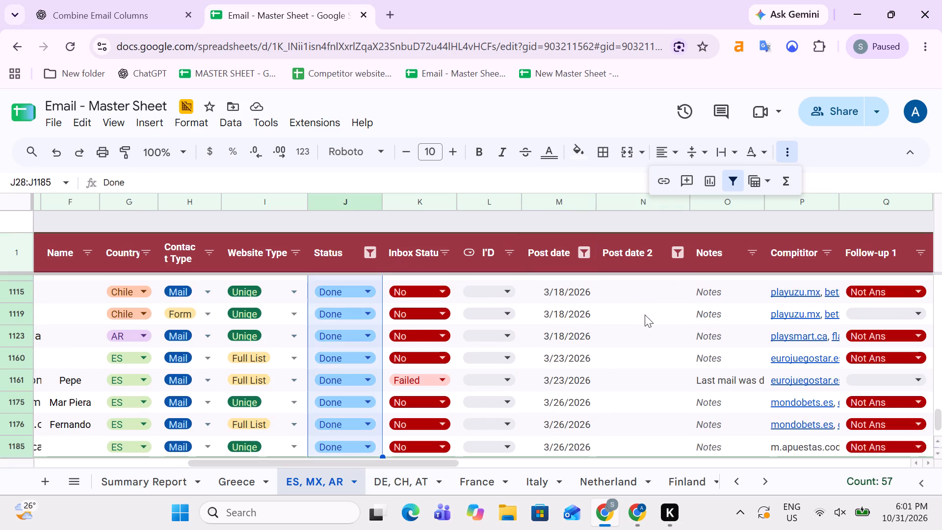
key(Up)
key(Down)
key(Up)
key(Down)
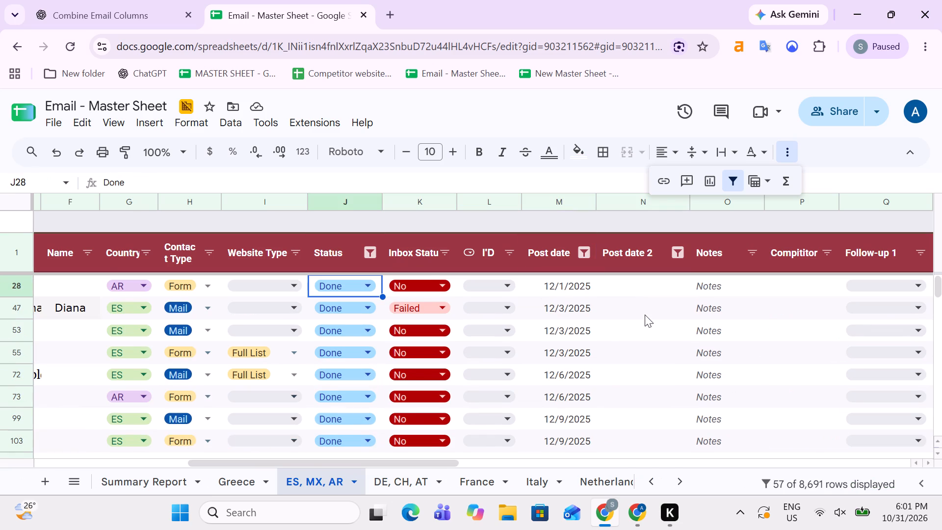
key(m)
key(Down)
key(Down)
key(Down)
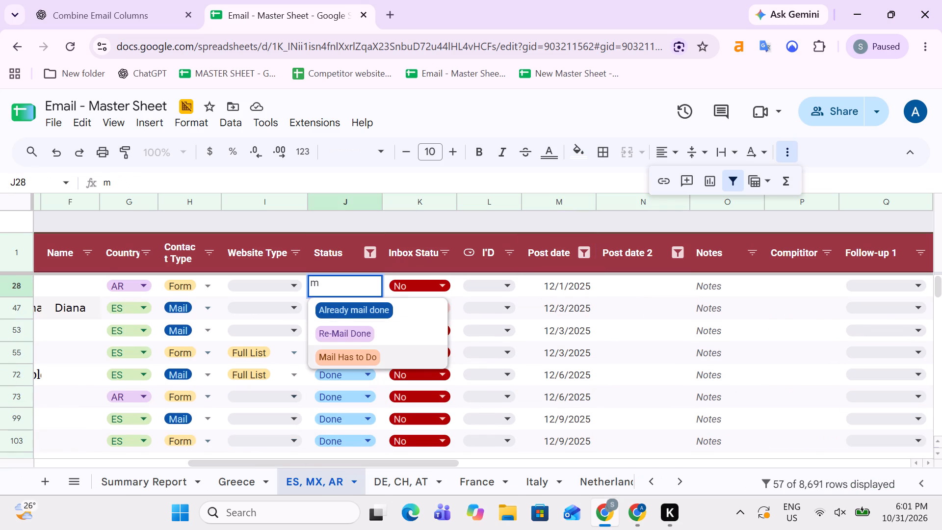
key(Return)
Copy the Mail Has to Do status from J28 to all filtered rows down to row 1185.
key(Up)
key(ctrl+c)
key(ctrl+shift+Down)
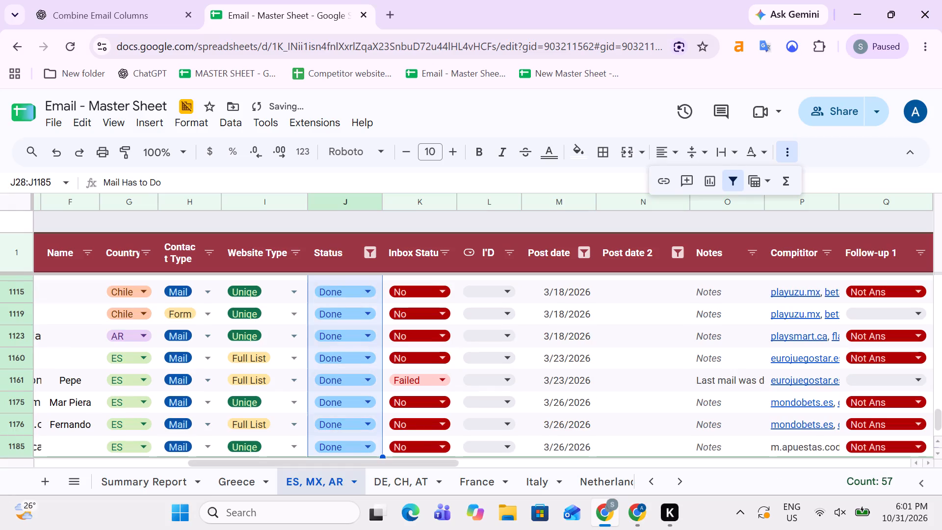
key(ctrl+v)
key(Up)
key(Down)
key(Up)
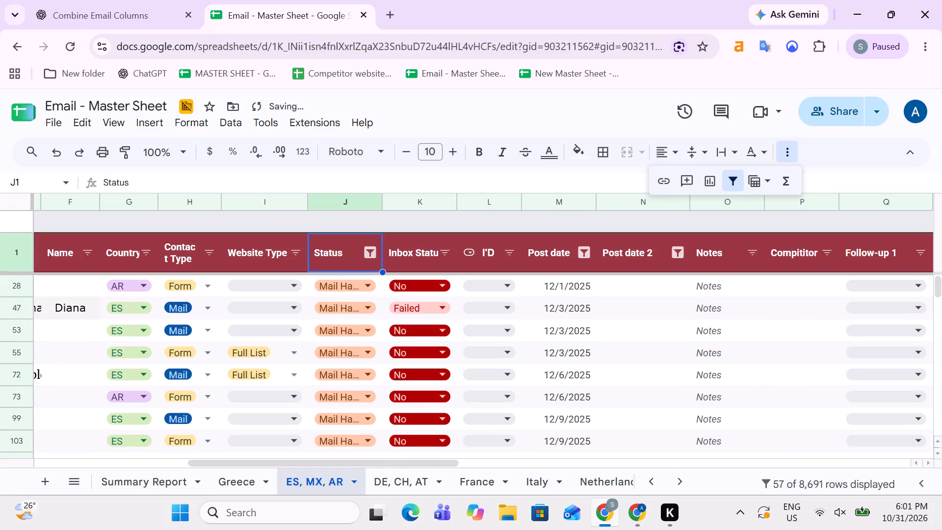
Copy the filtered Websites domains from paparazzi.com.ar in A28 through eldiariodelaeducacion.com in A1185.
key(Down)
key(Left)
key(Left)
key(Left)
key(Left)
key(Left)
key(Left)
key(Left)
key(Left)
key(Left)
key(Left)
key(Left)
key(Left)
key(Left)
key(Left)
key(Left)
key(Left)
key(Left)
key(Left)
key(Left)
key(Left)
key(Up)
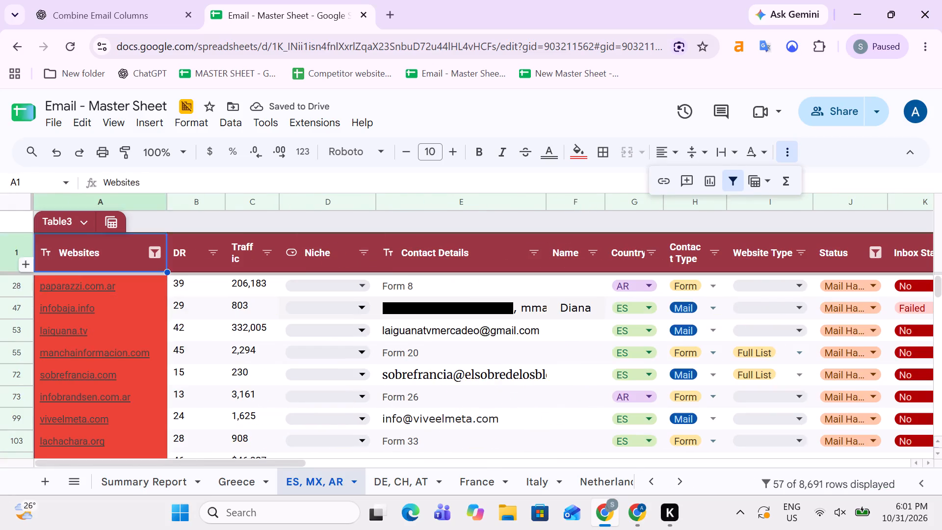
key(Down)
key(Up)
key(Down)
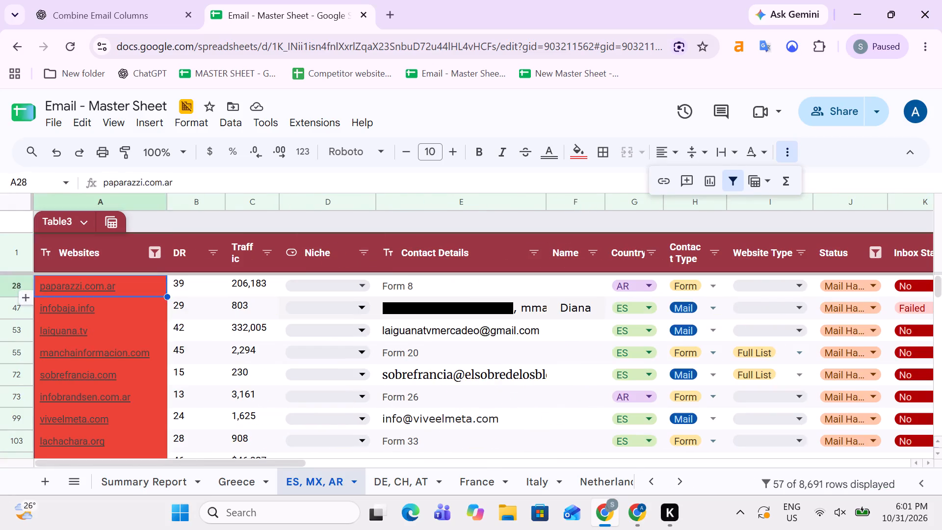
key(Up)
key(Down)
key(ctrl+shift+Down)
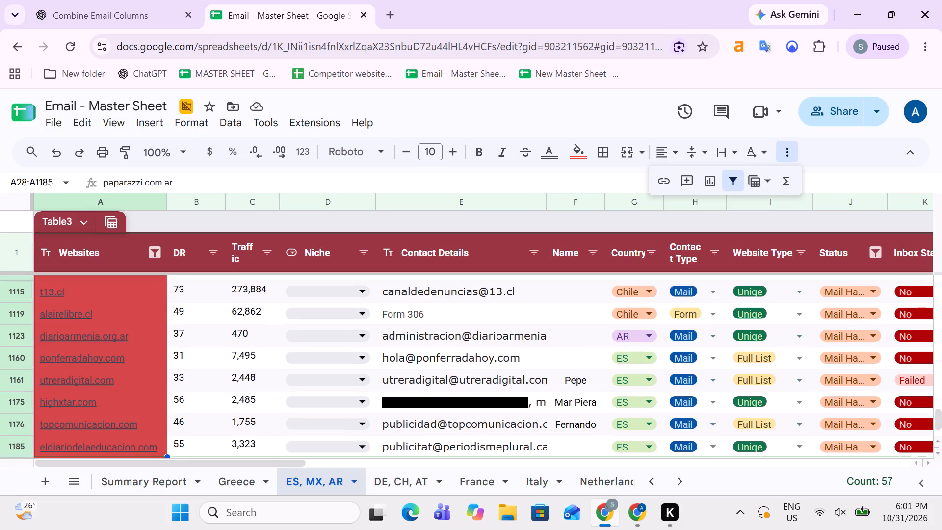
key(ctrl+c)
Paste the copied domains into Sheet28 below the main list, starting at A795, without their source formatting.
click(773, 486)
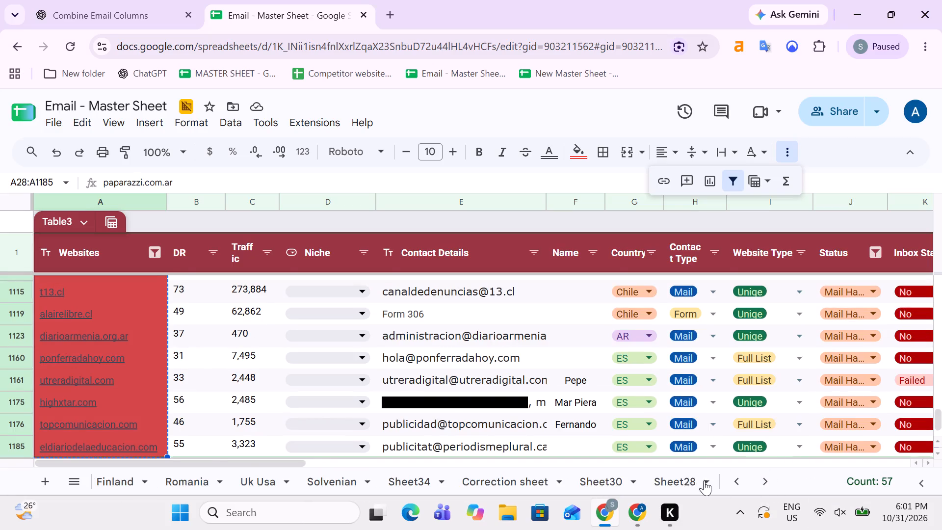
click(688, 476)
key(Down)
key(ctrl+Down)
key(Down)
key(Down)
key(Down)
key(Down)
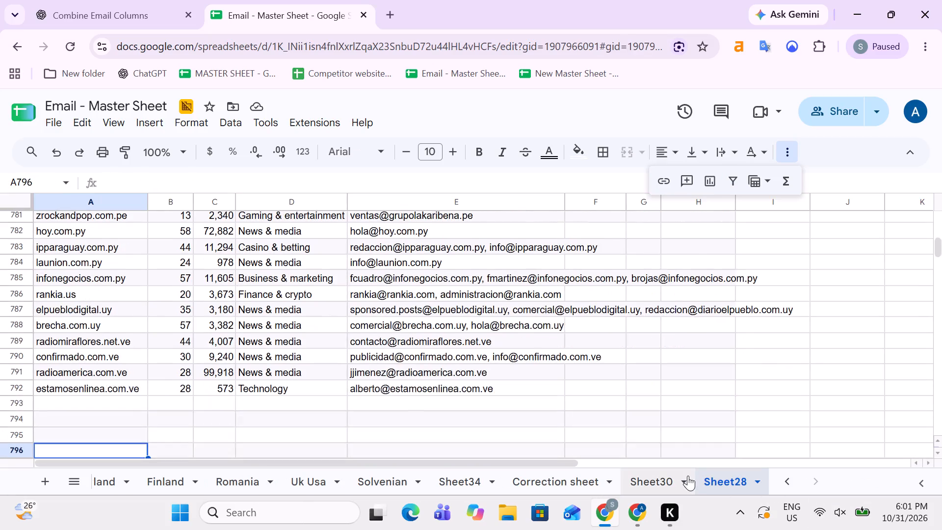
key(Down)
key(Up)
key(Up)
key(ctrl+v)
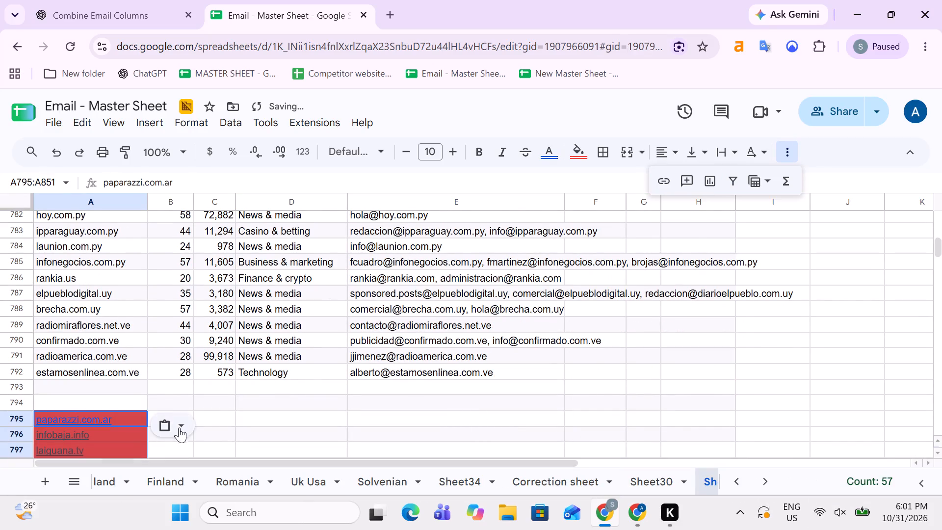
click(177, 426)
click(193, 313)
Add a filter to the Sheet28 header row and filter the Domain column by red fill color.
click(124, 316)
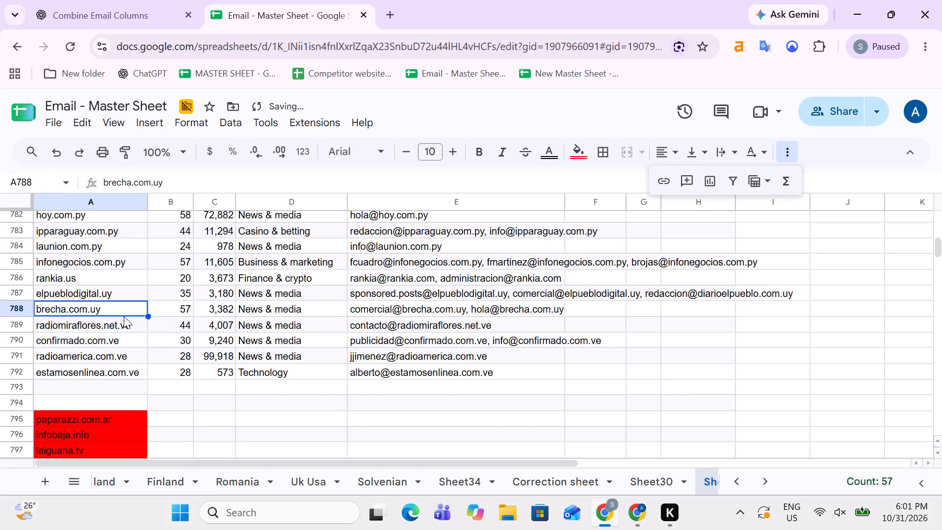
key(ctrl+Up)
key(Up)
key(Down)
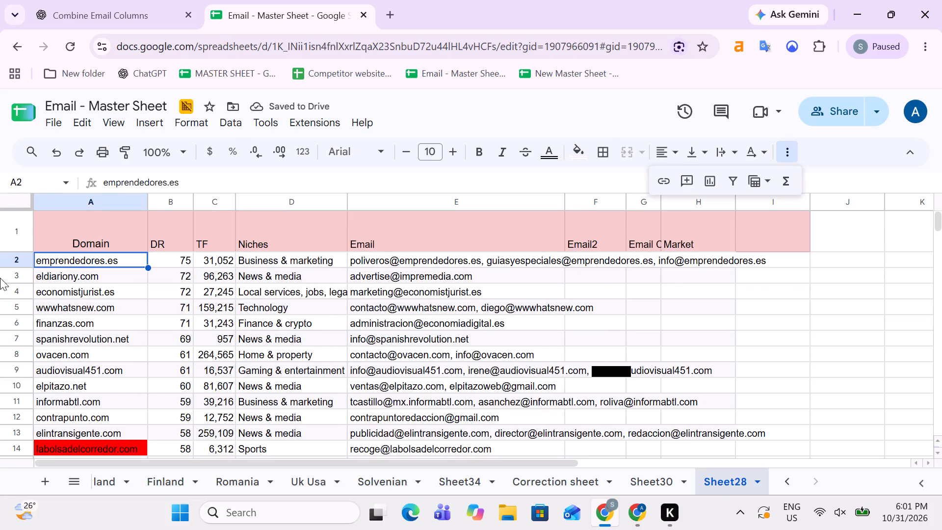
click(0, 236)
click(735, 179)
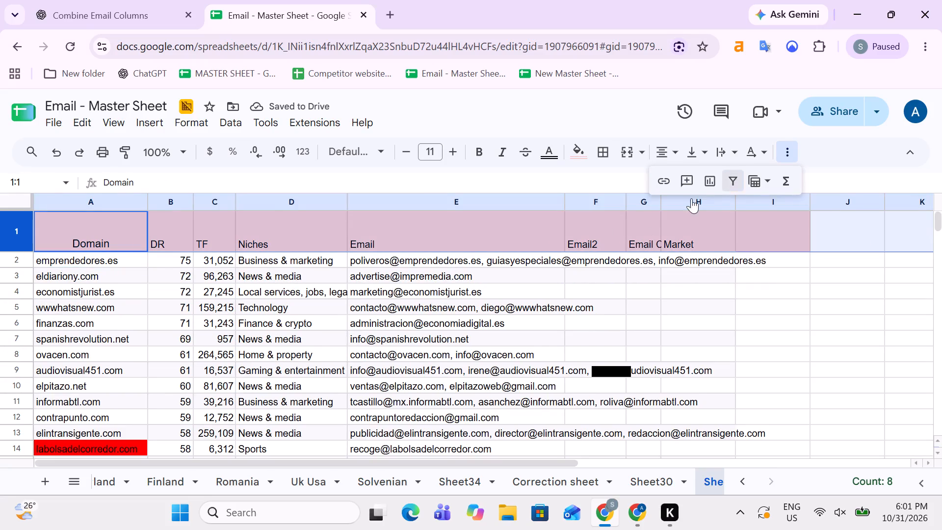
click(144, 245)
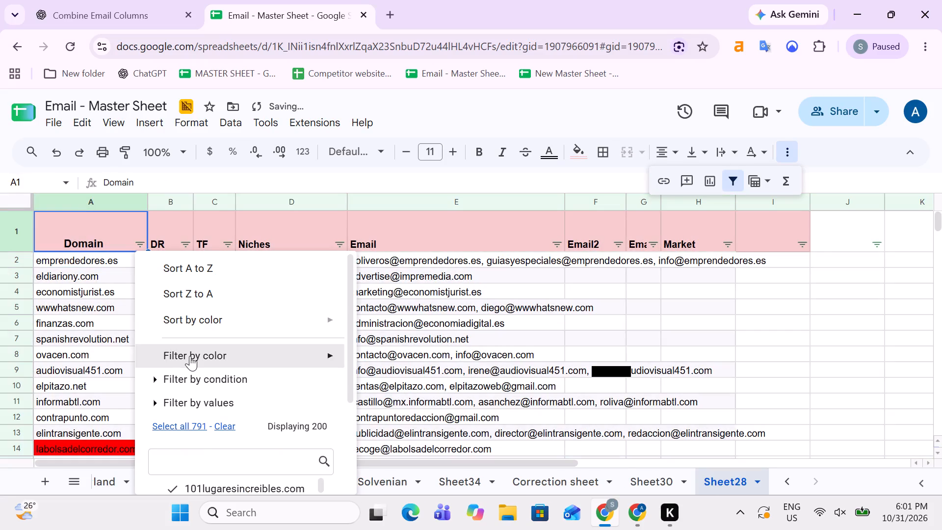
click(492, 407)
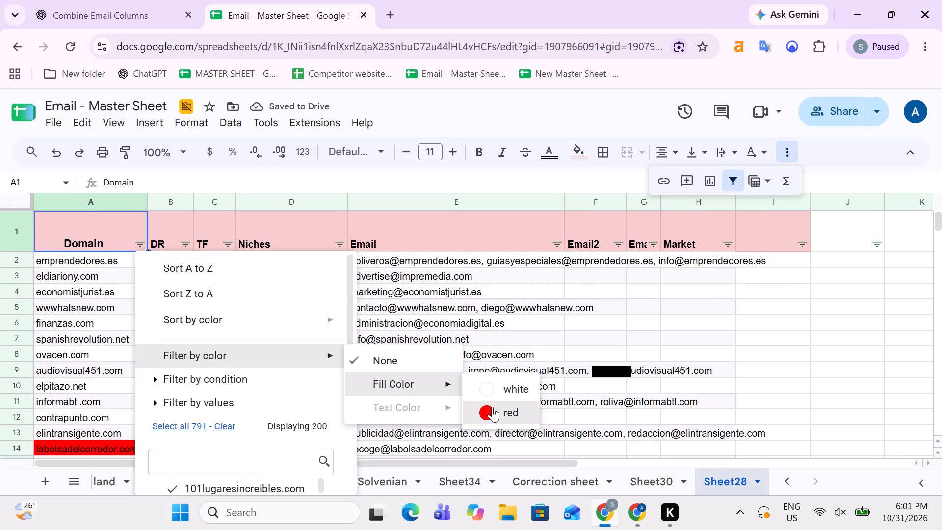
Delete all the red-filtered duplicate rows in Sheet28, labolsadelcorredor.com through pqs.pe.
key(Down)
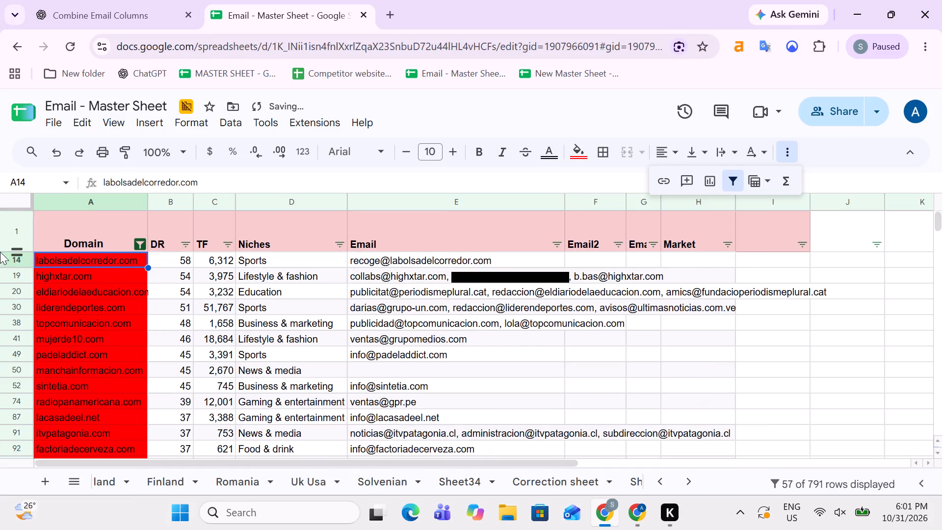
click(0, 259)
key(ctrl+shift+Down)
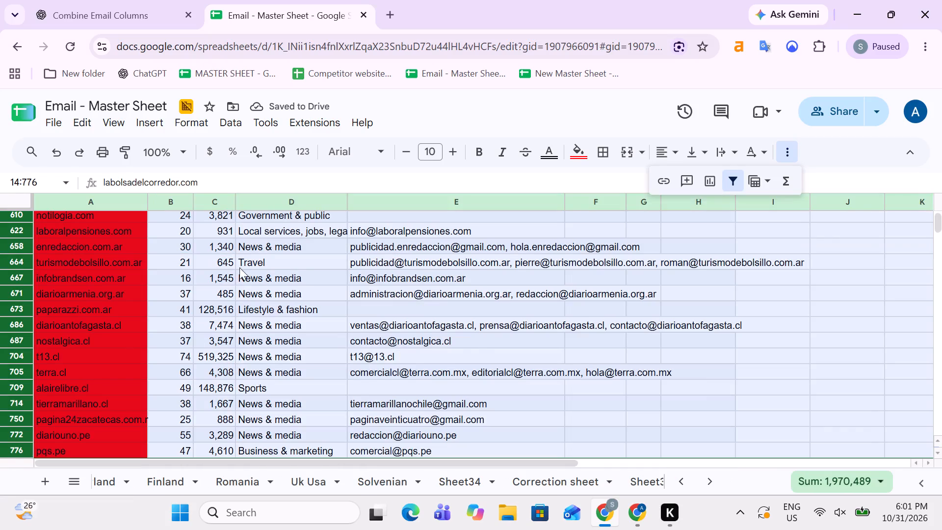
scroll(250, 287, down, 1)
right_click(0, 265)
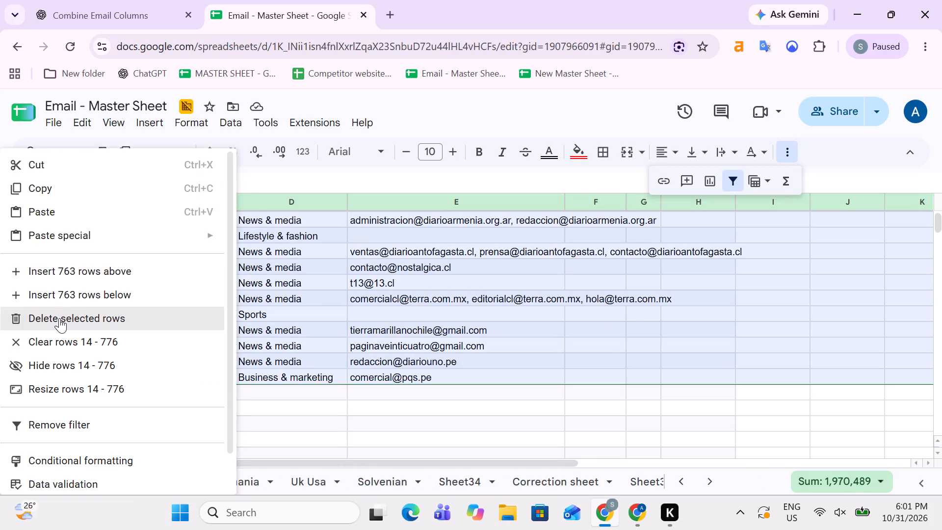
click(59, 318)
scroll(375, 337, up, 1)
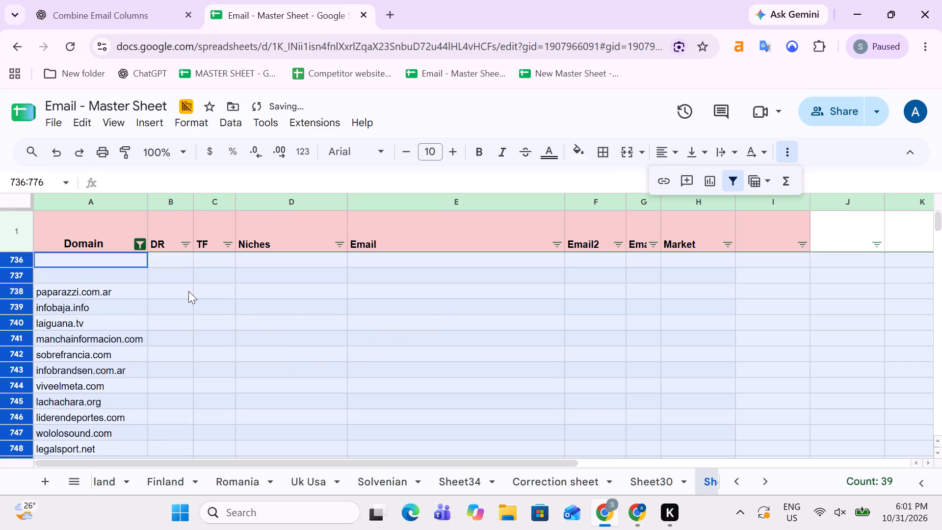
Clear the pasted helper domains, from paparazzi.com.ar in A738 down to eldiariodelaeducacion.com in A794.
click(178, 291)
key(Left)
key(ctrl+shift+Down)
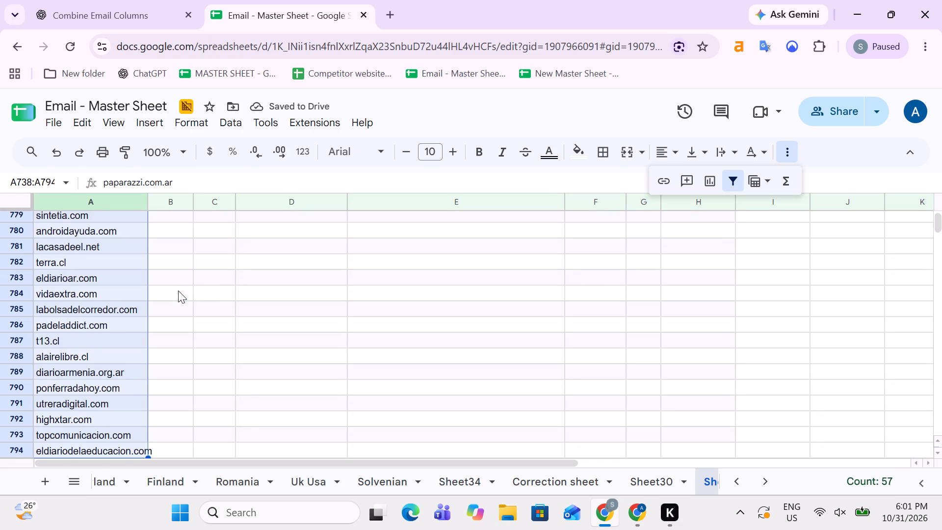
key(Delete)
Remove the filter from Sheet28.
key(Up)
key(Up)
key(ctrl+Up)
key(Down)
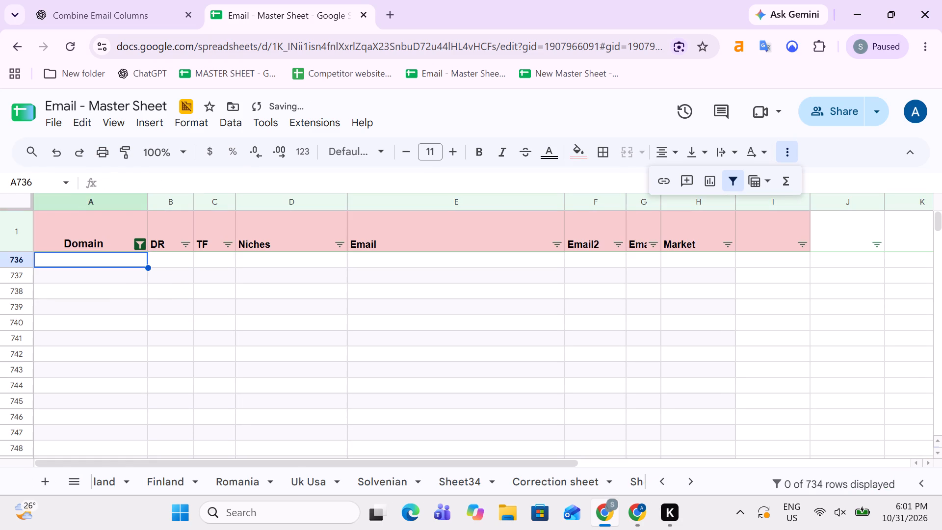
click(734, 181)
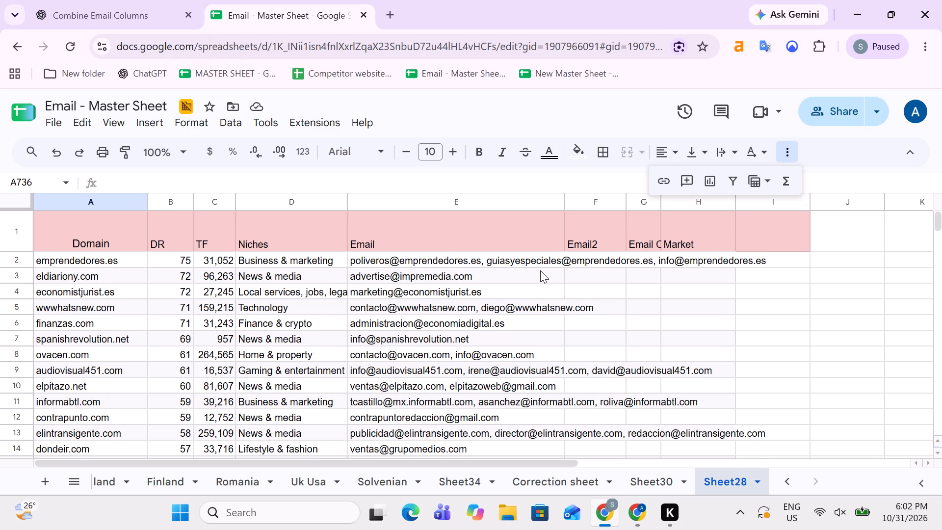
Select all remaining Sheet28 domains, from emprendedores.es in A2 to estamosenlinea.com.ve in A735.
key(Up)
key(Down)
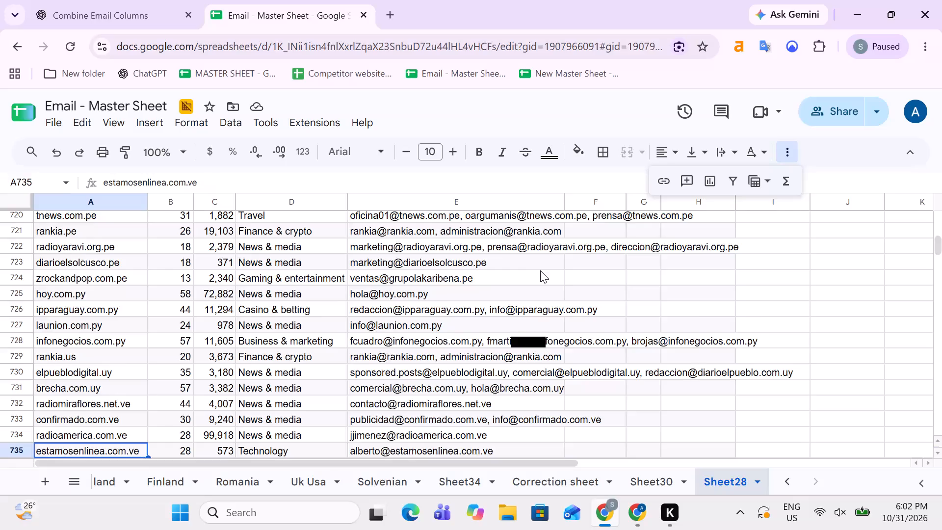
key(Up)
key(Up)
key(ctrl+Up)
key(Down)
key(ctrl+shift+Down)
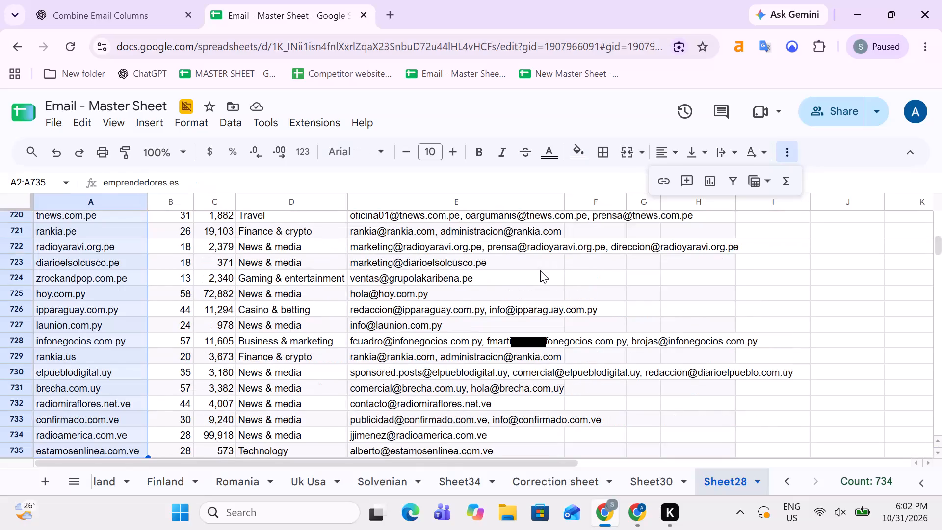
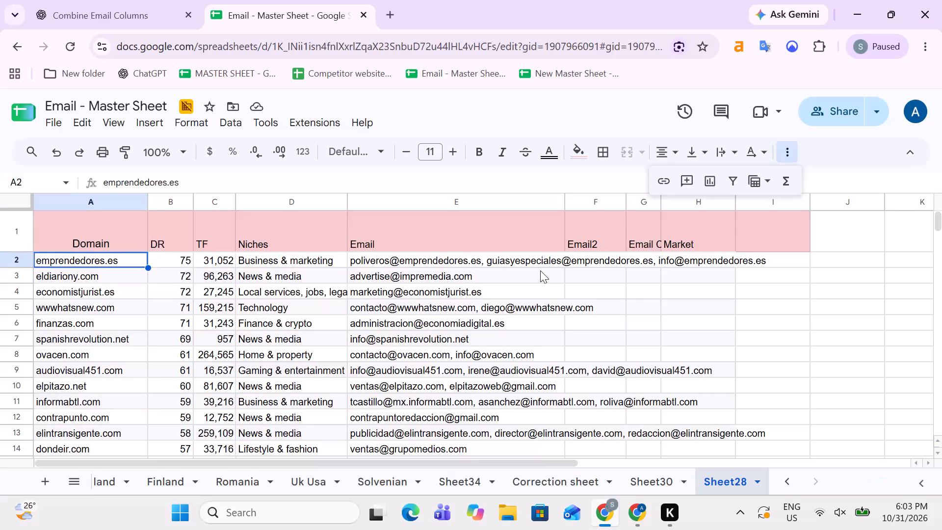
Check the extent and count of the remaining Sheet28 domains by selecting from emprendedores.es in A2 through estamosenlinea.com.ve in A735.
key(Right)
key(Left)
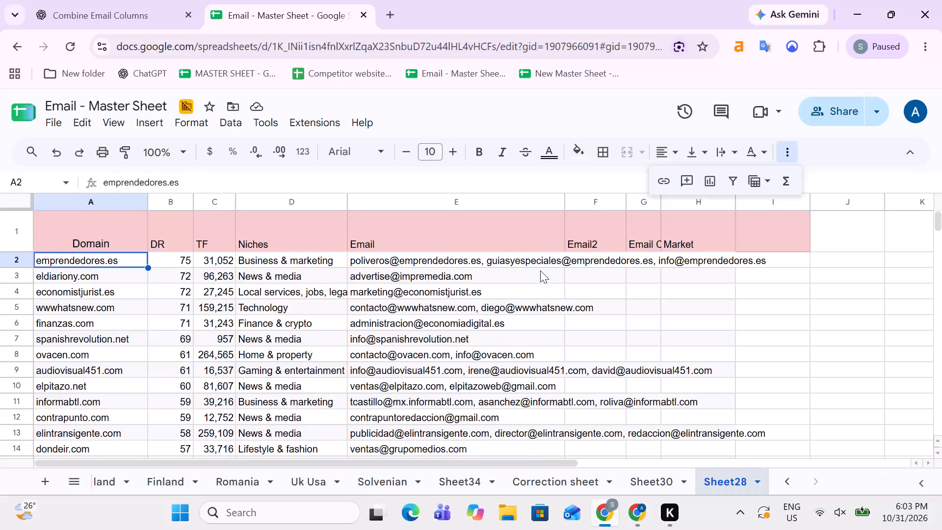
key(ctrl+shift+Down)
key(Up)
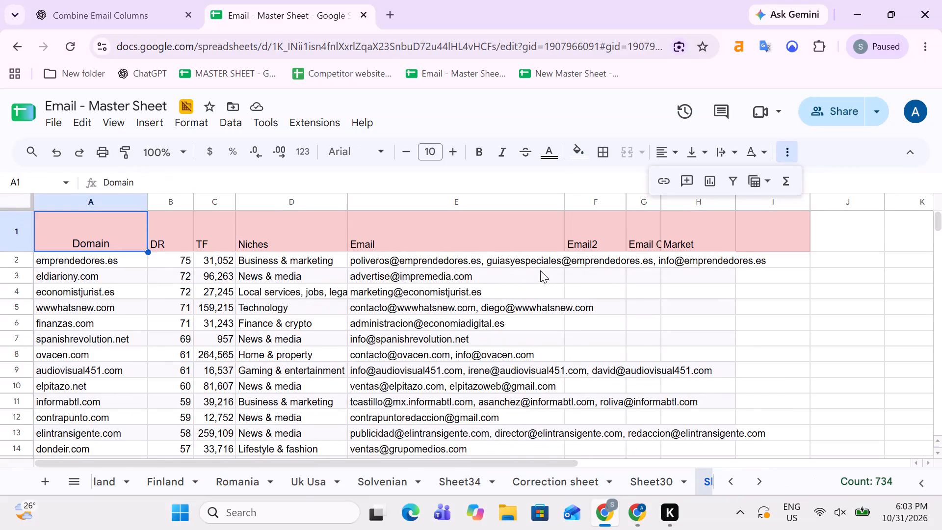
key(Down)
key(Up)
key(Down)
key(ctrl+shift+Down)
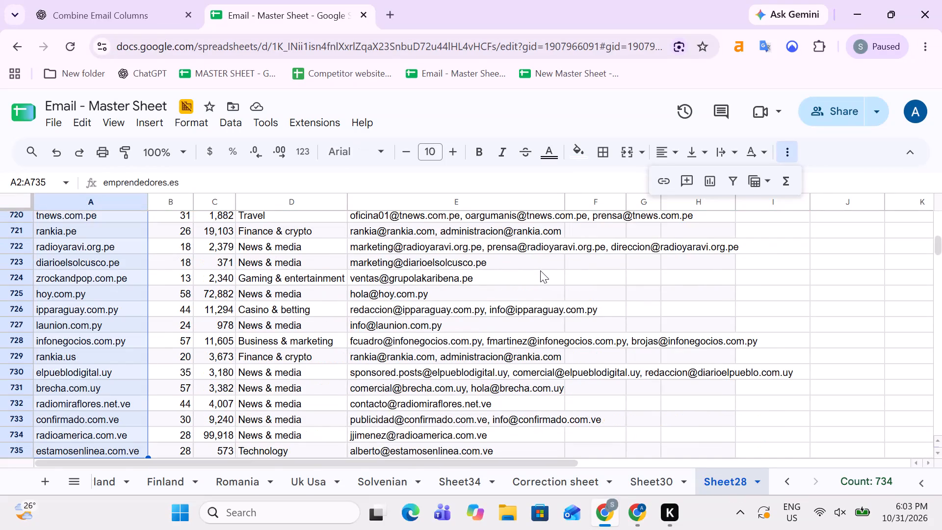
key(Up)
key(Down)
key(ctrl+shift+Down)
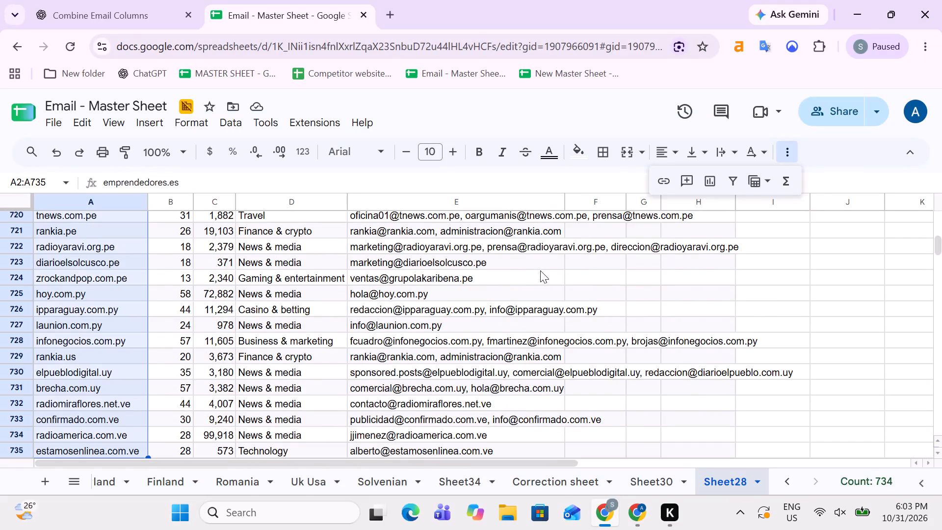
key(Up)
key(Down)
key(Right)
key(Left)
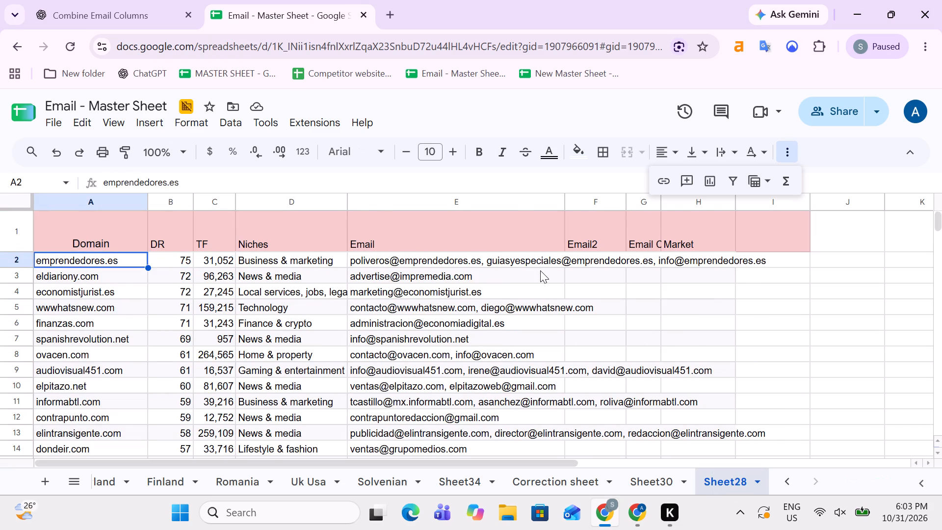
key(ctrl+shift+Down)
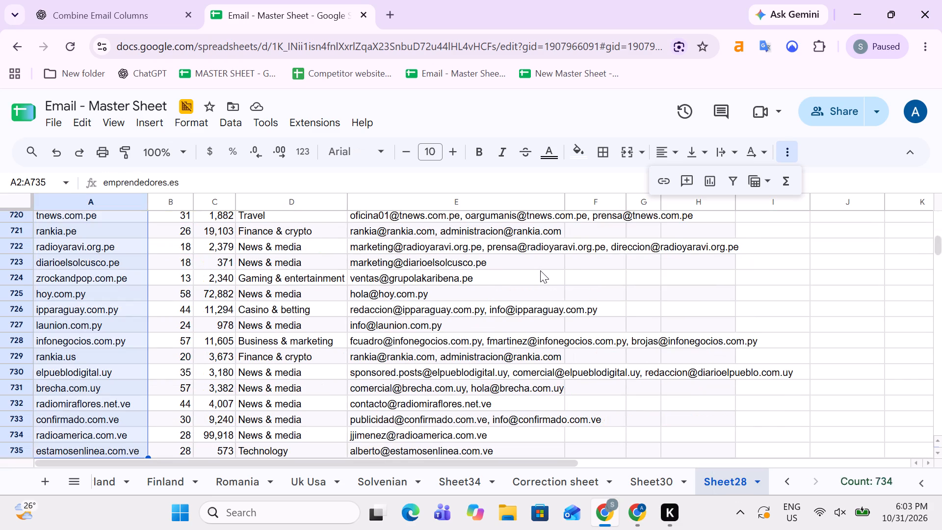
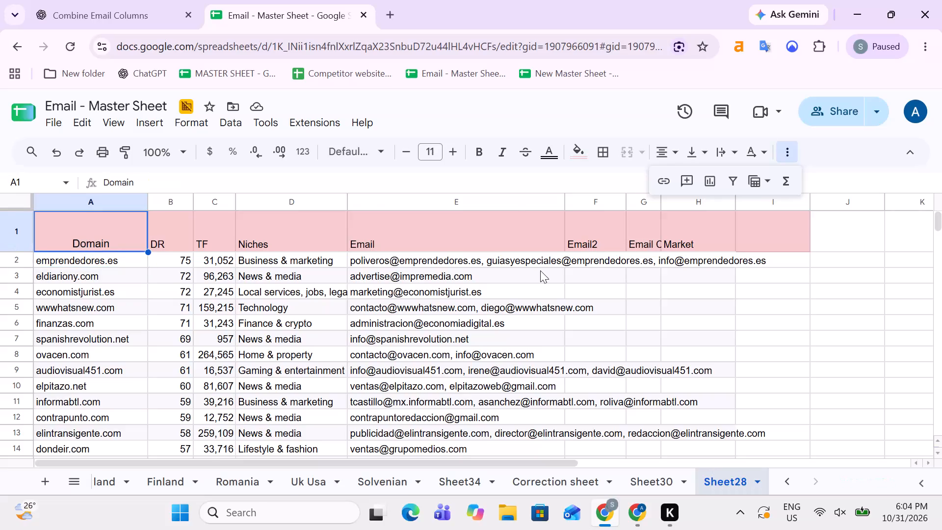
Check the extent of the Sheet28 domain list by selecting it from A2 through A735.
key(Down)
key(ctrl+shift+Down)
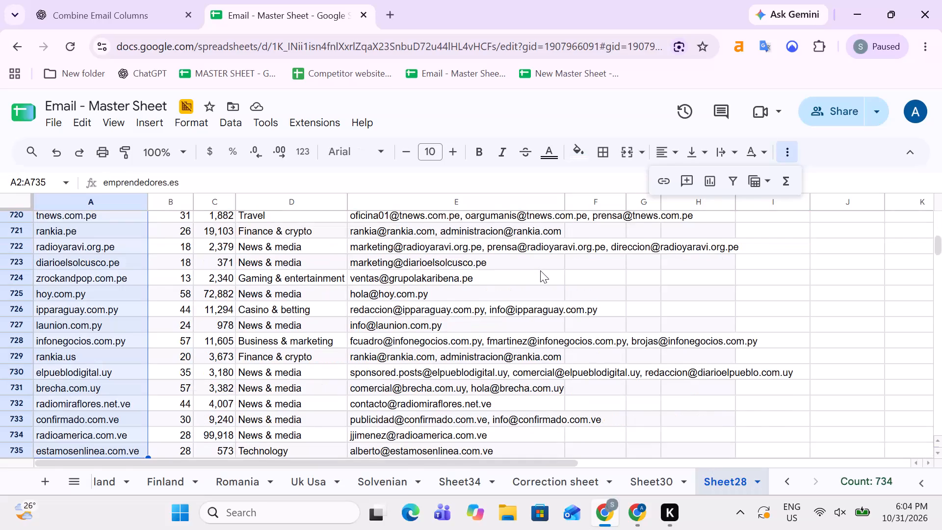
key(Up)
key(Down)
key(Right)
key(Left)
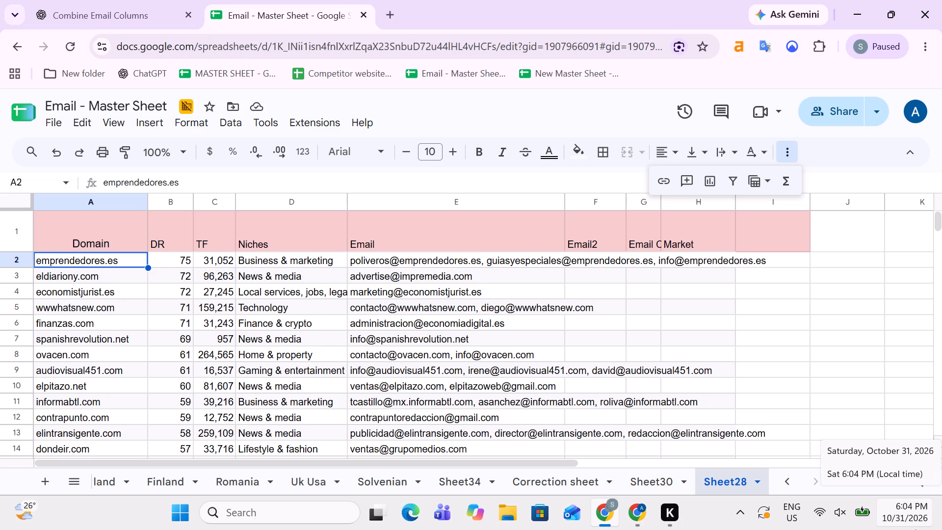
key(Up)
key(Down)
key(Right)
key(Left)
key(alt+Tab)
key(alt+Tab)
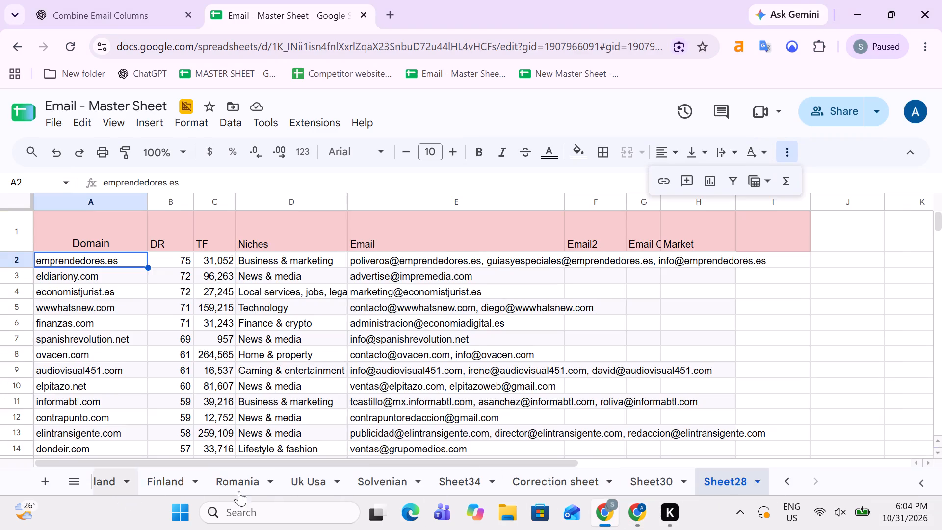
Open the ES, MX, AR sheet and review the filtered Mail Has to Do rows across to the Post date column.
click(793, 479)
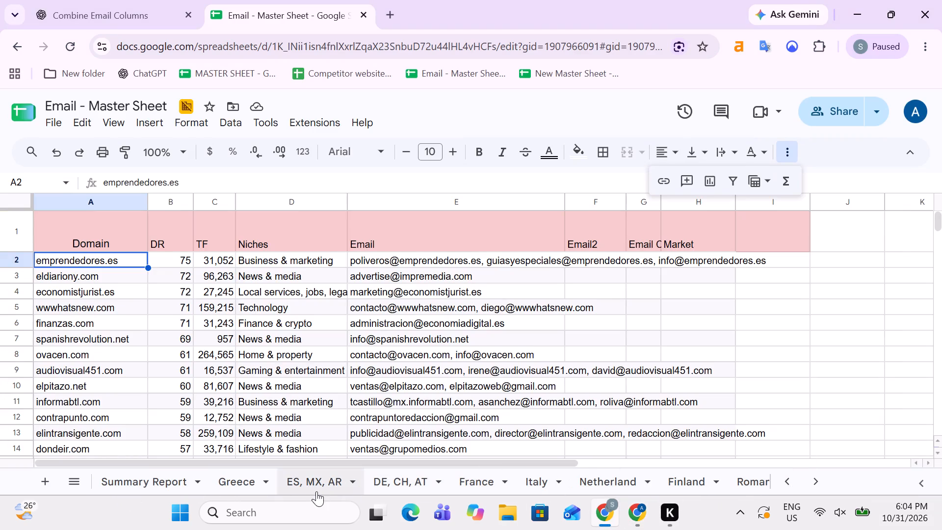
click(316, 491)
scroll(559, 390, down, 3)
scroll(417, 411, up, 4)
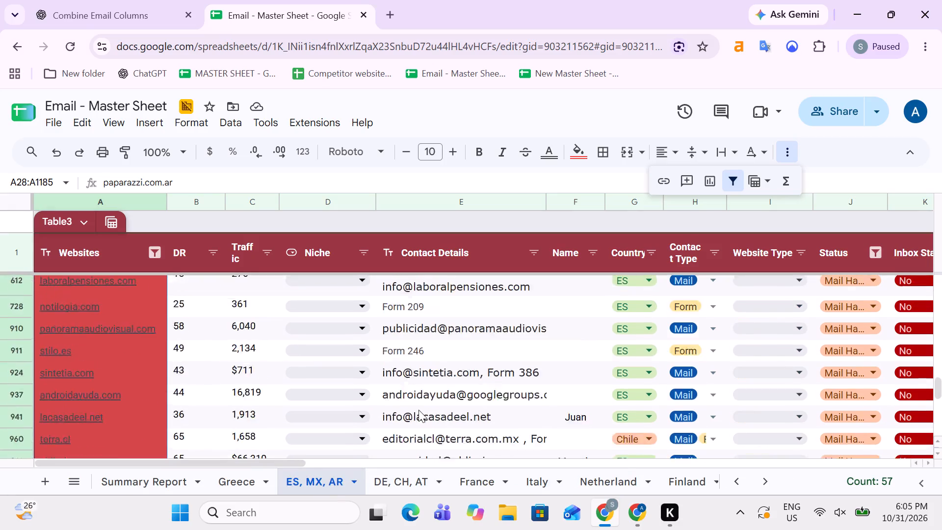
scroll(419, 410, up, 8)
click(454, 362)
key(Right)
key(Right)
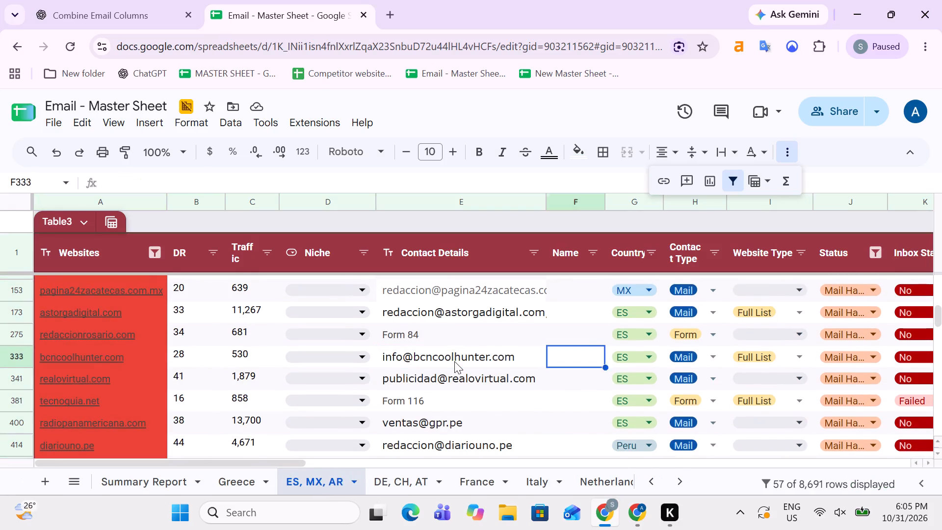
key(Right)
key(Right)
key(Right)
key(Right)
key(Right)
key(Right)
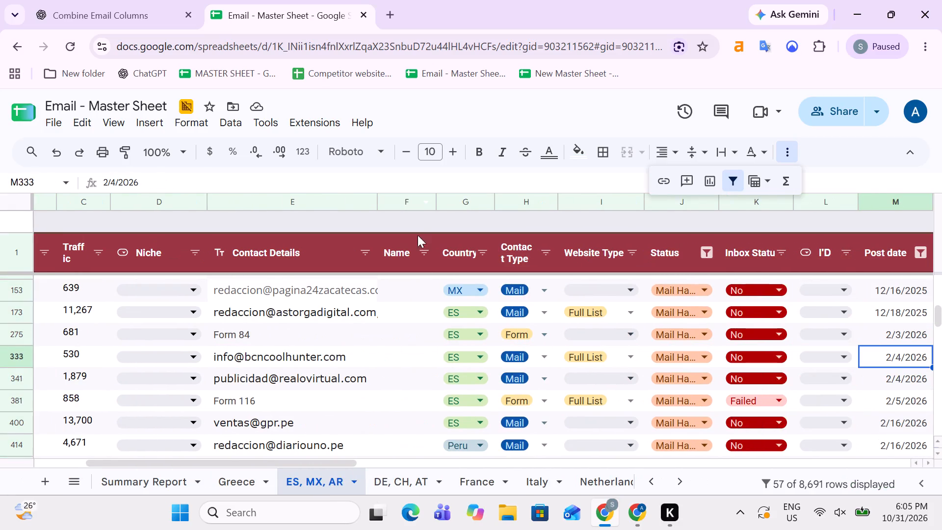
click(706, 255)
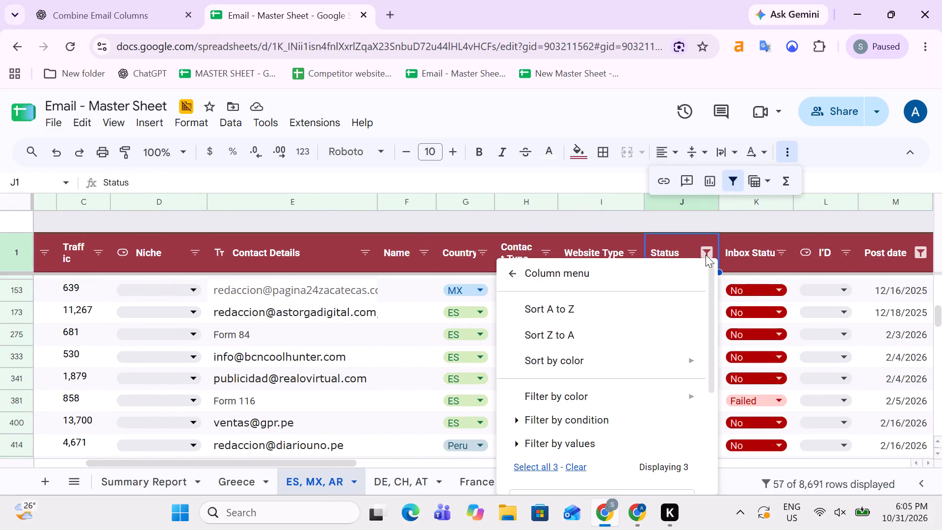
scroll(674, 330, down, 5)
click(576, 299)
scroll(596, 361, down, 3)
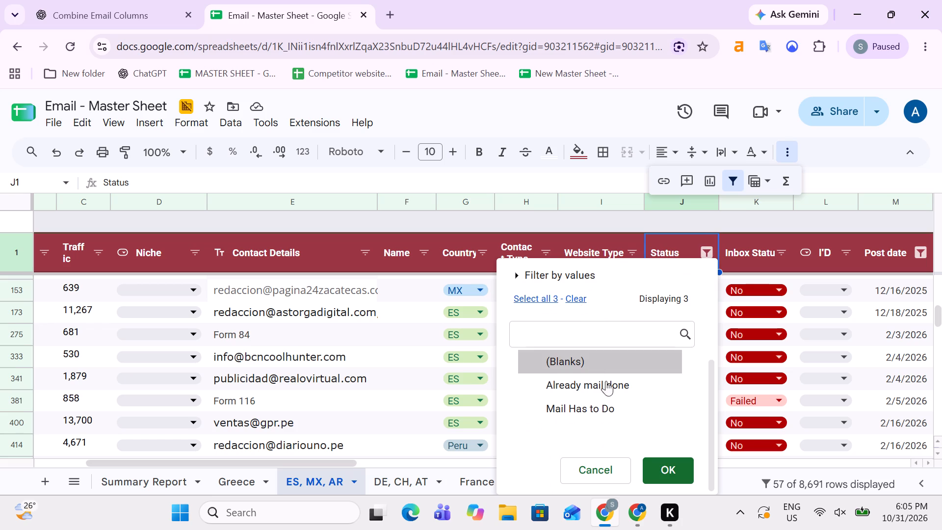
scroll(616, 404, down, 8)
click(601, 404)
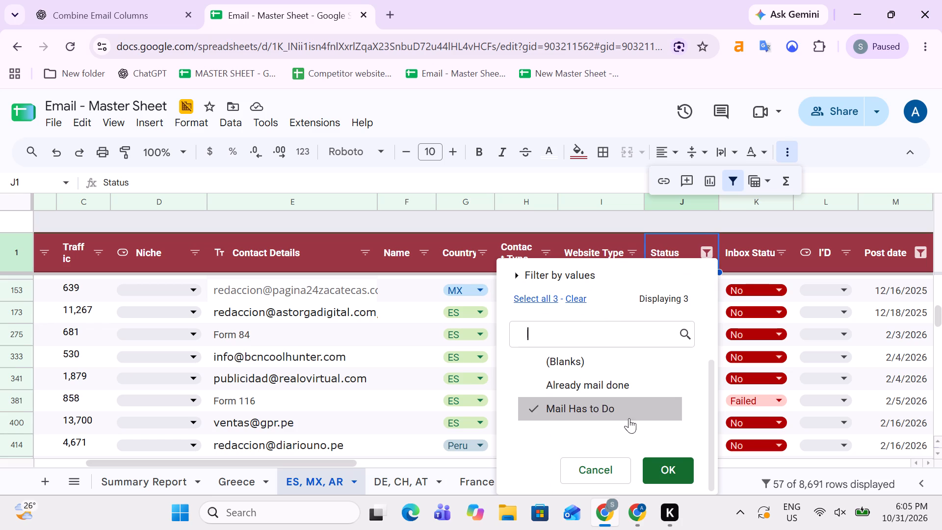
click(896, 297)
Remove the Post date filter in the ES, MX, AR table by including all of its values.
click(917, 247)
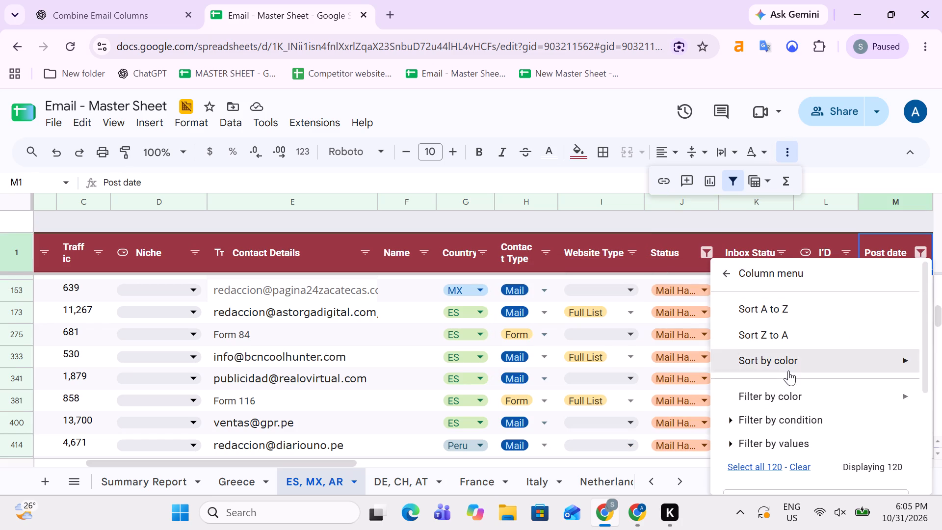
scroll(788, 371, down, 1)
click(756, 386)
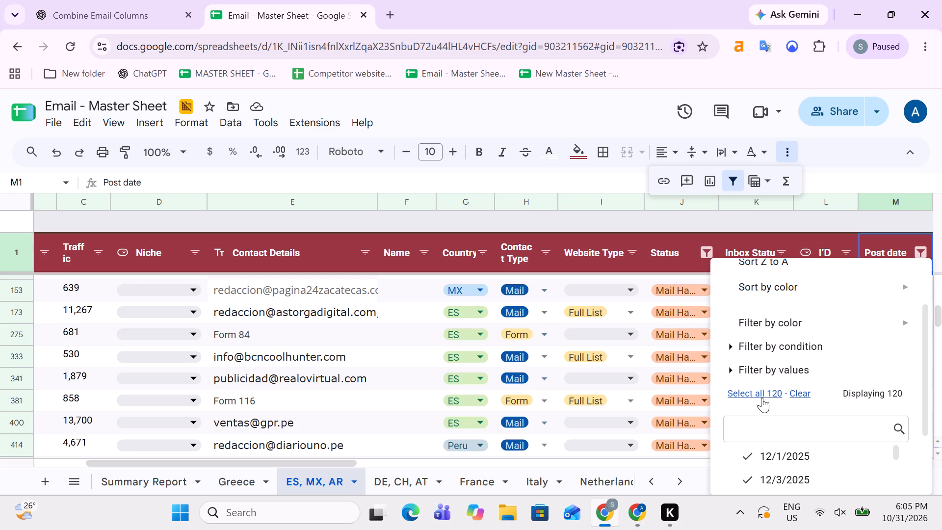
click(762, 397)
scroll(817, 389, down, 7)
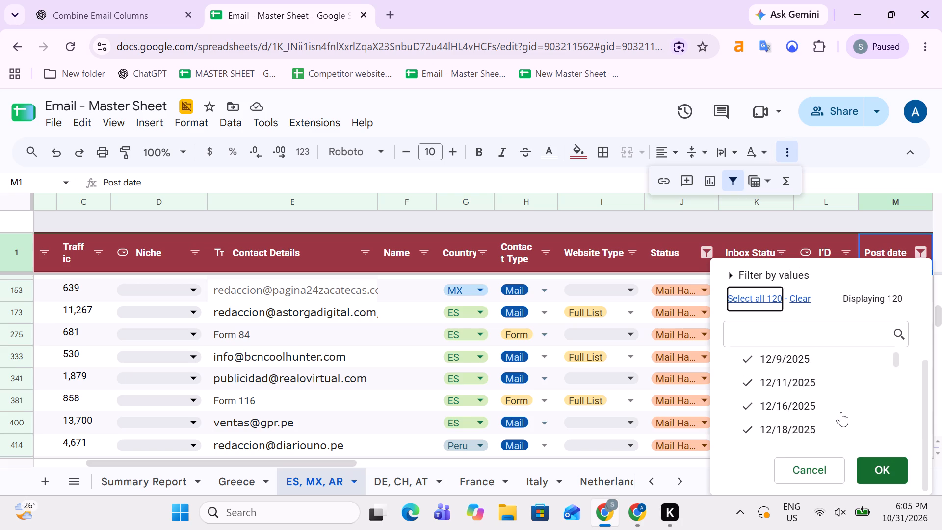
scroll(841, 412, down, 14)
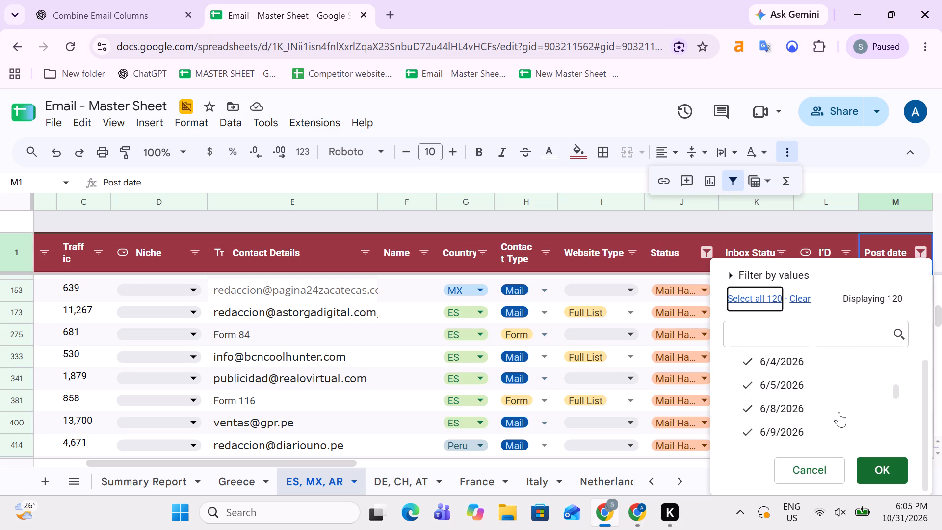
scroll(835, 410, down, 15)
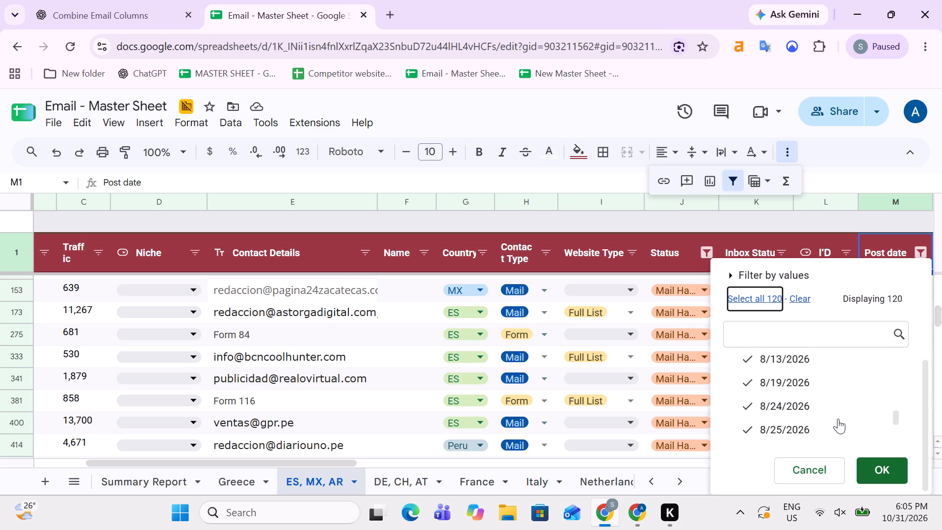
scroll(838, 419, down, 15)
click(888, 467)
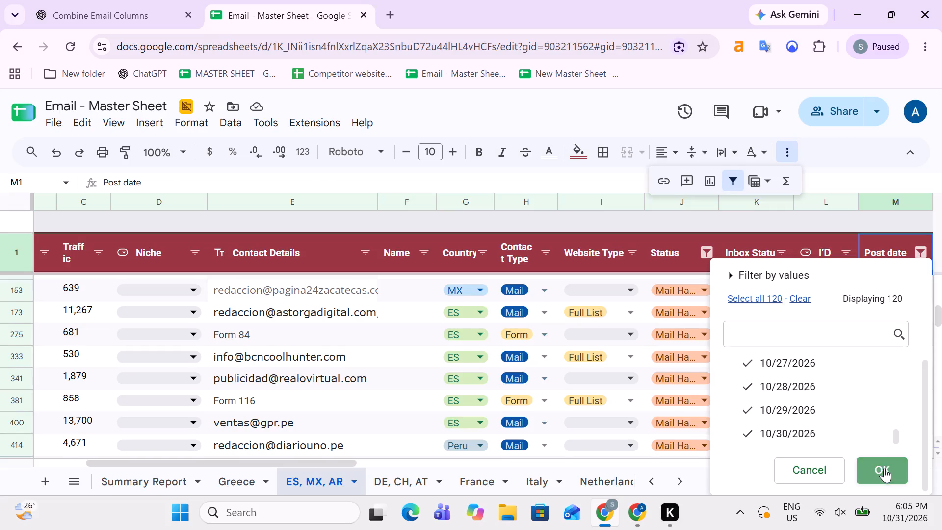
click(862, 339)
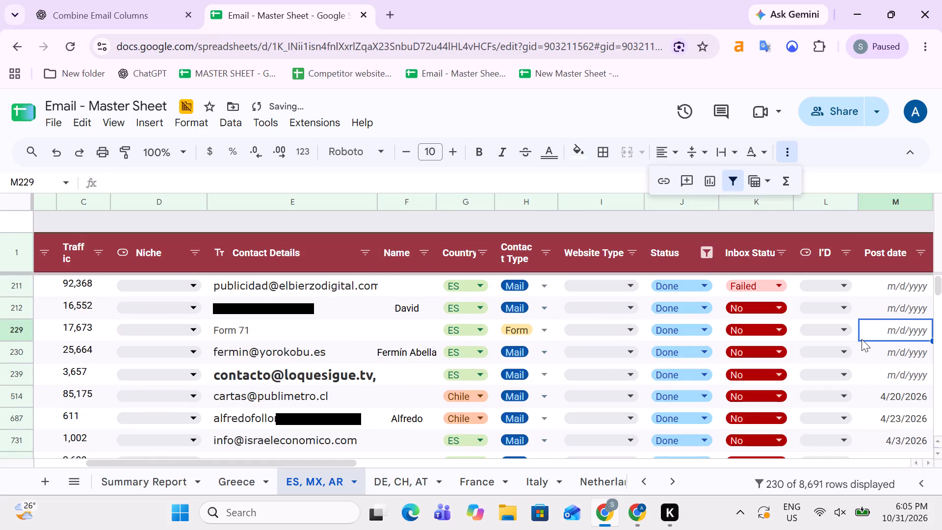
Remove the Post date 2 filter by including all of its values.
key(Right)
key(Right)
key(Right)
key(Left)
key(Left)
key(Up)
key(Up)
key(Up)
key(Up)
key(Up)
key(Up)
key(Up)
key(Up)
key(Up)
key(Up)
key(Up)
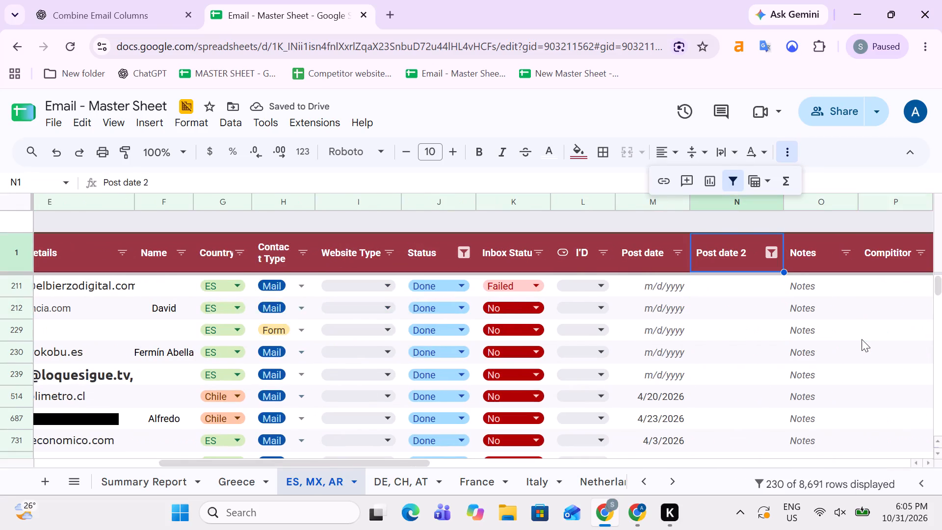
click(768, 252)
scroll(729, 408, down, 3)
click(607, 299)
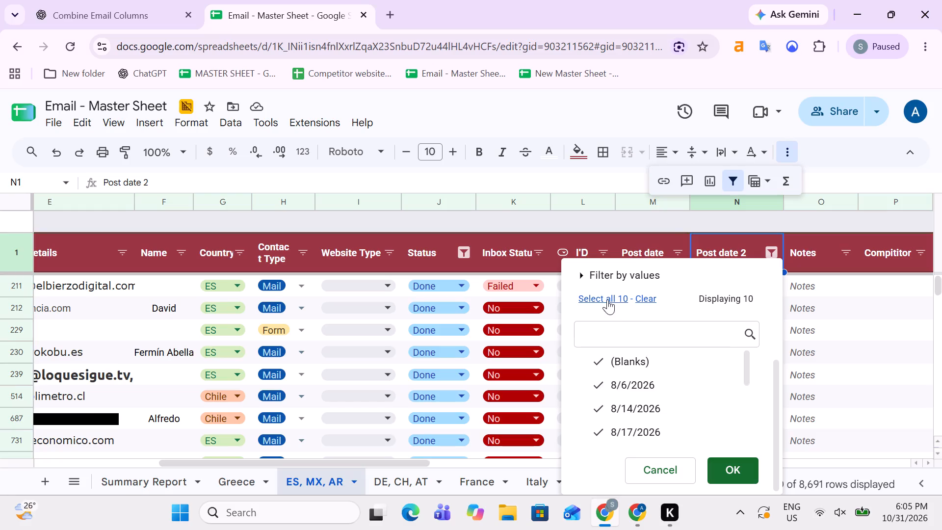
scroll(679, 418, down, 3)
click(720, 469)
scroll(535, 340, up, 2)
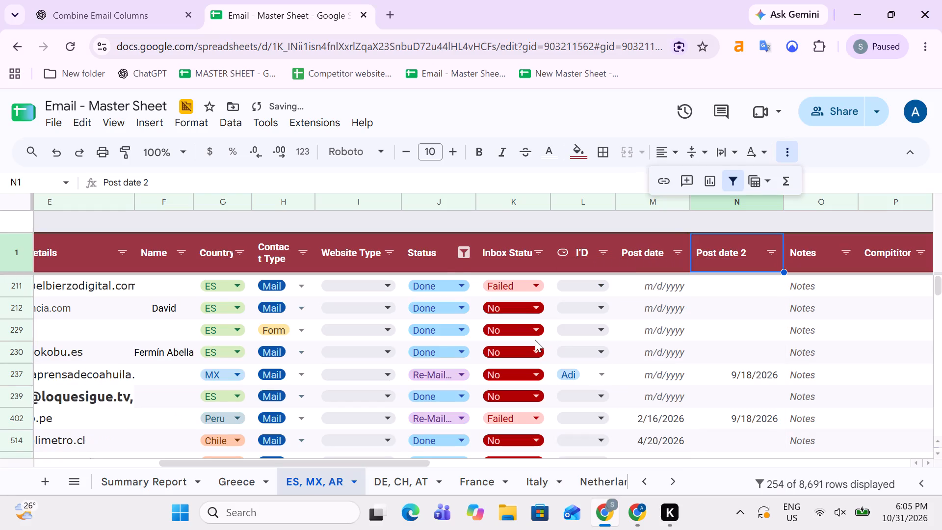
Filter the Status column to show only Done and Already mail done.
click(456, 254)
click(464, 258)
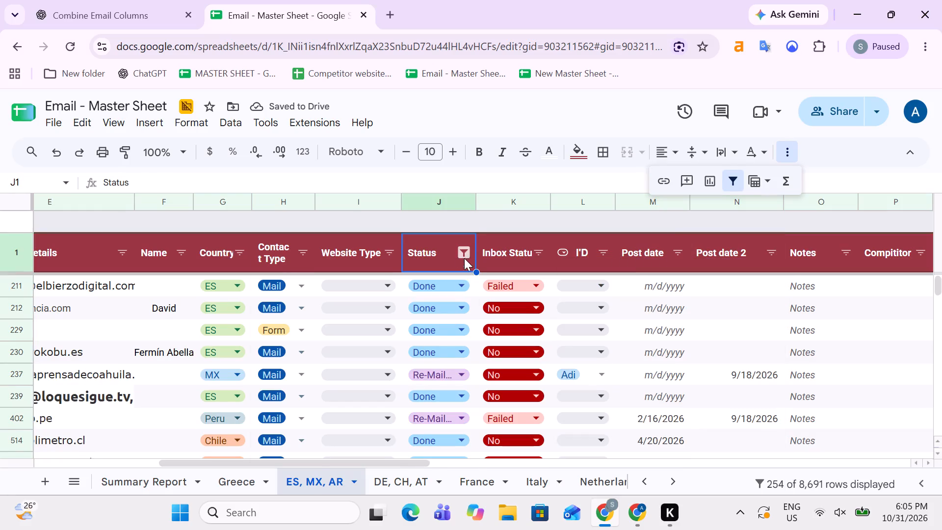
scroll(411, 363, down, 4)
click(332, 295)
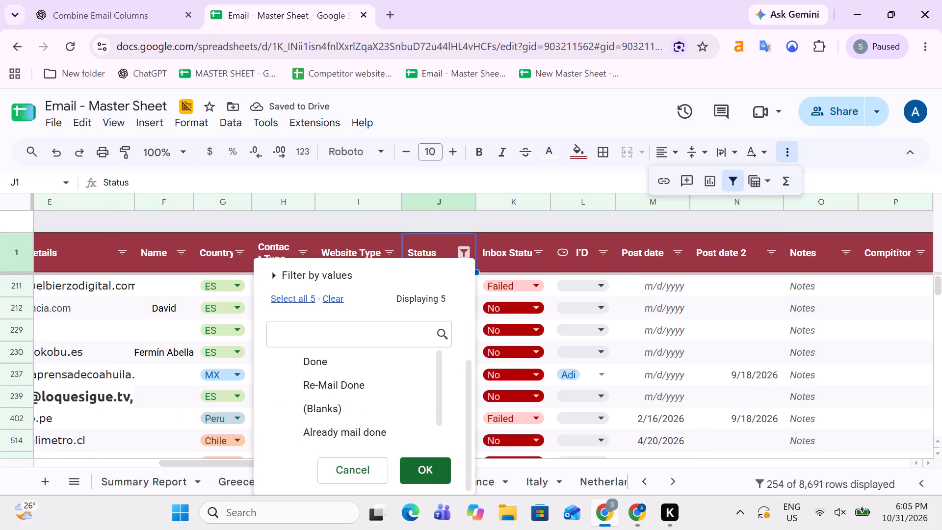
click(329, 363)
scroll(360, 409, down, 1)
click(360, 409)
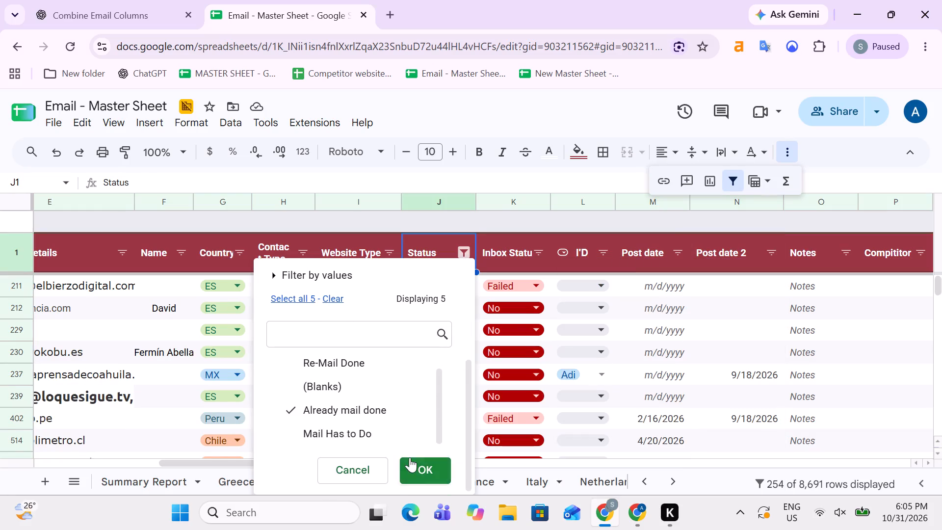
click(420, 471)
scroll(524, 397, up, 7)
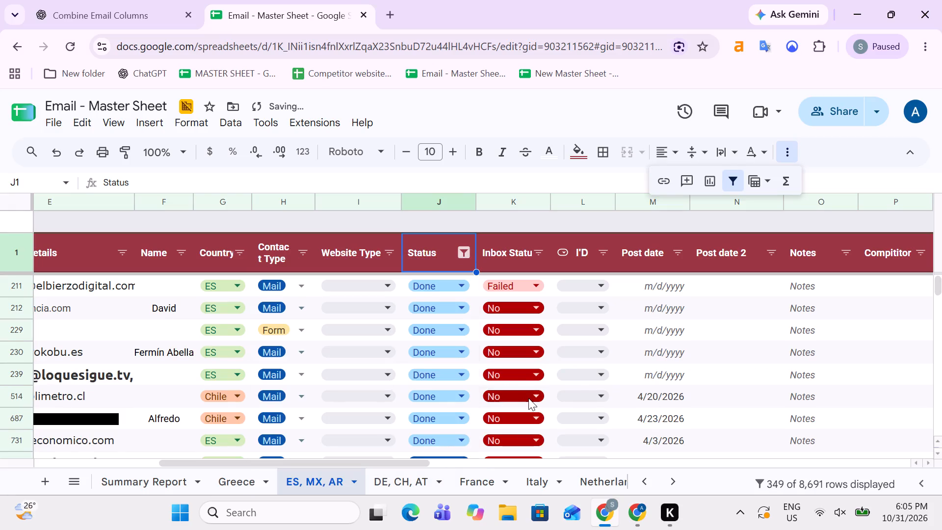
Review the filtered rows down the Status column, checking their statuses and post dates, and return to the first filtered row.
scroll(528, 398, down, 7)
scroll(530, 402, up, 14)
key(Down)
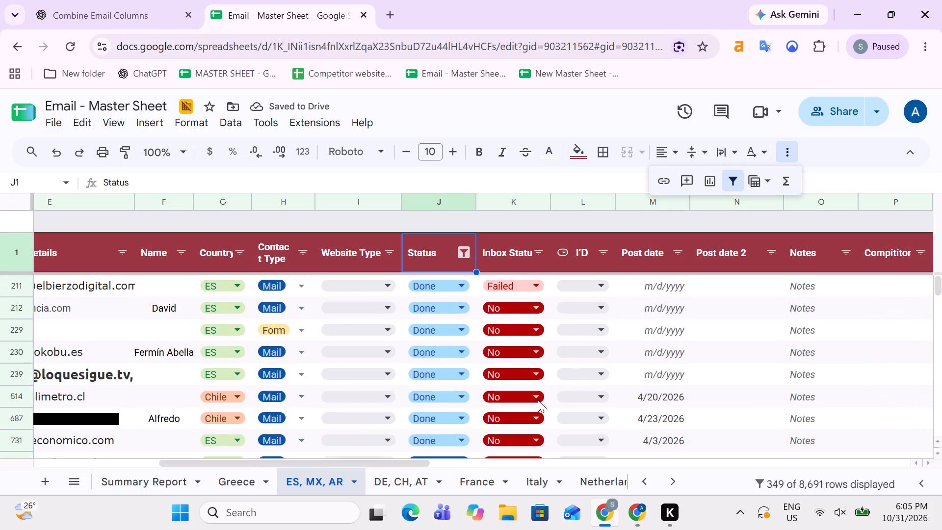
key(Up)
key(Down)
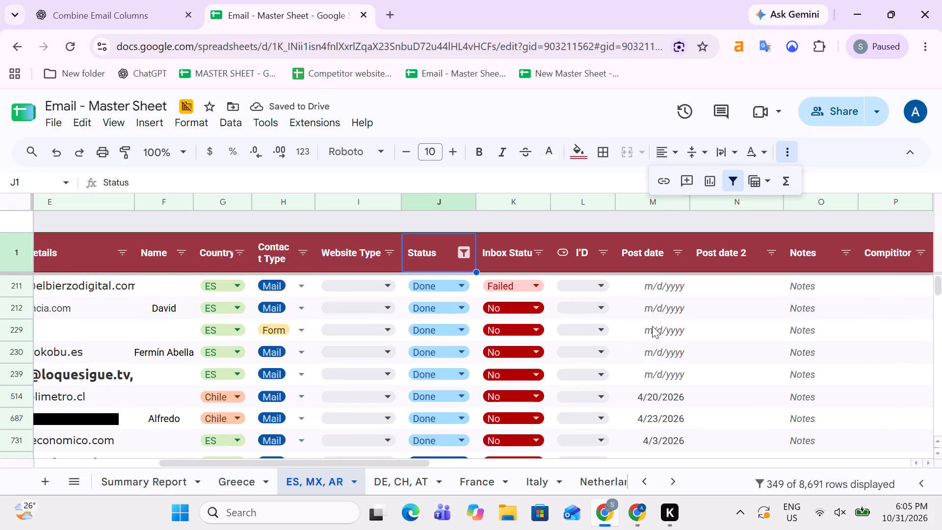
click(652, 326)
key(Left)
key(Left)
key(Left)
key(Up)
key(Up)
key(Up)
key(Up)
key(Up)
key(Up)
key(Up)
key(Up)
key(Up)
key(Up)
key(Up)
key(Up)
key(Up)
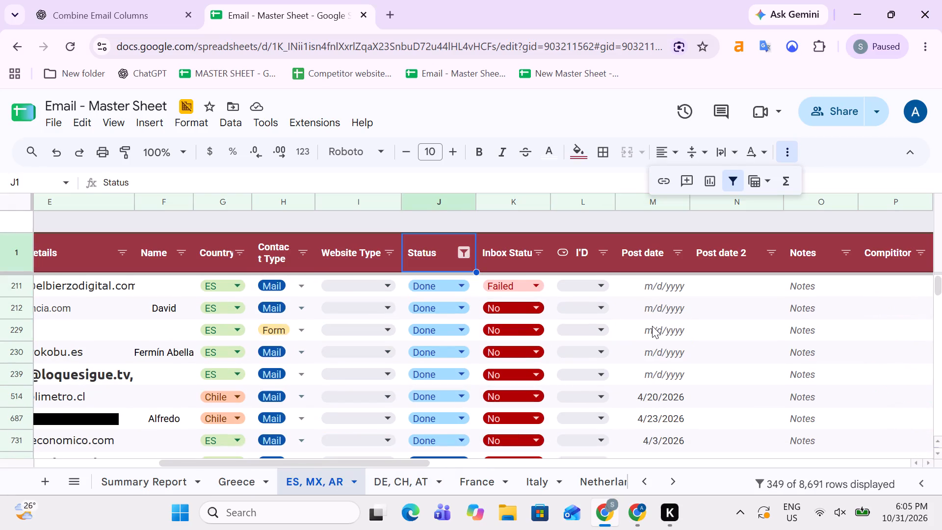
key(Down)
key(Down)
key(Down)
key(Down)
key(Down)
key(Down)
key(Down)
key(Down)
key(Down)
key(Down)
key(Down)
key(Down)
key(Down)
key(Down)
key(Down)
key(Down)
key(Down)
key(Down)
key(Down)
key(Down)
key(Down)
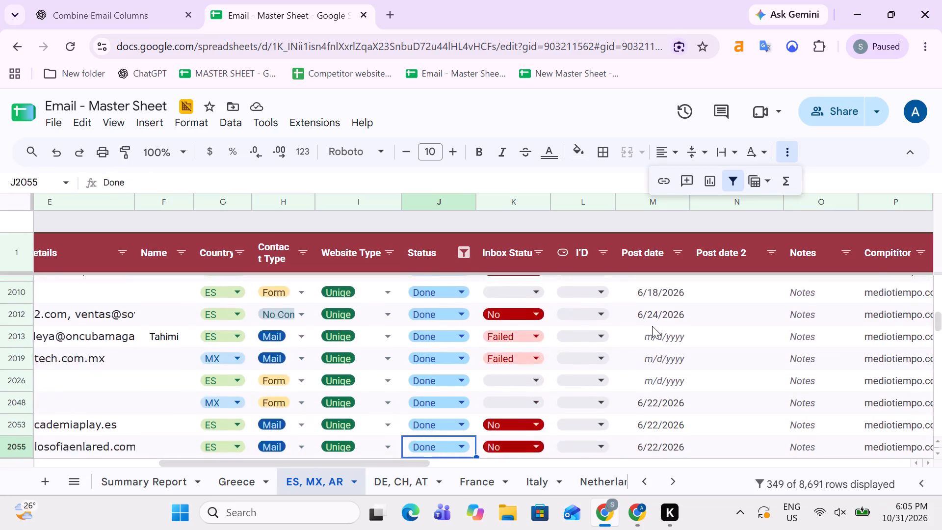
key(ctrl+Up)
key(Up)
key(Down)
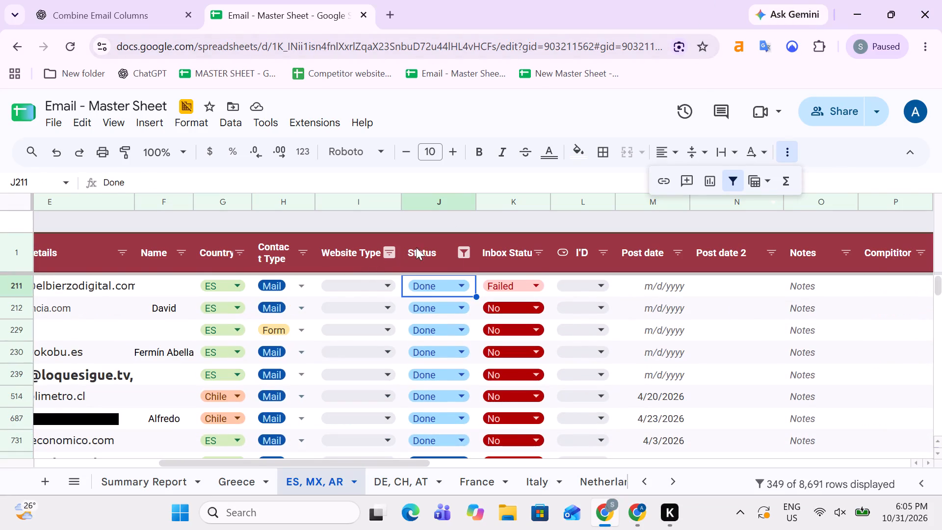
Exclude Done from the Status filter so that only Already mail done is included.
click(463, 252)
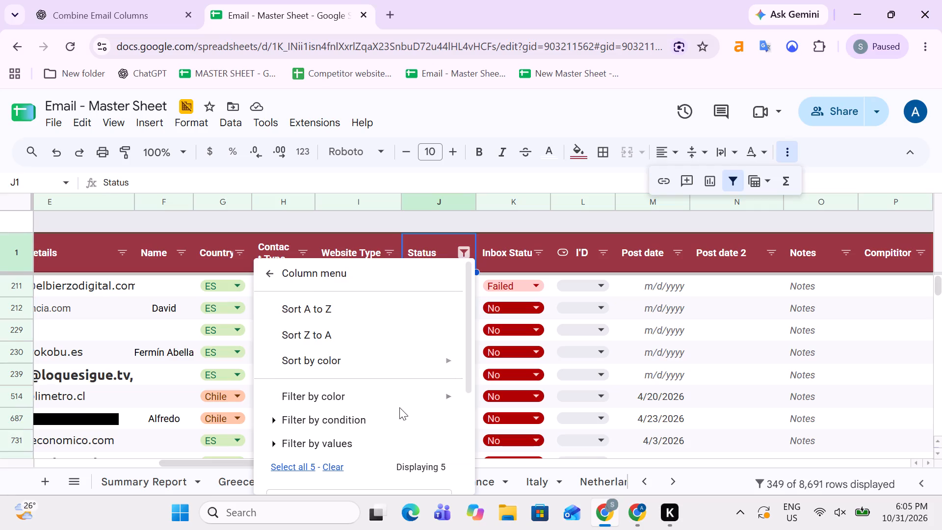
scroll(355, 404, down, 3)
click(332, 379)
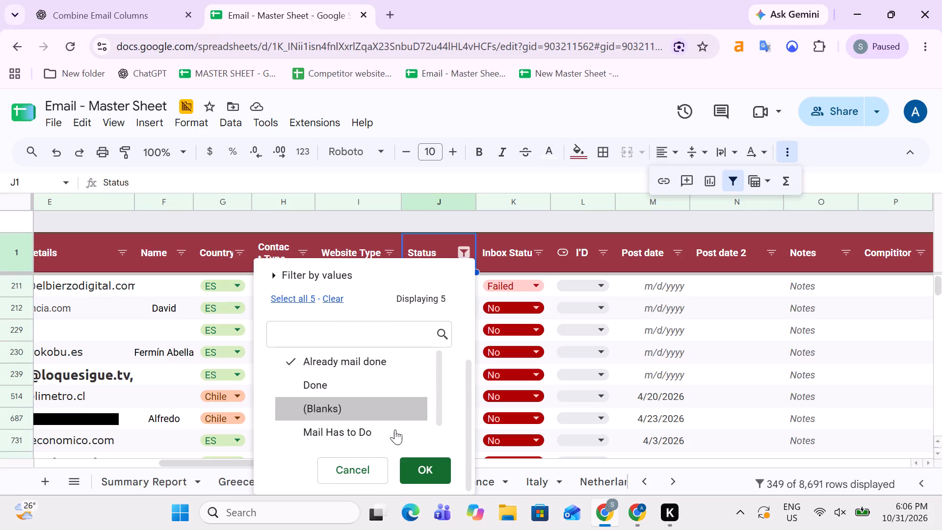
click(413, 470)
Examine the Already mail done rows down the Status column.
key(Down)
key(Up)
key(Down)
key(Down)
key(Down)
key(Down)
key(Down)
key(Down)
key(Down)
key(Down)
key(Down)
key(Down)
key(Down)
key(Down)
key(Down)
key(Down)
key(Down)
key(Down)
key(Down)
key(Down)
key(Down)
key(Down)
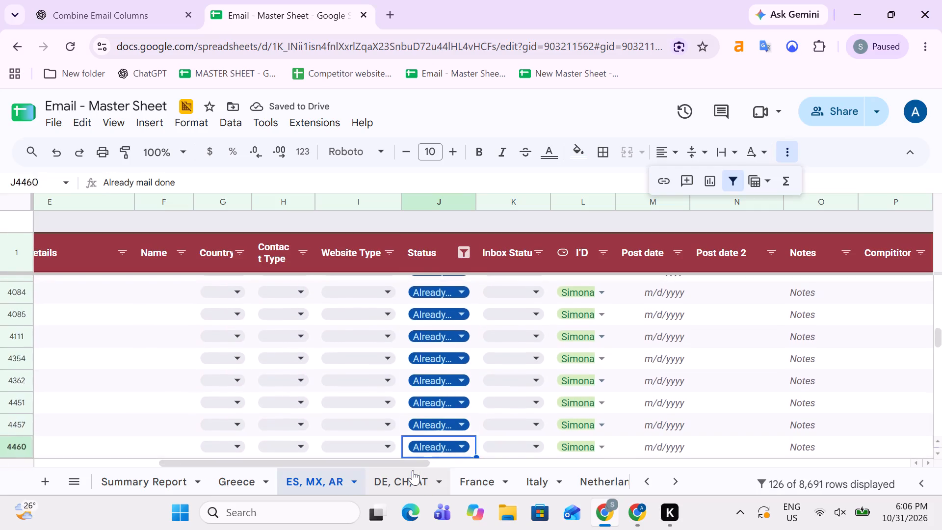
Examine the remaining Already mail done rows down to the last filtered row, including their websites, DR and traffic.
key(Left)
key(Left)
key(Left)
key(Left)
key(Left)
key(Left)
key(Left)
key(Left)
key(Left)
key(Left)
key(Left)
key(Left)
key(Left)
key(Left)
key(Left)
key(Left)
key(Left)
key(Left)
key(Left)
key(Left)
key(Right)
key(Right)
key(Right)
key(Right)
key(Right)
key(Right)
key(Right)
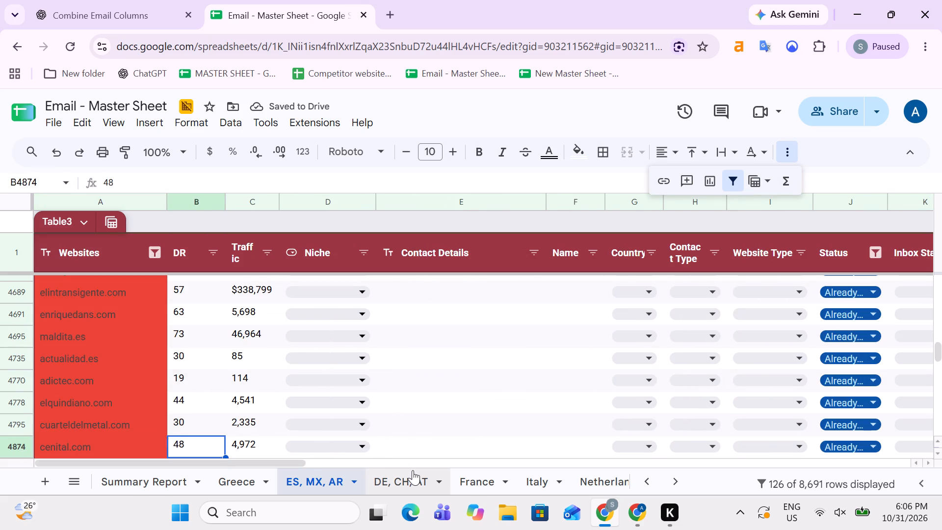
key(Down)
key(Down)
key(Down)
key(Down)
key(Down)
key(Down)
key(Down)
key(Down)
key(Down)
key(Down)
key(Down)
key(Down)
key(Down)
key(Down)
key(Down)
key(Down)
key(Down)
key(Down)
key(Down)
key(Down)
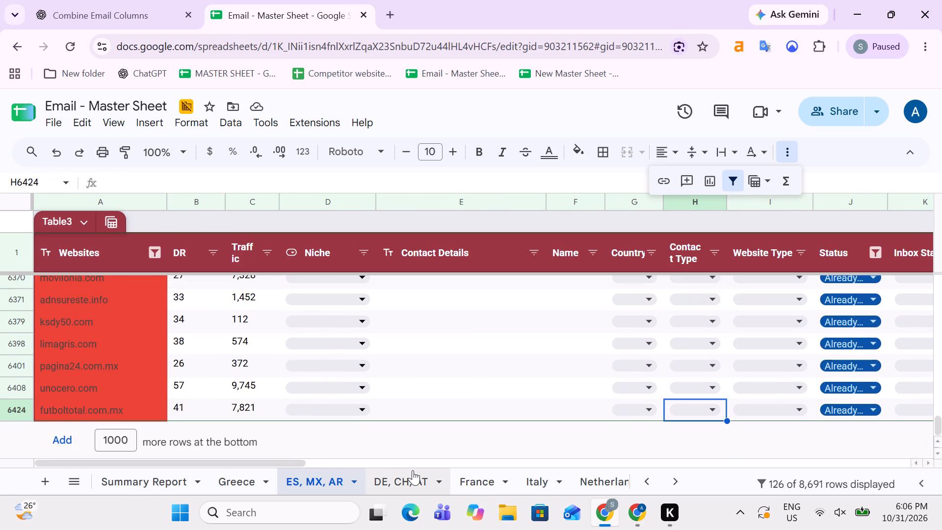
Select the Status cells from the last filtered row up to the first to check the count of Already mail done entries.
key(Right)
key(Right)
key(Right)
key(Right)
key(Left)
key(Left)
key(ctrl+shift+Up)
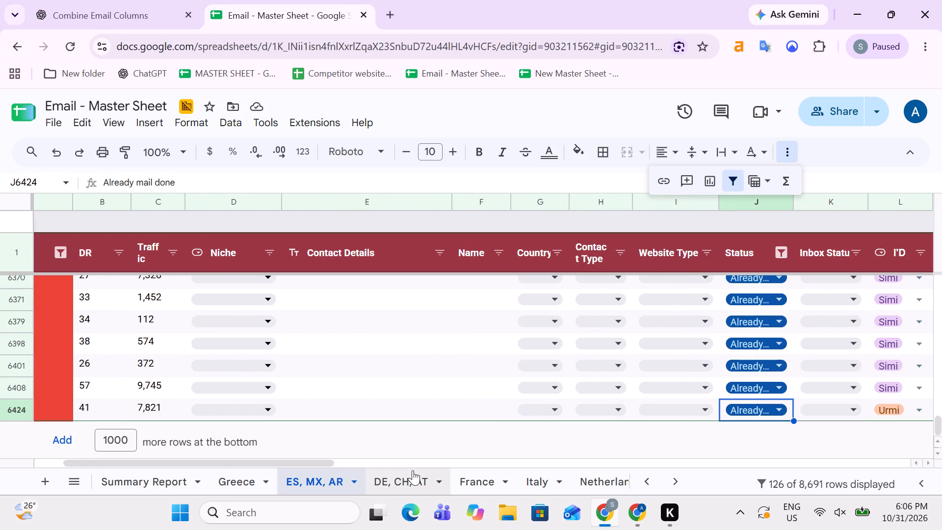
key(shift+Down)
key(shift+Down)
key(shift+Down)
key(shift+Up)
key(shift+Up)
key(shift+Up)
key(shift+Down)
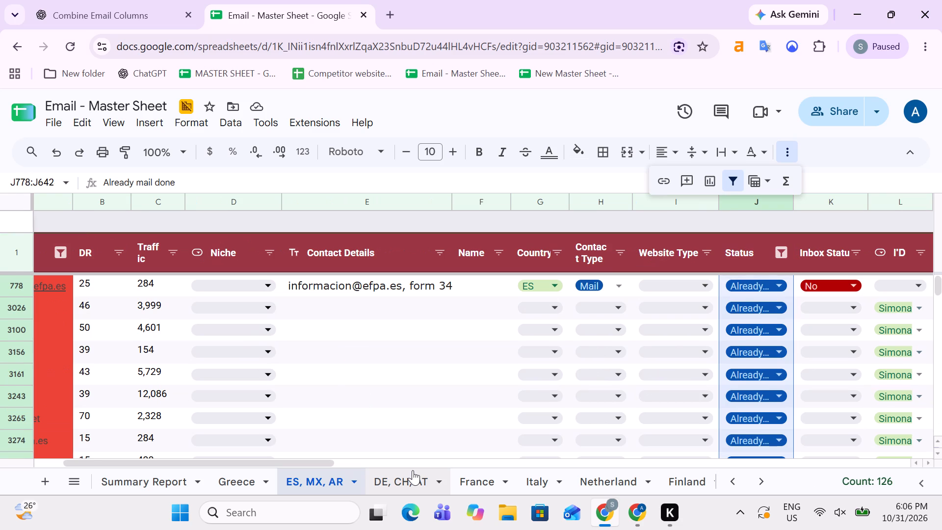
Return to the top of the Status column and inspect the inbox status, I'D and post date columns of the first filtered rows.
key(Down)
key(Down)
key(Up)
key(Up)
key(Up)
key(Up)
key(Up)
key(Up)
key(Up)
key(Up)
key(Up)
key(Up)
key(Up)
key(Up)
key(Up)
key(Up)
key(Up)
key(Up)
key(Up)
key(Up)
key(Up)
key(Up)
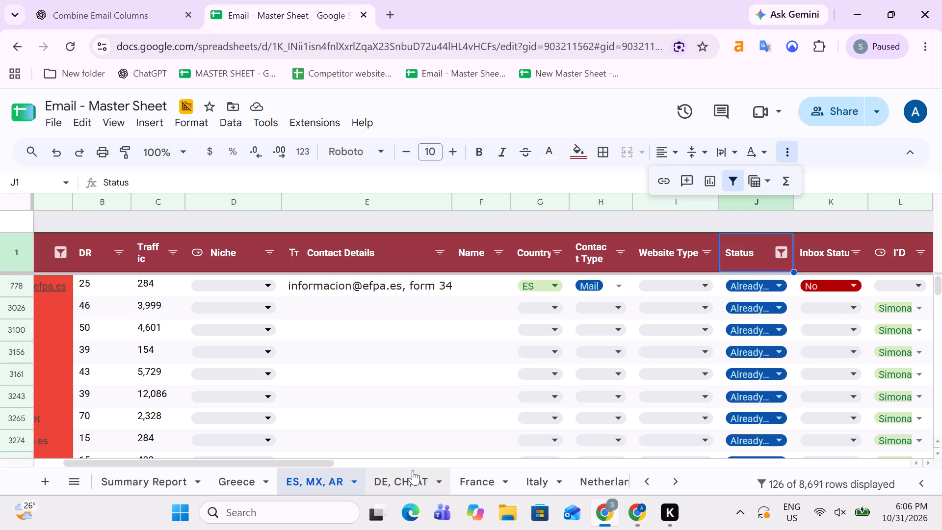
key(Down)
key(Right)
key(Down)
key(Left)
key(Right)
key(Right)
key(Right)
key(Right)
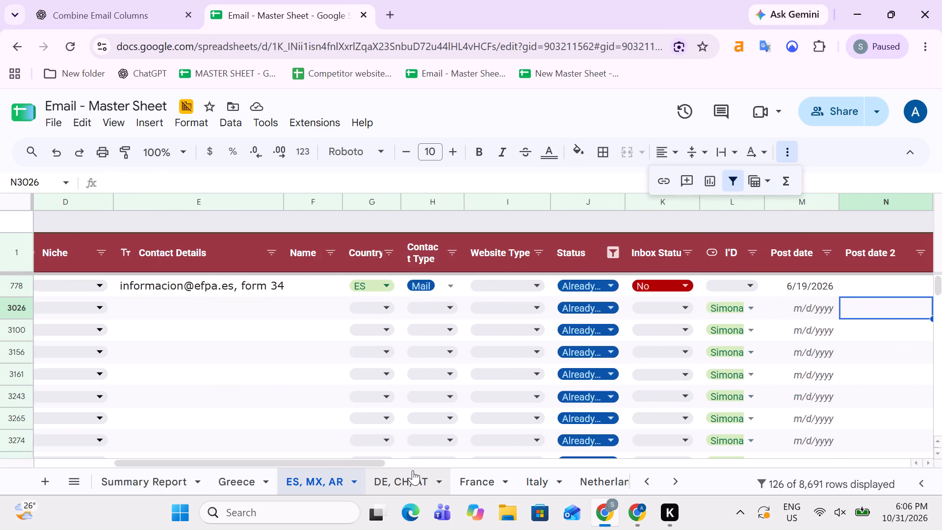
key(Right)
key(Right)
Review the pousta.com row across its columns, comparing its website, contact details and Status entries.
key(Left)
key(Left)
key(Left)
key(Left)
key(Left)
key(Left)
key(Left)
key(Left)
key(Left)
key(Left)
key(Left)
key(Left)
key(Left)
key(Left)
key(Left)
key(Left)
key(Left)
key(Left)
key(Left)
key(Left)
key(Left)
key(Left)
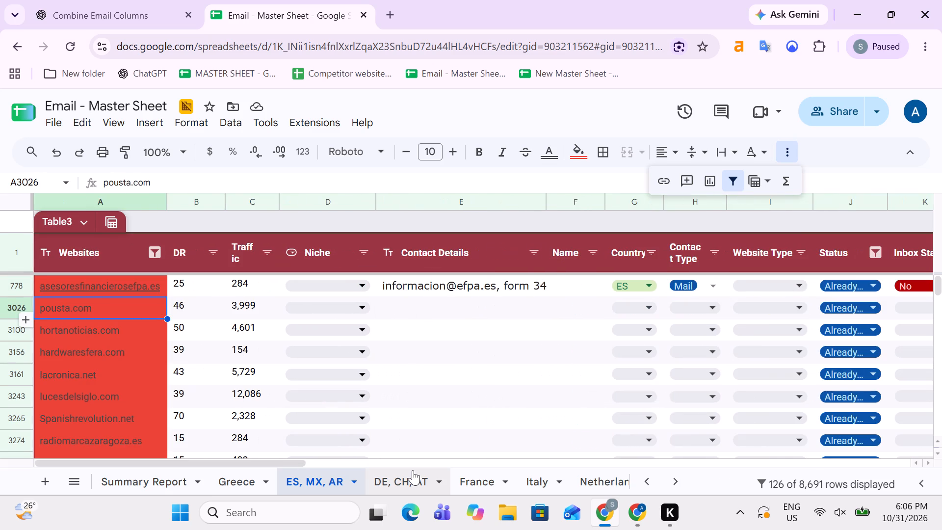
key(Right)
key(Right)
key(Right)
key(Right)
key(Right)
key(Right)
key(Right)
key(Right)
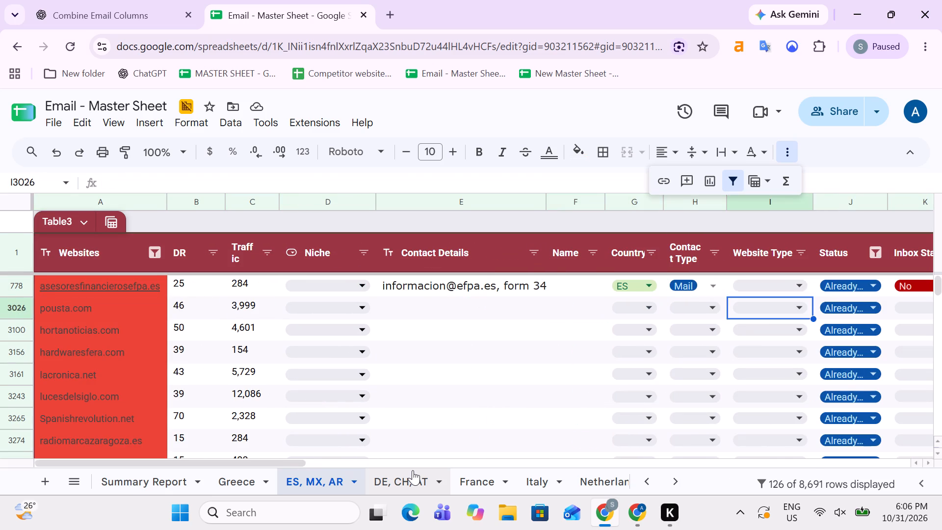
key(Right)
key(Right)
key(Right)
key(Left)
key(Left)
key(Left)
key(Right)
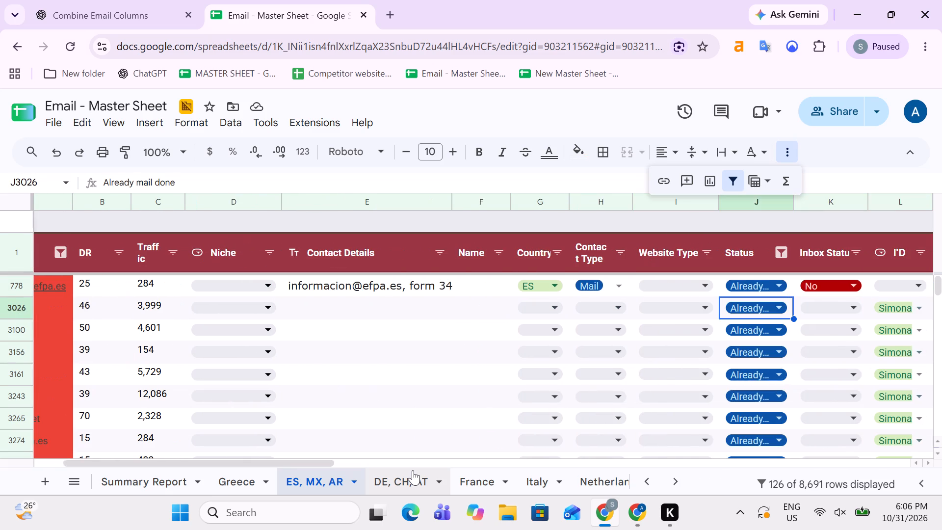
key(Left)
key(Left)
key(Left)
key(Left)
key(Left)
key(Left)
key(Left)
key(Left)
key(Left)
key(Left)
key(Left)
key(Left)
key(Left)
key(Left)
key(Left)
key(Left)
key(Left)
key(Left)
key(Left)
key(Left)
key(Right)
key(Right)
key(Right)
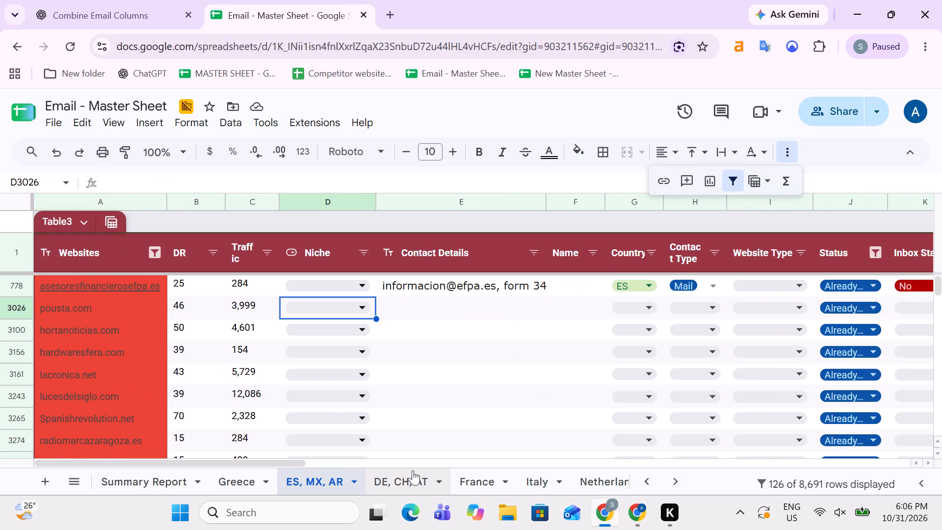
Examine the pousta.com row again, moving between its website, country, contact, Status, Inbox Status and I'D cells.
key(Right)
key(Right)
key(Right)
key(Right)
key(Right)
key(Right)
key(Right)
key(Left)
key(Right)
key(Left)
key(Left)
key(Left)
key(Left)
key(Left)
key(Left)
key(Left)
key(Left)
key(Left)
key(Left)
key(Left)
key(Left)
key(Left)
key(Left)
key(Left)
key(Left)
key(Left)
key(Left)
key(Left)
key(Left)
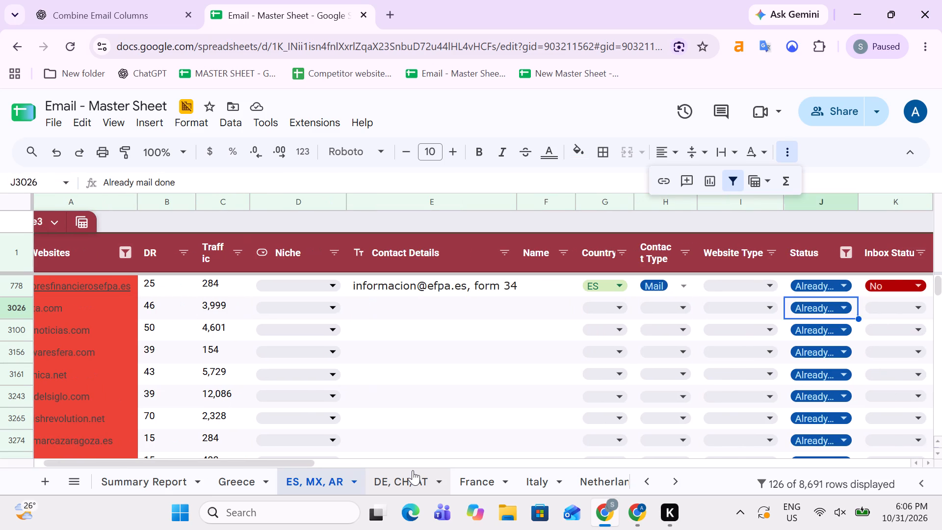
key(Right)
key(Left)
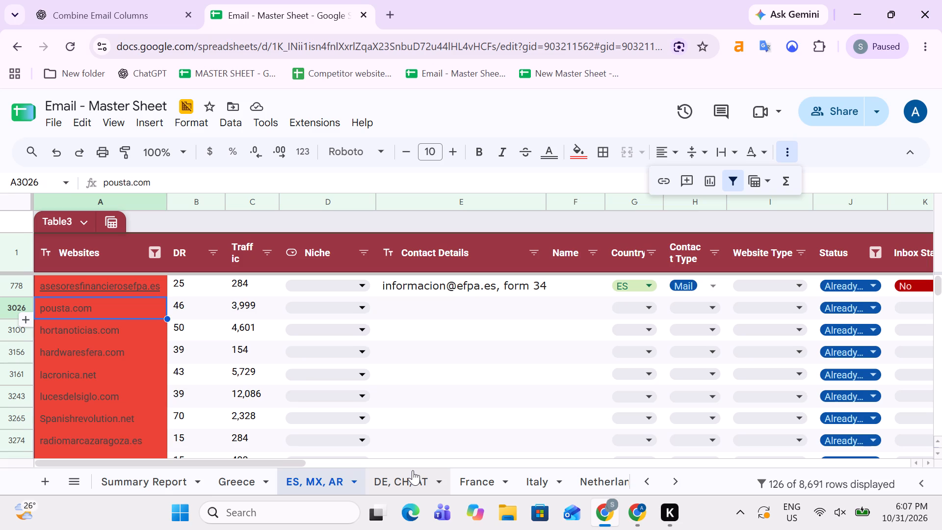
Inspect the asesoresfinancierosefpa.es row from its website across the inbox status, post date, notes, competitor and first follow-up columns.
key(Up)
key(Up)
key(Up)
key(Down)
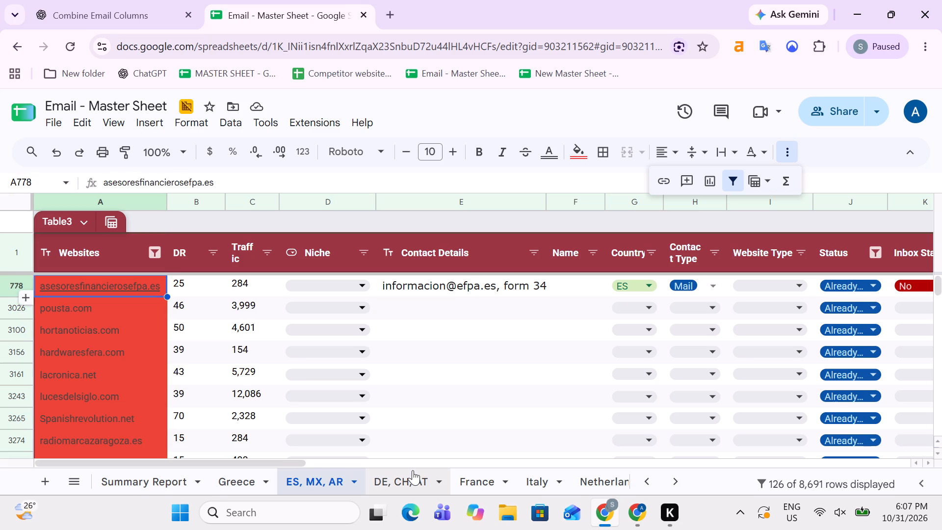
key(Up)
key(Down)
key(Right)
key(Right)
key(Right)
key(Right)
key(Right)
key(Right)
key(Right)
key(Right)
key(Right)
key(Right)
key(Right)
key(Right)
key(Right)
key(Right)
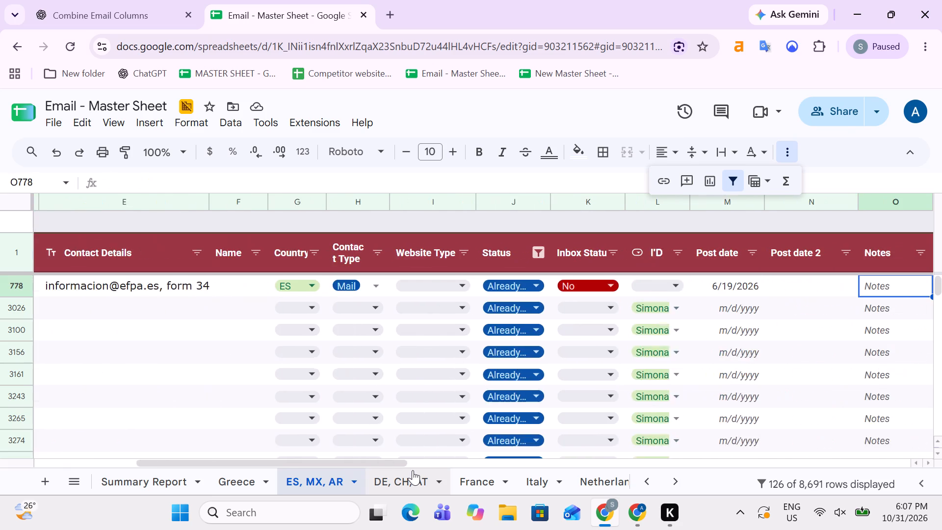
key(Right)
key(Right)
key(Left)
key(Left)
key(Left)
key(Left)
key(Right)
key(Right)
key(Right)
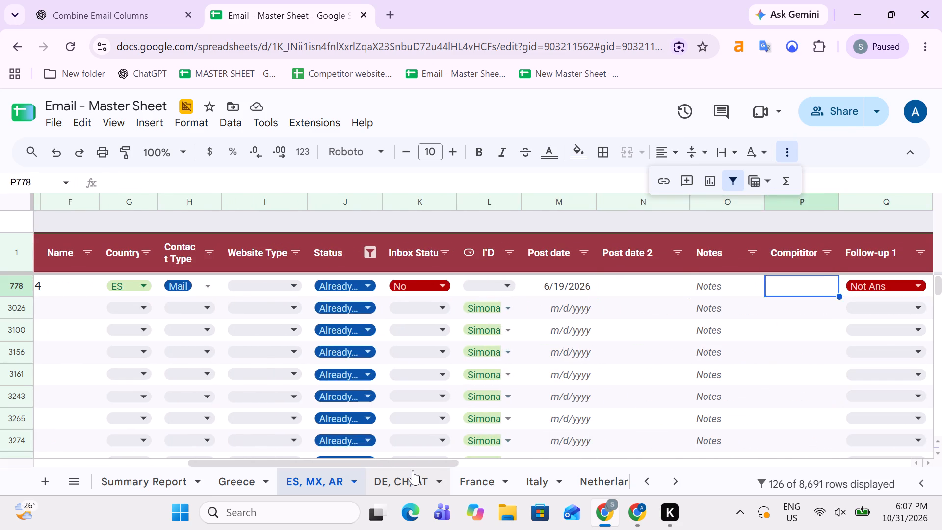
key(Right)
key(Right)
key(Left)
key(Left)
key(Left)
key(Left)
key(Left)
key(Left)
key(Left)
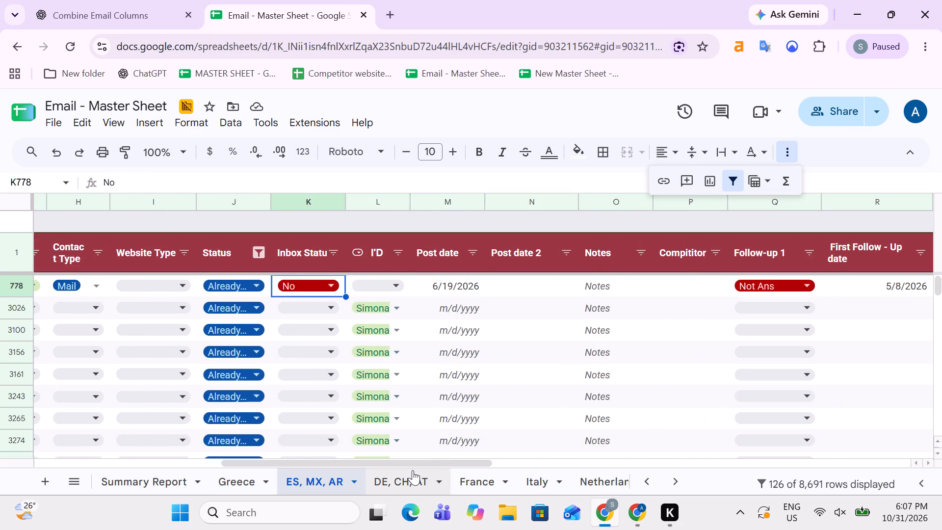
Check the asesoresfinancierosefpa.es row's Follow-up 2 and second follow-up date cells, and return to its Status cell.
key(Right)
key(Right)
key(Right)
key(Right)
key(Right)
key(Right)
key(Right)
key(Right)
key(Right)
key(Left)
key(Left)
key(Left)
key(Left)
key(Left)
key(Left)
key(Left)
key(Left)
key(Left)
key(Left)
key(Left)
key(Left)
key(Left)
key(Left)
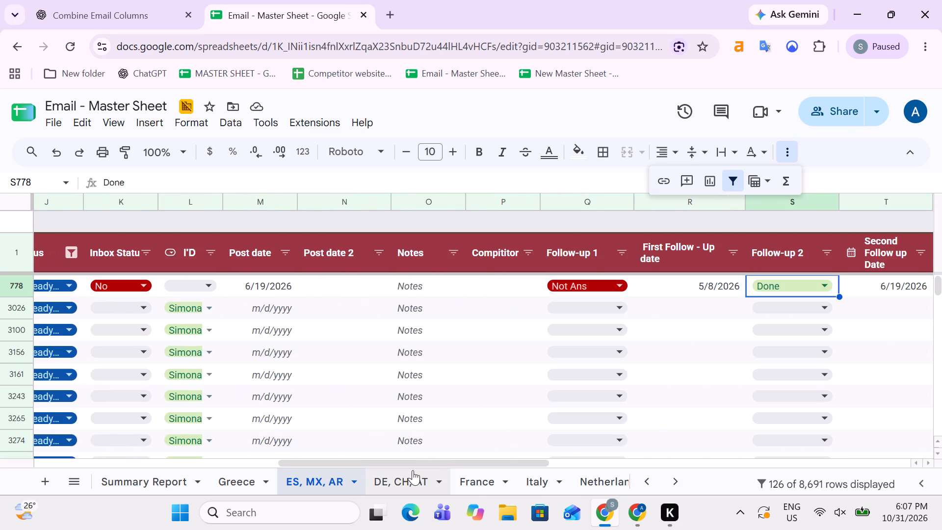
key(Right)
key(Right)
key(Right)
key(Right)
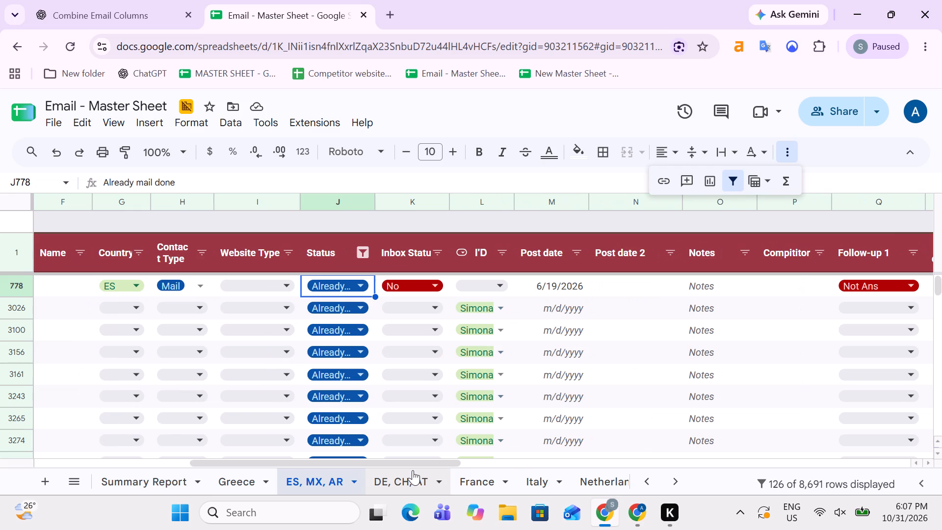
Set the Status of the asesoresfinancierosefpa.es row to Done.
key(d)
key(Down)
key(Return)
key(Up)
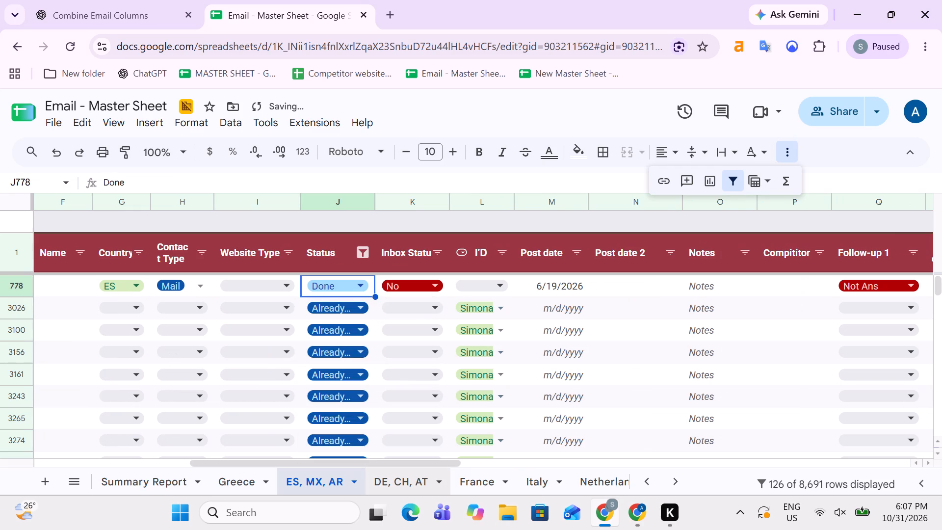
Reapply the Status column filter so that it shows only Already mail done rows.
click(365, 246)
scroll(328, 309, down, 5)
double_click(235, 361)
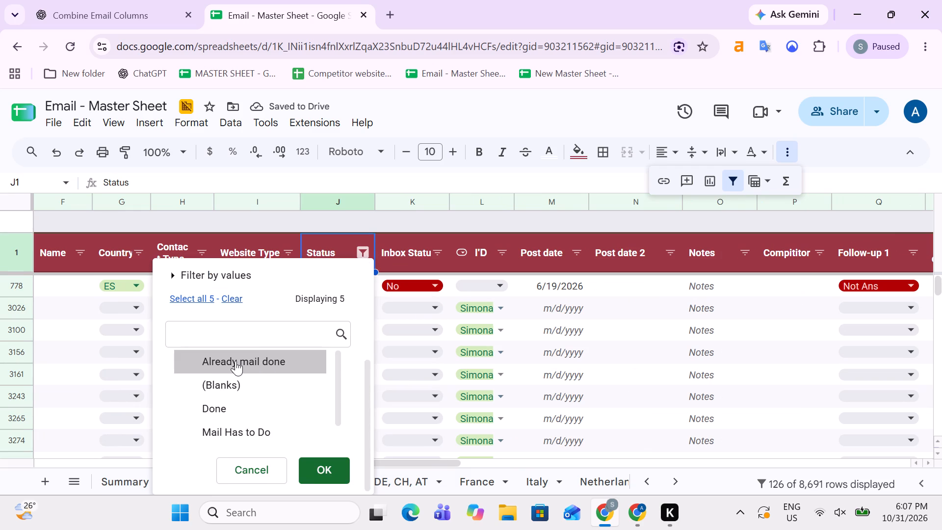
click(308, 467)
key(Up)
key(Down)
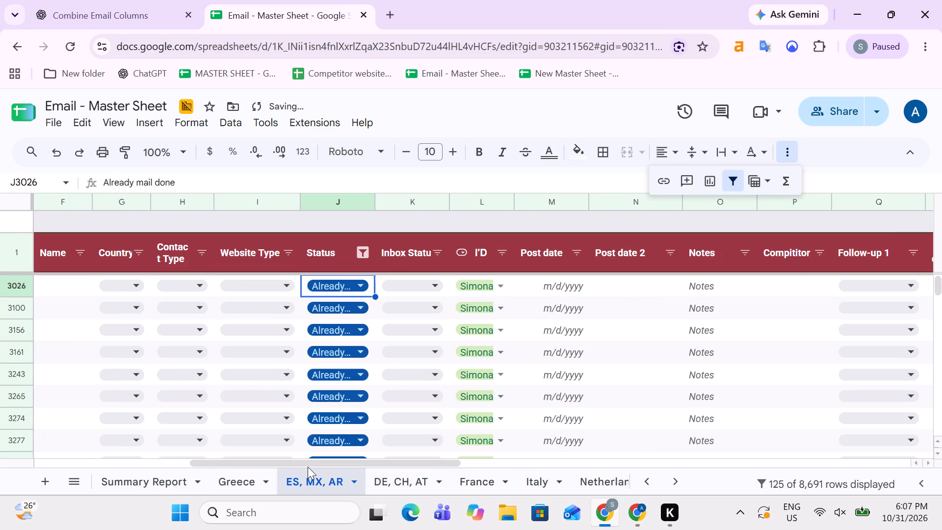
key(Up)
key(Down)
Copy all filtered Websites entries from pousta.com down to the last Already mail done row, futboltotal.com.mx.
key(Left)
key(Left)
key(Left)
key(Left)
key(Left)
key(Left)
key(Left)
key(Left)
key(Left)
key(Left)
key(Left)
key(Left)
key(Left)
key(Left)
key(Left)
key(Left)
key(Left)
key(Left)
key(Left)
key(Left)
key(Up)
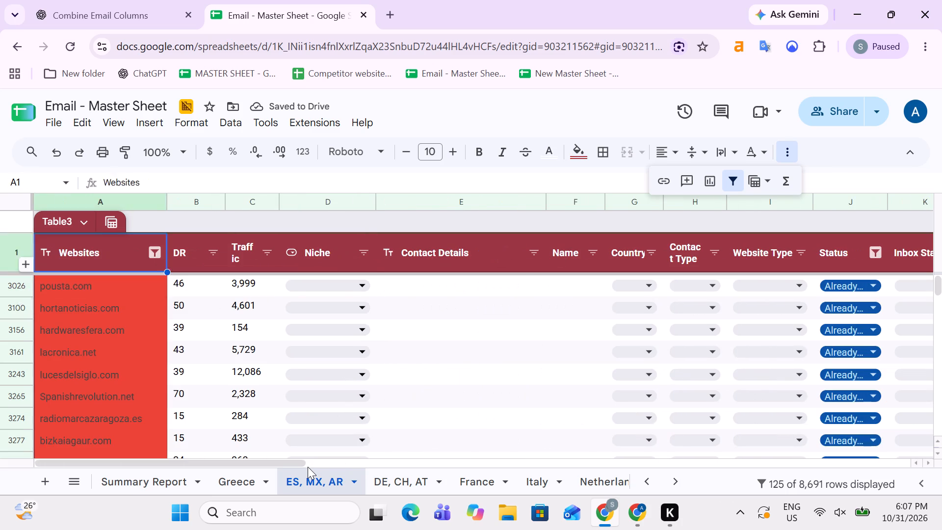
key(Down)
key(Up)
key(Down)
key(ctrl+shift+Down)
key(ctrl+c)
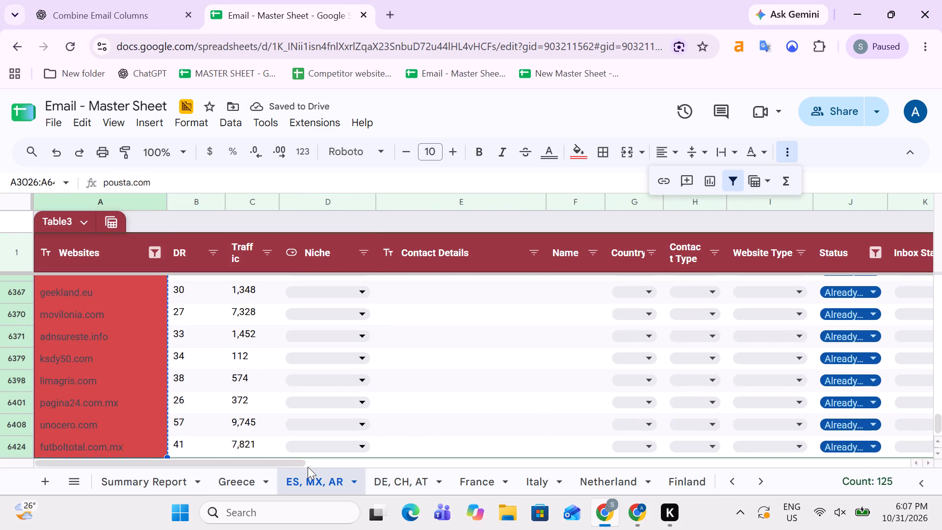
Paste the copied websites as values only into Sheet28's Domain column, starting at A737, one blank row below the list.
click(765, 483)
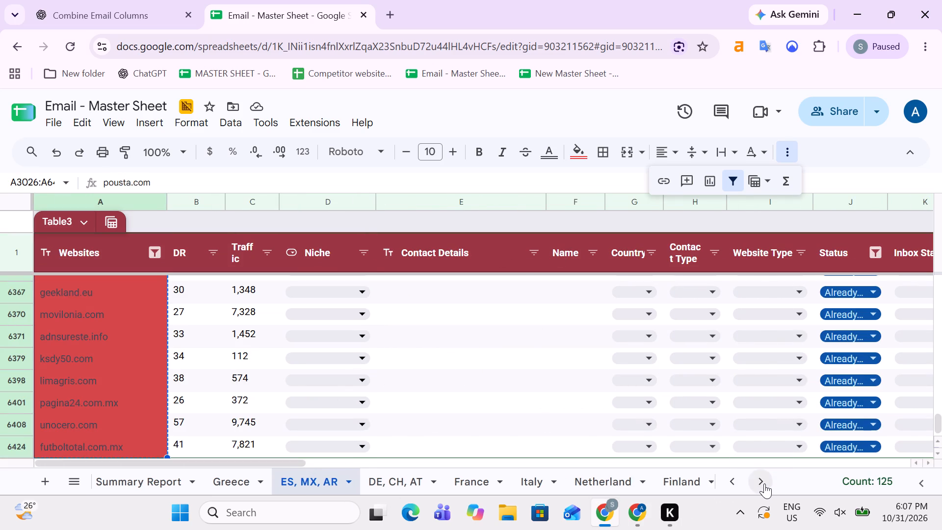
click(661, 487)
key(Down)
key(ctrl+Down)
key(Down)
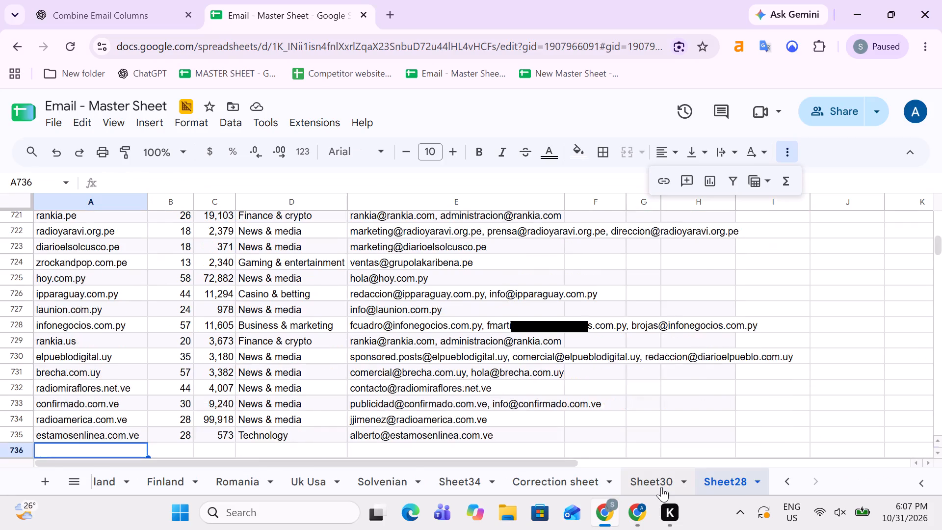
key(Down)
key(Down)
key(Down)
key(Up)
key(Up)
key(ctrl+v)
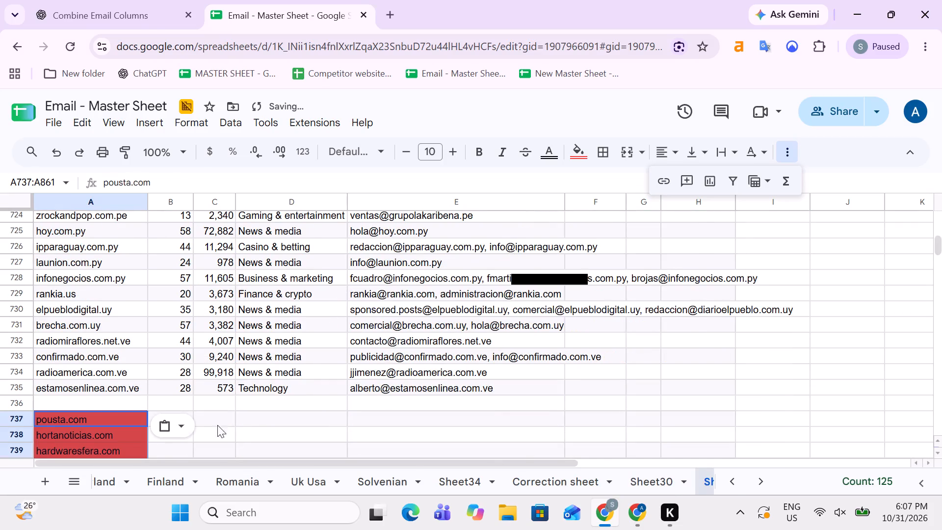
click(177, 425)
click(196, 318)
Add a filter to Sheet28's header row and filter the Domain column by red fill color.
click(78, 306)
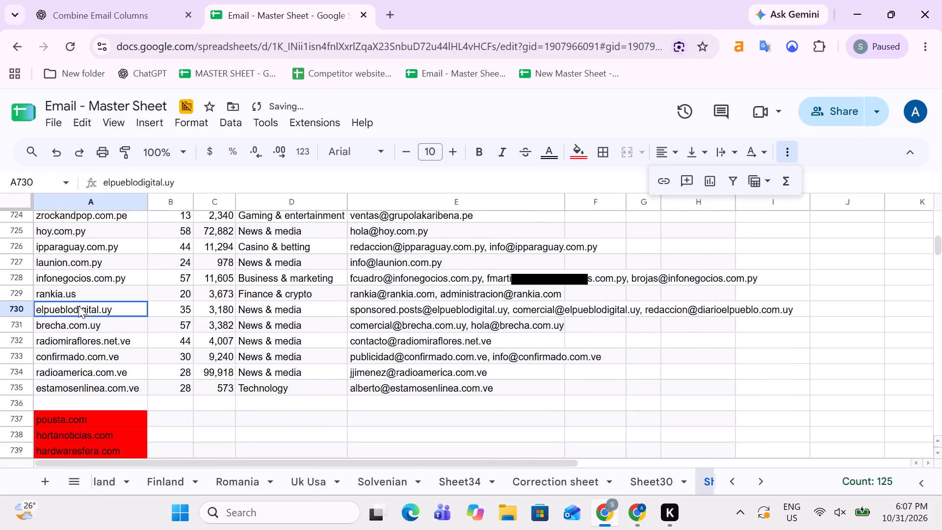
key(ctrl+Up)
key(Up)
key(Down)
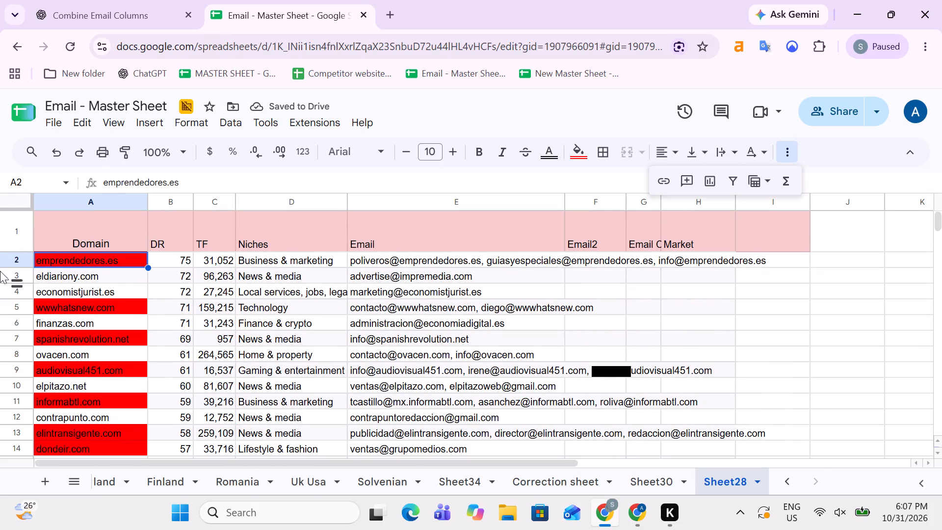
click(0, 220)
click(734, 182)
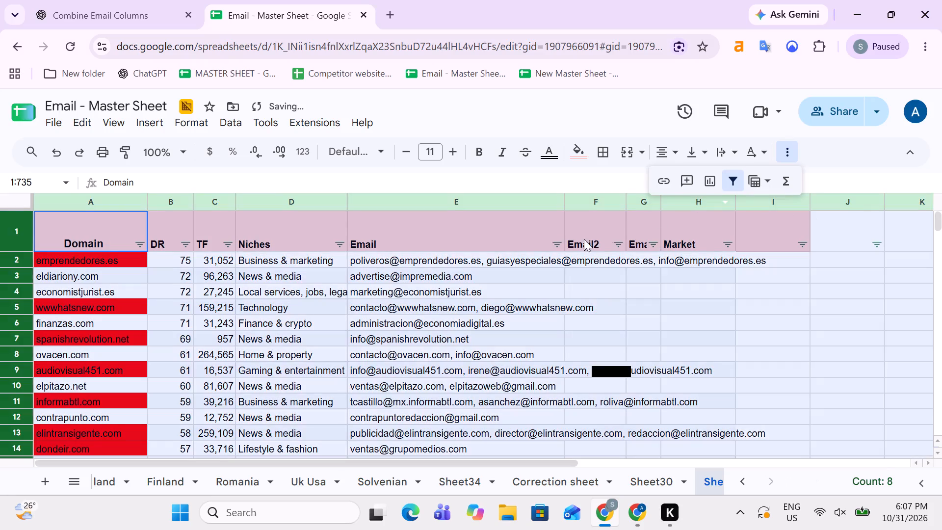
click(143, 242)
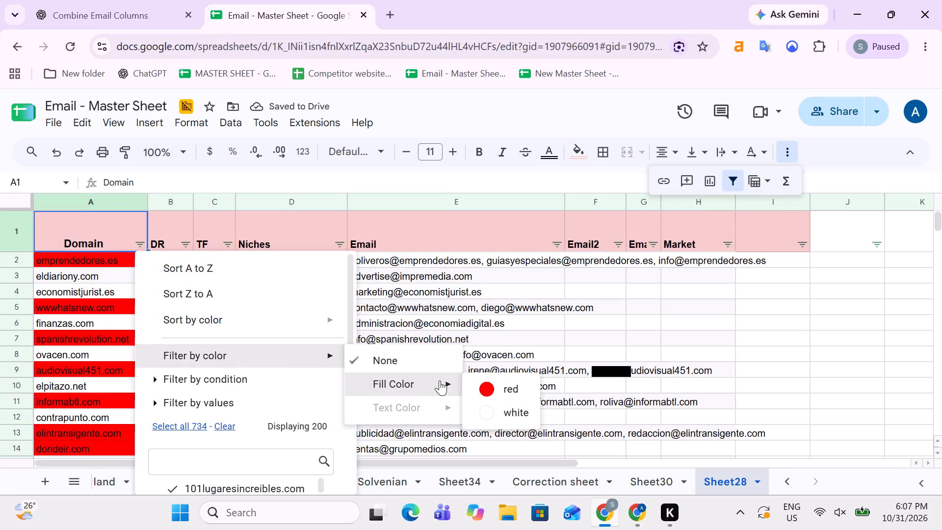
click(497, 386)
Select the red-filled domains from emprendedores.es downward to check their extent, and return to the first one.
key(Down)
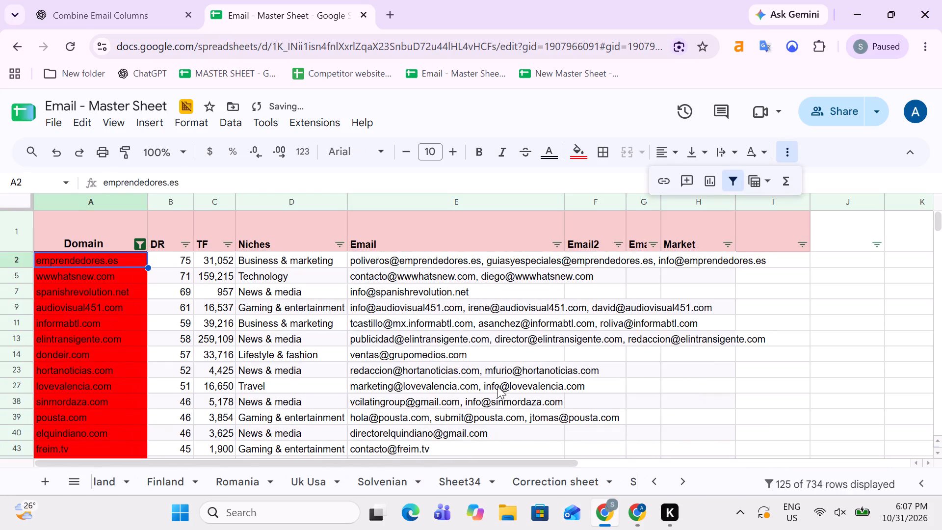
key(ctrl+shift+Down)
key(Up)
key(Down)
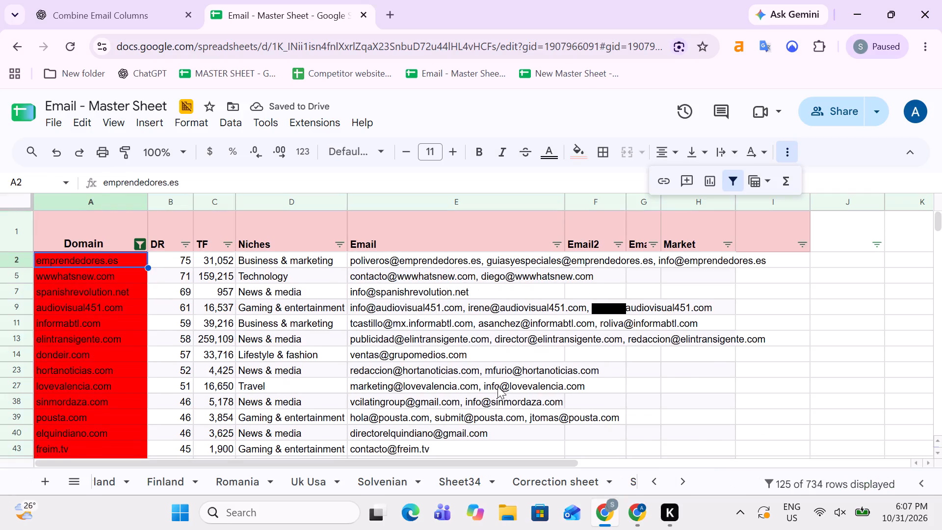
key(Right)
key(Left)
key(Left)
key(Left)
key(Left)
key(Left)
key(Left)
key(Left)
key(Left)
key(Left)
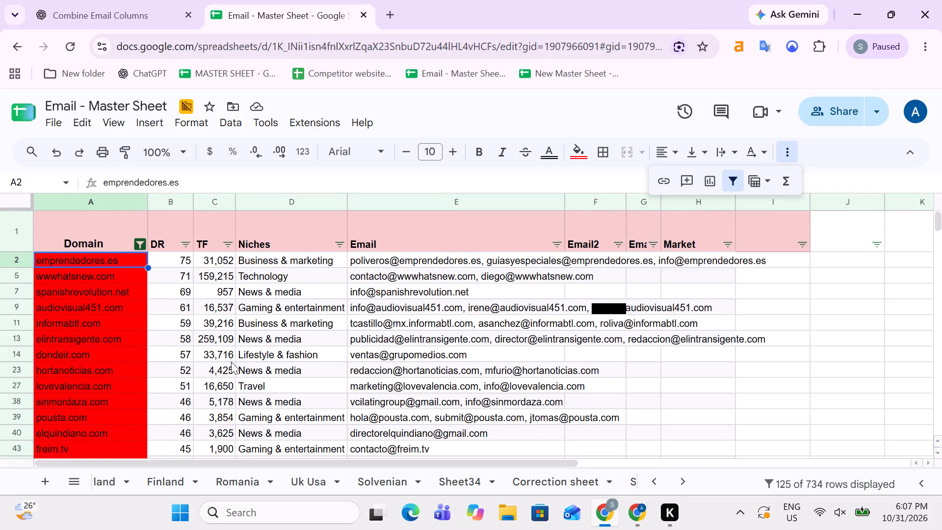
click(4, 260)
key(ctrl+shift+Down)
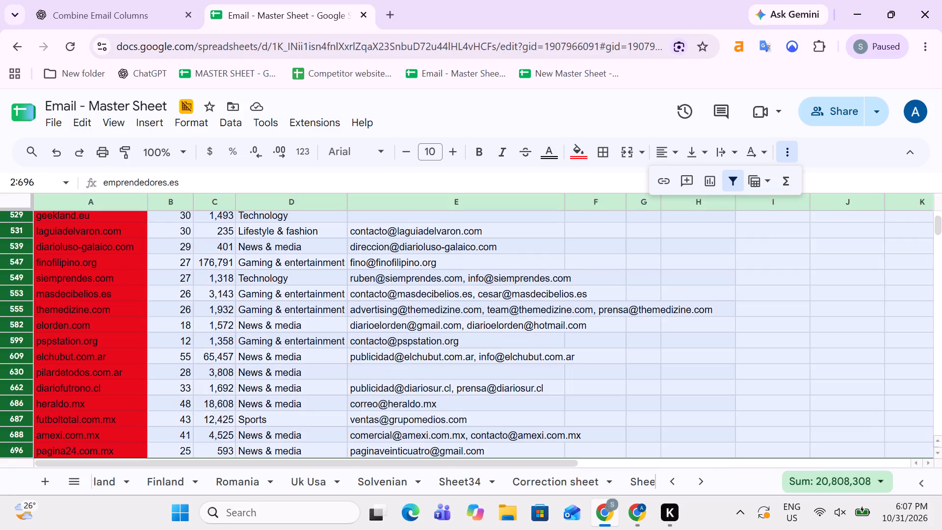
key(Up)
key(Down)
Copy Sheet28's red-filtered rows from emprendedores.es down to pagina24.com.mx, covering the Domain through Email columns.
key(shift+Right)
key(shift+Right)
key(shift+Right)
key(shift+Right)
key(shift+Right)
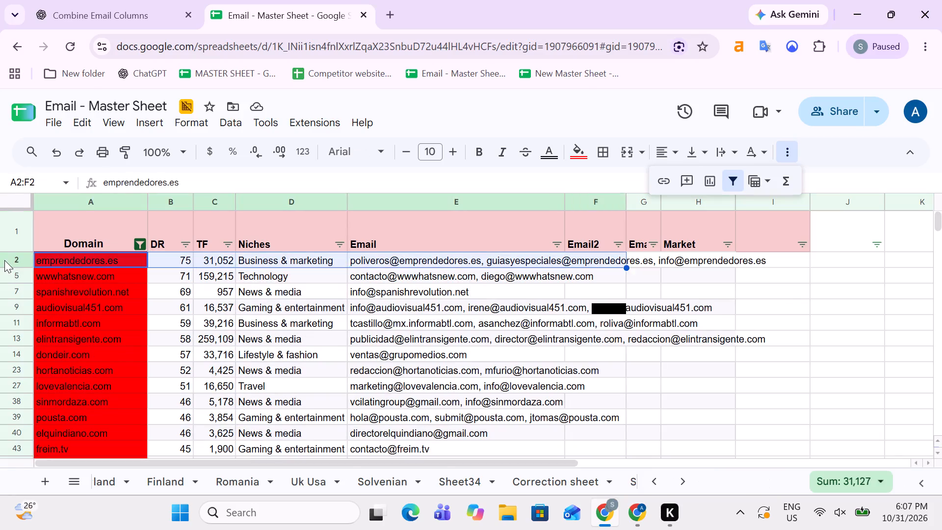
key(shift+Left)
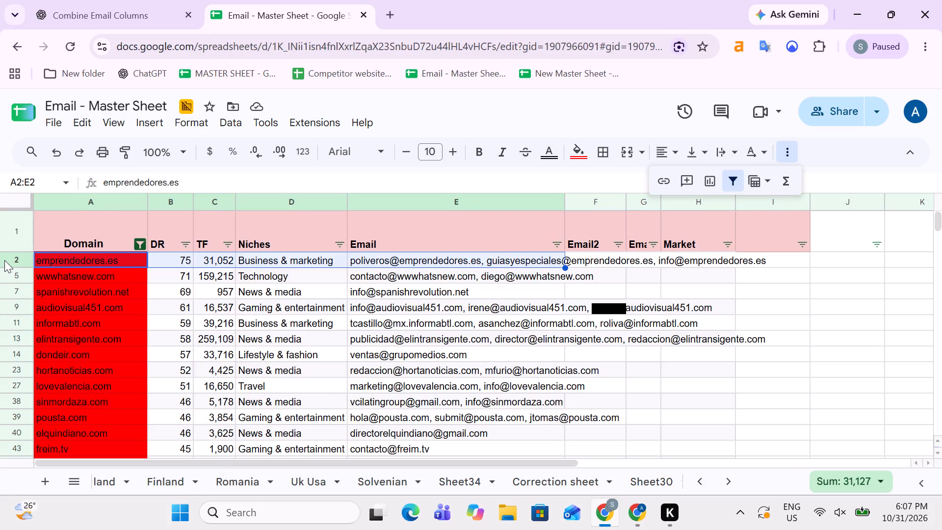
key(shift+Down)
key(shift+Down)
key(shift+Down)
key(shift+Down)
key(shift+Down)
key(shift+Down)
key(shift+Down)
key(shift+Down)
key(shift+Down)
key(shift+Down)
key(shift+Down)
key(shift+Down)
key(shift+Down)
key(shift+Down)
key(shift+Down)
key(shift+Down)
key(shift+Down)
key(shift+Down)
key(shift+Down)
key(shift+Down)
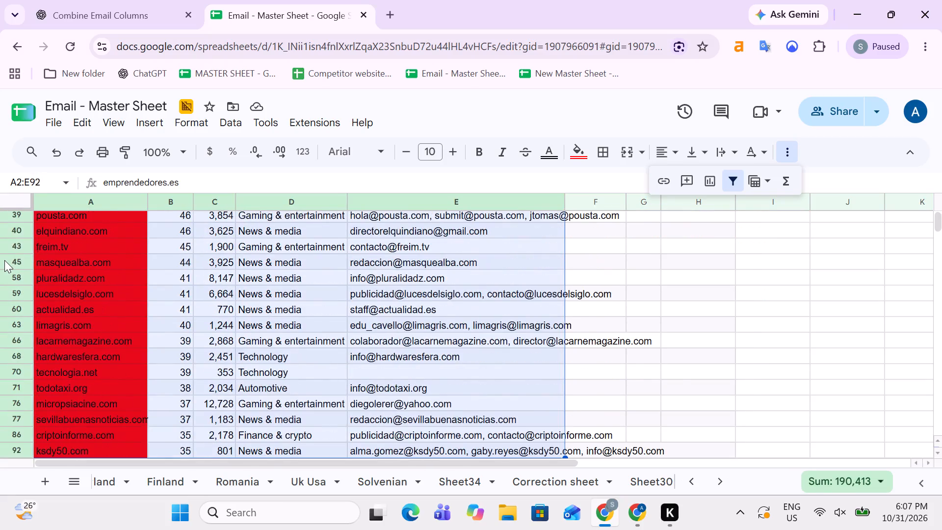
key(ctrl+shift+Down)
key(ctrl+c)
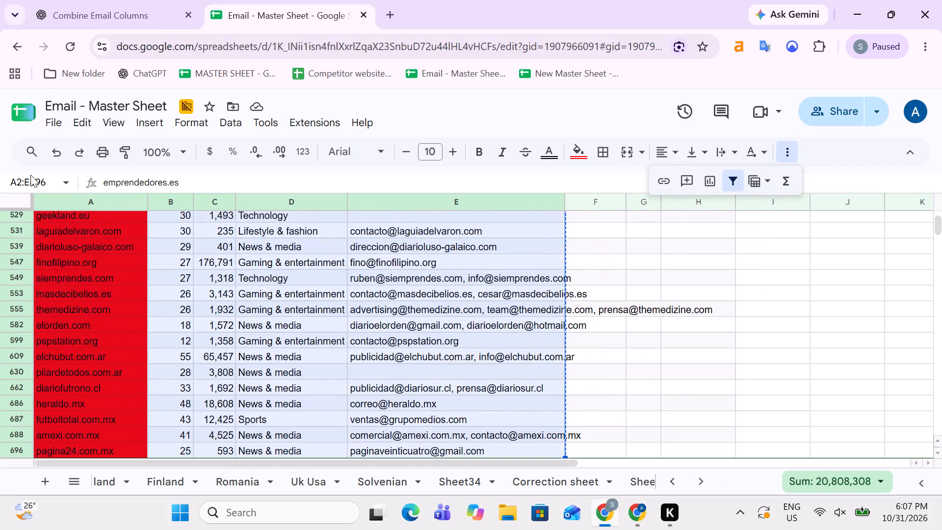
Switch to the ES, MX, AR sheet and examine the filtered Already mail done rows across their later columns, down to the last row.
scroll(284, 363, down, 3)
scroll(286, 370, up, 1)
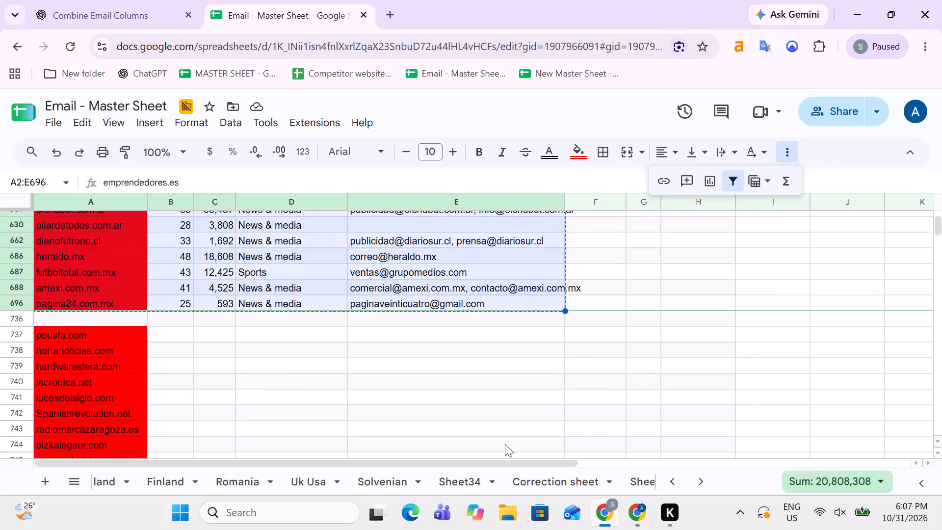
click(669, 473)
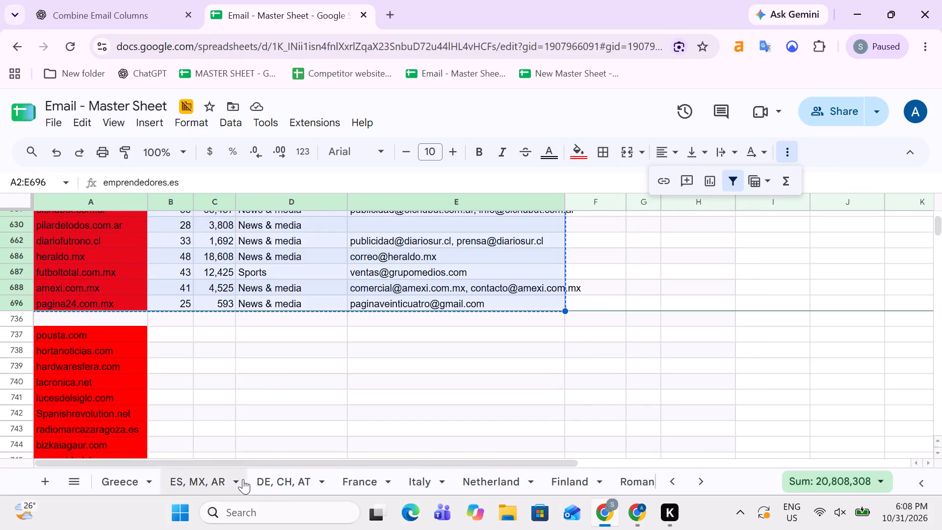
click(182, 484)
scroll(277, 387, down, 5)
scroll(528, 389, up, 3)
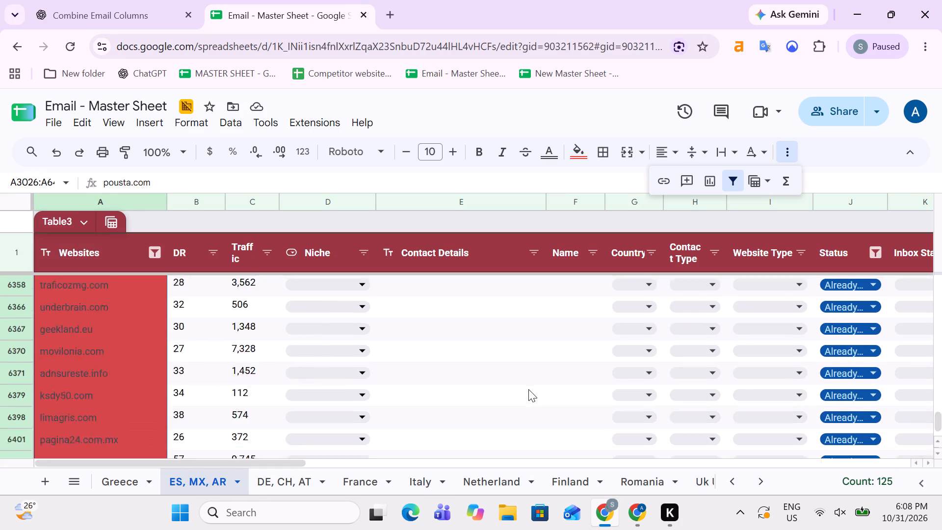
scroll(528, 389, up, 10)
click(530, 388)
key(Right)
key(Right)
key(Right)
key(Right)
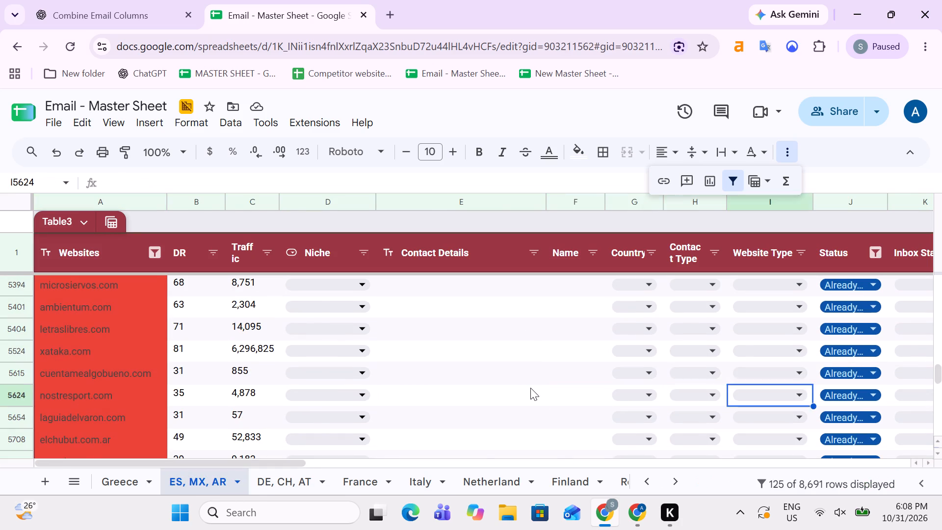
key(Right)
key(Right)
key(Right)
key(Right)
key(Right)
key(Right)
key(Right)
key(Right)
key(Left)
key(Left)
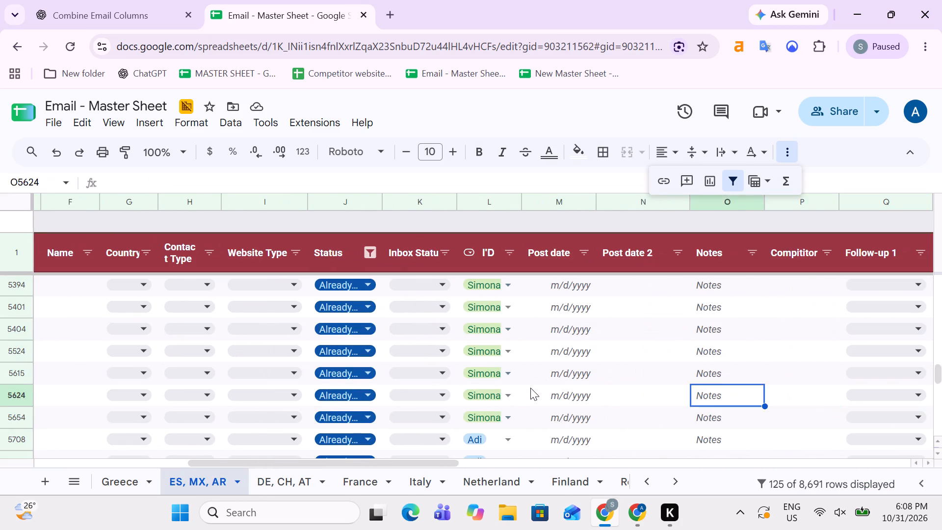
key(Left)
key(Left)
key(ctrl+Up)
key(Down)
key(Down)
key(ctrl+Down)
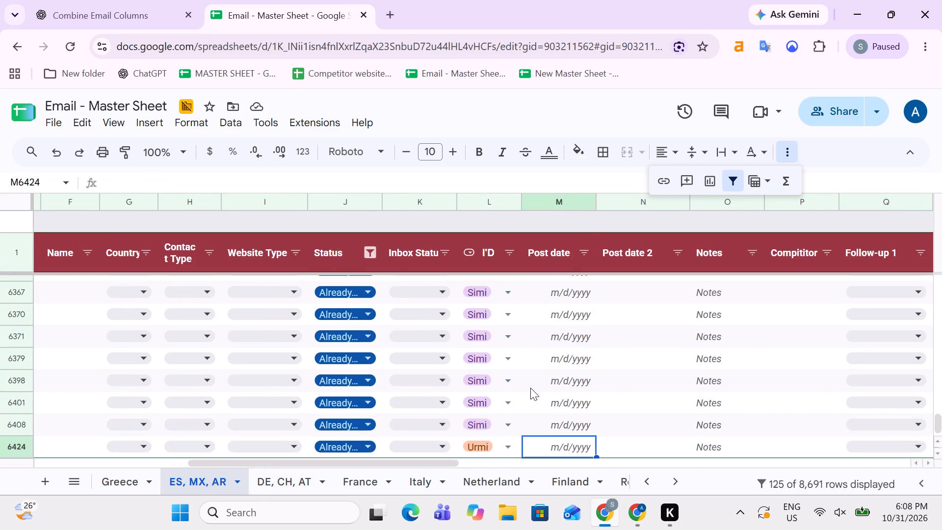
key(Down)
key(Down)
key(Down)
Review the filtered Websites entries upward from futboltotal.com.mx to the first one, pousta.com.
key(Left)
key(Left)
key(Left)
key(Left)
key(Left)
key(Left)
key(Left)
key(Left)
key(Left)
key(Left)
key(Left)
key(Left)
key(Left)
key(Left)
key(Left)
key(Left)
key(Left)
key(Left)
key(Left)
key(Left)
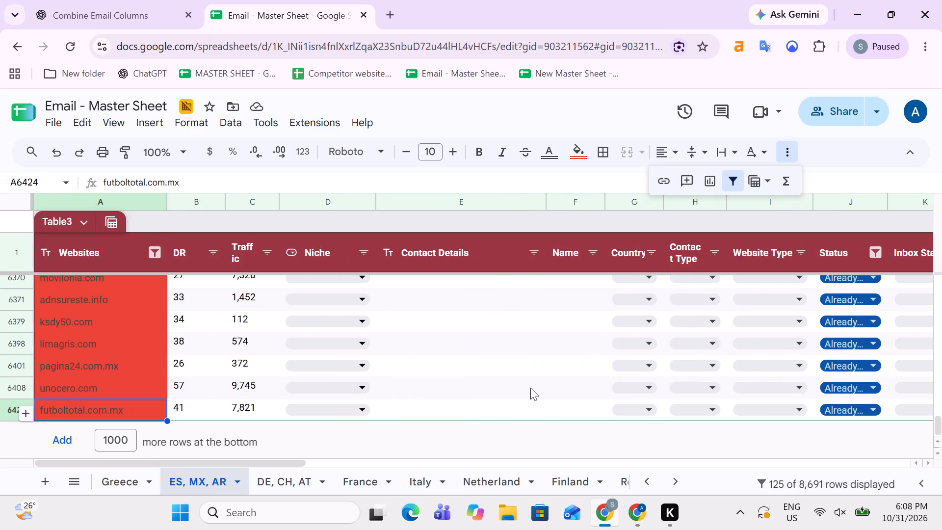
key(Up)
key(Up)
key(Up)
key(Up)
key(Up)
key(Up)
key(Up)
key(Up)
key(Up)
key(Up)
key(Up)
key(Up)
key(Up)
key(Up)
key(Up)
key(Up)
key(Up)
key(Up)
key(Up)
key(Up)
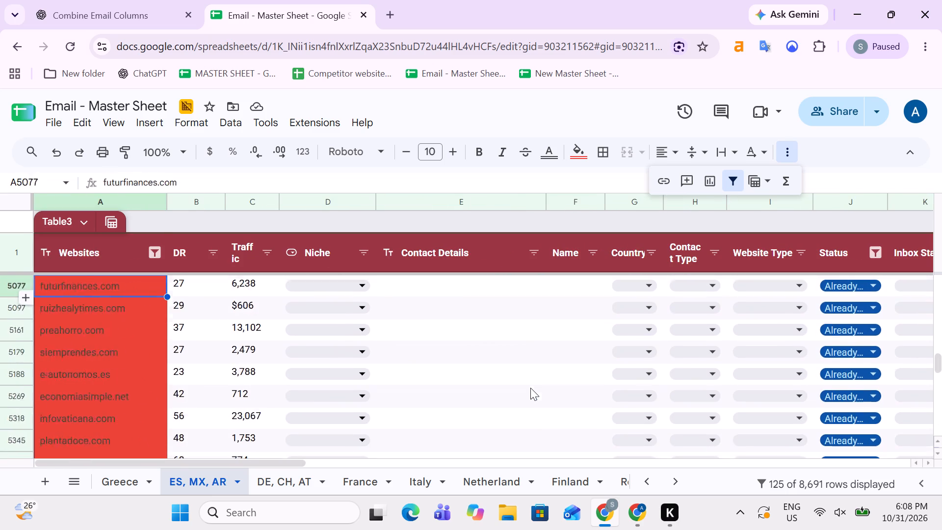
key(Down)
key(Down)
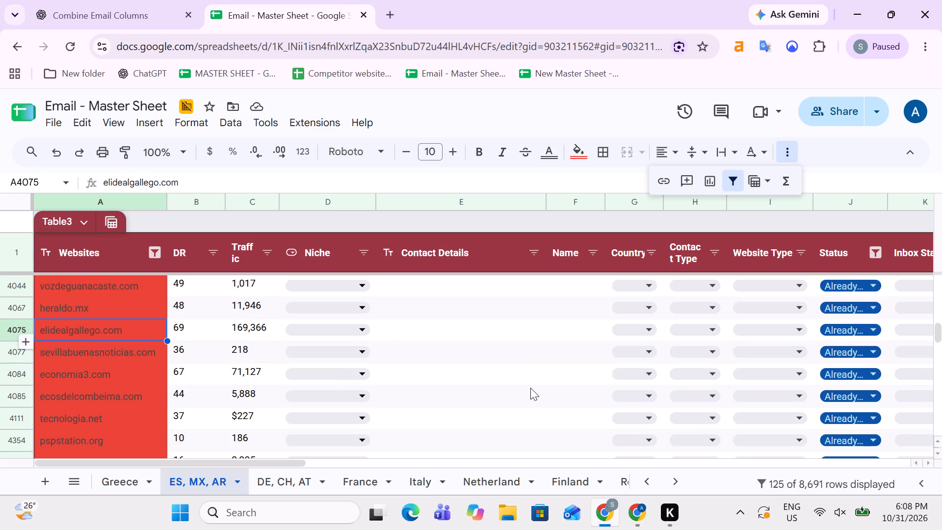
key(Up)
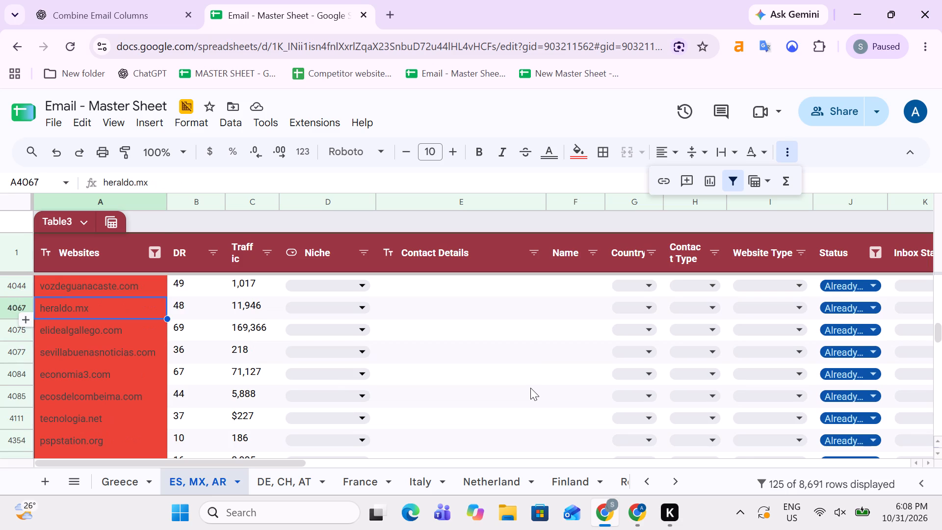
key(ctrl+Up)
key(Down)
key(Up)
key(Down)
Select the I'D entries from pousta.com's row down to the last filtered row to check their extent, and return to the first one.
key(Right)
key(Right)
key(Right)
key(Right)
key(Right)
key(Right)
key(Right)
key(Right)
key(Right)
key(Right)
key(Right)
key(Right)
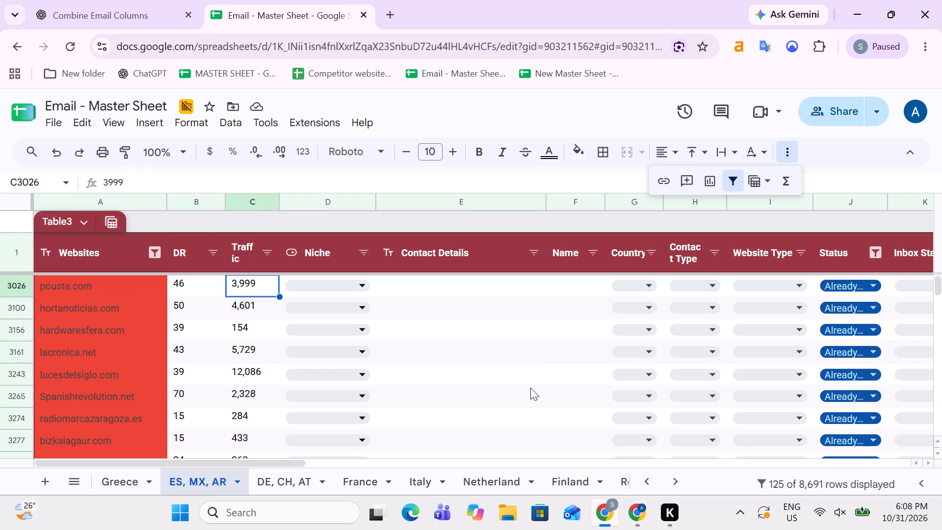
key(Right)
key(Left)
key(Left)
key(Up)
key(Down)
key(Up)
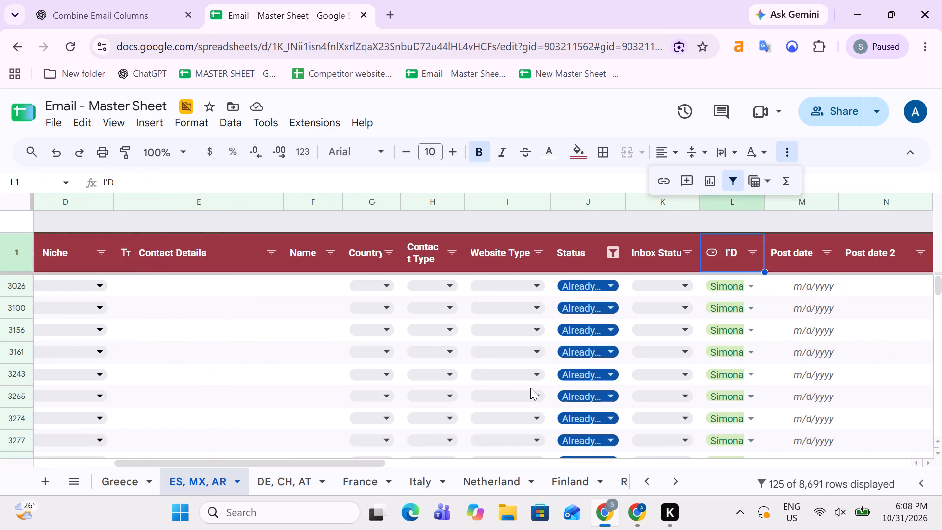
key(Down)
key(ctrl+shift+Down)
key(ctrl+shift+Down)
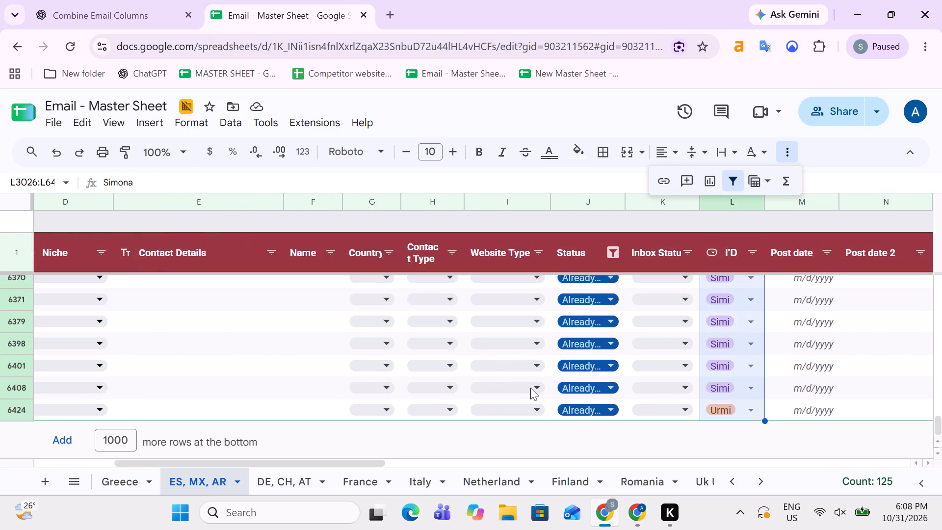
key(Up)
key(Down)
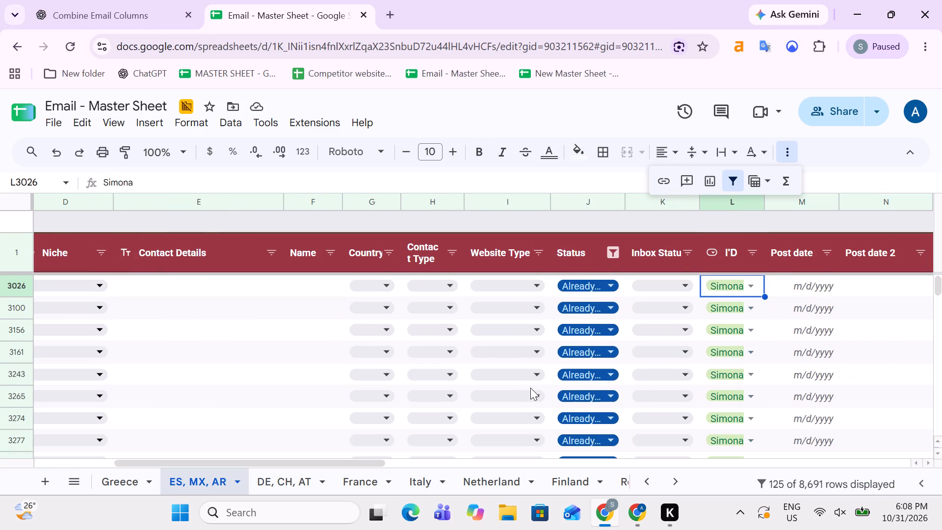
Paste the copied Sheet28 rows as values only over Websites through Contact Details, starting at pousta.com's row.
key(Left)
key(Left)
key(Left)
key(Left)
key(Left)
key(Left)
key(Left)
key(Left)
key(Left)
key(Left)
key(Left)
key(Left)
key(Left)
key(Left)
key(Left)
key(Left)
key(Left)
key(Left)
key(Left)
key(Left)
key(shift+Right)
key(shift+Right)
key(shift+Right)
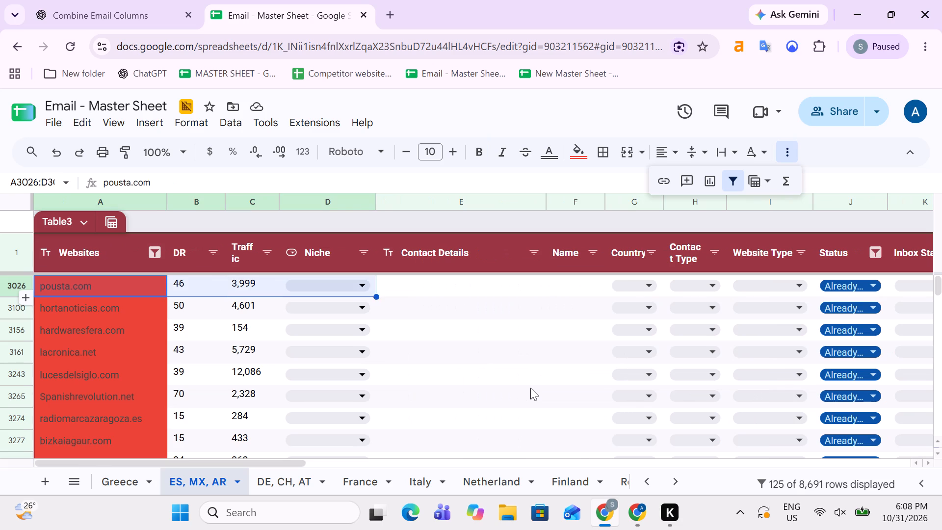
key(shift+Right)
key(Up)
key(Down)
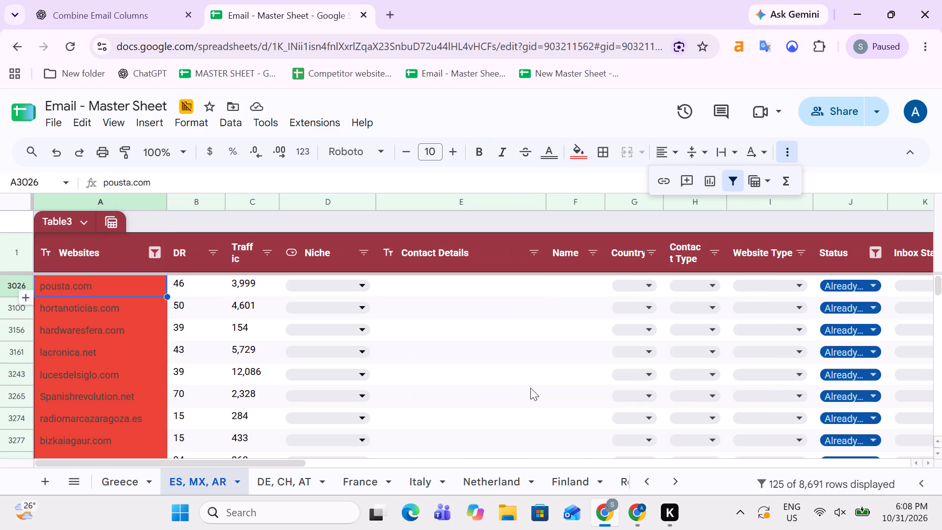
key(shift+Right)
key(shift+Right)
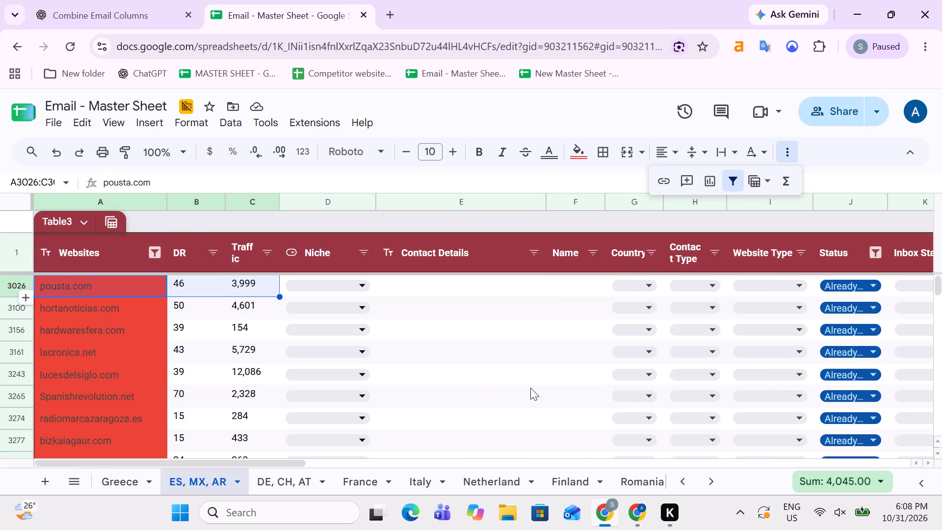
key(Up)
key(Down)
key(Up)
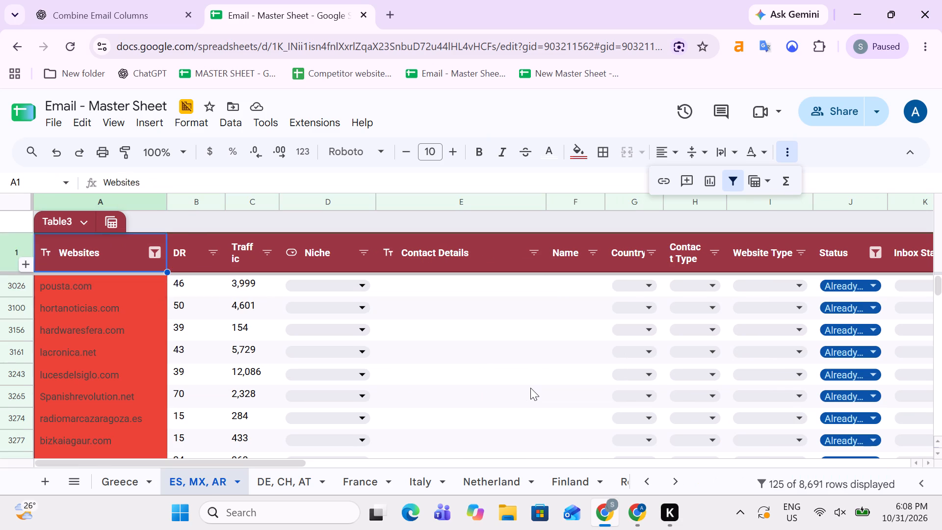
key(Down)
key(ctrl+v)
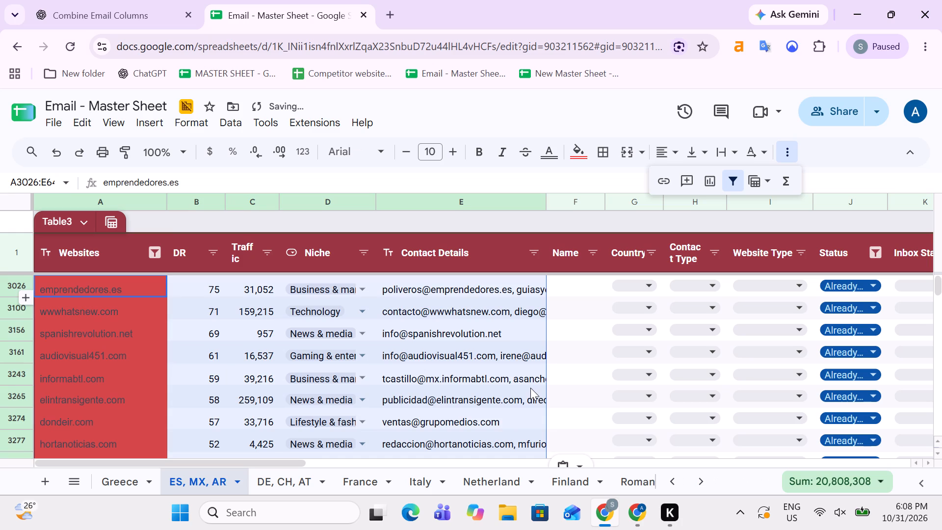
click(576, 464)
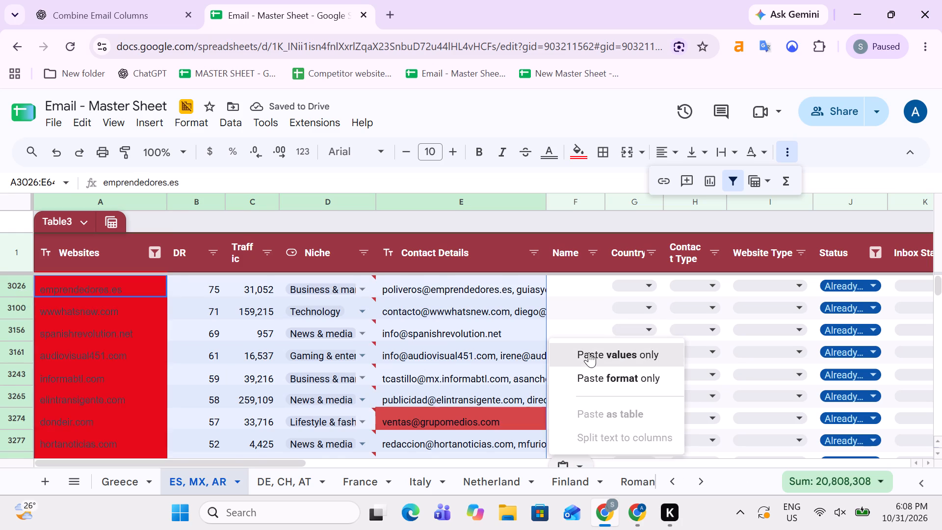
click(589, 351)
Examine the pasted rows from emprendedores.es down to the last filtered row, pagina24.com.mx, and return to the Websites header.
scroll(549, 377, down, 8)
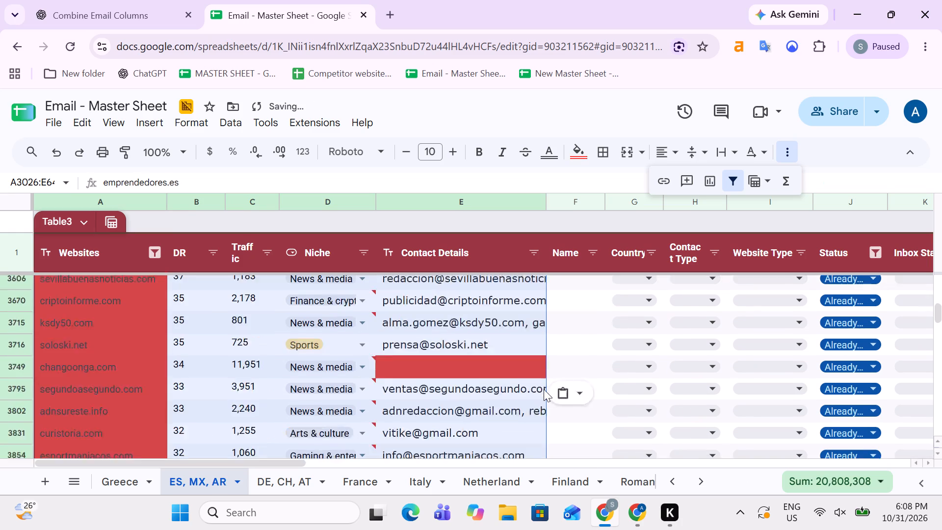
scroll(544, 389, down, 12)
scroll(546, 408, down, 20)
scroll(546, 408, down, 1)
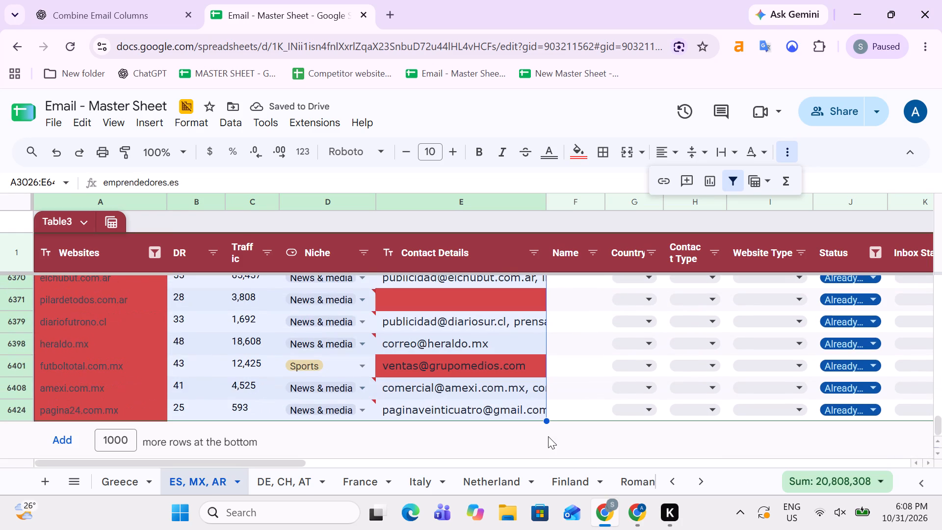
scroll(548, 436, down, 6)
scroll(537, 416, up, 20)
scroll(537, 416, up, 7)
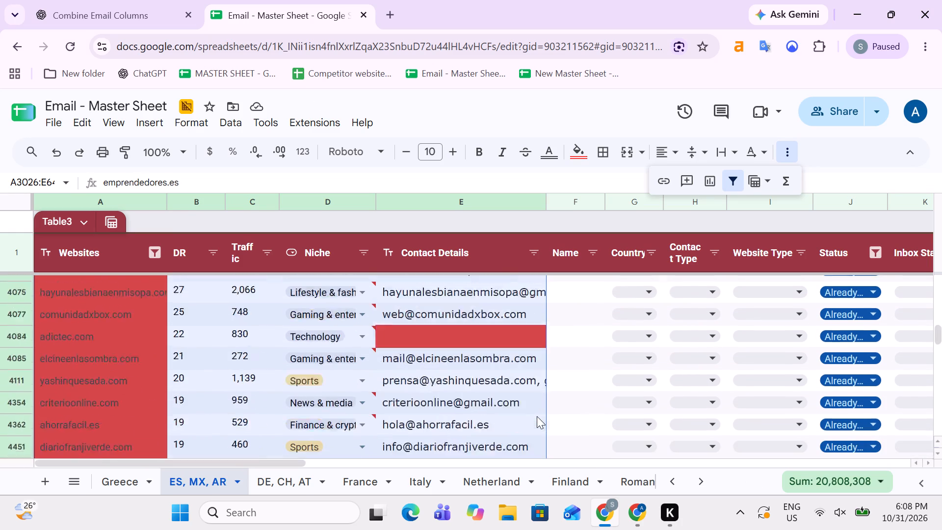
scroll(537, 416, up, 10)
key(Up)
key(Down)
key(Up)
key(Up)
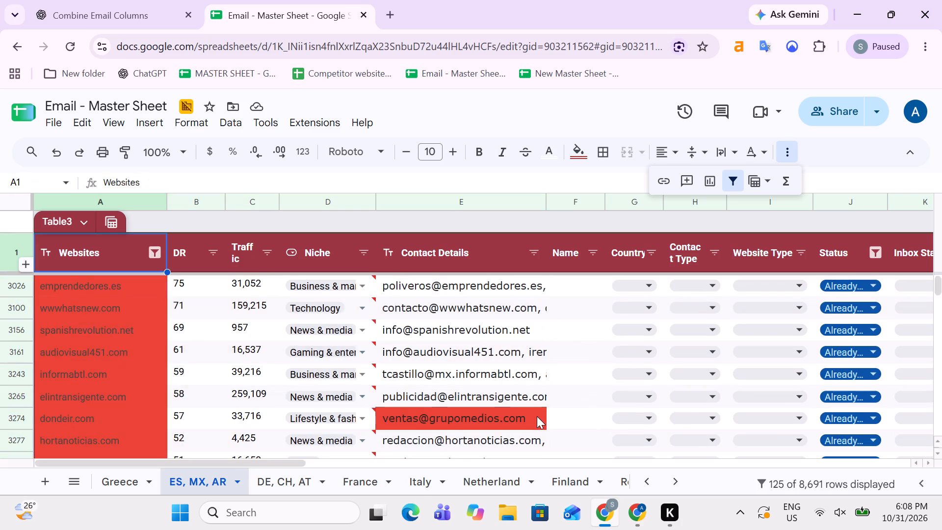
Select the Websites entries from emprendedores.es down to the last filtered row to check their extent, and return to the first row.
key(Down)
key(ctrl+shift+Down)
key(Up)
key(Down)
key(Up)
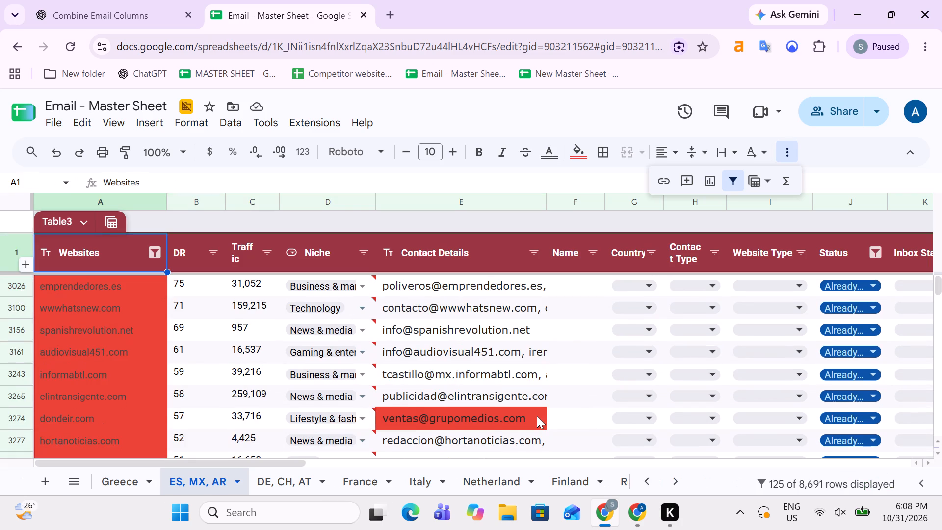
key(Down)
key(ctrl+shift+Down)
key(ctrl+shift+Down)
key(ctrl+shift+Down)
key(ctrl+shift+Down)
key(ctrl+shift+Down)
key(ctrl+shift+Down)
key(ctrl+shift+Down)
key(ctrl+shift+Down)
key(ctrl+shift+Down)
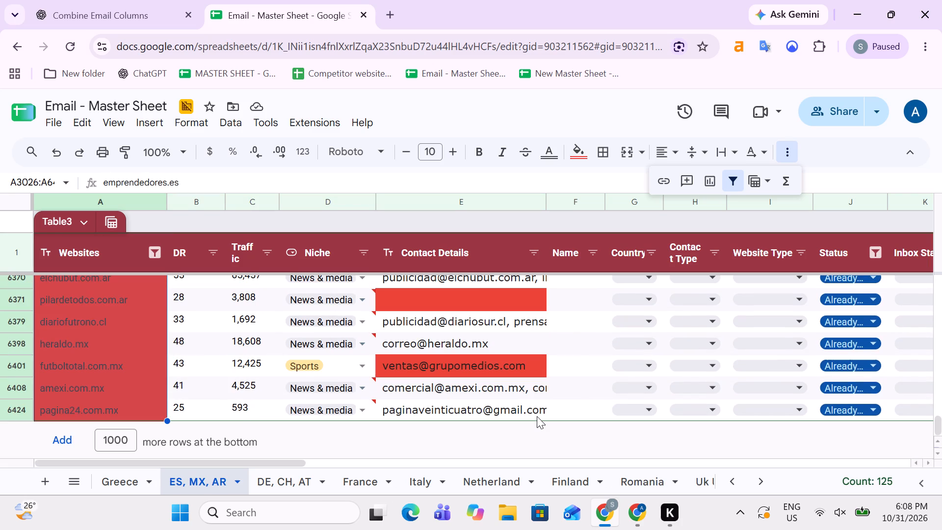
key(Up)
key(Down)
key(Right)
key(Up)
key(Down)
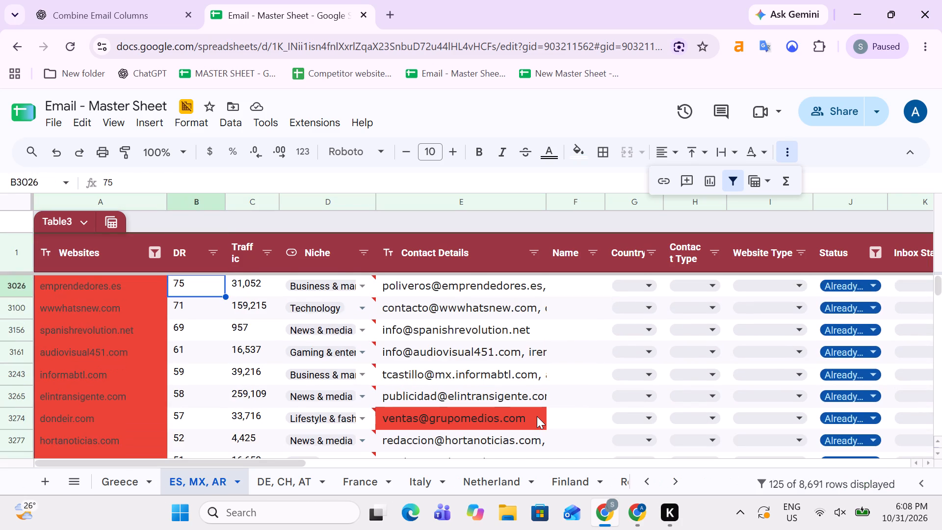
key(Up)
key(Down)
Set the Status of emprendedores.es to Mail Has to Do and copy it down to the last filtered row.
key(Left)
key(Right)
key(Right)
key(Right)
key(Right)
key(Right)
key(Right)
key(Right)
key(Right)
key(Right)
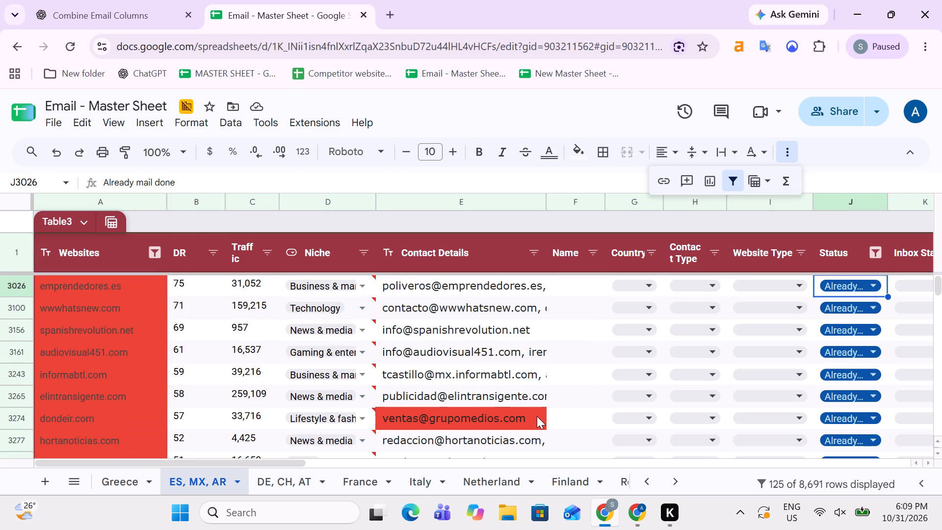
key(m)
key(Down)
key(Down)
key(Down)
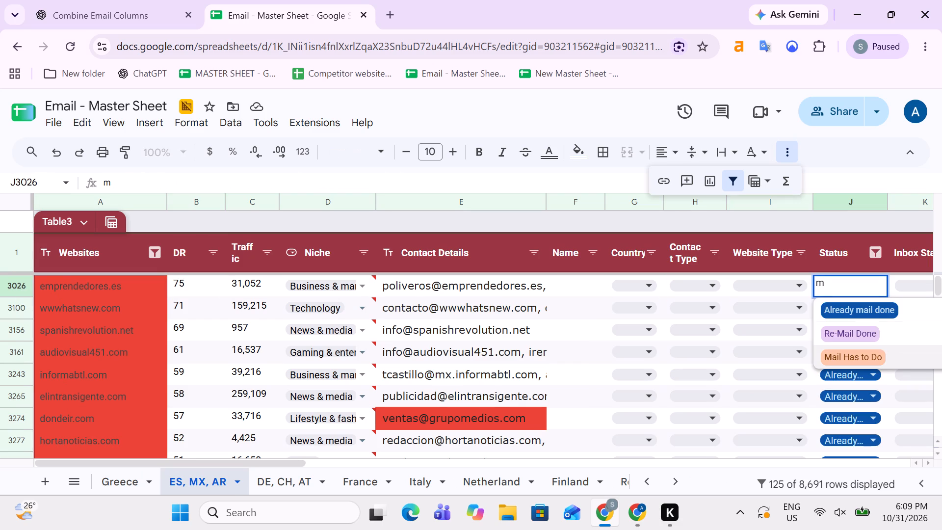
key(Return)
key(Up)
key(ctrl+c)
key(ctrl+shift+Down)
key(ctrl+v)
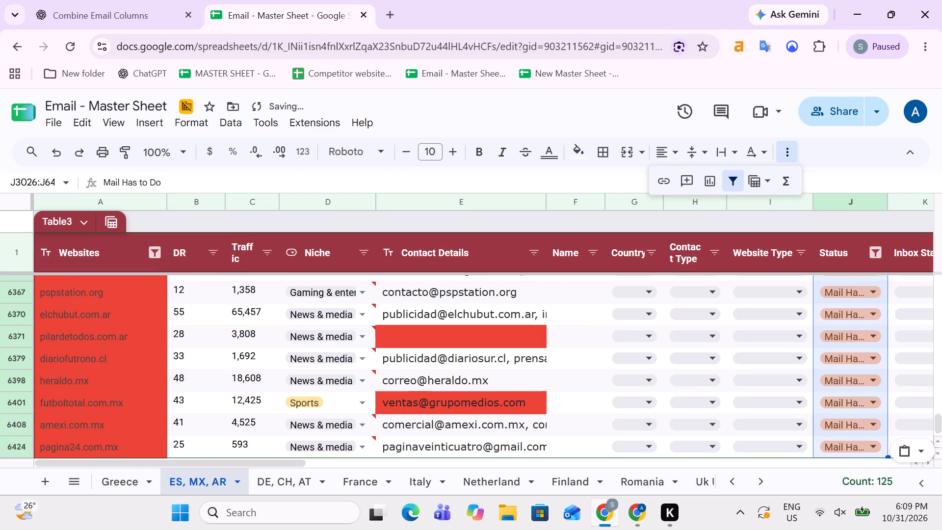
Review the updated rows across the Inbox Status, I'D and Post date columns, starting from the first filtered row.
key(Up)
key(Down)
key(Up)
key(Down)
key(Right)
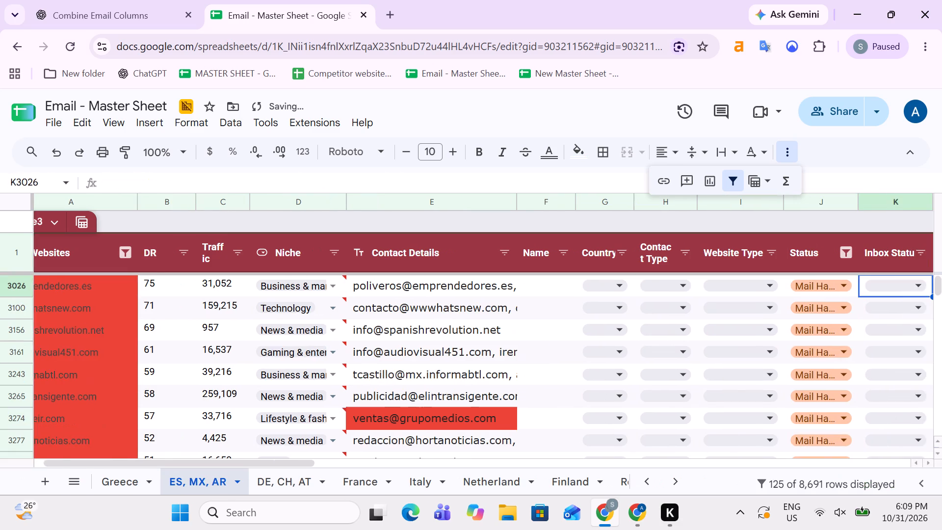
key(Right)
key(Right)
key(Right)
key(Right)
key(Left)
key(Left)
key(Left)
key(Up)
key(Up)
key(Up)
key(Up)
key(Up)
key(Up)
key(Up)
key(Up)
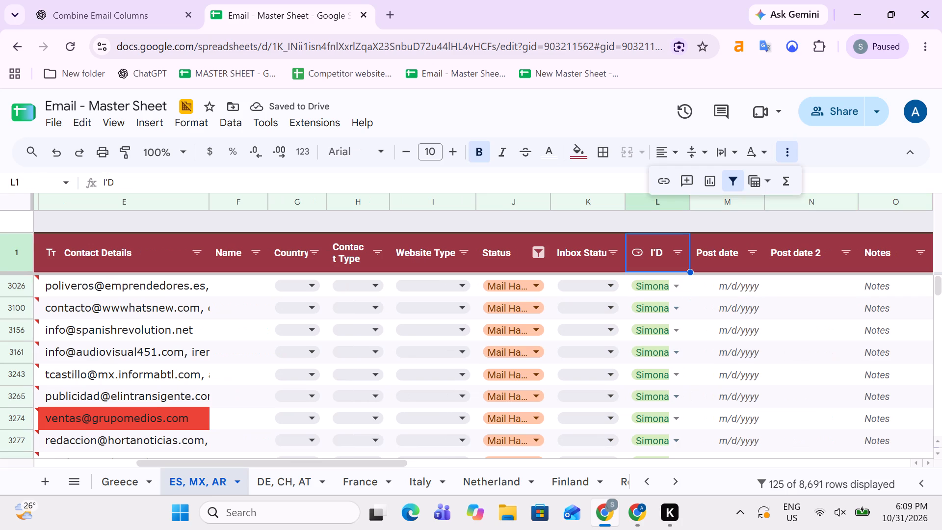
key(Down)
Change the Status column filter to show only the Done rows.
key(Left)
key(Left)
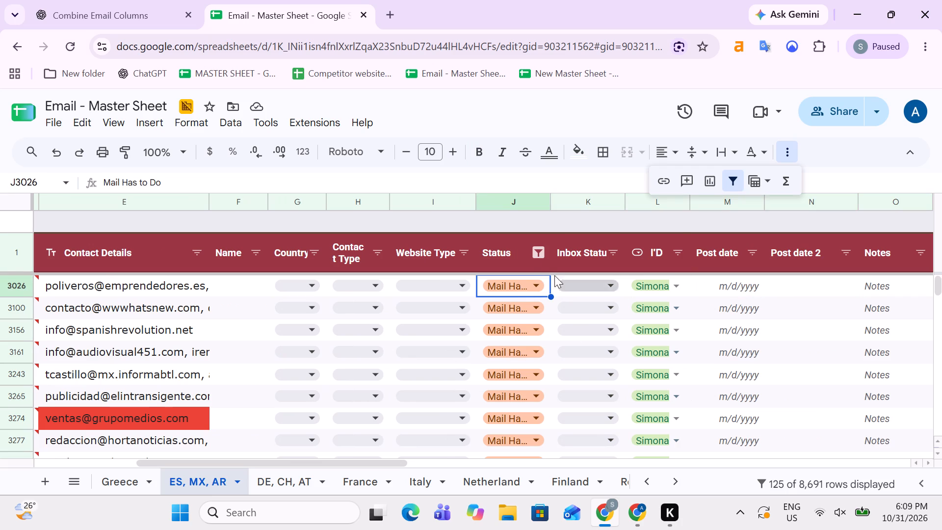
click(534, 252)
scroll(437, 370, down, 6)
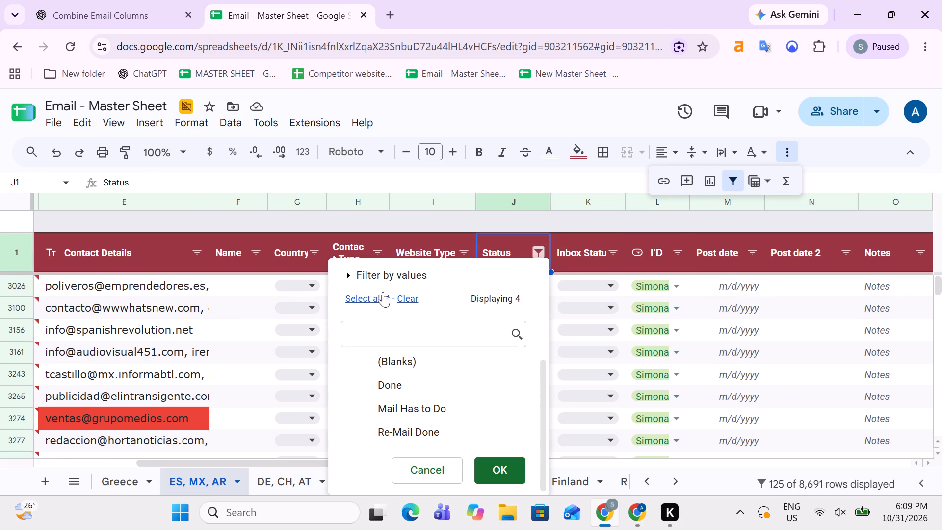
click(405, 299)
scroll(404, 384, down, 3)
click(411, 385)
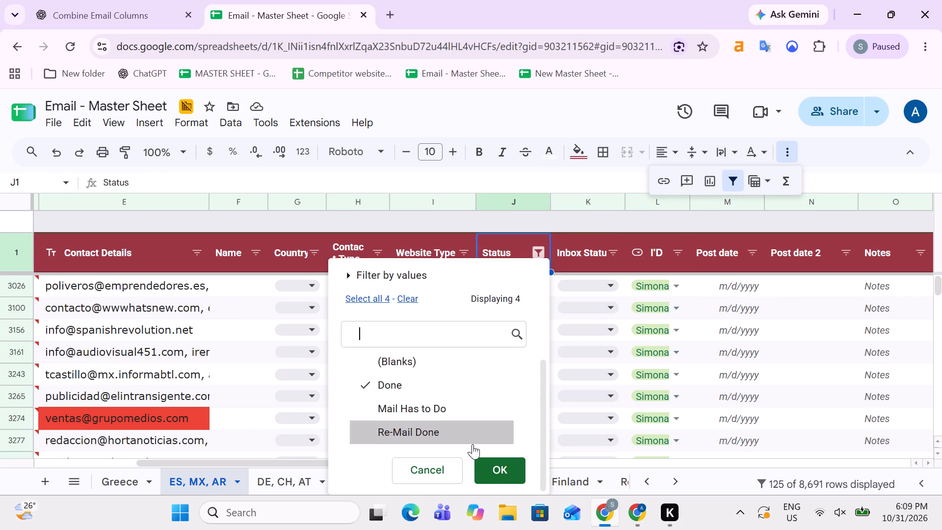
click(494, 469)
key(Down)
key(Up)
key(Down)
Select the filtered Websites entries from elbierzodigital.com down to the last Done row to check their extent, and return to the first.
key(Left)
key(Left)
key(Left)
key(Left)
key(Left)
key(Left)
key(Left)
key(Left)
key(Left)
key(Left)
key(Left)
key(Left)
key(Left)
key(Left)
key(Left)
key(Left)
key(Left)
key(Left)
key(Left)
key(Left)
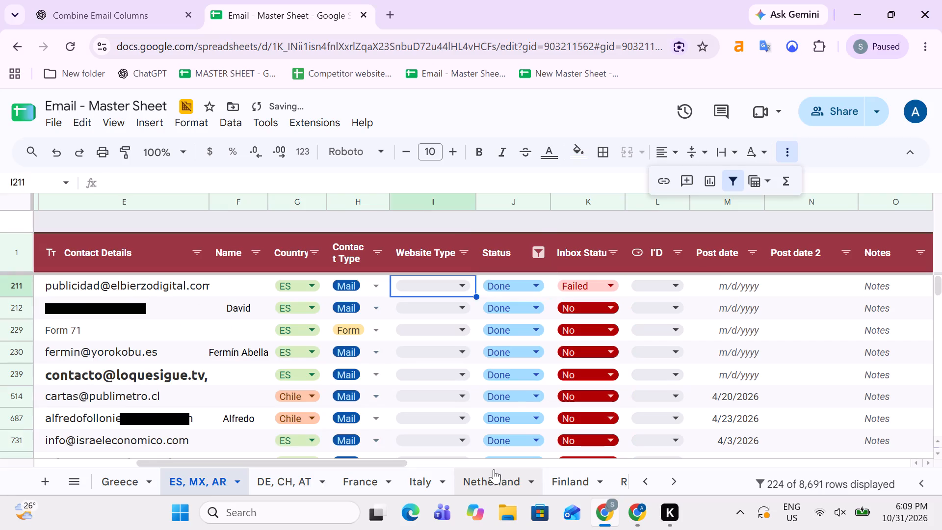
key(ctrl+shift+Down)
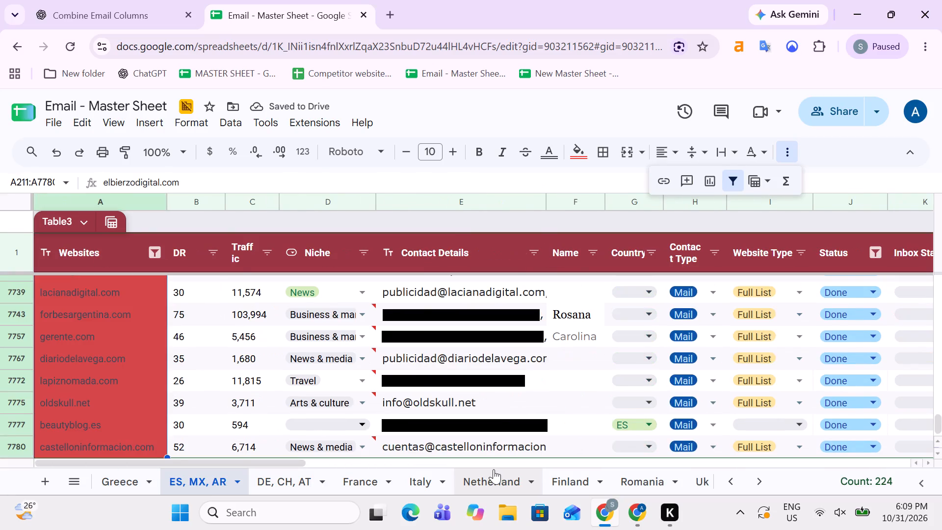
key(Up)
key(Down)
Review the first Done row across the columns from Contact Details through the follow-up fields, ending at its Post date.
key(Right)
key(Right)
key(Right)
key(Right)
key(Right)
key(Right)
key(Right)
key(Right)
key(Right)
key(Right)
key(Right)
key(Right)
key(Right)
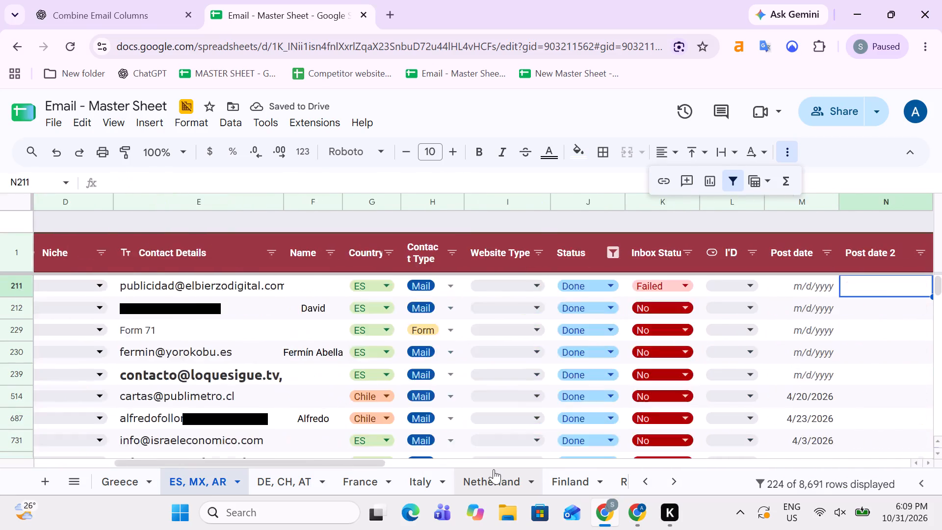
key(Right)
key(Right)
key(Right)
key(Right)
key(Right)
key(Right)
key(Right)
key(Left)
key(Left)
key(Left)
key(Left)
key(Left)
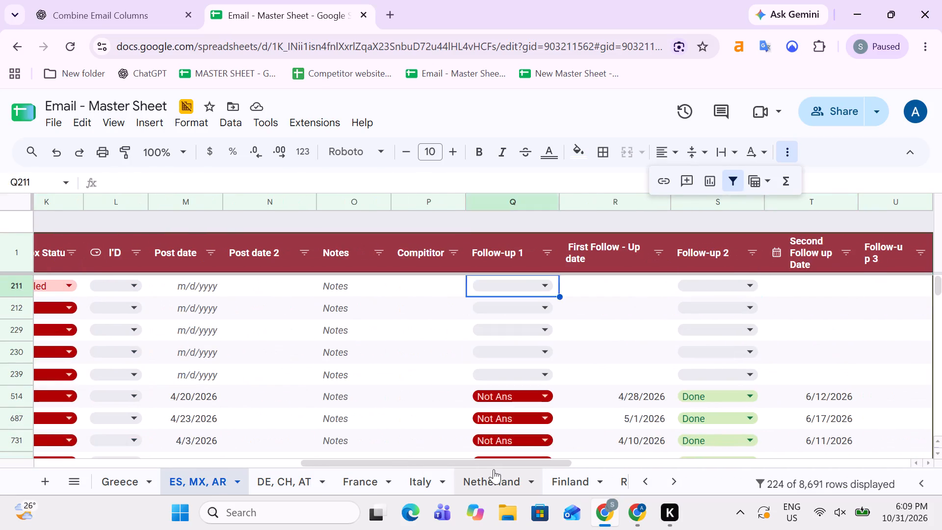
key(Left)
key(Left)
key(Left)
Examine the Post date and follow-up entries of the Done rows down to row 1803 and back up.
key(Down)
key(Down)
key(Down)
key(Down)
key(Down)
key(Down)
key(Down)
key(Down)
key(Down)
key(Down)
key(Down)
key(Down)
key(Down)
key(Down)
key(Down)
key(Down)
key(Down)
key(Down)
key(Down)
key(Down)
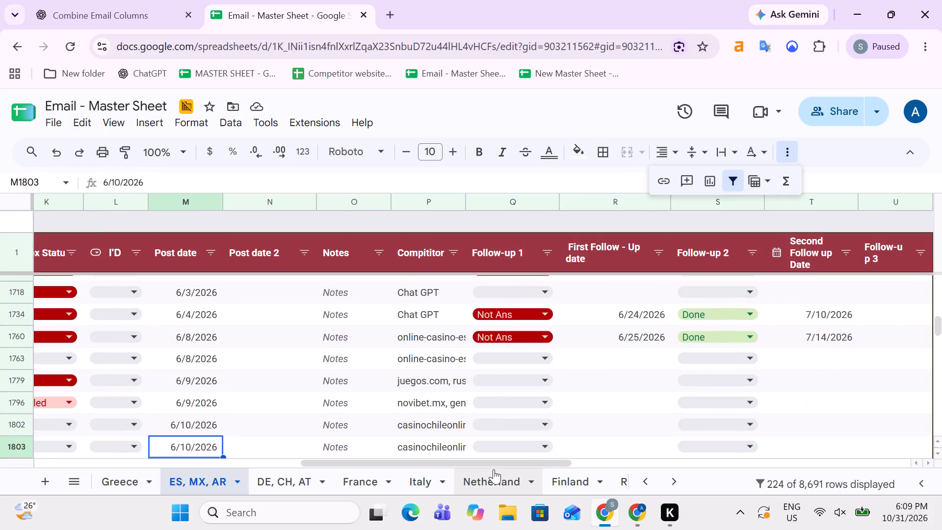
key(ctrl+Up)
key(Down)
key(Up)
key(Up)
key(Up)
key(Up)
key(Up)
key(Up)
key(Up)
key(Up)
key(Up)
key(Up)
key(Up)
key(Up)
key(Up)
key(Up)
key(Up)
key(Up)
key(Up)
key(Up)
key(Up)
key(Up)
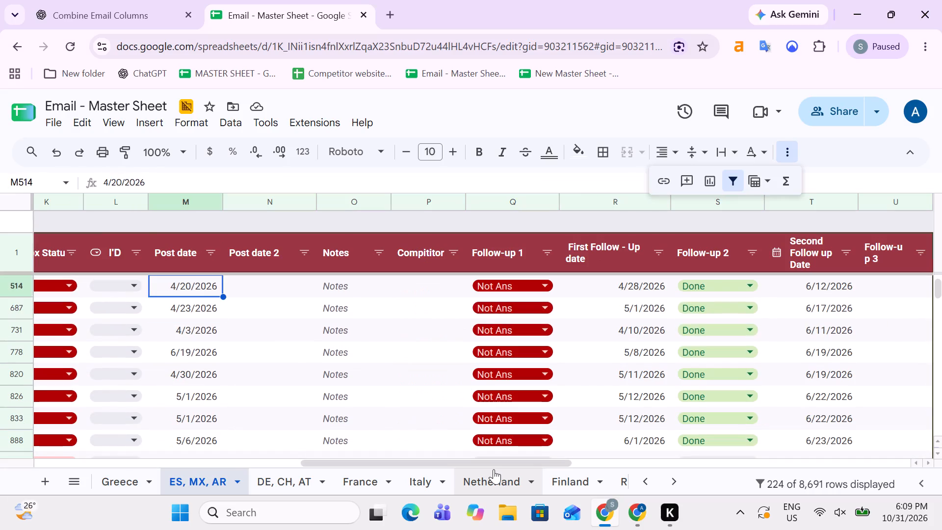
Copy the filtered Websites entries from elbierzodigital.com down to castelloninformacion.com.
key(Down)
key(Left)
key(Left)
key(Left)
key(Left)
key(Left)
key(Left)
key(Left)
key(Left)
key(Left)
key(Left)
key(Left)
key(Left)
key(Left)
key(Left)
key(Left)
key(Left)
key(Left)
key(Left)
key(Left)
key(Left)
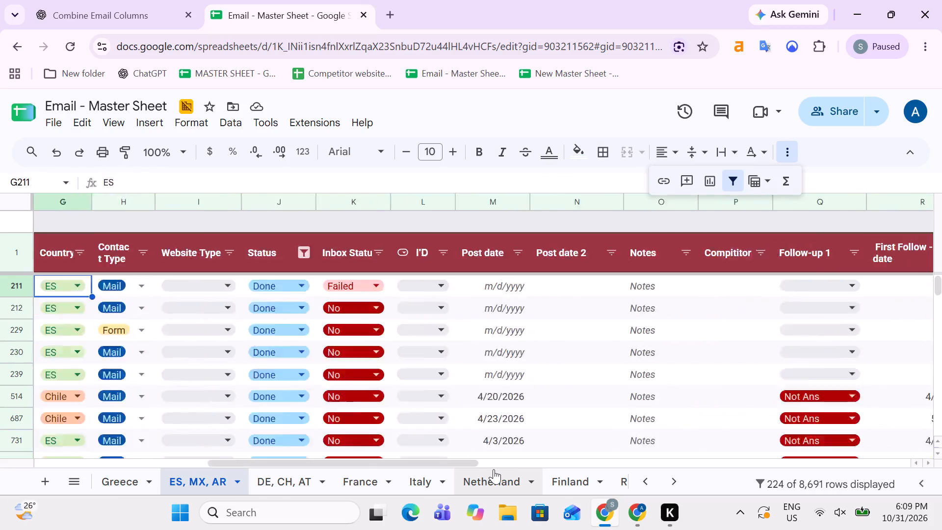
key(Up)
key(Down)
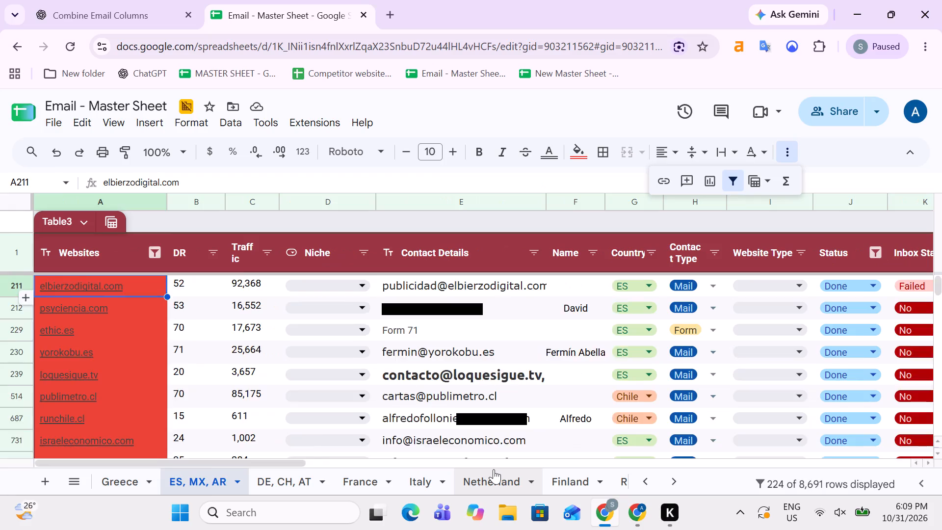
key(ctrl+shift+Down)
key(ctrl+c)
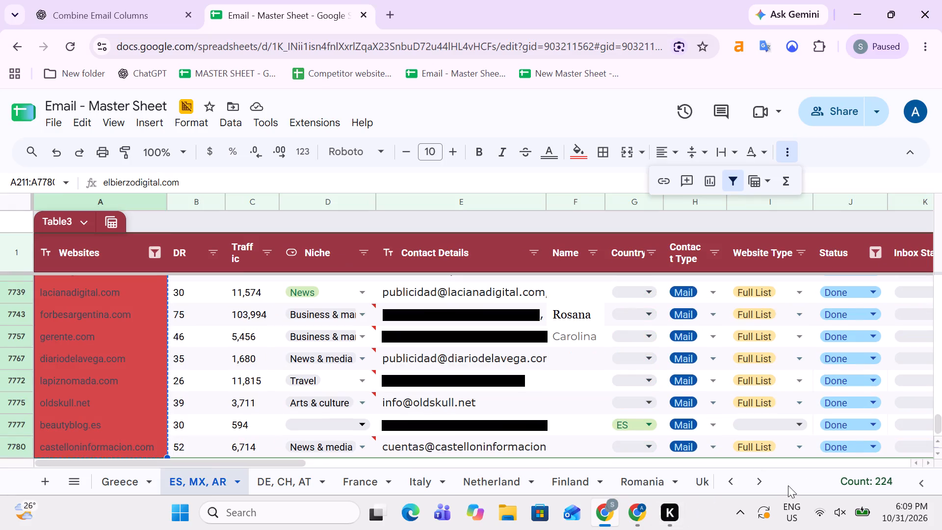
Examine the Status, I'D and Post date columns of the last Done rows, starting from the lapiznomada.com row.
click(547, 393)
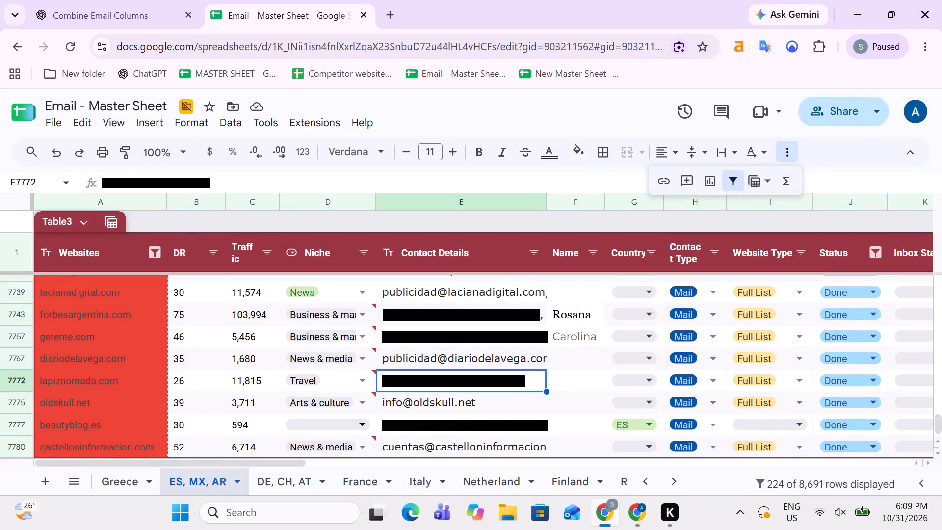
key(Right)
key(Right)
key(Right)
key(Right)
key(Right)
key(Right)
key(Right)
key(Right)
key(Right)
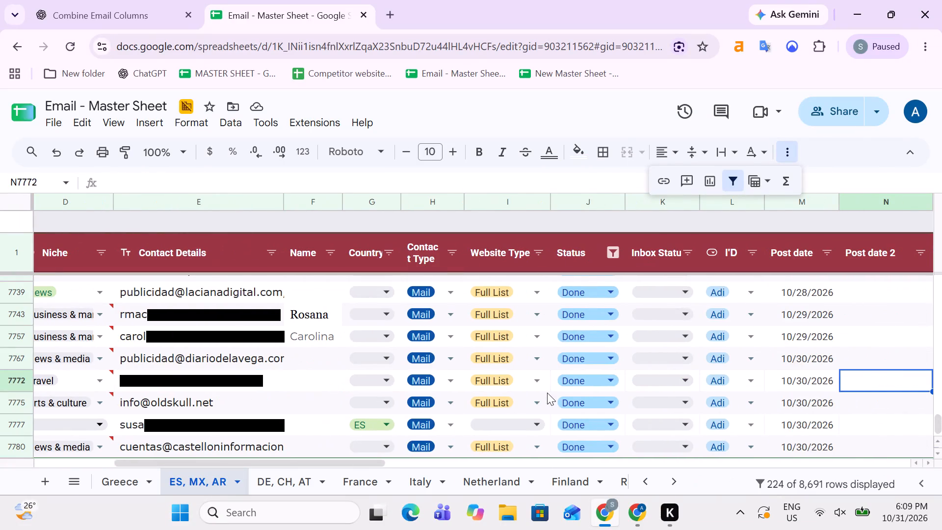
key(Left)
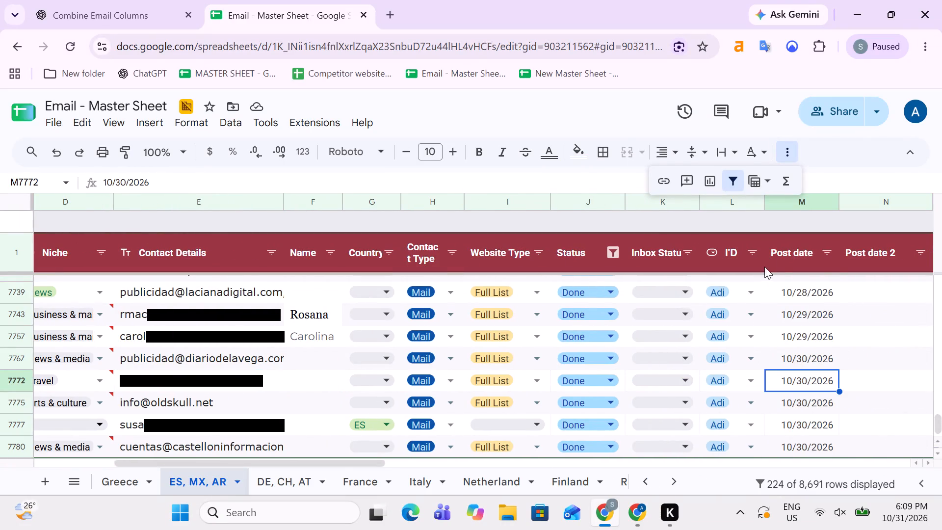
Look through the dates listed in the Post date column filter without applying a change.
click(823, 256)
scroll(769, 358, down, 4)
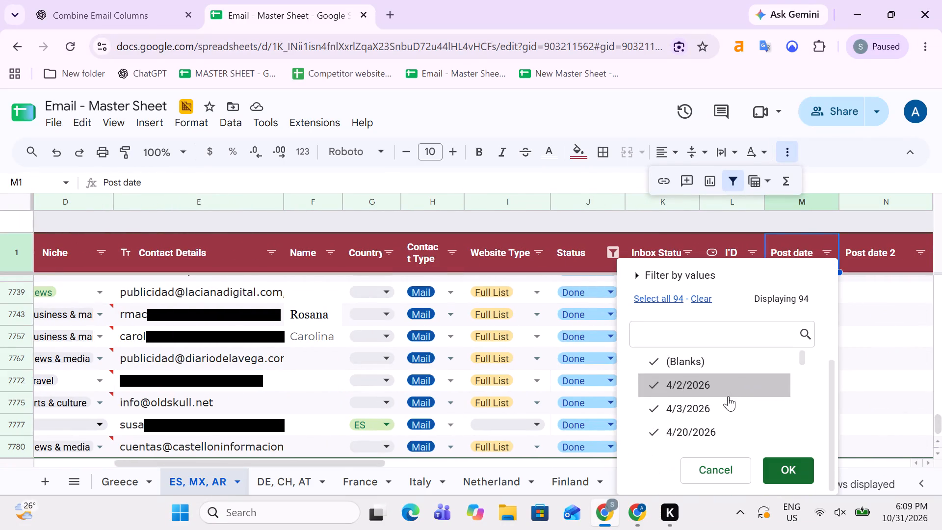
scroll(728, 396, down, 16)
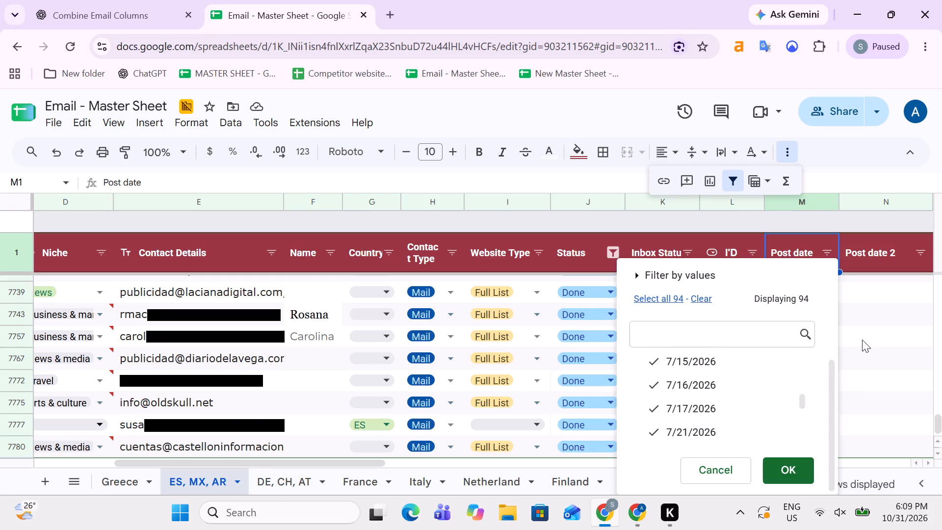
click(862, 340)
Copy the filtered Done Websites entries from elbierzodigital.com down to castelloninformacion.com.
key(Left)
key(Left)
key(Left)
key(Left)
key(Left)
key(Left)
key(Left)
key(Left)
key(Left)
key(Left)
key(Left)
key(Left)
key(Left)
key(Left)
key(Left)
key(Left)
key(Left)
key(Left)
key(Left)
key(Left)
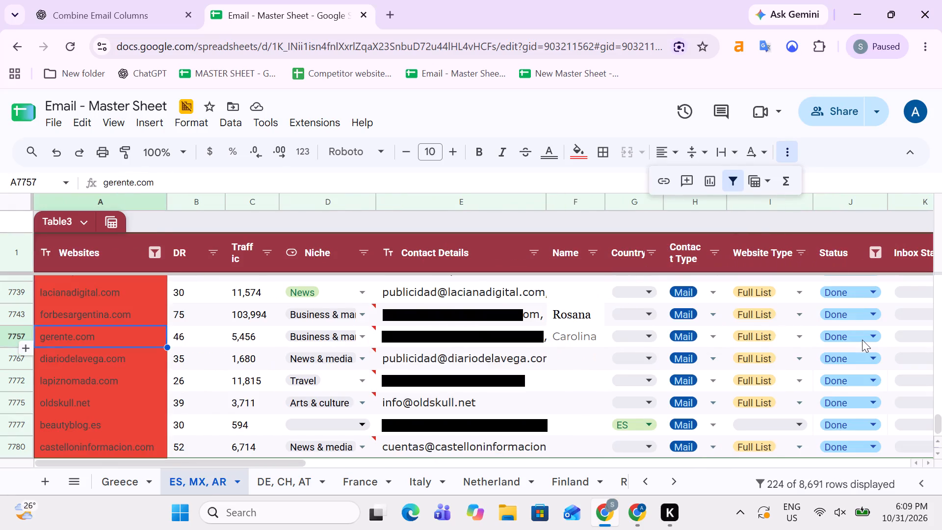
key(ctrl+Up)
key(Down)
key(Up)
key(Down)
key(Up)
key(Down)
key(ctrl+shift+Down)
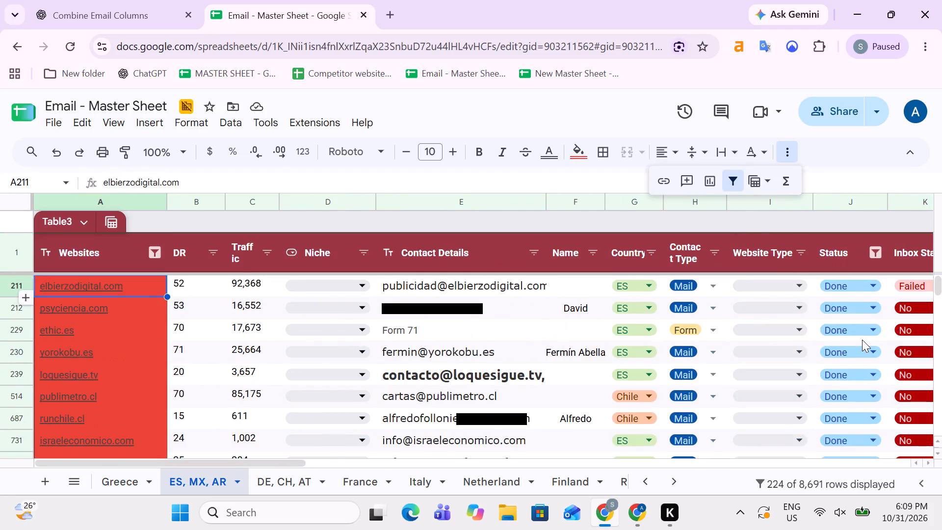
key(ctrl+c)
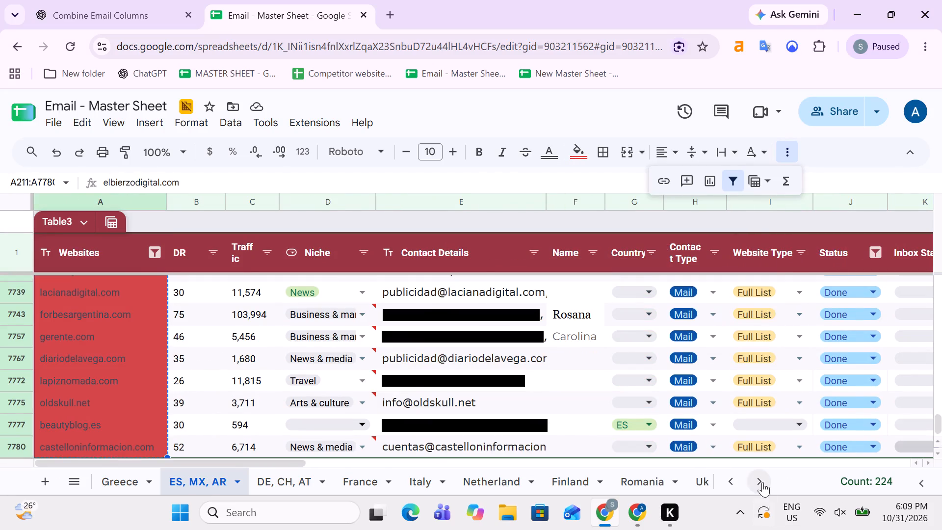
Delete the filtered red duplicate-domain rows in Sheet28, from emprendedores.es in row 2 down to row 696.
click(762, 482)
click(682, 478)
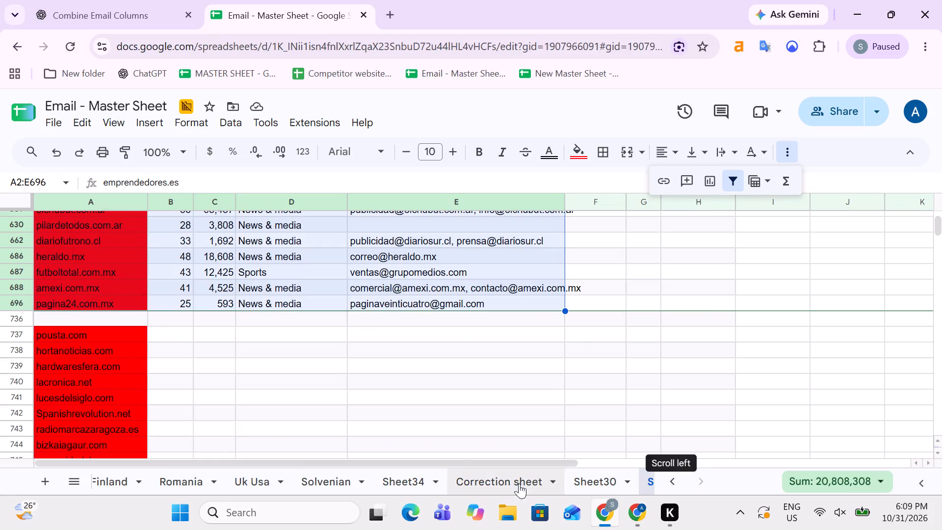
scroll(233, 388, up, 4)
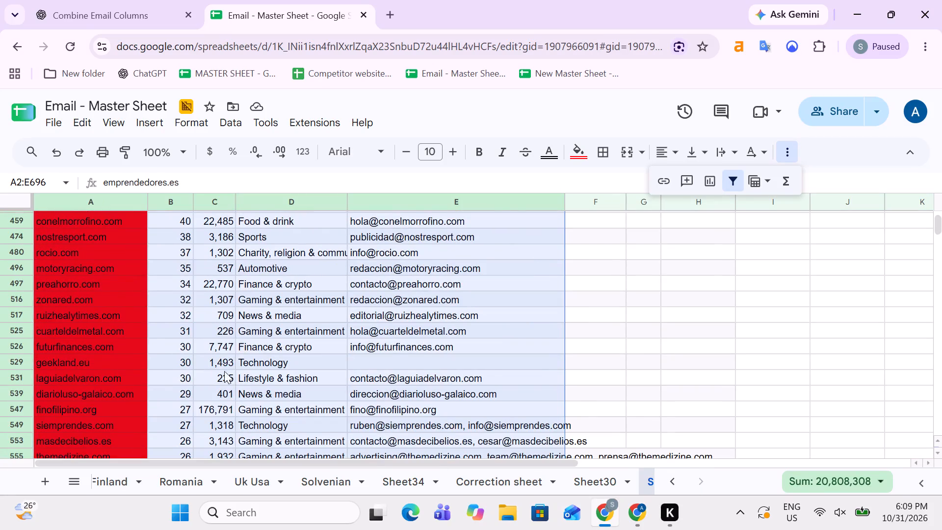
scroll(233, 374, up, 16)
click(241, 307)
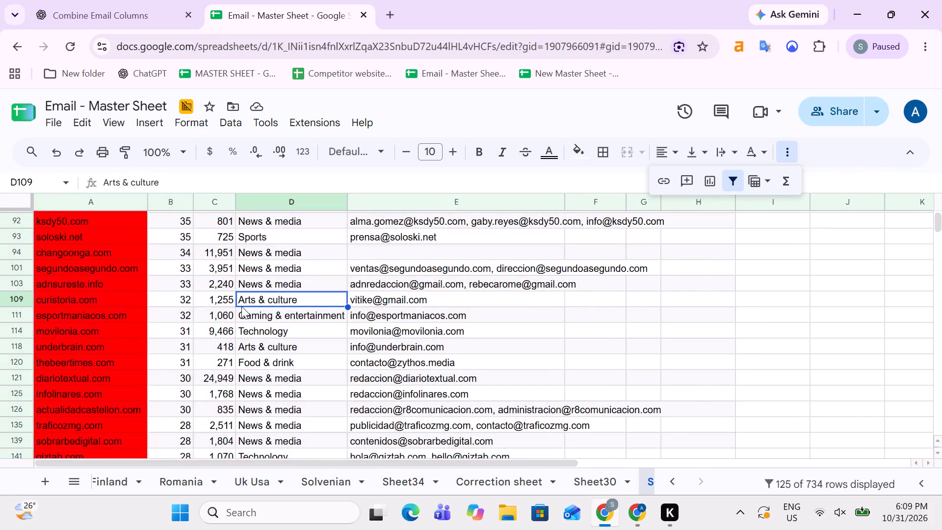
key(Left)
key(Left)
key(Left)
key(Left)
key(Left)
key(Left)
key(Left)
key(Left)
key(Left)
key(ctrl+Up)
key(Up)
key(Down)
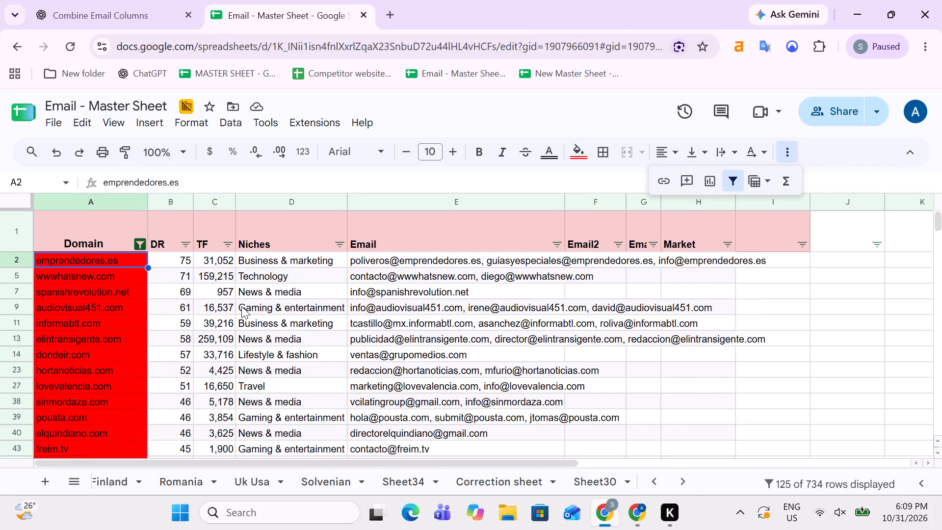
click(0, 269)
click(0, 262)
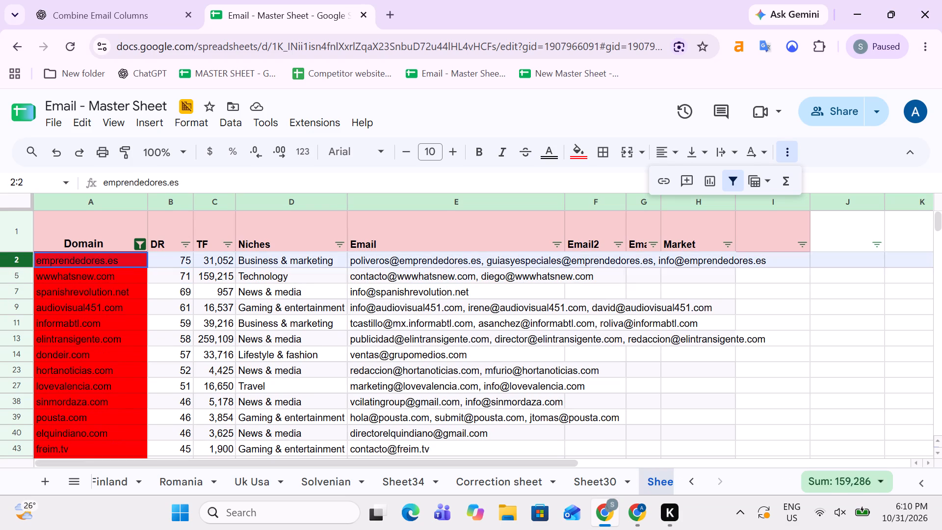
key(ctrl+shift+Down)
right_click(0, 291)
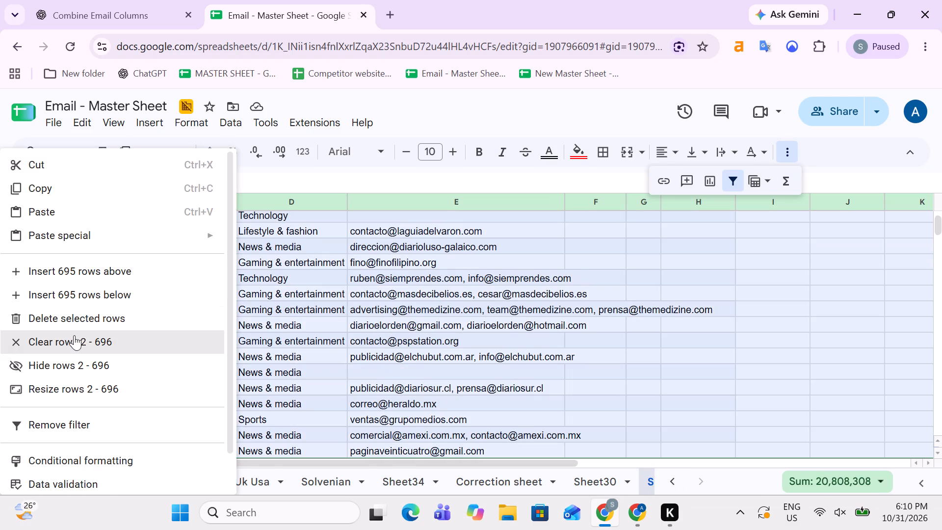
click(73, 321)
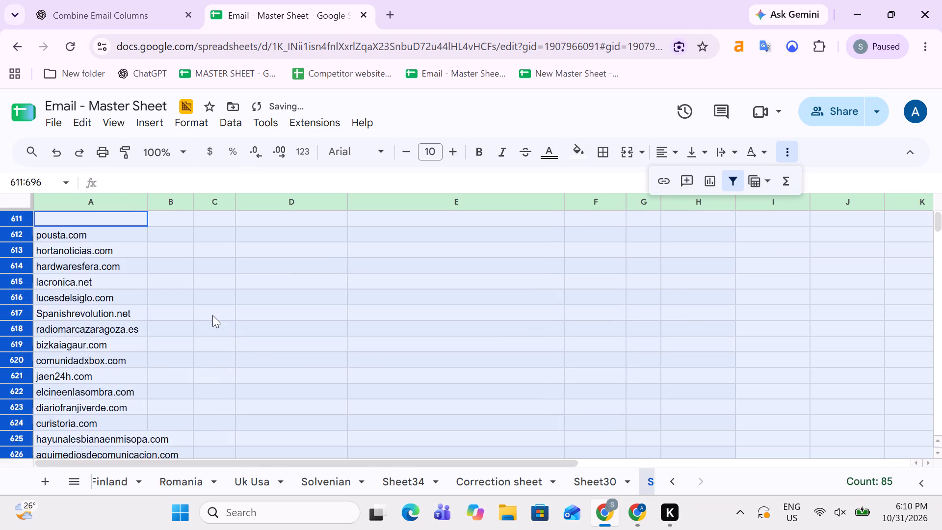
Clear the comparison domain list below Sheet28's data, from pousta.com down to futboltotal.com.mx.
click(212, 316)
click(80, 233)
key(ctrl+shift+Down)
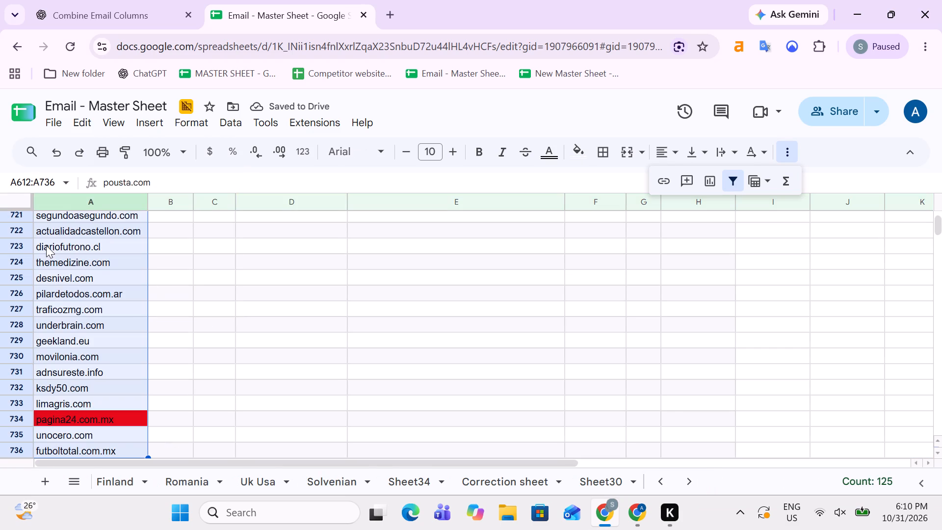
key(Delete)
key(Up)
key(Up)
key(Up)
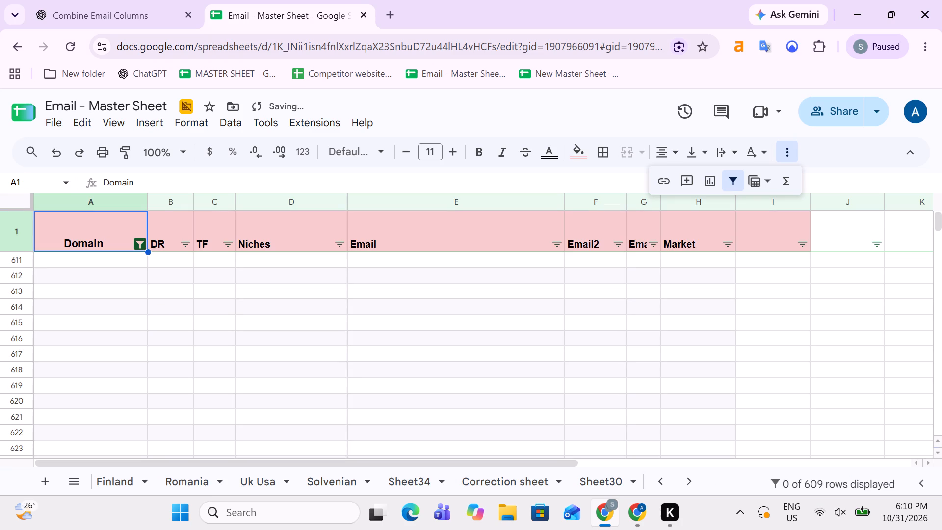
Remove the filter from Sheet28 so all remaining domain rows show.
click(743, 175)
click(297, 294)
key(Left)
key(Left)
key(Left)
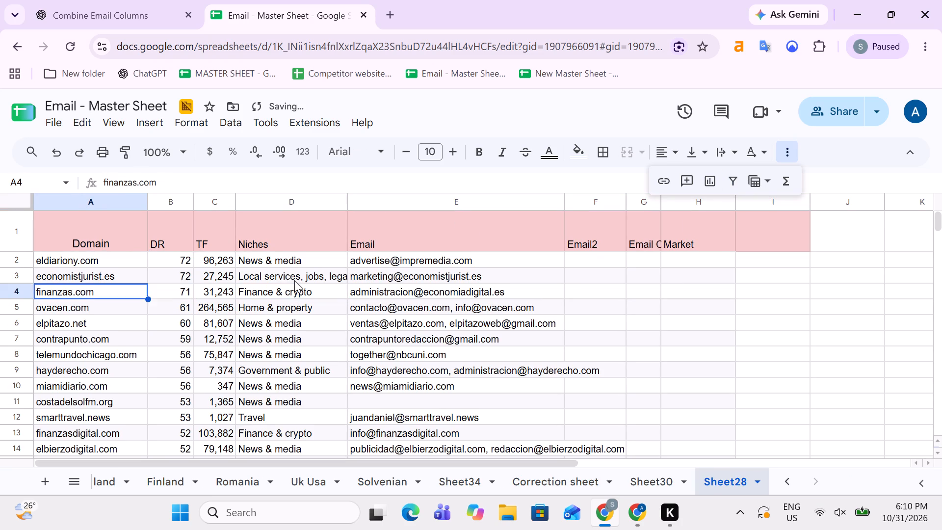
key(Up)
key(Up)
key(ctrl+shift+Down)
key(Down)
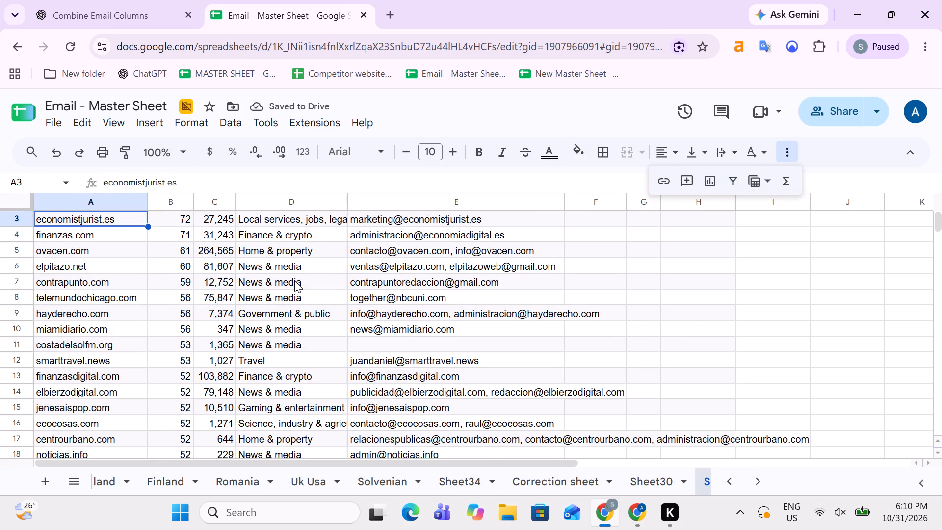
key(alt+Tab)
key(alt+Tab)
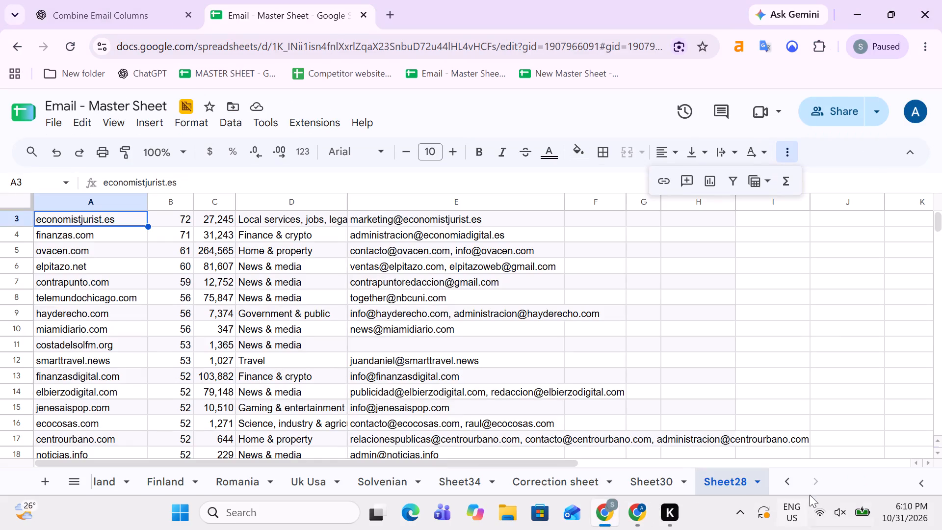
Copy the filtered Done Websites entries in the ES, MX, AR sheet, elbierzodigital.com down to castelloninformacion.com.
click(785, 488)
click(305, 479)
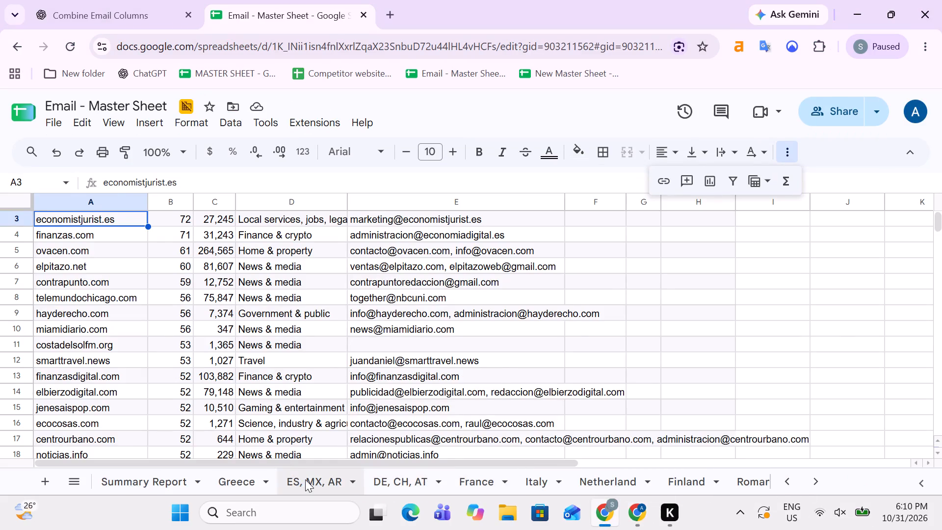
key(Up)
key(Down)
key(Up)
key(Down)
key(ctrl+shift+Down)
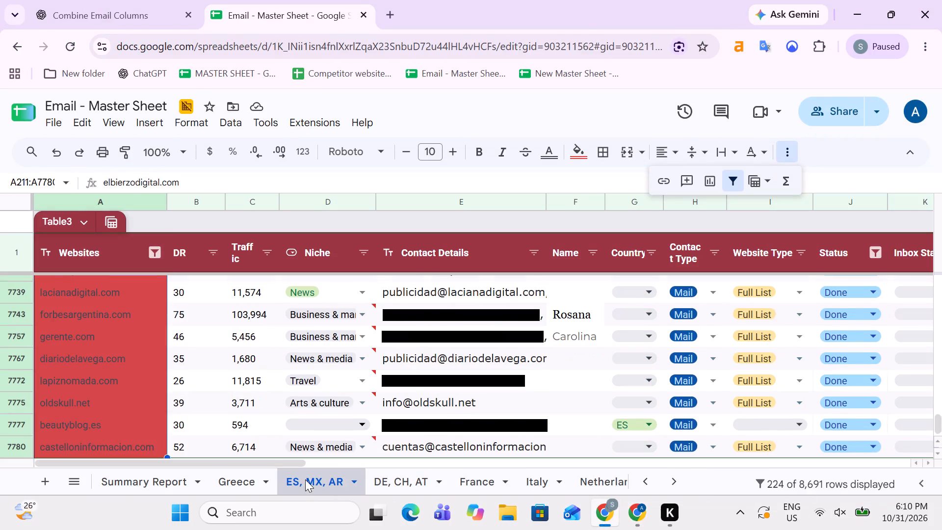
key(ctrl+c)
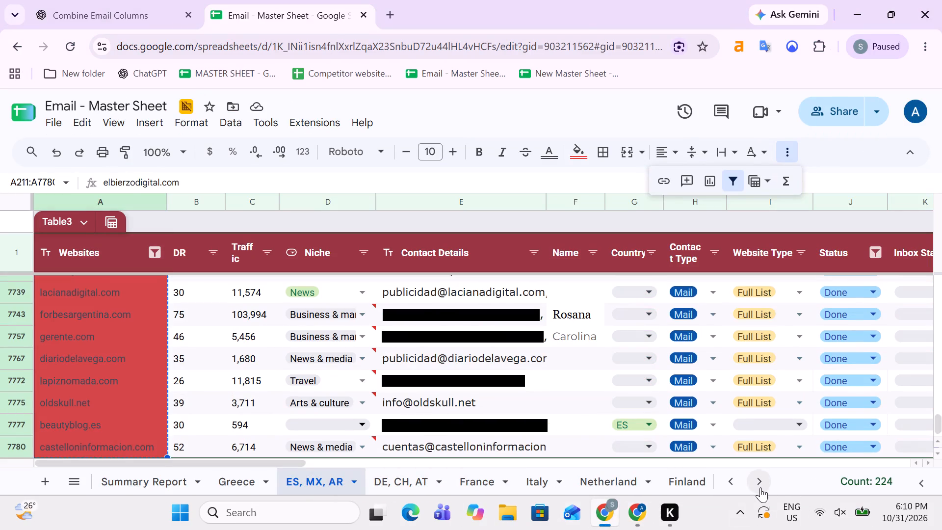
Paste the copied websites as values only into Sheet28's Domain column from A612, leaving one blank row below the data.
click(760, 487)
click(673, 481)
key(Down)
key(ctrl+Down)
key(Down)
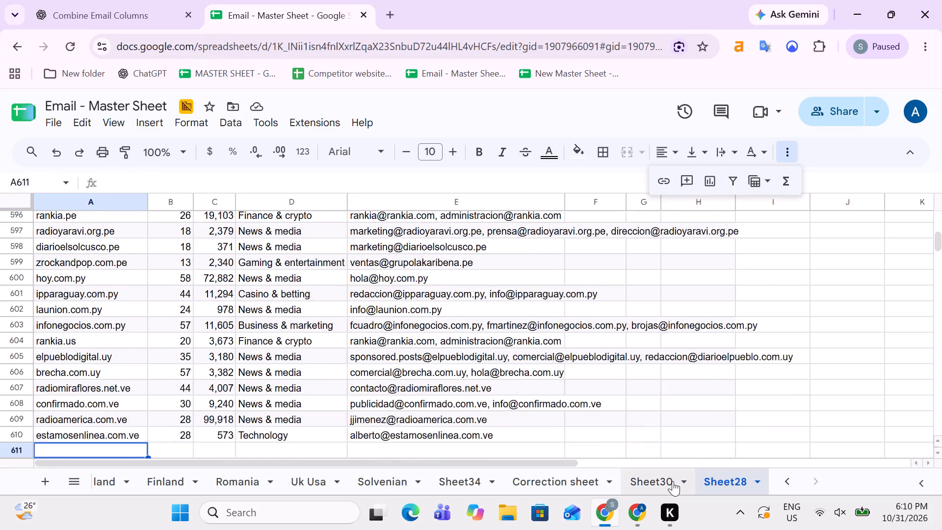
key(Down)
key(Down)
key(Down)
key(Up)
key(Up)
key(ctrl+v)
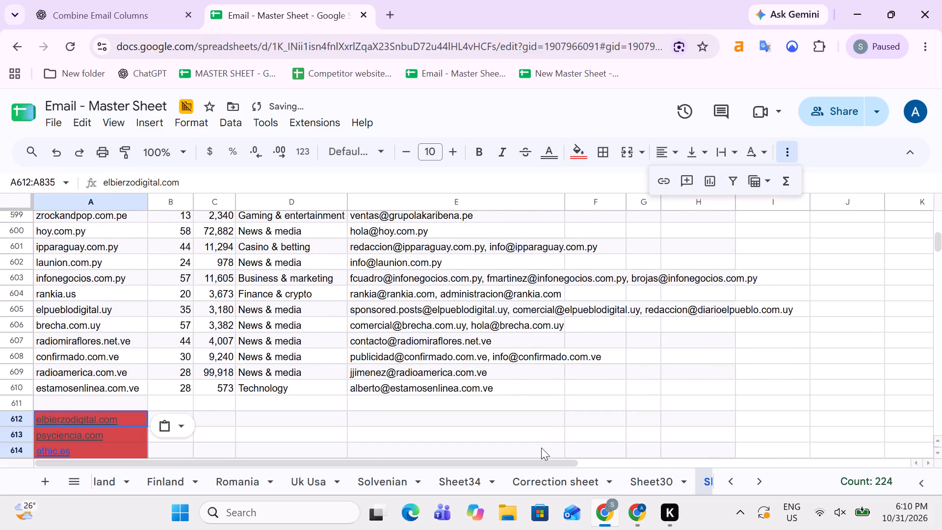
click(175, 427)
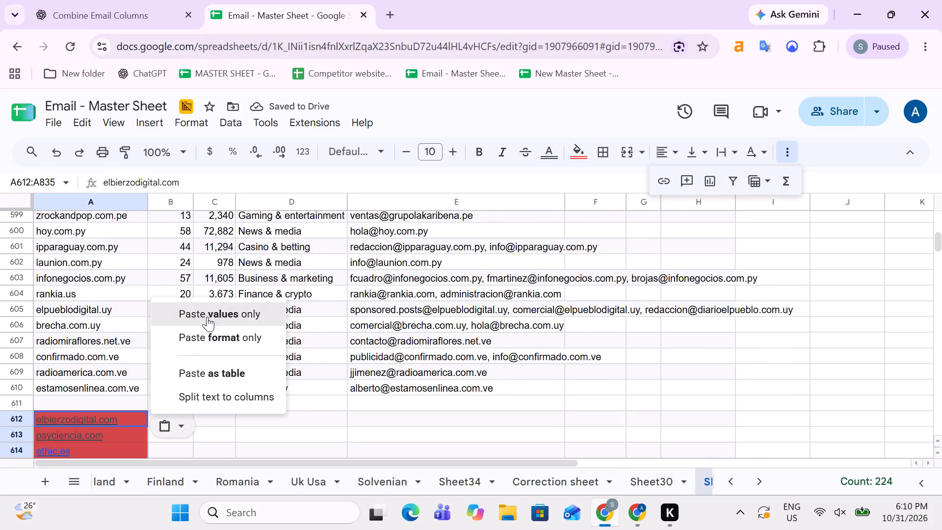
click(207, 317)
Add a filter on Sheet28's header row and filter the Domain column by the red fill color.
click(155, 322)
click(139, 321)
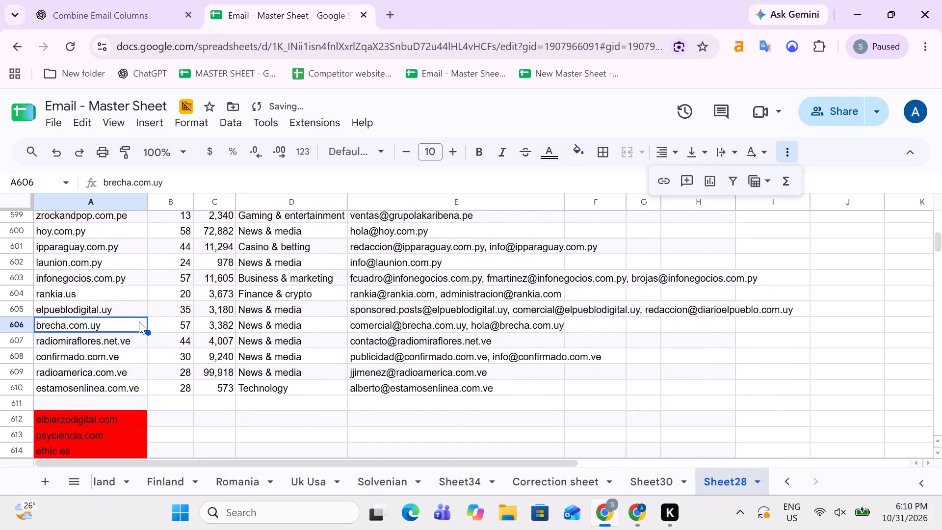
key(ctrl+Up)
key(ctrl+Up)
key(Up)
key(Down)
click(0, 233)
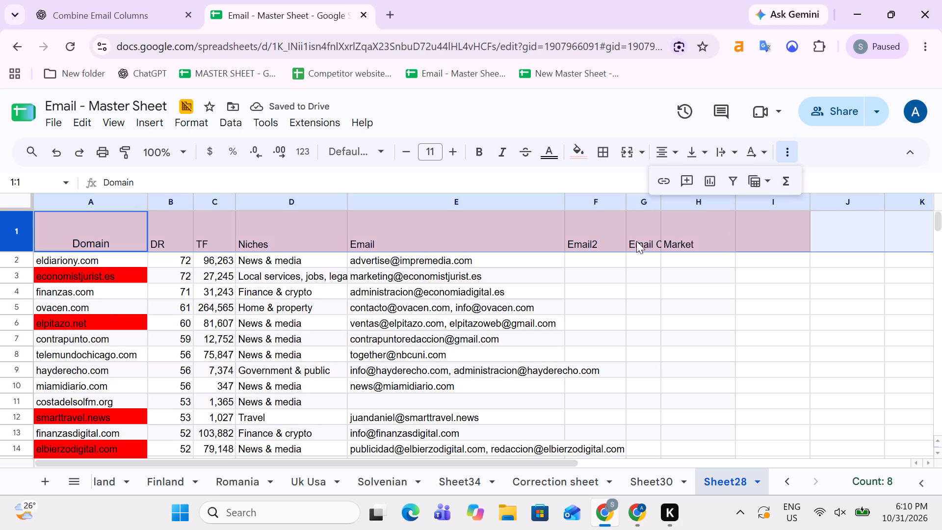
click(735, 187)
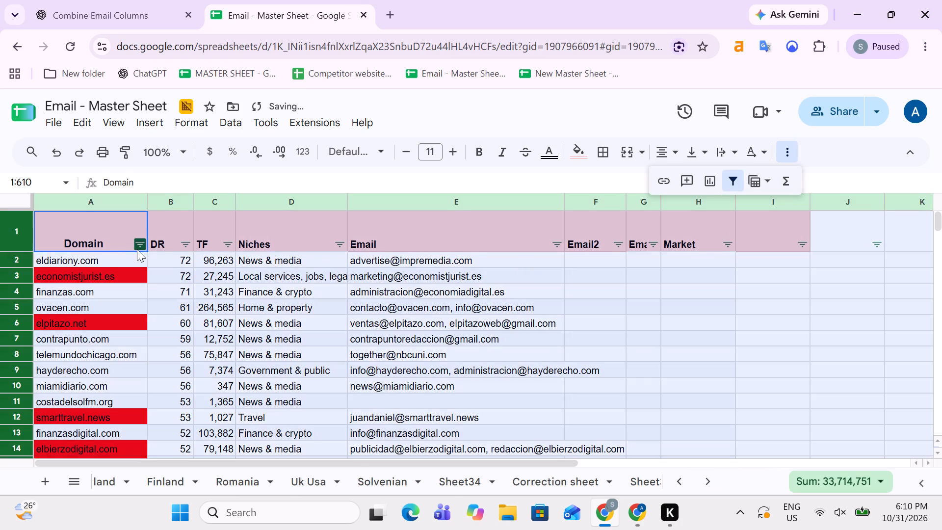
click(140, 246)
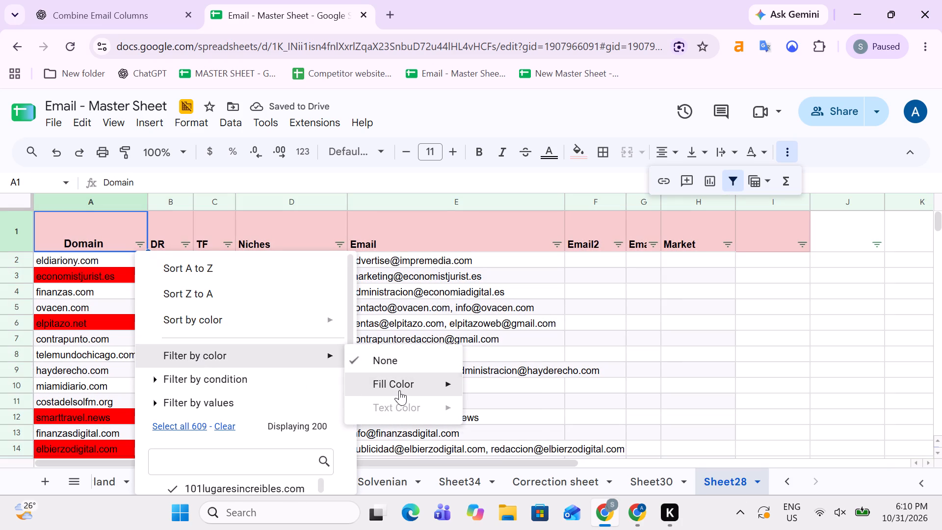
click(498, 424)
click(502, 413)
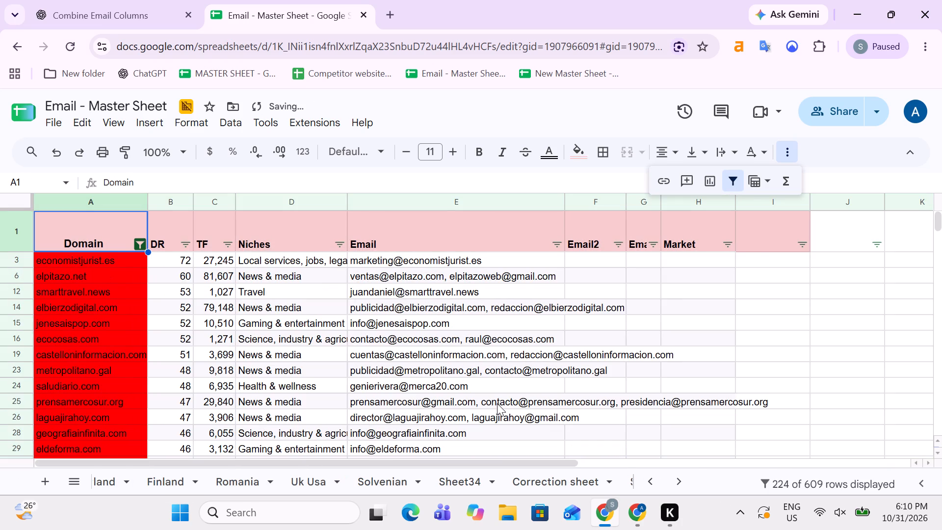
Delete the filtered red duplicate rows in Sheet28, from economistjurist.es in row 3 down to row 592.
key(Down)
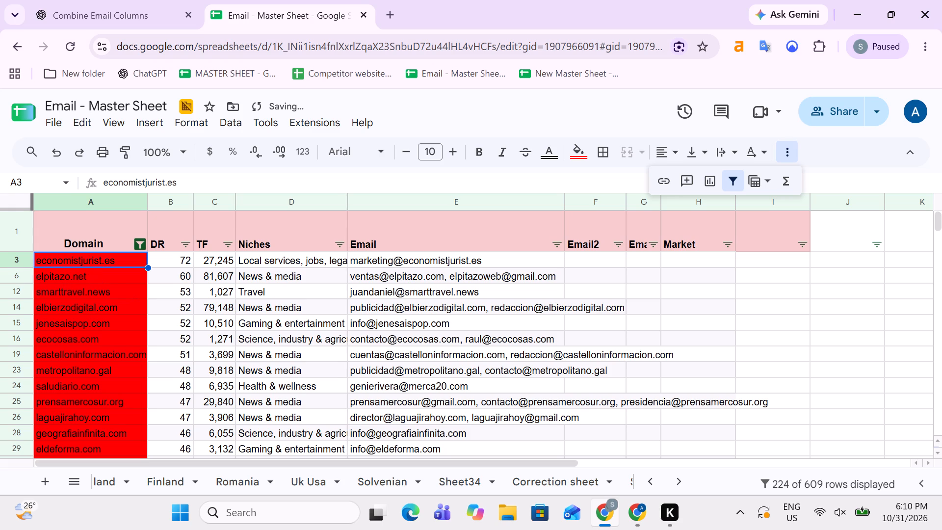
click(0, 263)
key(ctrl+shift+Down)
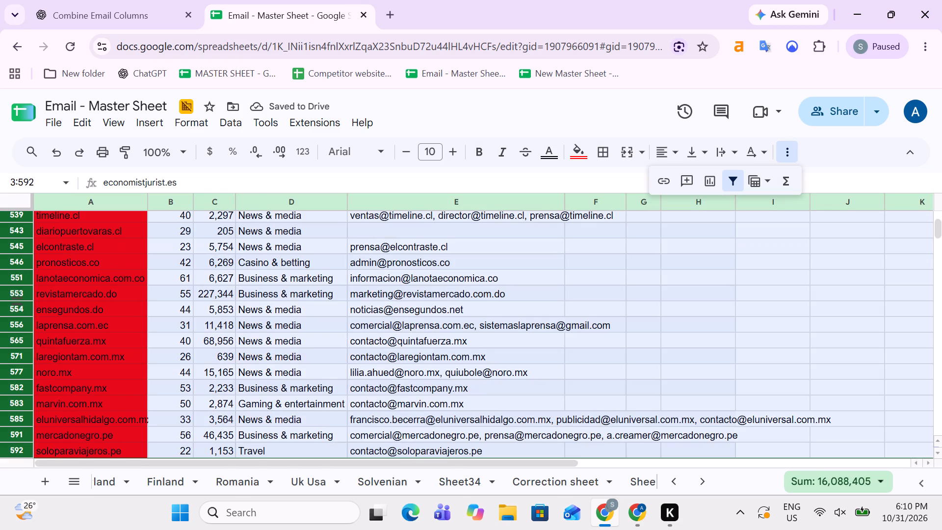
right_click(19, 304)
click(69, 321)
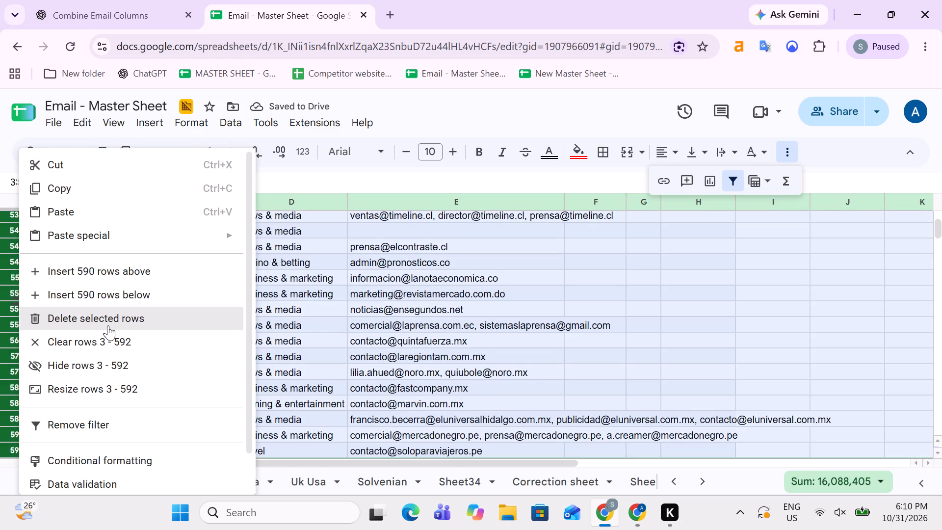
Clear the pasted comparison list below Sheet28's data, starting from elbierzodigital.com in A388.
scroll(123, 324, up, 6)
click(88, 267)
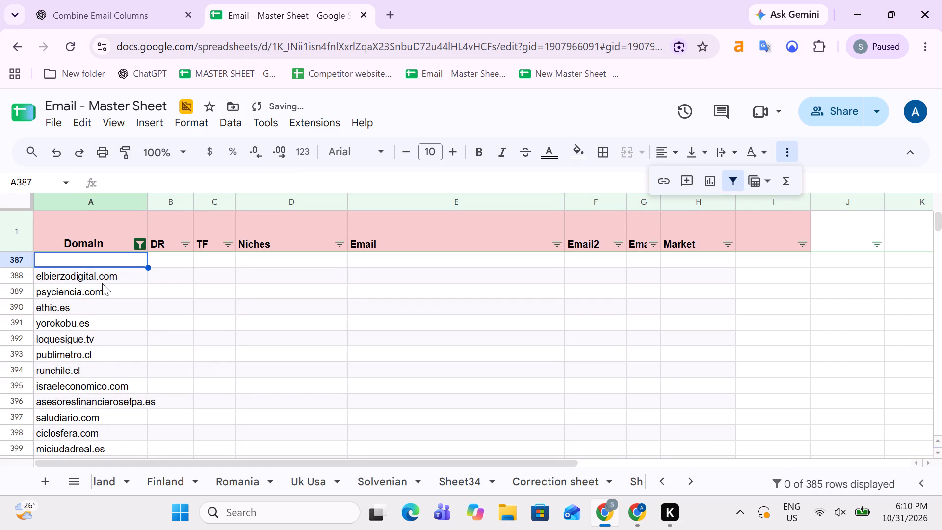
key(Down)
key(ctrl+shift+Down)
key(Delete)
key(Up)
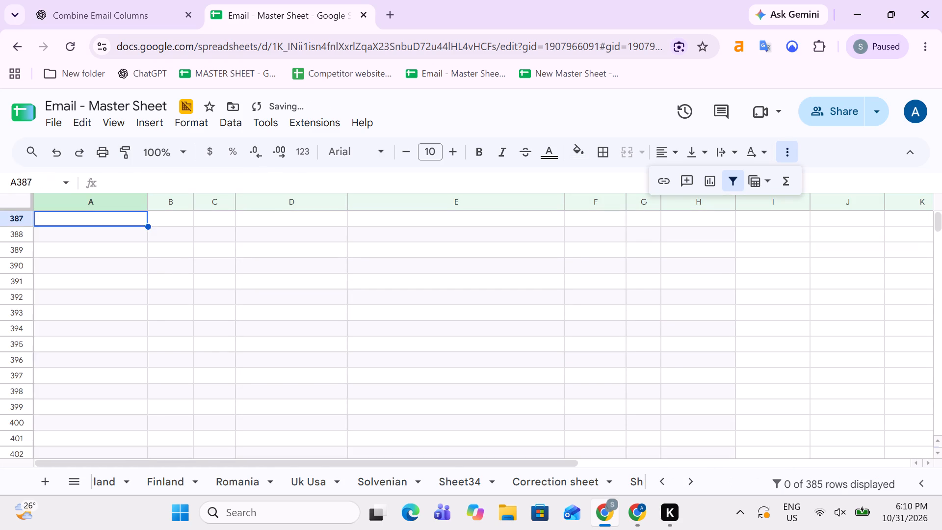
Remove the filter from Sheet28 and return to its first domain row, eldiariony.com.
key(Up)
key(ctrl+Up)
key(Down)
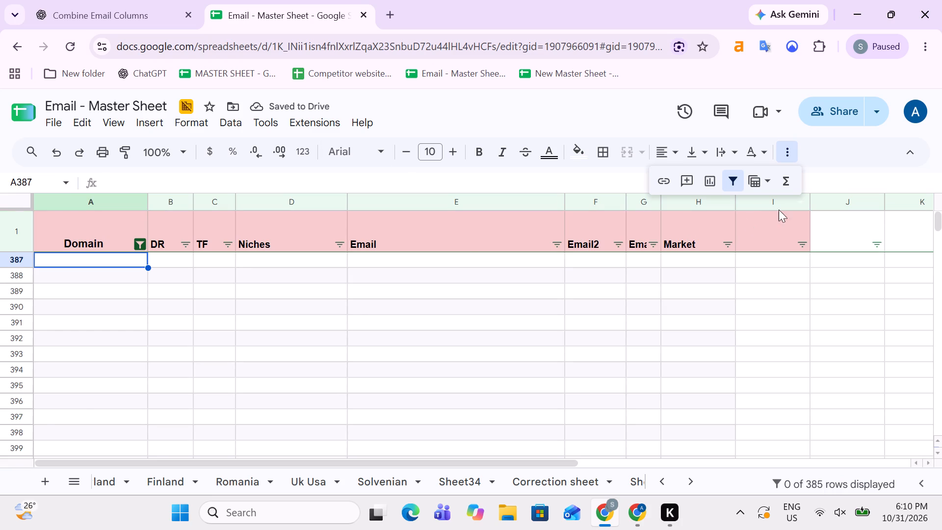
click(733, 176)
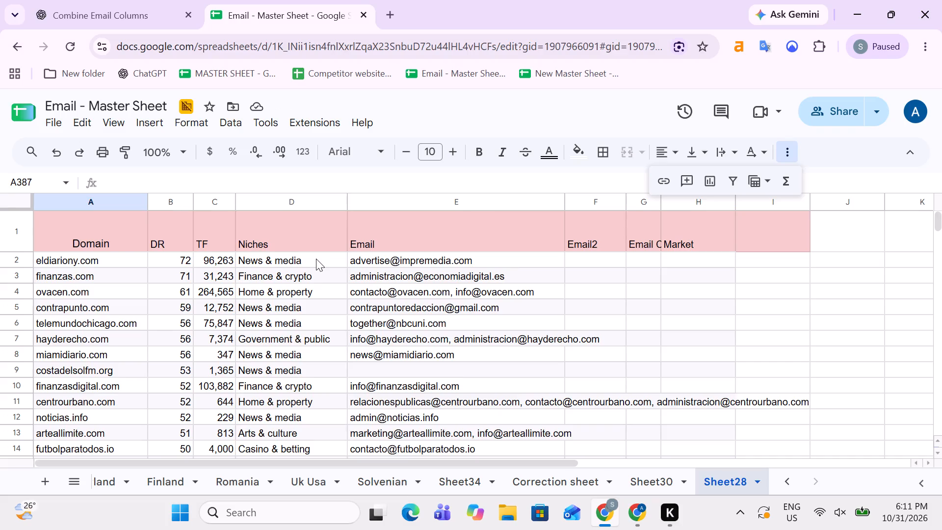
key(Up)
key(Down)
key(Up)
key(ctrl+Up)
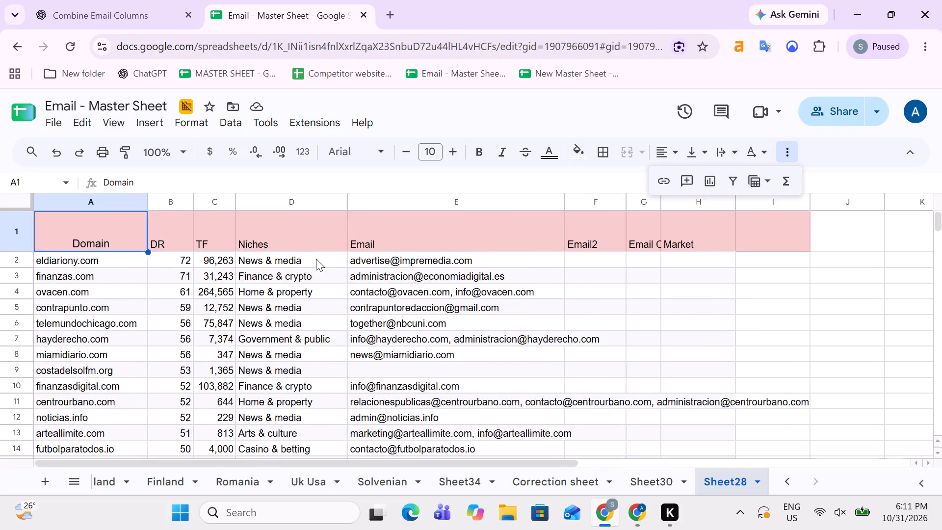
key(Down)
key(ctrl+shift+Down)
key(Up)
key(Down)
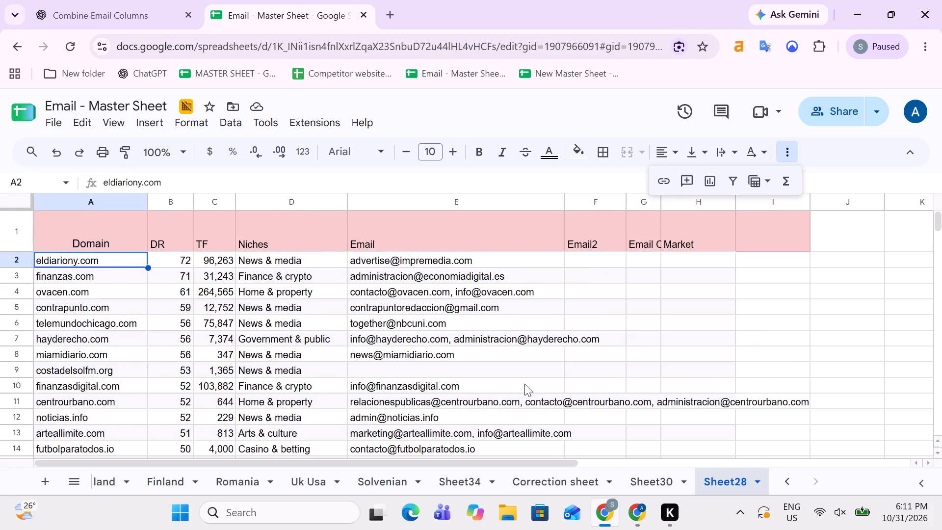
Filter the Status column of the ES, MX, AR sheet to show only Mail Has to Do rows.
click(792, 482)
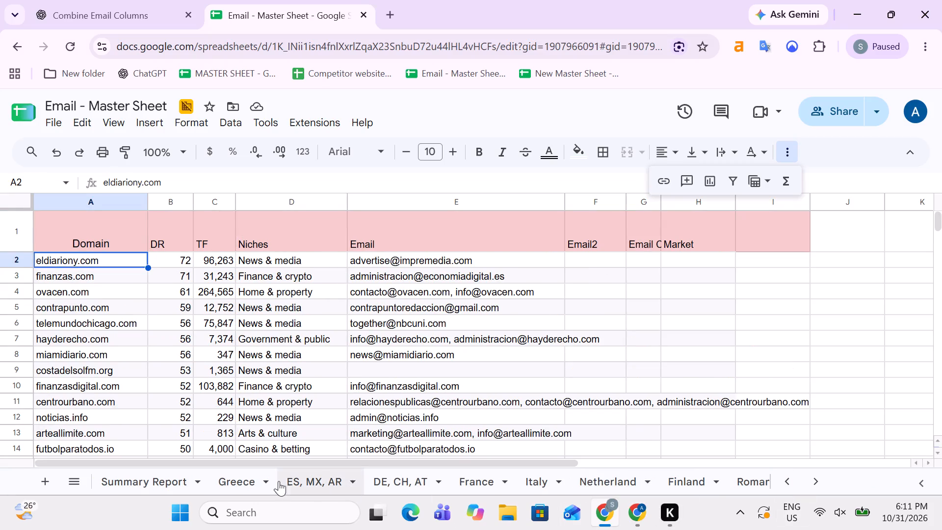
click(312, 480)
key(Up)
key(Up)
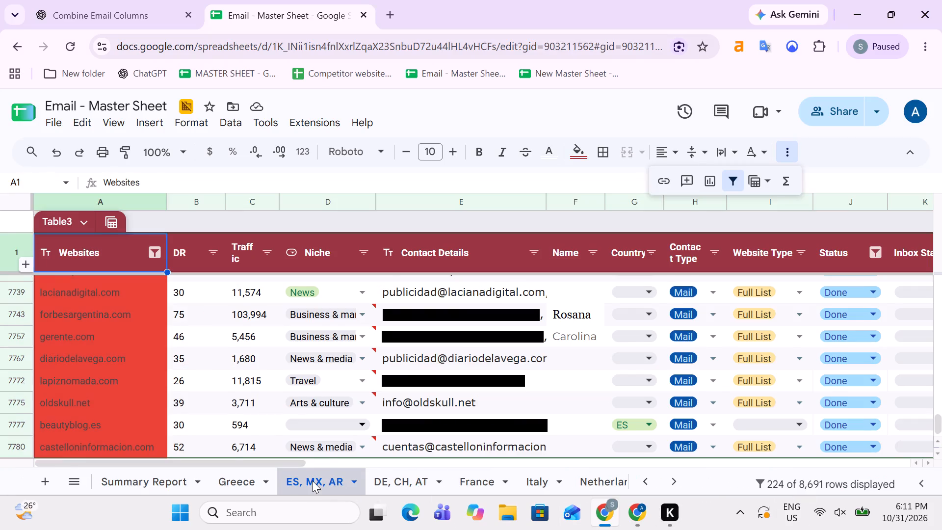
key(Down)
key(Up)
key(Down)
key(Right)
key(Right)
key(Right)
key(Right)
key(Right)
key(Right)
key(Right)
key(Right)
key(Right)
key(Right)
key(Right)
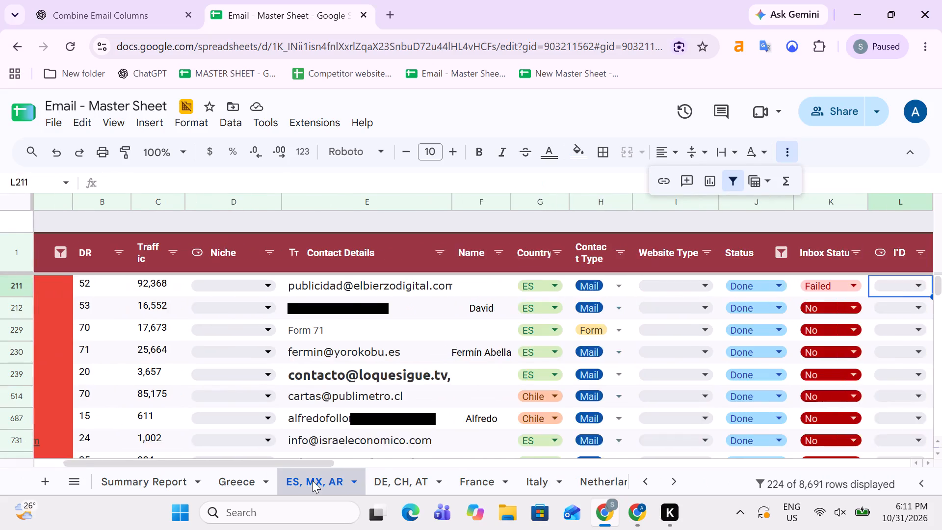
key(Right)
key(Right)
key(Right)
key(Right)
key(Left)
key(Left)
key(Left)
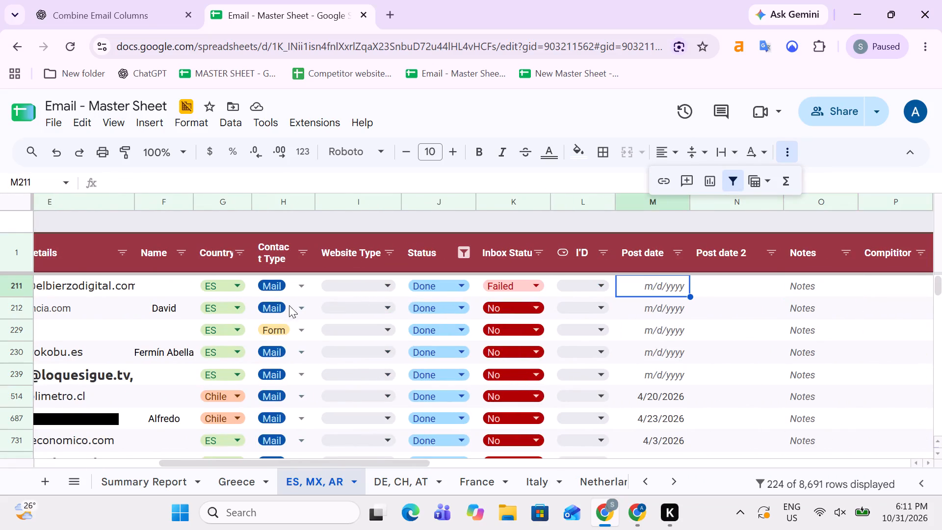
click(463, 251)
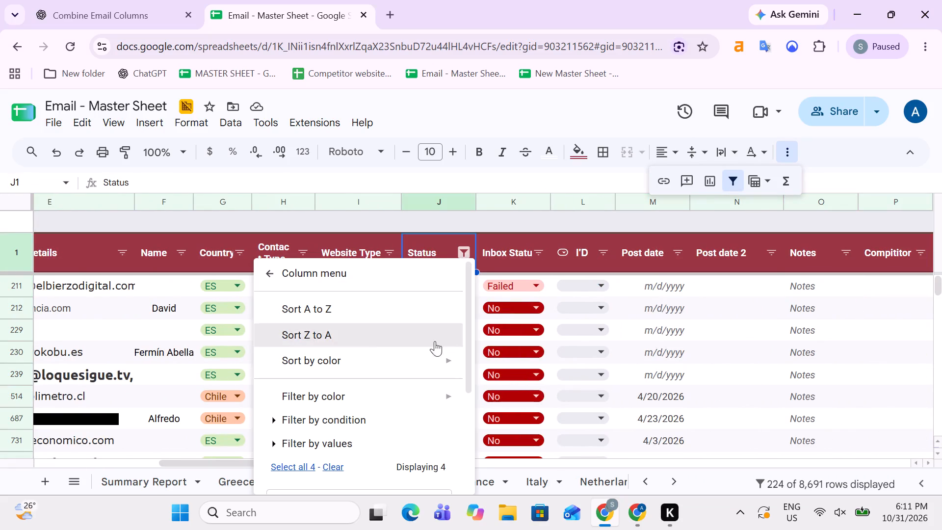
scroll(365, 344, down, 3)
click(333, 300)
scroll(341, 379, down, 2)
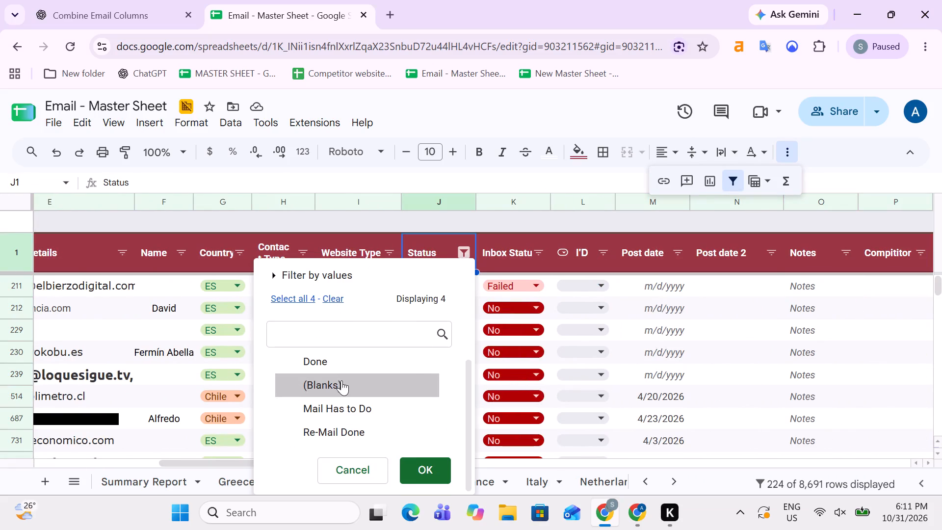
click(350, 402)
click(417, 477)
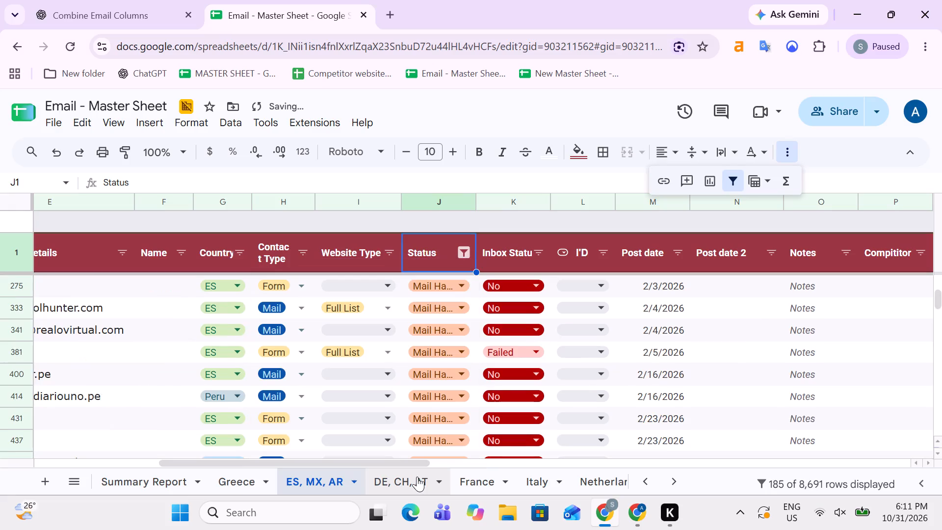
Copy the filtered Websites entries in the ES, MX, AR sheet, from paparazzi.com.ar down to pagina24.com.mx.
key(Up)
key(Down)
key(Up)
key(Down)
key(Left)
key(Left)
key(Left)
key(Left)
key(Left)
key(Left)
key(Left)
key(Left)
key(Left)
key(Left)
key(Left)
key(Left)
key(Left)
key(Left)
key(Left)
key(Left)
key(Left)
key(Left)
key(Left)
key(Left)
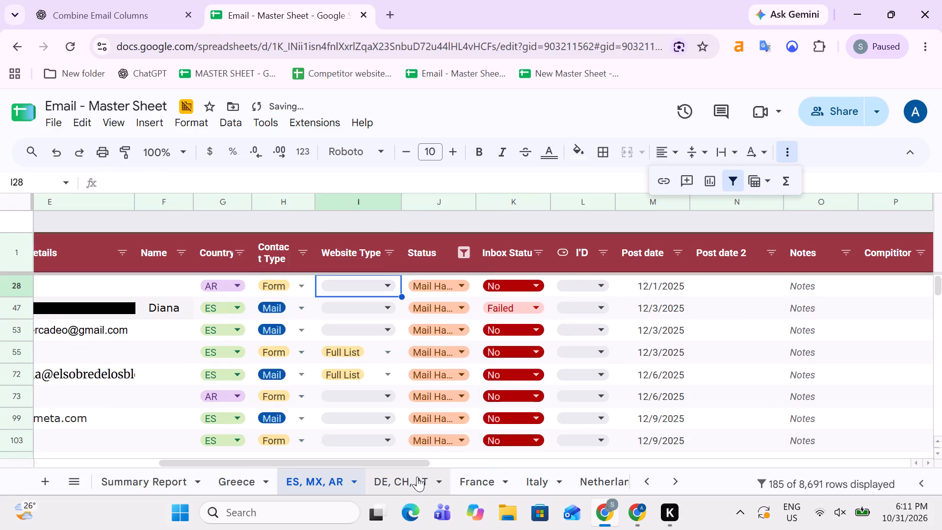
key(Up)
key(Down)
key(ctrl+shift+Down)
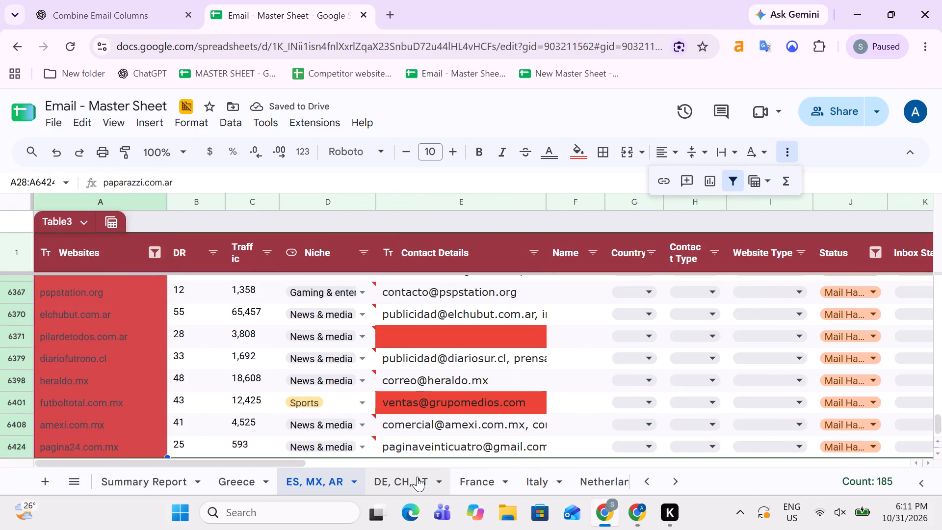
key(ctrl+c)
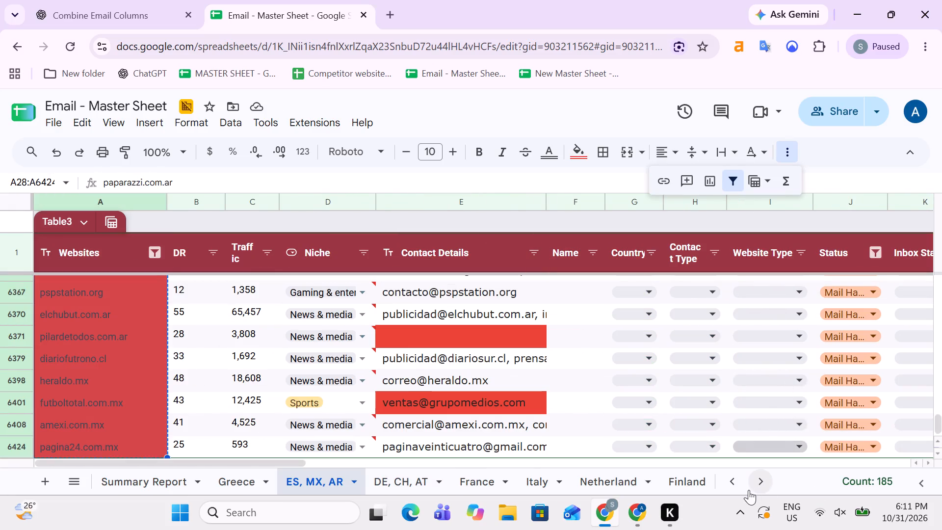
Paste the copied websites without their source formatting below Sheet28's data, starting at A388.
click(767, 479)
click(677, 477)
key(Down)
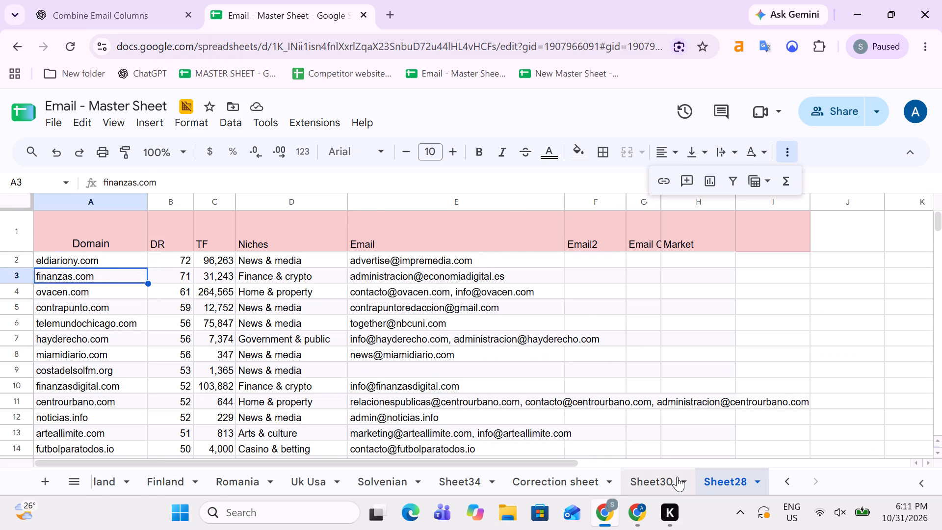
key(ctrl+Down)
key(Down)
key(Down)
key(Down)
key(Down)
key(Up)
key(Up)
key(ctrl+v)
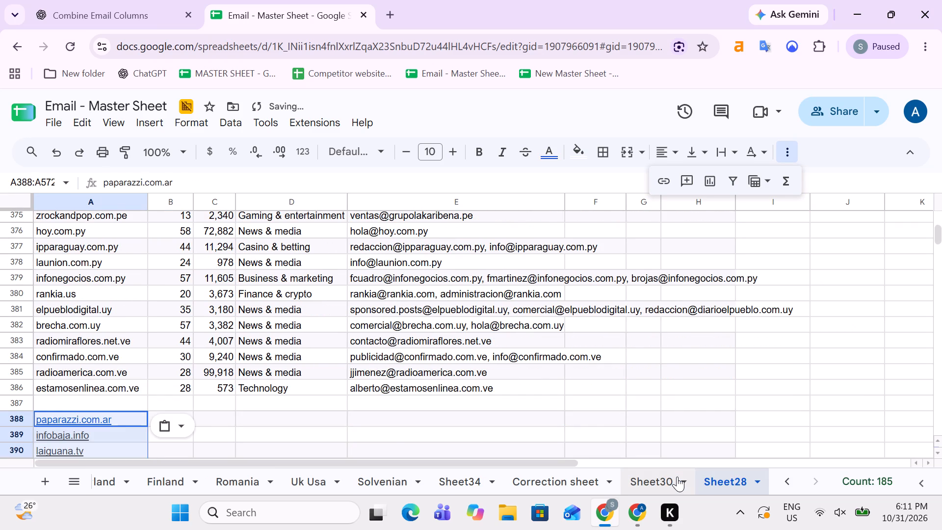
click(166, 429)
click(205, 317)
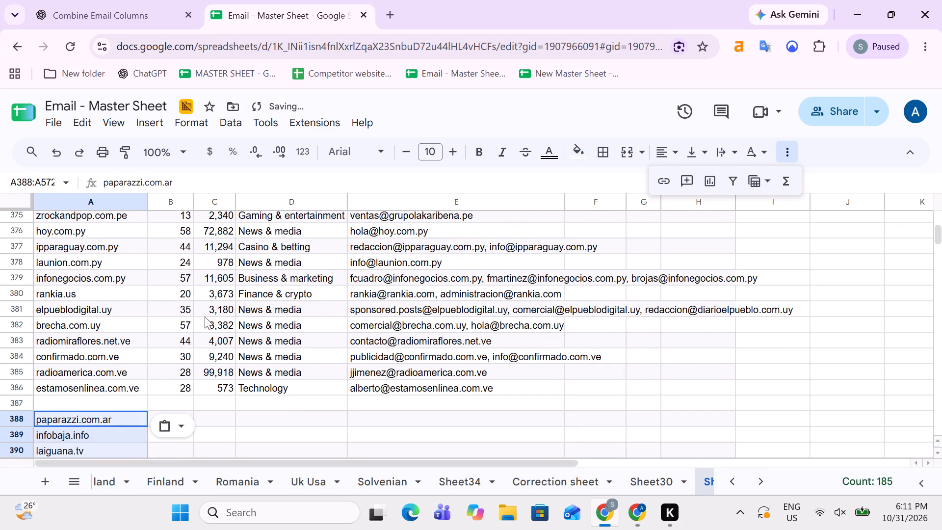
Add a filter on Sheet28's header row and filter the Domain column by the red fill color.
click(105, 336)
key(ctrl+Up)
key(Up)
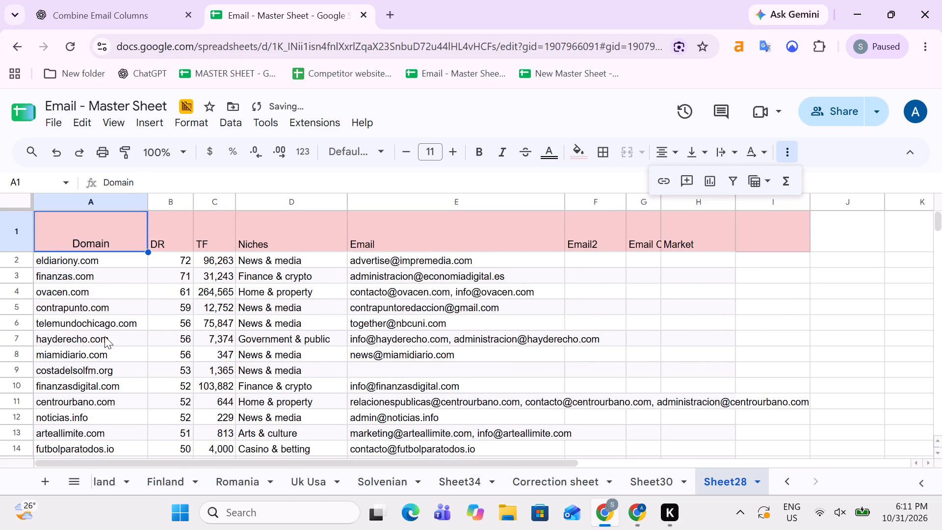
key(Down)
click(0, 222)
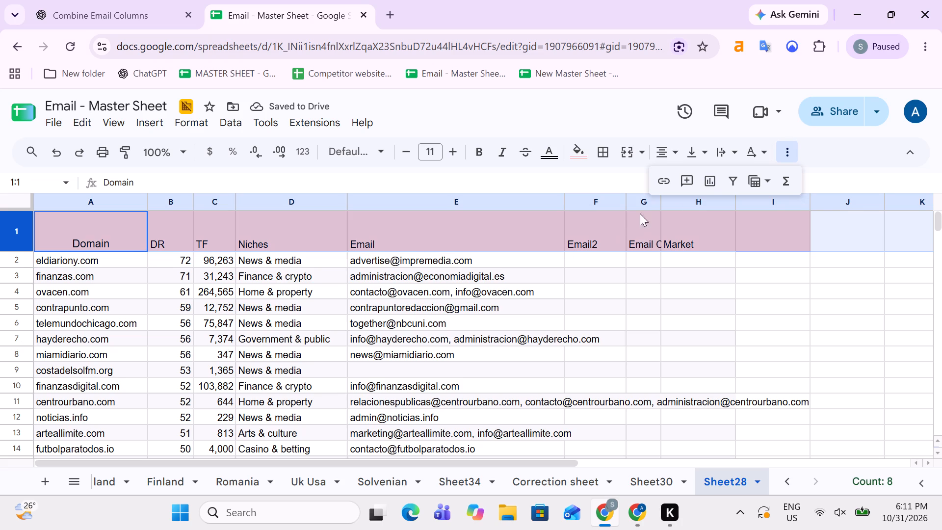
click(729, 177)
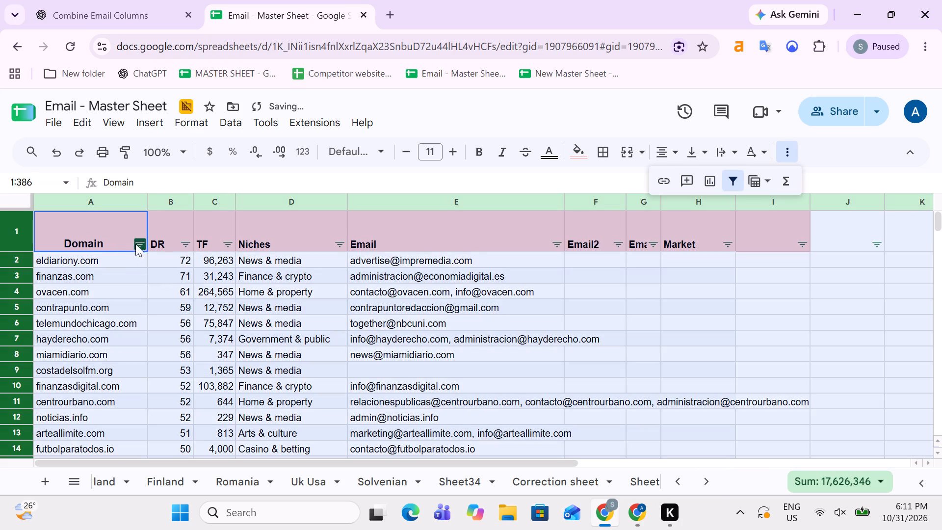
click(140, 244)
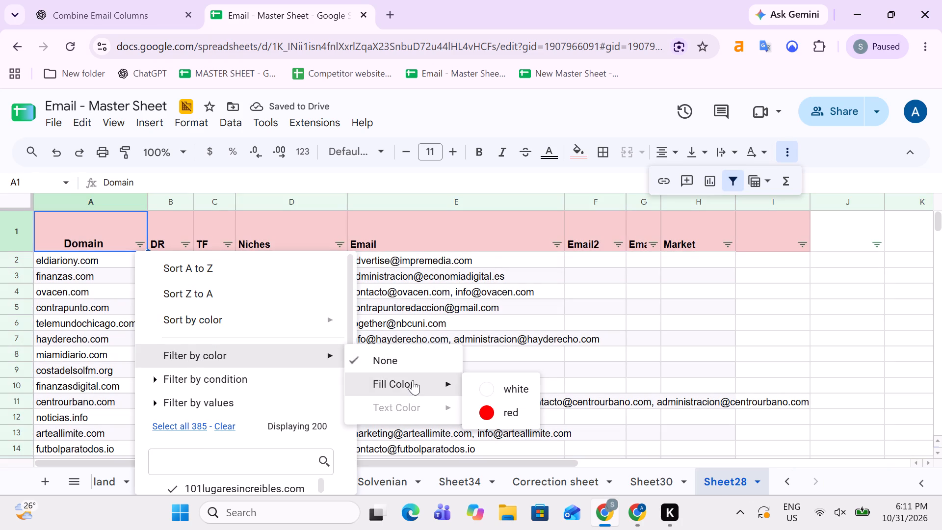
click(489, 414)
scroll(251, 346, down, 2)
scroll(251, 346, up, 4)
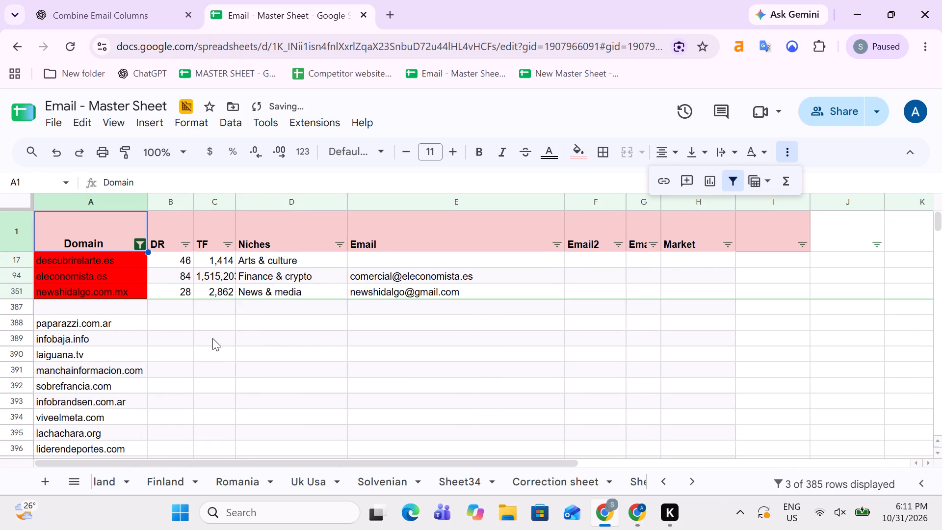
Delete the filtered red duplicate rows in Sheet28, from descubrirelarte.es in row 17 to newshidalgo.com.mx in row 351.
click(3, 257)
key(shift+Down)
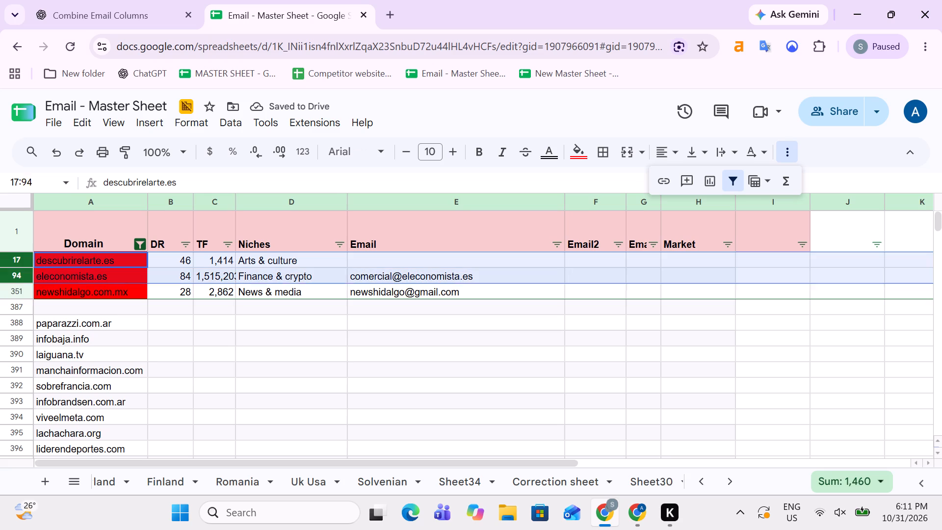
key(shift+Down)
right_click(7, 268)
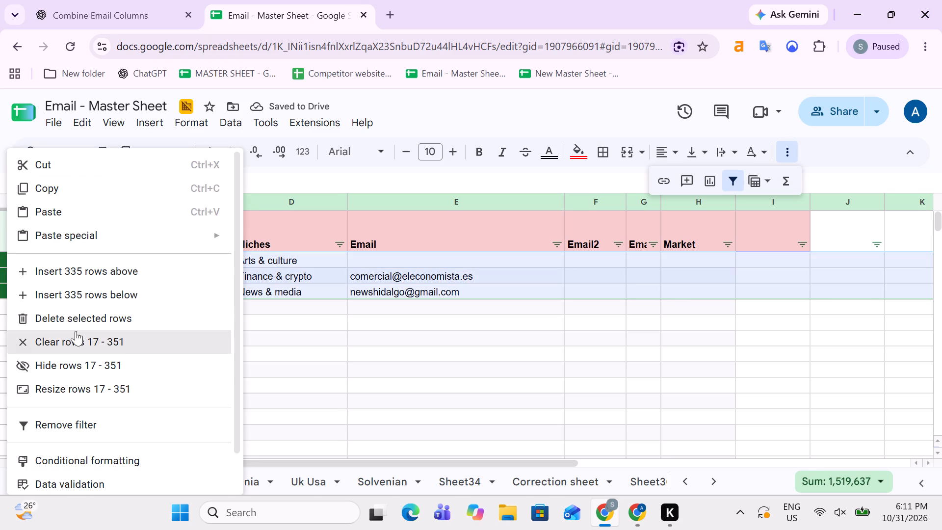
click(64, 314)
click(193, 312)
Check the pasted comparison list for leftover red cells and remove the fill from realovirtual.com in A400.
click(97, 327)
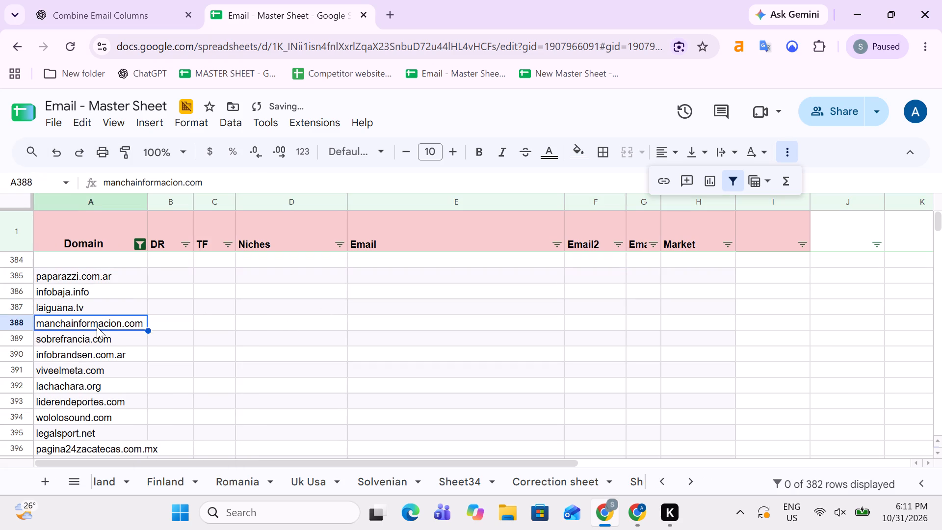
key(Down)
key(Down)
key(Down)
key(Down)
key(Down)
key(Down)
key(Down)
key(Down)
key(Down)
key(Down)
key(Down)
key(Down)
key(Down)
key(Down)
key(Down)
key(Down)
key(Down)
key(Down)
key(Down)
key(Down)
key(Up)
key(Up)
key(Up)
key(Up)
key(Up)
key(Up)
key(Up)
key(Up)
key(Up)
key(Up)
key(Up)
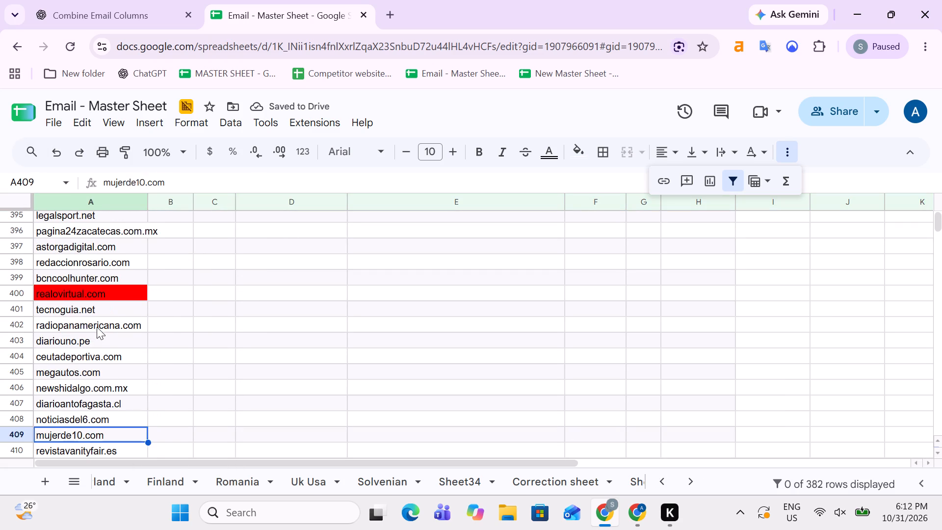
key(Down)
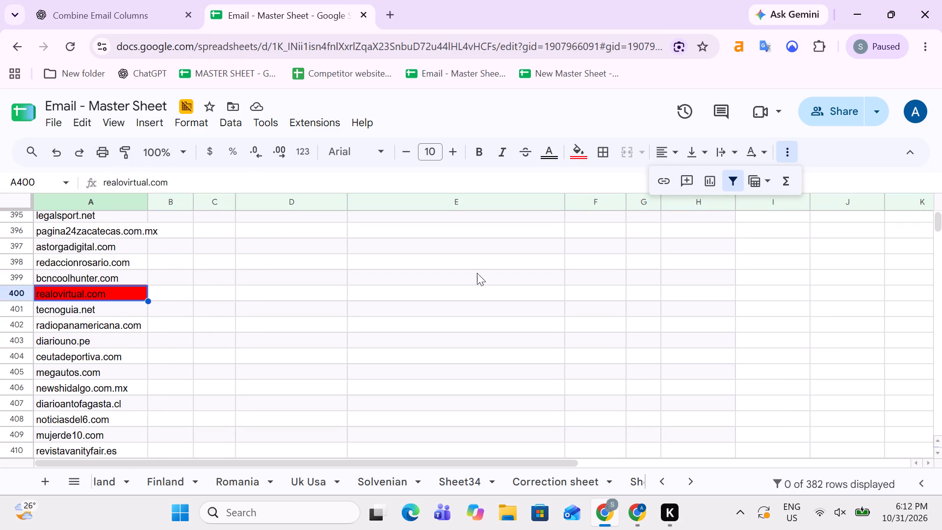
click(575, 152)
click(587, 177)
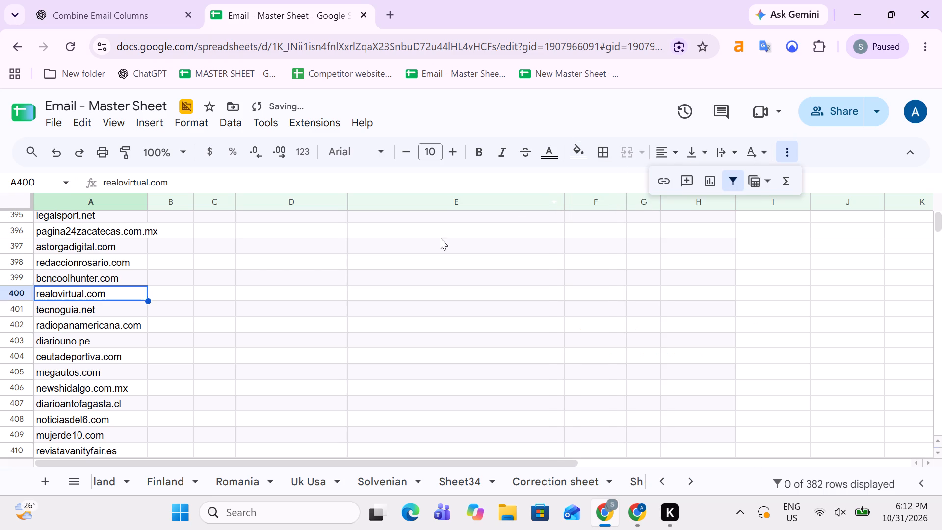
Clear the pasted comparison list below Sheet28's data, from paparazzi.com.ar in A385 down to pagina24.com.mx in A569.
click(211, 260)
key(Left)
key(Left)
key(ctrl+Up)
key(Up)
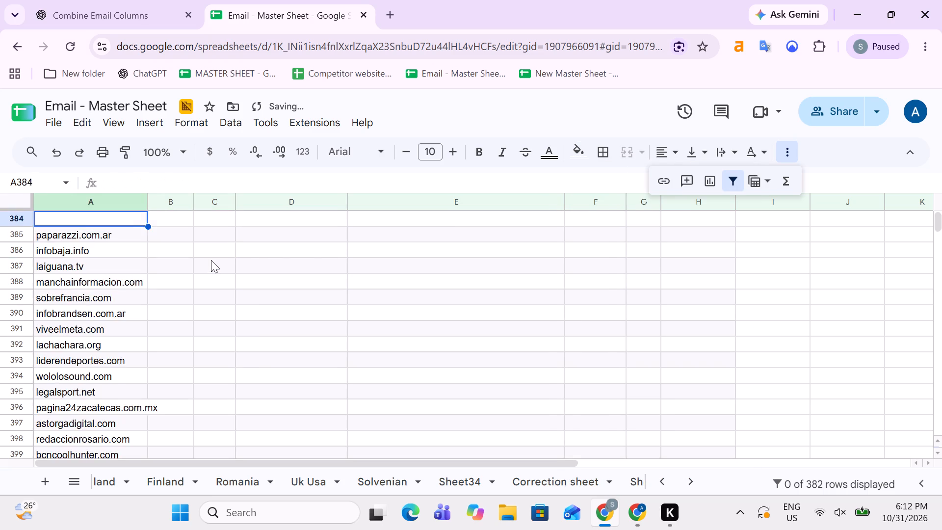
key(Up)
key(Down)
key(Down)
key(ctrl+shift+Down)
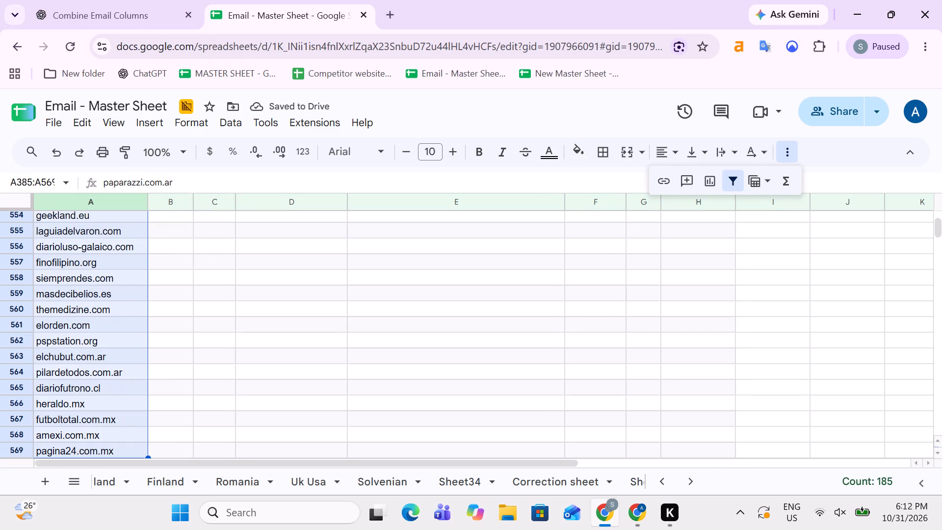
key(Delete)
key(Up)
key(ctrl+Up)
key(Down)
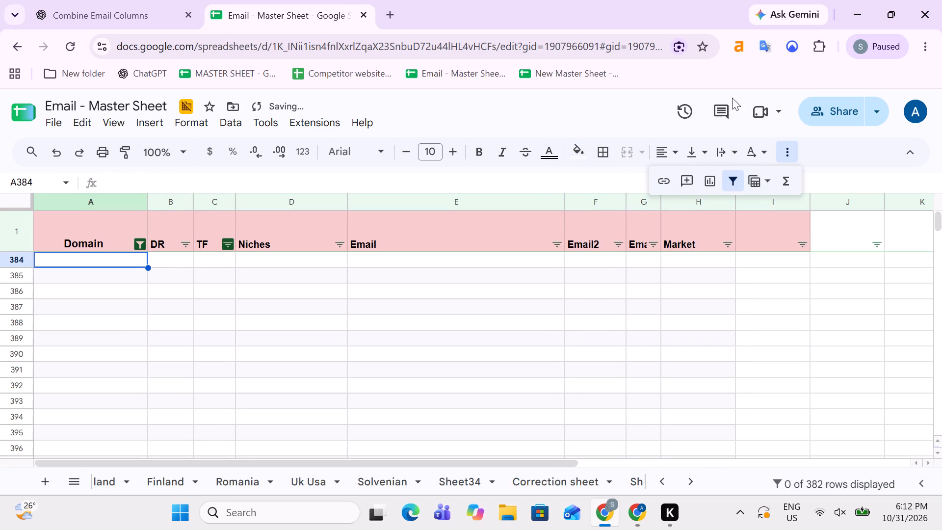
Remove the filters from Sheet28 and from the ES, MX, AR sheet.
click(738, 174)
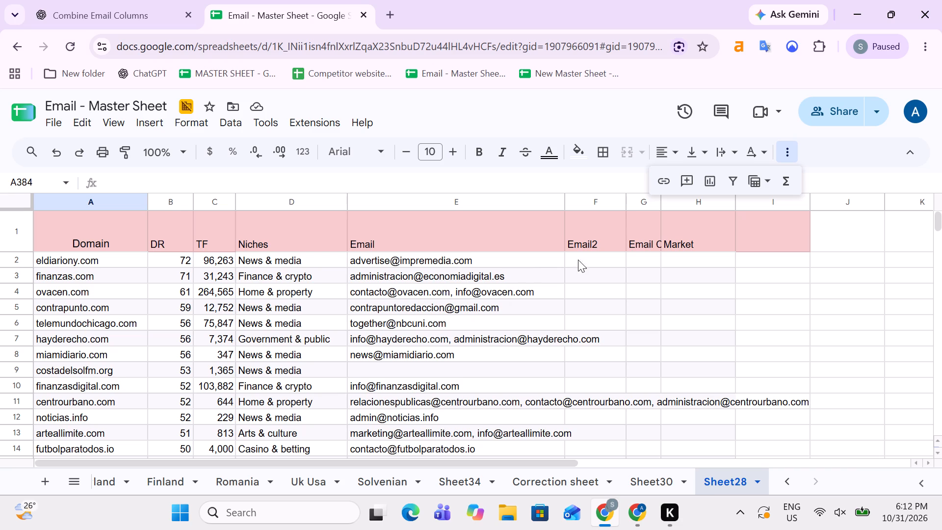
click(790, 483)
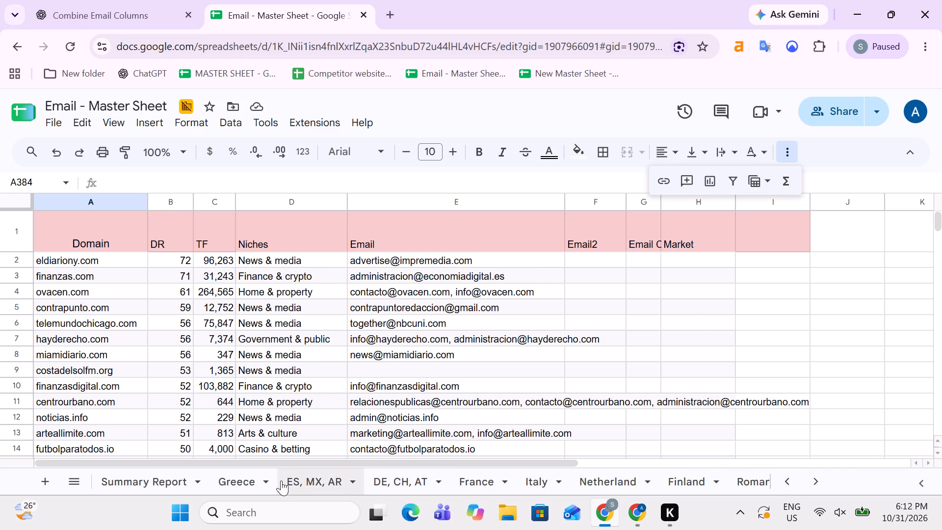
click(321, 481)
click(732, 176)
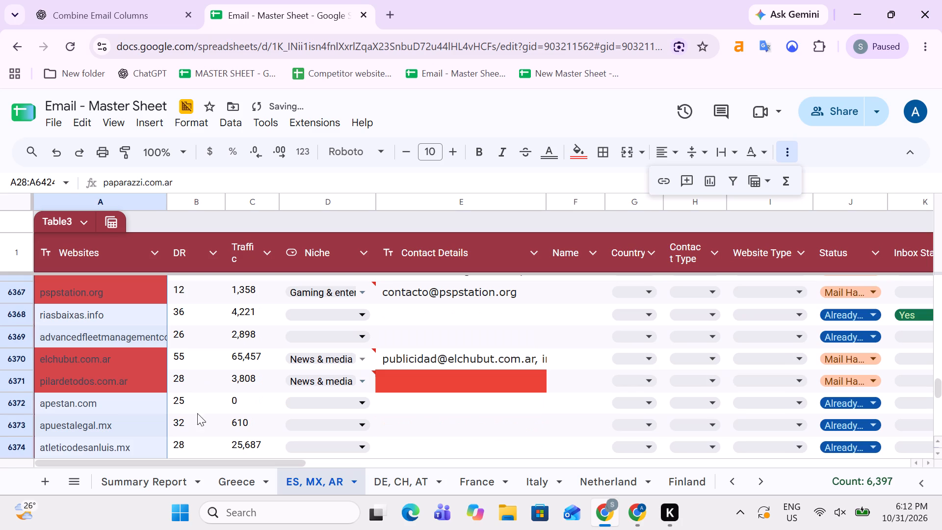
Clear the Websites entries at the bottom of the ES, MX, AR sheet, from emprendedores.es in A7843 down to estamosenlinea.com.ve in A8655.
click(202, 418)
key(Left)
key(ctrl+Down)
key(Down)
key(Down)
key(Down)
key(Up)
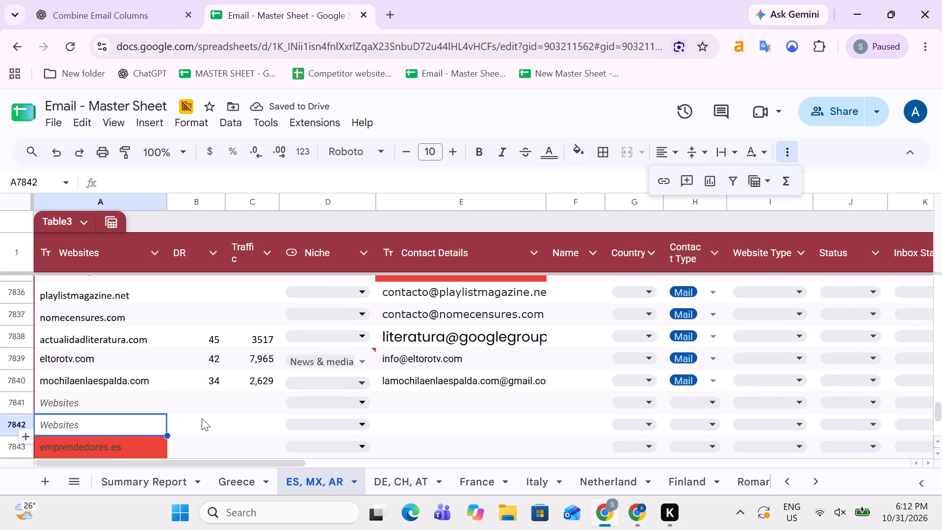
key(Down)
key(ctrl+shift+Down)
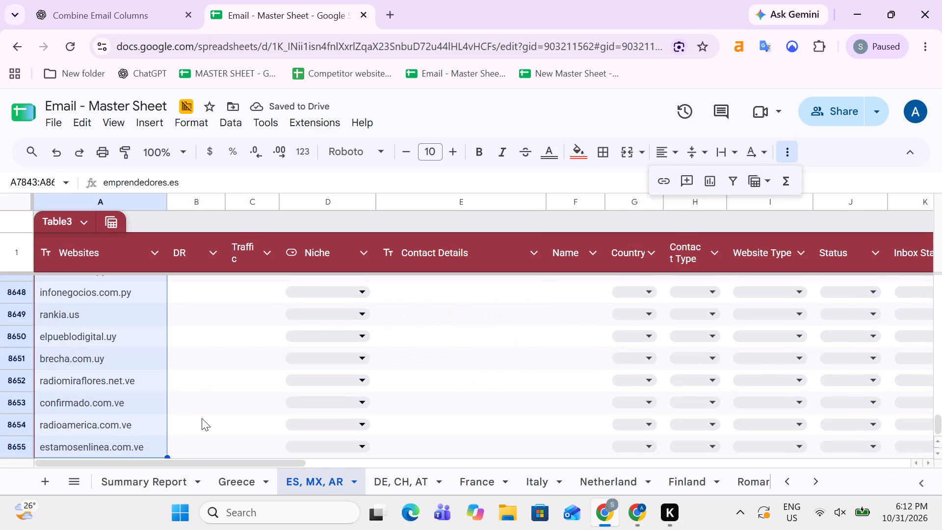
key(Delete)
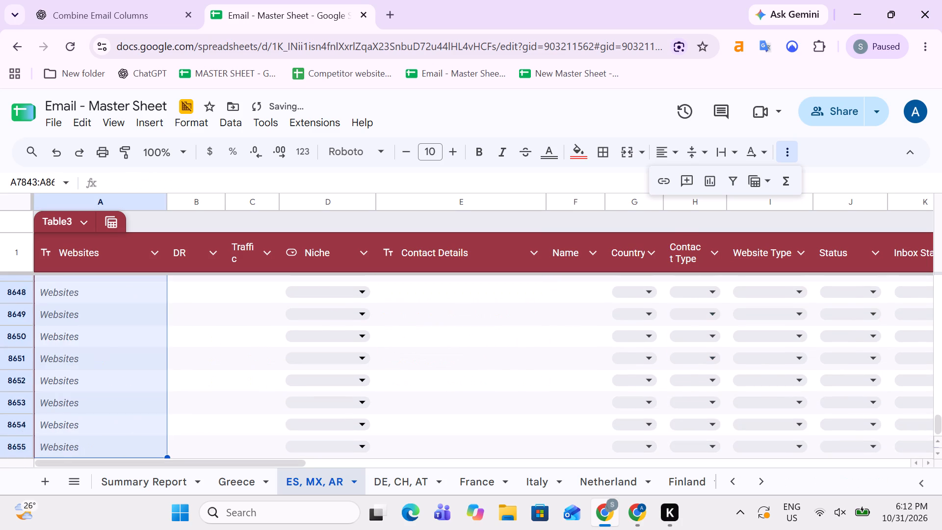
key(Up)
key(Up)
key(Down)
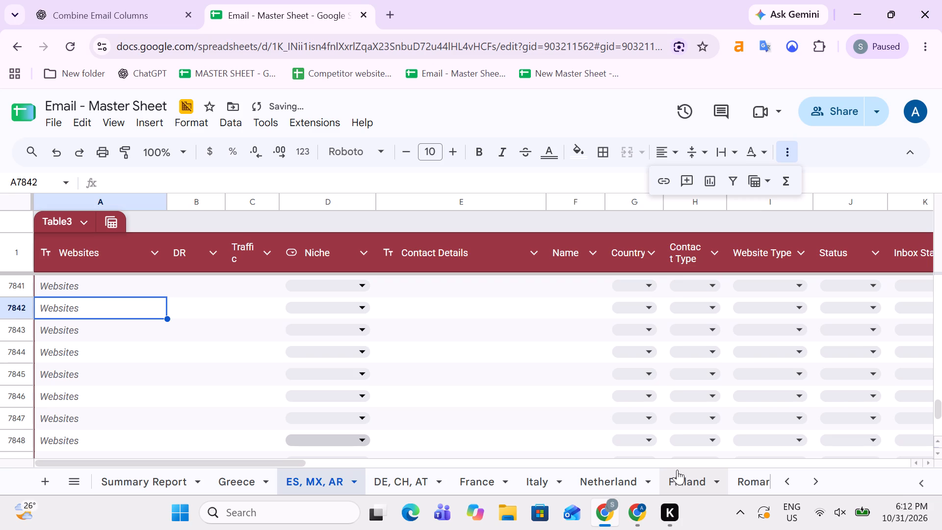
Copy all the domains in Sheet28's Domain column, from eldiariony.com in A2 to estamosenlinea.com.ve in A383.
click(818, 479)
click(730, 483)
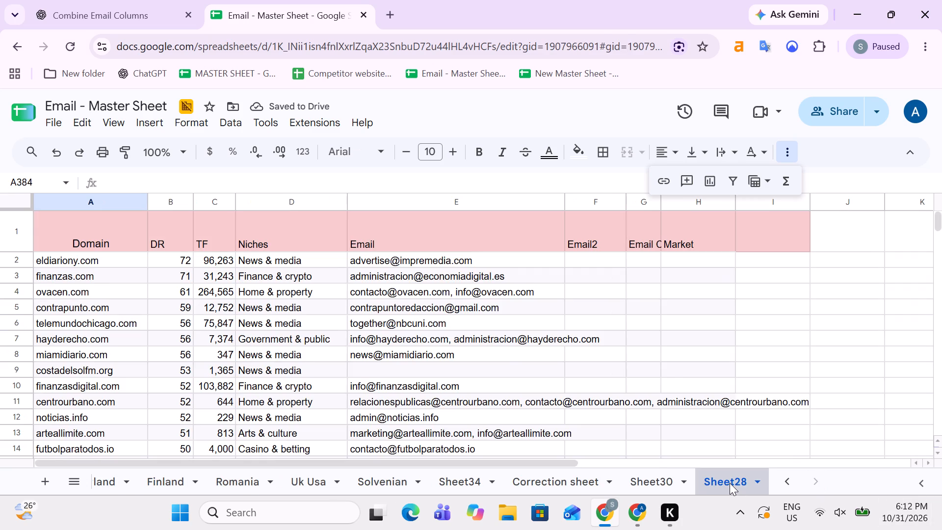
key(Up)
key(Up)
key(ctrl+Up)
key(Down)
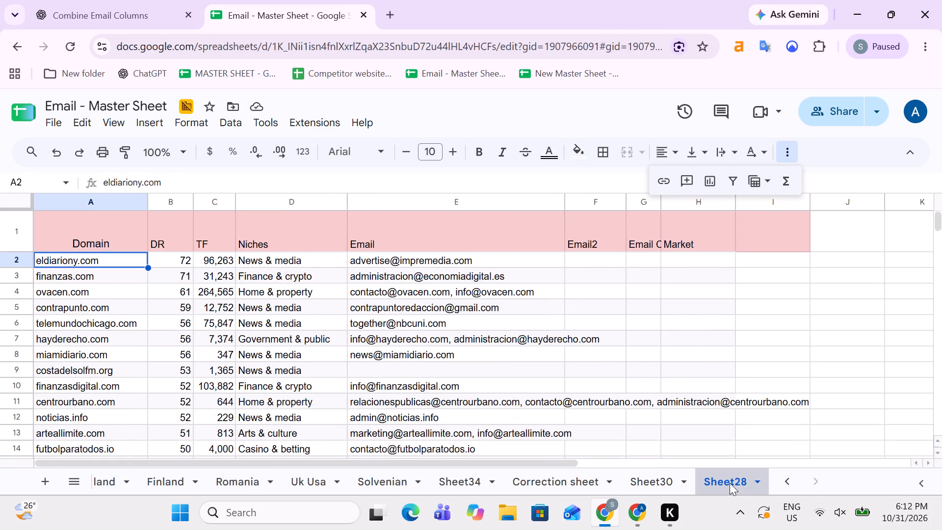
key(ctrl+shift+Down)
key(ctrl+c)
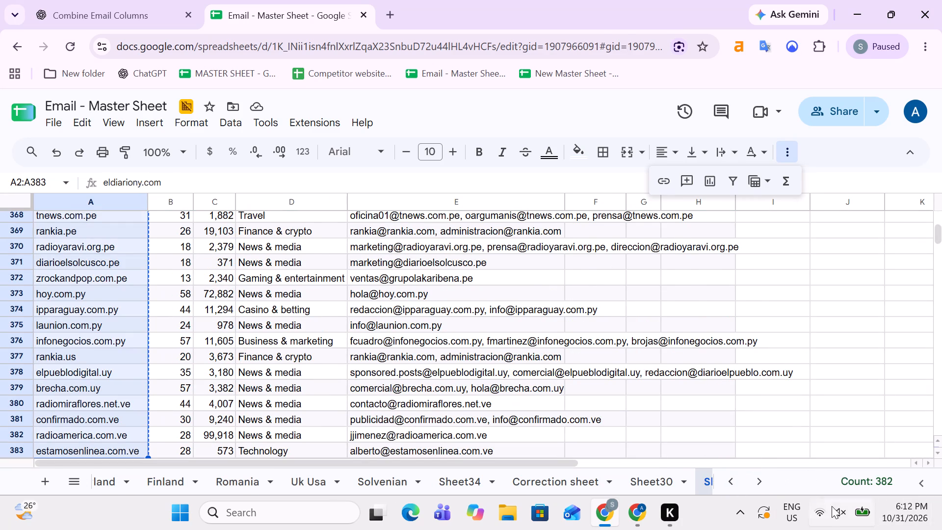
Paste the copied domains as values only into the Websites column of the ES, MX, AR sheet, starting at A7843.
click(739, 480)
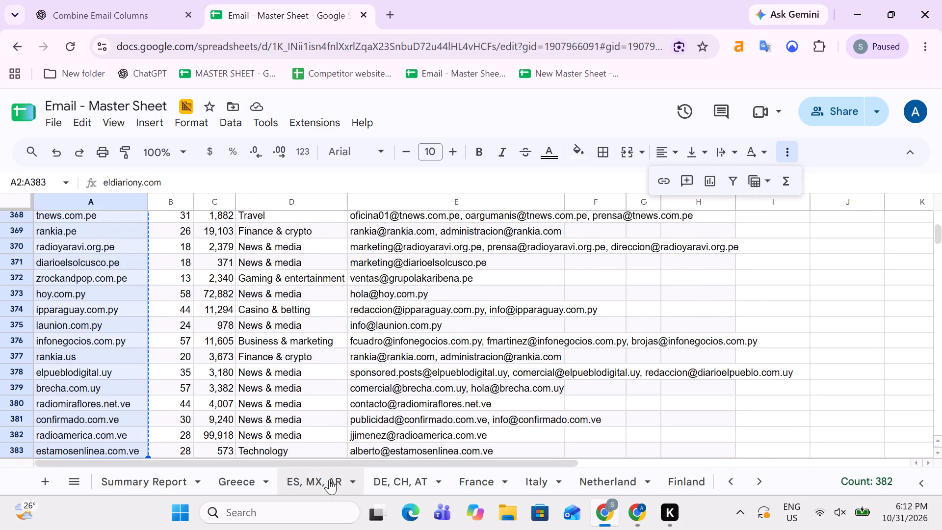
click(329, 479)
key(Up)
key(Up)
key(Up)
key(Down)
key(Down)
key(Down)
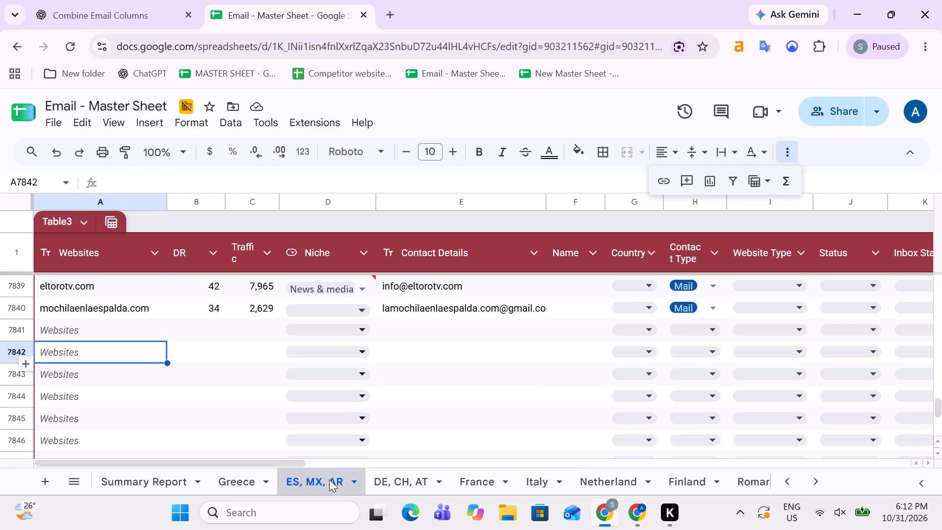
key(Down)
key(Down)
key(Up)
key(ctrl+v)
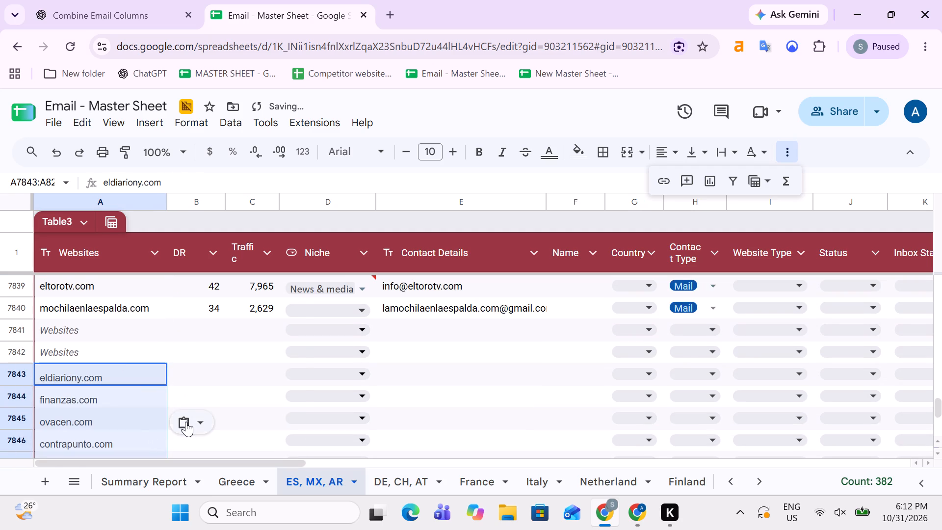
click(186, 421)
click(220, 310)
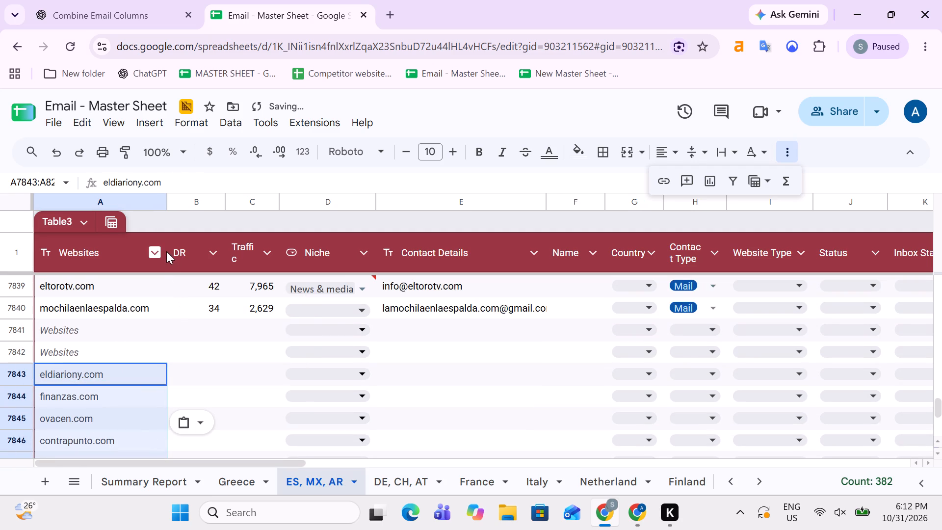
Filter the Websites column of the ES, MX, AR sheet by the fill colour #EA4335.
click(155, 253)
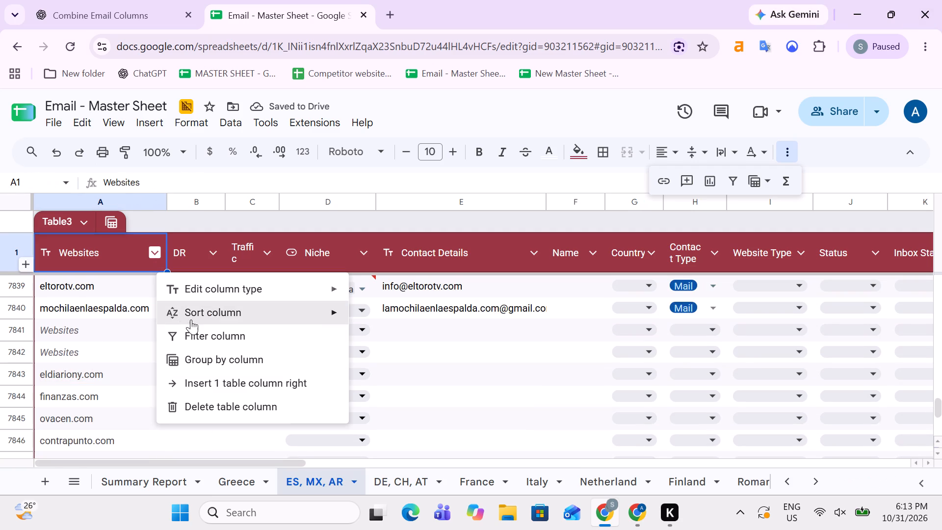
click(199, 328)
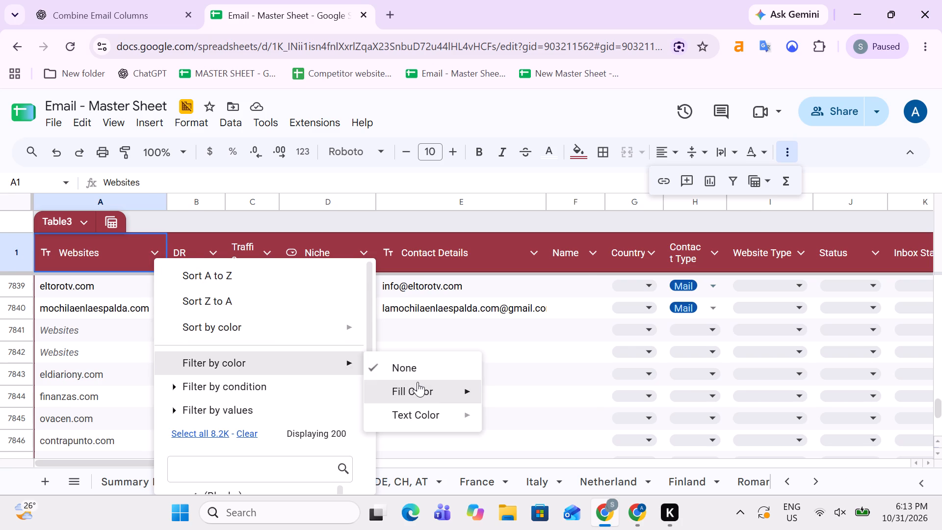
click(510, 317)
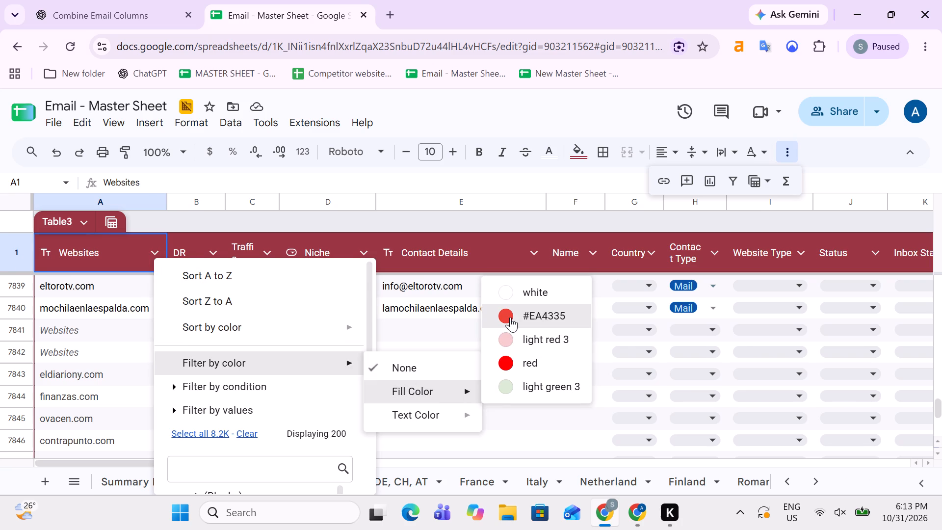
scroll(113, 355, down, 6)
scroll(181, 395, up, 9)
scroll(194, 403, down, 2)
click(194, 357)
key(Left)
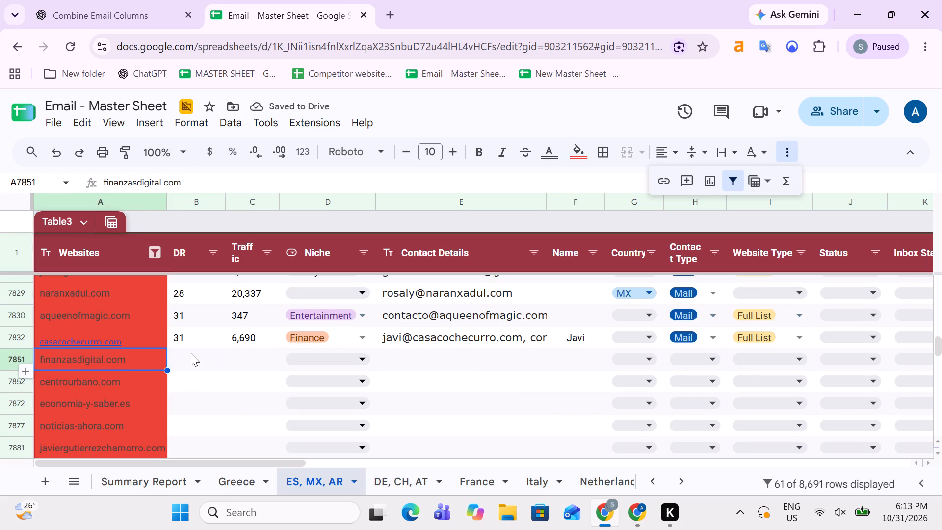
Examine the status, inbox, post date and follow-up columns of the filtered red rows to find which duplicates were already mailed.
key(ctrl+shift+Down)
key(Up)
key(Up)
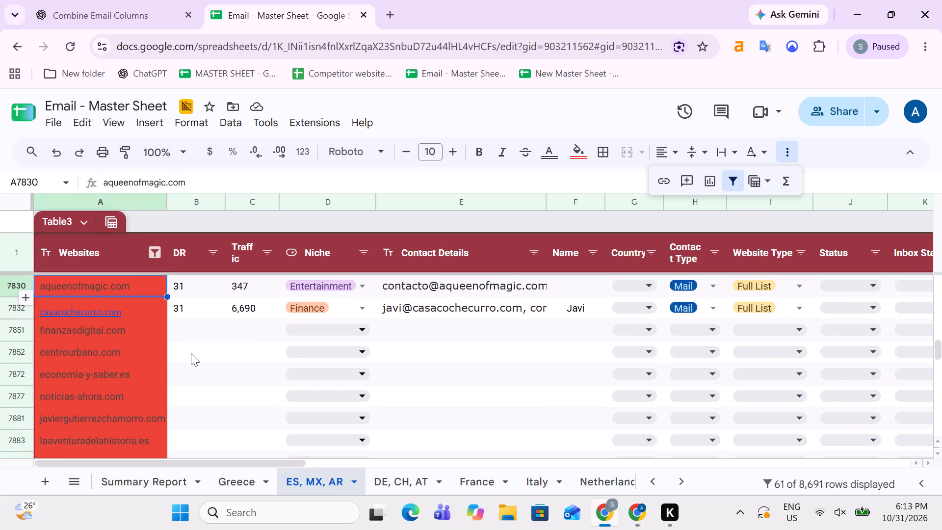
key(Up)
key(Down)
key(Right)
key(Right)
key(Right)
key(Right)
key(Right)
key(Right)
key(Right)
key(Right)
key(Right)
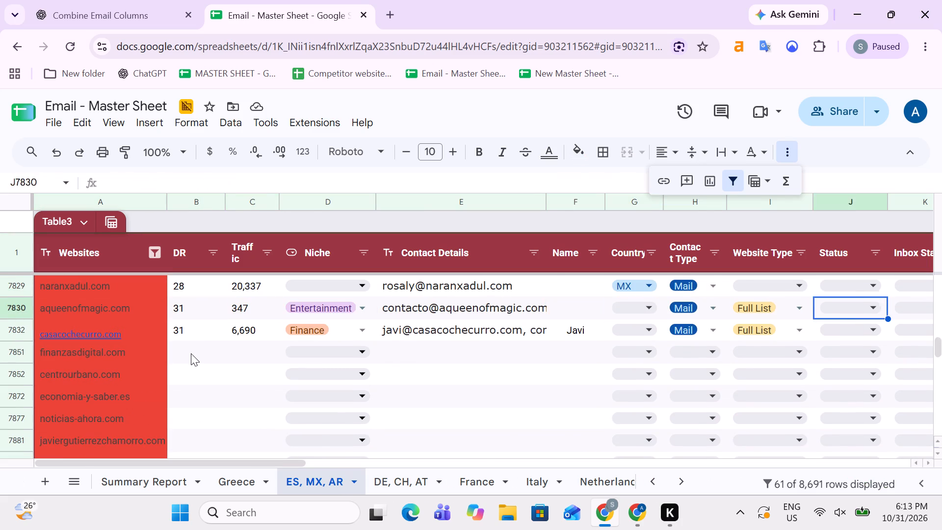
key(Right)
key(Right)
key(Right)
key(Left)
key(Left)
key(Up)
key(Up)
key(Up)
key(Up)
key(Up)
key(Up)
key(Up)
key(Up)
key(Up)
key(Up)
key(Up)
key(Up)
key(Up)
key(Up)
key(Up)
key(Up)
key(Up)
key(Up)
key(Up)
key(Up)
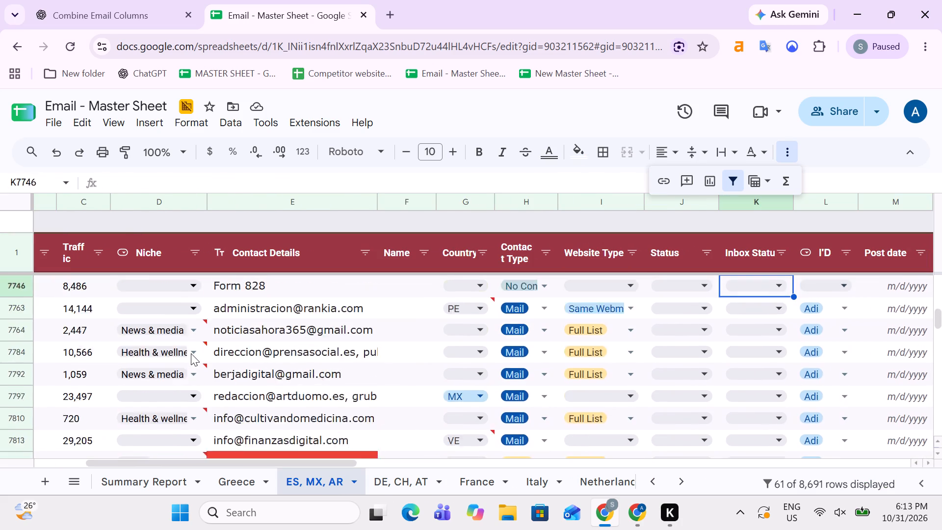
key(Down)
key(Down)
key(Down)
key(Down)
key(Down)
key(Down)
key(Down)
key(Down)
key(Down)
key(Down)
key(Down)
key(Down)
key(Down)
key(Up)
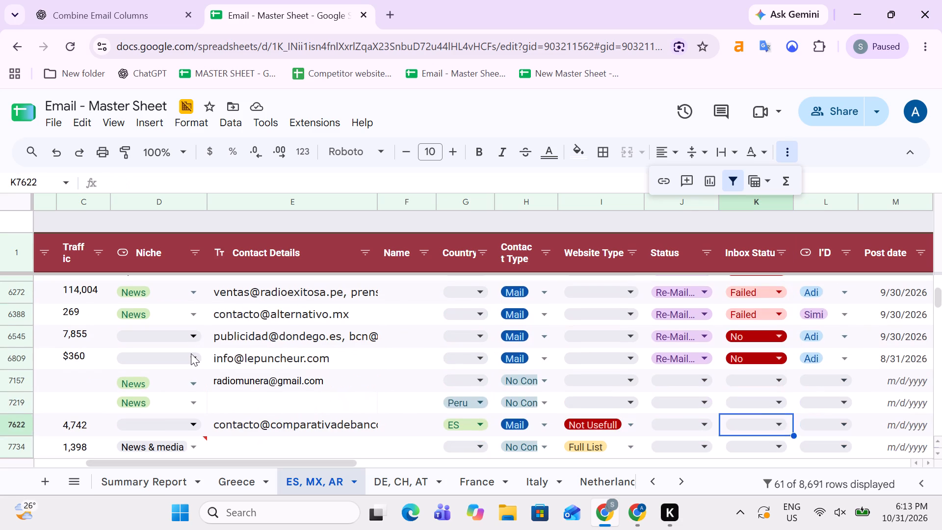
key(Up)
key(Up)
key(Up)
key(Right)
key(Right)
key(Right)
key(Right)
key(Right)
key(Right)
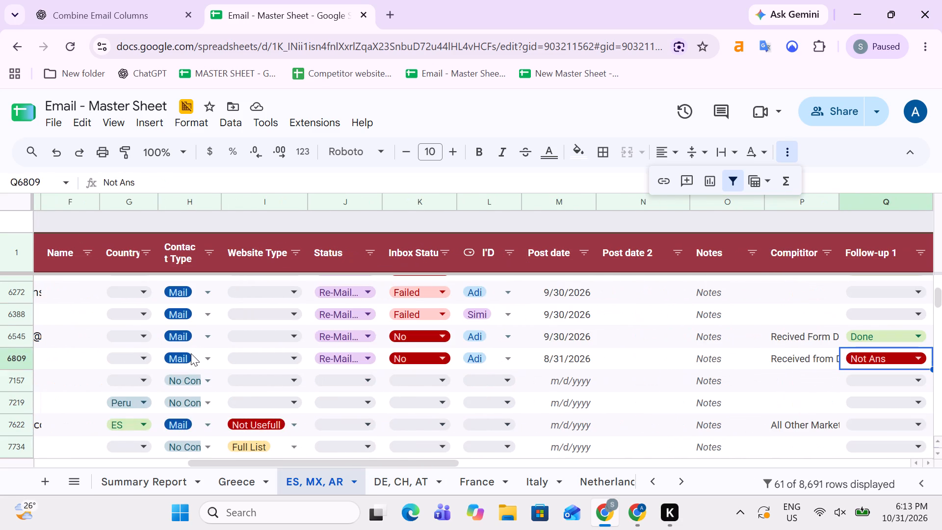
key(Left)
key(Left)
key(Left)
key(Left)
key(Left)
key(Left)
key(Left)
key(Left)
key(Left)
key(Left)
key(Left)
key(Left)
key(Left)
key(Left)
key(Left)
key(Left)
key(Left)
key(Left)
key(Left)
key(Left)
key(Left)
key(Left)
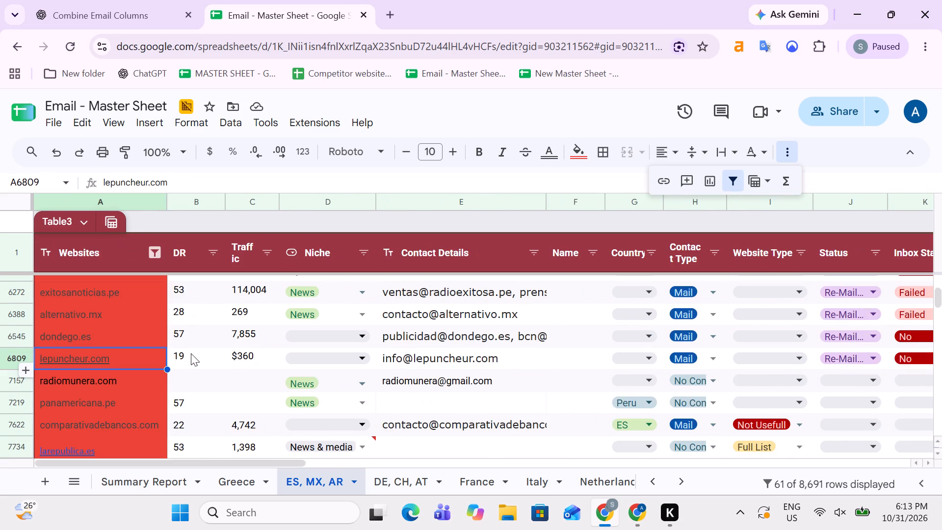
Copy the filtered red websites from laprensadecoahuila.com.mx in A237 down to lepuncheur.com in A6809.
key(ctrl+shift+Up)
key(shift+Down)
key(shift+Down)
key(shift+Down)
key(shift+Up)
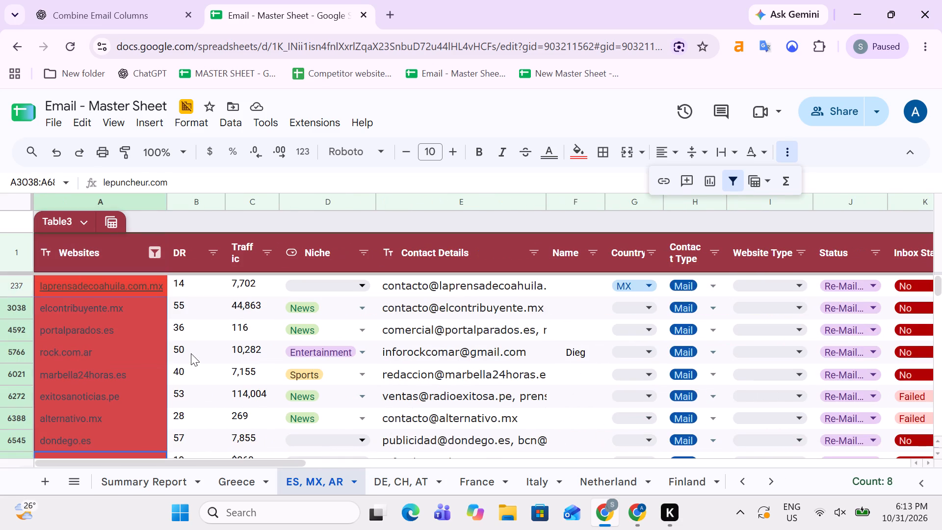
key(shift+Up)
key(ctrl+c)
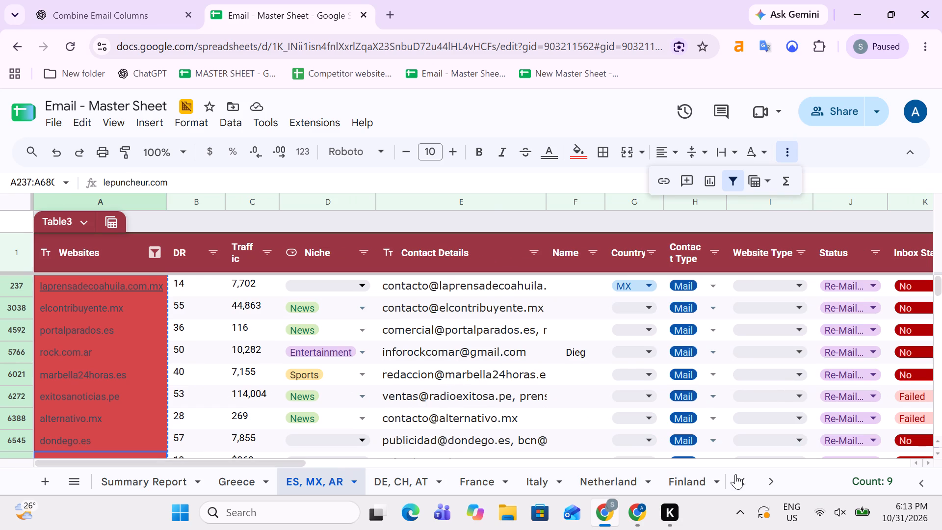
Paste the copied websites as values only below Sheet28's data, starting at A385.
click(766, 482)
click(681, 477)
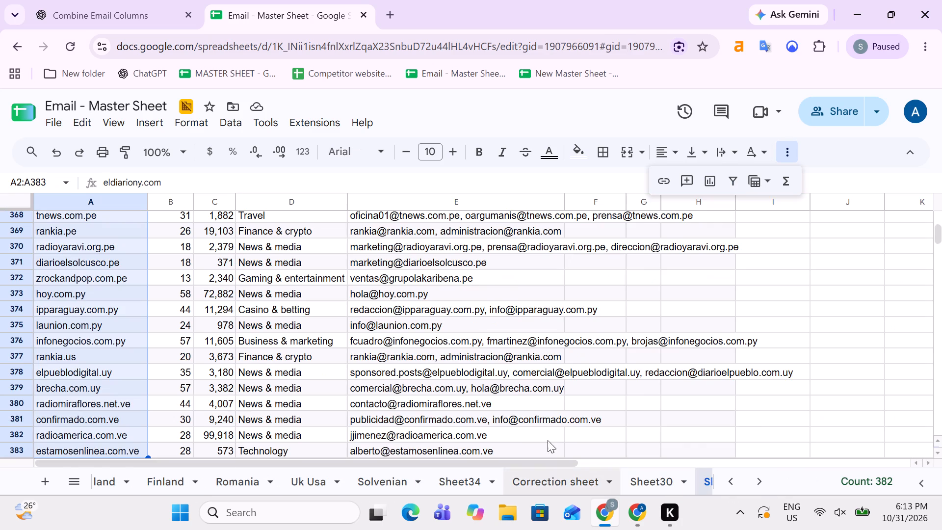
scroll(242, 408, down, 4)
scroll(190, 355, up, 2)
click(167, 328)
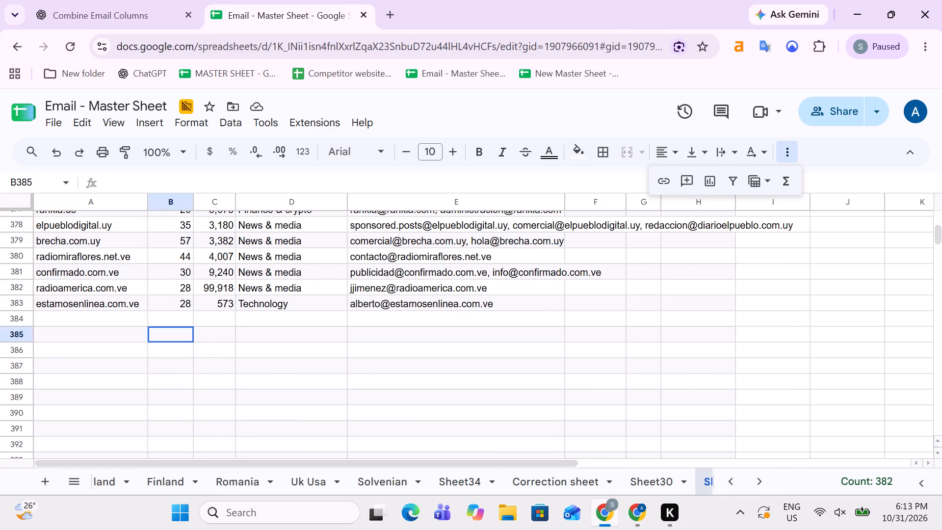
key(Left)
key(ctrl+v)
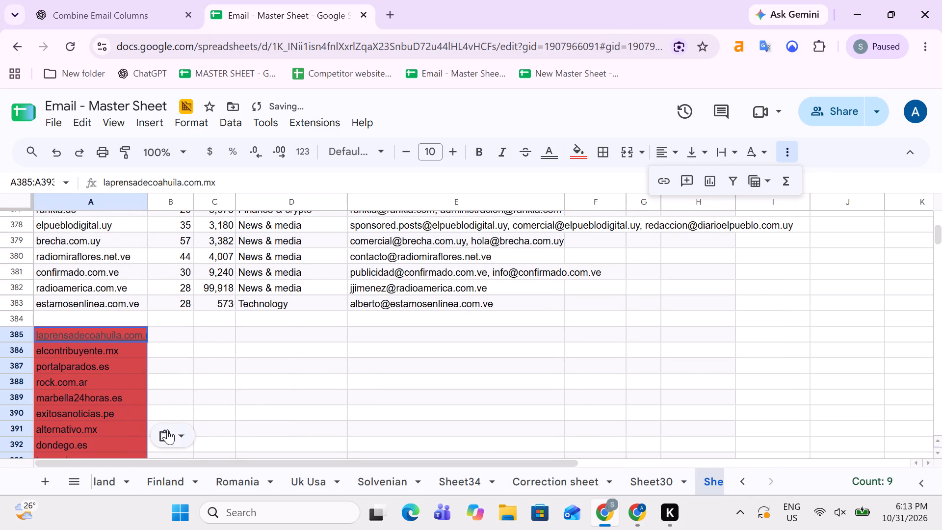
click(167, 429)
click(210, 318)
Add a filter to Sheet28's header row and filter the Domain column by red fill colour.
scroll(192, 327, up, 15)
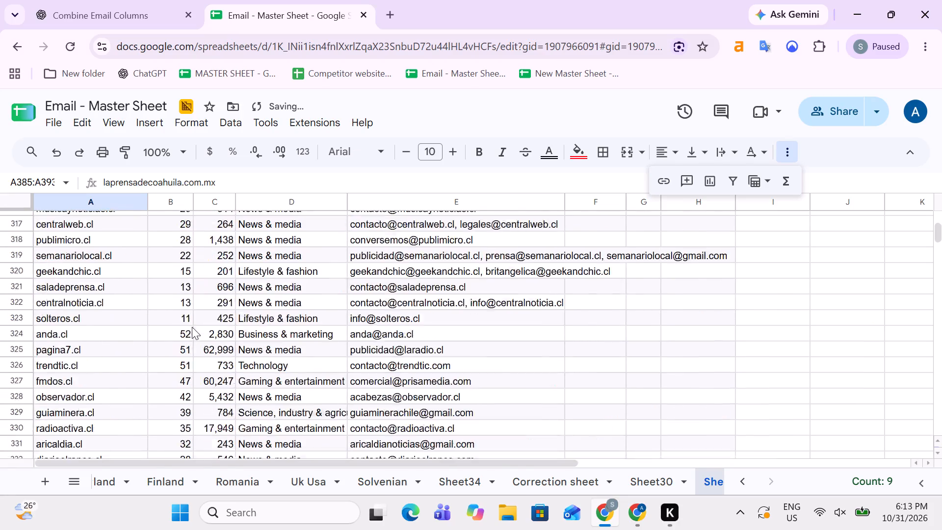
scroll(192, 327, up, 20)
scroll(192, 327, up, 20)
scroll(192, 327, up, 18)
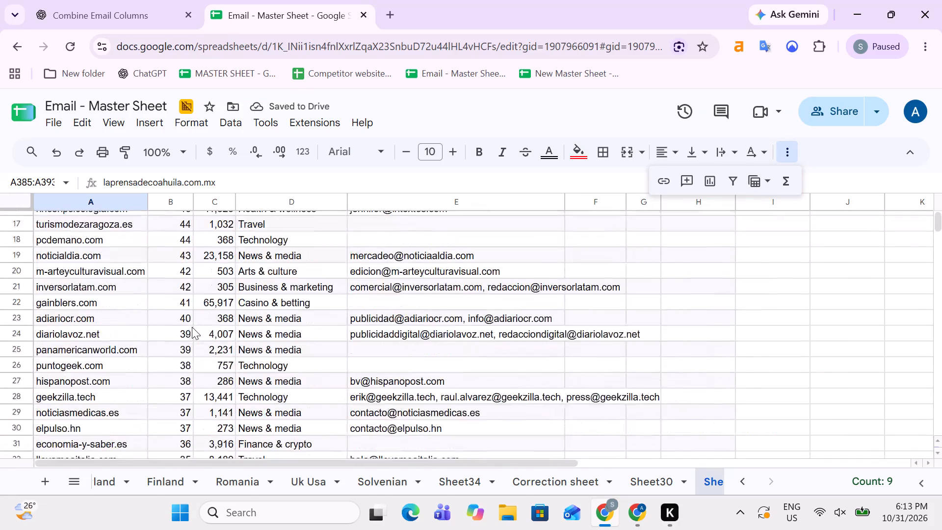
scroll(192, 327, up, 13)
click(0, 234)
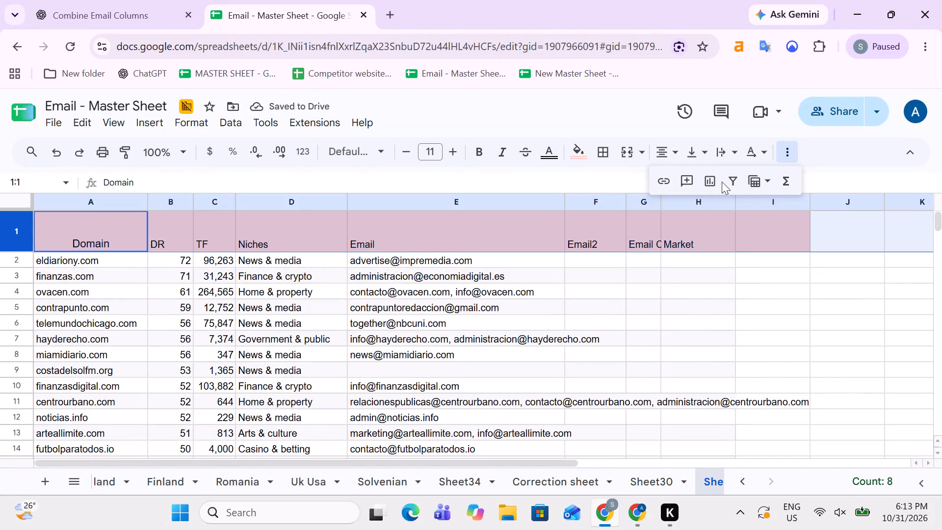
click(740, 183)
click(139, 246)
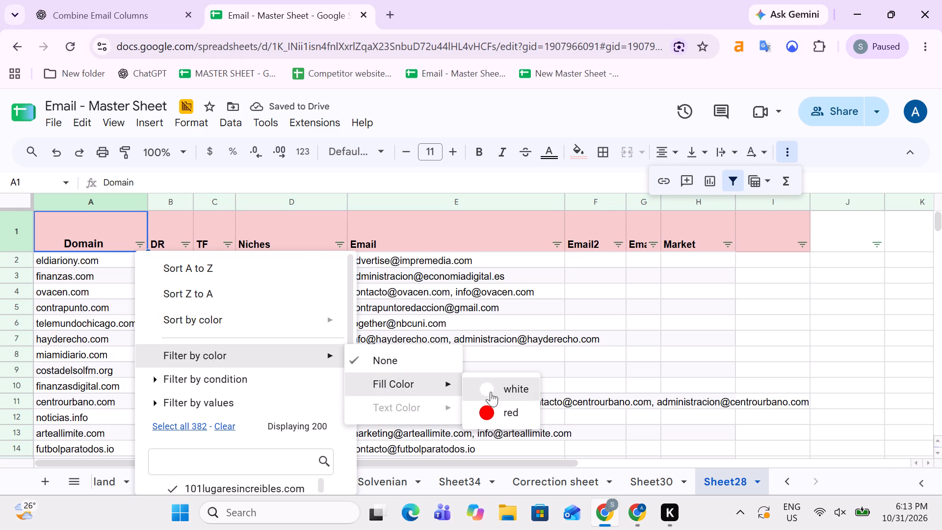
click(493, 413)
Delete the filtered red rows in Sheet28, from dondego.es in row 112 to exitosanoticias.pe in row 365.
key(Down)
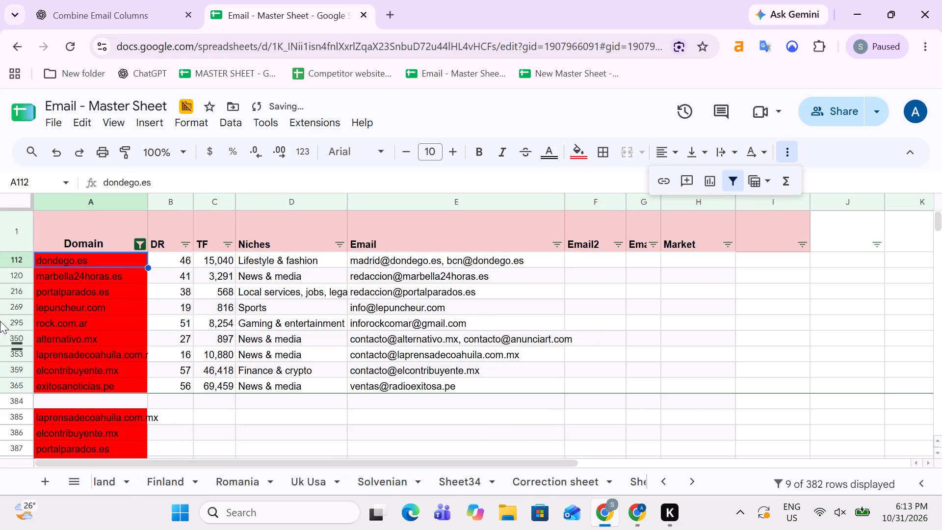
click(0, 261)
key(ctrl+shift+Down)
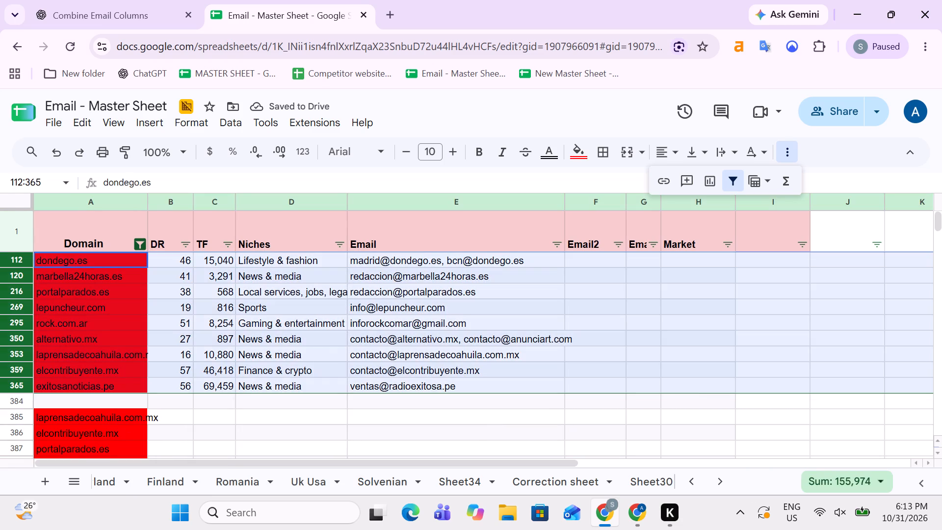
right_click(0, 307)
click(67, 320)
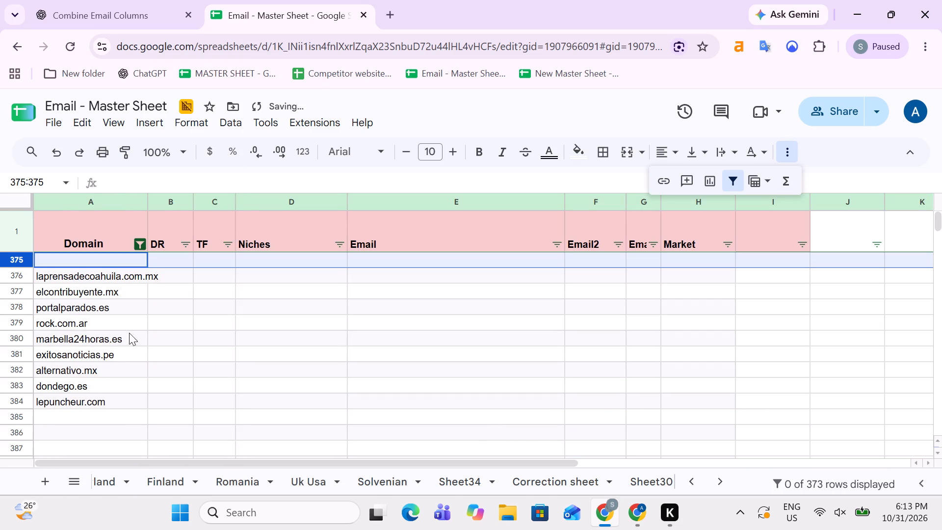
Clear the pasted websites from A376 to A384 in Sheet28 and remove the sheet's filter.
click(100, 273)
key(ctrl+shift+Down)
key(Delete)
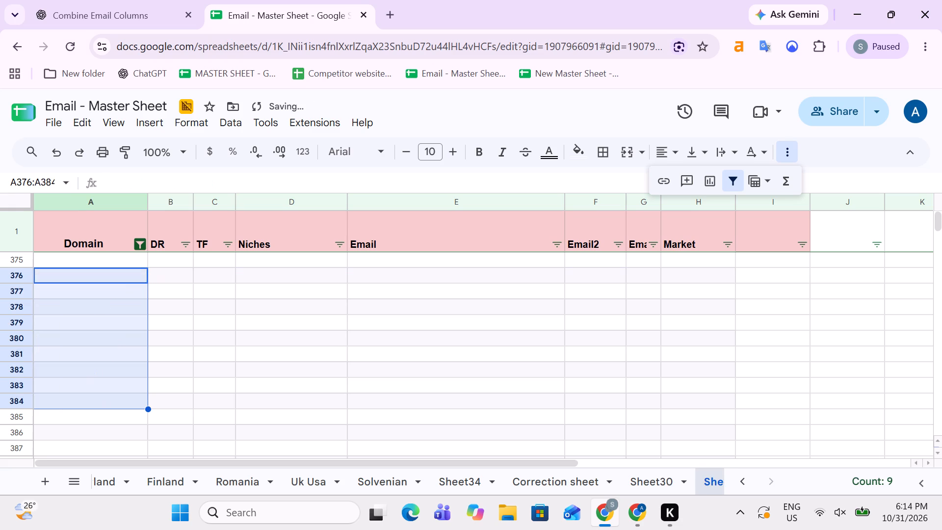
key(Up)
key(ctrl+Up)
key(Down)
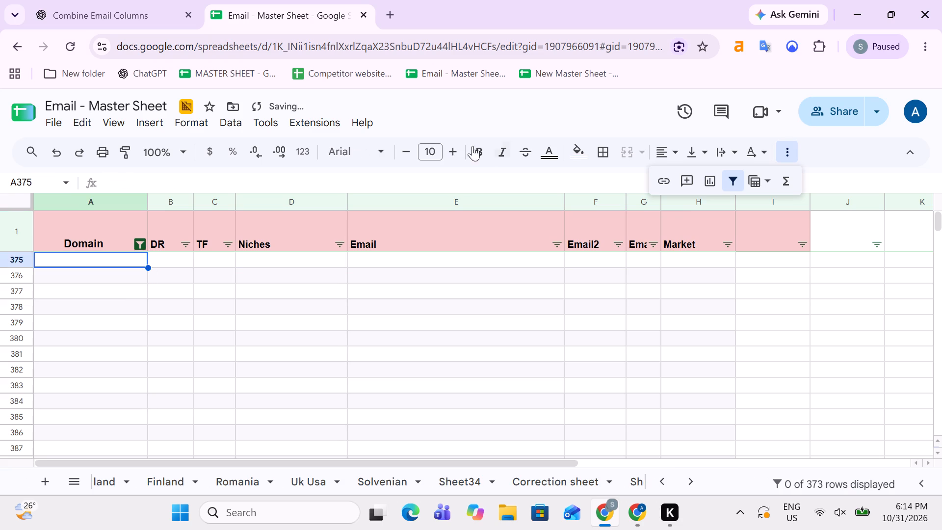
click(731, 179)
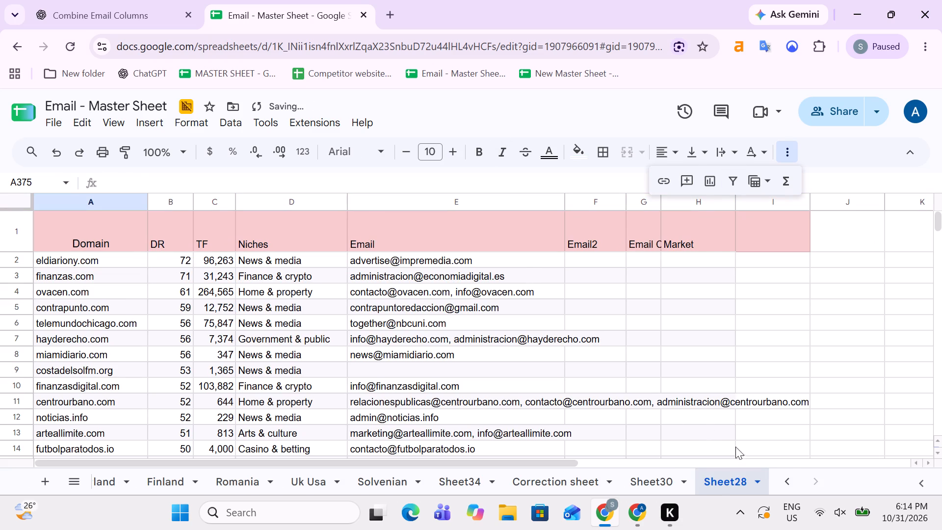
Copy the filtered red websites in the ES, MX, AR sheet from radiomunera.com in A7157 down to casacochecurro.com in A7832.
click(785, 483)
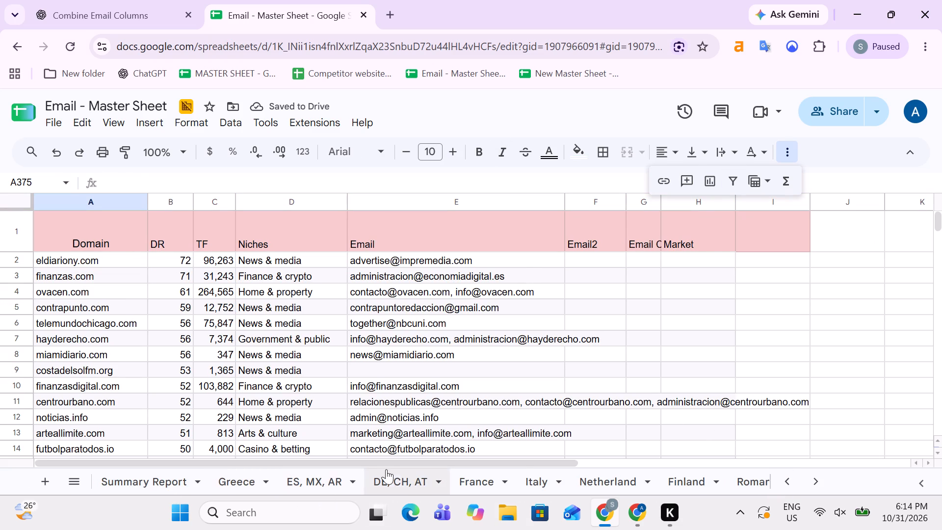
click(314, 481)
scroll(210, 406, down, 1)
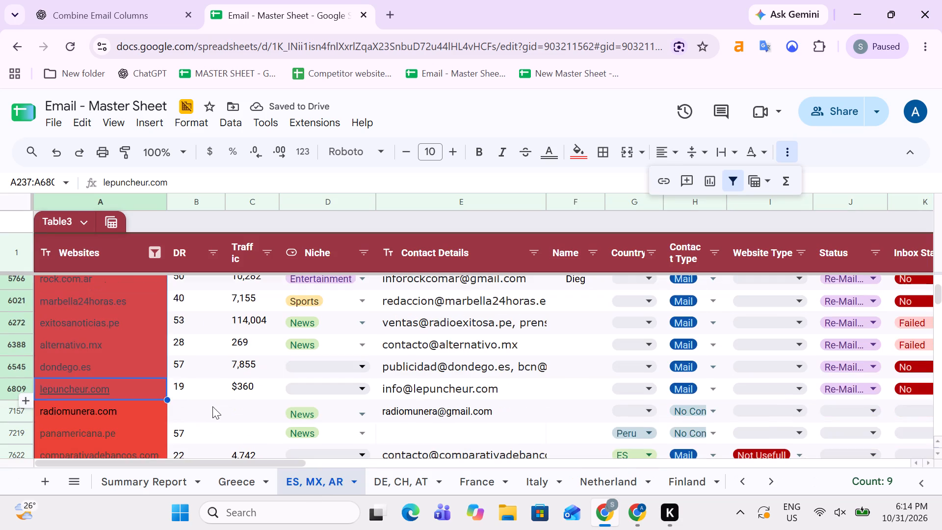
scroll(378, 393, down, 2)
scroll(419, 397, up, 1)
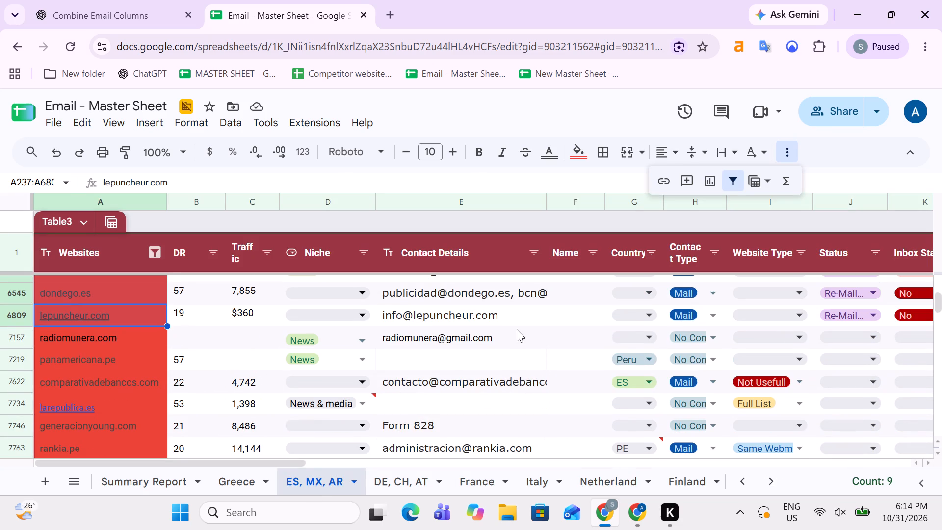
click(516, 328)
key(Up)
key(Right)
key(Right)
key(Right)
key(Right)
key(Right)
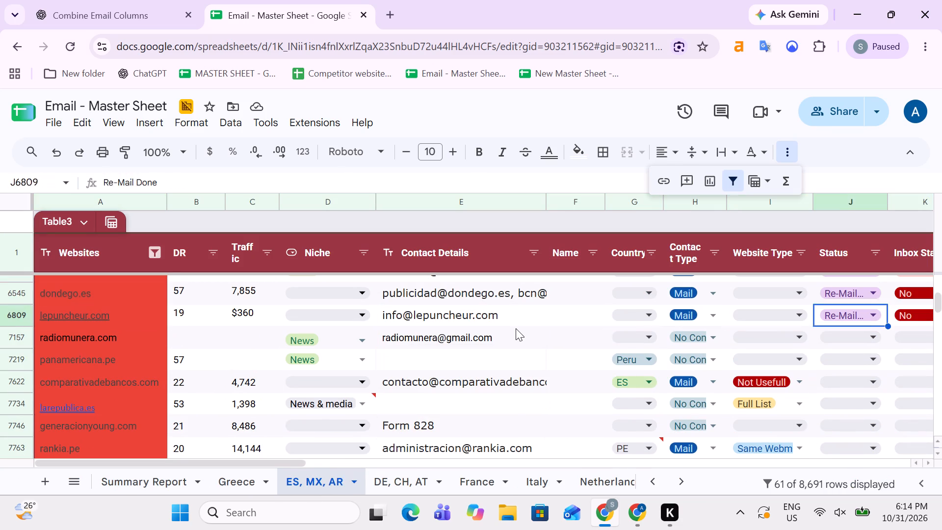
key(Down)
key(Left)
key(Left)
key(Left)
key(Left)
key(Left)
key(Left)
key(Left)
key(Left)
key(Left)
key(Left)
key(Left)
key(Left)
key(Left)
key(Left)
key(Left)
key(Left)
key(Left)
key(Left)
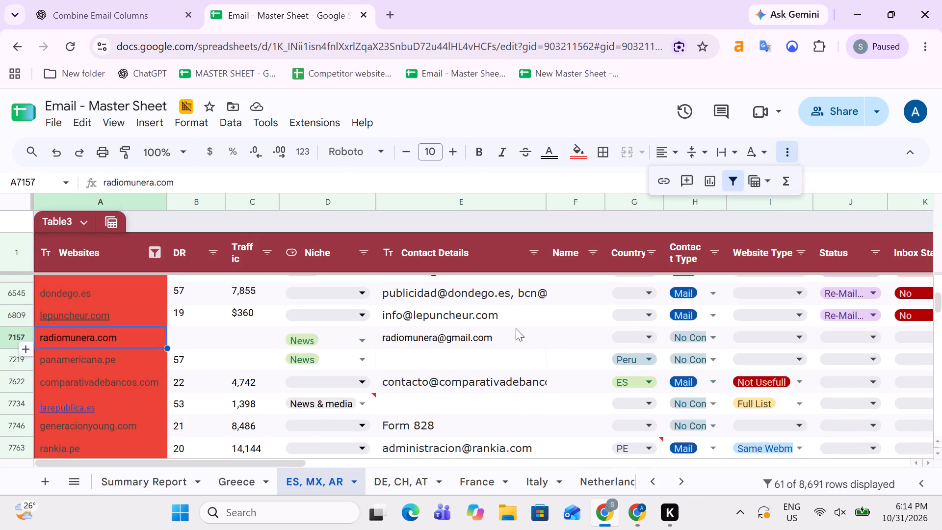
key(shift+Down)
key(shift+Down)
key(shift+Down)
key(shift+Down)
key(shift+Down)
key(shift+Down)
key(shift+Down)
key(shift+Down)
key(shift+Down)
key(shift+Down)
key(shift+Down)
key(shift+Down)
key(shift+Down)
key(shift+Down)
key(shift+Down)
key(shift+Down)
key(shift+Down)
key(shift+Down)
key(shift+Down)
key(shift+Down)
key(shift+Up)
key(shift+Up)
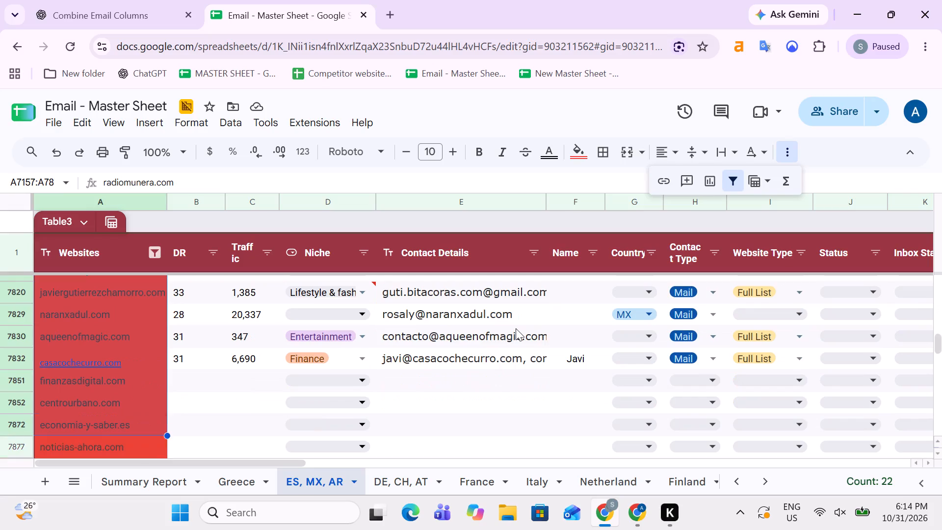
key(shift+Up)
key(shift+Up)
key(ctrl+c)
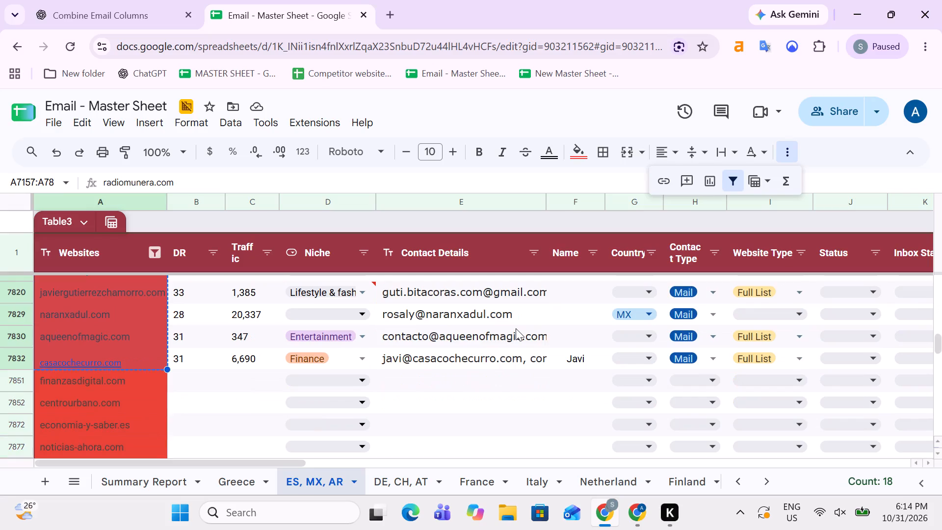
Paste the copied websites as values only below Sheet28's data, starting at A376.
click(760, 481)
click(669, 484)
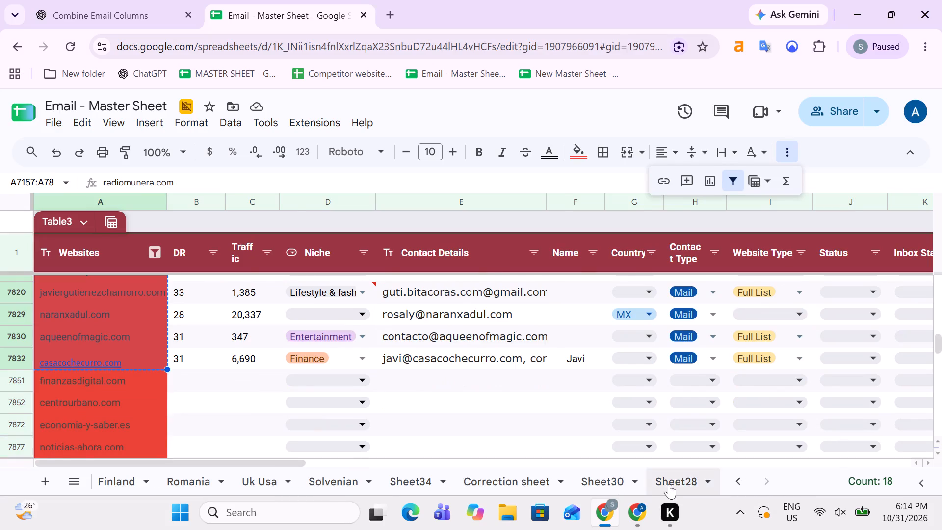
key(Down)
key(ctrl+Down)
key(Down)
key(Down)
key(Up)
key(ctrl+Up)
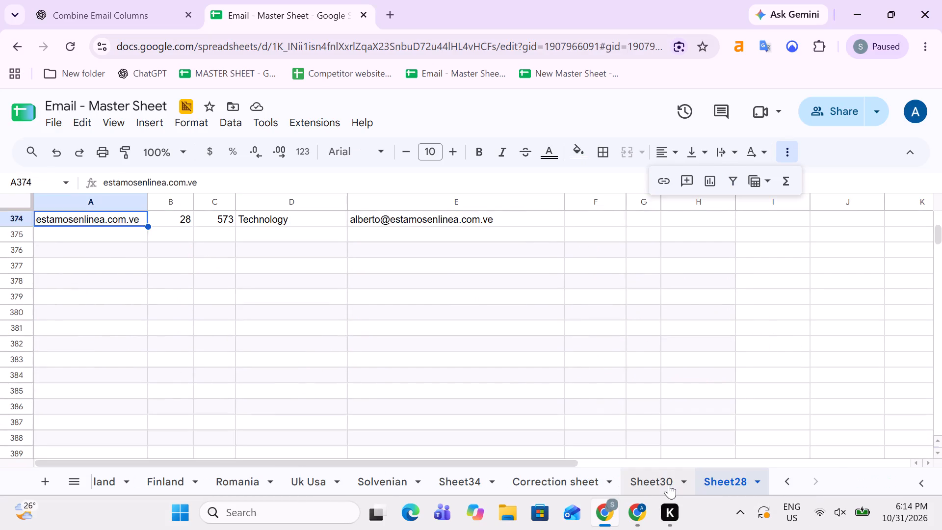
key(Down)
key(Down)
key(ctrl+v)
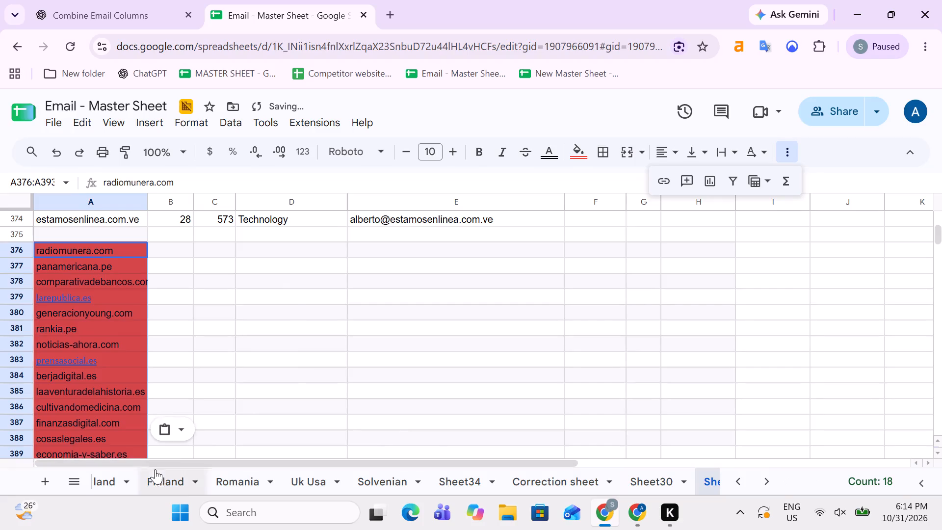
click(171, 434)
click(193, 318)
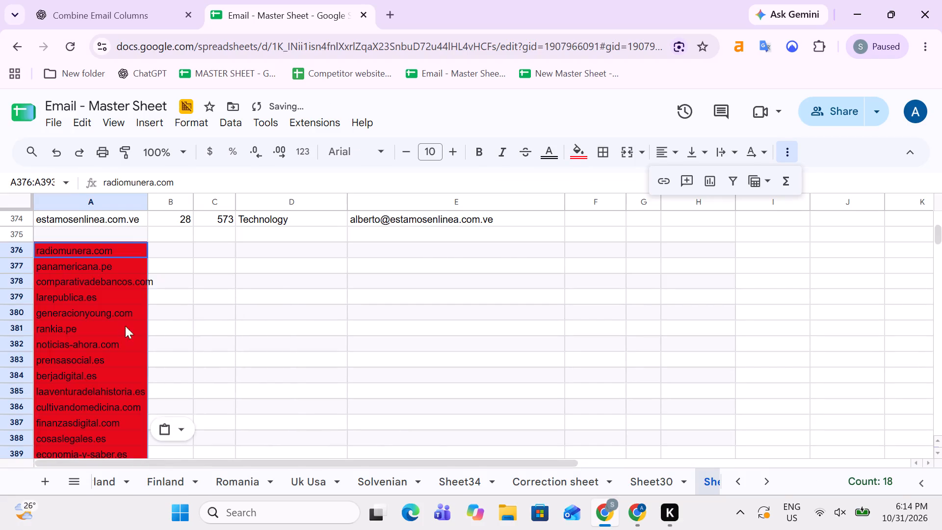
Add a filter to Sheet28's header row and filter the Domain column by red fill colour.
scroll(81, 323, up, 14)
click(51, 263)
key(ctrl+Up)
key(Up)
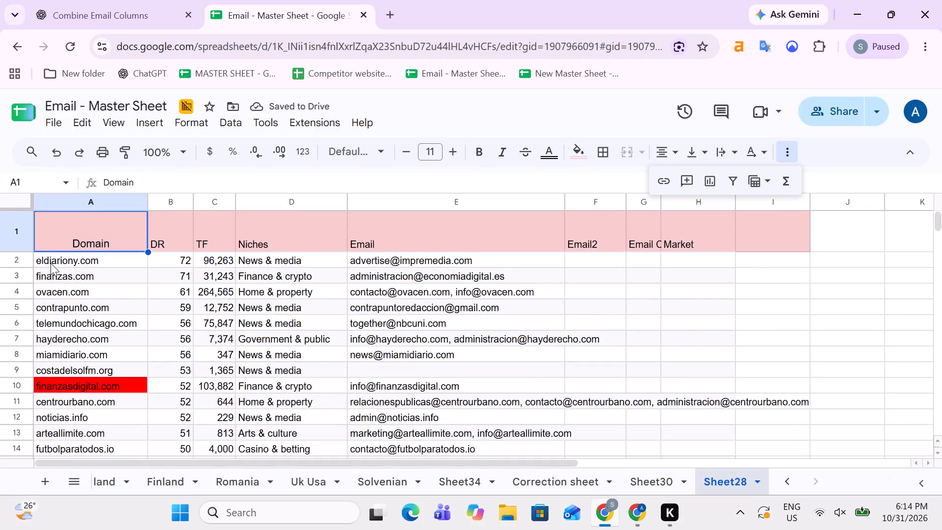
key(Down)
click(0, 235)
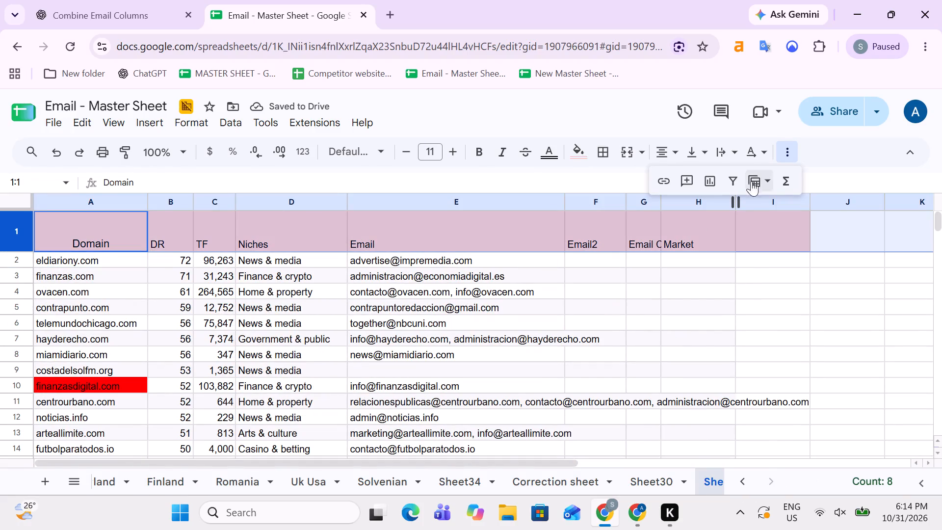
click(739, 174)
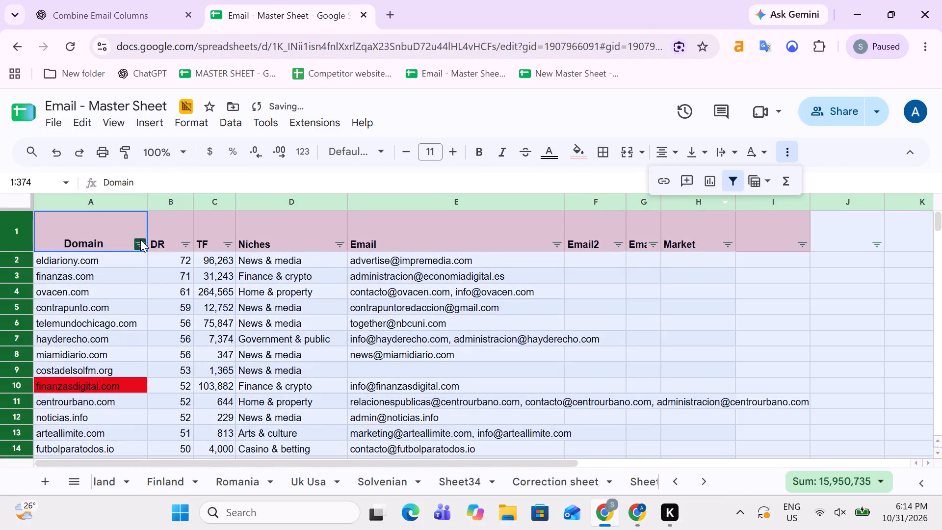
click(140, 239)
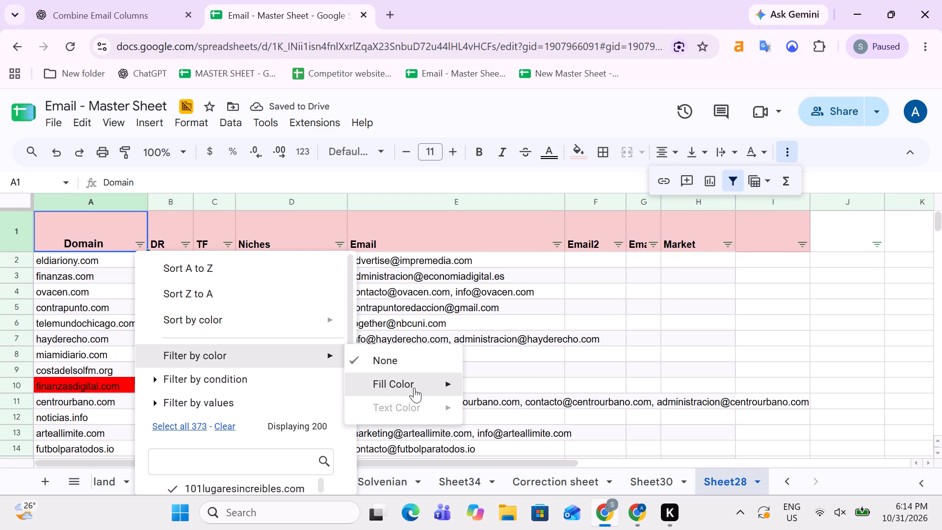
click(502, 406)
key(Down)
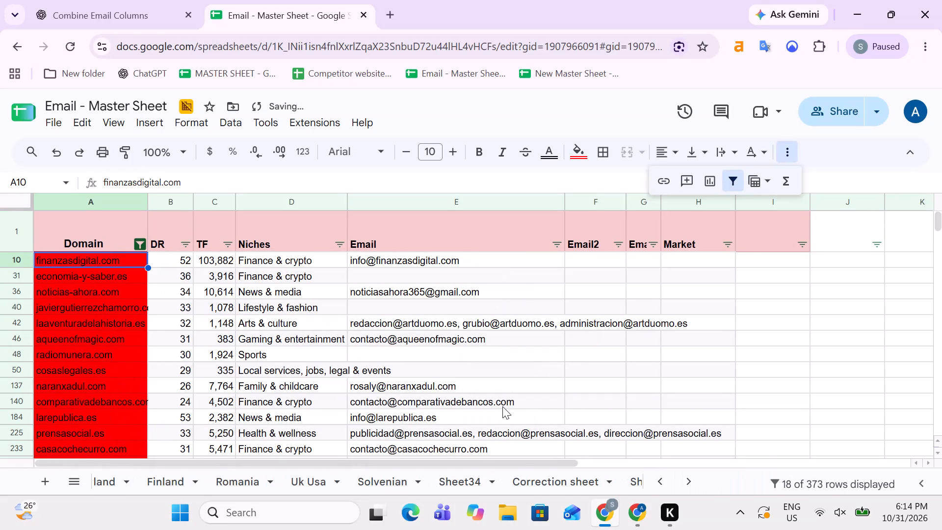
Delete the filtered red rows in Sheet28, from finanzasdigital.com in row 10 to rankia.pe in row 360.
click(0, 261)
key(ctrl+shift+Down)
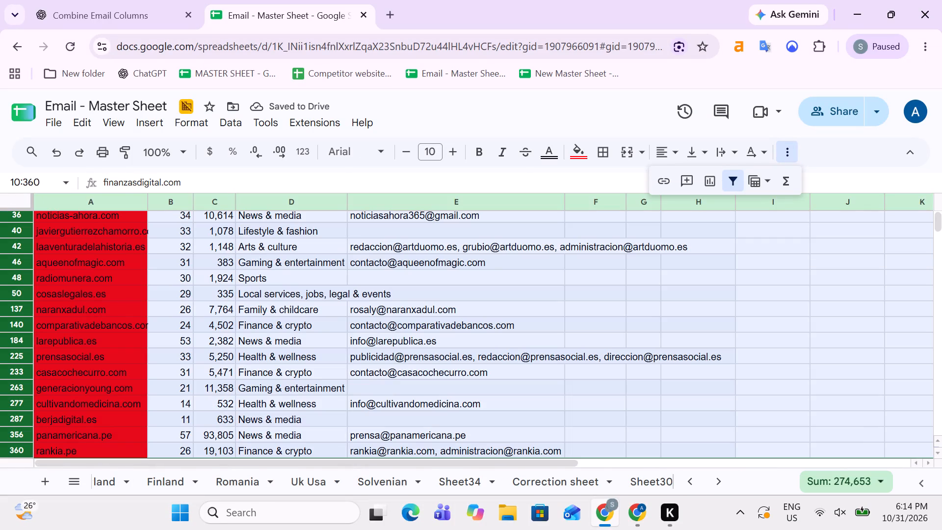
right_click(0, 301)
click(62, 320)
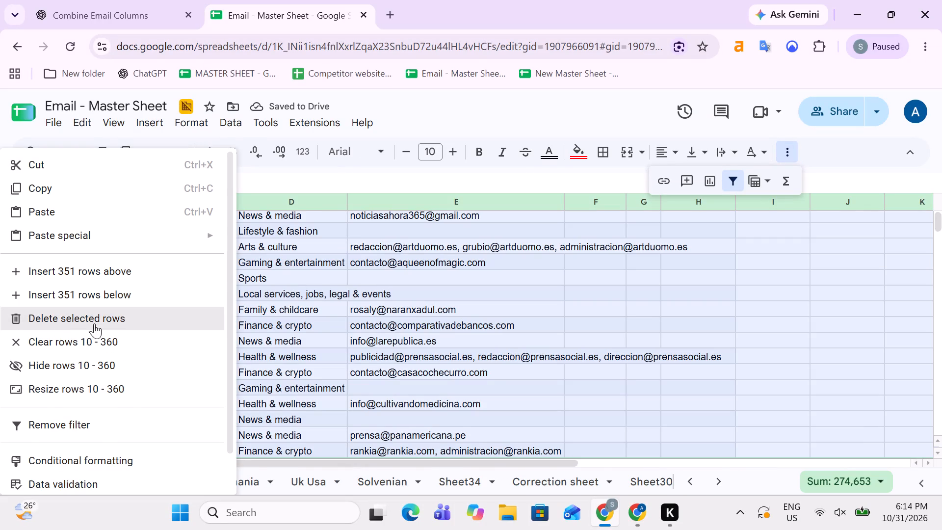
Clear the pasted comparison list below Sheet28's data, from radiomunera.com in A358 downward.
scroll(290, 318, up, 3)
click(168, 339)
click(110, 270)
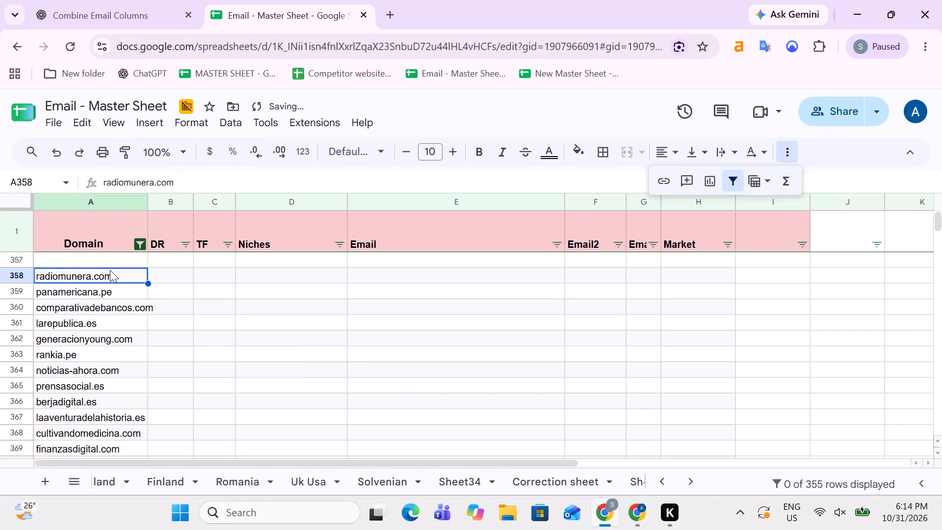
key(ctrl+shift+Down)
key(Delete)
key(Up)
key(Up)
key(Down)
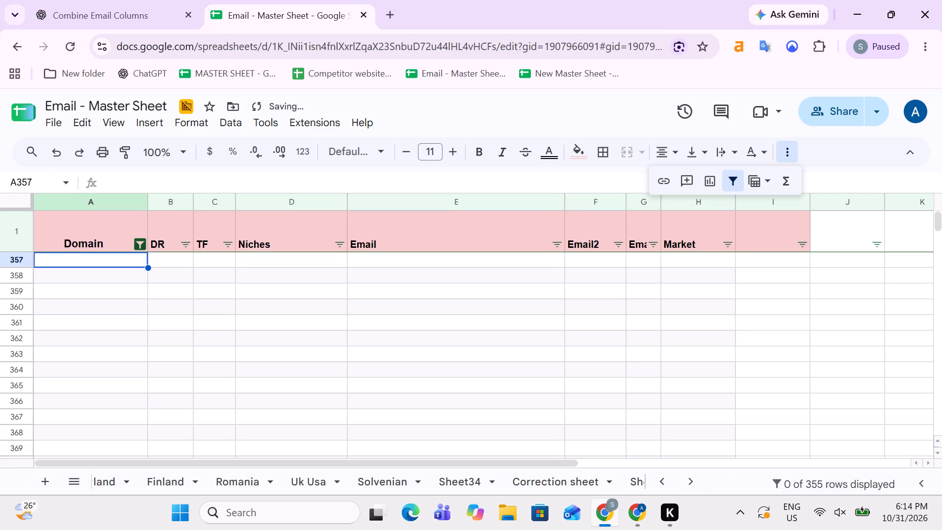
Remove the filter from Sheet28.
click(729, 178)
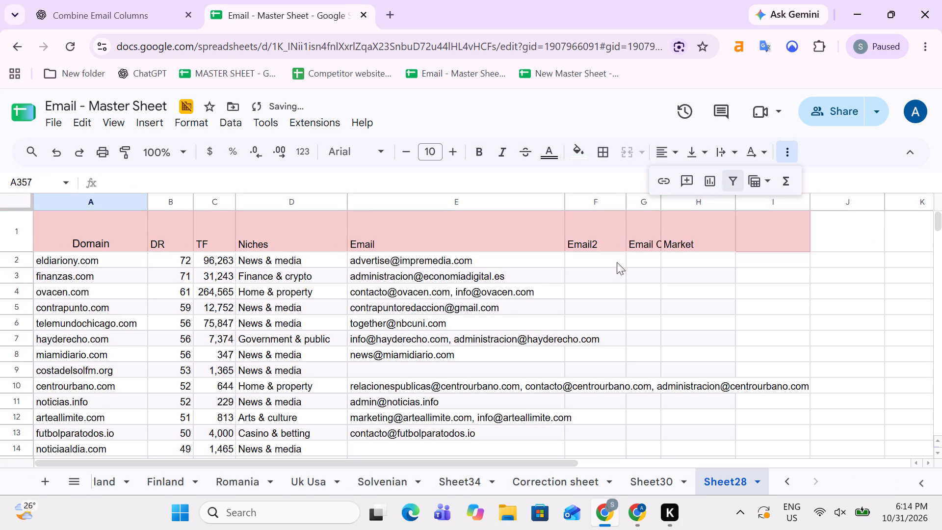
Check the extent of the remaining domain list in Sheet28's column A, from eldiariony.com down to estamosenlinea.com.ve.
key(Down)
key(Left)
key(Left)
key(Left)
key(Left)
key(Left)
key(Up)
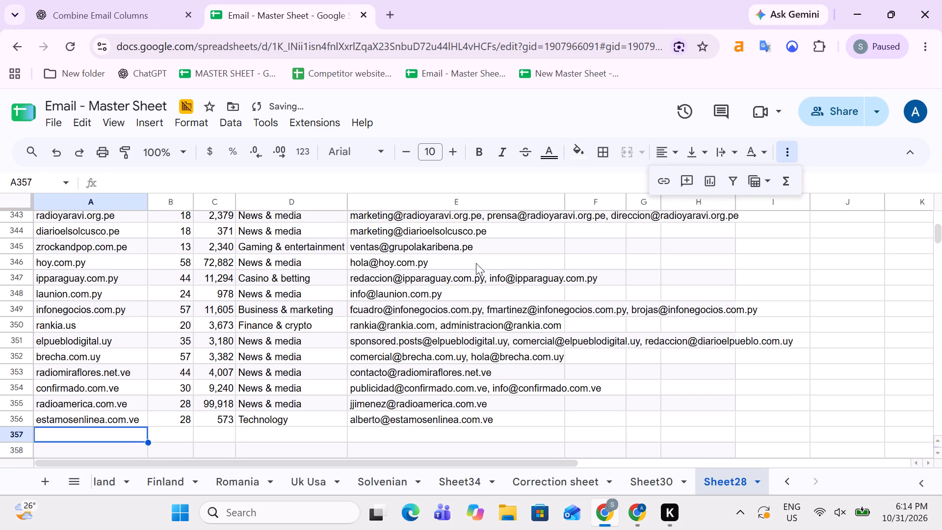
key(ctrl+Up)
key(ctrl+Up)
key(Down)
key(ctrl+shift+Down)
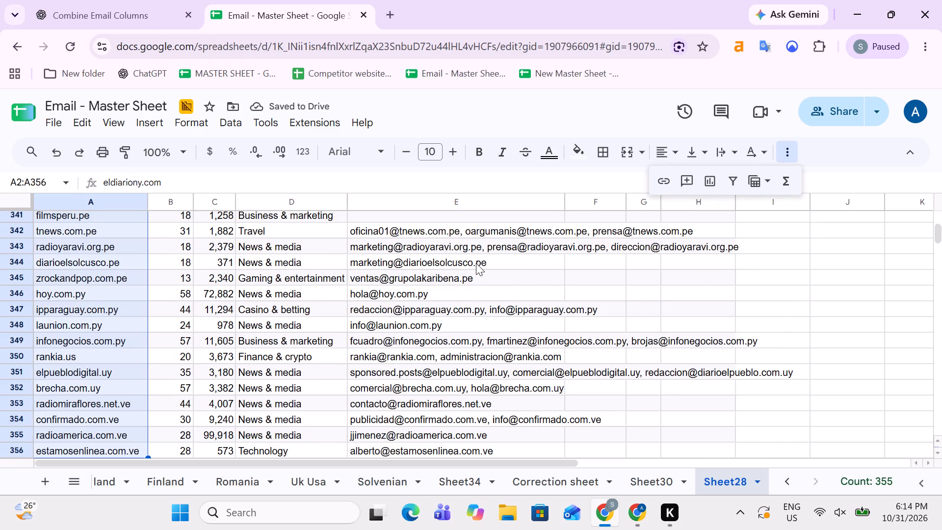
scroll(476, 263, up, 1)
Remove the filter from the ES, MX, AR sheet.
click(723, 486)
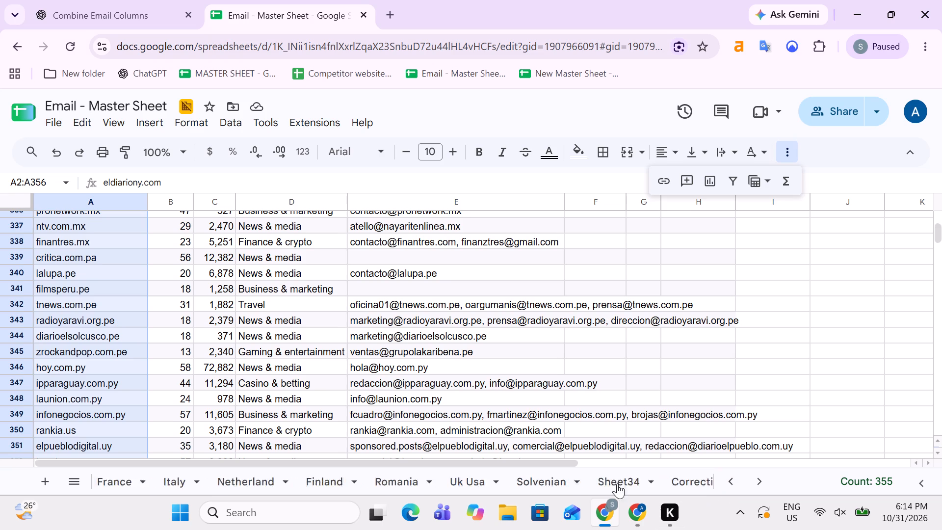
click(318, 482)
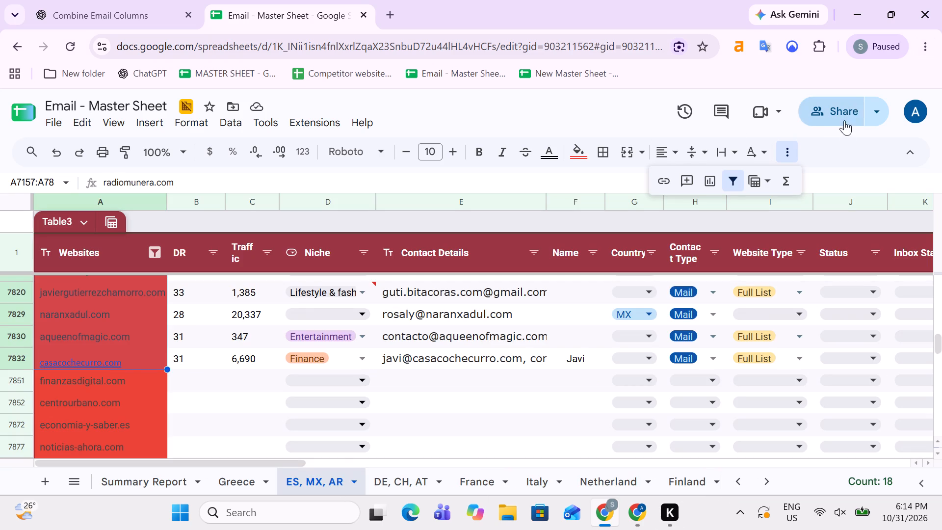
click(731, 183)
Clear the comparison list in the Websites column of the ES, MX, AR sheet, from eldiariony.com in A7843 downward.
click(202, 395)
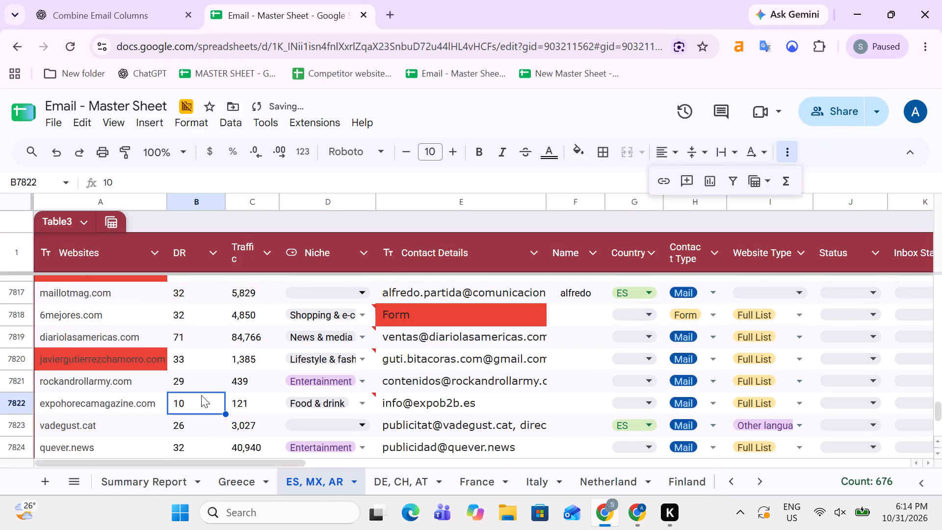
key(Left)
key(ctrl+Down)
key(Down)
key(Down)
key(Up)
key(Down)
key(Down)
key(Down)
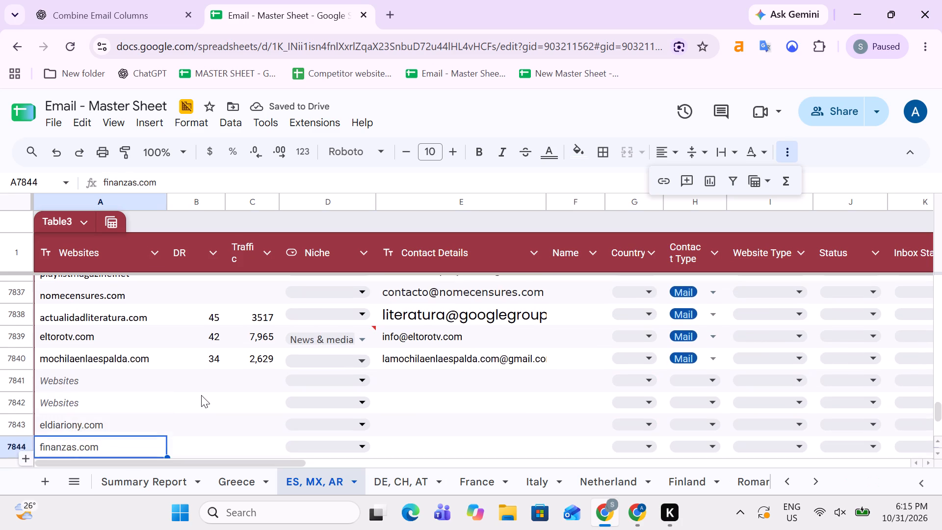
key(Down)
key(Up)
key(Up)
key(ctrl+shift+Down)
key(Delete)
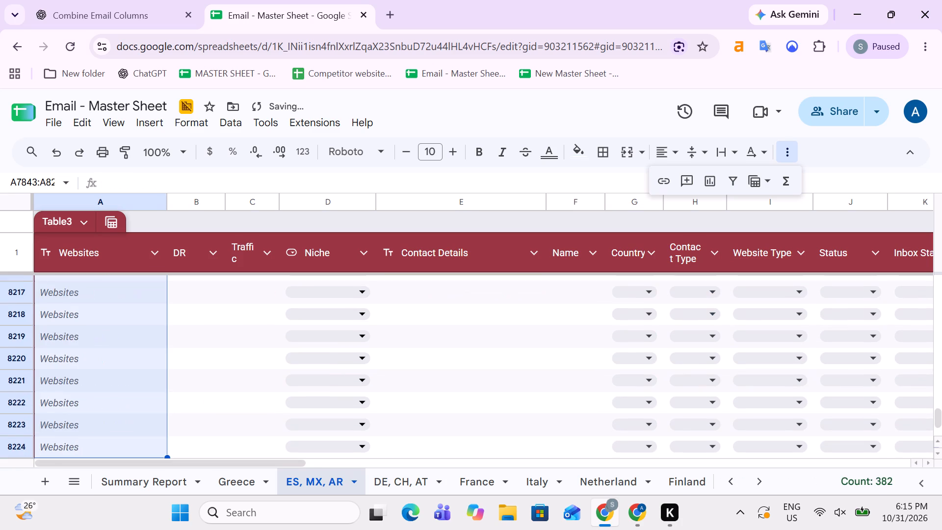
Check which fill colours the Websites column of the ES, MX, AR sheet still offers for filtering.
key(Up)
key(Up)
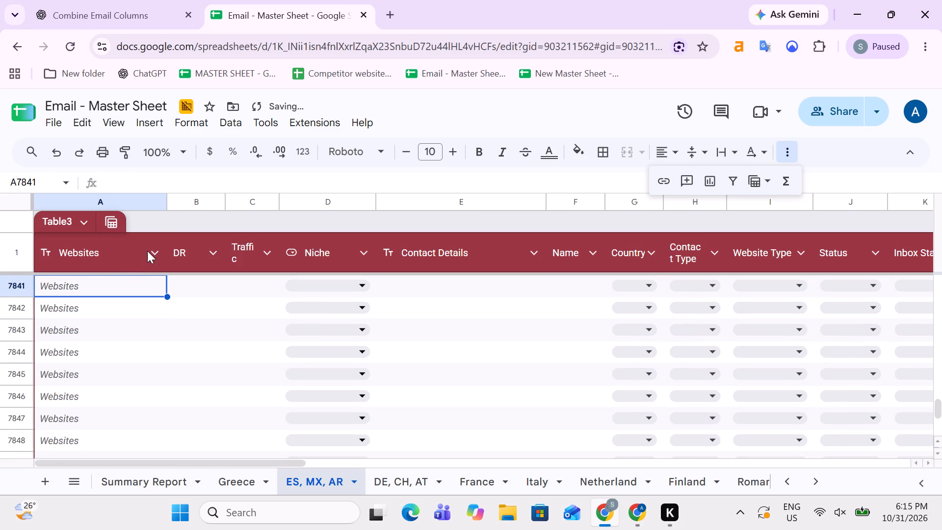
click(147, 250)
click(149, 254)
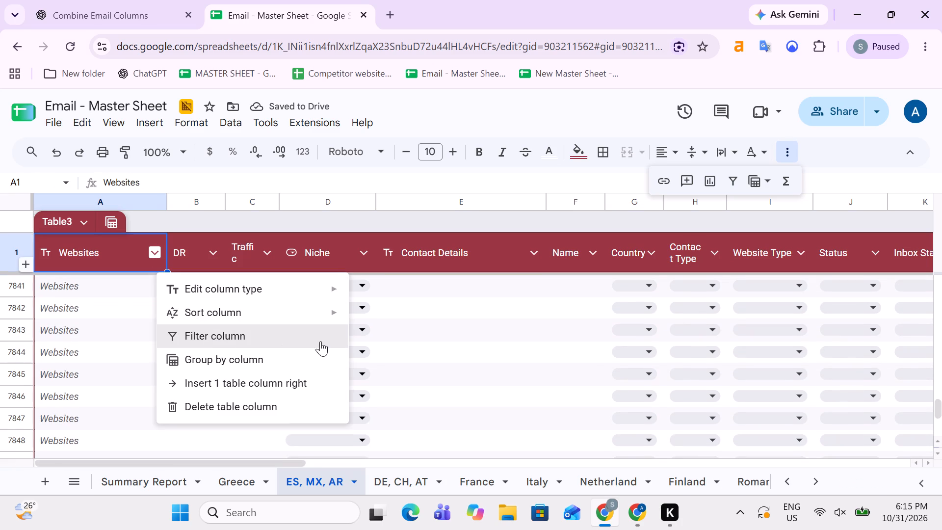
click(320, 340)
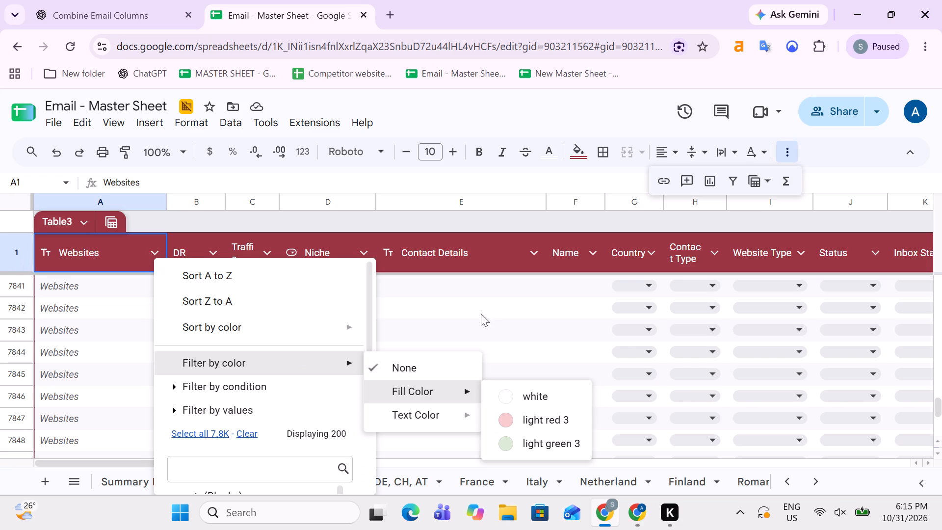
click(473, 328)
key(Left)
key(Left)
key(Left)
key(Left)
key(Left)
key(Left)
key(Left)
key(Left)
key(Left)
key(Left)
key(Left)
key(Left)
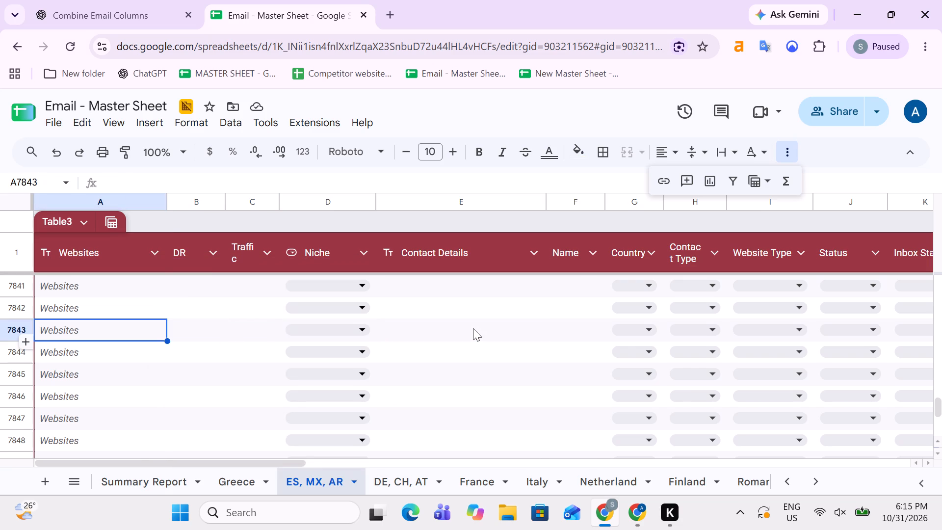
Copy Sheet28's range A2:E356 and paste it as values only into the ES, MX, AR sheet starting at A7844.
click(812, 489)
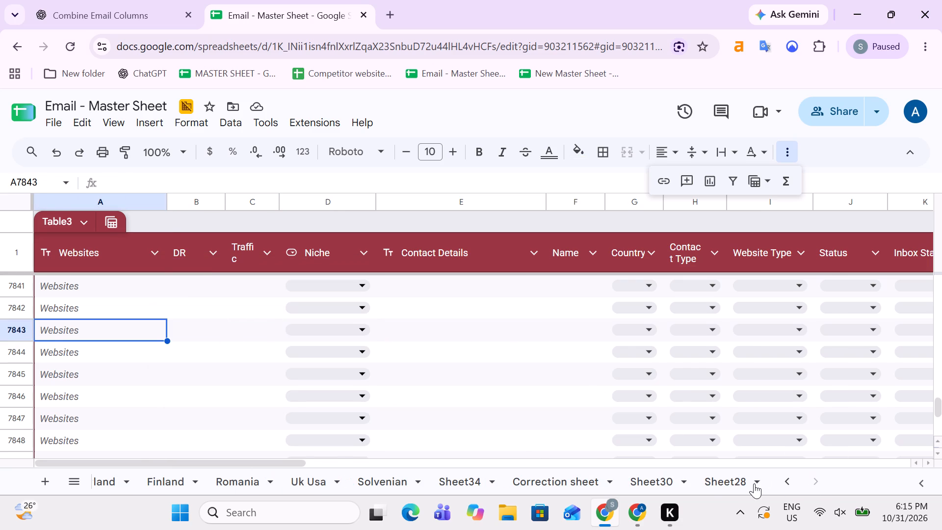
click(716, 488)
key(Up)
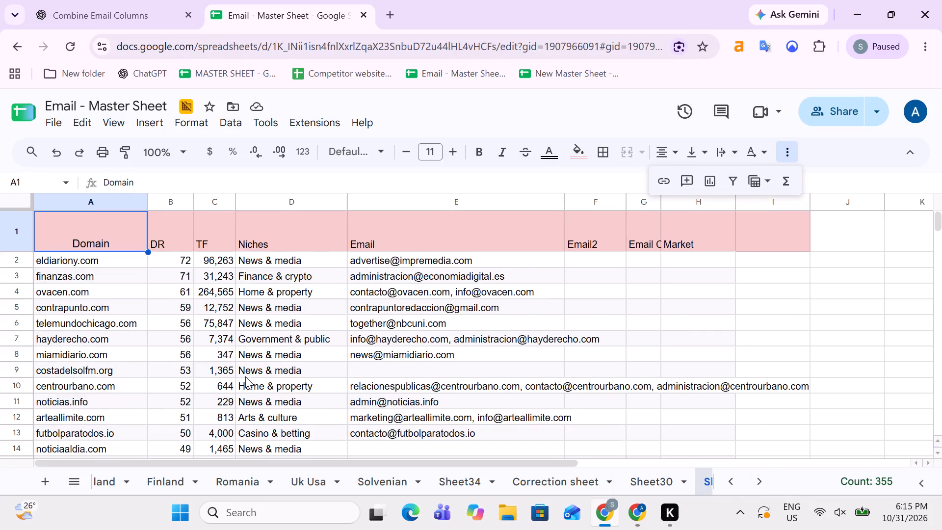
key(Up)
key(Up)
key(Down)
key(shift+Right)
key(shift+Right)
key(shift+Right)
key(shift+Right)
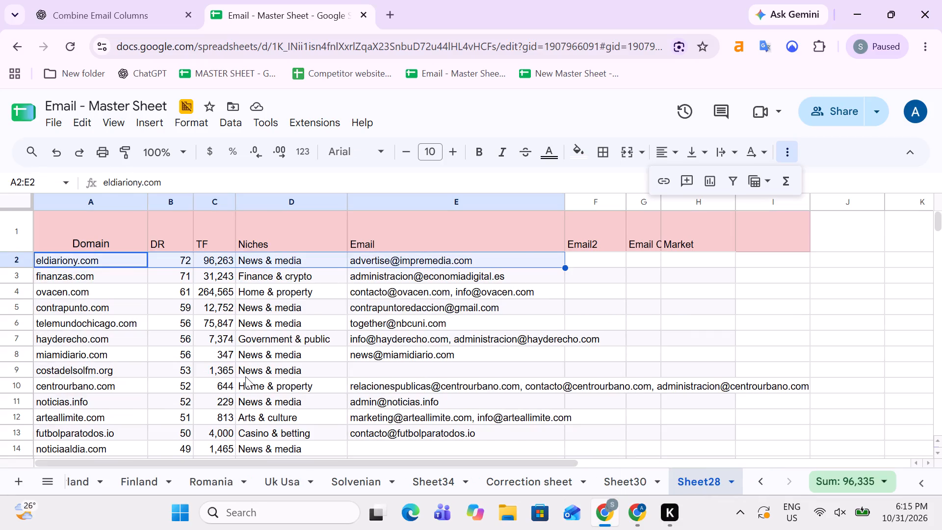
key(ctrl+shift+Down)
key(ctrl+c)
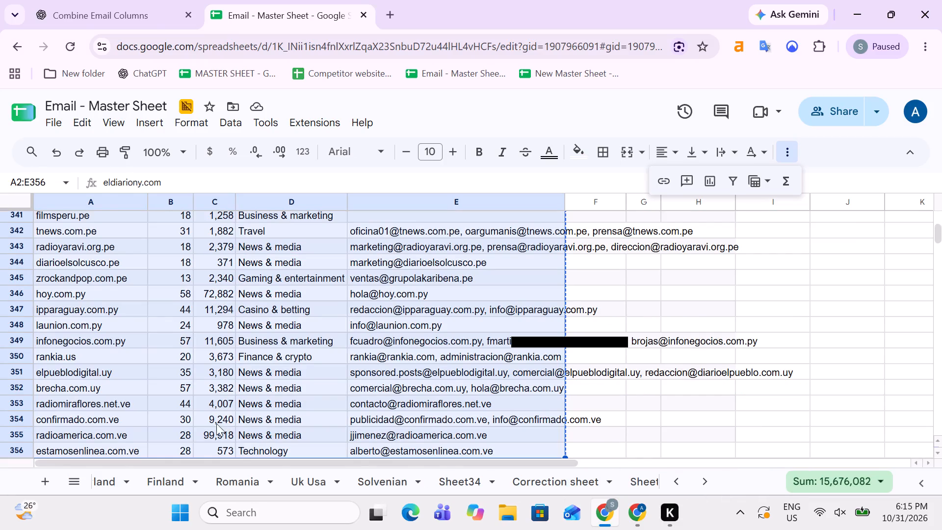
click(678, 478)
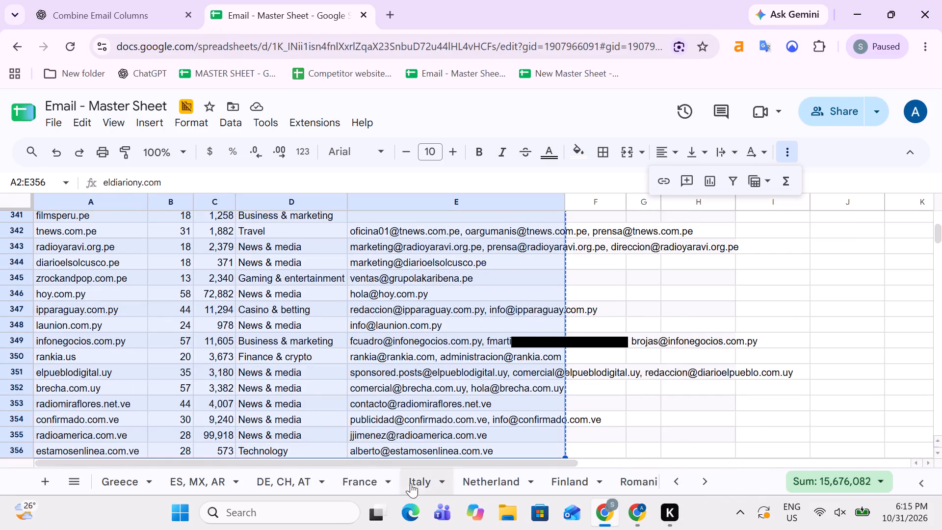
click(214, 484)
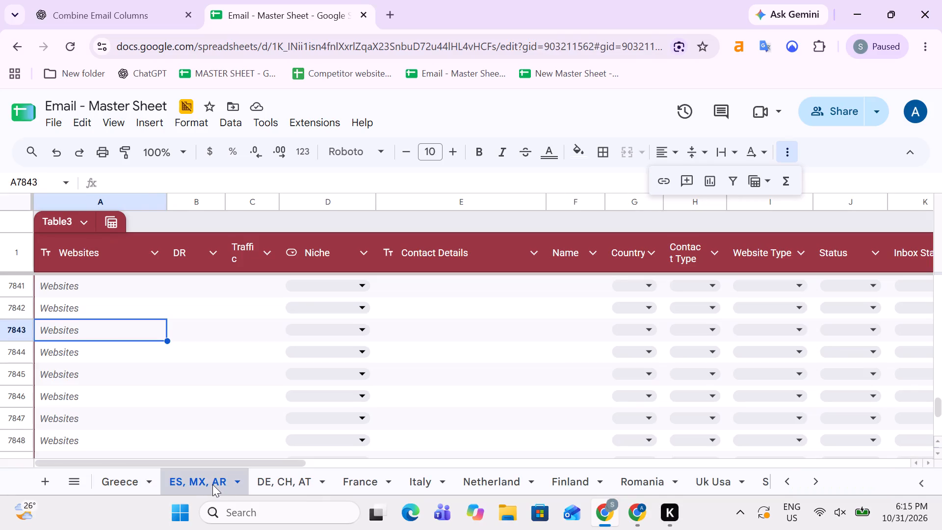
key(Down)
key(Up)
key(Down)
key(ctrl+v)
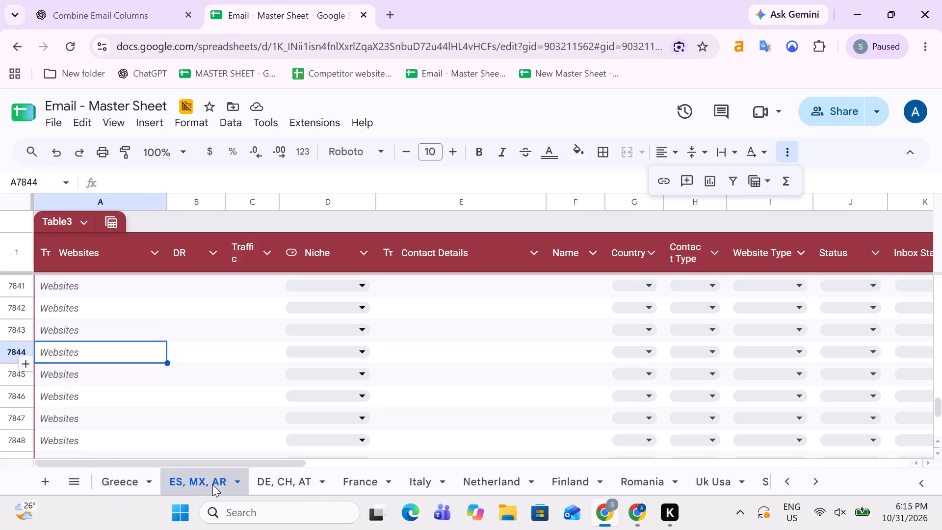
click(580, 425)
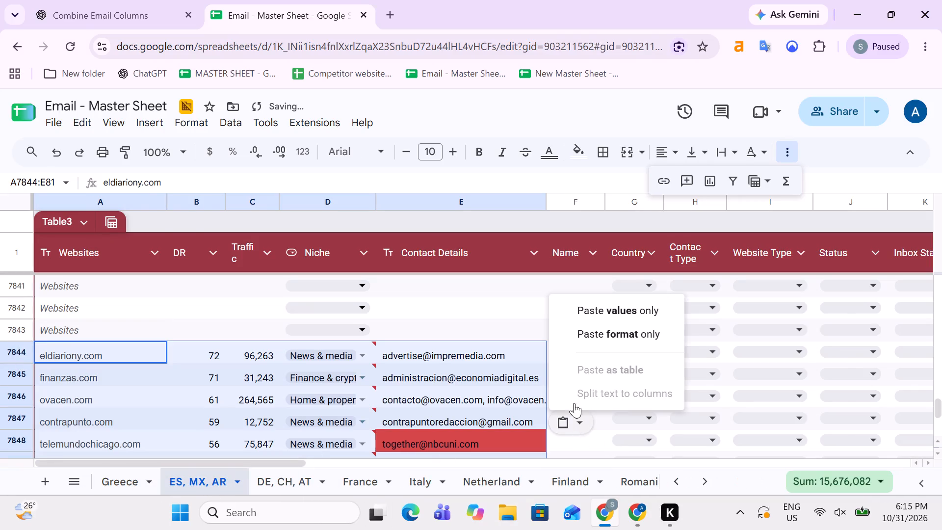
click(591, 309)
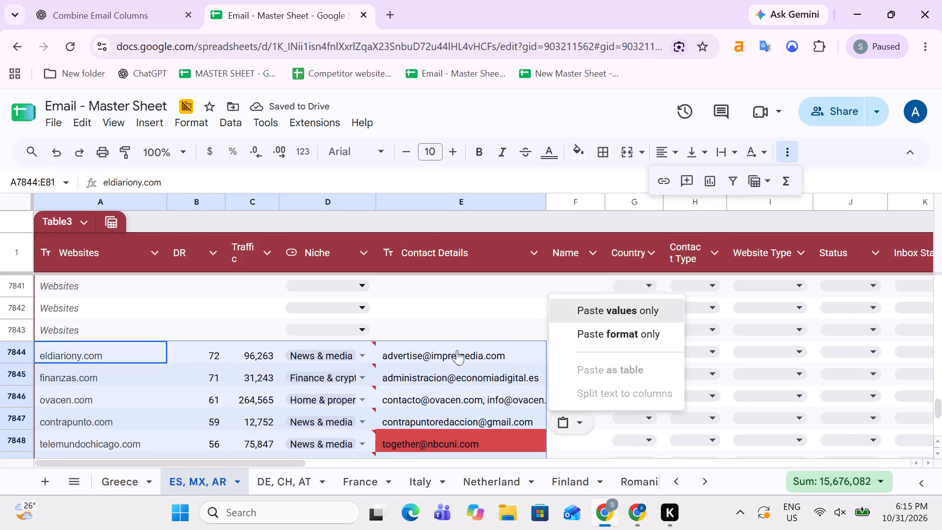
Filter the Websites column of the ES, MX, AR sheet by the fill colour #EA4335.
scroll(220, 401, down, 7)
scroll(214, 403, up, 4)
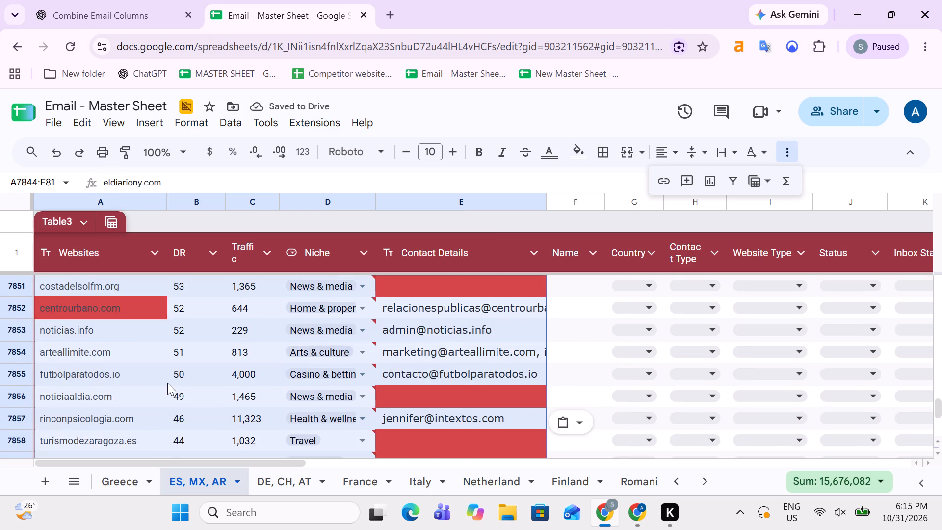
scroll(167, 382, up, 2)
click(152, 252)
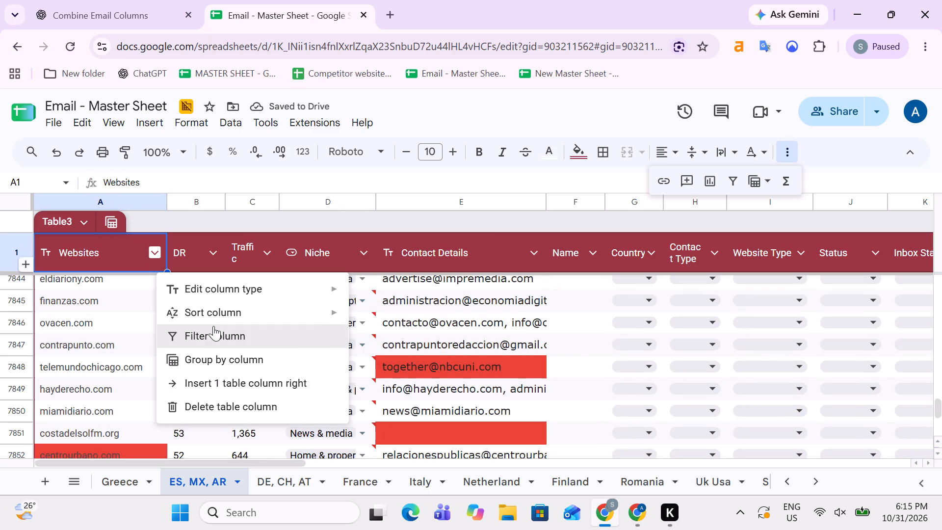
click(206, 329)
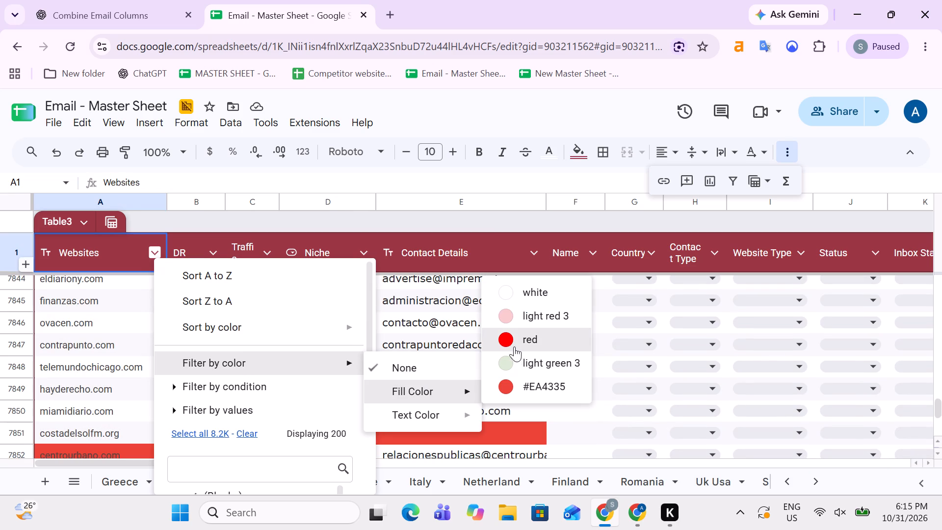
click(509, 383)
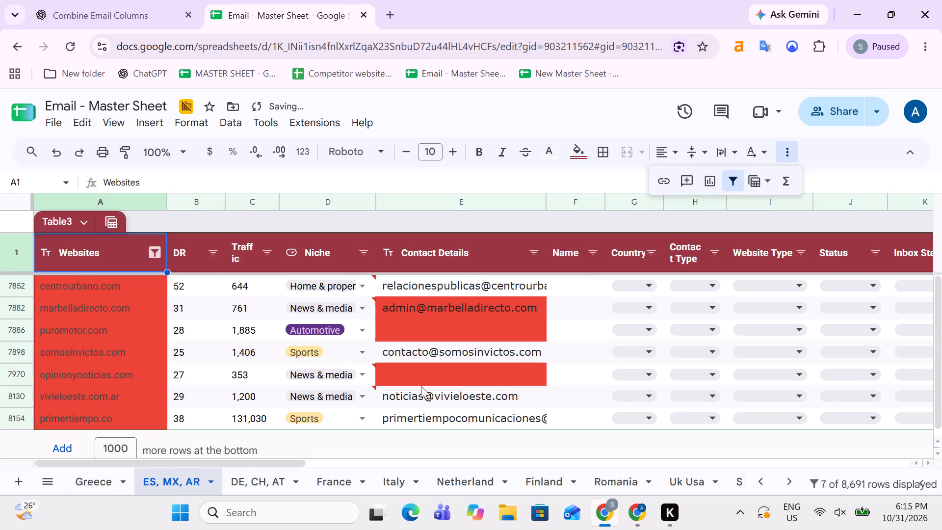
Examine the filtered red rows across their columns, from centrourbano.com in row 7852 to primertiempo.co in row 8154.
scroll(250, 397, up, 7)
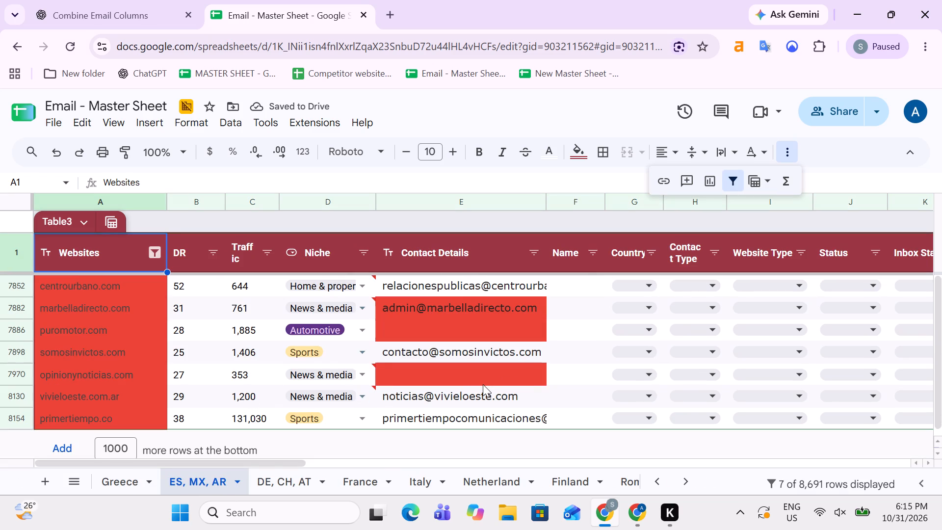
click(483, 384)
click(558, 371)
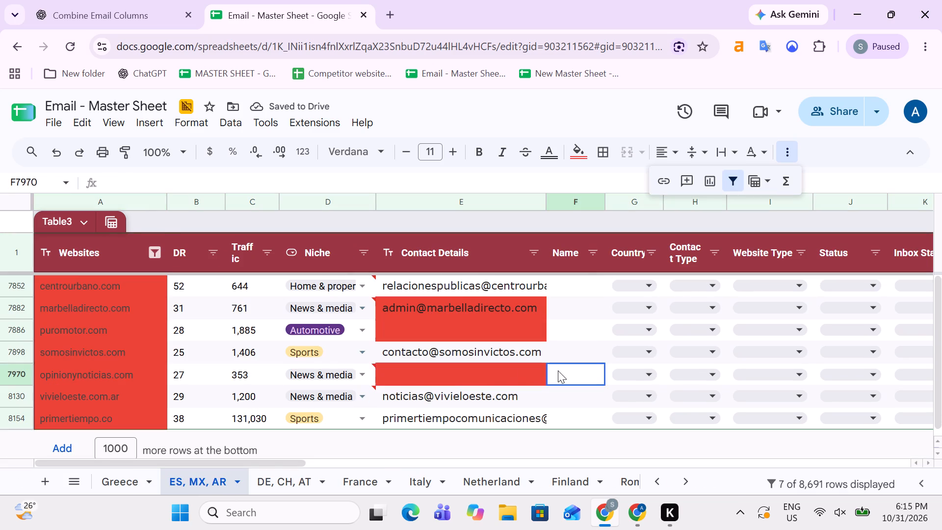
key(Left)
key(Left)
key(Left)
key(Left)
key(Left)
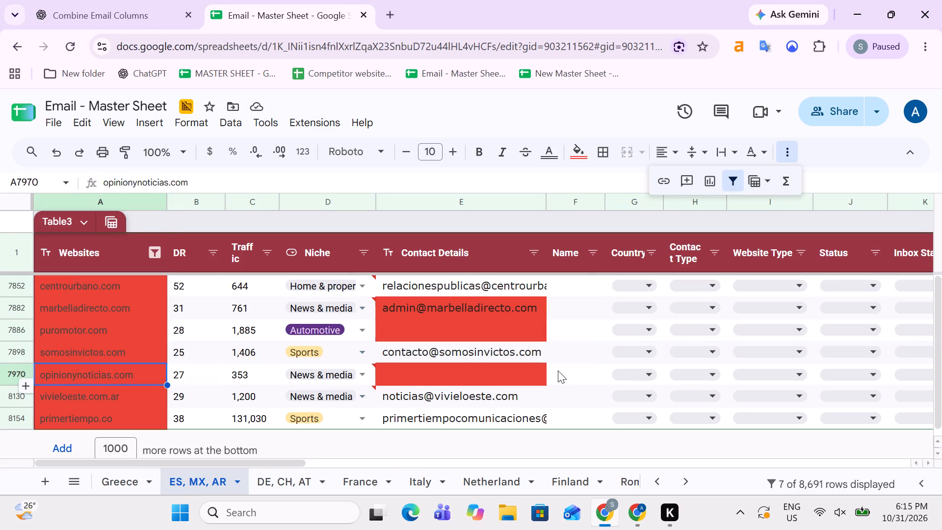
key(Right)
key(Left)
key(Down)
key(Up)
key(Up)
key(Up)
key(Up)
key(Up)
key(Up)
key(Up)
key(Up)
key(Up)
key(Up)
key(Up)
key(Up)
key(Up)
key(Up)
key(Up)
key(Down)
key(Right)
key(Right)
key(Right)
key(Right)
key(Right)
key(Right)
key(Right)
key(Right)
key(Right)
key(Right)
key(Right)
key(Right)
key(Right)
key(Right)
key(Right)
key(Right)
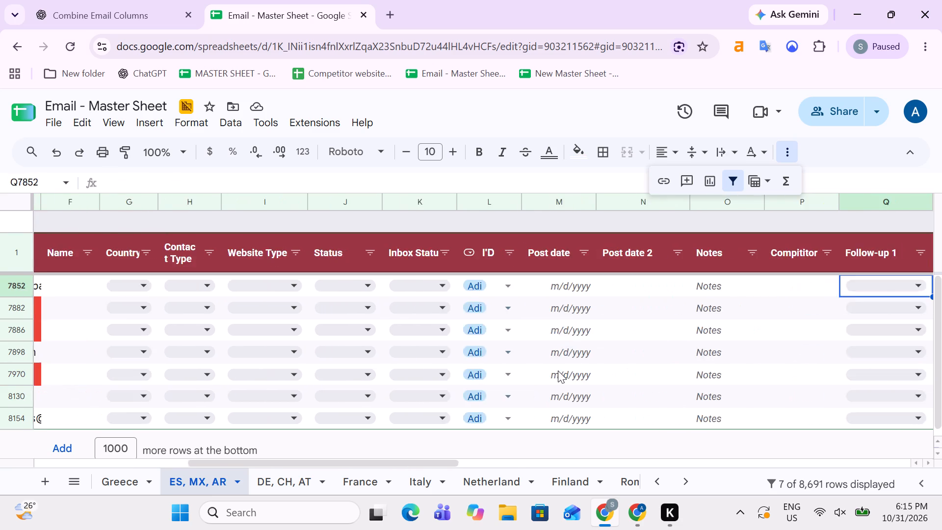
key(Right)
key(Right)
key(Left)
key(Left)
key(Left)
key(Left)
key(Left)
key(Left)
key(Left)
key(Left)
key(Left)
key(Left)
key(Left)
key(Left)
key(Left)
key(Left)
key(Left)
key(Left)
key(Left)
key(Left)
key(Left)
key(Left)
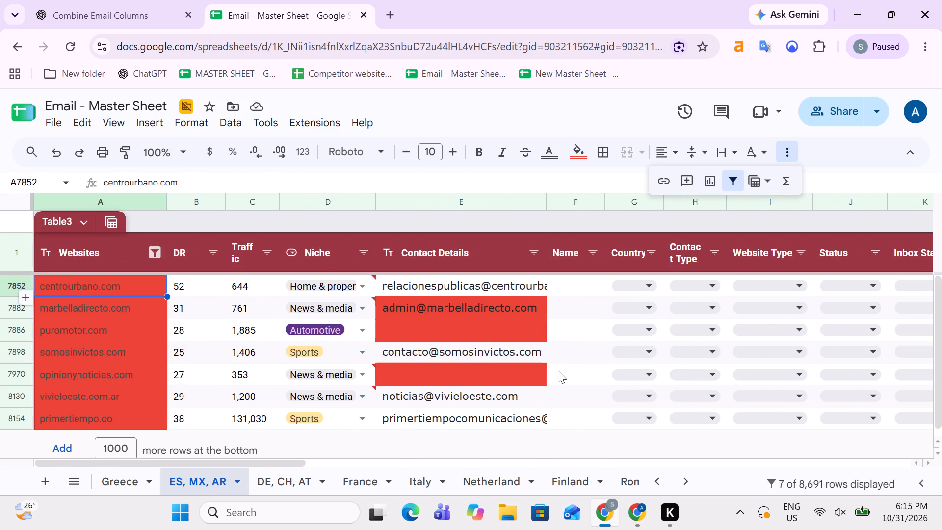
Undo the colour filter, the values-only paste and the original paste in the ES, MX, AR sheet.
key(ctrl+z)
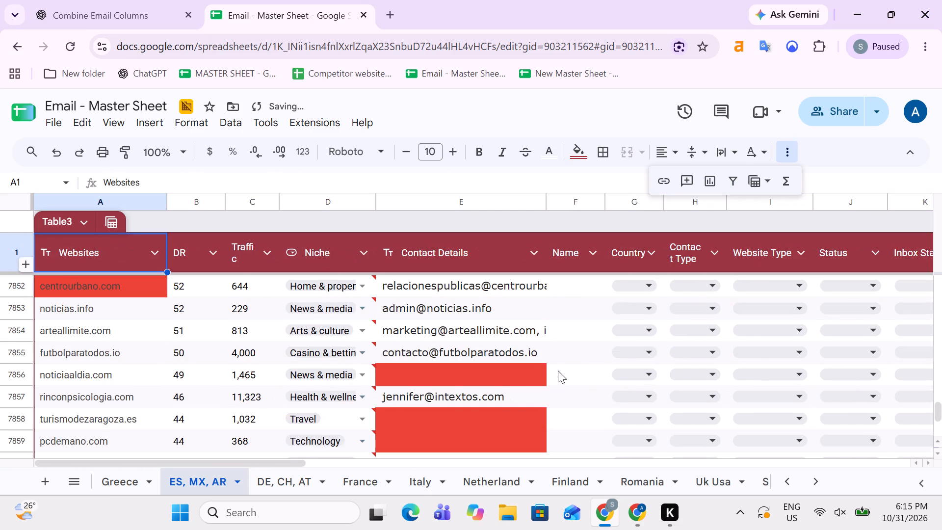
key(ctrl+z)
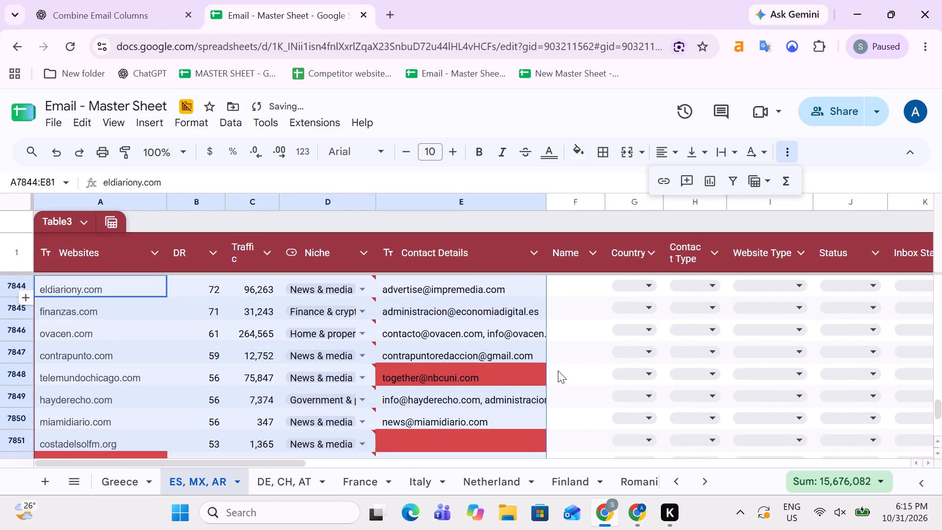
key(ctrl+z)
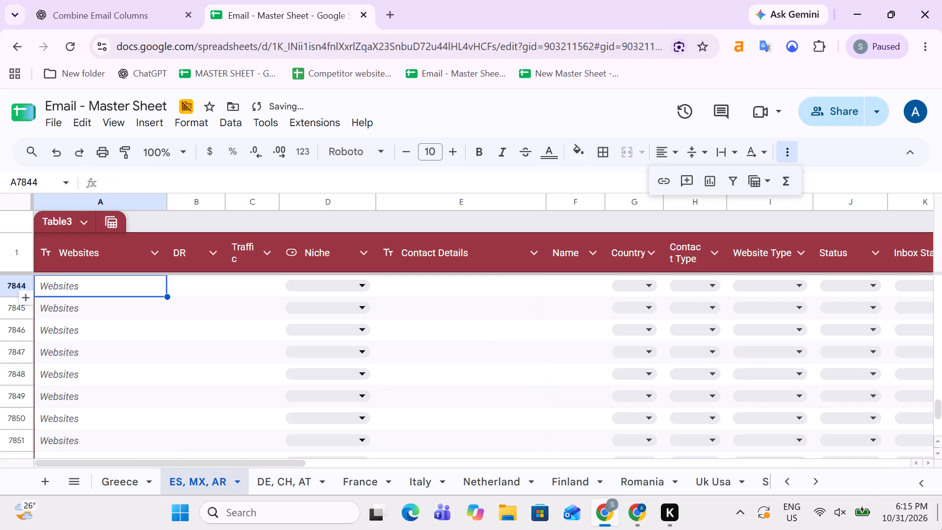
Switch from the ES, MX, AR sheet to Sheet28, the source list of new domains.
click(815, 485)
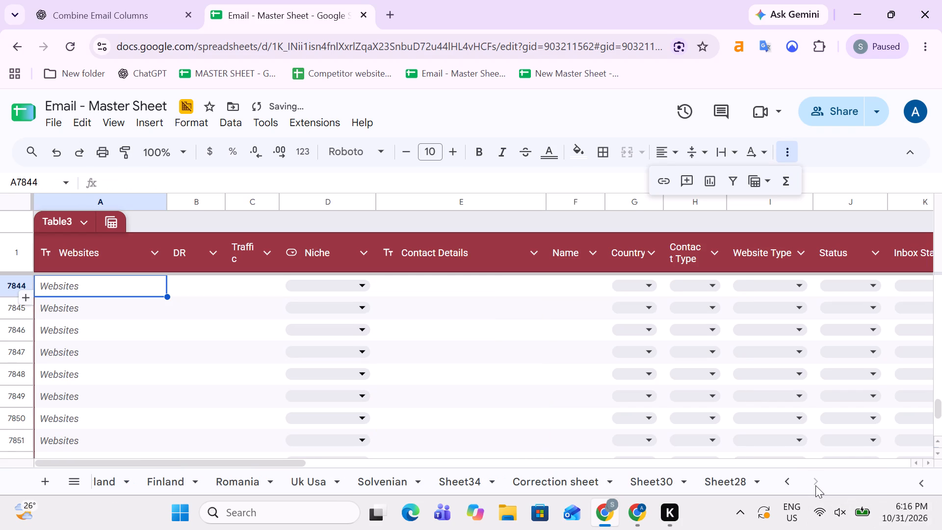
click(716, 484)
key(Up)
key(Up)
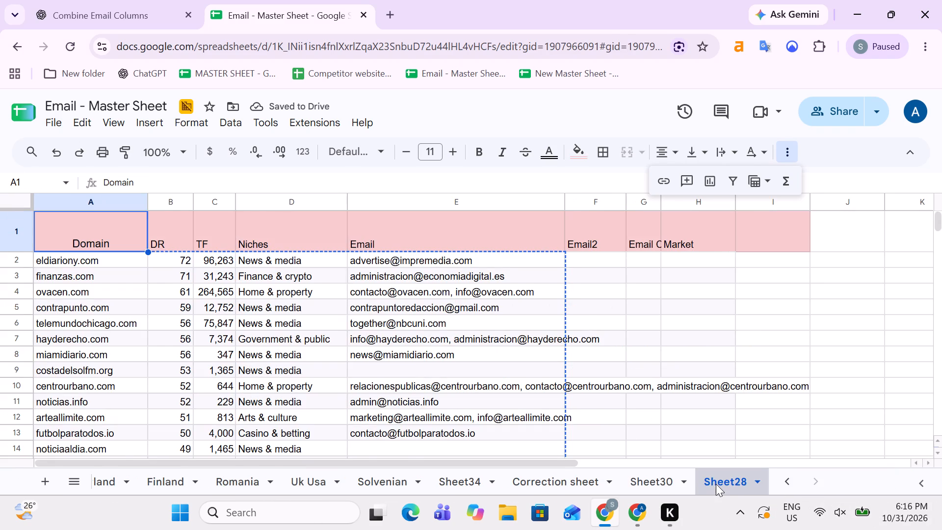
Copy the full domain list in Sheet28, cells A2 to A356, leaving out the header.
key(Down)
key(ctrl+shift+Down)
key(ctrl+c)
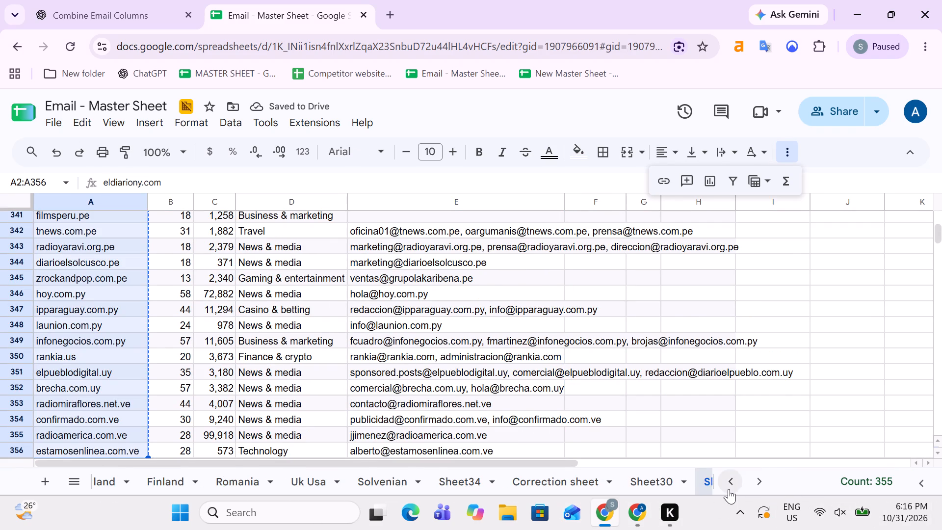
Paste the copied domains as values only into the Websites column of the ES, MX, AR sheet, starting at A7844.
click(729, 489)
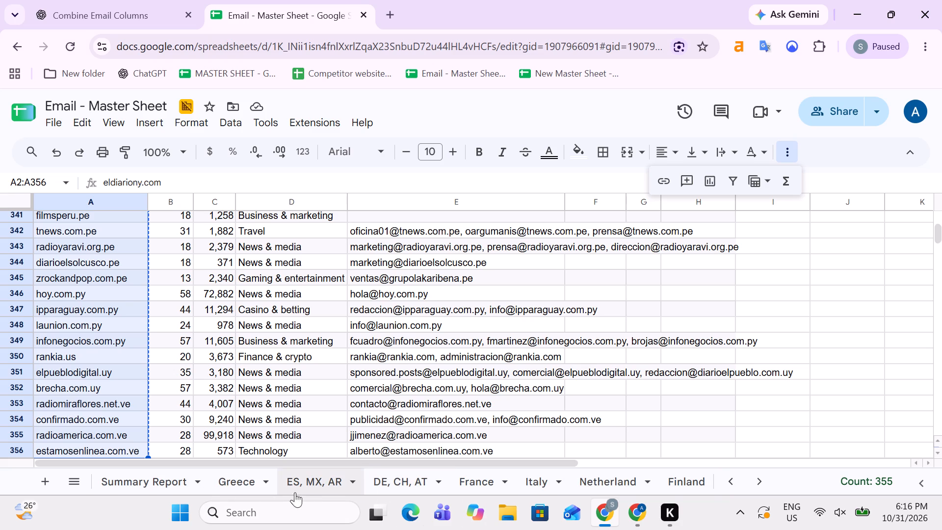
click(304, 480)
key(Down)
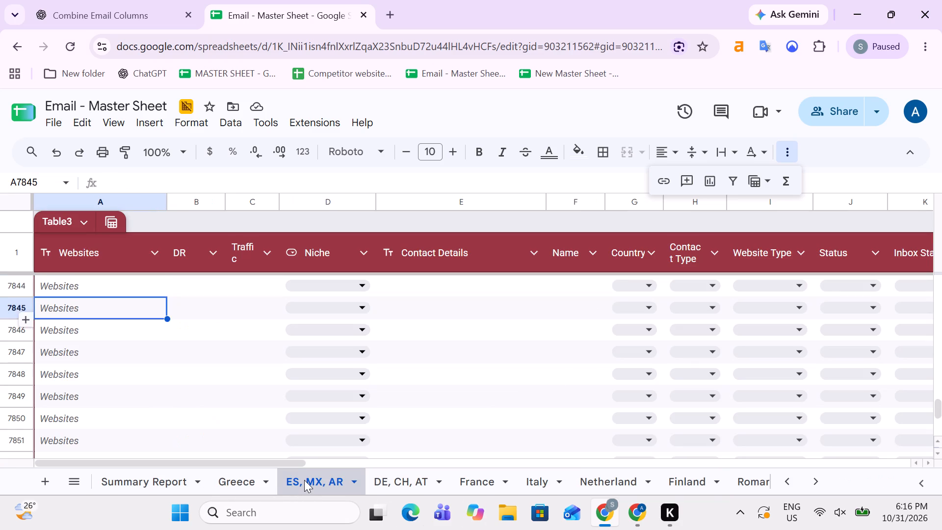
key(Up)
key(Down)
key(Up)
key(Up)
key(Up)
key(Up)
key(Down)
key(Up)
key(Up)
key(Up)
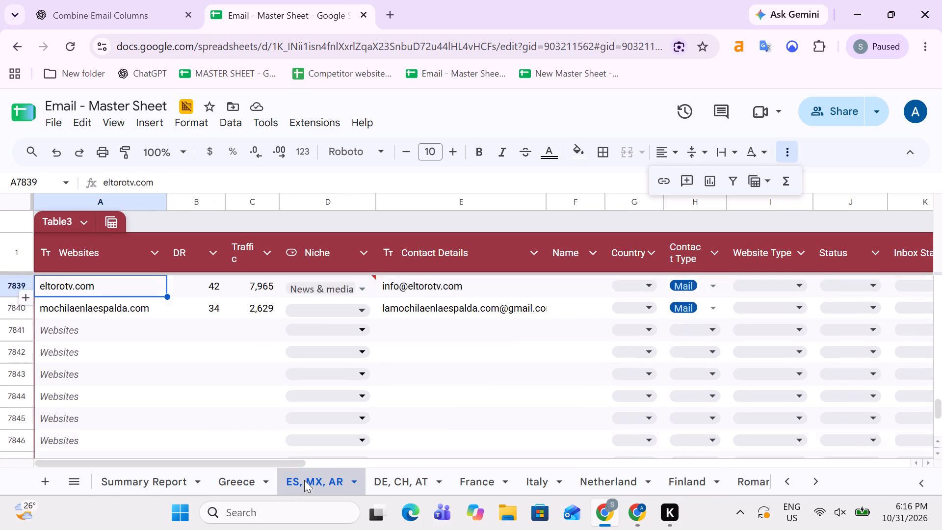
key(Up)
key(Down)
key(Down)
key(Down)
key(Down)
key(Down)
key(Down)
key(ctrl+v)
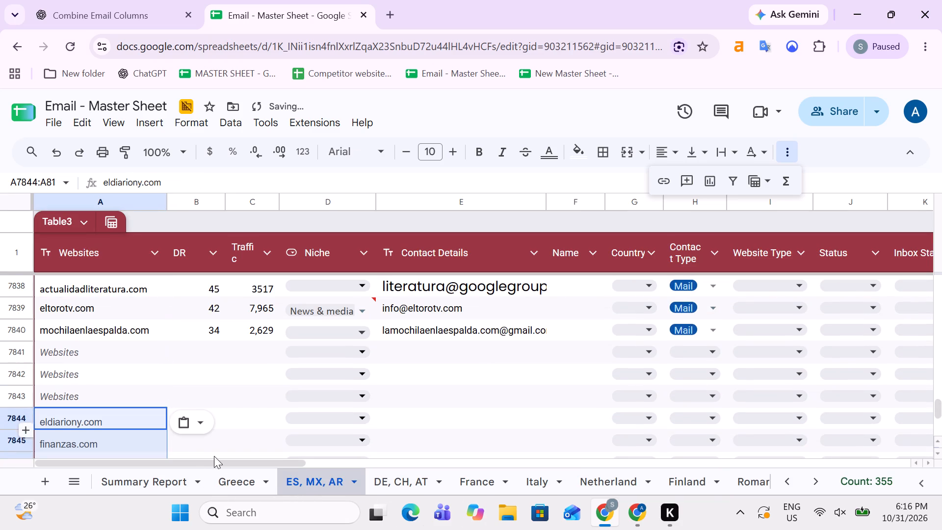
click(197, 424)
click(235, 315)
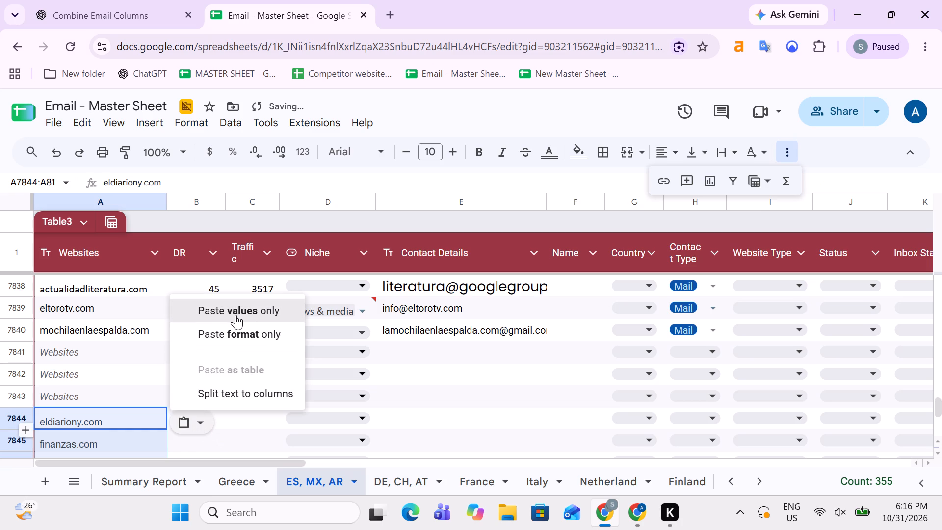
Filter the Websites column of the ES, MX, AR table by the fill colour red.
scroll(221, 320, down, 7)
scroll(210, 349, up, 5)
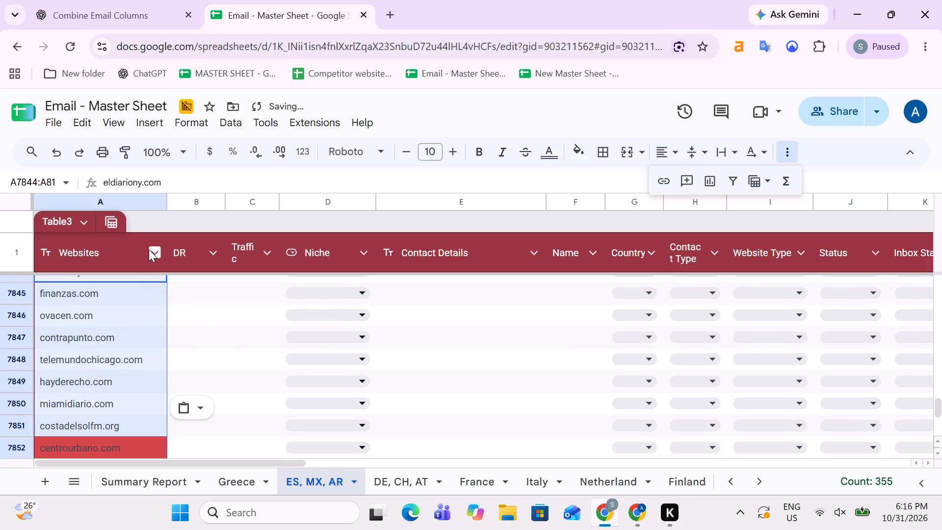
click(150, 249)
click(194, 339)
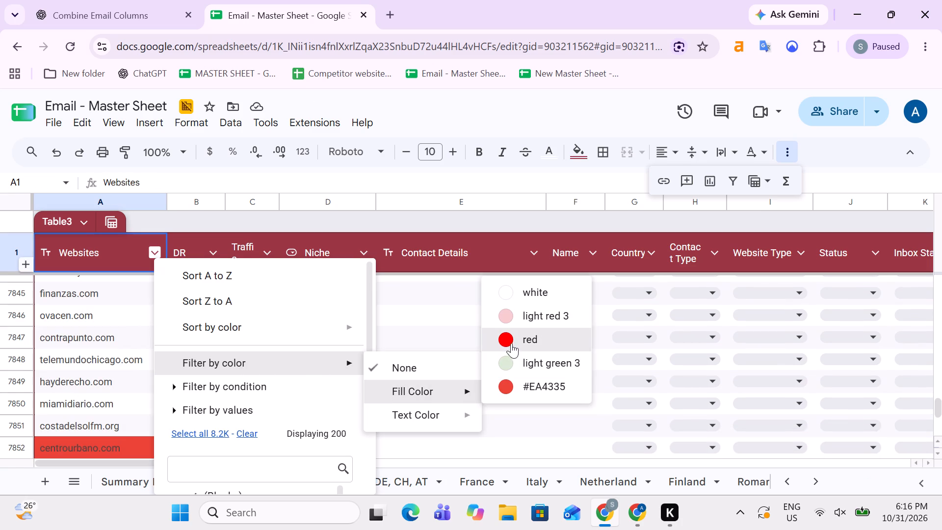
click(513, 341)
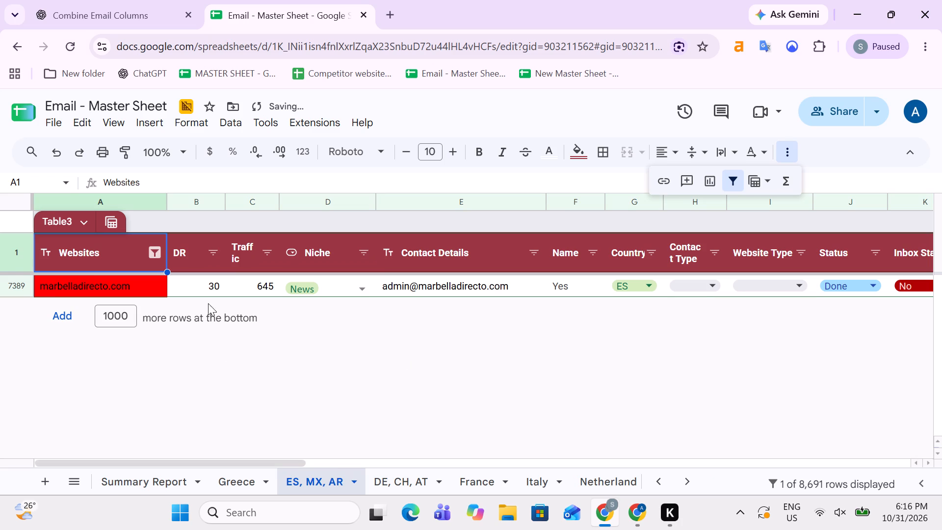
Reset the fill colour of the marbelladirecto.com cell in row 7389.
click(154, 285)
click(581, 147)
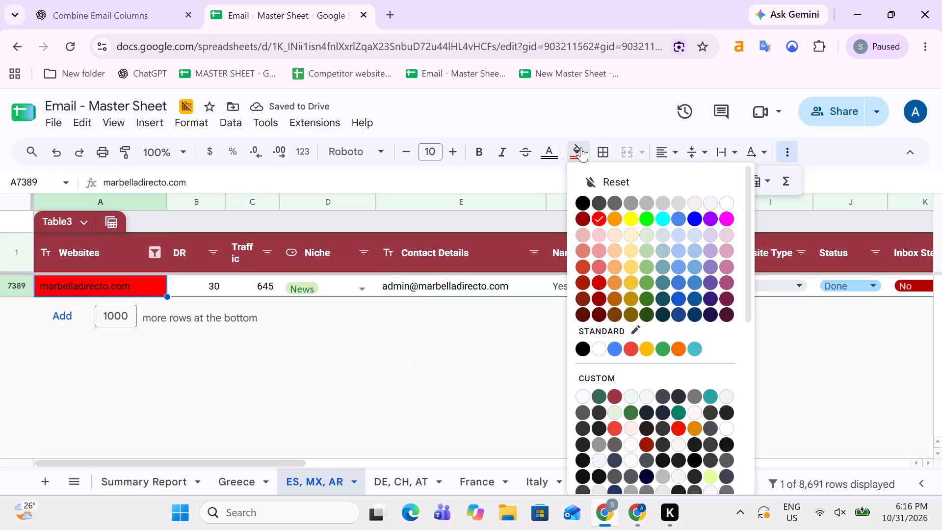
click(601, 177)
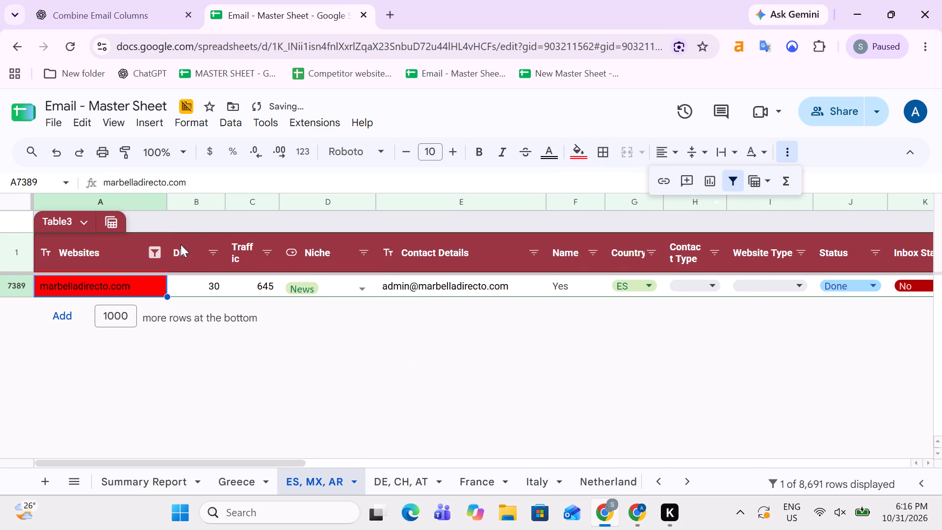
Change the Websites column's colour filter to the fill colour #EA4335.
click(161, 250)
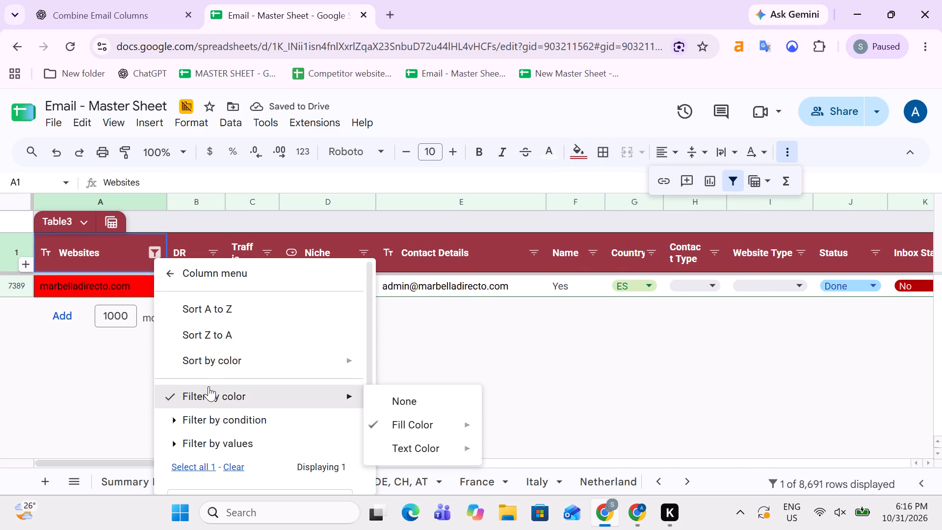
click(517, 417)
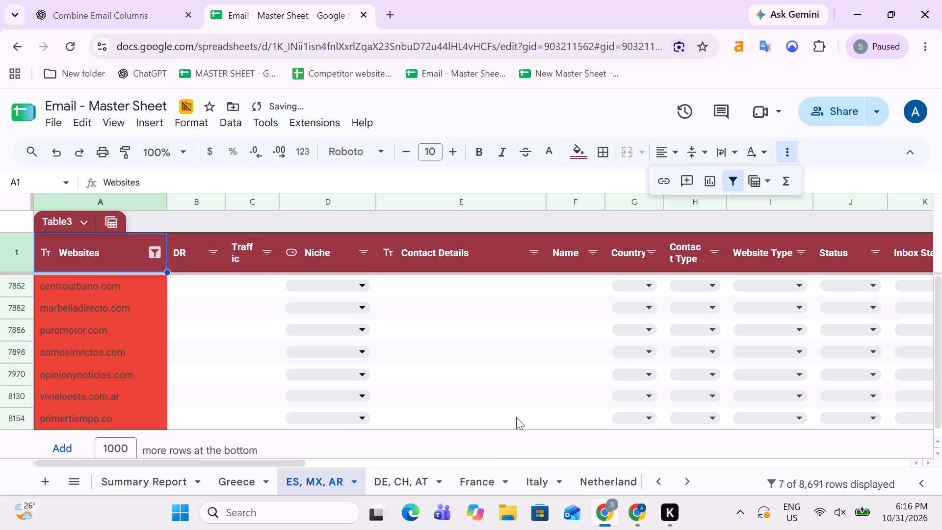
scroll(247, 357, down, 5)
scroll(213, 376, up, 6)
Examine the filtered red rows of the ES, MX, AR sheet across their columns, starting from centrourbano.com in row 7852.
scroll(202, 375, down, 1)
scroll(199, 400, up, 9)
click(211, 335)
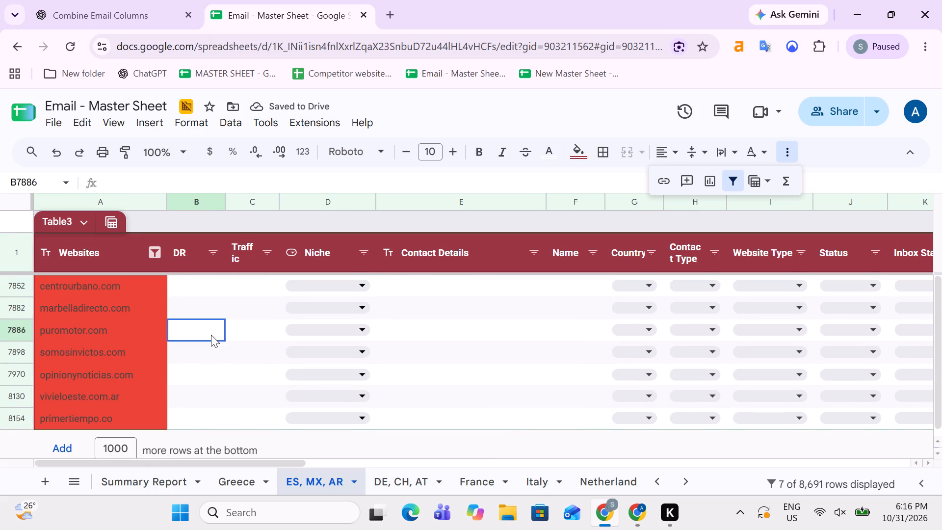
key(Up)
key(Up)
key(Up)
key(Up)
key(Up)
key(Up)
key(Up)
key(Up)
key(Up)
key(Up)
key(Up)
key(Up)
key(Up)
key(Up)
key(Up)
key(Up)
key(Down)
key(Right)
key(Right)
key(Right)
key(Right)
key(Right)
key(Right)
key(Right)
key(Right)
key(Right)
key(Right)
key(Right)
key(Right)
key(Right)
key(Right)
key(Right)
key(Right)
key(Right)
key(Right)
key(Right)
key(Right)
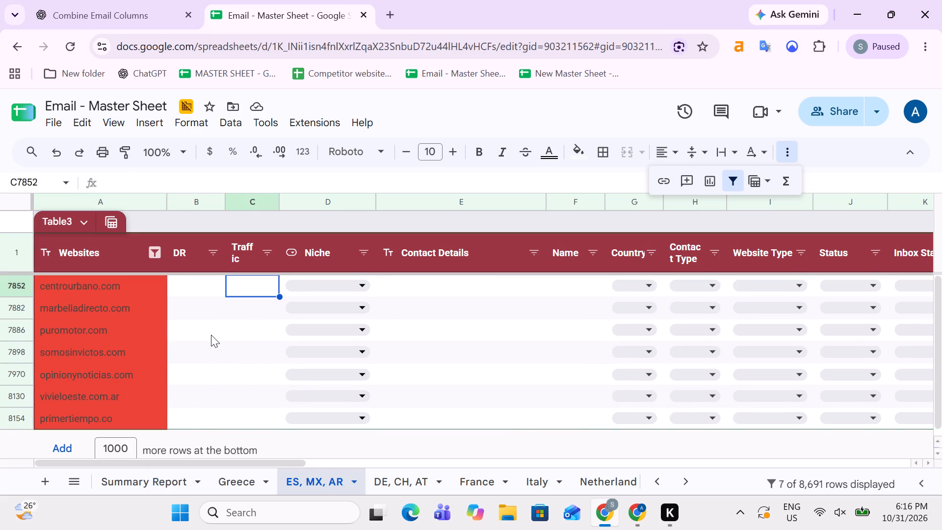
key(Left)
key(Left)
key(Left)
key(Left)
key(Left)
key(Left)
key(Left)
key(Left)
key(Left)
key(Left)
key(Left)
key(Left)
key(Left)
key(Left)
key(Left)
key(Left)
key(Left)
key(Left)
key(Left)
key(Left)
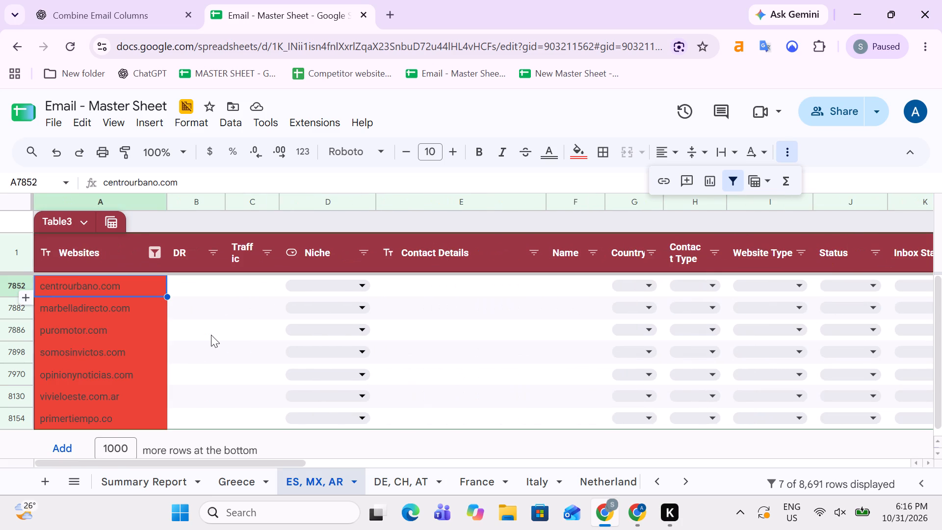
Examine the red domains in the Websites column between centrourbano.com and vivieloeste.com.ar.
key(Up)
key(Down)
key(Down)
key(Down)
key(Down)
key(Down)
key(Down)
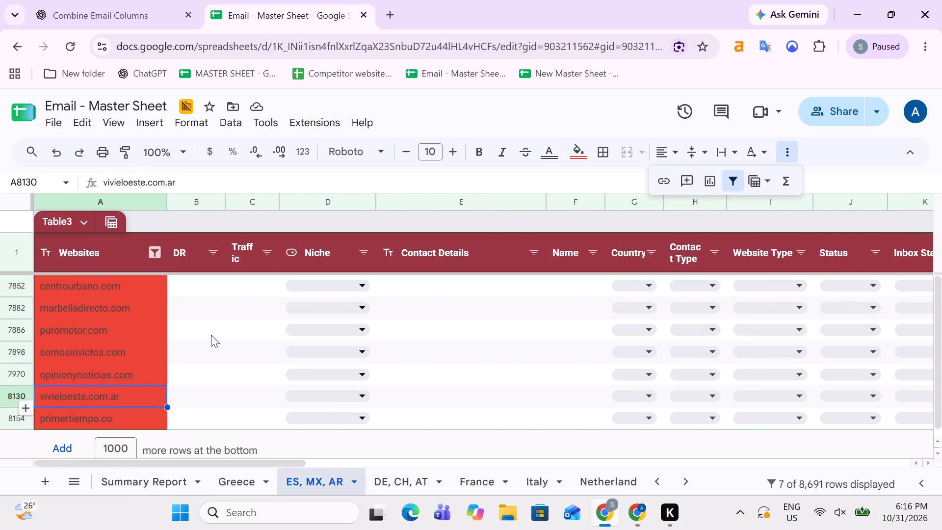
key(Up)
key(Up)
key(Up)
key(Up)
key(Up)
key(Up)
key(Up)
key(Up)
key(Up)
key(Up)
key(Up)
key(Up)
key(Up)
key(Up)
key(Up)
key(Down)
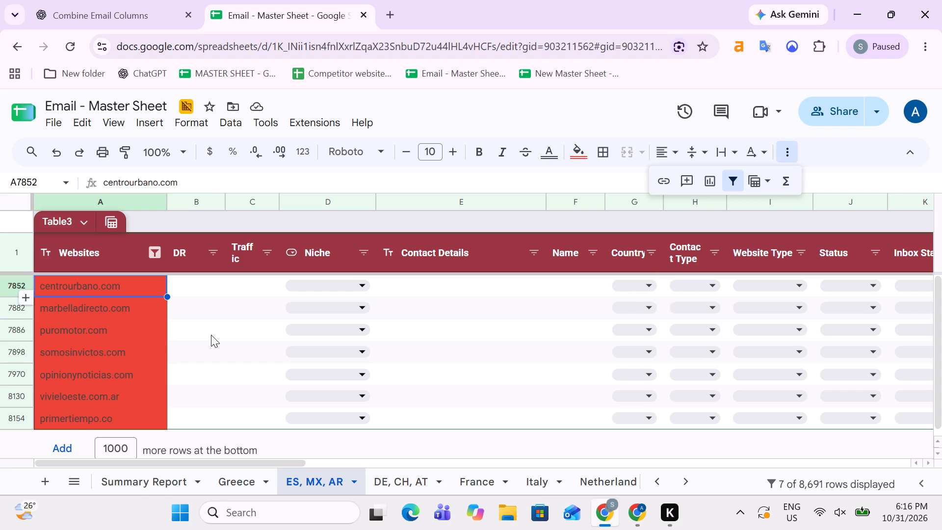
Remove the filter from the ES, MX, AR table so every row is shown.
key(Up)
key(Up)
key(Down)
click(730, 180)
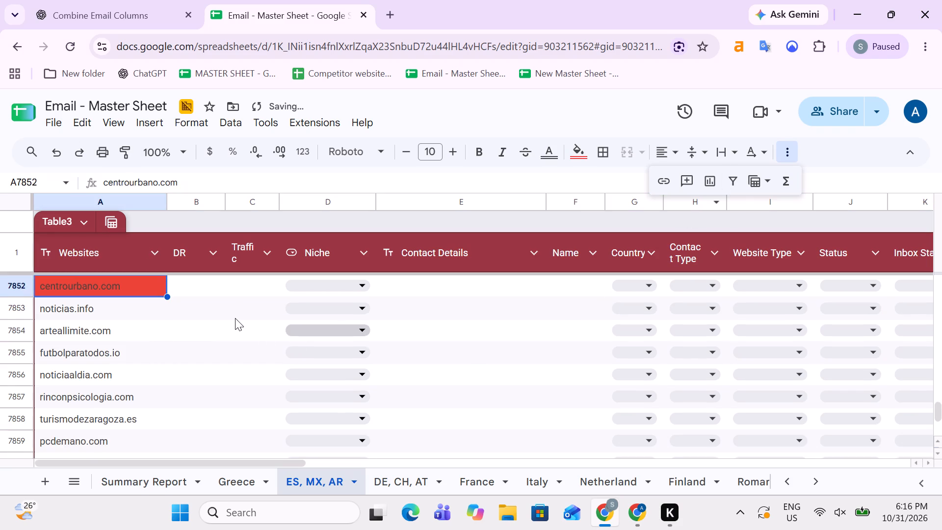
Search the ES, MX, AR sheet for other occurrences of centrourbano.com, using the red-marked domain in row 7852.
scroll(229, 319, up, 5)
scroll(225, 337, down, 2)
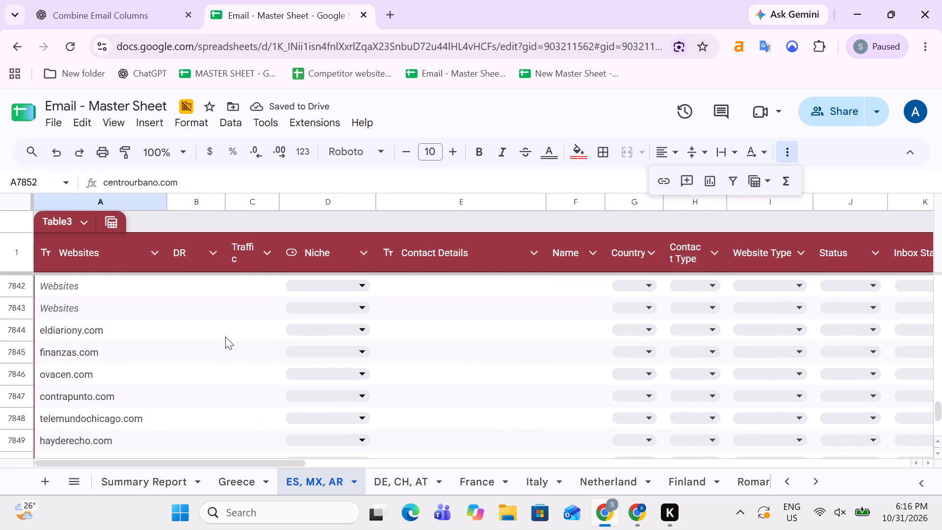
scroll(225, 337, down, 3)
scroll(245, 344, up, 2)
click(201, 433)
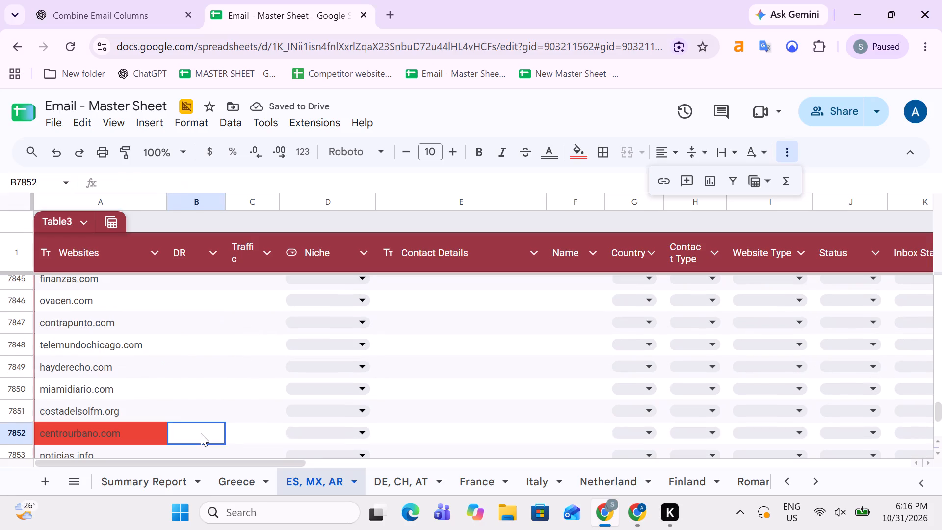
key(Left)
key(ctrl+c)
key(ctrl+f)
key(ctrl+v)
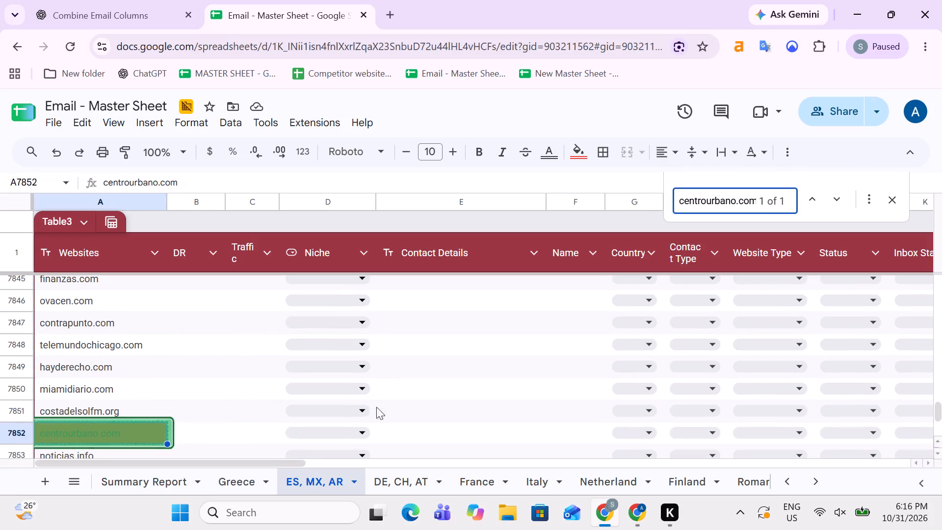
click(812, 207)
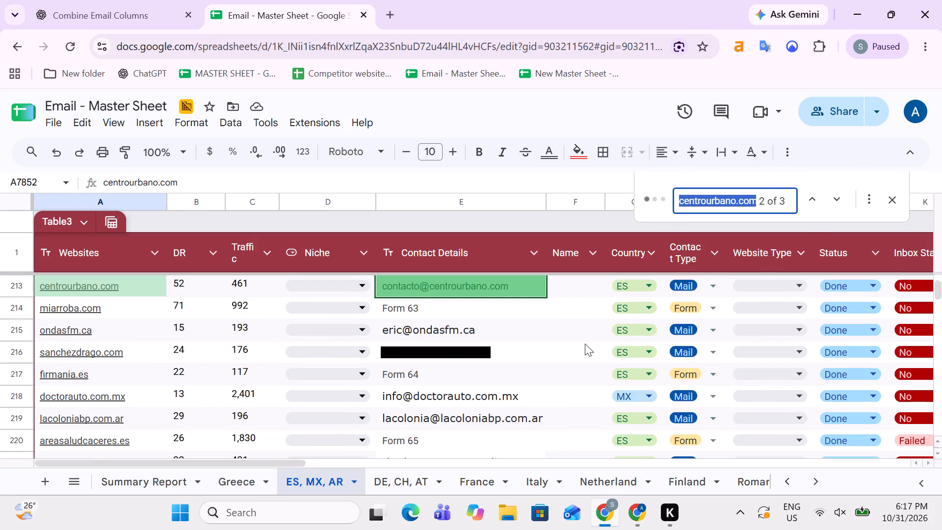
Examine the centrourbano.com entry in row 213 across its contact, country, status, post date and follow-up columns.
click(589, 285)
key(Right)
key(Right)
key(Right)
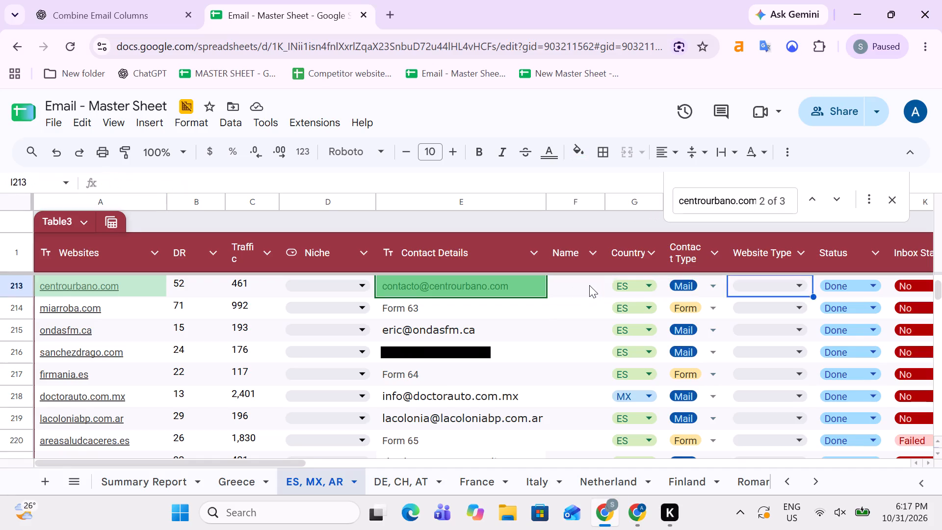
key(Right)
key(Right)
key(Right)
key(Right)
key(Right)
key(Left)
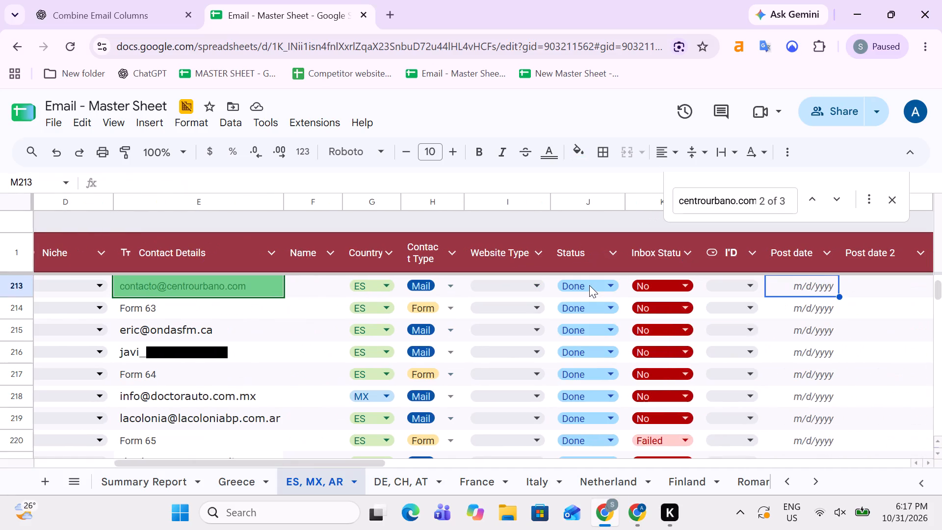
key(Right)
key(Right)
key(Right)
key(Right)
key(Right)
key(Right)
key(Left)
key(Left)
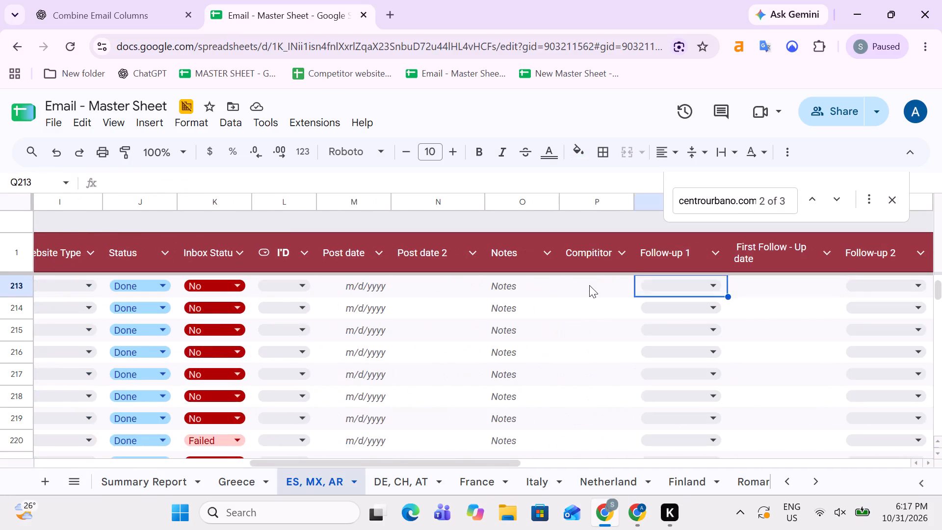
key(Left)
key(Left)
key(Left)
key(Left)
key(Left)
key(Left)
key(Left)
key(Left)
key(Left)
key(Left)
key(Left)
key(Left)
key(Left)
key(Left)
key(Left)
key(Left)
key(Left)
key(Left)
key(Left)
key(Left)
key(Left)
key(Left)
key(Left)
key(Left)
key(Left)
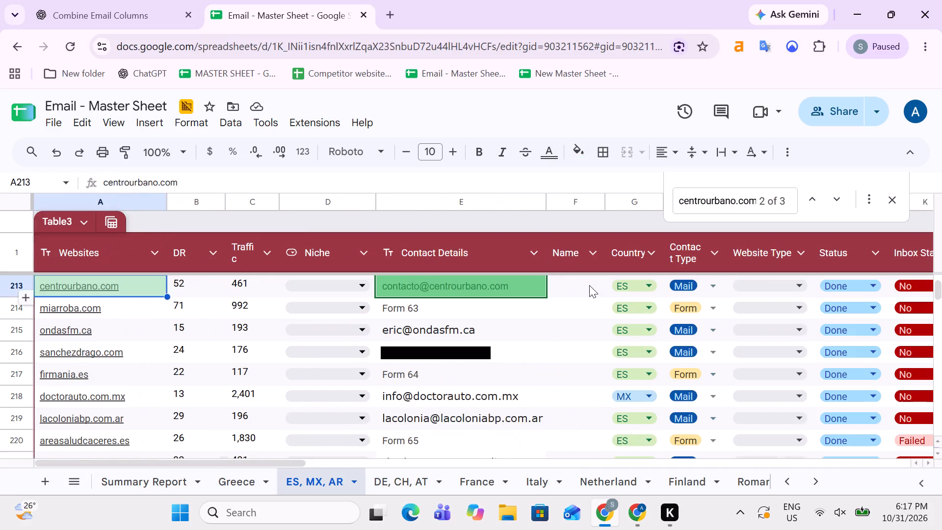
key(Right)
key(Right)
key(Right)
key(Right)
key(Right)
key(Right)
key(Right)
key(Left)
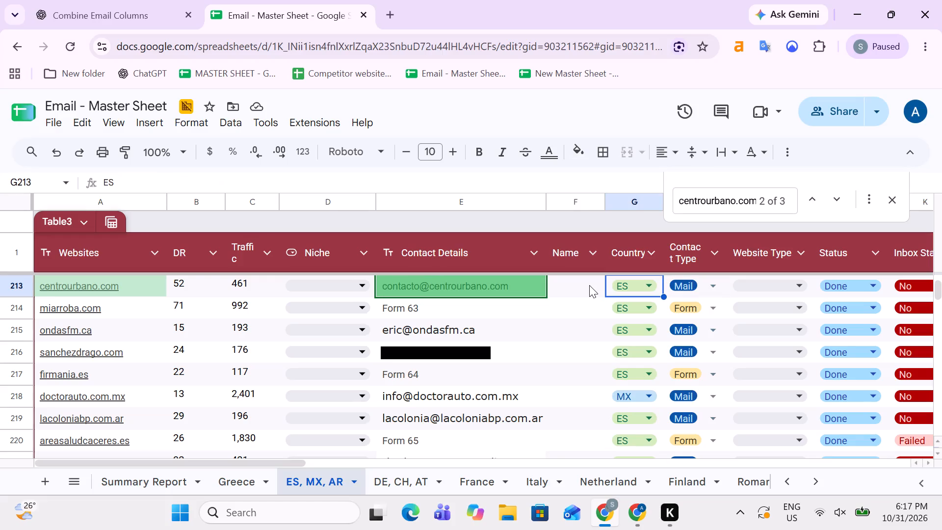
Filter the Websites column by fill colour #EA4335 and close the centrourbano.com search.
click(156, 253)
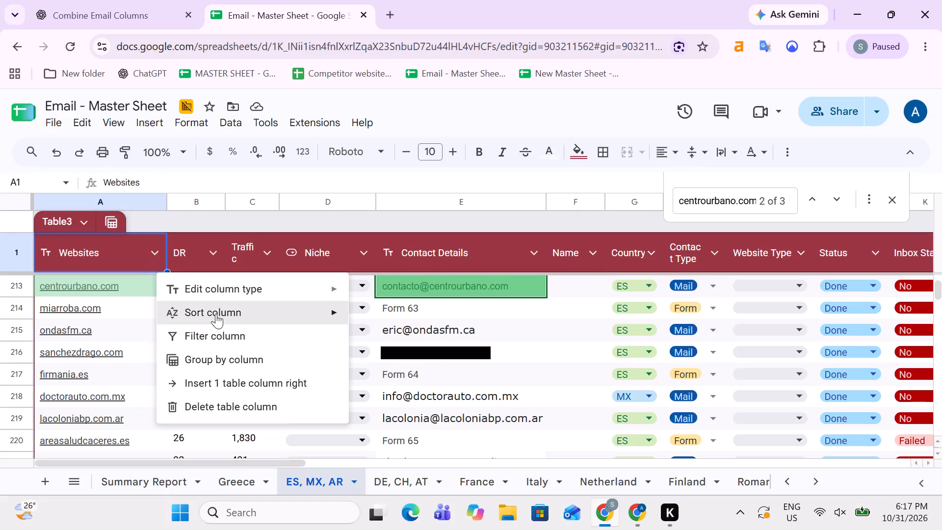
click(208, 327)
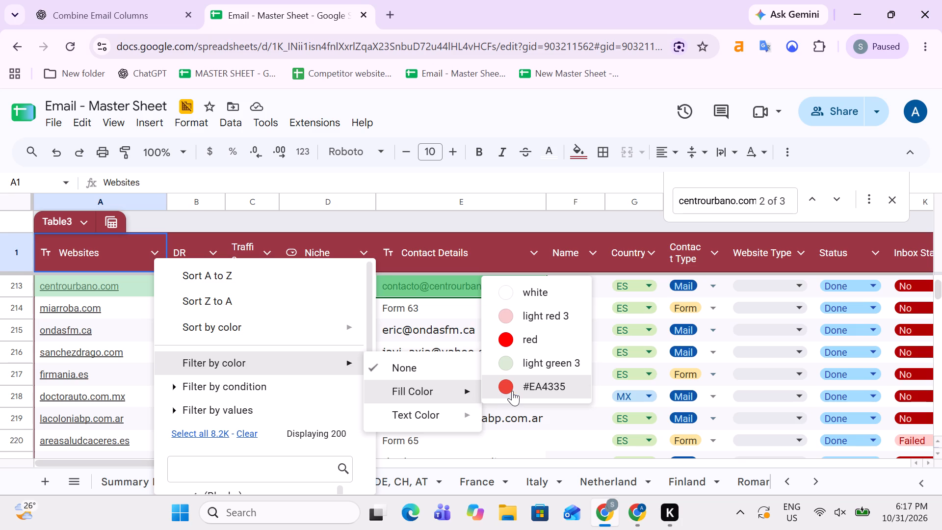
click(512, 391)
scroll(228, 414, down, 5)
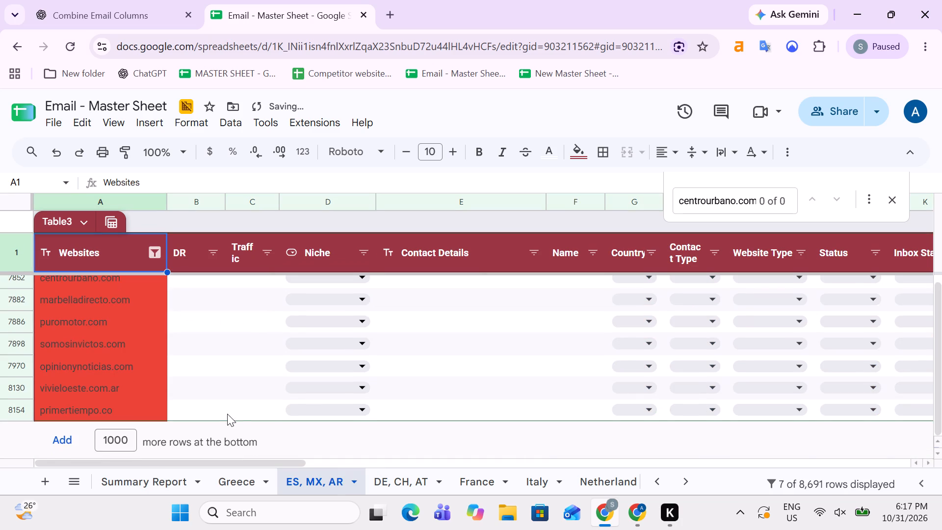
scroll(228, 413, up, 15)
scroll(209, 341, up, 3)
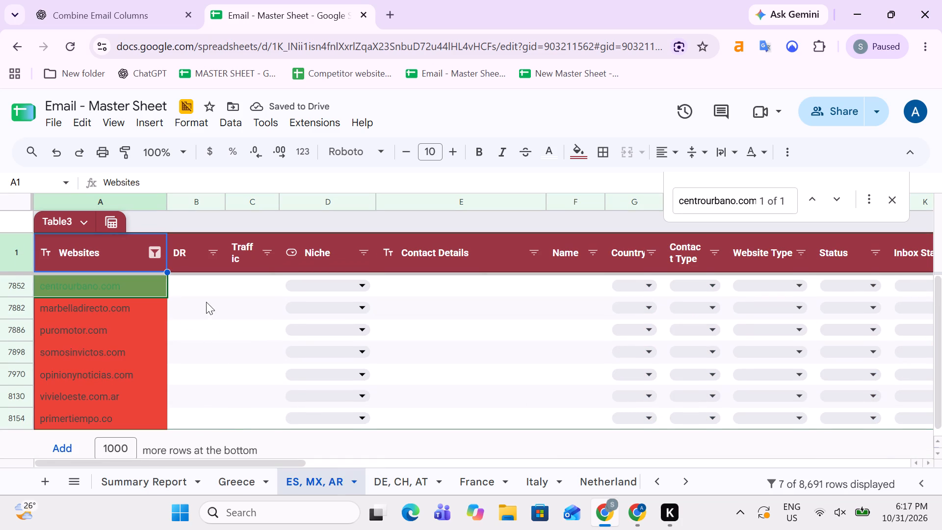
click(206, 300)
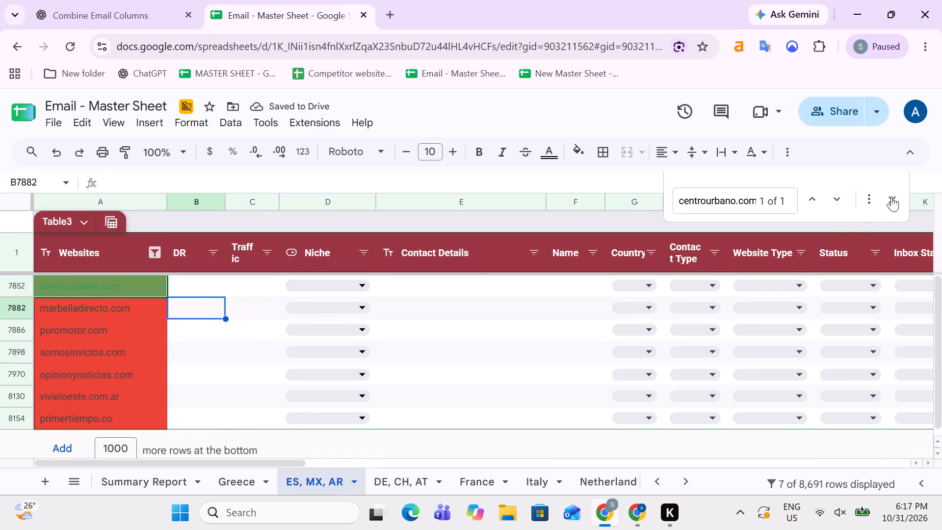
click(891, 196)
Examine the puromotor.com row, 7886, across its columns out to at least Follow-up 1 and back to Websites.
click(594, 333)
key(Right)
key(Right)
key(Right)
key(Right)
key(Right)
key(Right)
key(Right)
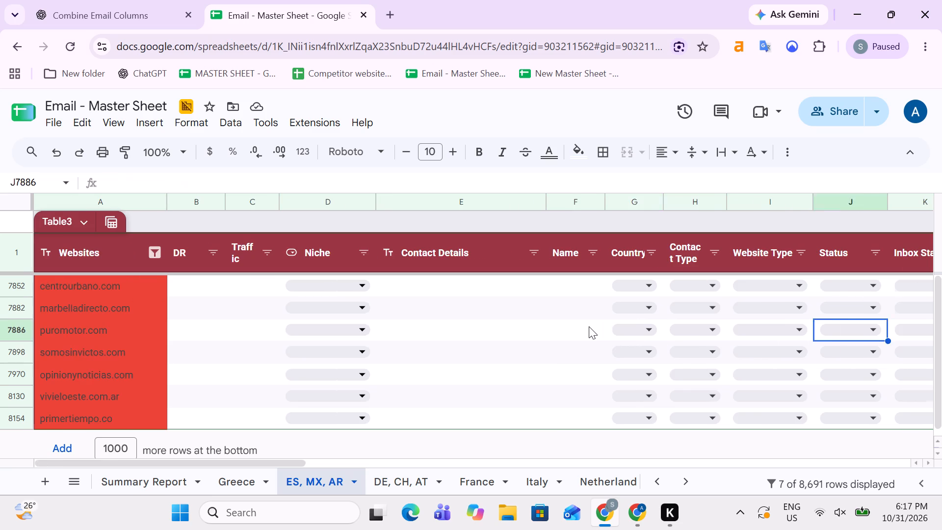
key(Right)
key(Right)
key(Right)
key(Right)
key(Right)
key(Right)
key(Left)
key(Left)
key(Left)
key(Left)
key(Left)
key(Left)
key(Left)
key(Left)
key(Left)
key(Left)
key(Left)
key(Left)
key(Left)
key(Left)
key(Left)
key(Left)
key(Left)
key(Left)
key(Left)
key(Left)
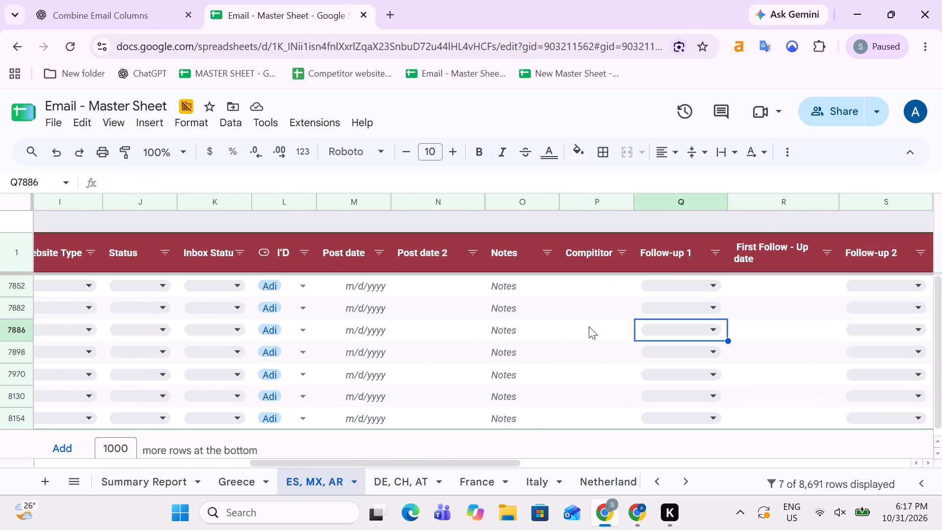
Examine the filtered red domains in the Websites column again, starting from centrourbano.com in row 7852.
key(Up)
key(Up)
key(Up)
key(Up)
key(Up)
key(Up)
key(Up)
key(Up)
key(Up)
key(Up)
key(Up)
key(Up)
key(Down)
key(Down)
key(Down)
key(Down)
key(Down)
key(Down)
key(Down)
key(Down)
key(Down)
key(Down)
key(Down)
key(Down)
key(Down)
key(Down)
key(Down)
key(Down)
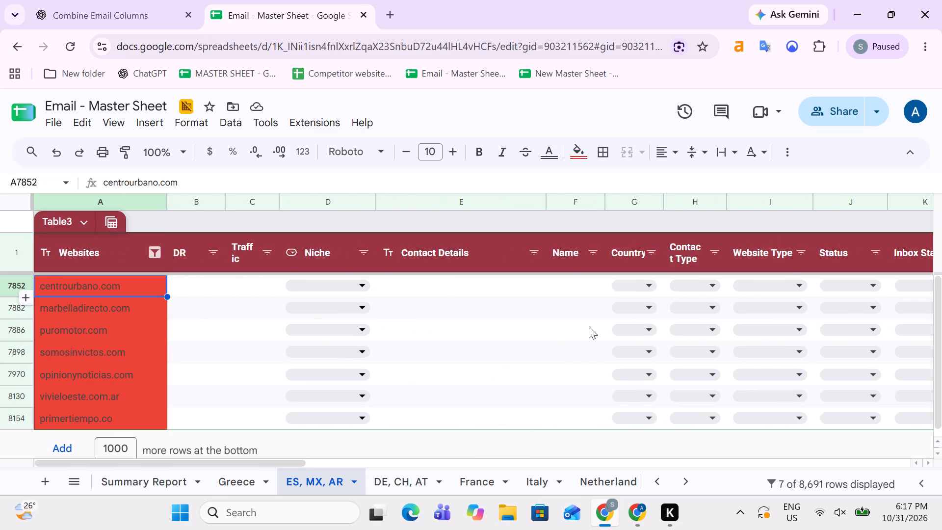
Copy the filtered red domains, centrourbano.com through primertiempo.co, from the Websites column.
key(Up)
key(Up)
key(Up)
key(Up)
key(Up)
key(Up)
key(Up)
key(Up)
key(Up)
key(Up)
key(Up)
key(Up)
key(Up)
key(Up)
key(Up)
key(Up)
key(Up)
key(Up)
key(Up)
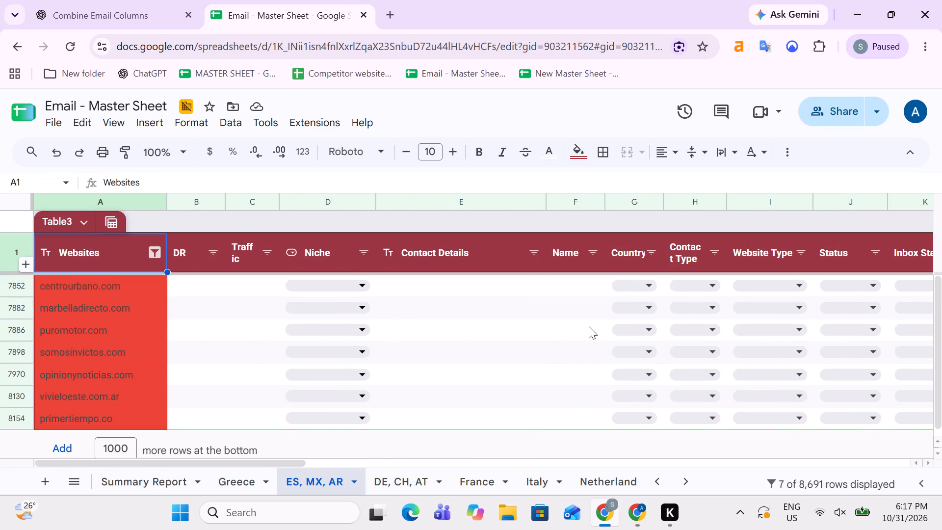
key(Down)
key(ctrl+shift+Down)
key(ctrl+c)
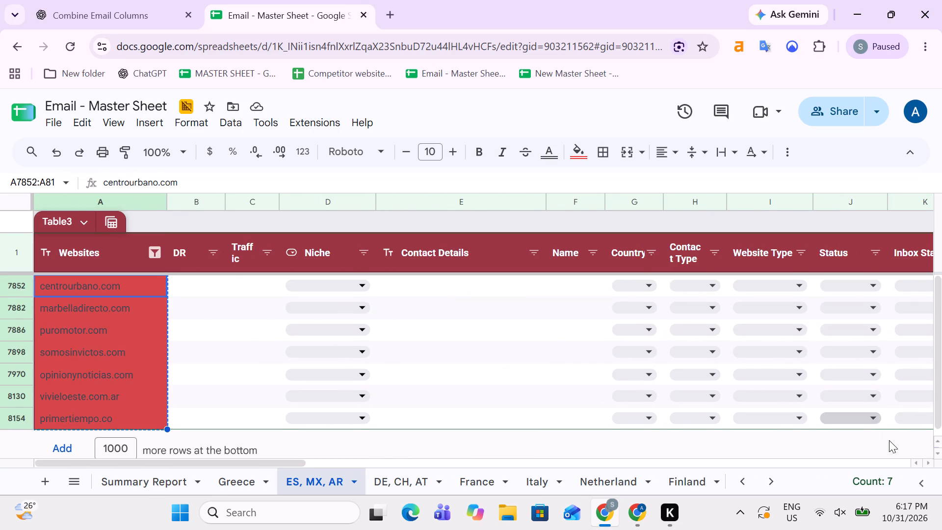
Paste the copied domains as values only into Sheet28 below the domain list, starting at cell A359.
click(767, 477)
click(682, 476)
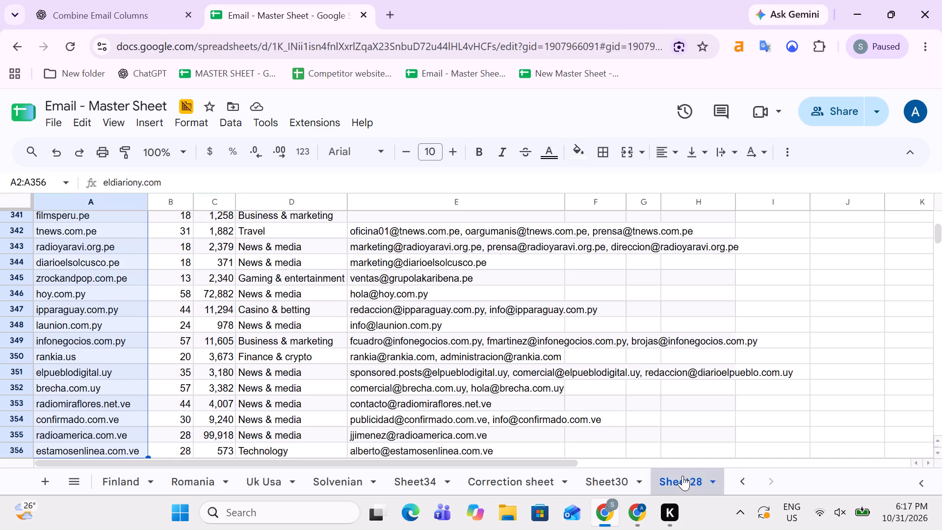
key(Down)
key(Left)
key(ctrl+Down)
key(Down)
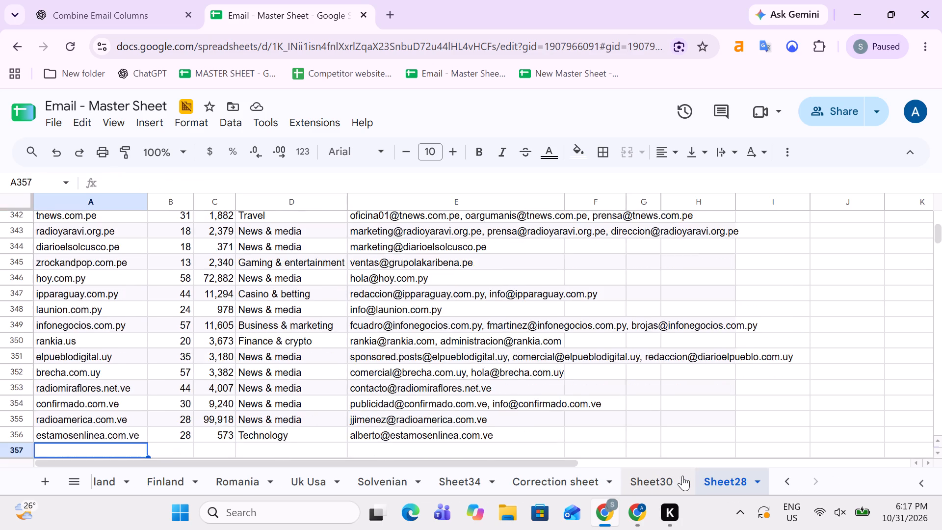
key(Down)
key(Down)
key(Down)
key(Down)
key(Up)
key(Up)
key(ctrl+v)
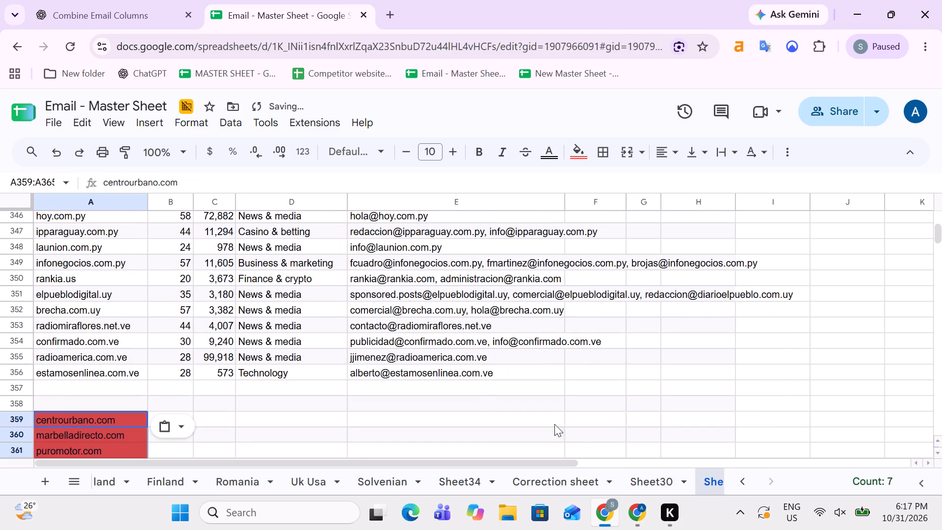
click(177, 423)
click(226, 317)
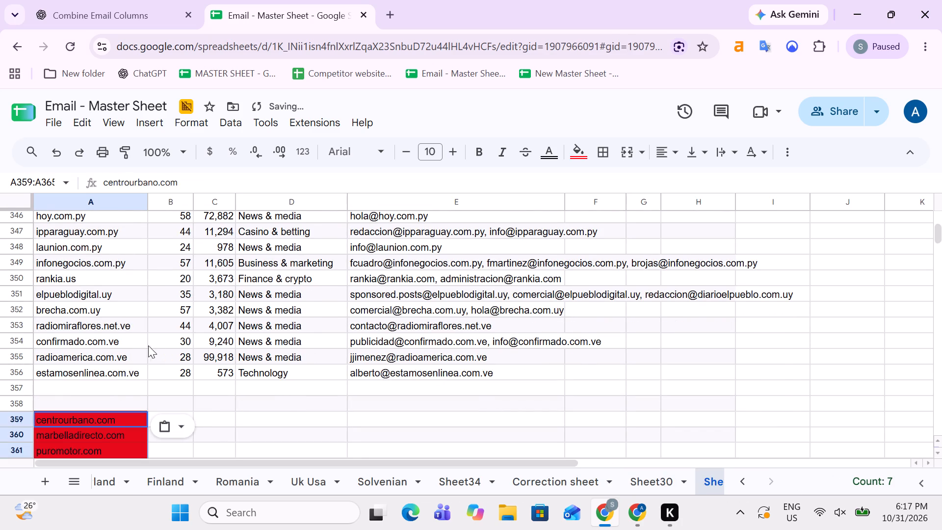
Add a filter to Sheet28's header row and filter the Domain column by red fill color.
click(122, 330)
key(ctrl+Up)
key(Up)
key(Down)
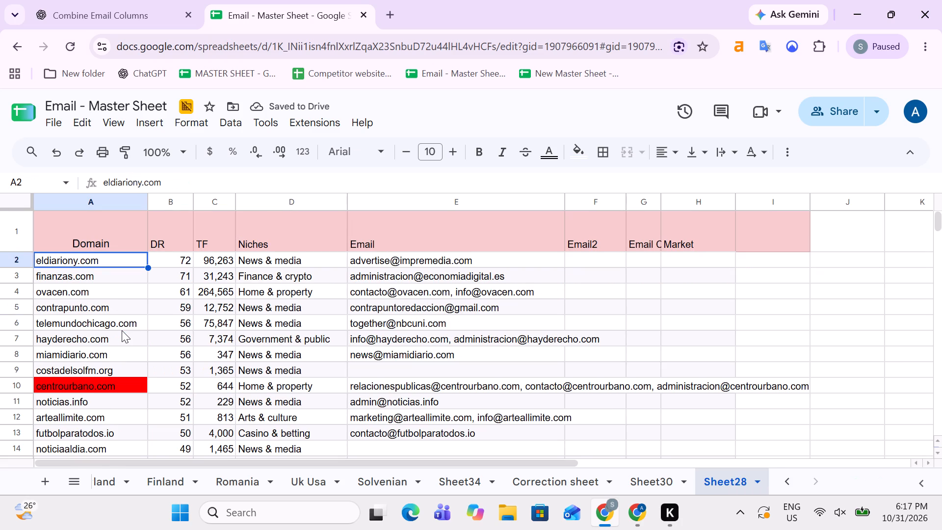
click(0, 240)
click(808, 147)
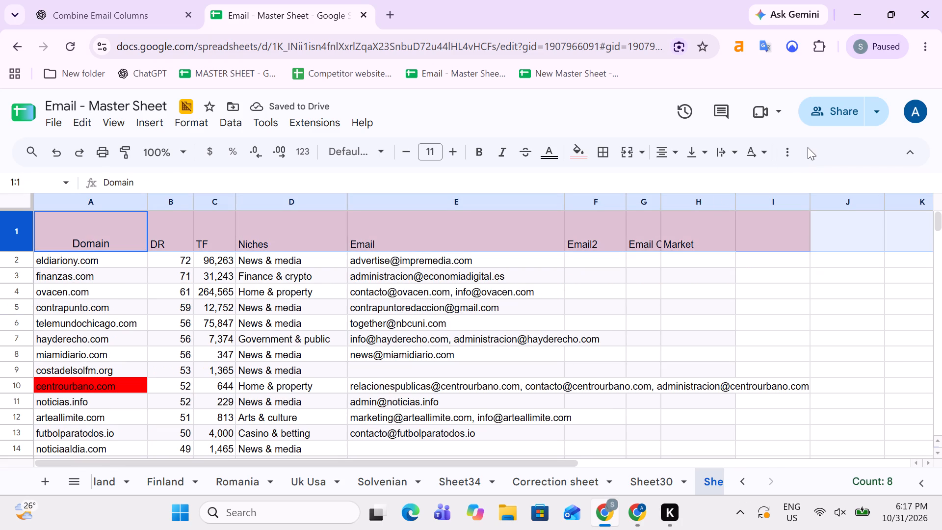
click(793, 151)
click(737, 182)
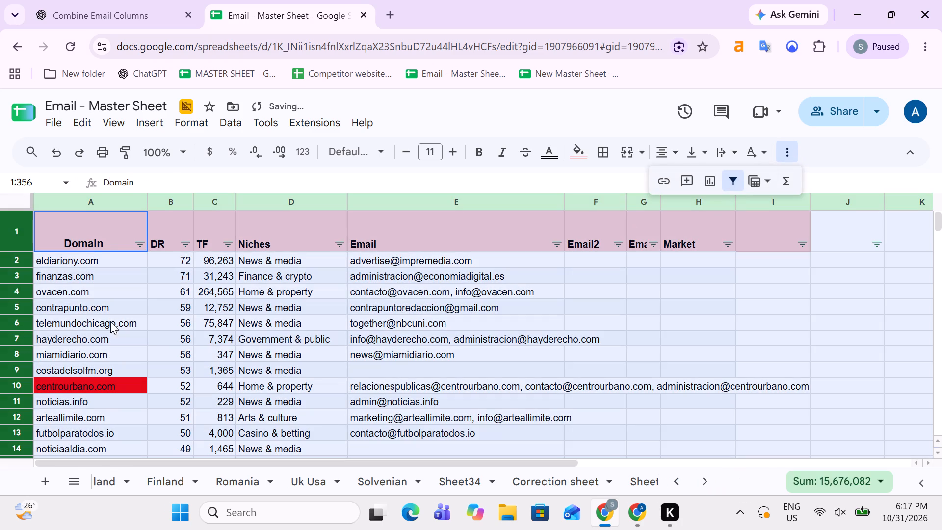
click(172, 299)
click(141, 246)
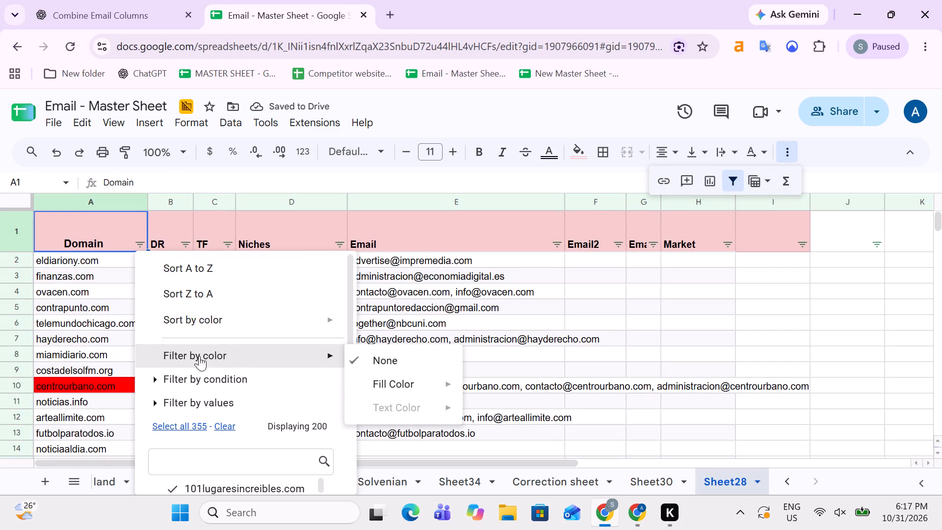
click(496, 401)
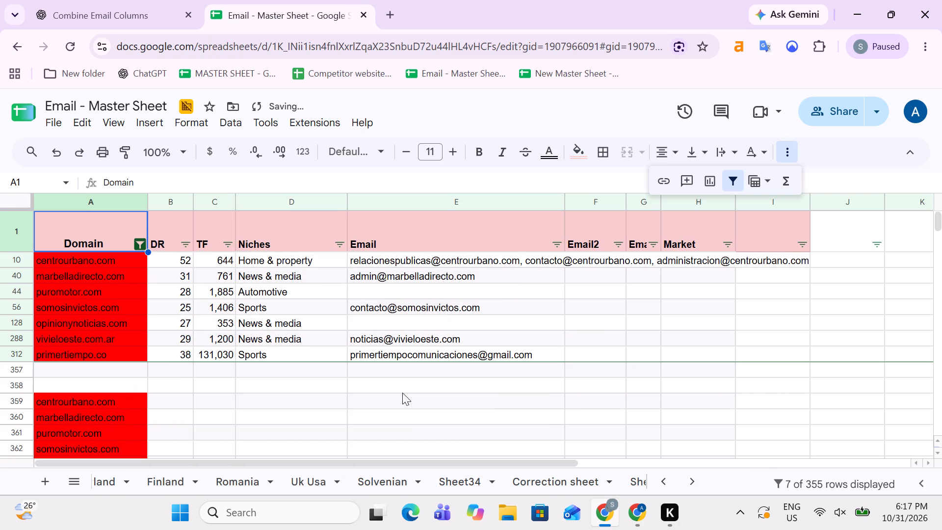
scroll(169, 368, up, 1)
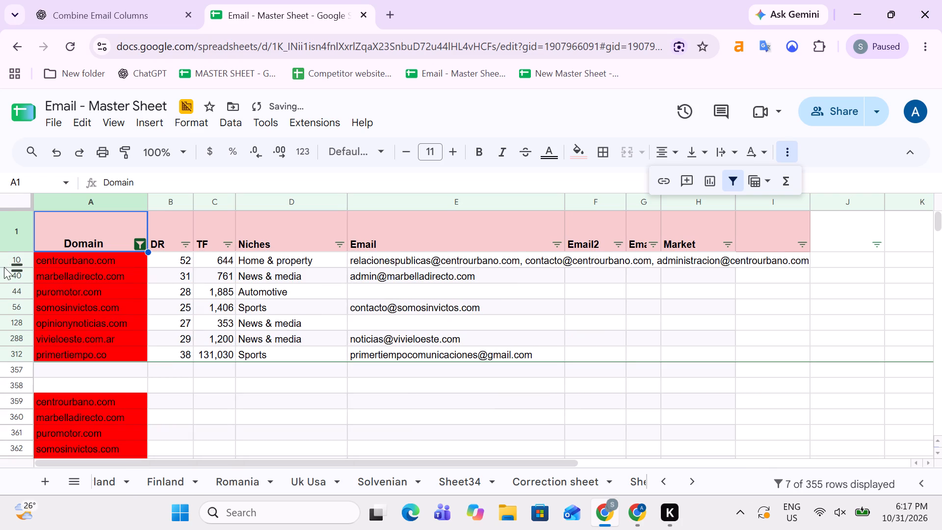
Delete the filtered red rows, centrourbano.com through primertiempo.co, from Sheet28 and remove the filter.
click(0, 265)
key(ctrl+shift+Down)
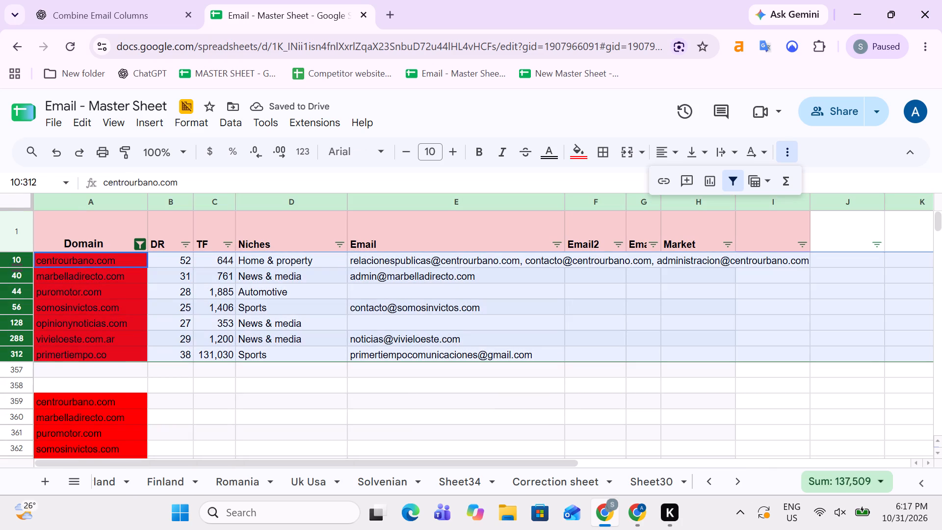
right_click(0, 305)
click(59, 309)
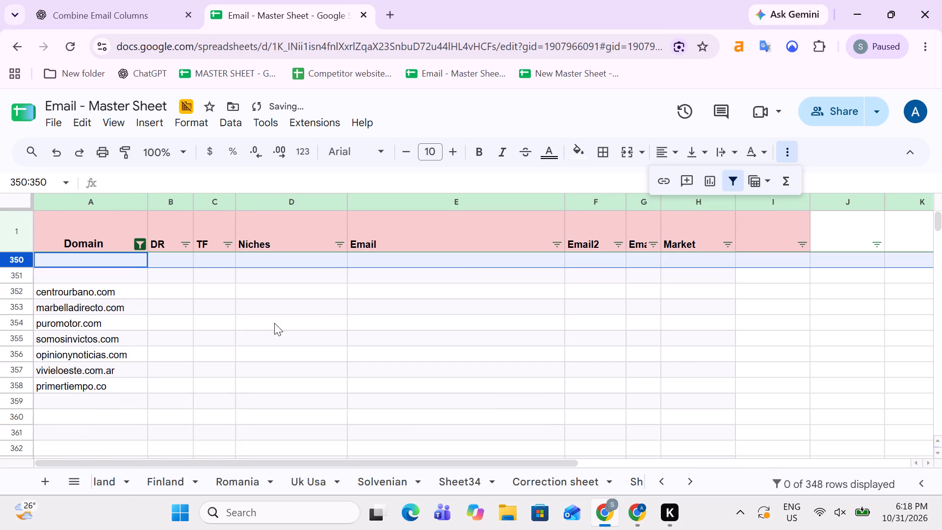
click(732, 182)
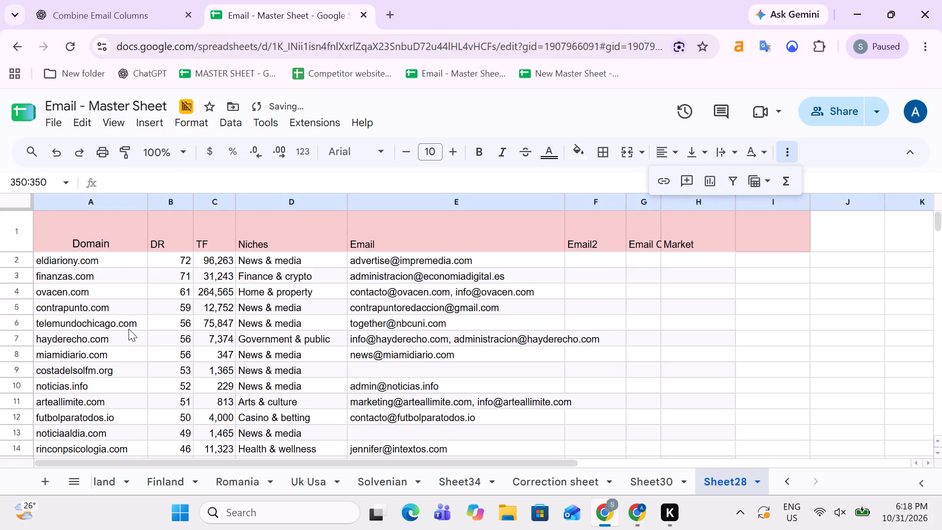
Clear the helper list of duplicate domains below Sheet28's data, starting with centrourbano.com in A352.
click(128, 328)
key(ctrl+Down)
key(Down)
key(Down)
key(Down)
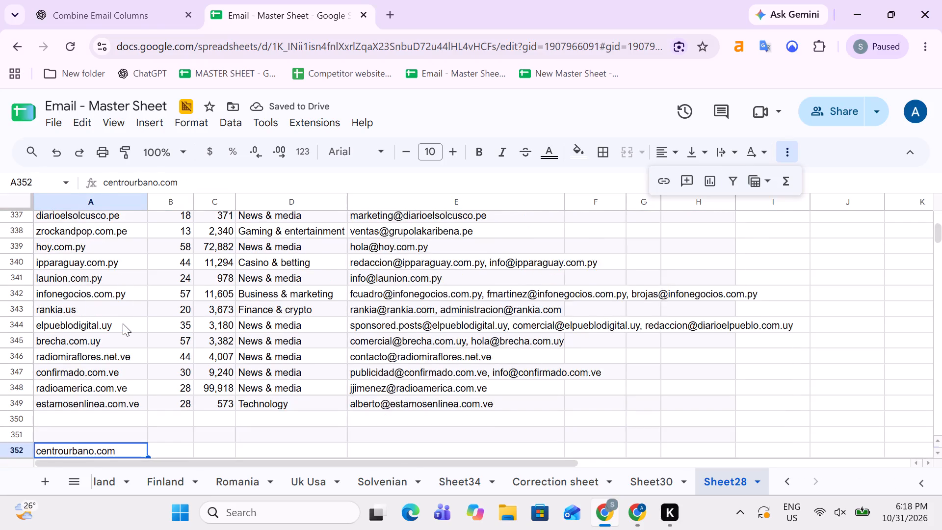
key(ctrl+shift+Down)
key(Delete)
key(Up)
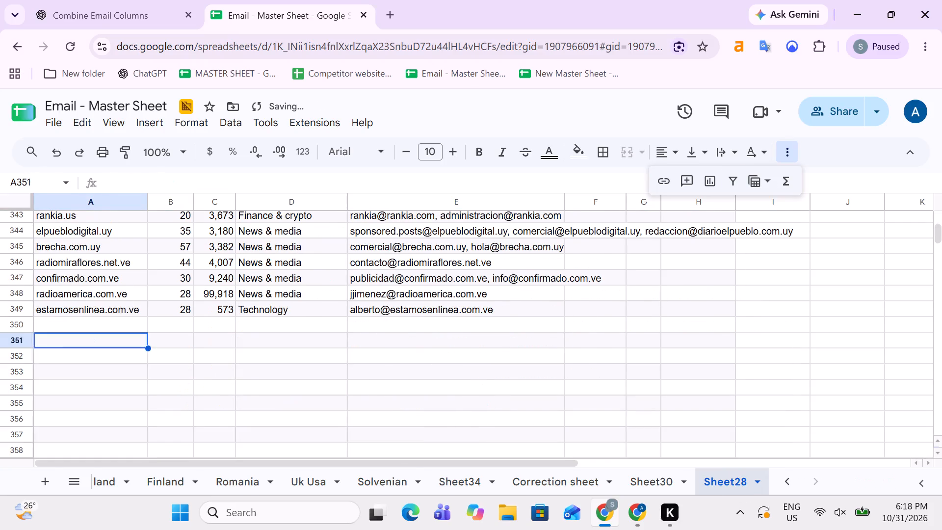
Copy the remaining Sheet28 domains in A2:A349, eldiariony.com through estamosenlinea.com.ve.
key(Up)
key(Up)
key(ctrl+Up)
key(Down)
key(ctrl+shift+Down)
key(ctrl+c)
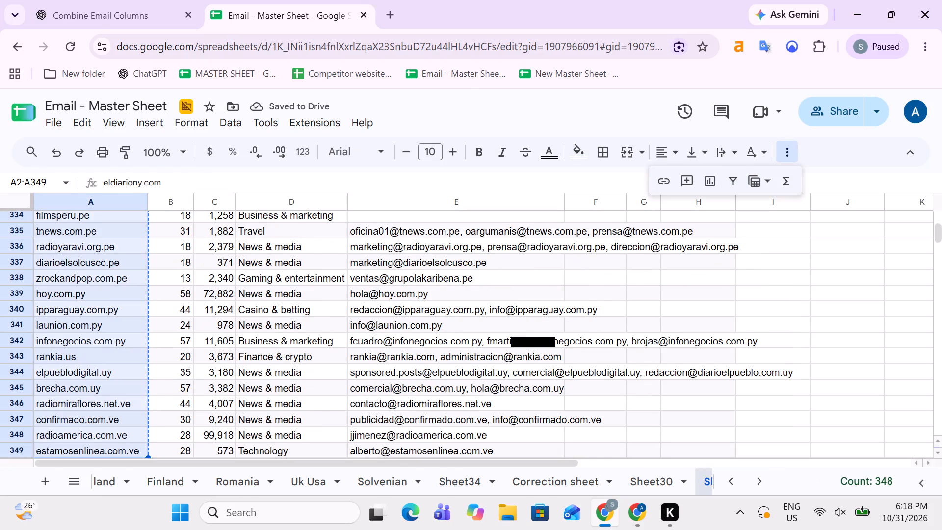
Go to the ES, MX, AR sheet and remove the color filter from its table.
click(723, 480)
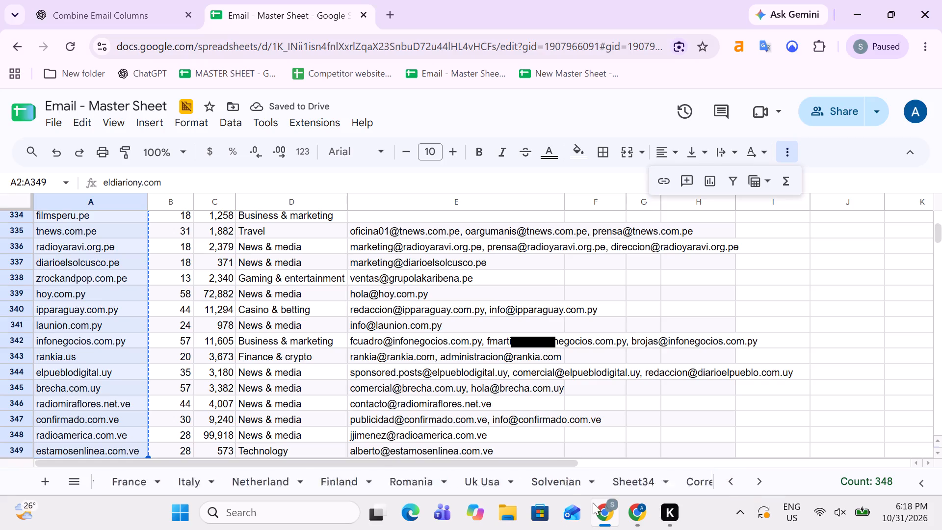
click(320, 486)
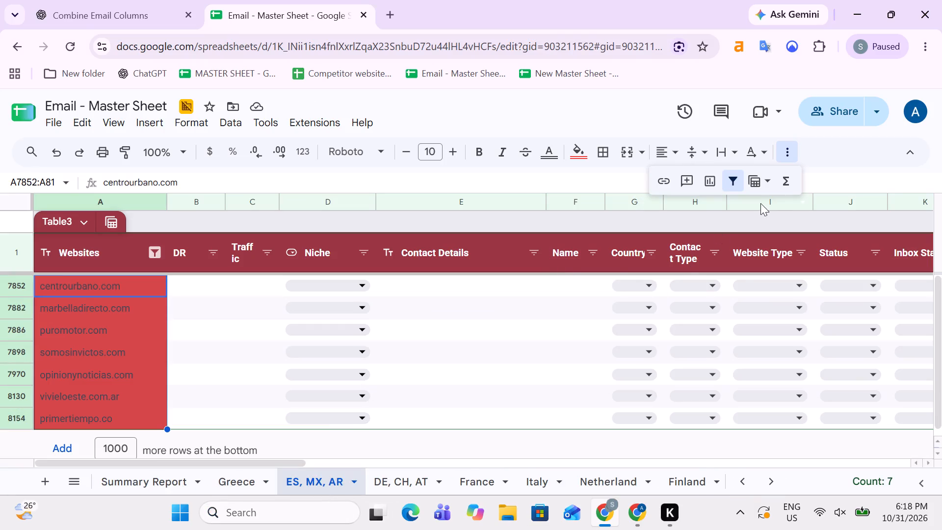
click(735, 178)
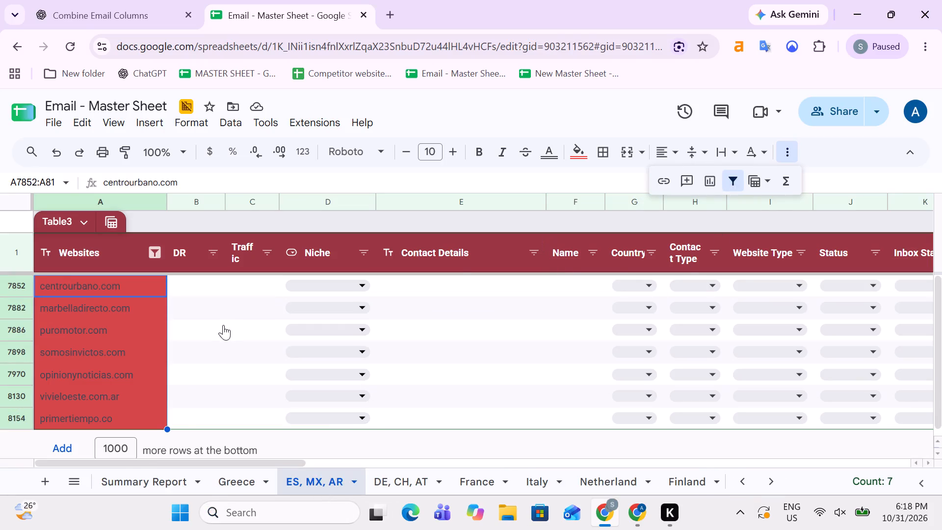
Clear the previously pasted domains from the Websites column, from eldiariony.com in A7844 down to estamosenlinea.com.ve.
click(223, 325)
key(ctrl+Up)
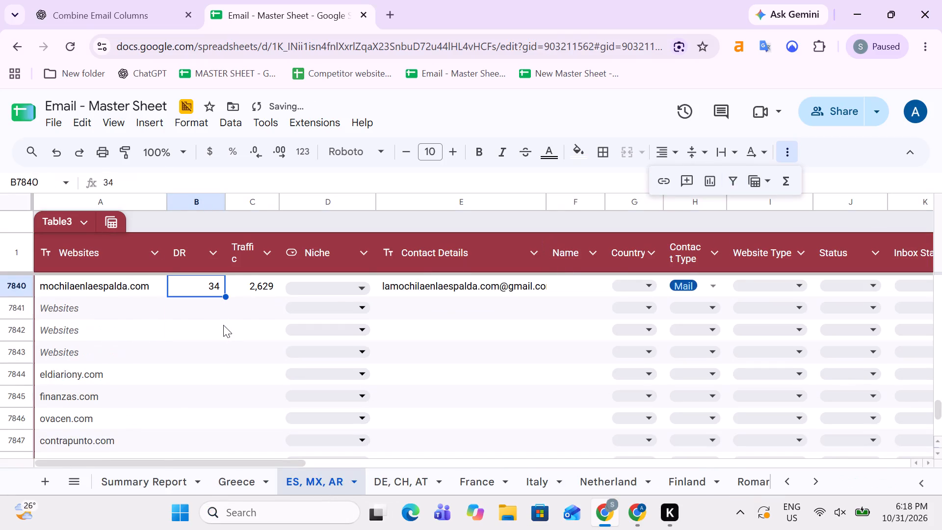
key(Down)
key(Left)
key(Down)
key(Down)
key(Down)
key(ctrl+shift+Down)
key(Delete)
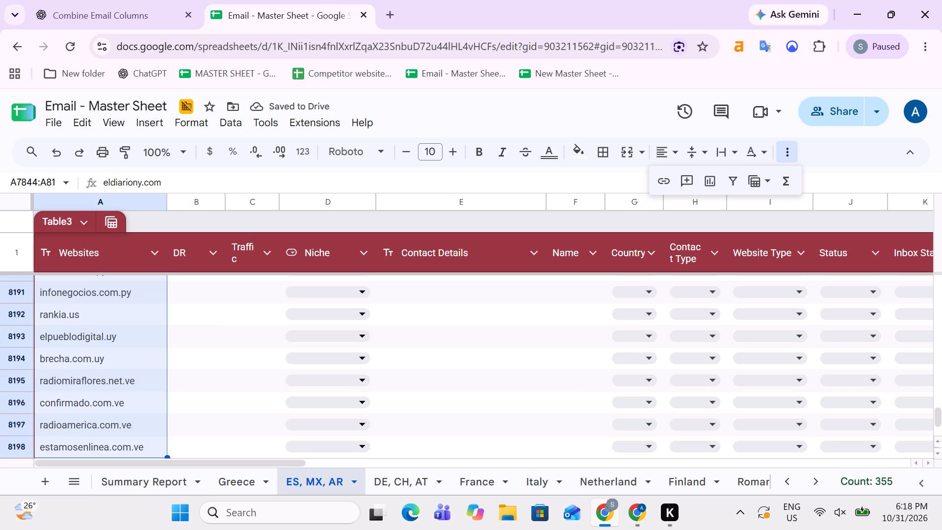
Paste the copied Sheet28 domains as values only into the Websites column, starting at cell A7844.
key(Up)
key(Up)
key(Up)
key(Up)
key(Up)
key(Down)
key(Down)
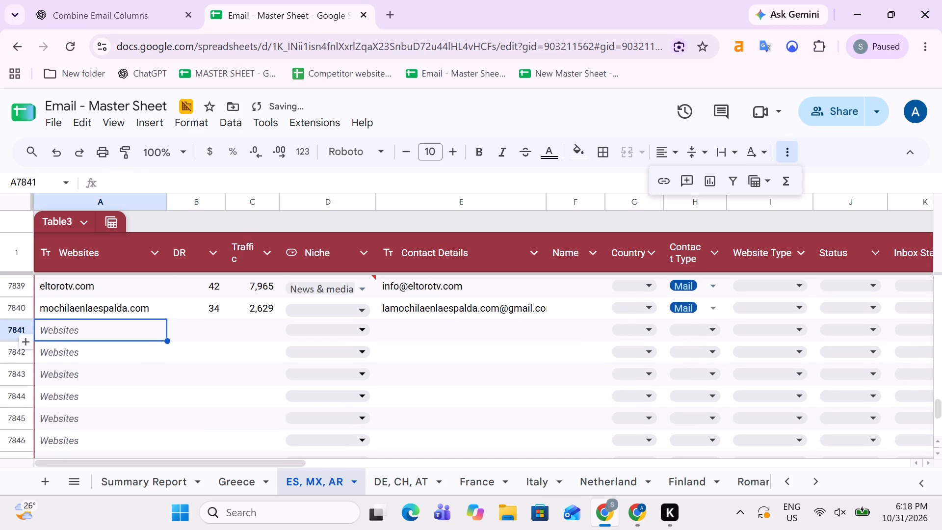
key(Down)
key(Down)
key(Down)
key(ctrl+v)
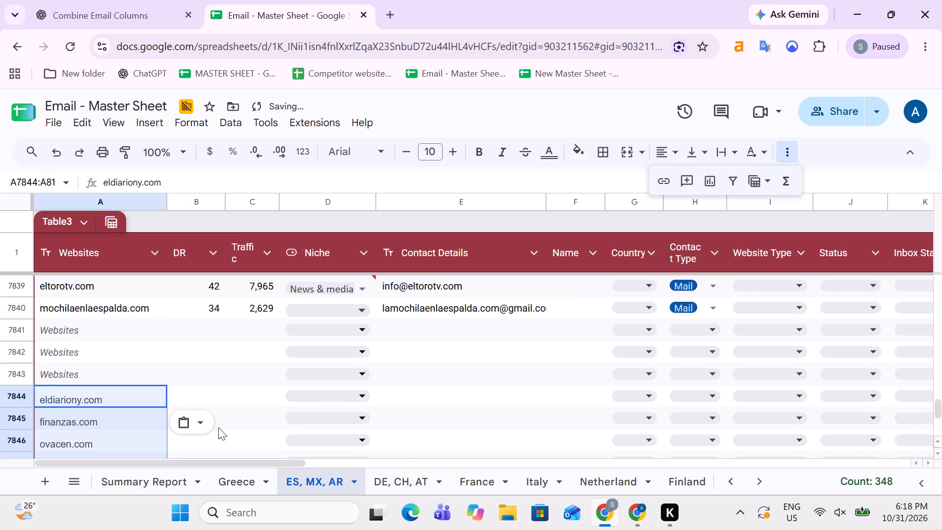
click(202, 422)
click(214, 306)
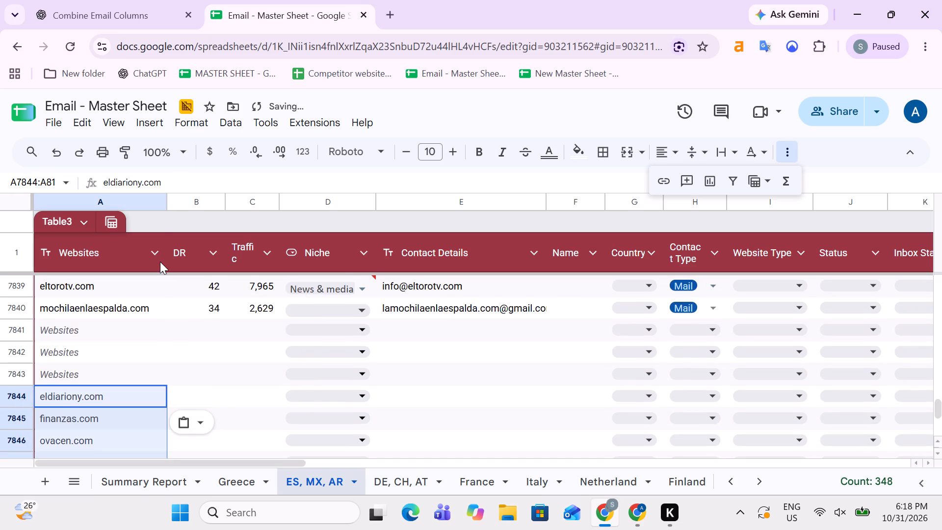
Check which fill colors the Websites column offers for filtering, without applying a filter.
click(154, 257)
click(251, 339)
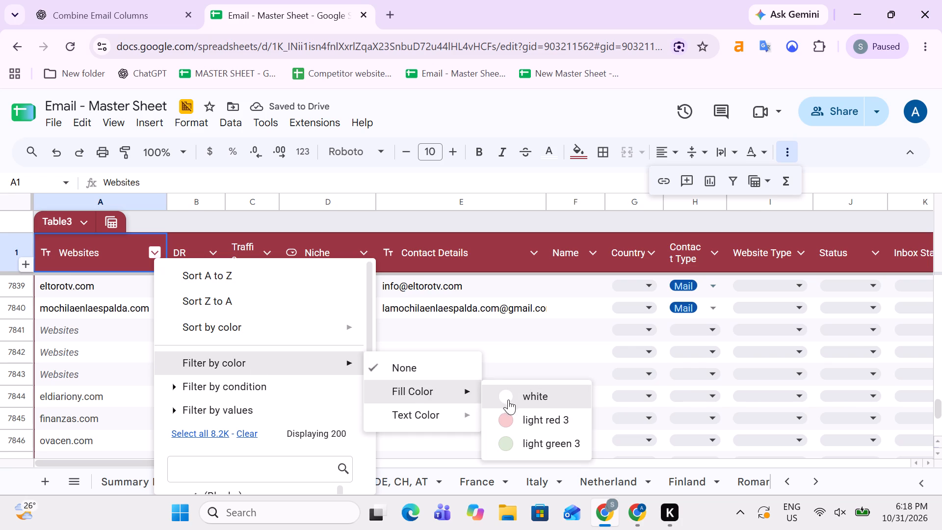
click(466, 339)
click(131, 408)
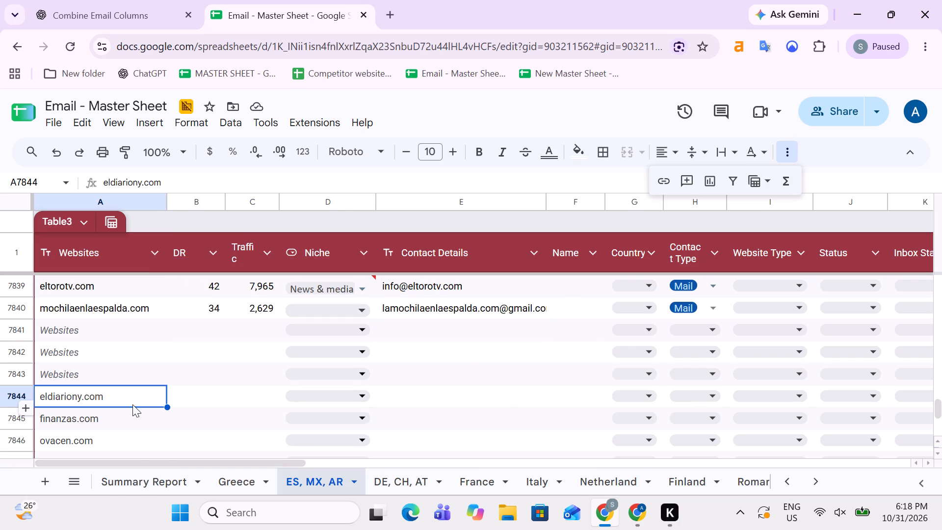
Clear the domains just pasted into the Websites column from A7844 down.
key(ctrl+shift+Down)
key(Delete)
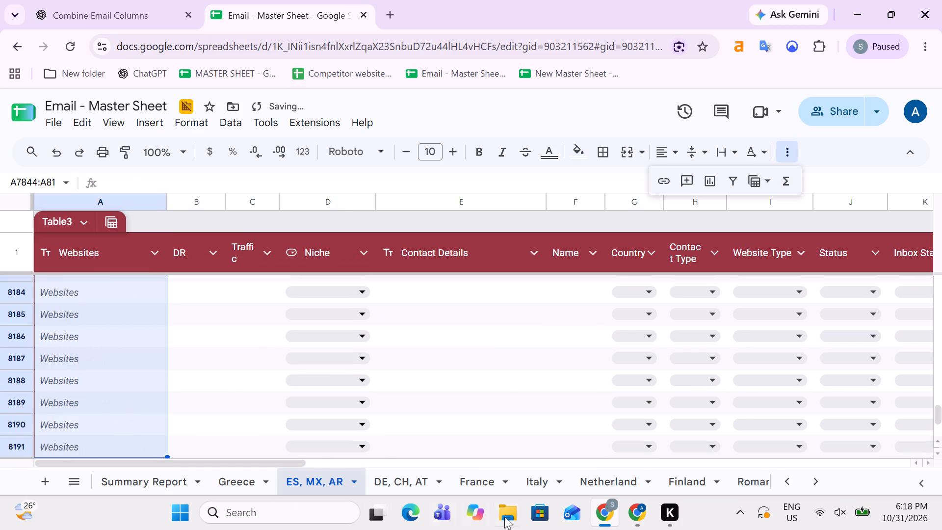
Copy the Sheet28 domains with their DR, TF, Niches and Email data, range A2:E349.
click(815, 483)
click(719, 486)
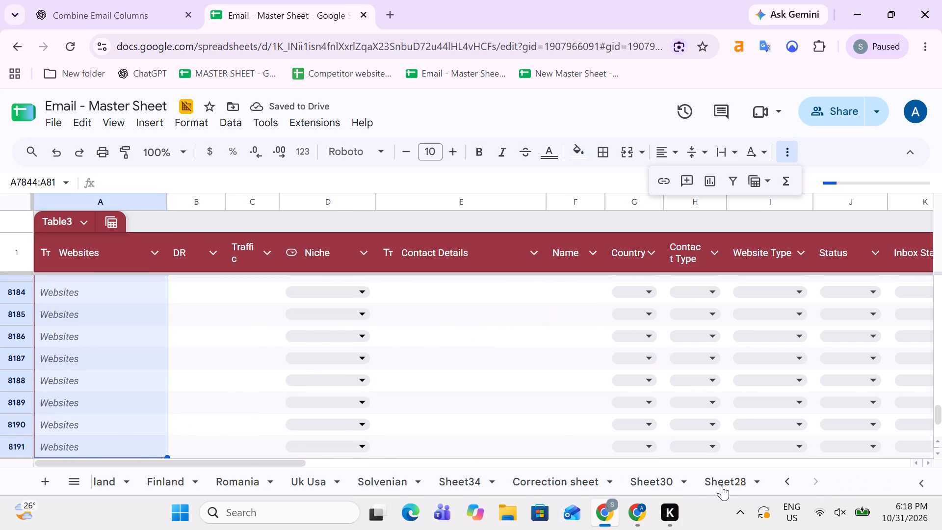
key(Up)
key(Up)
key(Down)
key(shift+Right)
key(shift+Right)
key(shift+Right)
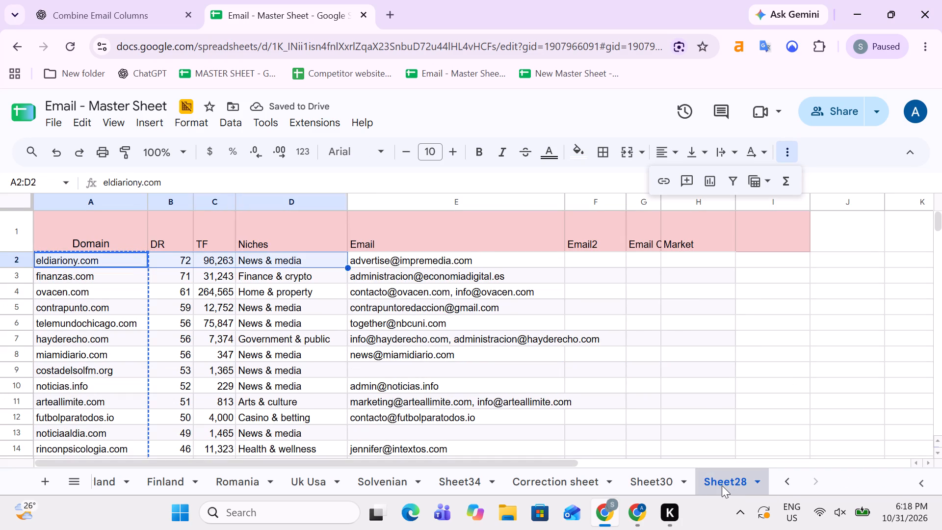
key(shift+Right)
key(ctrl+shift+Down)
key(ctrl+c)
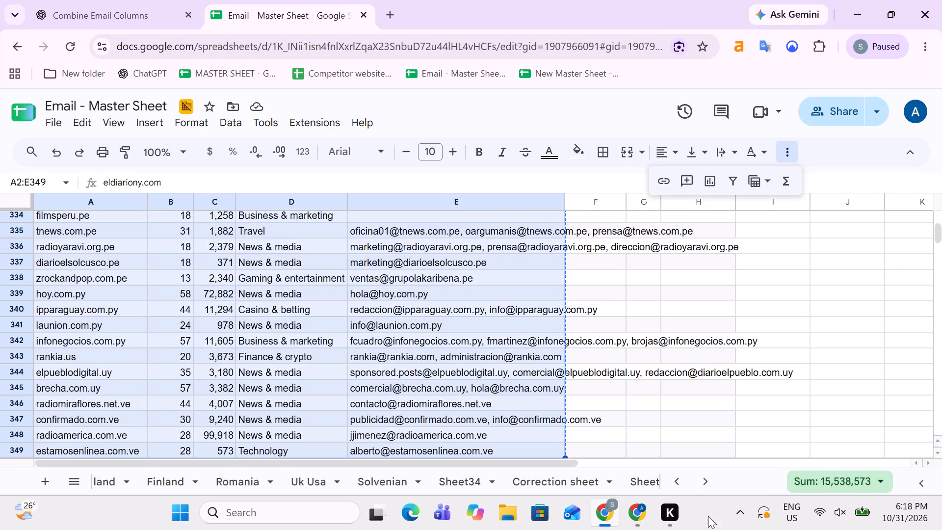
Paste the copied domain data as values only into the ES, MX, AR sheet, starting at cell A7843.
click(681, 485)
click(204, 485)
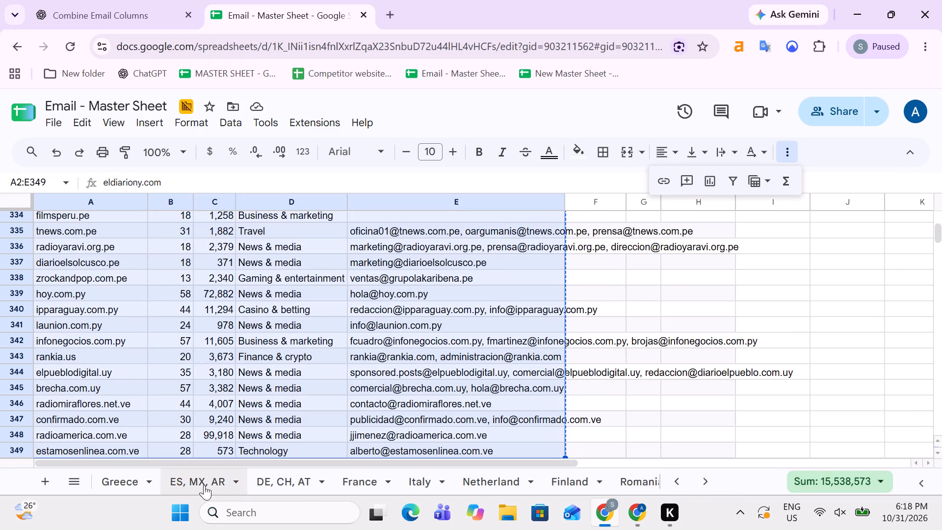
key(Up)
key(Up)
key(Up)
key(Up)
key(Up)
key(Up)
key(Down)
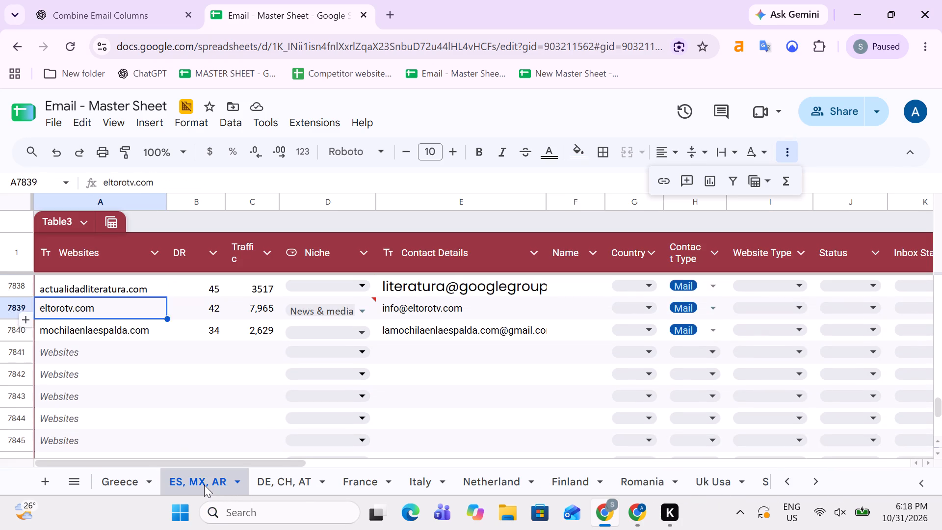
key(Down)
key(Down)
key(Down)
key(Down)
key(ctrl+v)
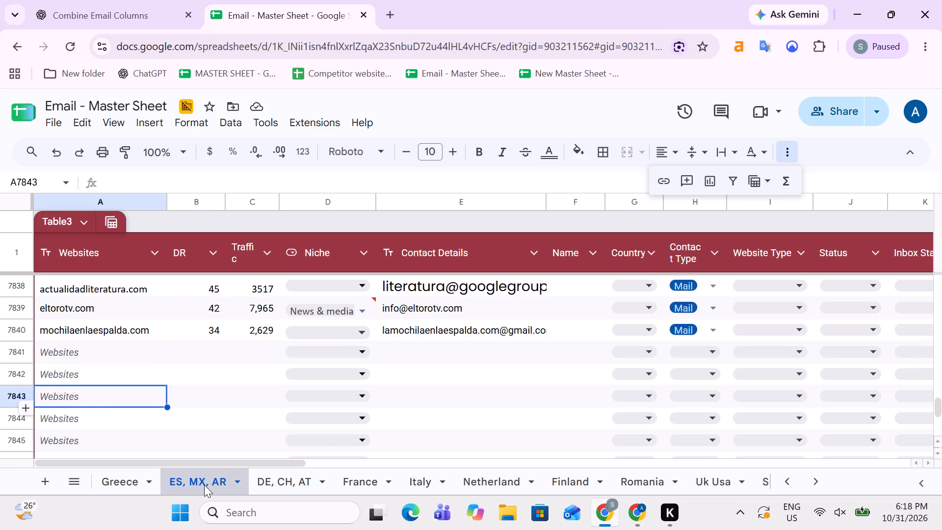
click(568, 424)
click(570, 303)
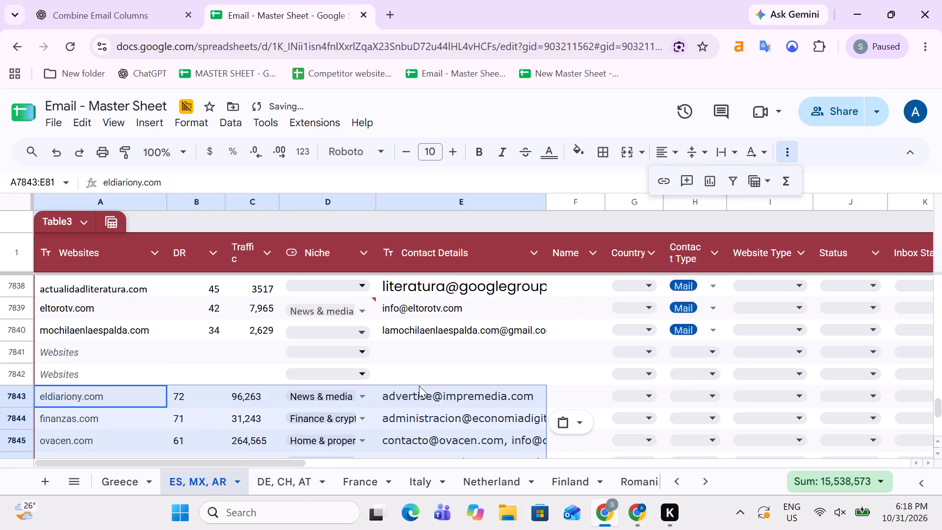
Select the newly added domains in the Websites column, from eldiariony.com in A7843 to estamosenlinea.com.ve.
click(194, 393)
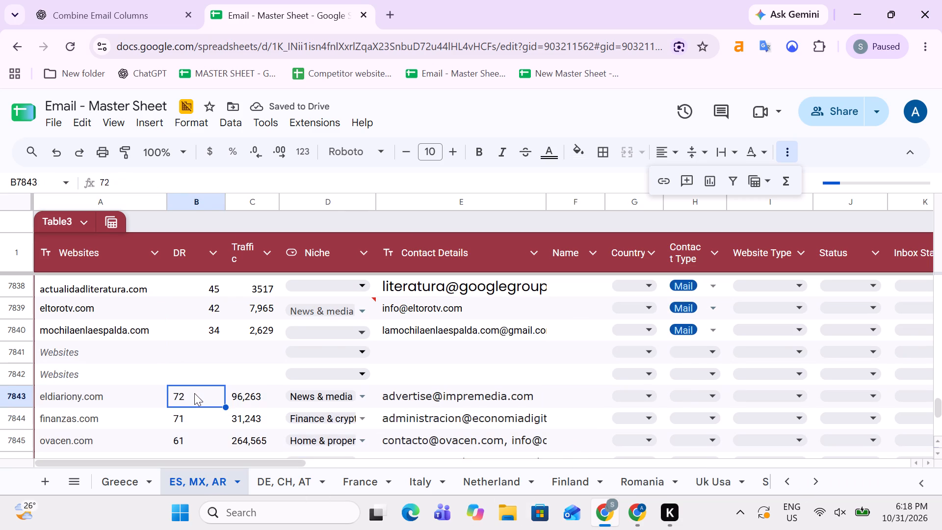
key(Left)
key(ctrl+shift+Down)
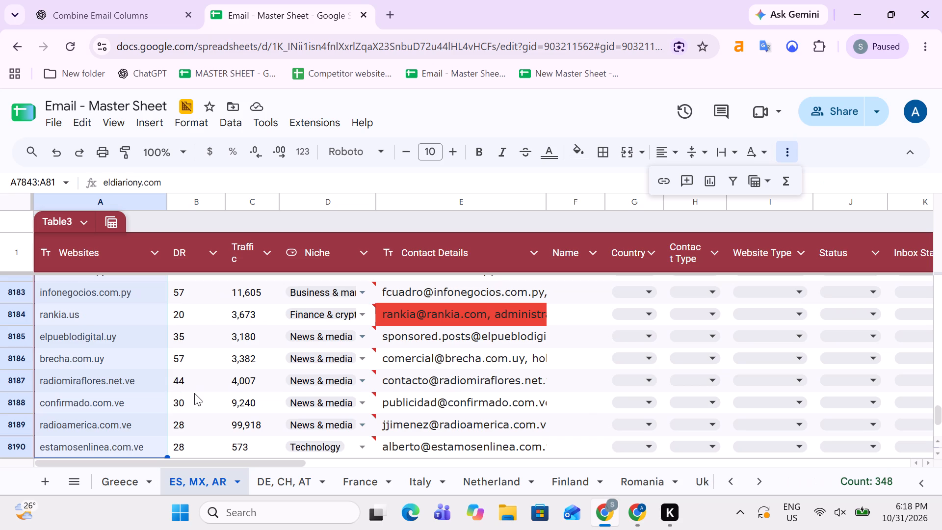
key(Up)
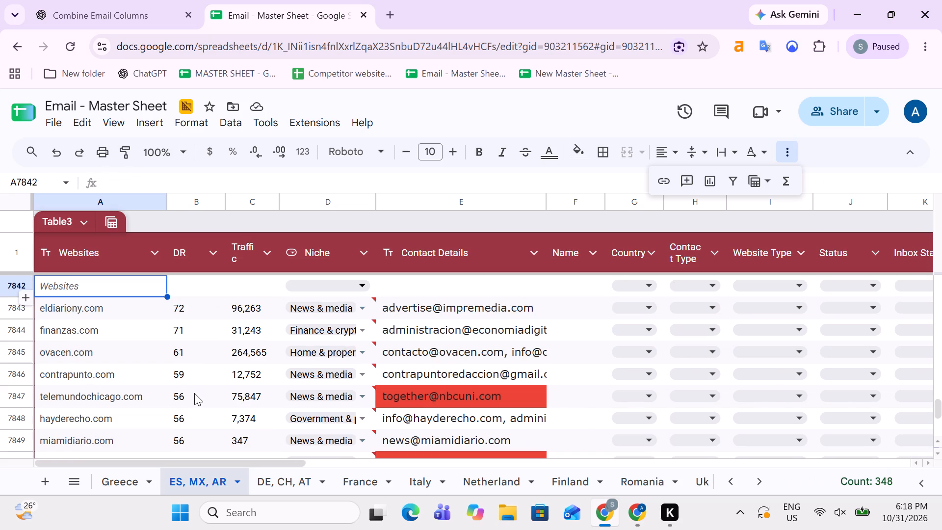
key(Down)
key(ctrl+shift+Down)
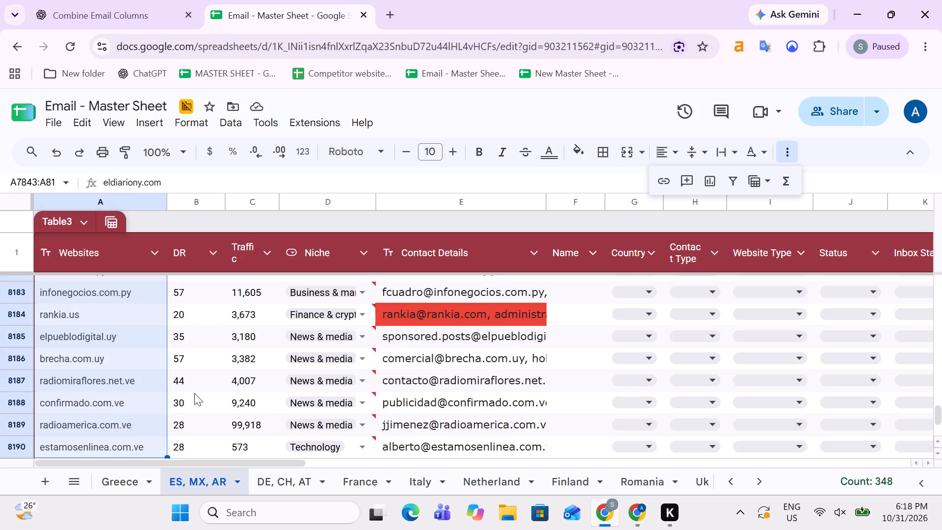
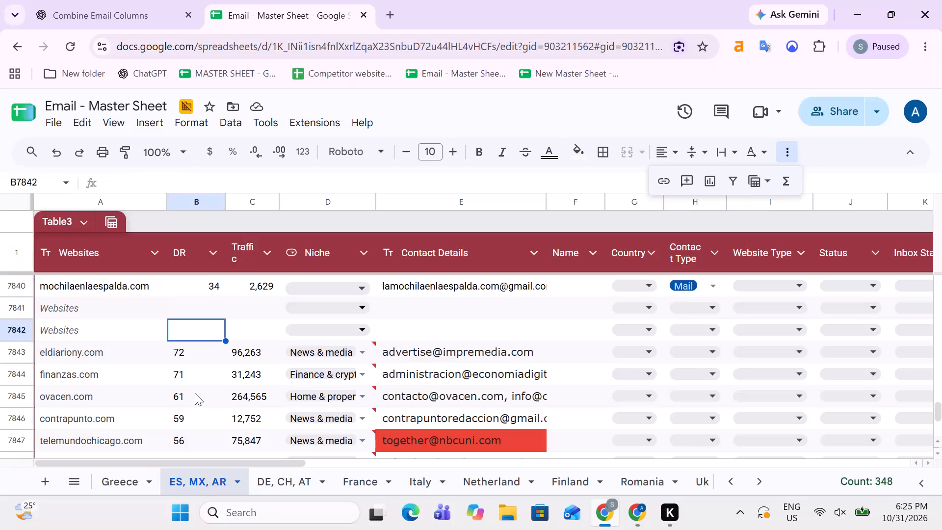
Go back to Sheet28 and select the first domain cell, A2.
key(Right)
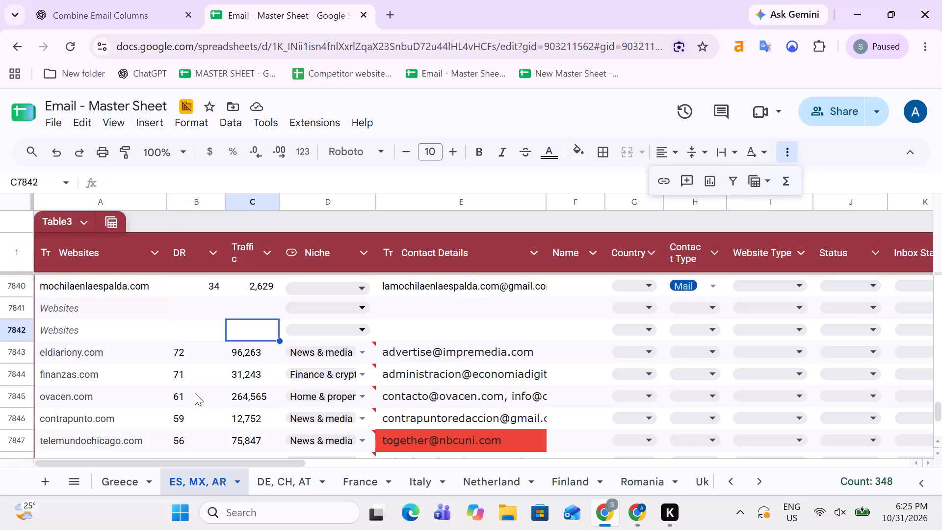
key(Right)
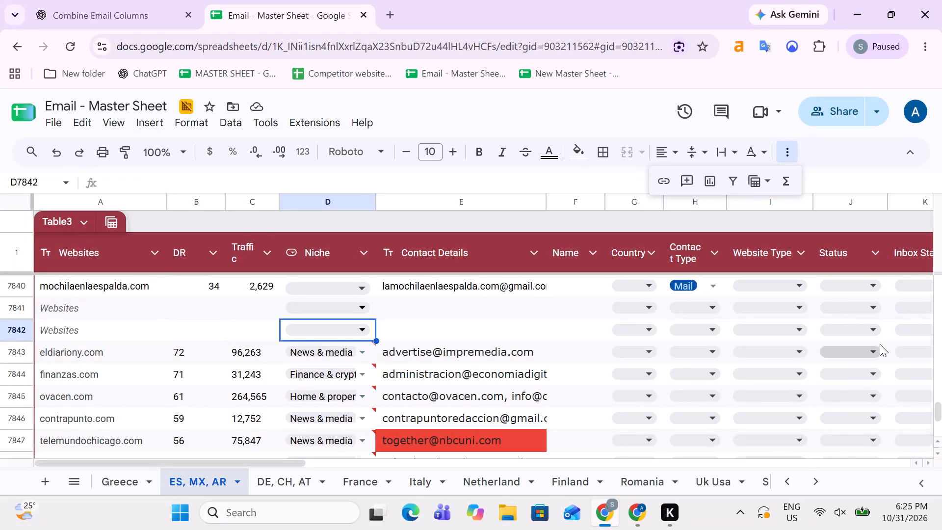
click(815, 484)
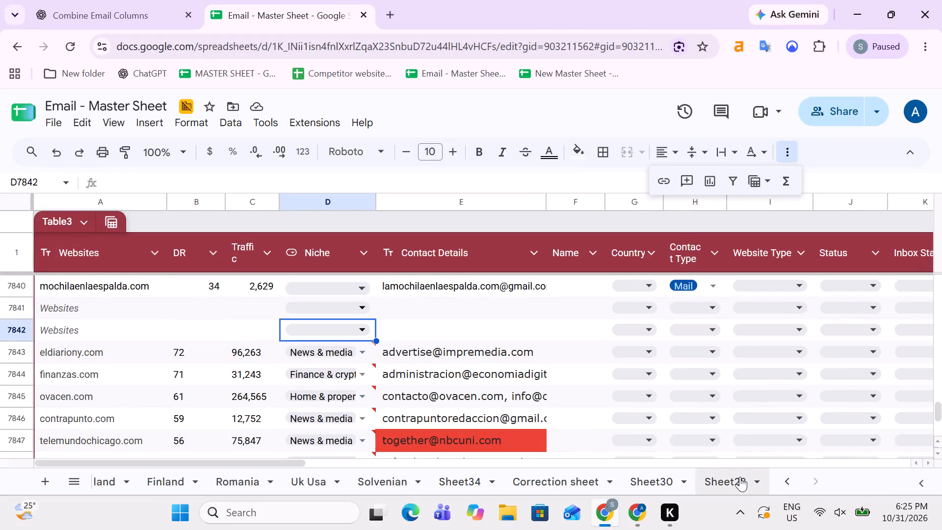
click(740, 477)
scroll(520, 385, up, 8)
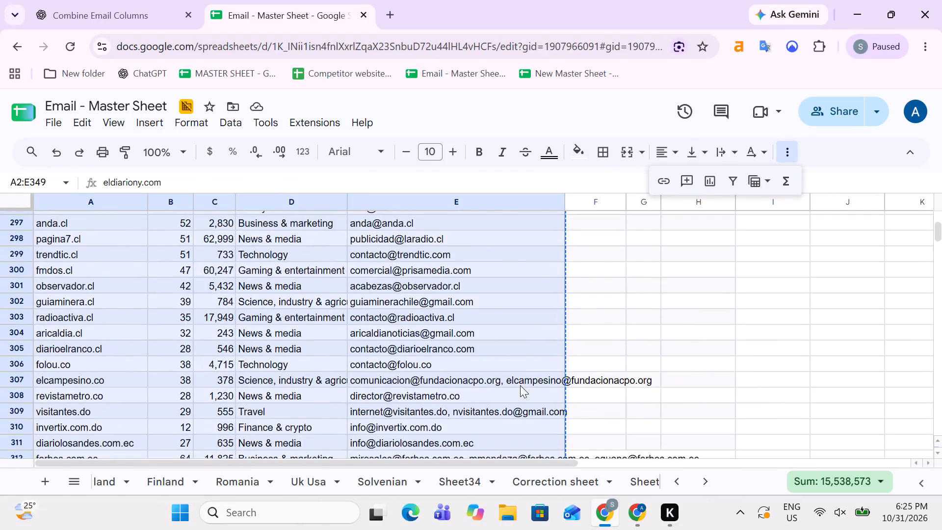
scroll(520, 385, up, 20)
scroll(520, 385, up, 9)
click(527, 317)
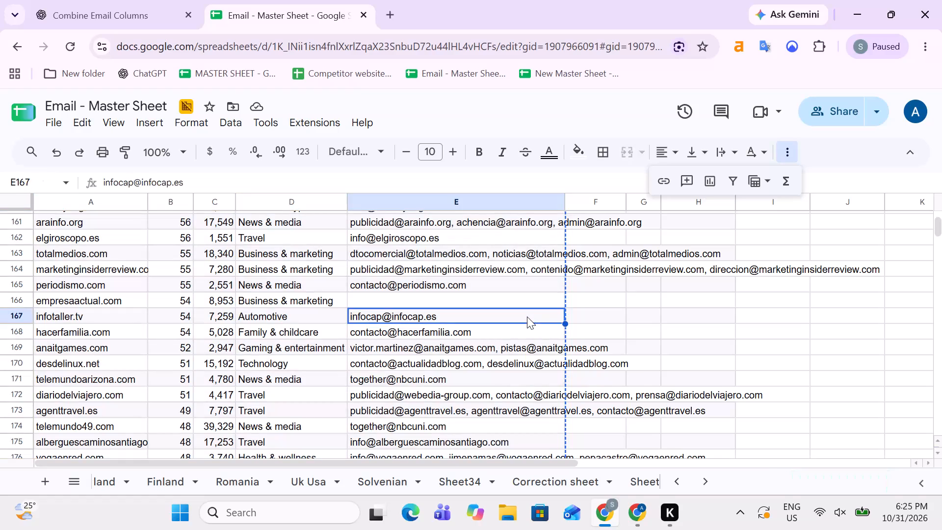
key(Left)
key(Left)
key(Left)
key(Left)
key(Left)
key(Left)
key(Left)
key(Left)
key(Left)
key(Left)
key(Left)
key(Left)
key(Left)
key(ctrl+Up)
key(Up)
key(Down)
key(Right)
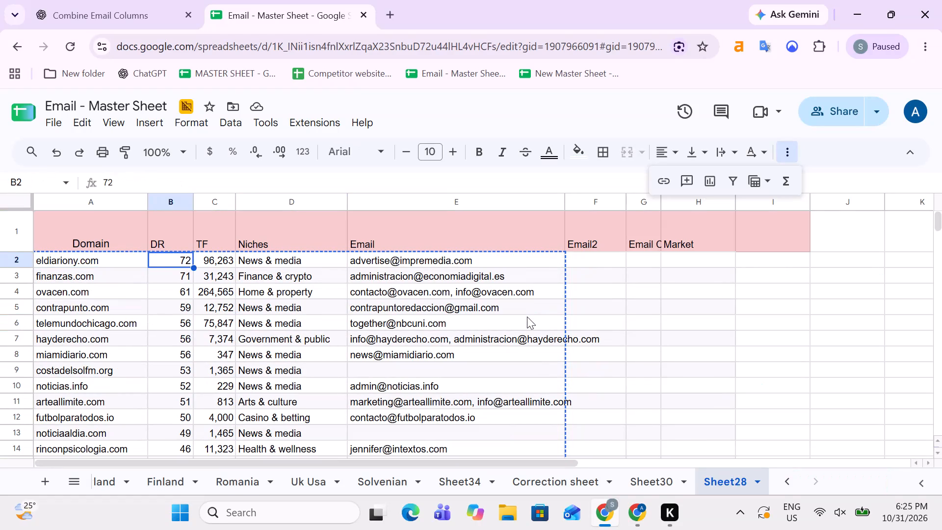
key(Left)
key(Left)
key(Left)
key(Left)
key(Left)
key(Left)
key(Left)
key(Left)
key(Left)
key(Left)
key(Left)
key(Left)
key(Right)
key(Left)
key(Left)
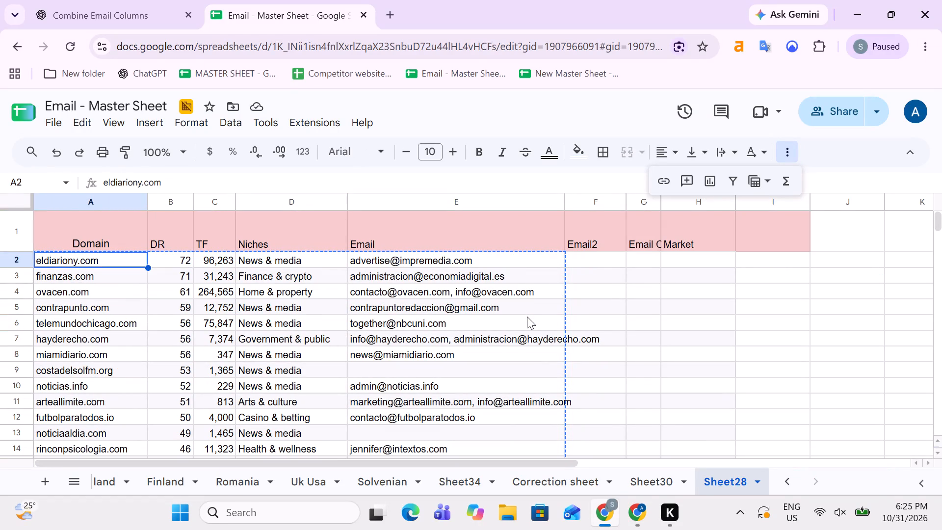
key(Right)
key(Left)
key(Left)
key(Right)
key(Left)
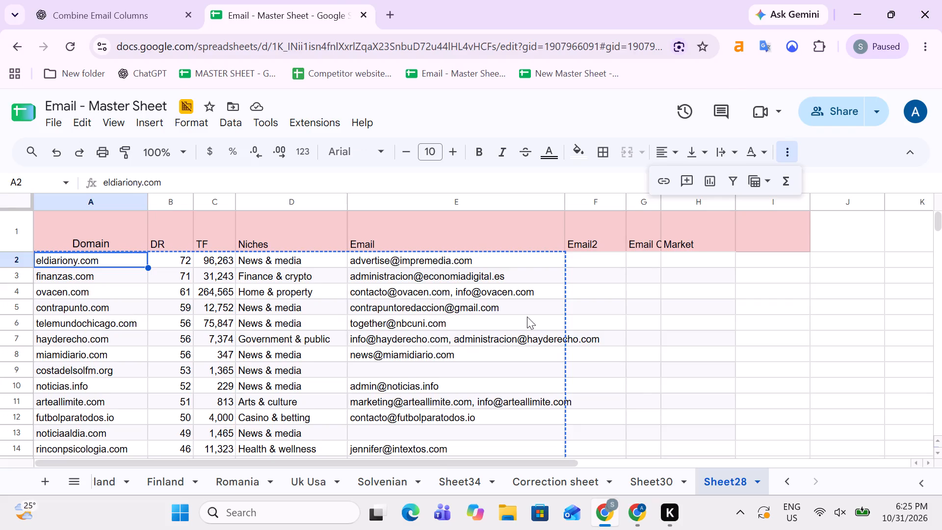
Switch to the Few compittiotr websties spreadsheet and filter Sheet1's Language column to show only English.
key(alt+Tab)
click(285, 337)
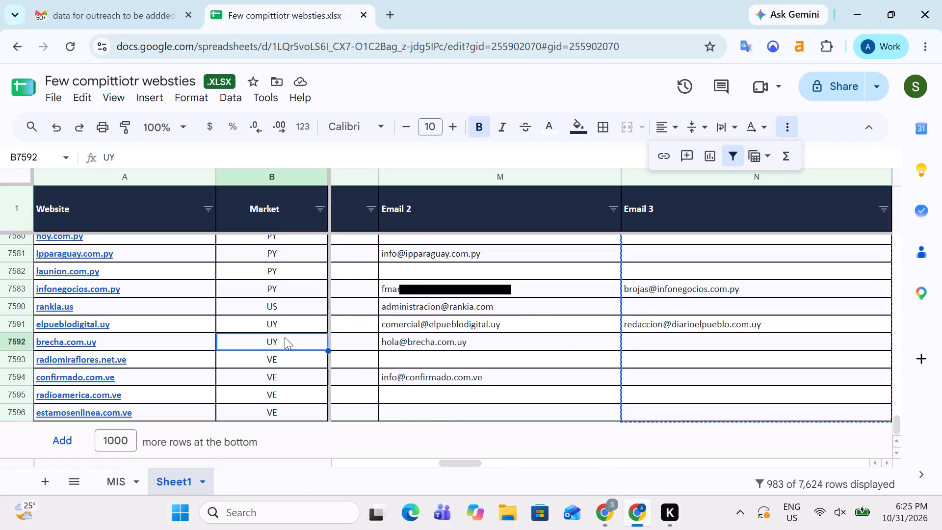
key(Up)
key(ctrl+Up)
key(Up)
key(Down)
key(Up)
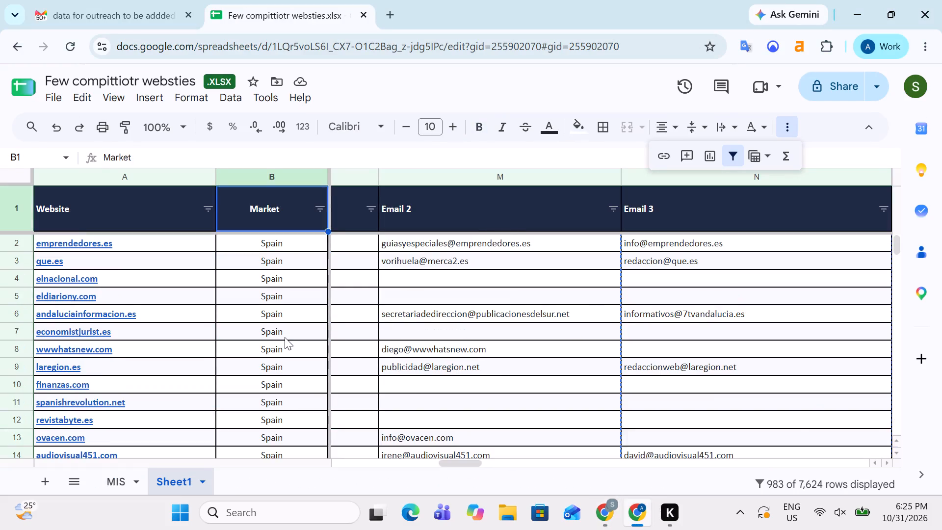
key(Down)
key(Right)
key(Left)
key(Up)
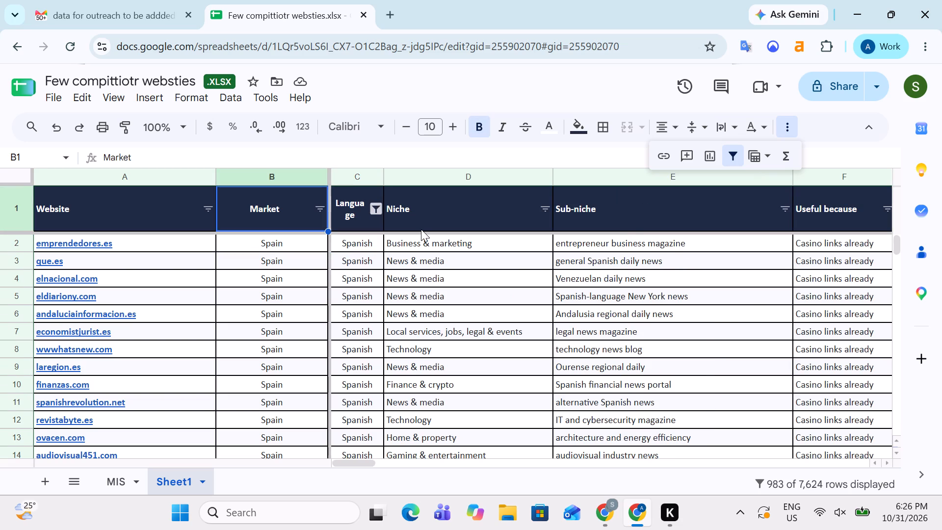
key(Down)
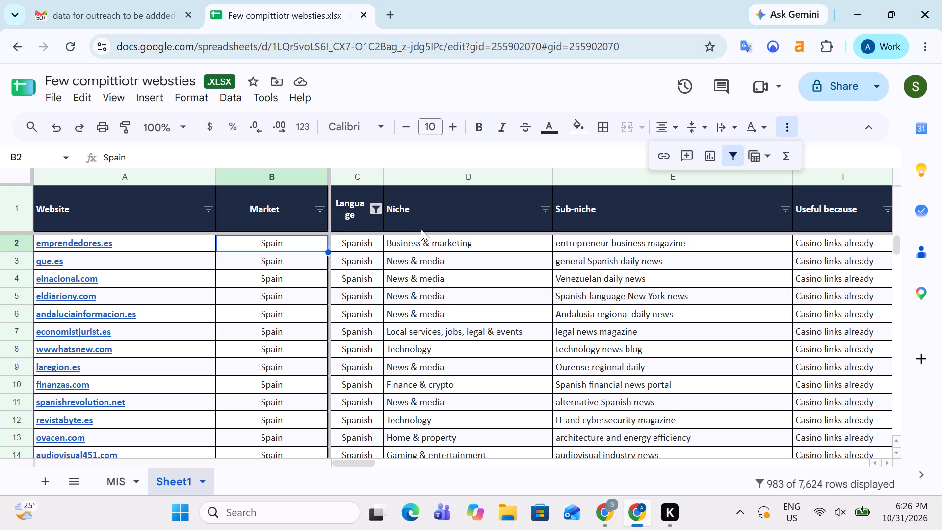
key(Up)
key(Down)
key(Right)
key(Left)
key(Left)
key(Left)
key(Left)
key(Left)
key(Left)
key(Left)
key(Left)
key(Left)
key(Left)
key(Left)
key(Left)
key(Left)
key(Left)
key(Left)
key(Right)
key(Right)
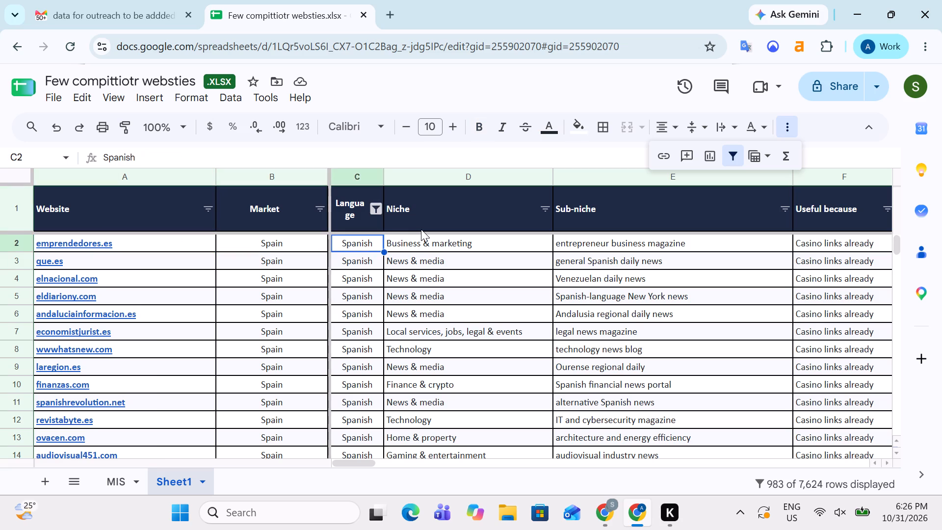
key(Left)
click(375, 207)
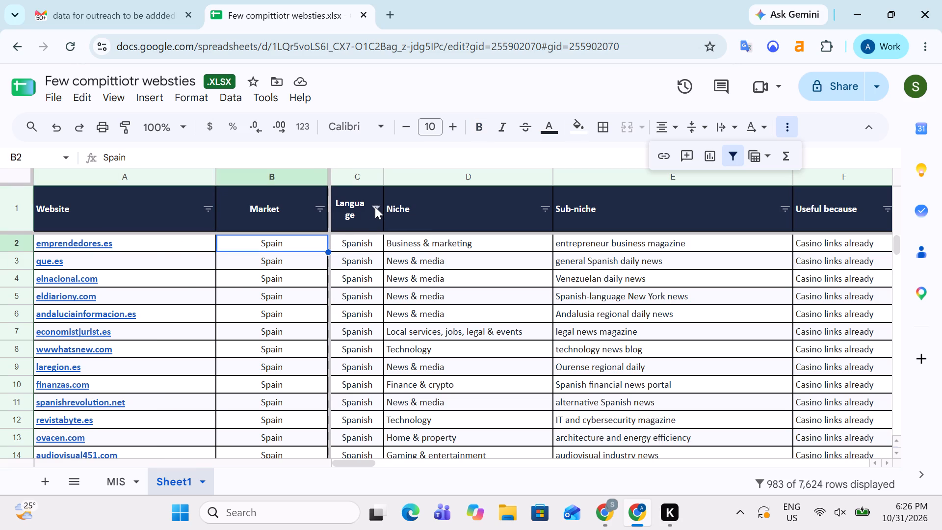
scroll(285, 333, down, 2)
click(238, 286)
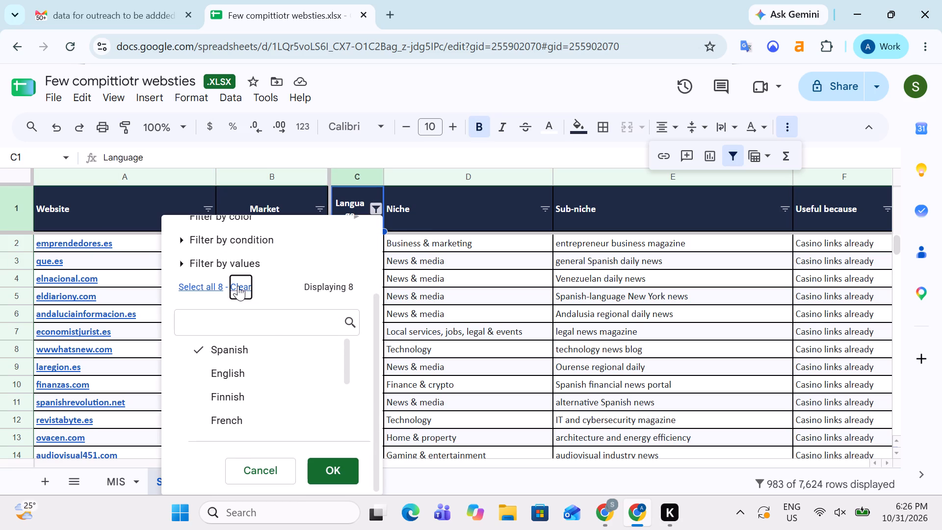
click(239, 373)
click(329, 475)
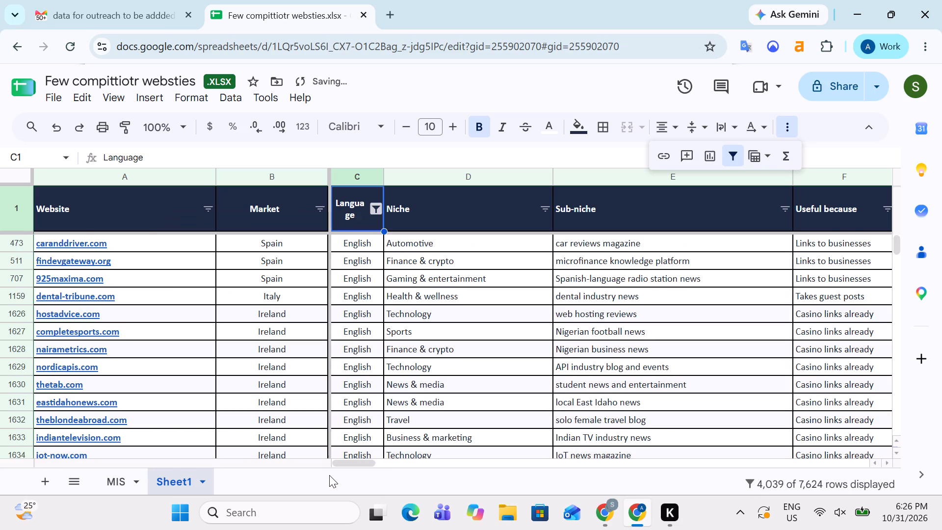
Copy the filtered Website column domains, from caranddriver.com in A473 down to dailyfriend.co.za in A7625.
key(Down)
key(Up)
key(Down)
key(Right)
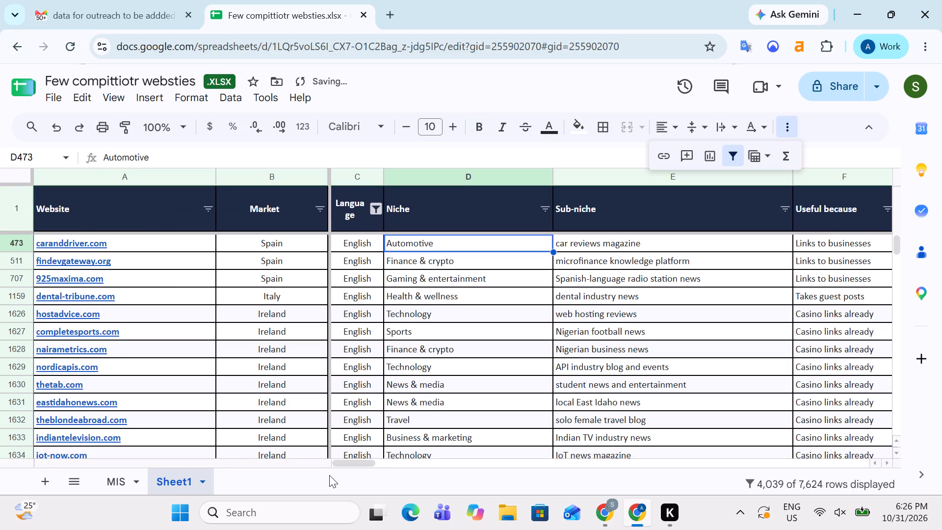
key(Left)
key(Left)
key(Left)
key(Left)
key(Left)
key(Left)
key(Left)
key(Left)
key(Left)
key(Left)
key(Left)
key(Left)
key(Left)
key(Left)
key(Left)
key(Left)
key(Left)
key(Left)
key(Left)
key(Up)
key(Down)
key(ctrl+shift+Down)
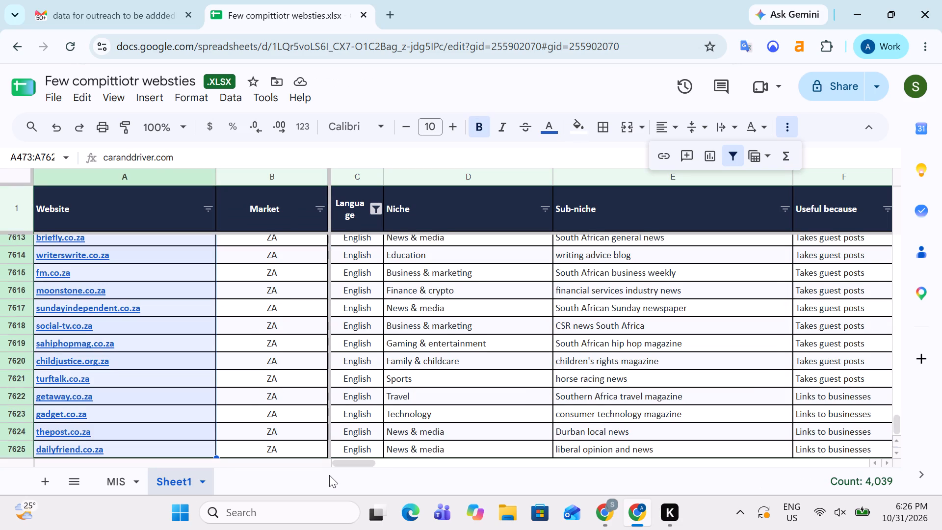
key(Up)
key(Down)
key(Up)
key(Down)
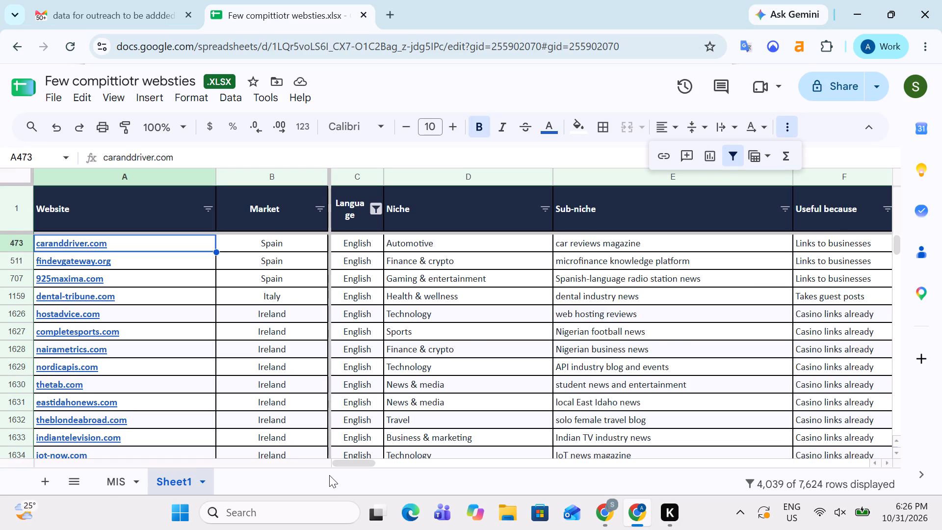
key(ctrl+shift+Down)
key(ctrl+c)
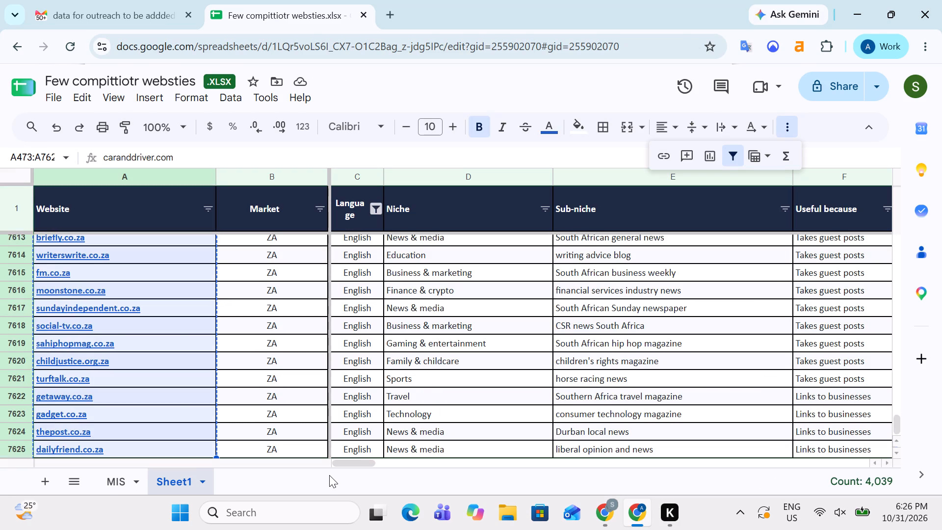
Switch to Email - Master Sheet and clear the old Sheet28 data in columns A to E from row 2 down.
key(alt+Tab)
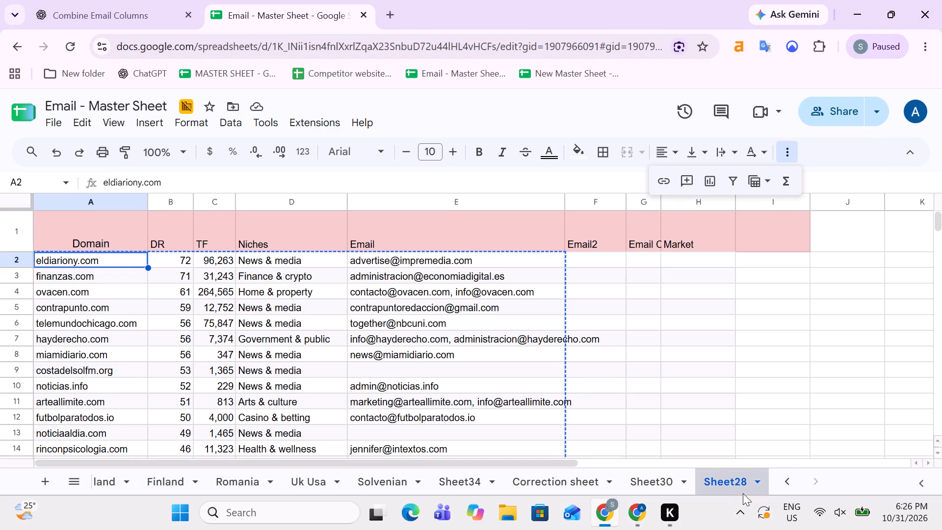
key(shift+Right)
key(shift+Right)
key(shift+Right)
key(shift+Right)
key(shift+Right)
key(shift+Left)
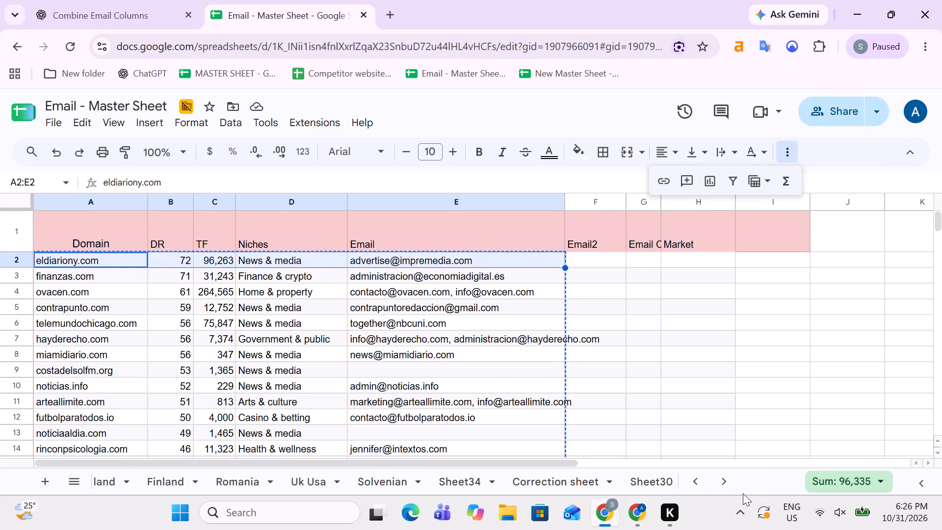
key(ctrl+shift+Down)
key(Delete)
key(Up)
key(Down)
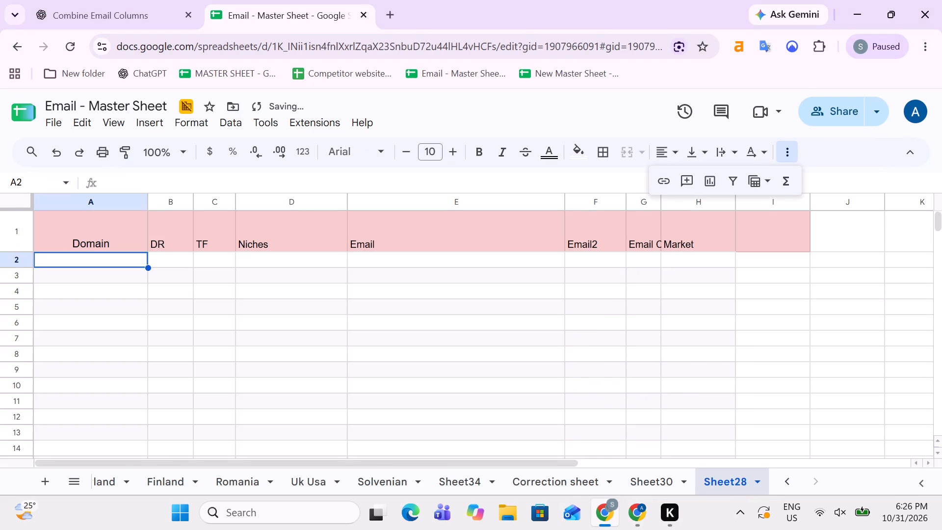
Paste the copied English domains as values only into Sheet28's Domain column, starting at A2.
key(ctrl+v)
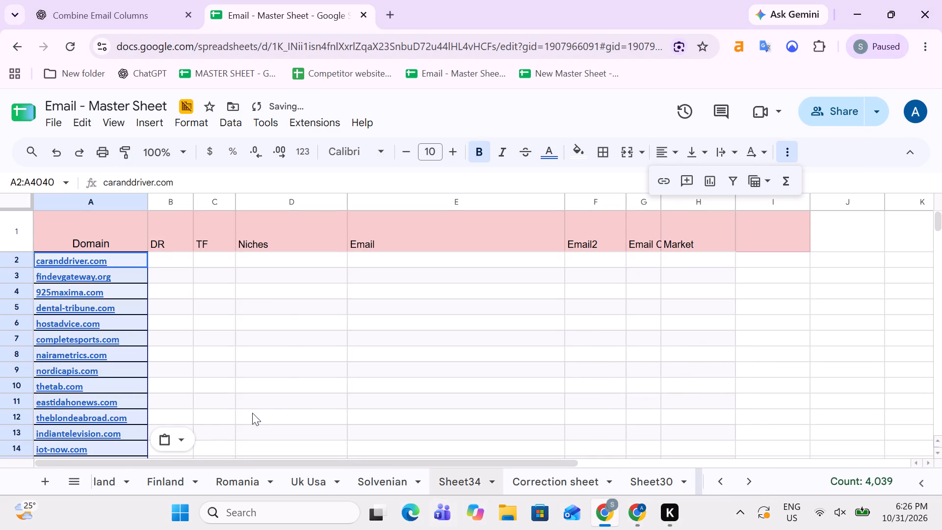
click(157, 440)
click(210, 328)
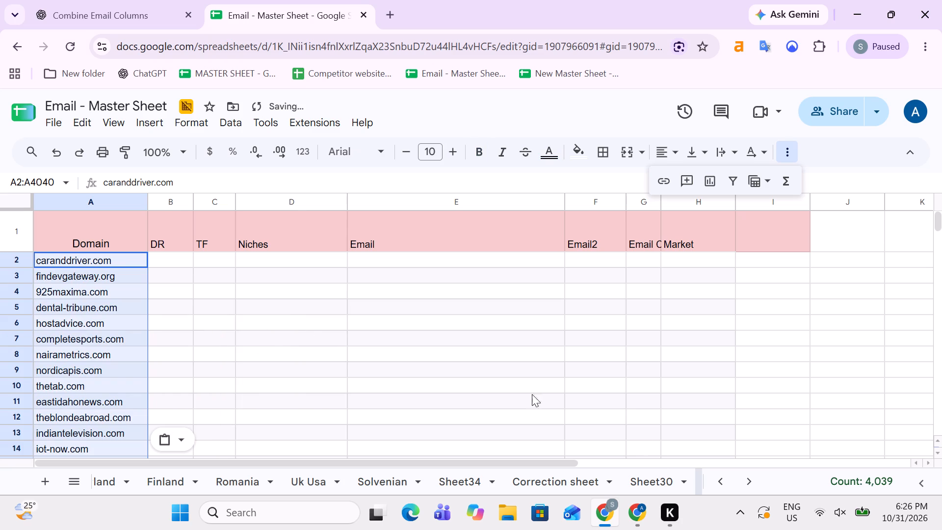
In the Few compittiotr websties spreadsheet, copy filtered columns H and Traffic from row 473 down to row 7625.
key(alt+Tab)
key(Up)
key(Down)
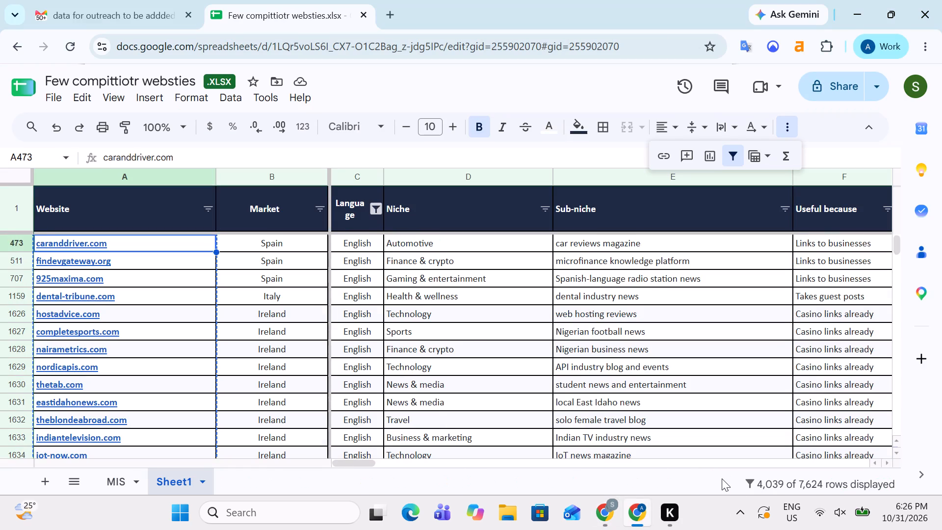
key(Up)
key(Down)
key(Right)
key(Right)
key(Right)
key(Right)
key(Right)
key(Right)
key(Right)
key(Right)
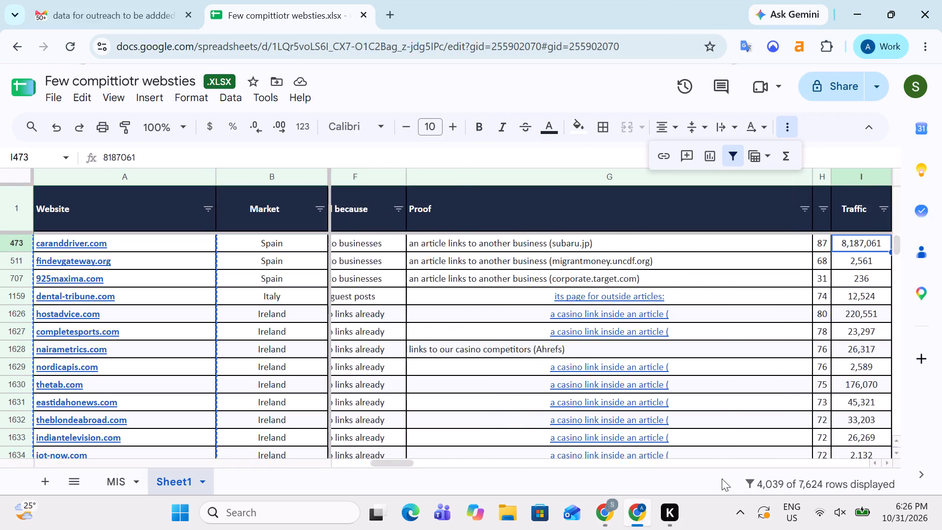
key(Right)
key(Left)
key(Up)
key(Up)
key(Down)
key(Left)
key(Up)
key(Down)
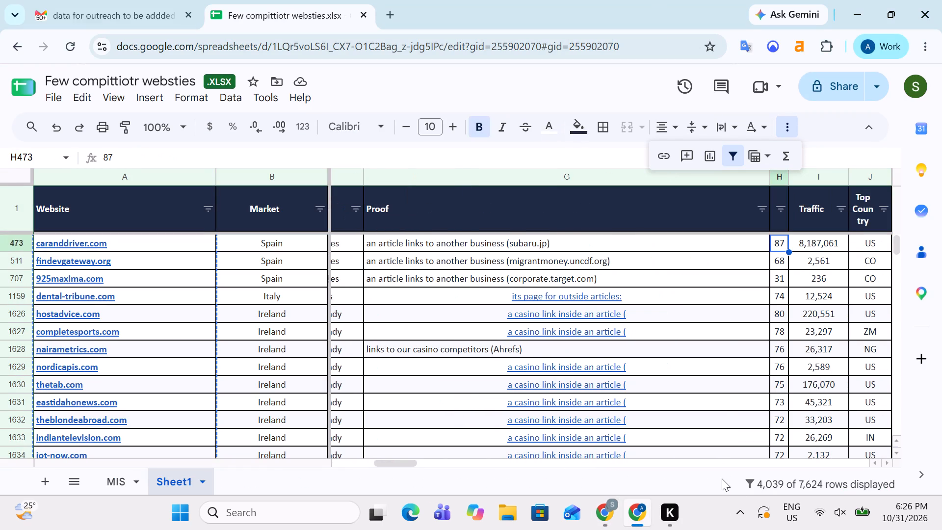
key(shift+Right)
key(ctrl+shift+Down)
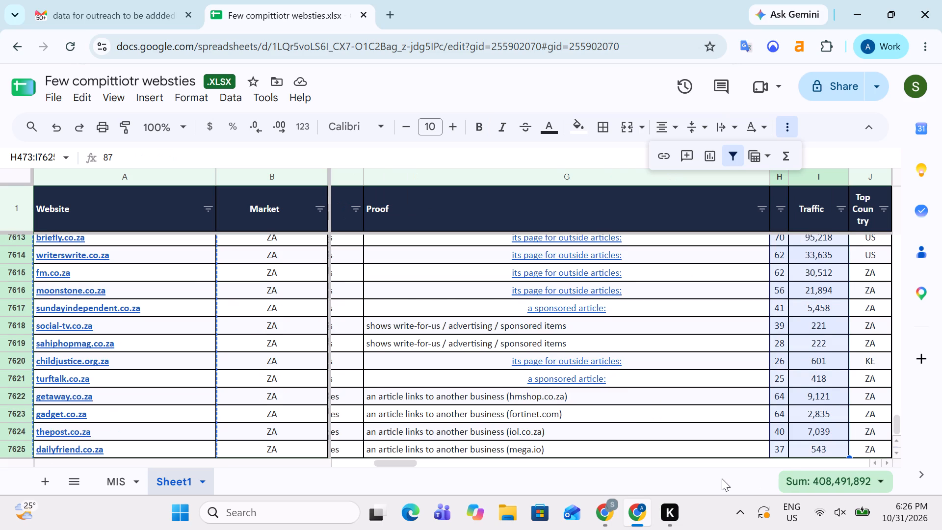
key(ctrl+shift+Down)
key(ctrl+c)
Paste the copied figures as values only into Sheet28's DR and TF columns, starting at B2.
key(alt+Tab)
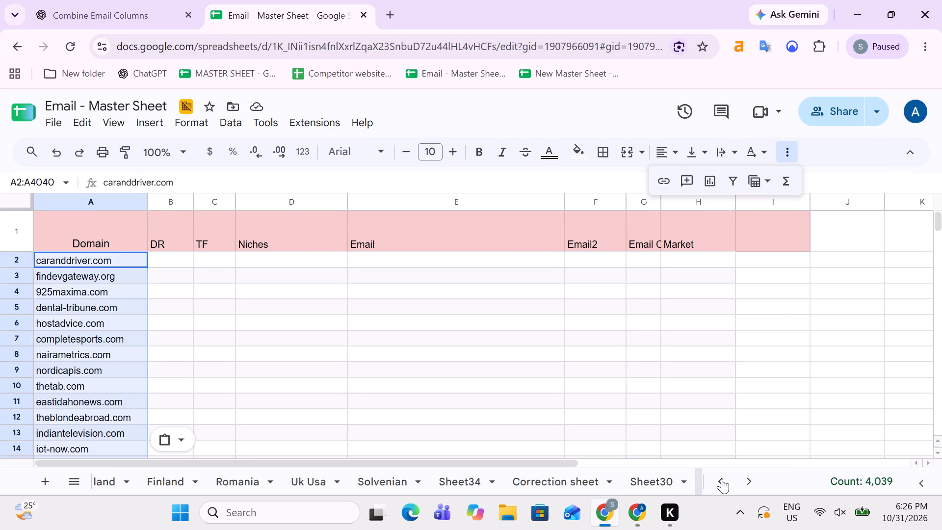
key(Right)
key(Right)
key(Left)
key(ctrl+v)
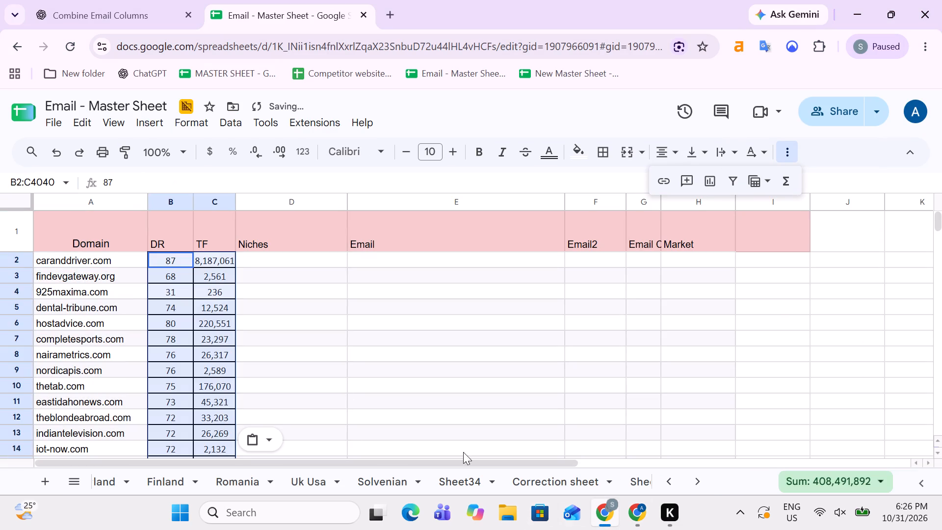
click(274, 441)
click(283, 321)
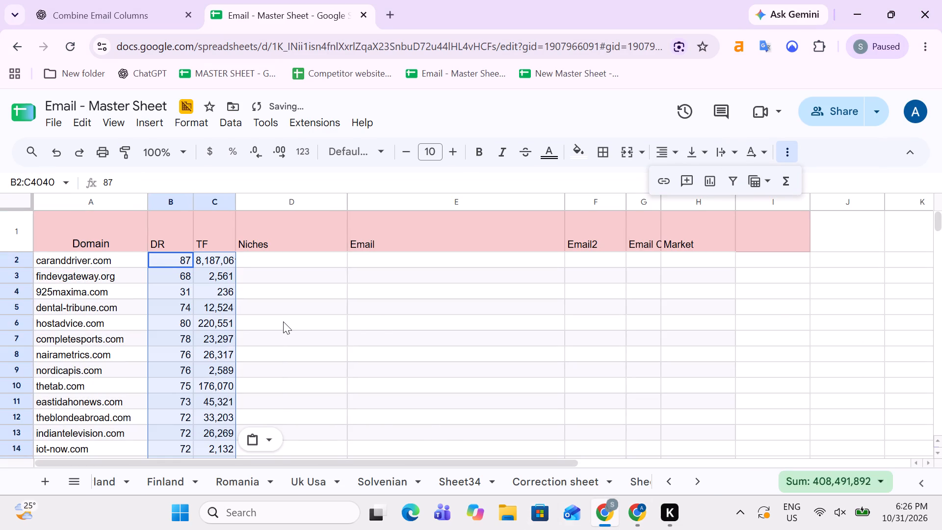
In the Few compittiotr websties spreadsheet, copy the filtered Niche column from row 473 down to row 7625.
key(Up)
key(Down)
key(alt+Tab)
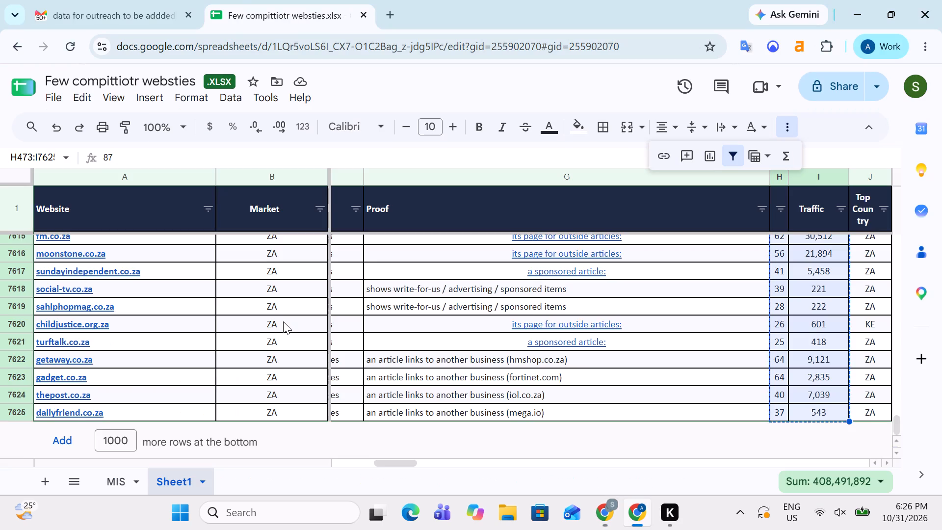
key(Up)
key(Down)
key(Up)
key(Down)
key(Left)
key(Left)
key(Left)
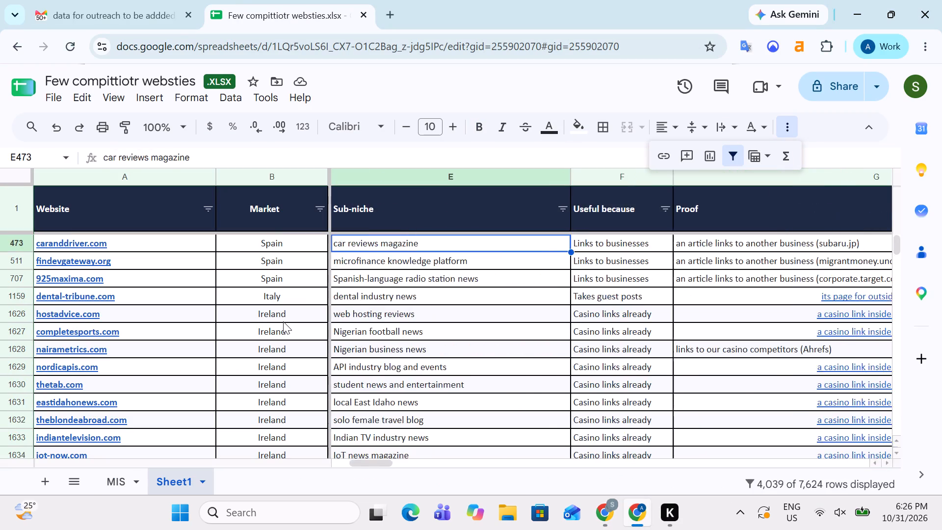
key(Left)
key(Left)
key(Left)
key(Right)
key(Up)
key(Up)
key(Down)
key(Right)
key(Up)
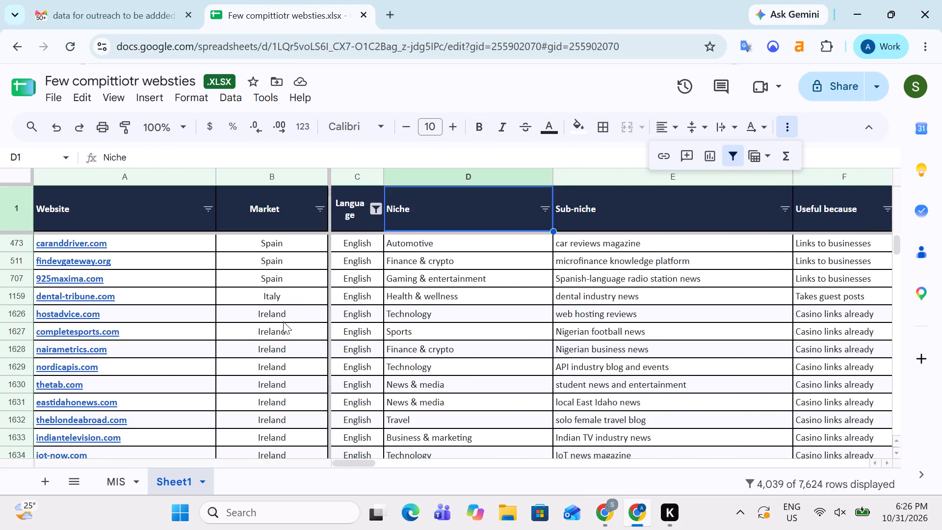
key(Down)
key(ctrl+shift+Down)
key(ctrl+shift+Down)
key(ctrl+shift+Down)
key(ctrl+shift+Down)
key(ctrl+shift+Down)
key(ctrl+shift+Down)
key(ctrl+shift+Down)
key(ctrl+shift+Down)
key(ctrl+shift+Down)
key(ctrl+shift+Down)
key(ctrl+shift+Down)
key(ctrl+shift+Down)
key(ctrl+shift+Down)
key(ctrl+shift+Down)
key(ctrl+shift+Down)
key(ctrl+shift+Down)
key(ctrl+shift+Down)
key(ctrl+shift+Down)
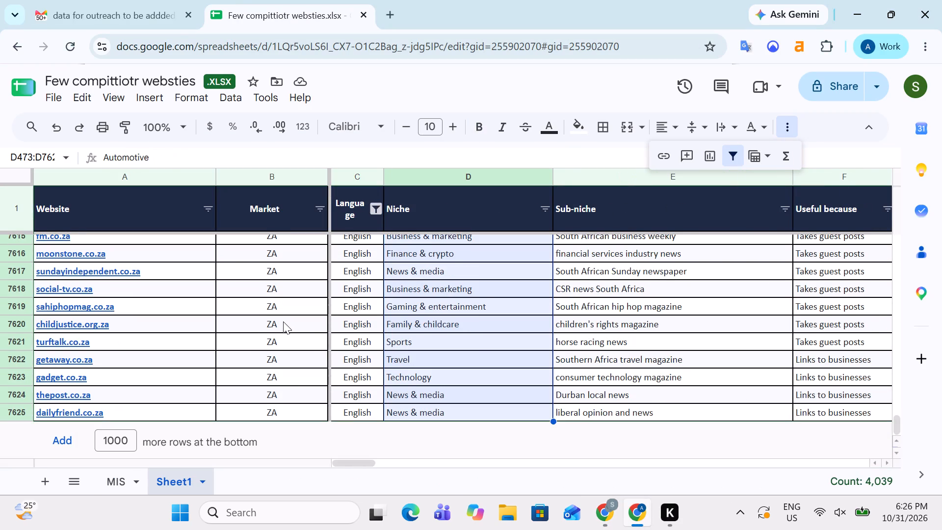
key(ctrl+c)
Switch to Email - Master Sheet and paste the copied niches as values only into Sheet28's Niches column, starting at D2.
key(alt+Tab)
key(Right)
key(Right)
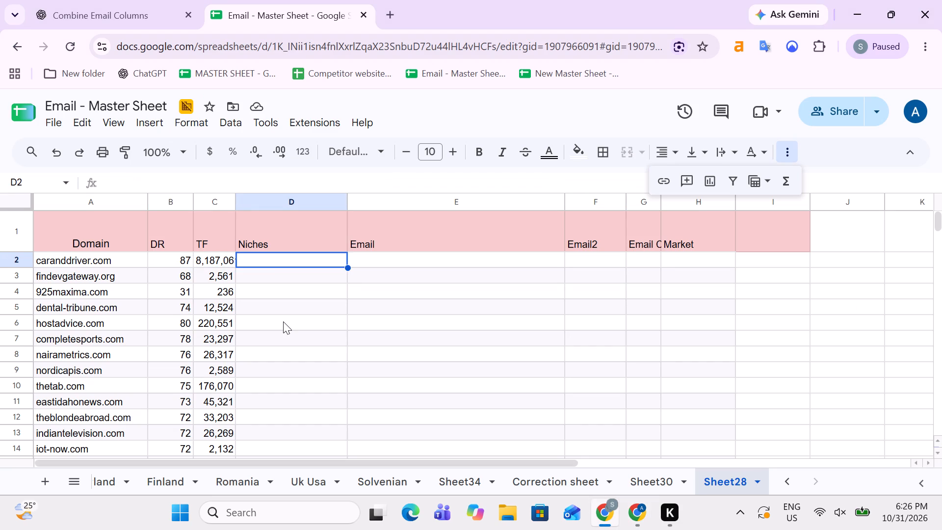
key(ctrl+v)
click(384, 436)
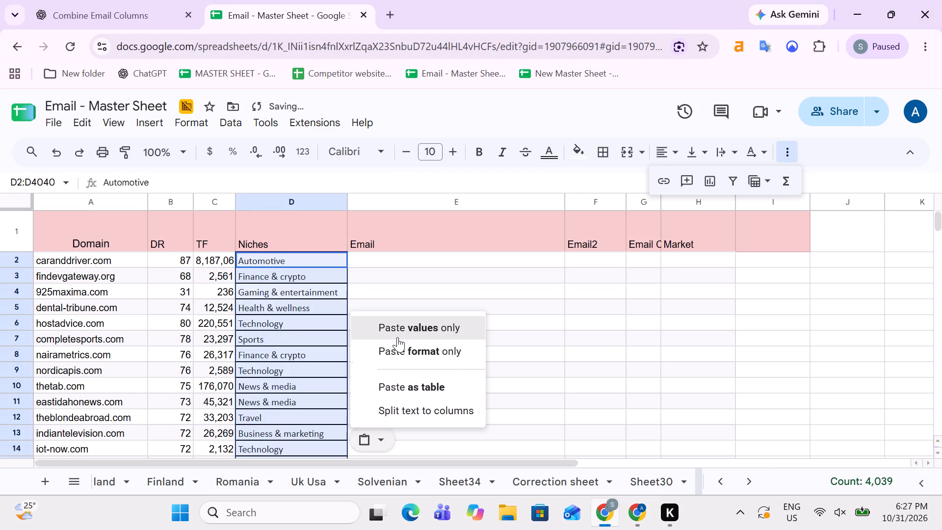
click(400, 328)
In the Few compittiotr websties spreadsheet, copy the filtered Top Country column from row 473 down to row 7625.
key(alt+Tab)
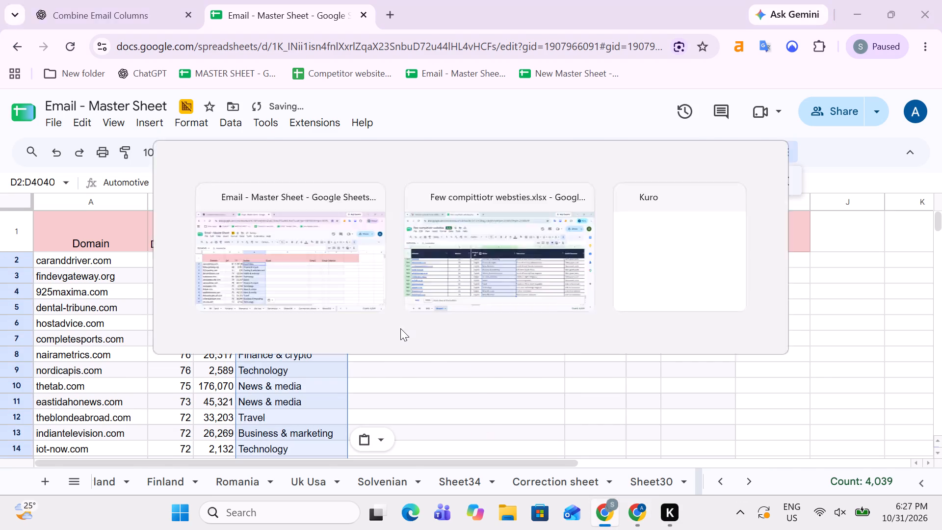
key(Up)
key(Up)
key(Down)
key(Up)
key(Down)
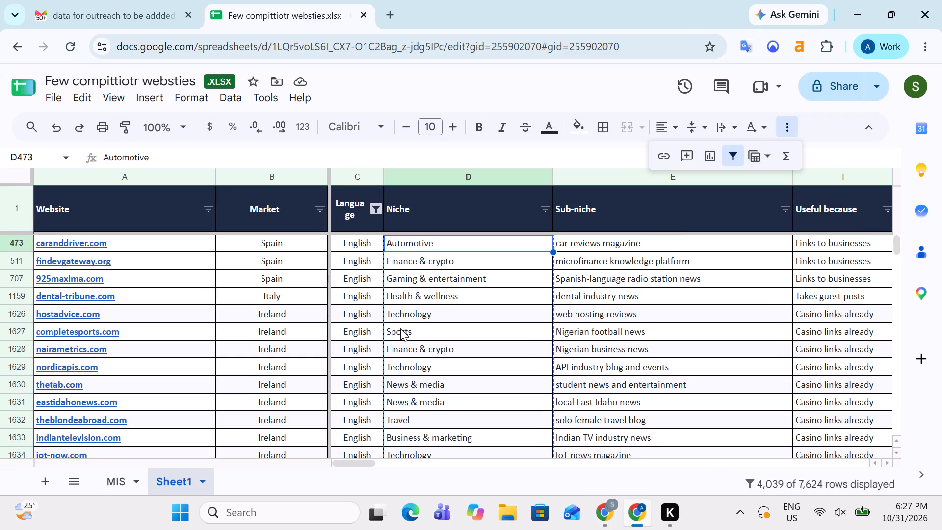
key(Right)
key(Right)
key(Right)
key(Right)
key(Right)
key(Right)
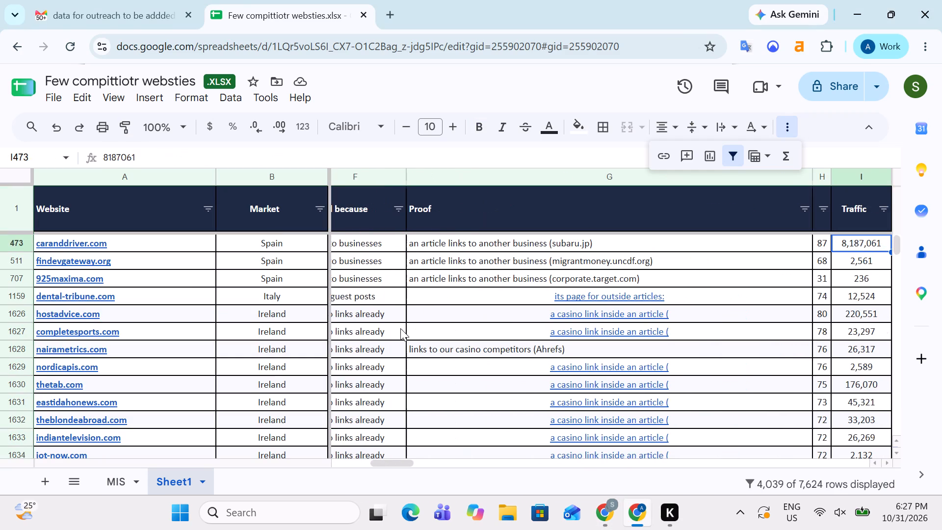
key(Right)
key(Right)
key(Left)
key(Left)
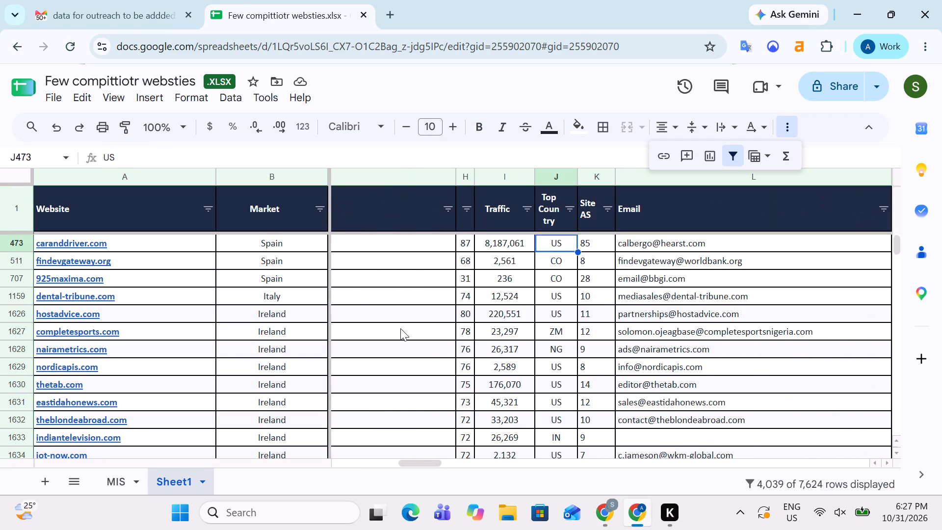
key(Up)
key(Up)
key(Up)
key(Down)
key(Up)
key(Up)
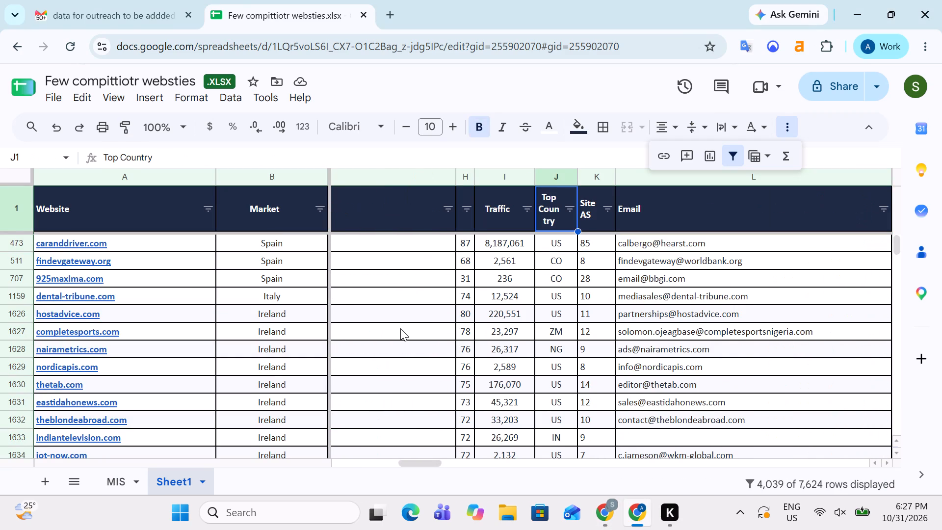
key(Down)
key(ctrl+shift+Down)
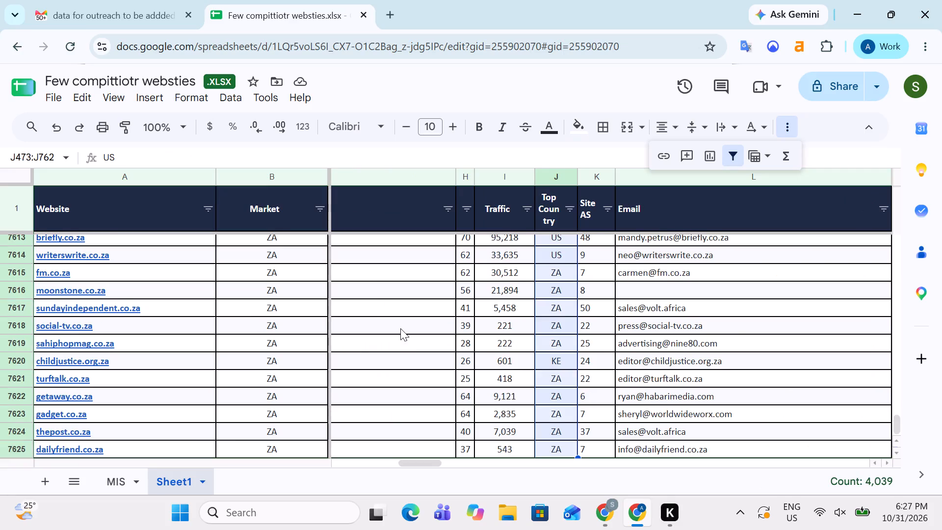
key(ctrl+shift+Down)
key(Up)
key(Up)
key(Down)
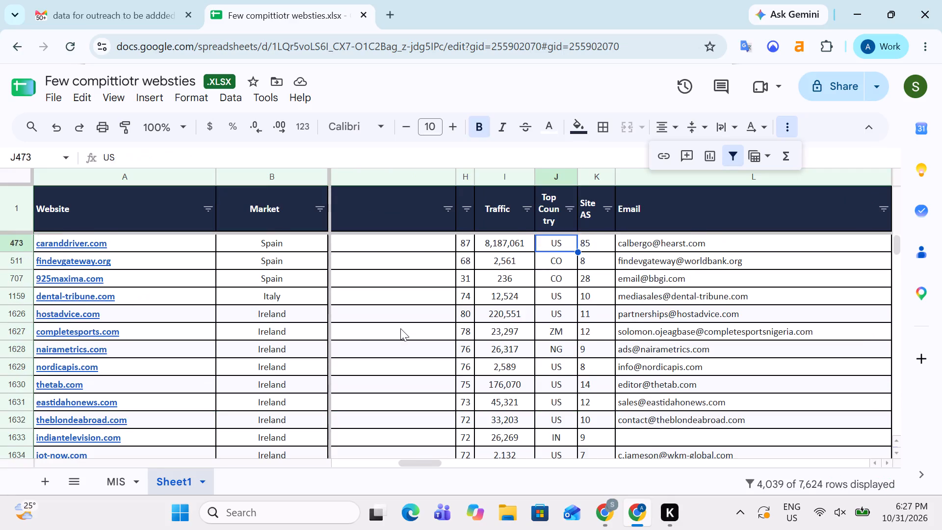
key(Up)
key(Down)
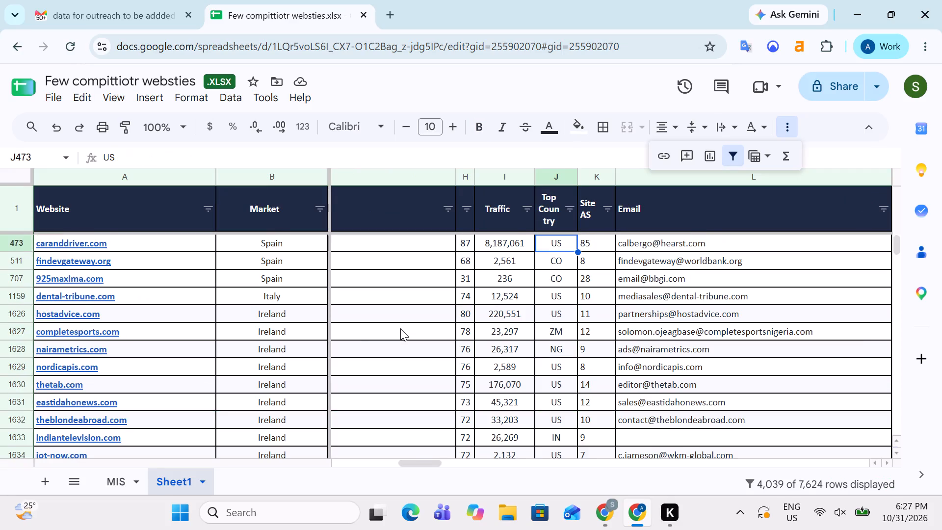
key(Up)
key(Down)
key(Up)
key(Down)
key(ctrl+shift+Down)
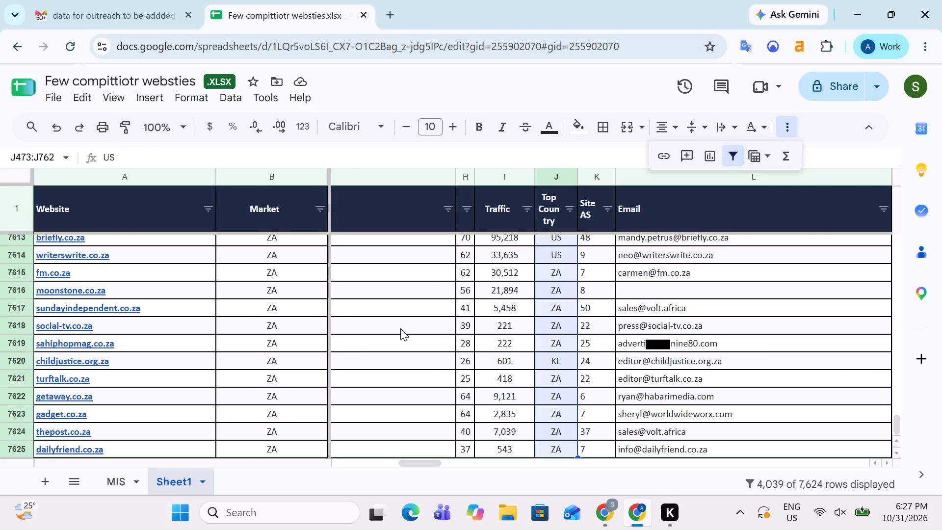
key(ctrl+c)
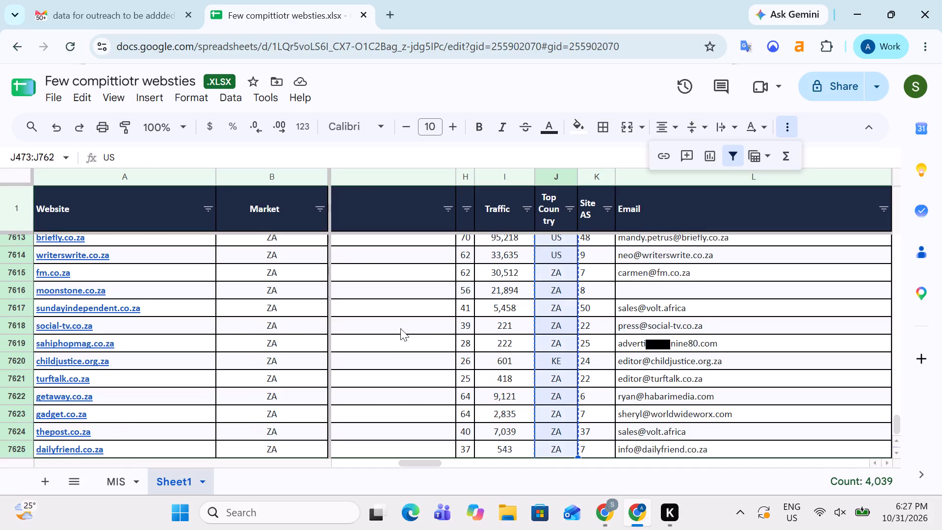
key(Up)
key(Down)
key(Up)
key(Down)
key(Up)
key(Down)
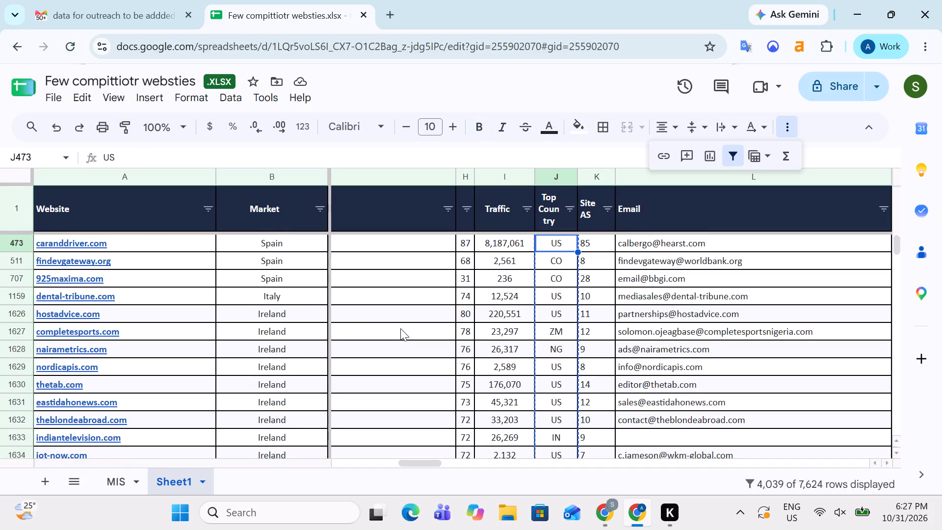
key(ctrl+shift+Down)
key(ctrl+c)
Switch to Email - Master Sheet and paste the copied country codes as values only into Sheet28's Market column, starting at H2.
key(alt+Tab)
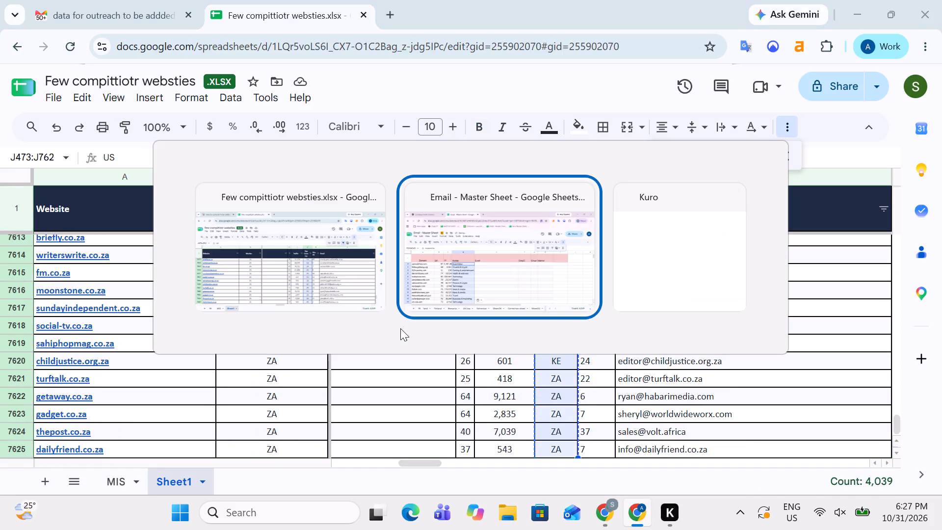
key(Return)
key(Up)
key(Up)
key(Down)
key(Right)
key(Right)
key(Right)
key(Right)
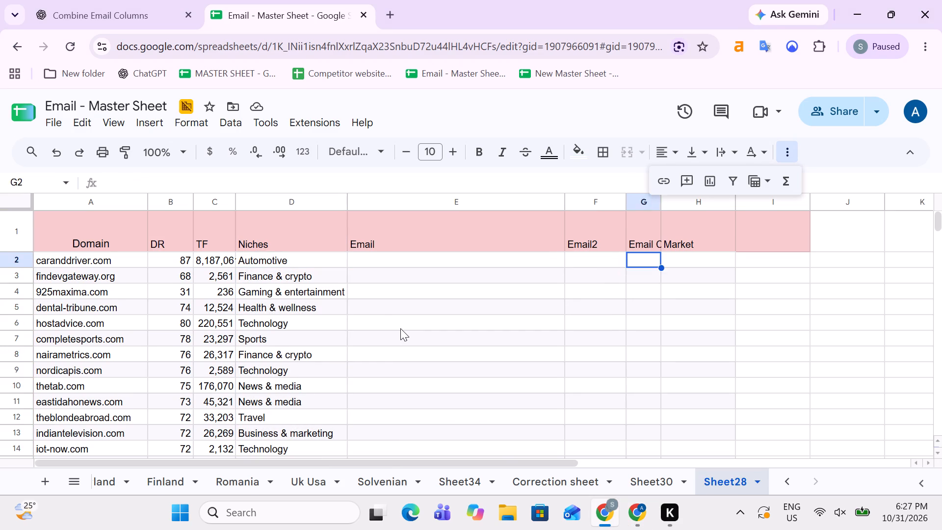
key(ctrl+v)
click(748, 448)
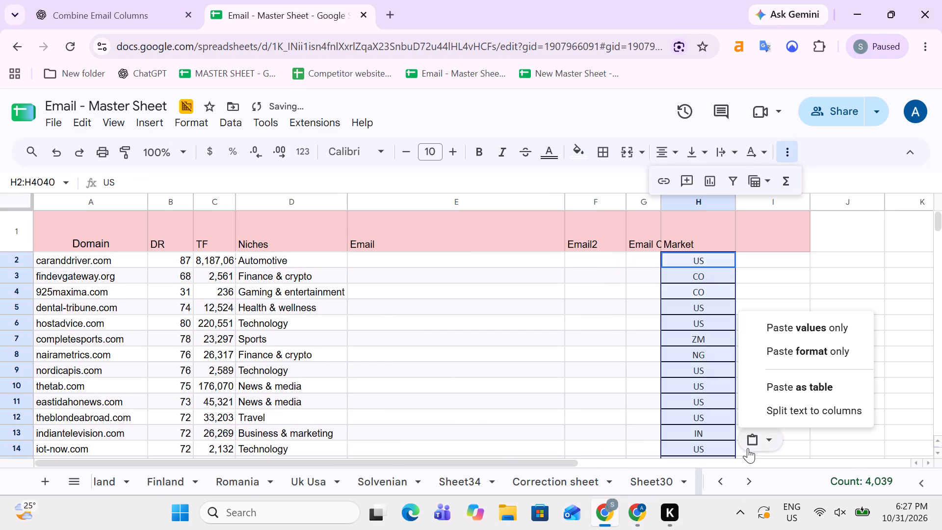
click(780, 328)
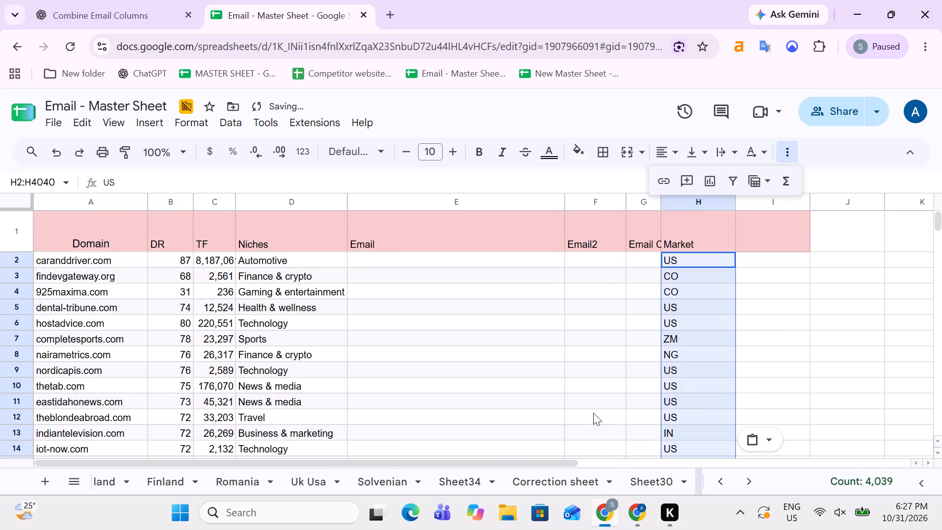
In the Few compittiotr websties spreadsheet, copy the filtered Email and Email 2 columns from row 473 down to row 7625.
key(alt+Tab)
key(Up)
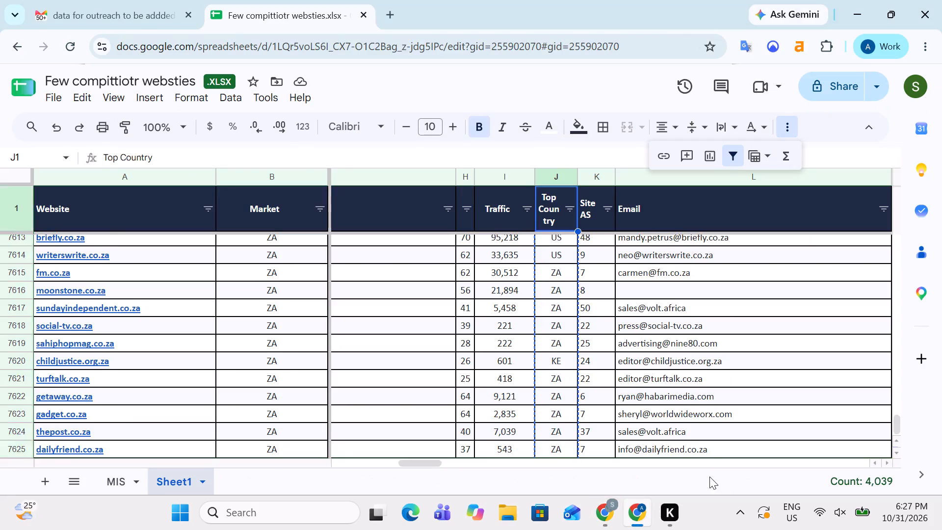
key(Down)
key(Up)
key(Down)
key(Right)
key(Up)
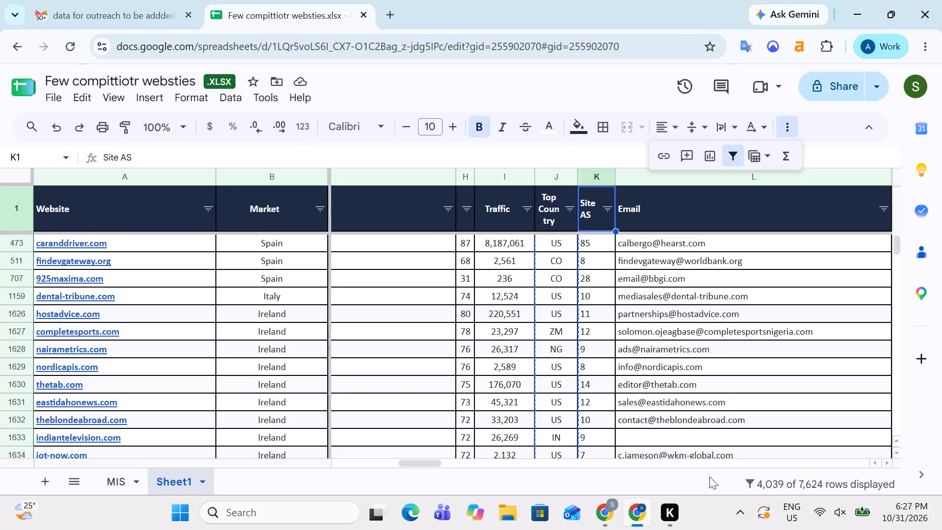
key(Down)
key(Up)
key(Down)
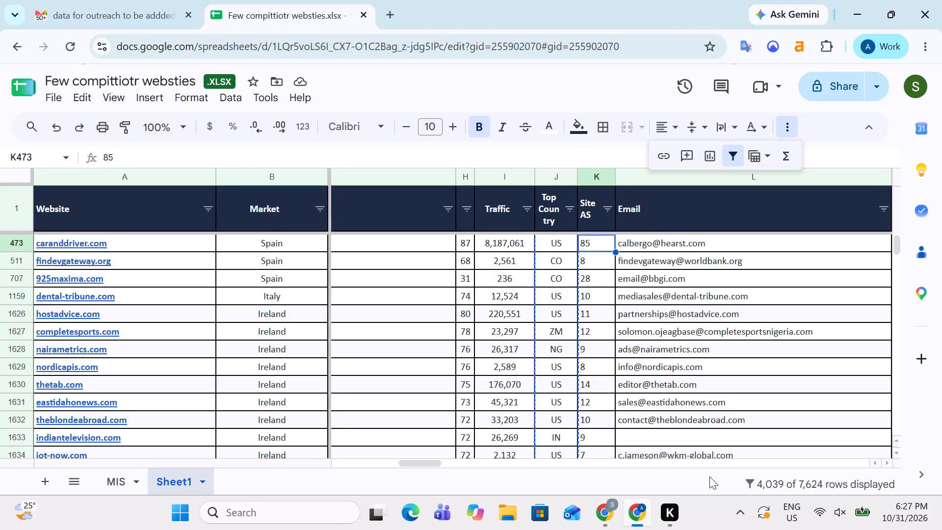
key(Up)
key(Down)
key(Right)
key(Up)
key(Down)
key(ctrl+shift+Down)
key(ctrl+shift+Down)
key(ctrl+shift+Down)
key(ctrl+shift+Down)
key(ctrl+shift+Down)
key(ctrl+shift+Down)
key(ctrl+shift+Down)
key(ctrl+shift+Down)
key(ctrl+shift+Down)
key(ctrl+shift+Down)
key(ctrl+shift+Down)
key(ctrl+shift+Down)
key(ctrl+shift+Down)
key(ctrl+shift+Down)
key(ctrl+shift+Down)
key(ctrl+shift+Down)
key(ctrl+shift+Down)
key(ctrl+shift+Down)
key(ctrl+shift+Down)
key(ctrl+shift+Down)
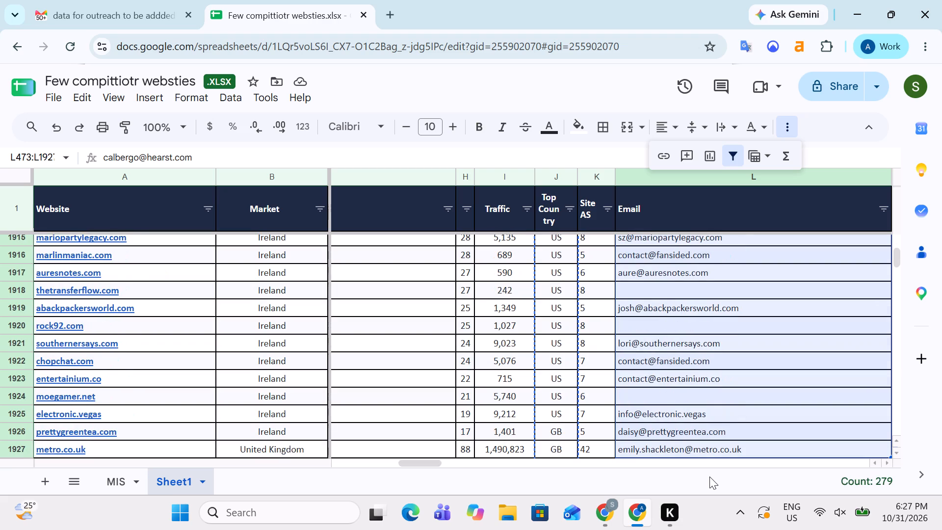
drag(898, 258, 912, 323)
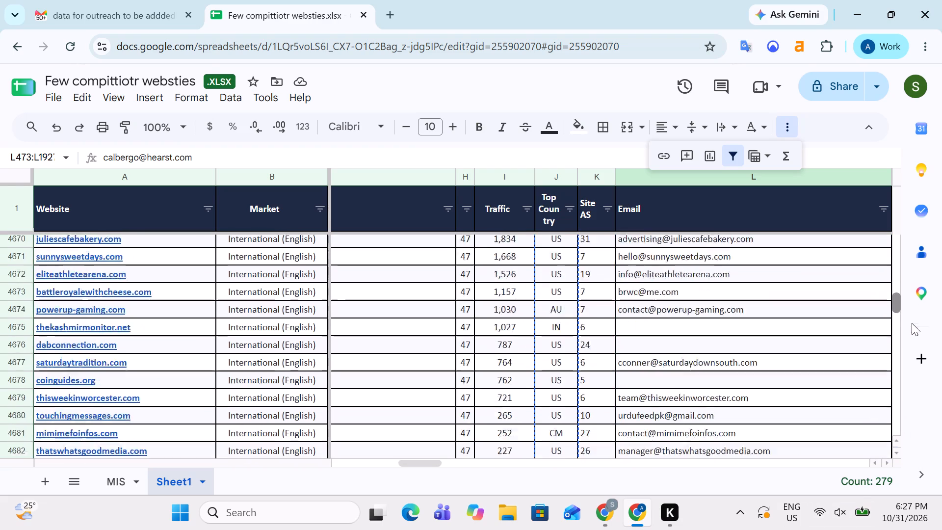
drag(912, 323, 912, 326)
key(Up)
key(Up)
key(Down)
key(Up)
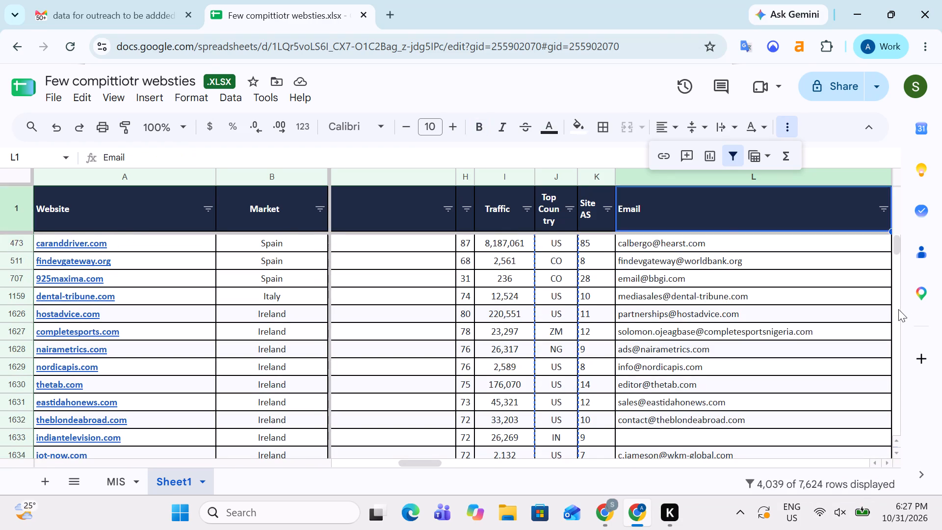
key(Down)
key(Right)
key(Left)
key(Up)
key(Down)
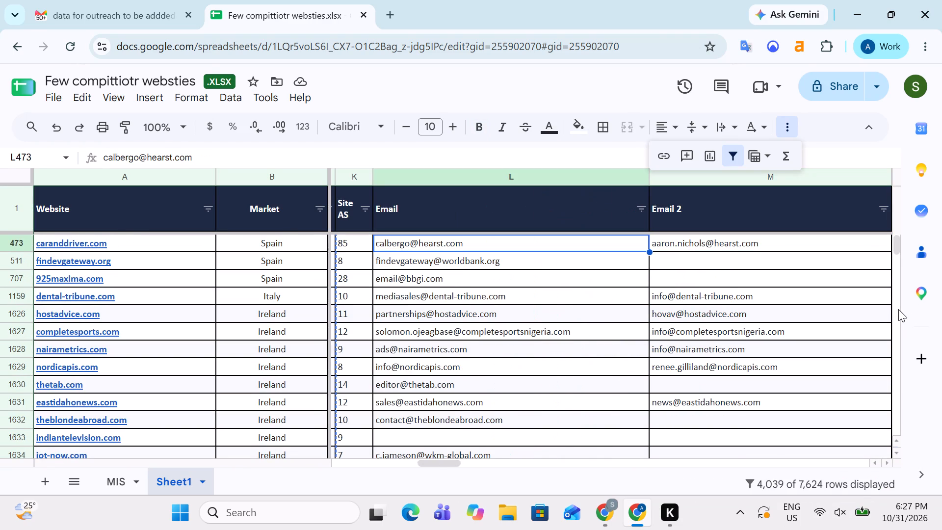
key(shift+Right)
key(ctrl+shift+Down)
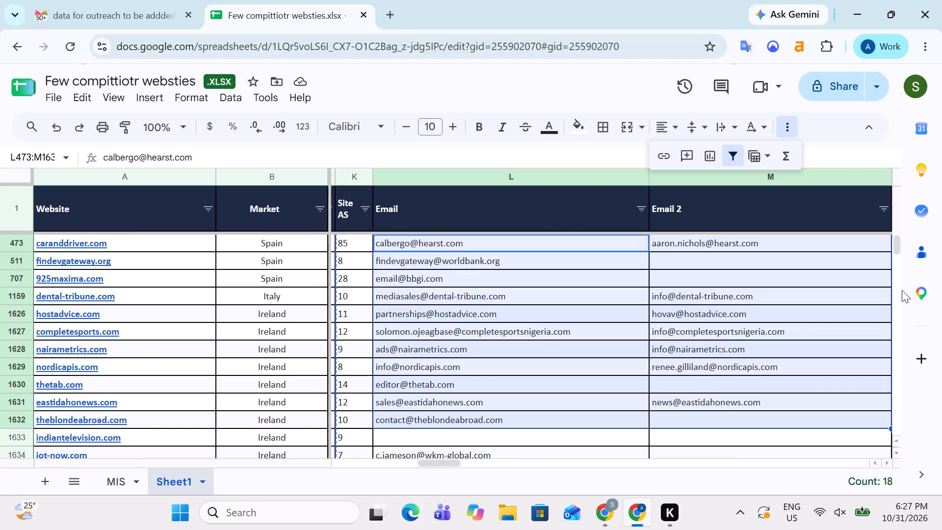
drag(895, 251, 917, 466)
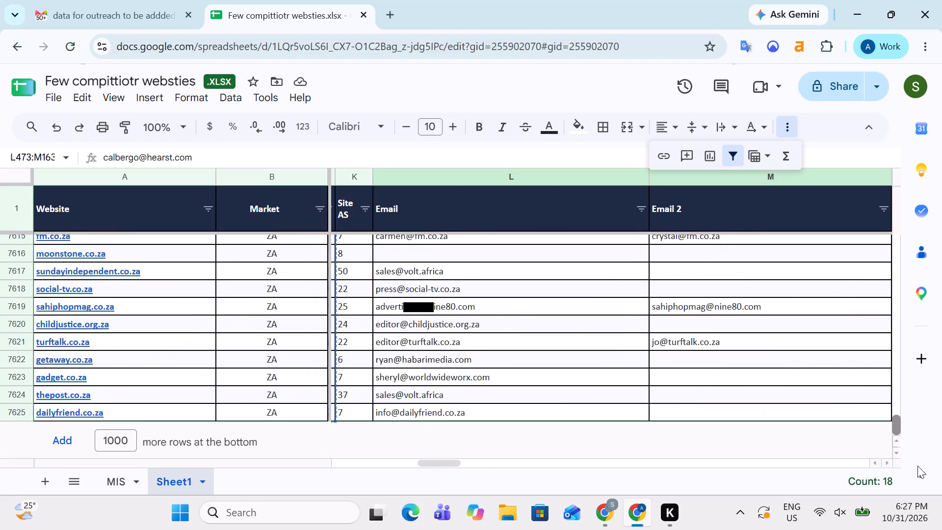
drag(917, 466, 920, 510)
shift+click(880, 415)
key(ctrl+c)
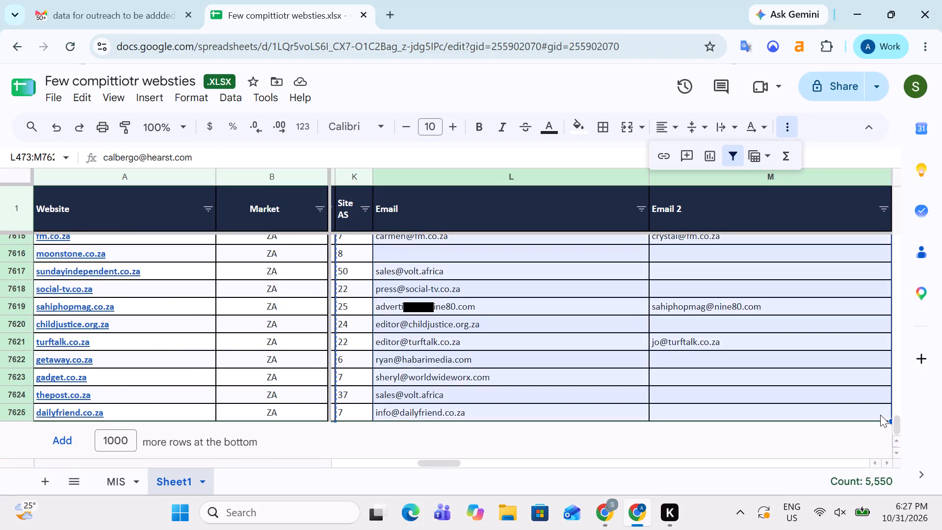
Switch to Email - Master Sheet and paste the copied emails as values only into Sheet28's Email and Email2 columns, starting at E2.
key(alt+Tab)
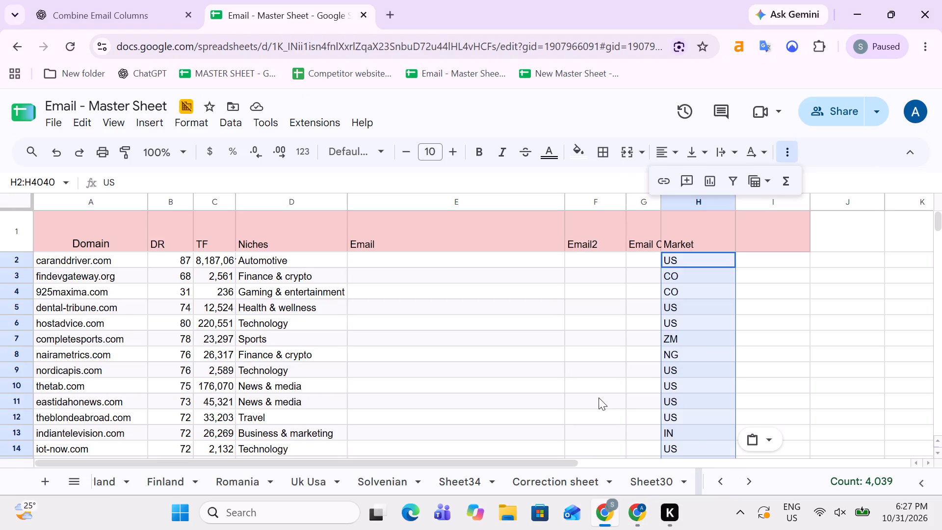
key(Left)
key(Left)
key(Left)
key(ctrl+v)
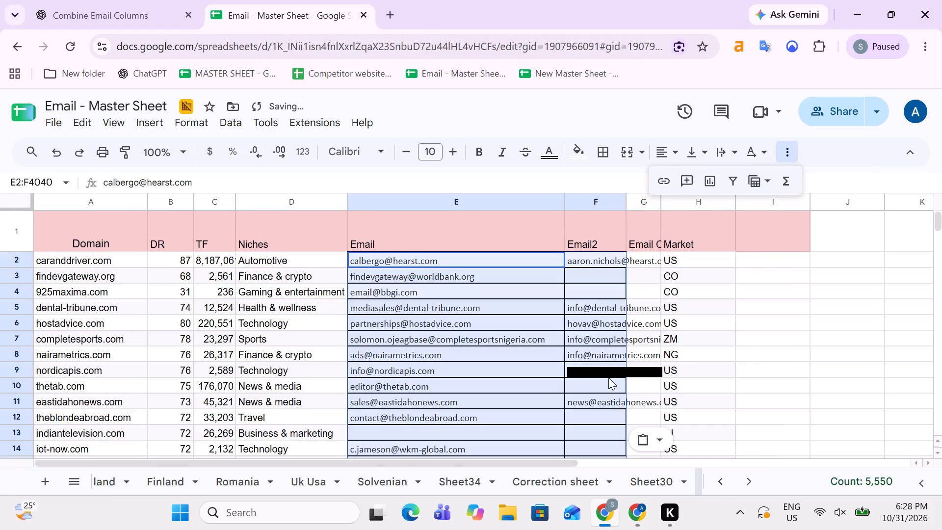
click(657, 430)
click(680, 330)
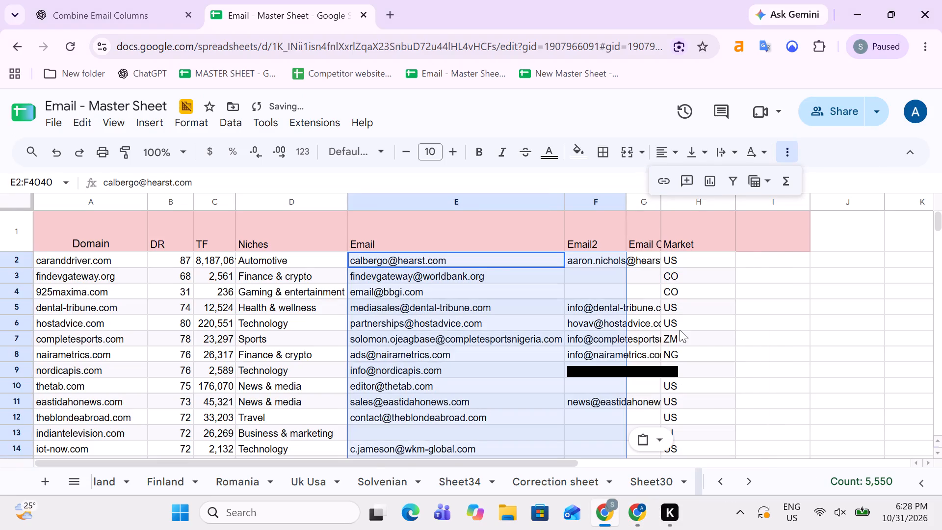
Copy the formula =TEXTJOIN(", ",TRUE,E2,F2) from the ChatGPT chat, enter it in Sheet28's G2, and autofill it down the column.
click(41, 0)
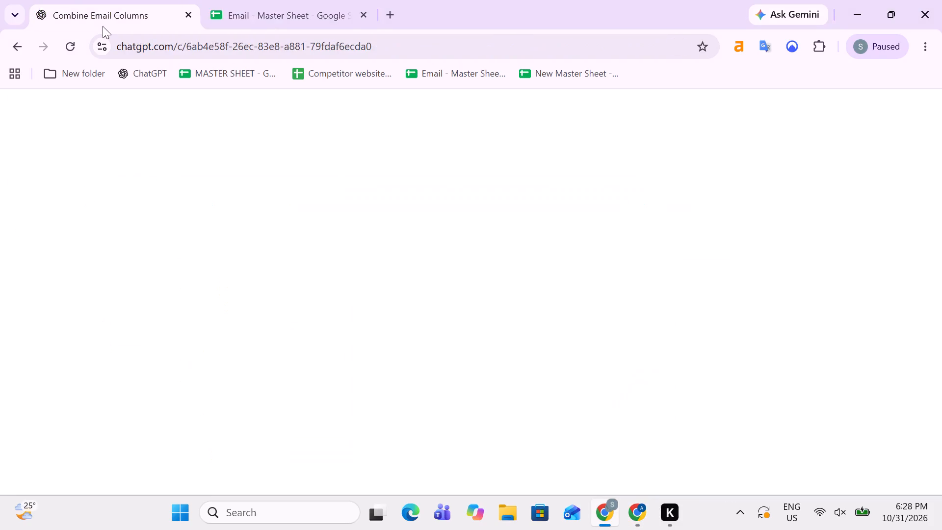
click(818, 218)
click(294, 0)
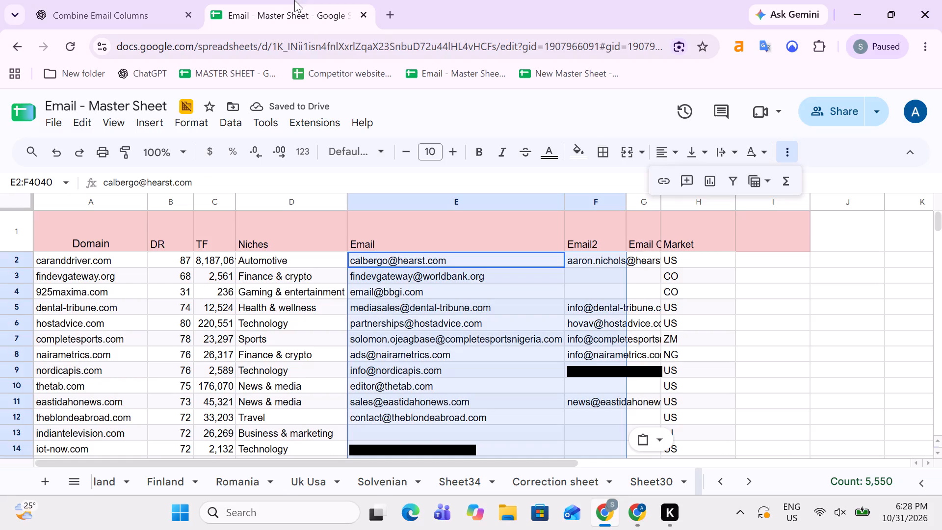
click(653, 257)
double_click(653, 257)
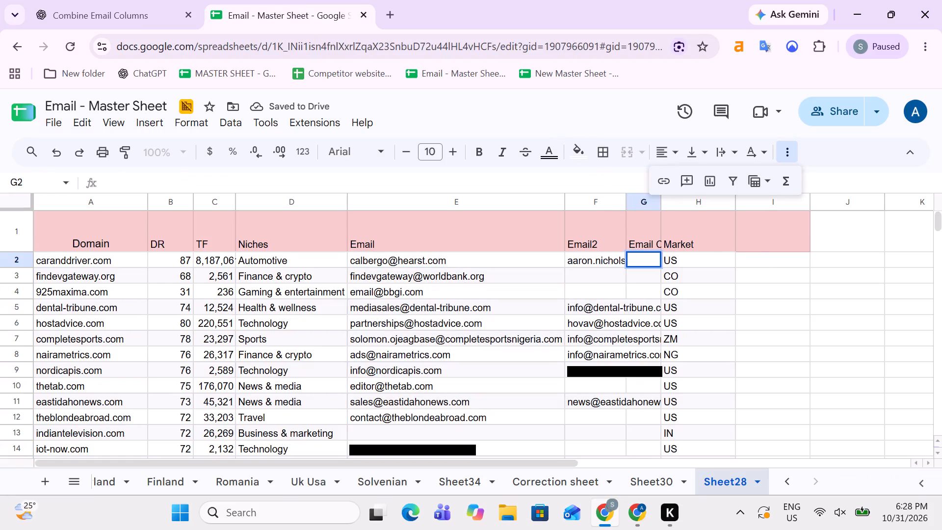
key(ctrl+v)
key(Return)
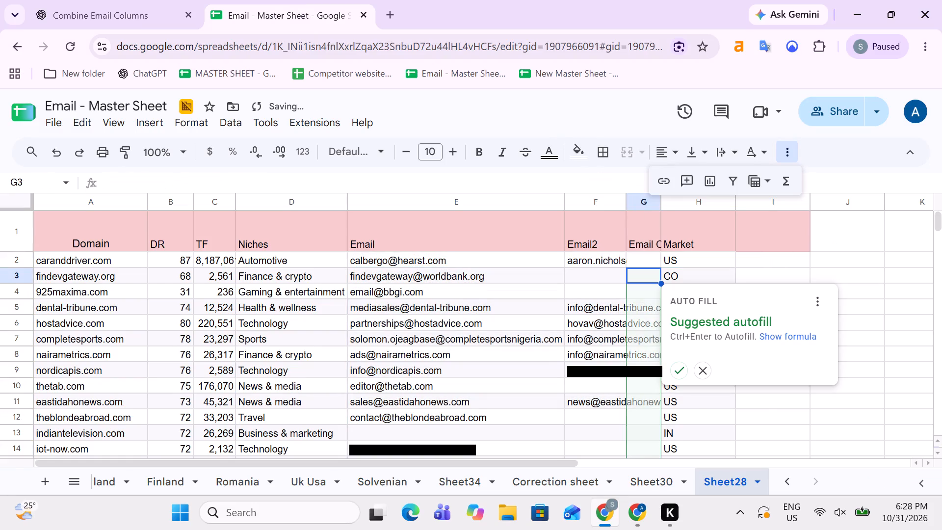
key(ctrl+Return)
key(Up)
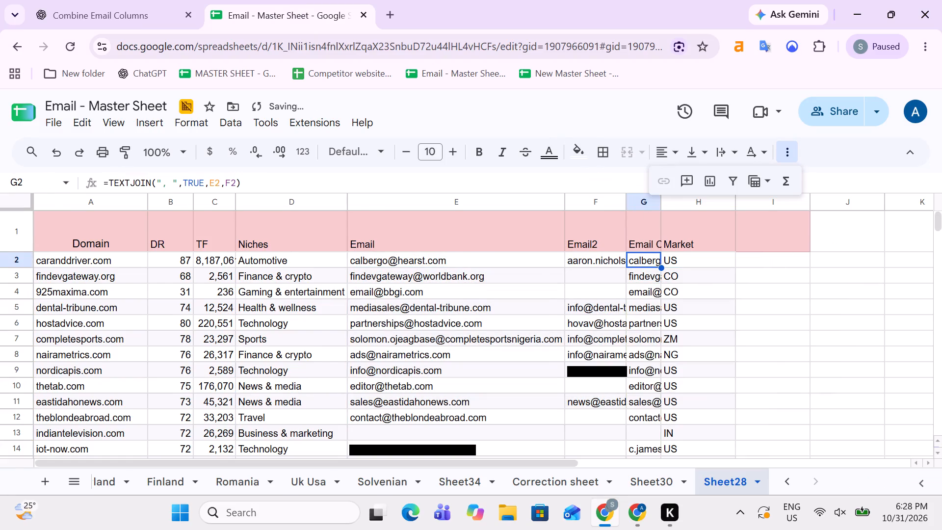
Copy the joined emails in G2:G4040 and paste them as values only into the Email column, starting at E2.
key(ctrl+shift+Down)
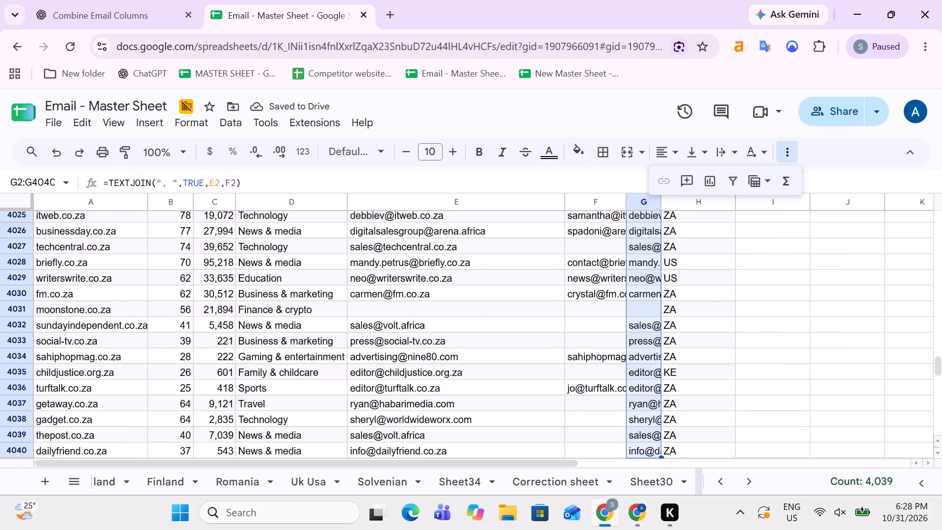
key(ctrl+shift+Down)
key(ctrl+shift+Up)
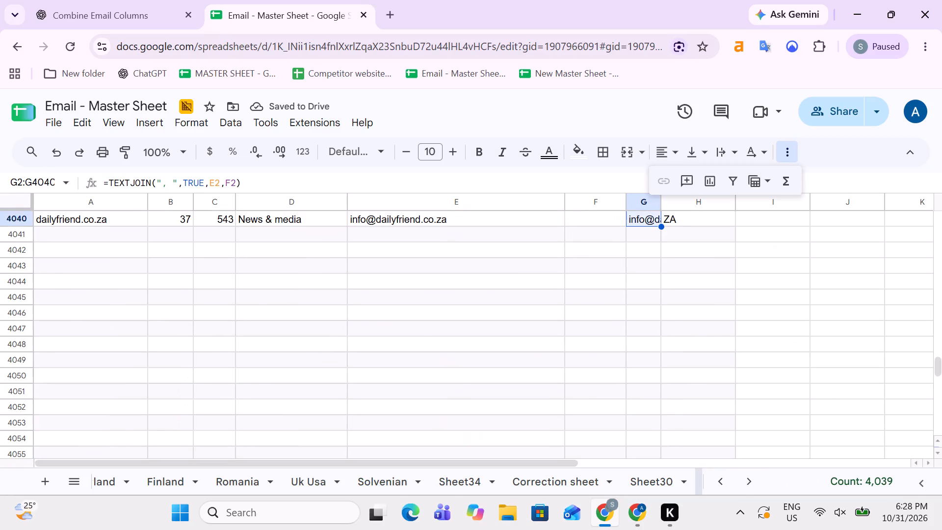
key(ctrl+c)
key(Up)
key(Down)
key(Left)
key(Left)
key(ctrl+v)
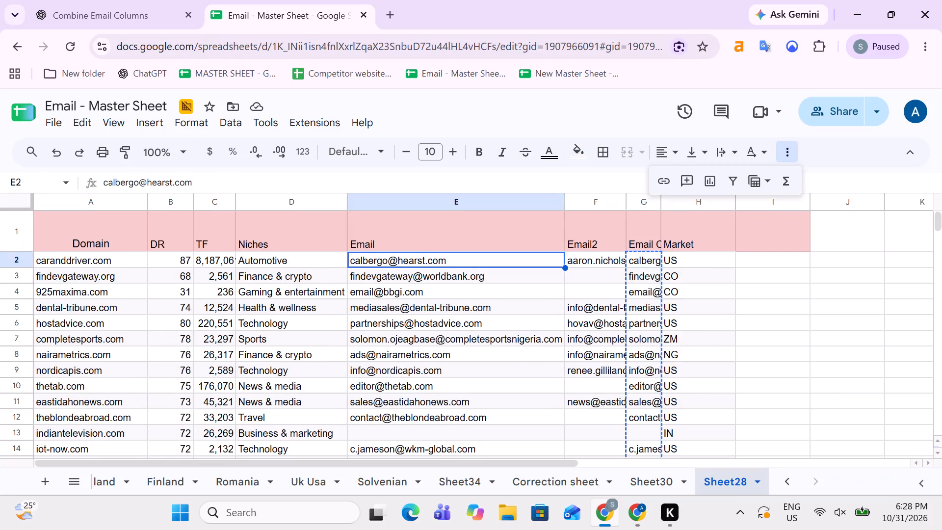
click(593, 439)
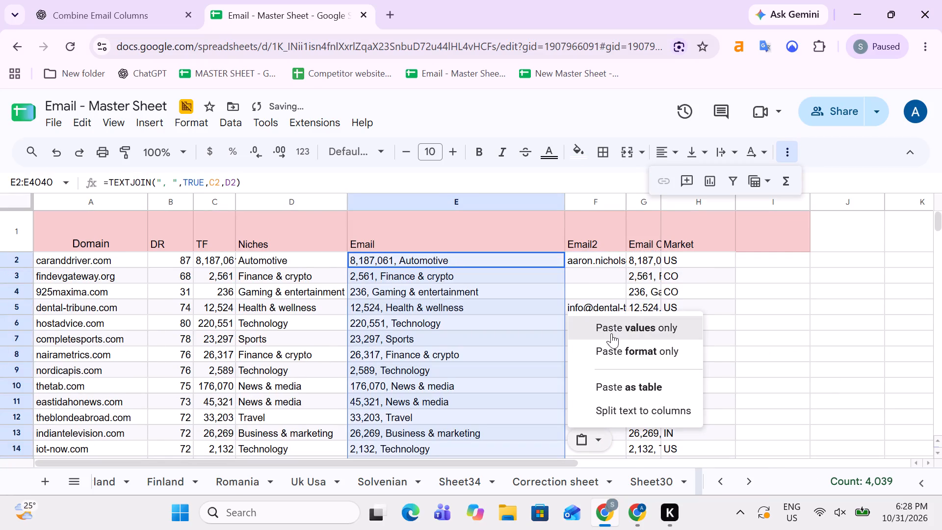
Paste the joined emails as values only into Sheet28's Email column, starting at E2.
click(611, 333)
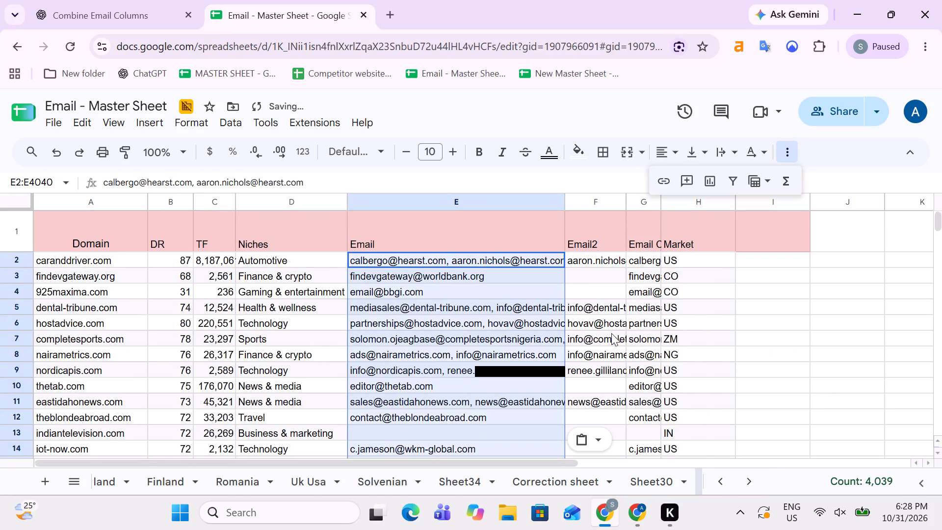
Clear the contents of Sheet28's Email2 column and the joined-email column beside it, F2:G5659.
key(Up)
key(Down)
key(Right)
key(shift+Right)
key(ctrl+shift+Down)
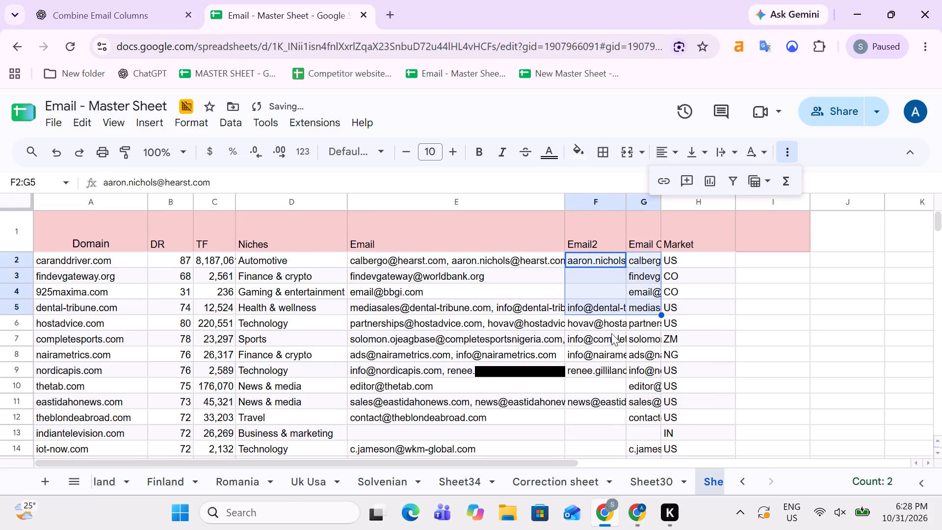
drag(941, 221, 941, 229)
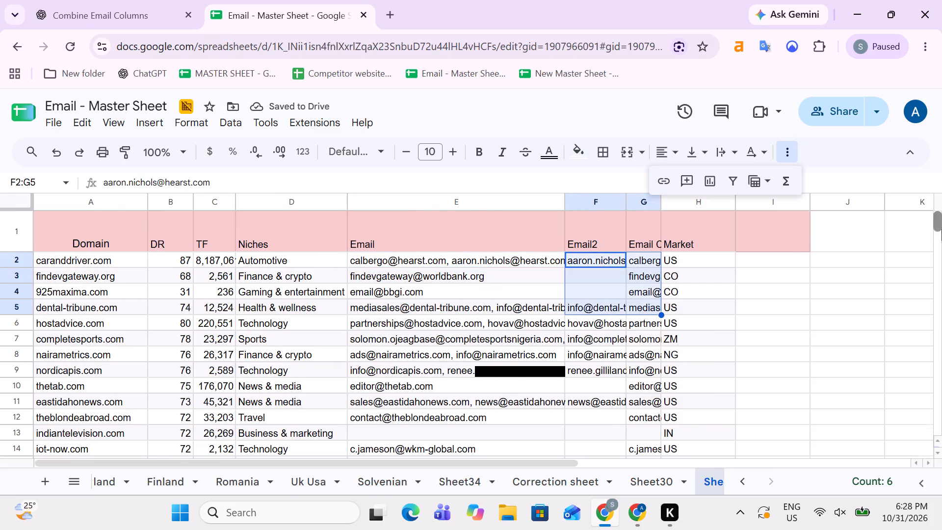
drag(941, 229, 941, 458)
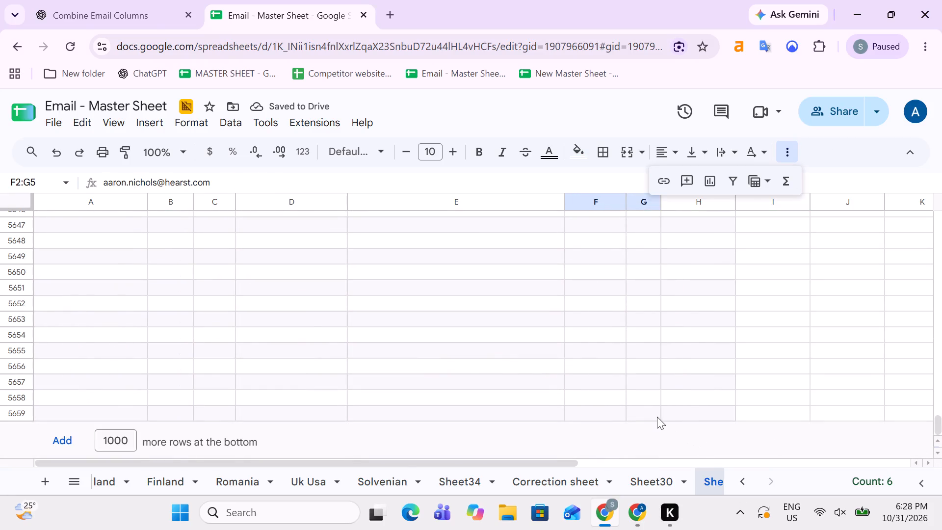
shift+click(655, 415)
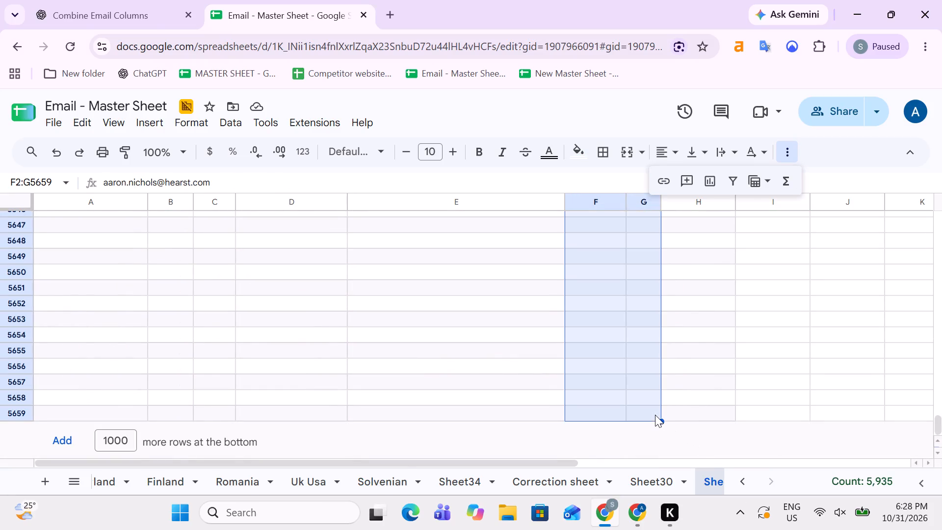
key(Delete)
key(Up)
key(Down)
key(Down)
key(Right)
key(Left)
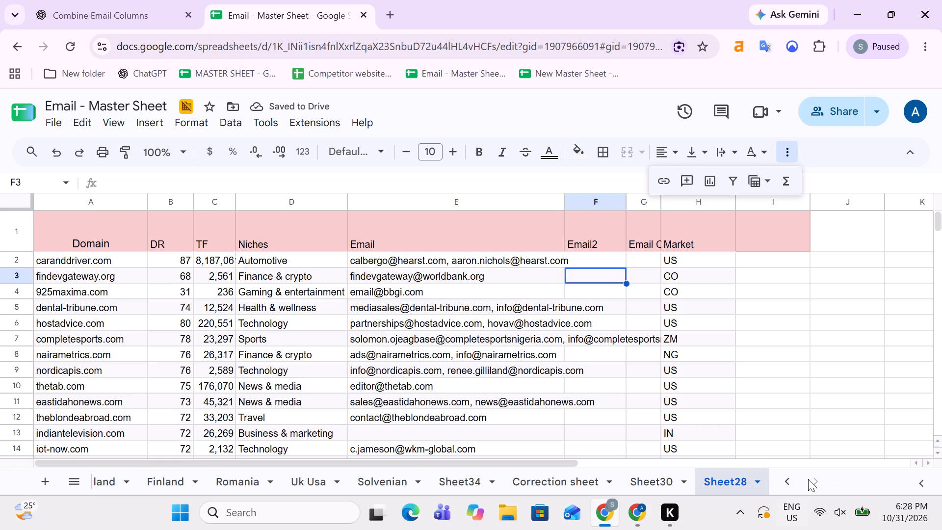
Switch to the Few compittiotr websties spreadsheet and copy the filtered Email 3 column from row 473 down to row 7625.
key(alt+Tab)
key(Up)
key(Down)
key(Up)
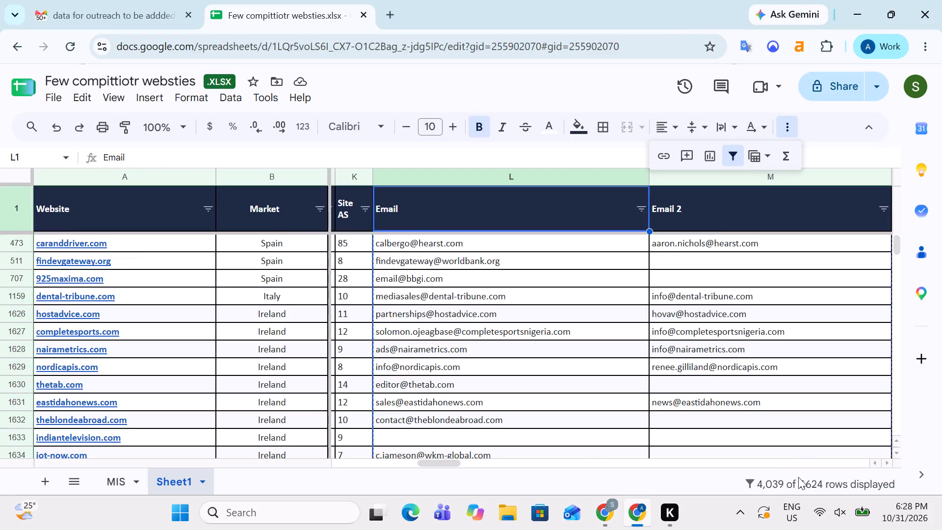
key(Down)
key(Right)
key(Right)
key(Right)
key(Up)
key(Up)
key(Up)
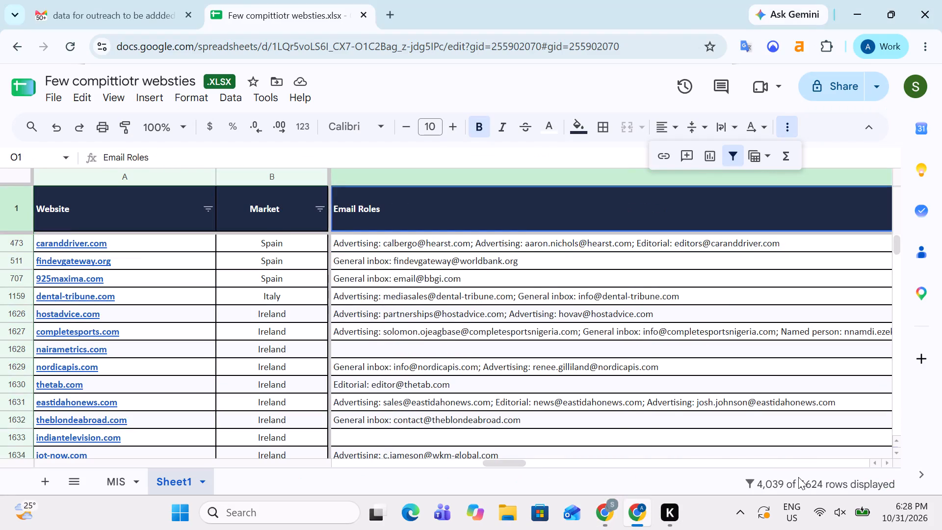
key(Up)
key(Down)
key(Left)
key(Up)
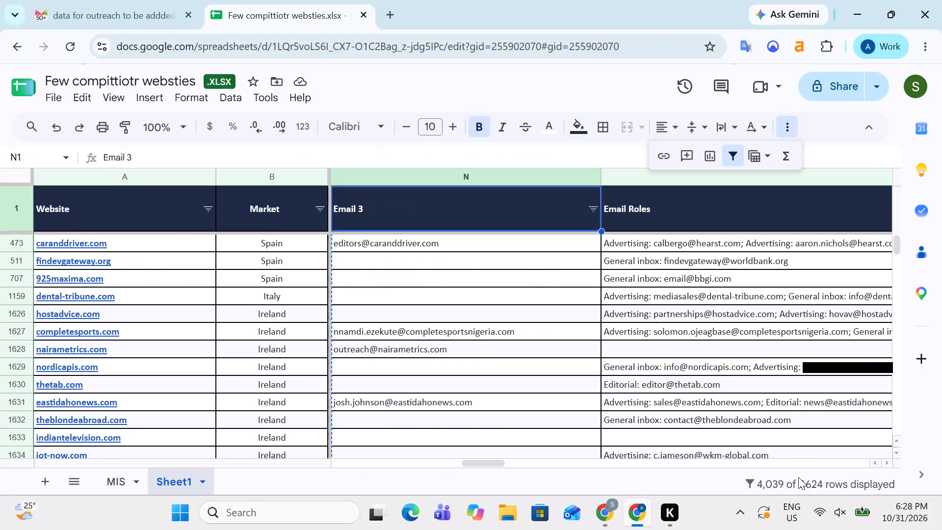
key(Down)
key(Up)
key(Down)
key(ctrl+shift+Down)
key(ctrl+shift+Down)
key(ctrl+shift+Down)
key(ctrl+shift+Down)
key(ctrl+shift+Down)
key(ctrl+shift+Down)
key(ctrl+shift+Down)
key(ctrl+shift+Down)
key(ctrl+shift+Down)
key(ctrl+shift+Down)
key(ctrl+shift+Down)
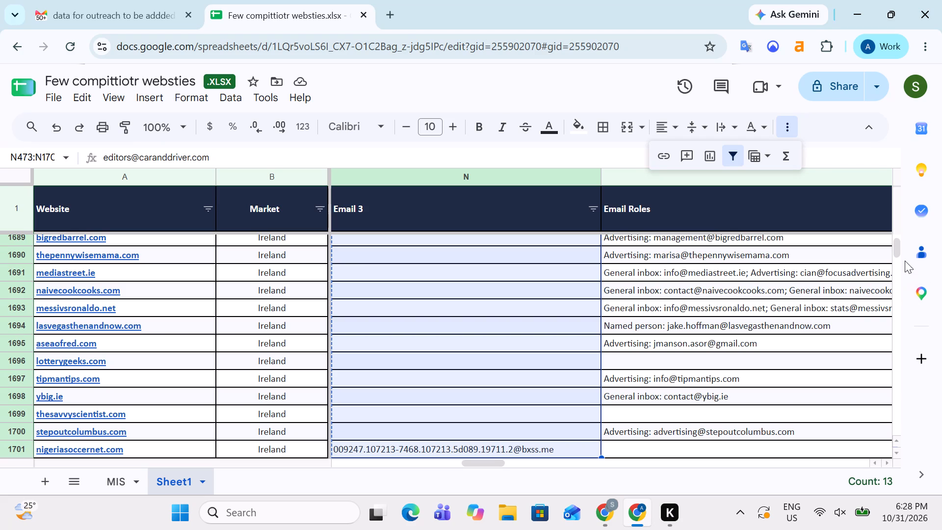
drag(895, 250, 909, 471)
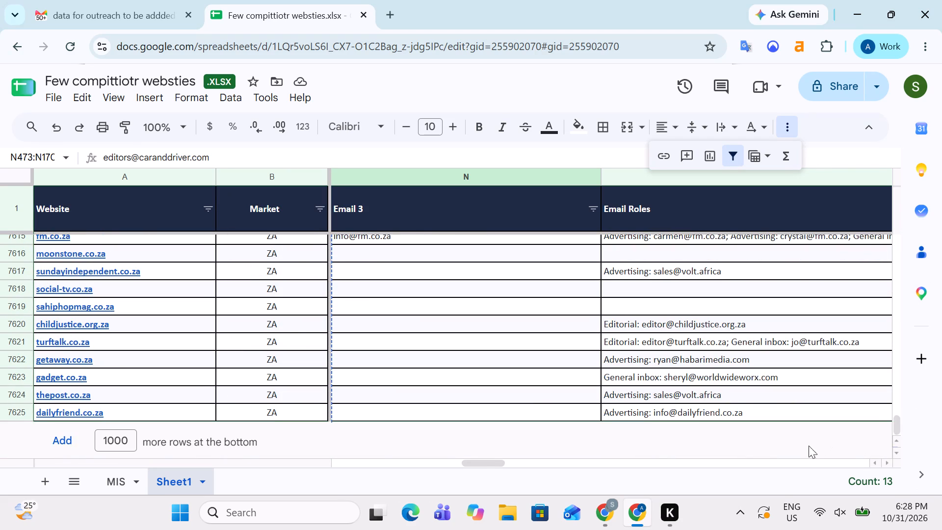
shift+click(587, 414)
key(ctrl+c)
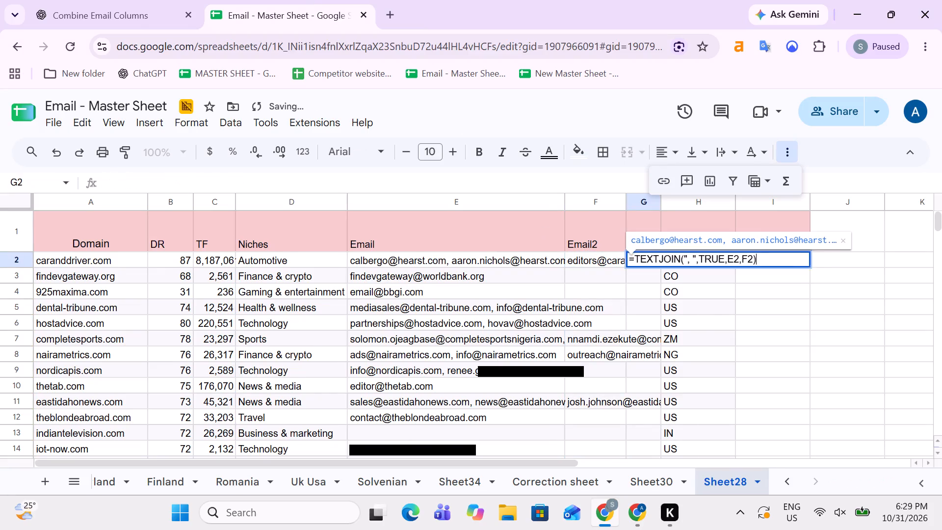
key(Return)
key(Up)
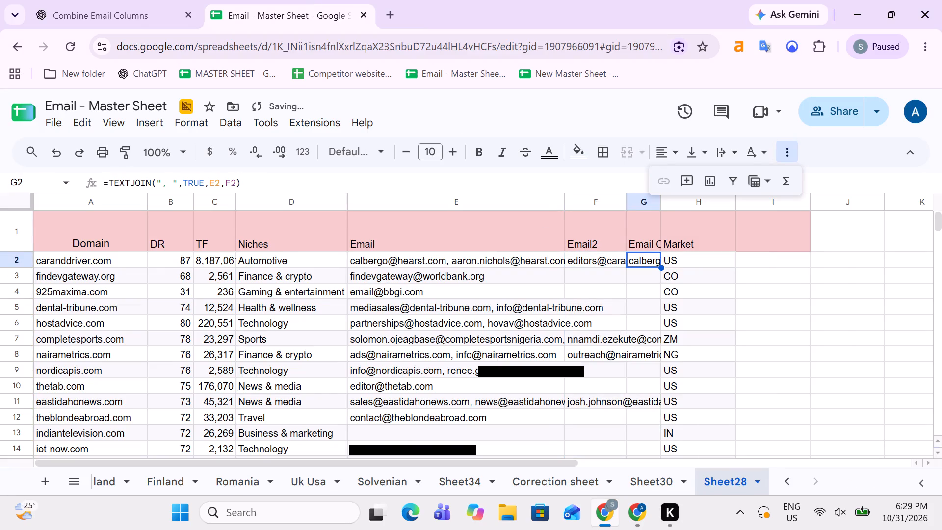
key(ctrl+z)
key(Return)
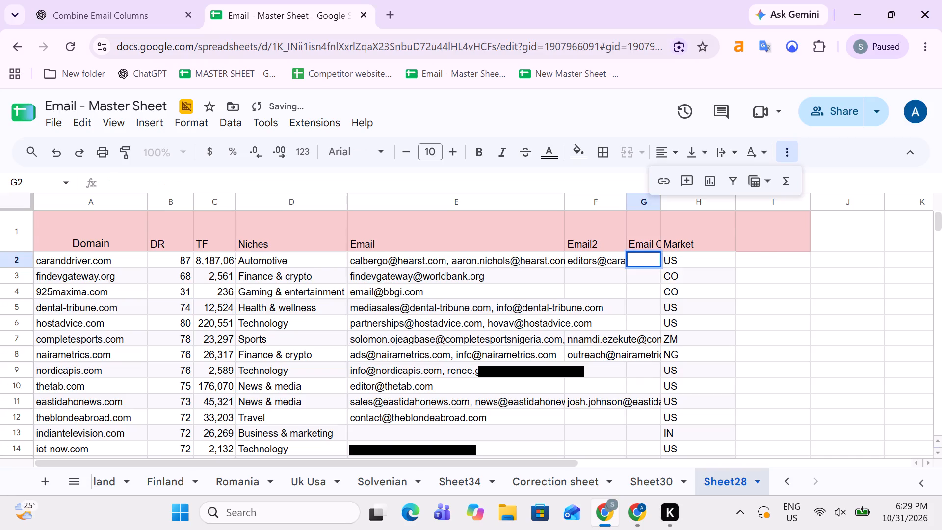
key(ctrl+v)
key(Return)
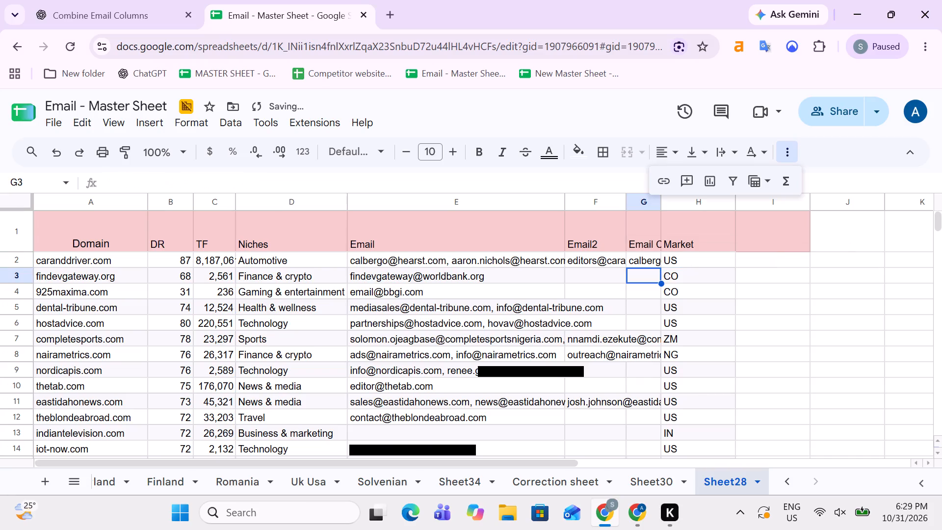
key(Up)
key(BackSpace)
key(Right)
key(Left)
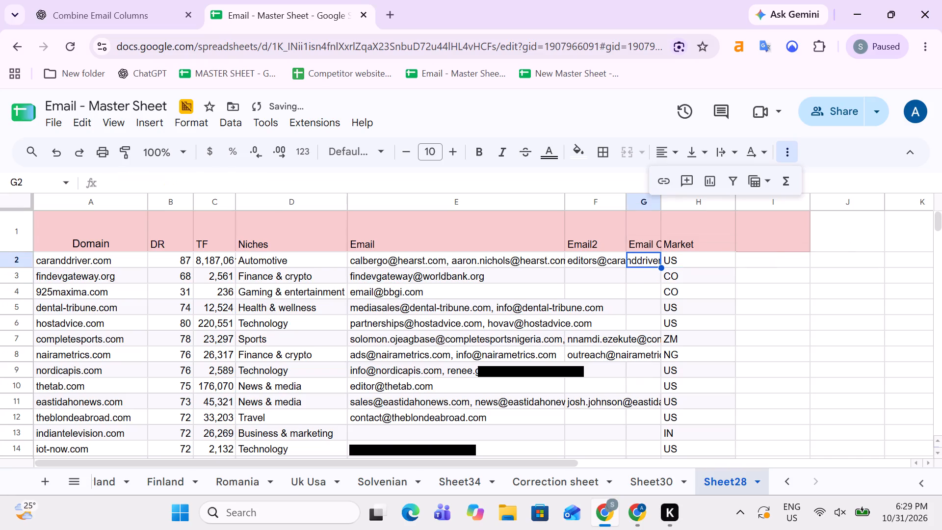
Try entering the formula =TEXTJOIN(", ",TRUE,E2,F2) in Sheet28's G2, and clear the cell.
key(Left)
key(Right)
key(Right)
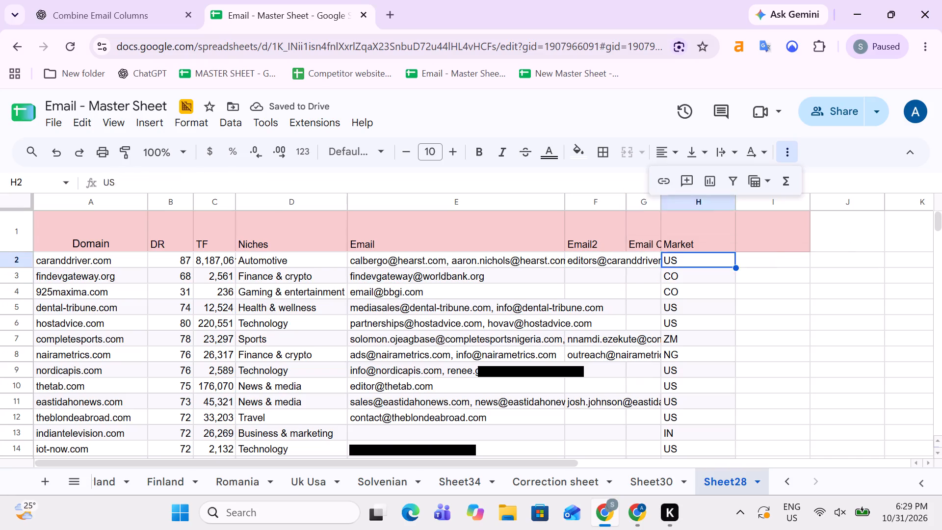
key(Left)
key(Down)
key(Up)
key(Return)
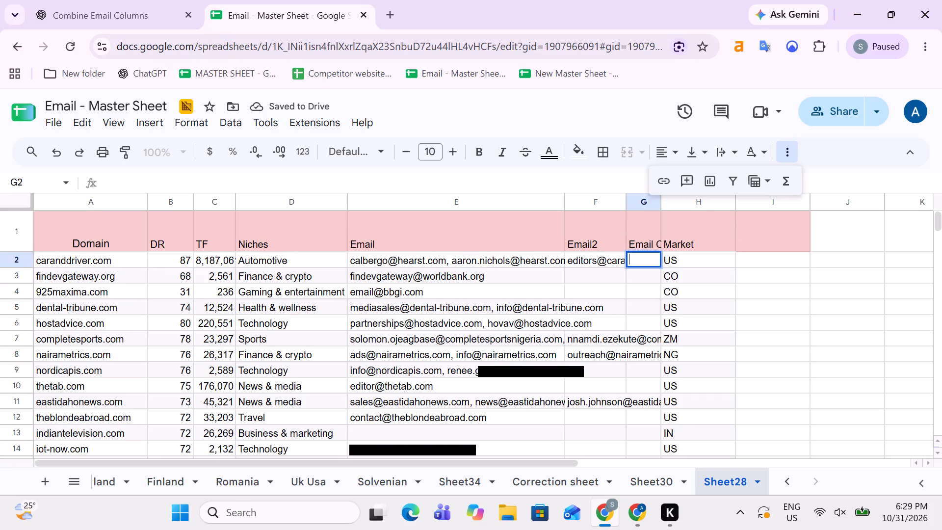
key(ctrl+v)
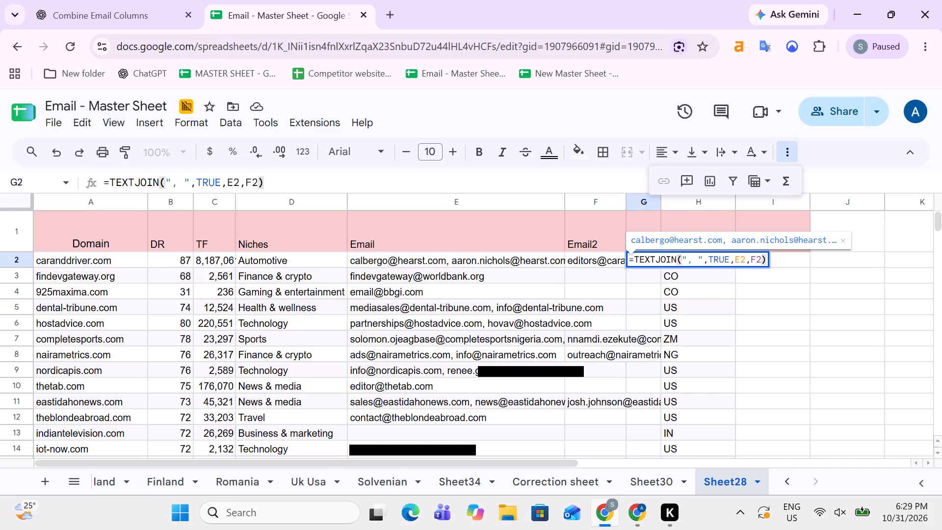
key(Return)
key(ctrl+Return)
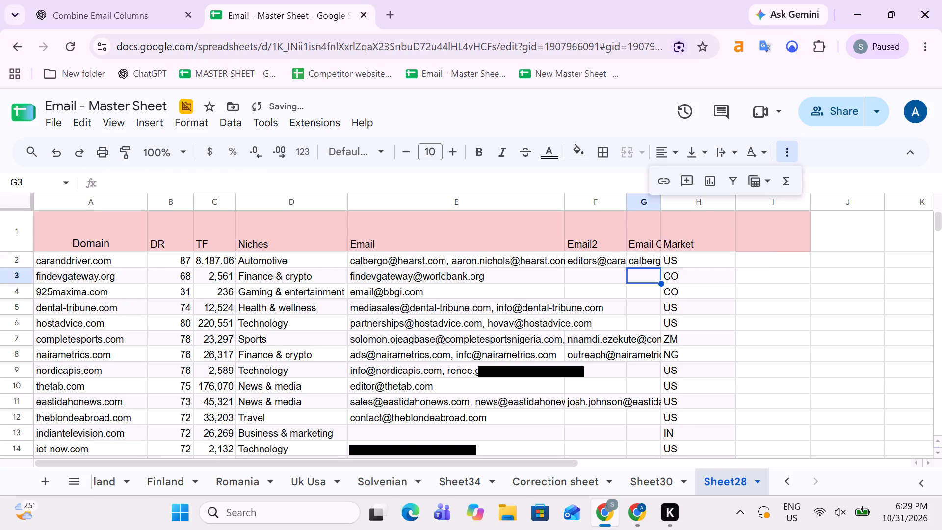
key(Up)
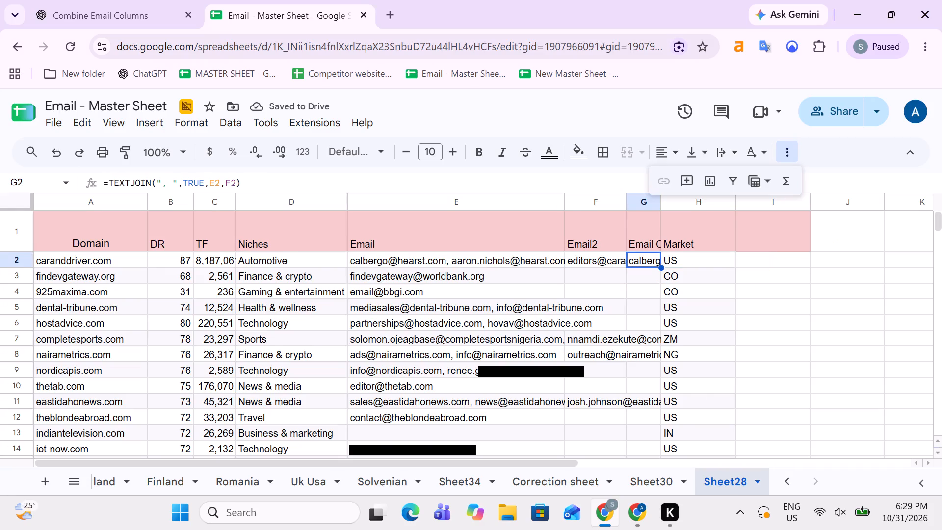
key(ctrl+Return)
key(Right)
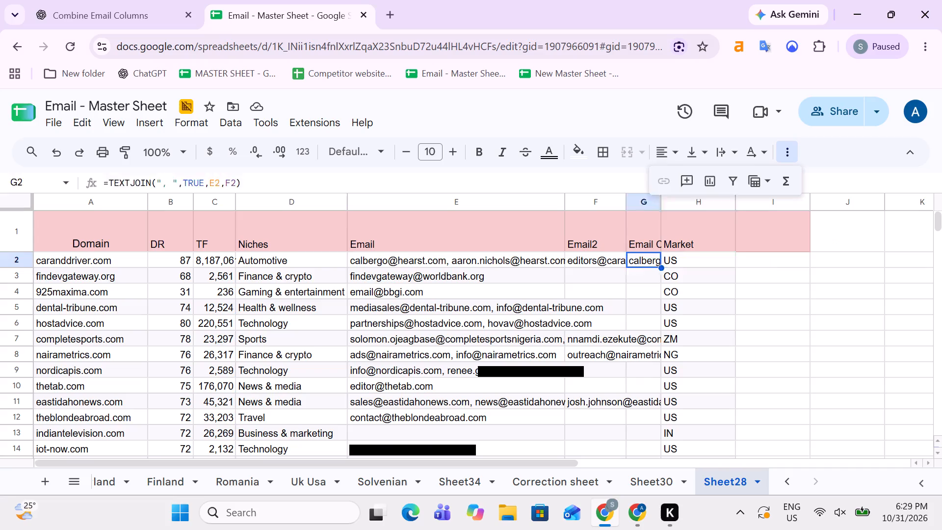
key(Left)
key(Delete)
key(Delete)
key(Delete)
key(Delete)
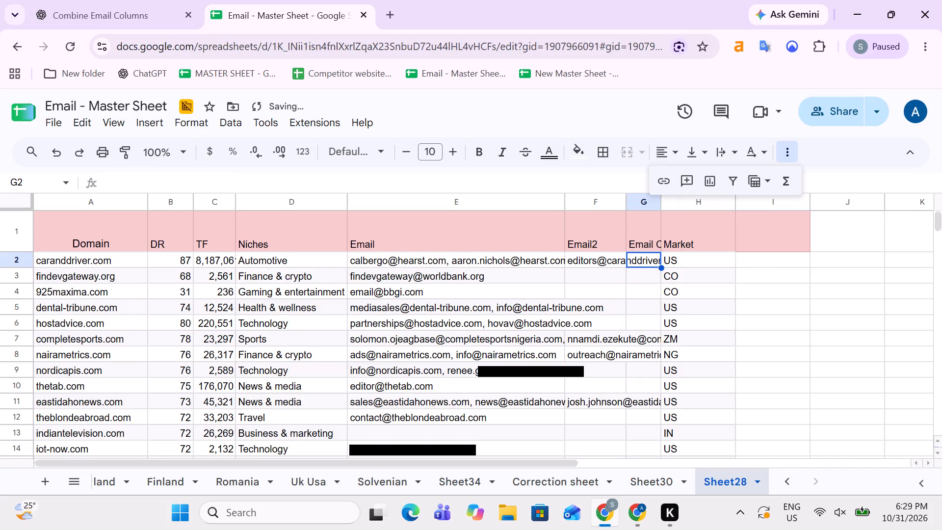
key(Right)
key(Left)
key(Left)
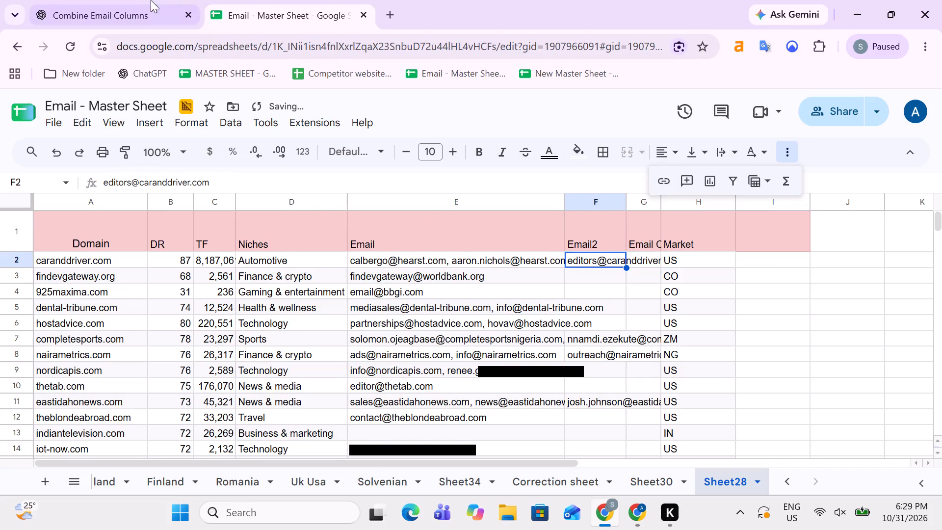
Copy the formula =TEXTJOIN(", ",TRUE,E2,F2) from the ChatGPT chat again and enter it in Sheet28's G2.
click(148, 0)
click(817, 216)
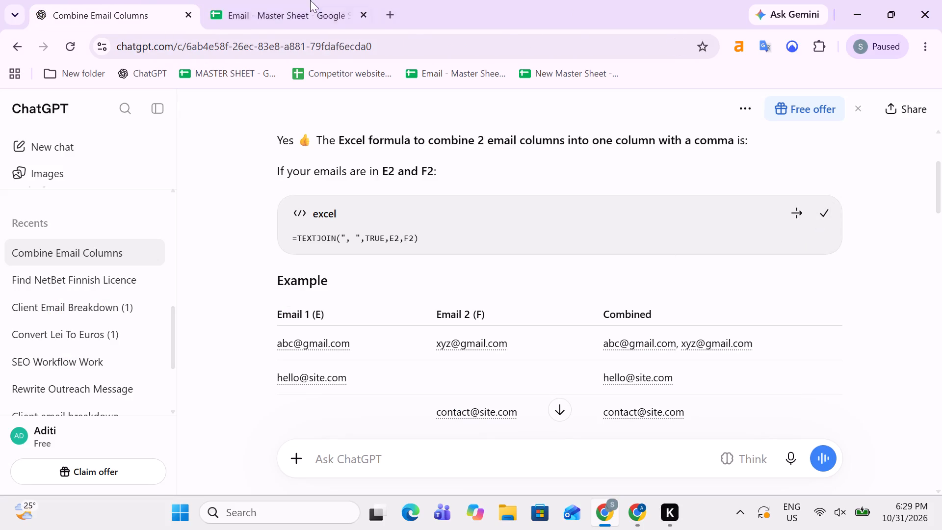
click(288, 0)
double_click(645, 255)
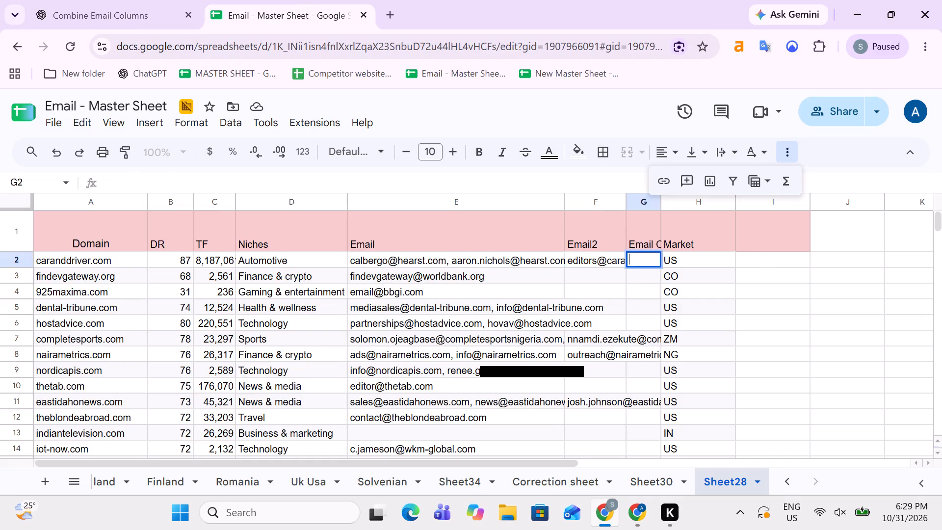
key(ctrl+v)
key(Return)
key(Up)
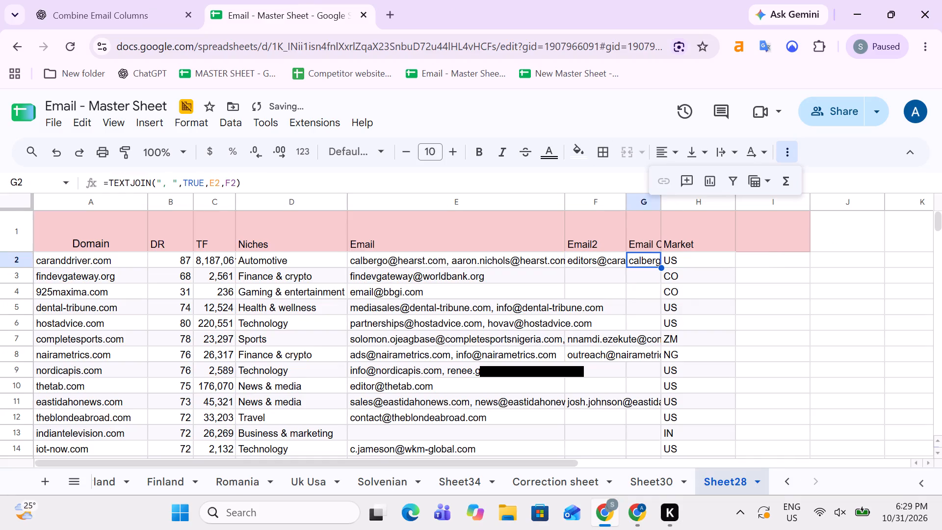
Fill the G2 formula down the combined email column, through row 38 and on to row 244.
drag(659, 269, 655, 319)
drag(655, 319, 646, 477)
scroll(639, 413, down, 2)
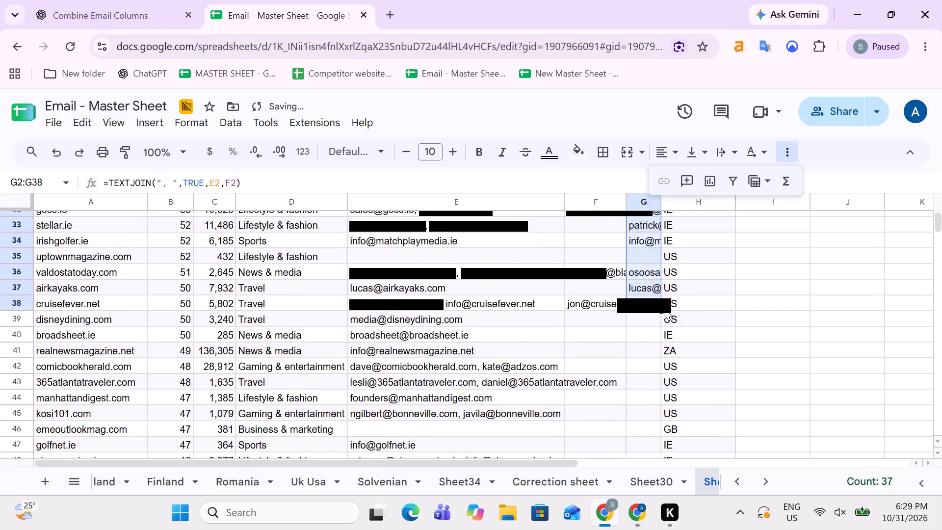
drag(660, 311, 655, 529)
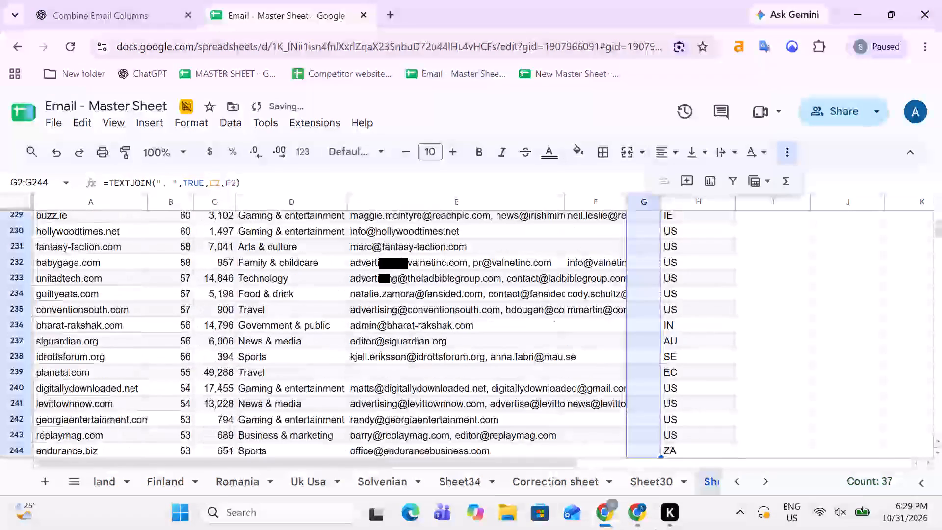
Extend the TEXTJOIN formula in column G from row 244 down to row 400.
scroll(671, 444, down, 2)
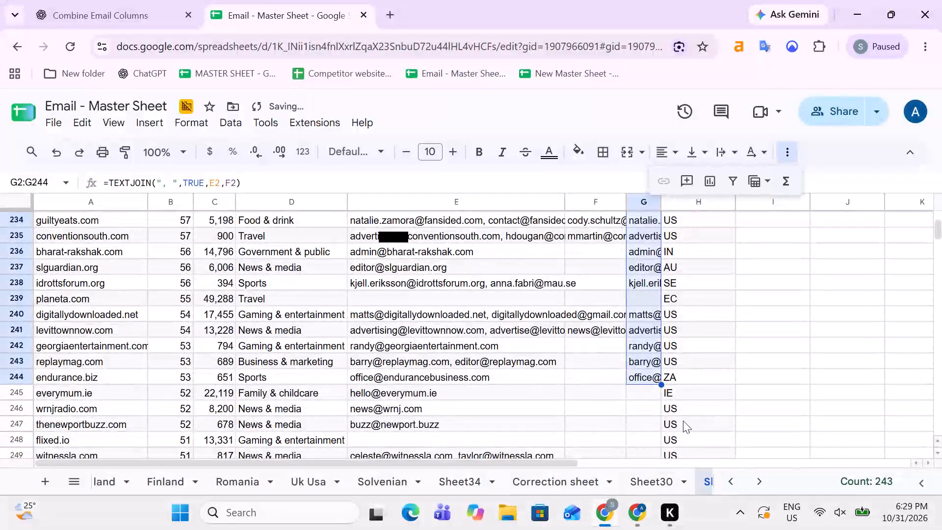
key(ctrl+Return)
key(ctrl+Return)
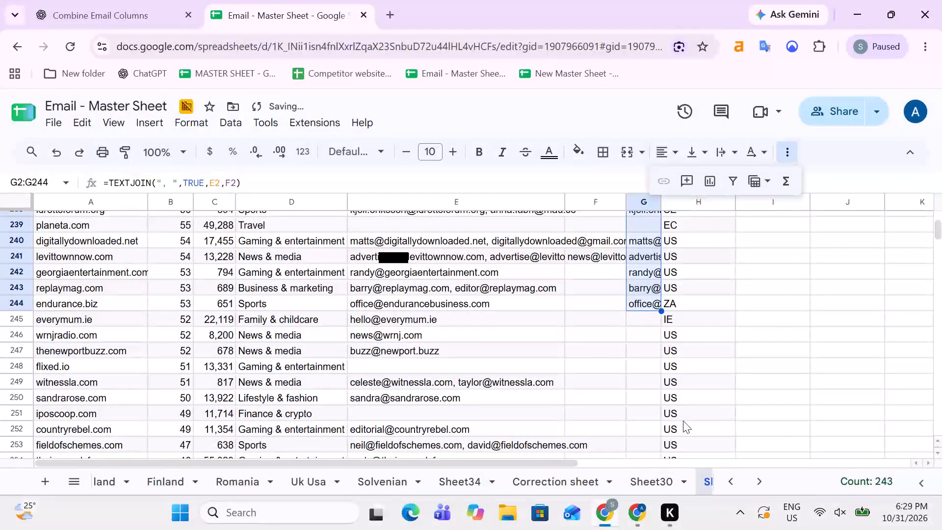
drag(660, 310, 665, 407)
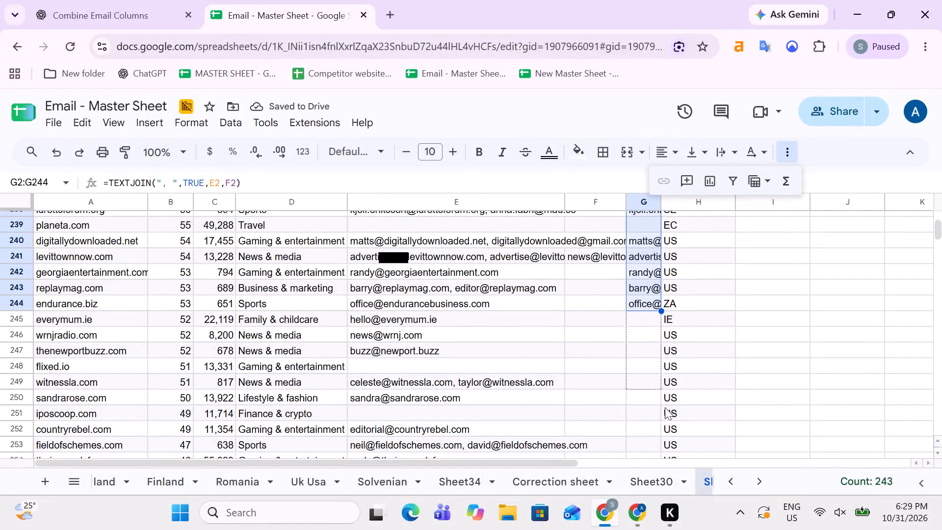
drag(665, 407, 680, 529)
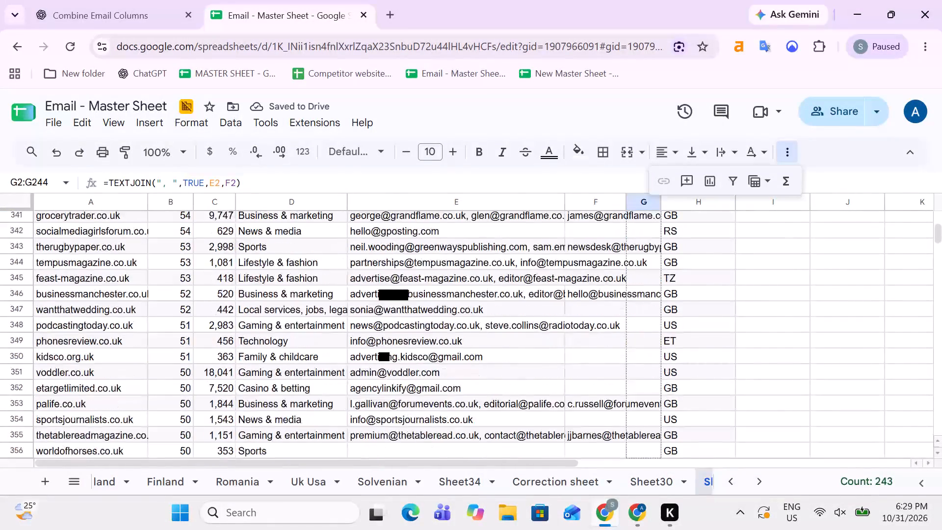
drag(680, 529, 680, 529)
Copy the TEXTJOIN formula from G400 and paste it into the rest of column G, from G401 down to G5659.
scroll(742, 295, down, 6)
scroll(666, 273, up, 2)
click(654, 265)
scroll(646, 238, up, 3)
scroll(646, 241, down, 2)
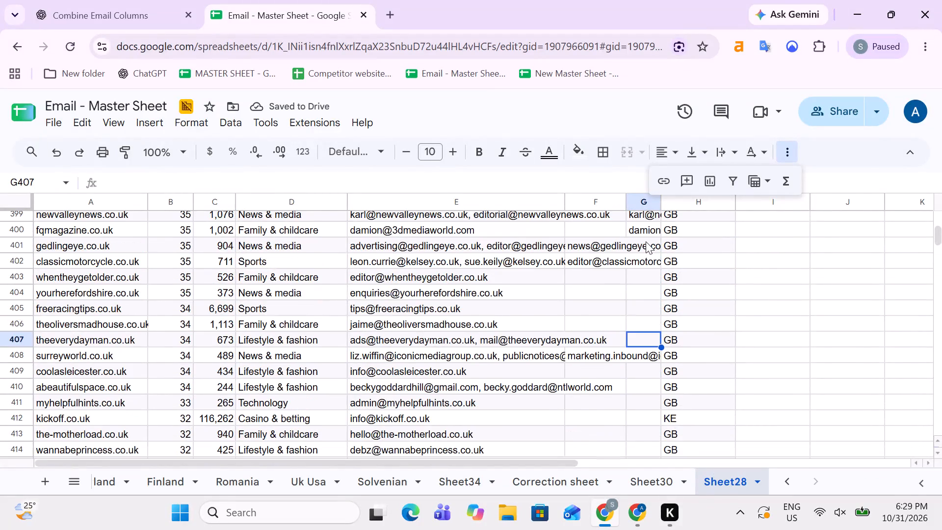
scroll(646, 241, up, 1)
click(646, 306)
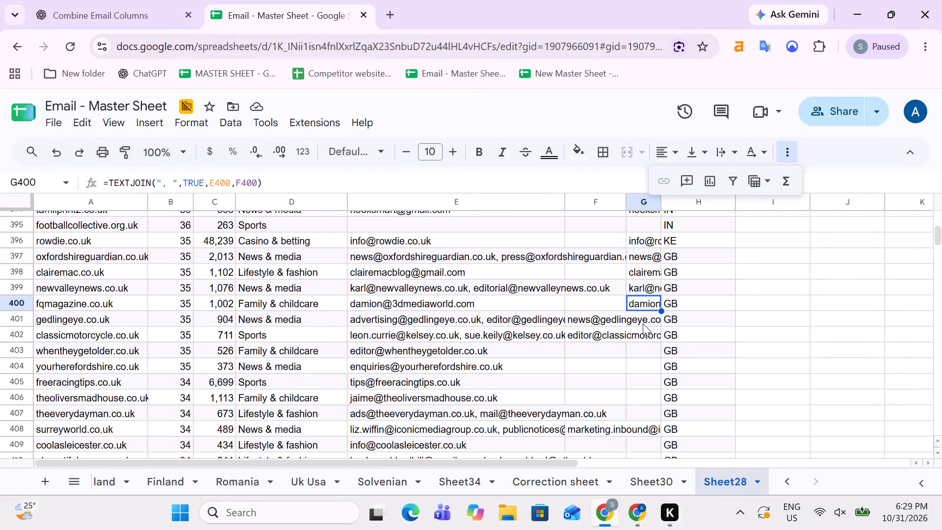
key(ctrl+c)
key(Down)
key(ctrl+shift+Down)
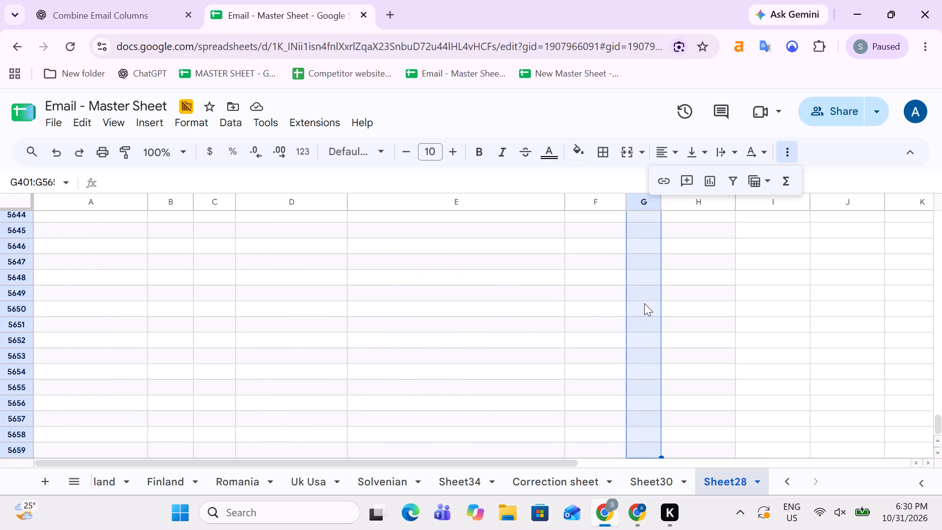
key(ctrl+v)
Examine the filled formulas in column G at the top of Sheet28 and through the final domain rows, 4030 to 4040.
key(Up)
key(Up)
key(Down)
key(ctrl+Down)
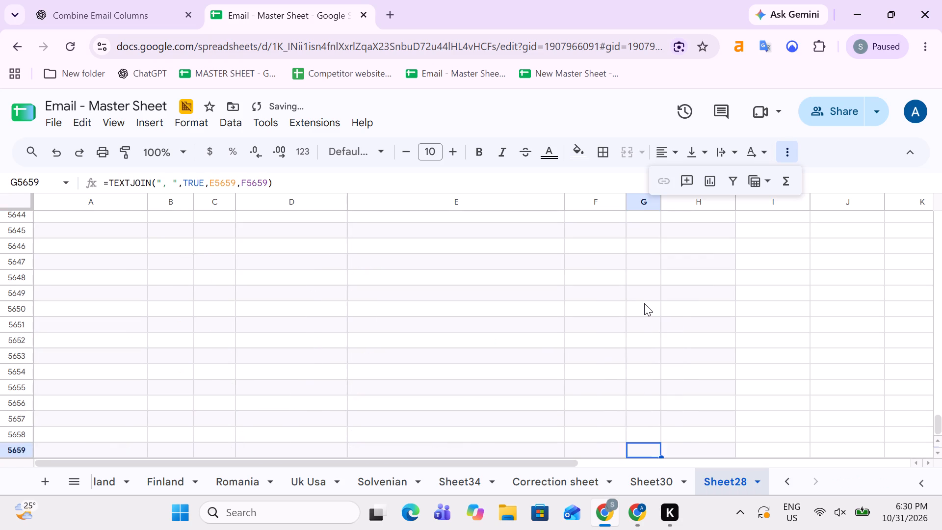
key(Down)
key(Down)
key(Up)
key(Up)
key(ctrl+Up)
key(Down)
key(Down)
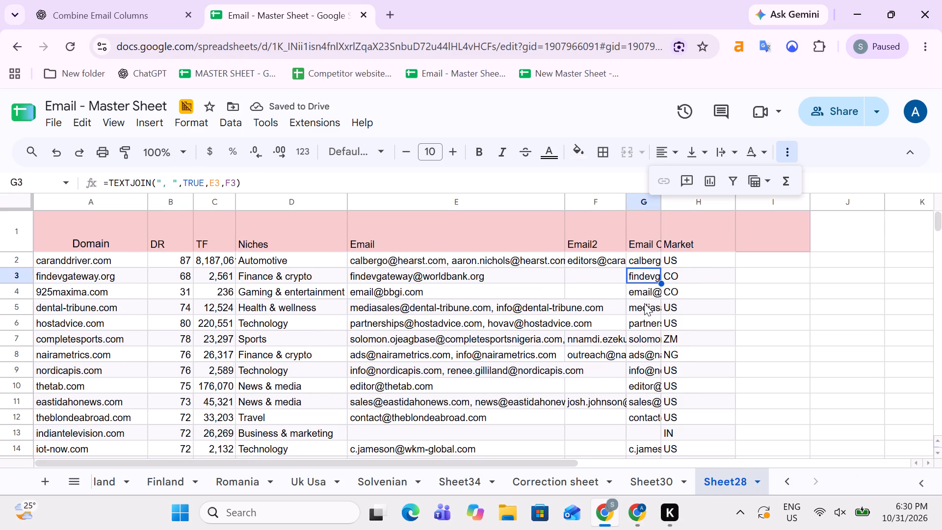
key(ctrl+Down)
key(Down)
key(Up)
key(Left)
key(ctrl+Up)
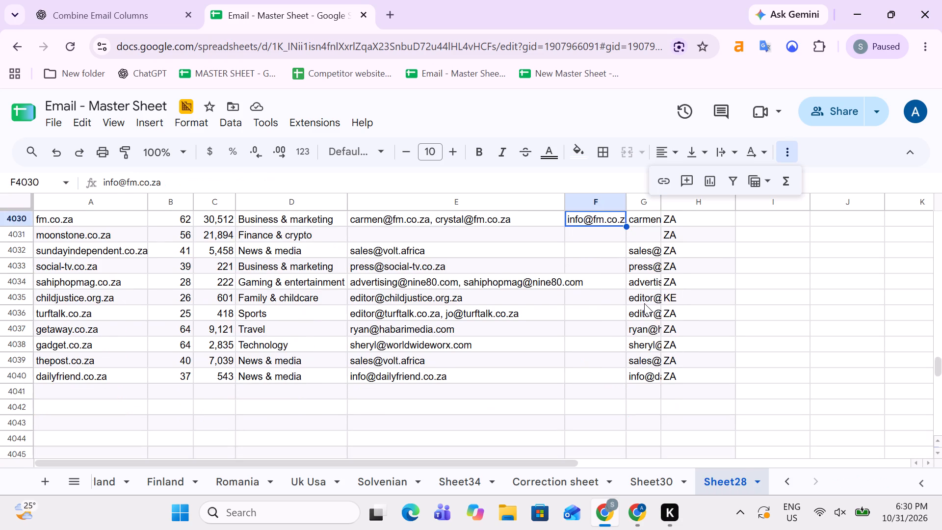
key(Down)
key(Down)
key(Down)
key(Right)
key(Down)
key(Down)
key(Down)
key(Down)
key(Down)
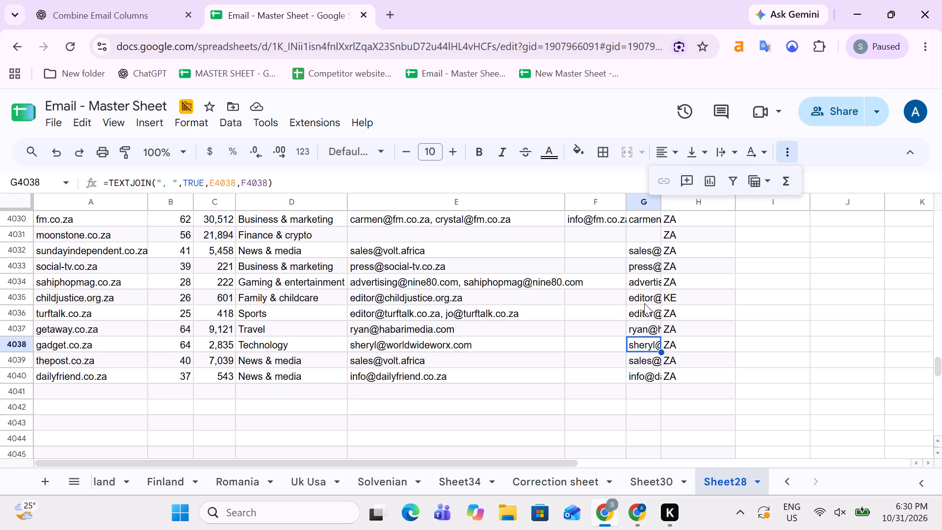
key(Down)
key(Down)
key(Down)
key(Up)
key(ctrl+Up)
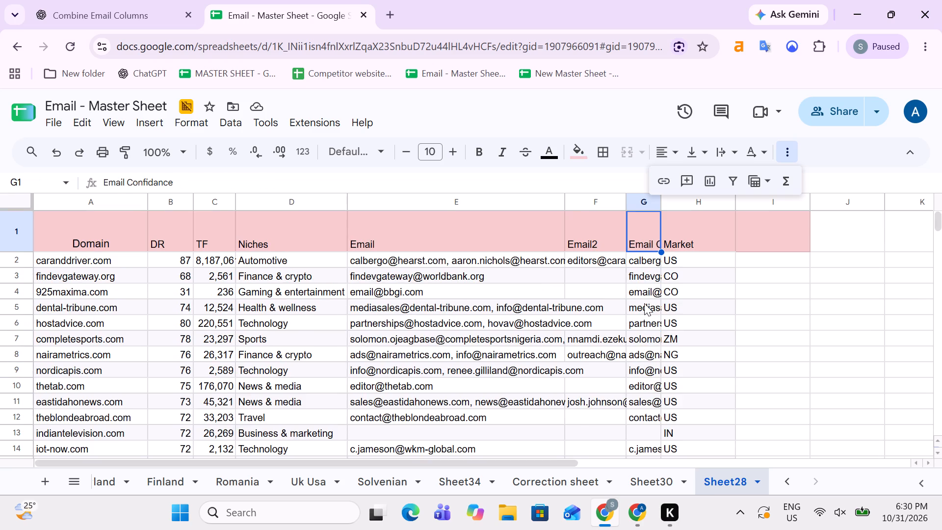
Recheck column G's joined emails against the Email and Email2 entries in the final domain rows, 4030 to 4040.
key(ctrl+Down)
key(Down)
key(ctrl+Up)
key(Down)
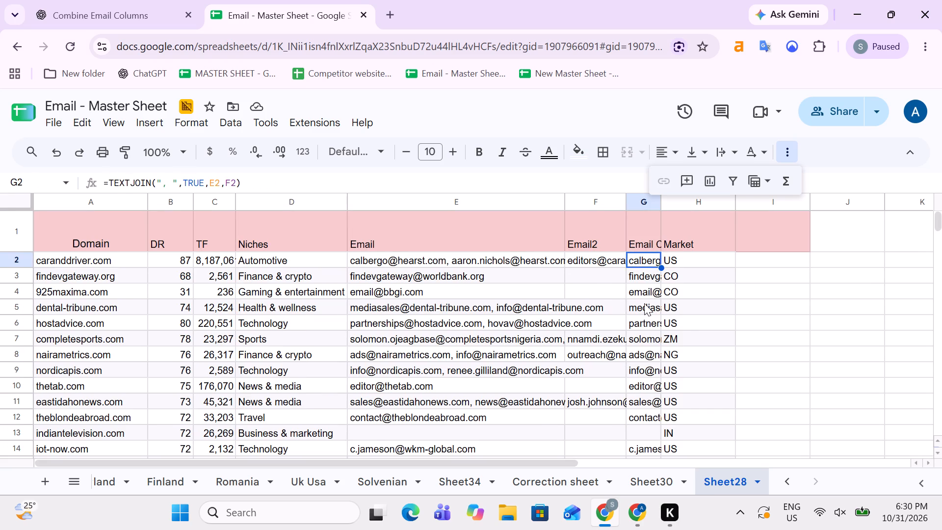
key(ctrl+Down)
key(Up)
key(Up)
key(Up)
key(Up)
key(Up)
key(Up)
key(Up)
key(Up)
key(Up)
key(Up)
key(Up)
key(Up)
key(Up)
key(Up)
key(Up)
key(Up)
key(Up)
key(Up)
key(Up)
key(Up)
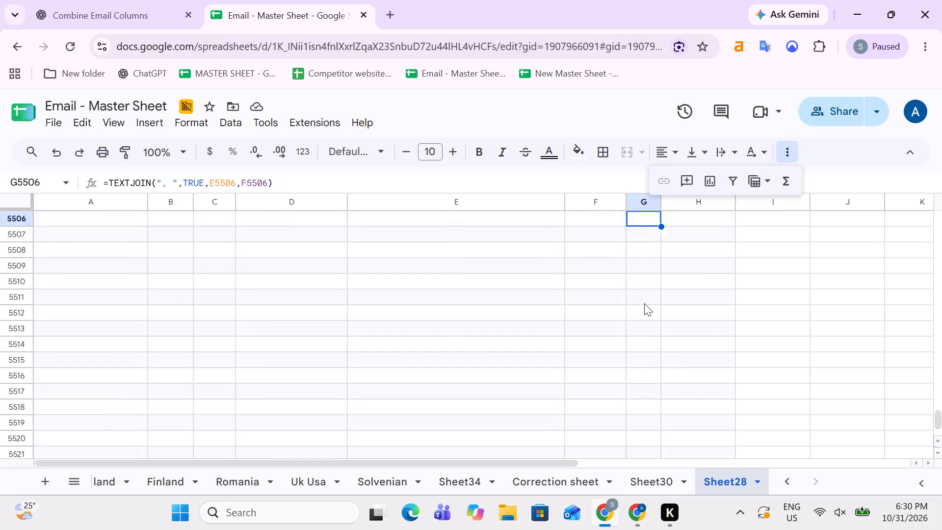
key(Left)
key(ctrl+Up)
key(Down)
key(Right)
key(Down)
key(Down)
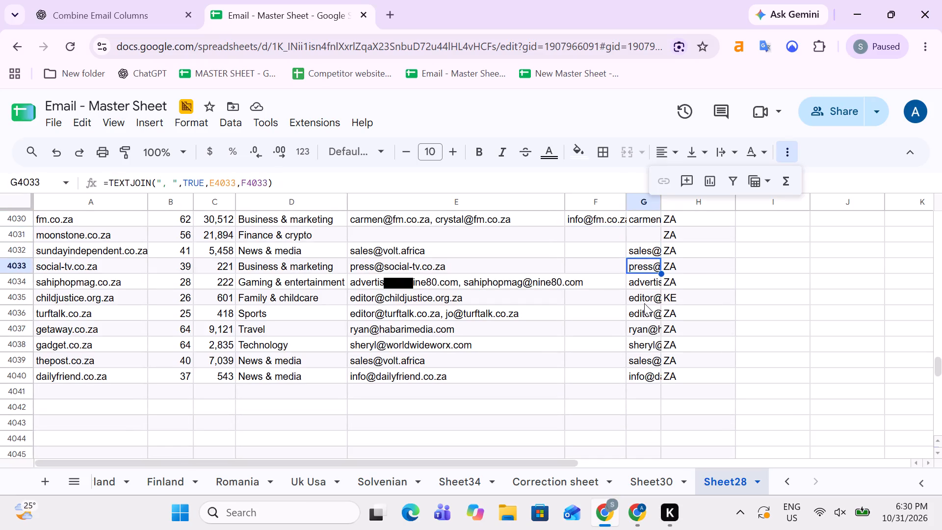
key(Down)
key(Left)
key(Down)
key(Down)
key(Down)
key(Down)
key(Down)
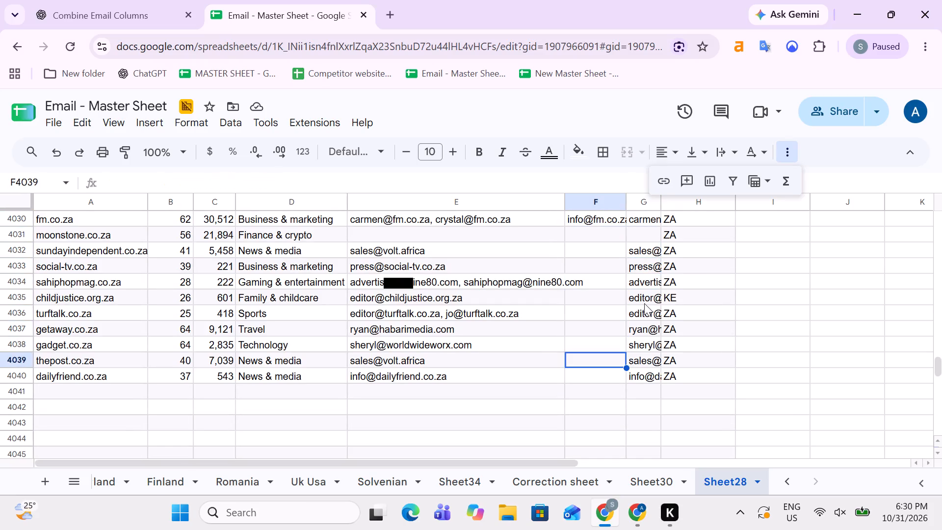
key(Down)
key(Right)
key(Up)
key(Up)
key(Up)
key(Up)
key(Up)
key(Up)
key(Up)
key(Up)
key(Up)
key(Up)
key(ctrl+Up)
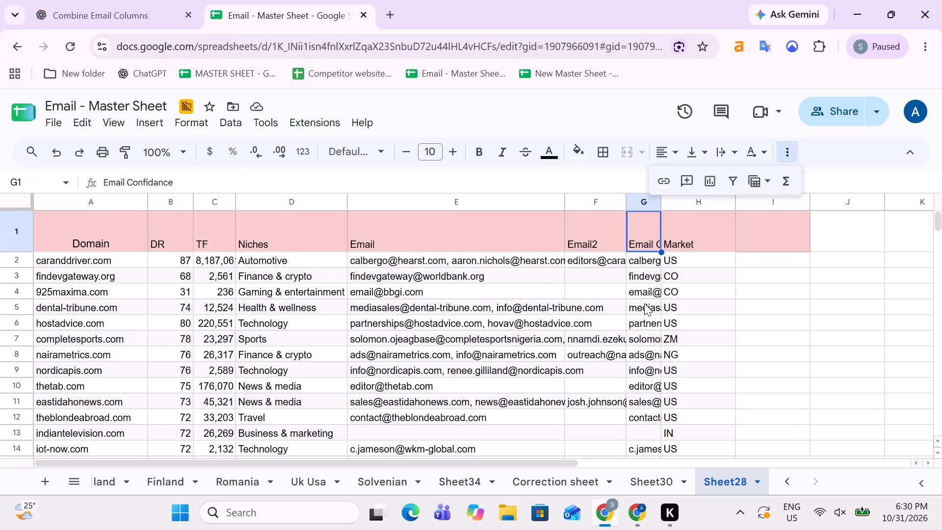
Copy the joined emails in G2:G5659 and paste them as values only over the Email column, starting at E2.
key(Down)
key(ctrl+shift+Down)
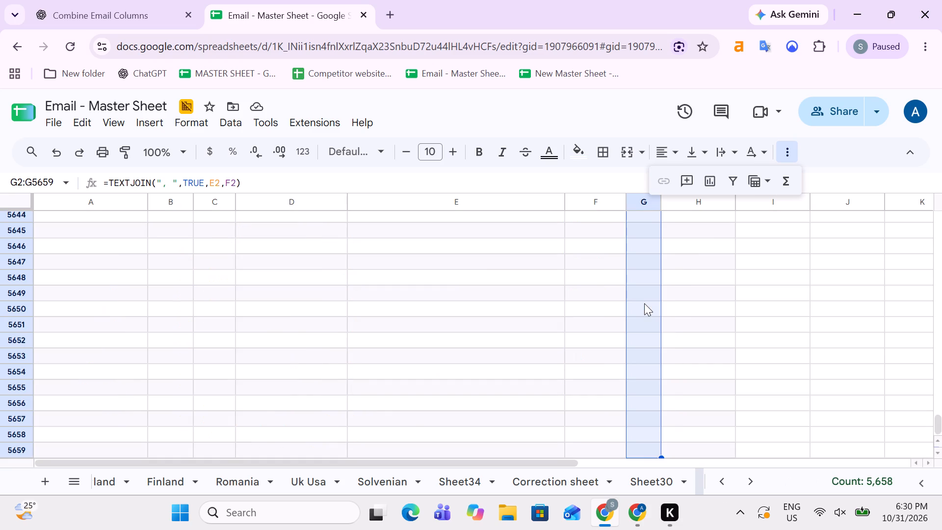
key(ctrl+c)
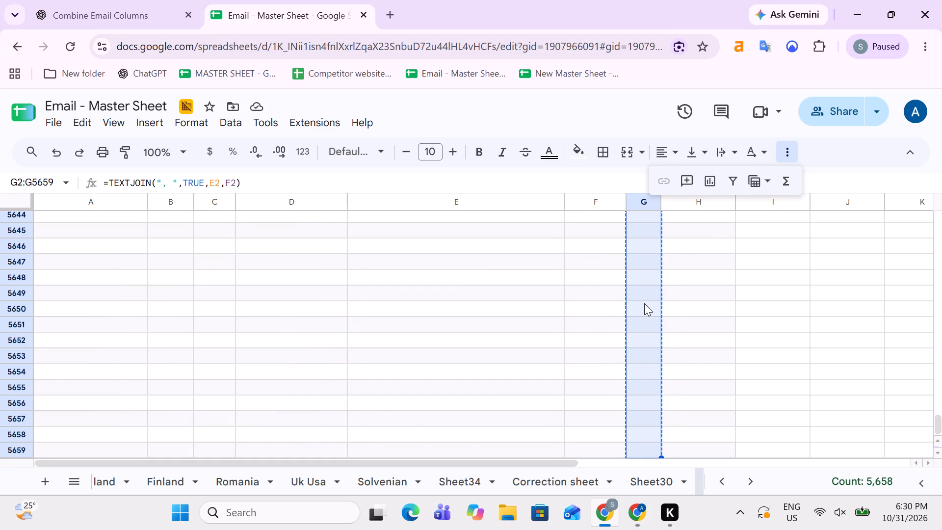
key(Up)
key(Down)
key(Left)
key(Left)
key(ctrl+v)
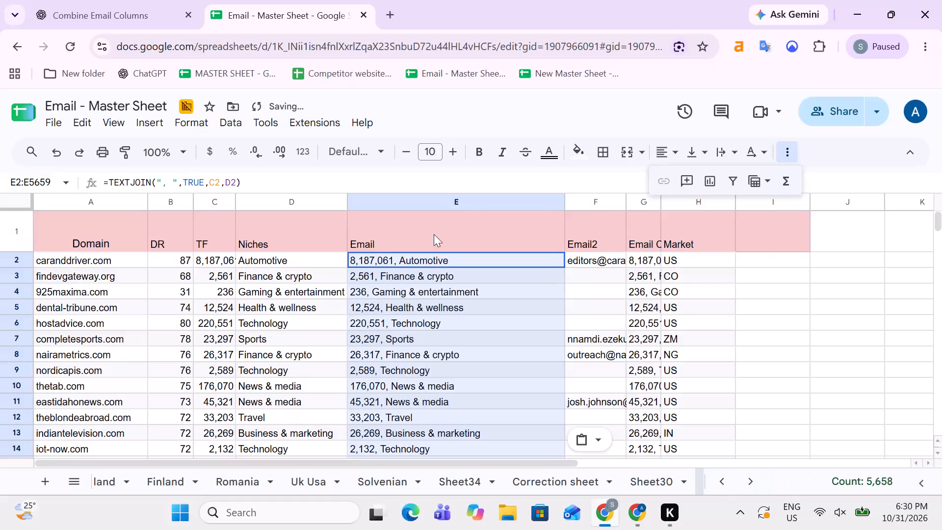
click(609, 449)
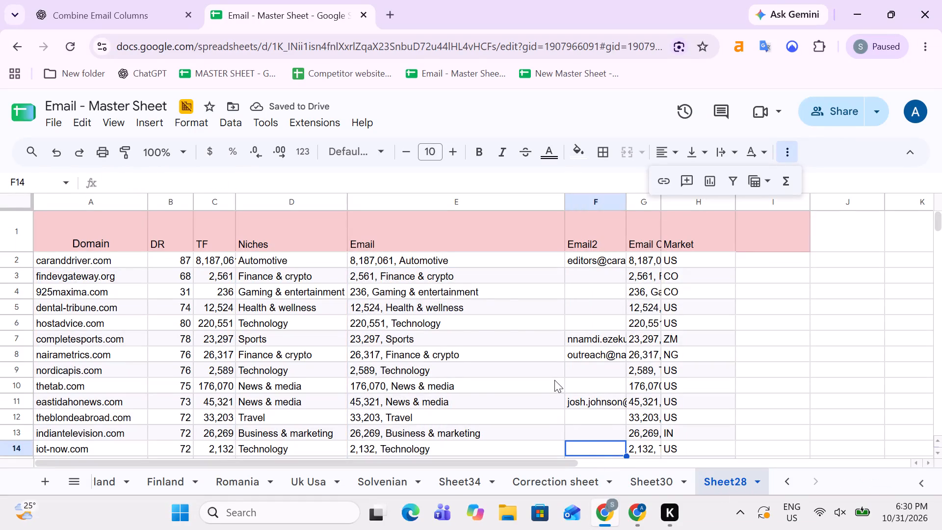
key(ctrl+z)
key(ctrl+v)
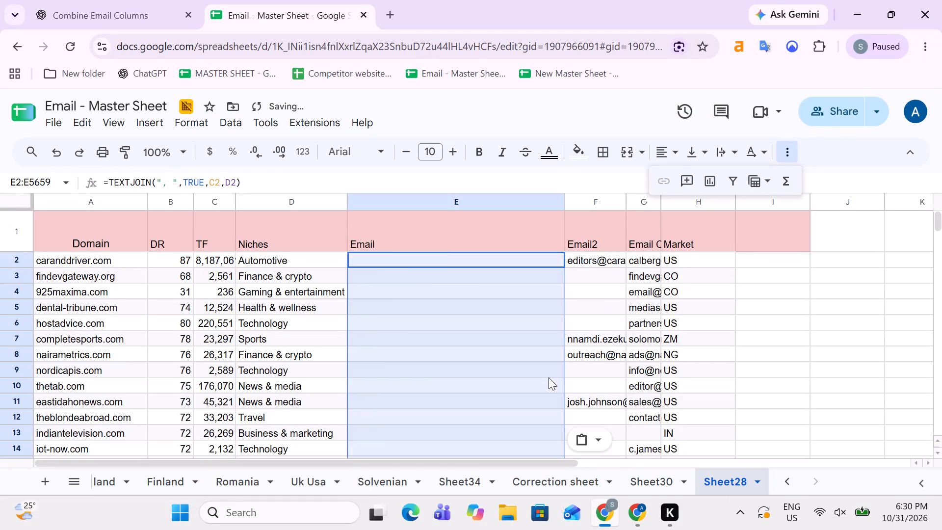
click(596, 432)
click(608, 324)
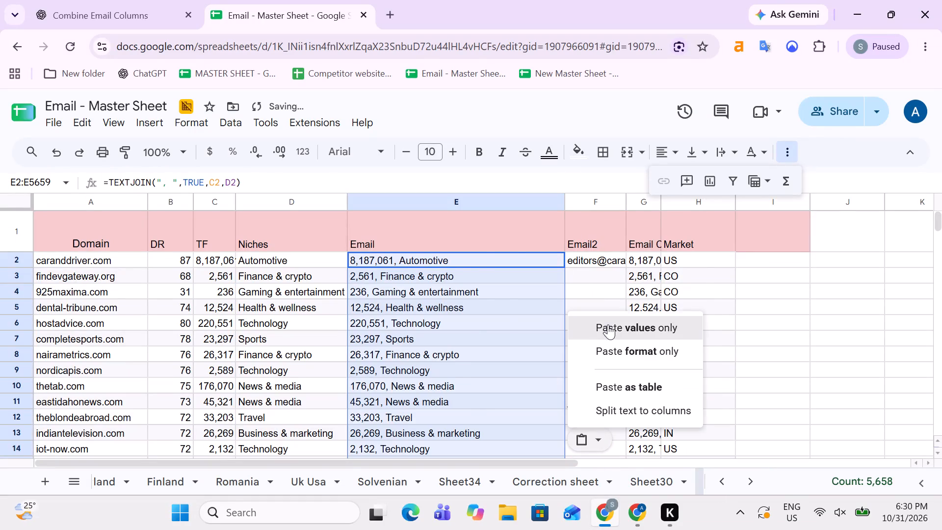
Clear the Email2 and Email Confidence entries in F2:G5659, keeping the header row.
click(605, 259)
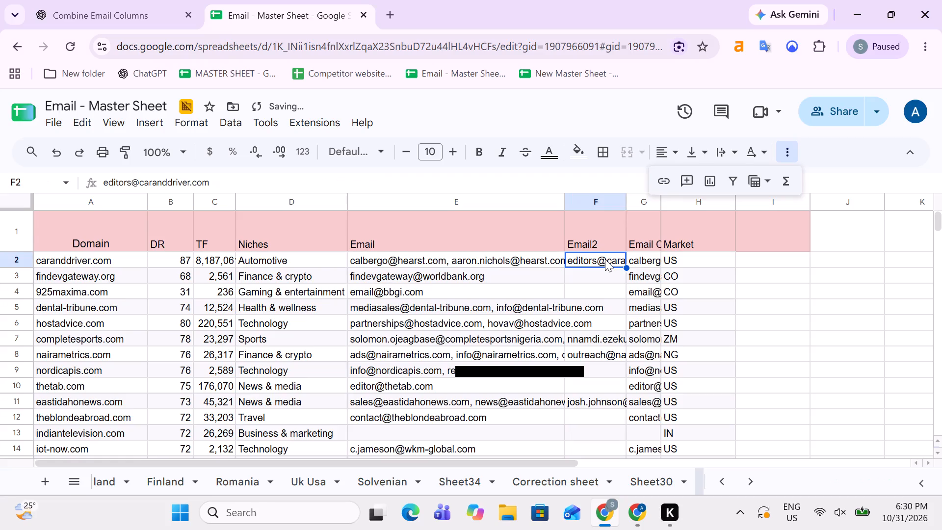
key(shift+Right)
key(ctrl+shift+Down)
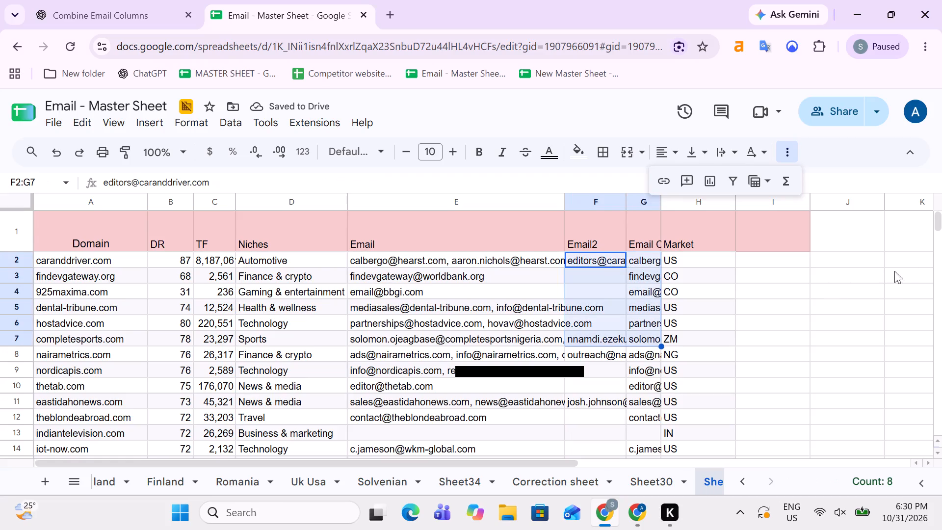
drag(938, 227, 931, 529)
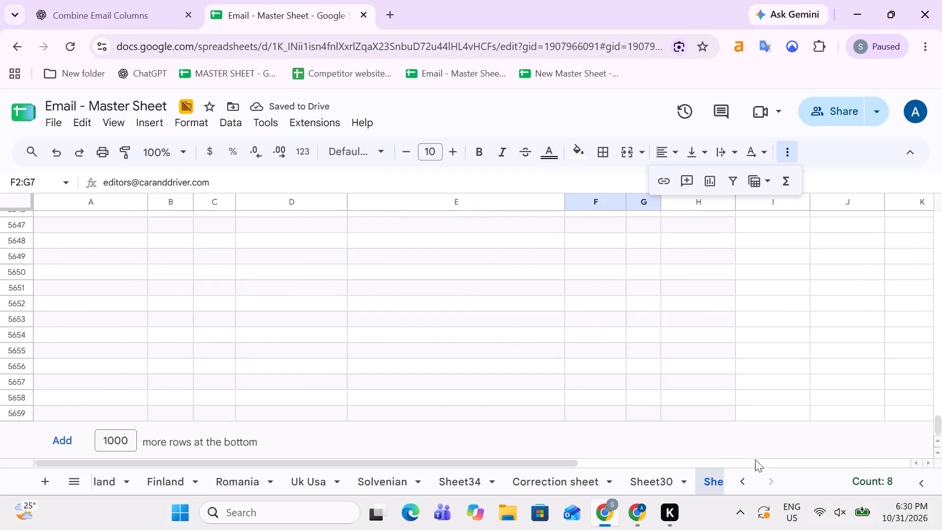
shift+click(648, 418)
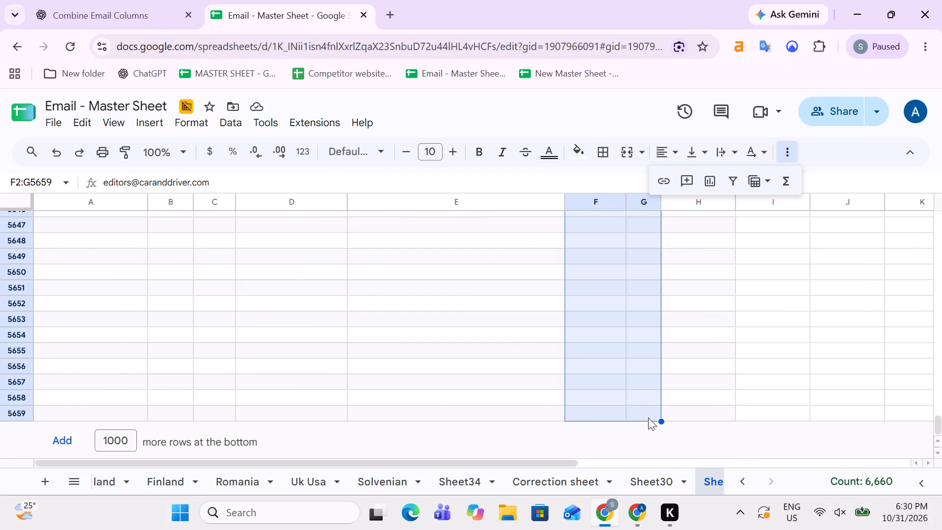
key(Delete)
key(Delete)
key(Up)
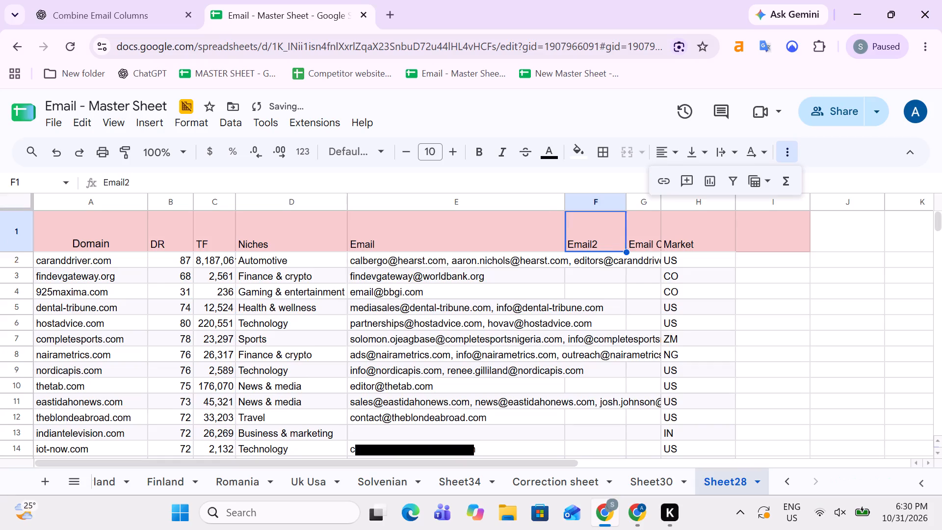
Examine the cleared columns F and G and the merged Email column from row 2 down to row 5659.
key(Down)
key(ctrl+Down)
key(Right)
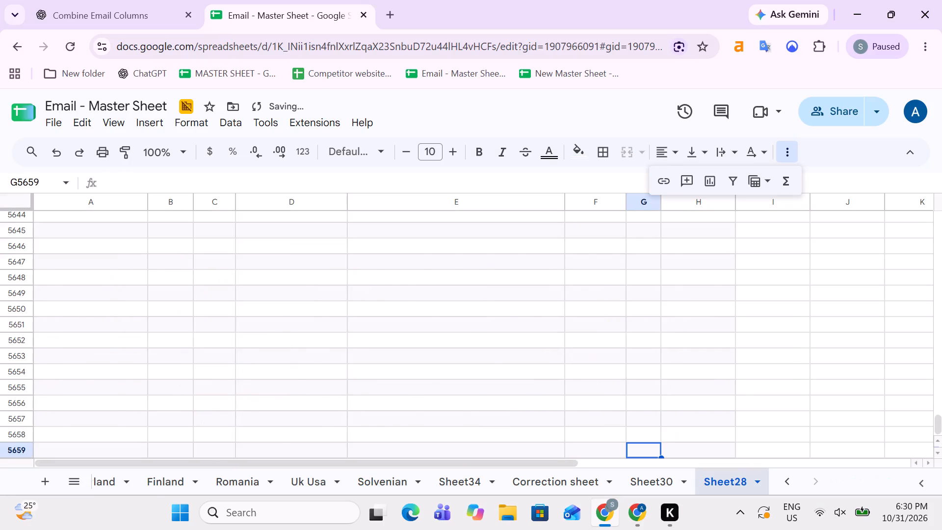
key(ctrl+Up)
key(Down)
key(Left)
key(Left)
key(Left)
key(Right)
key(ctrl+shift+Down)
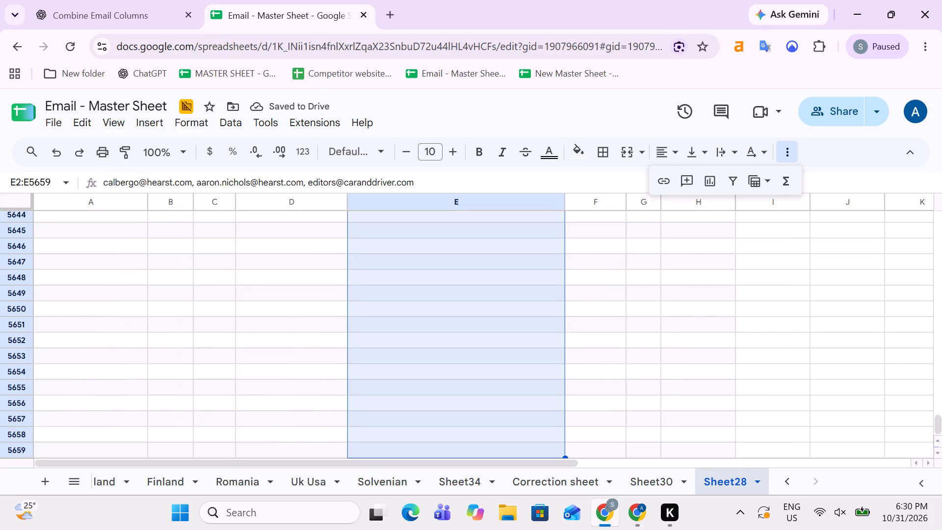
key(Up)
key(Down)
key(Right)
key(Right)
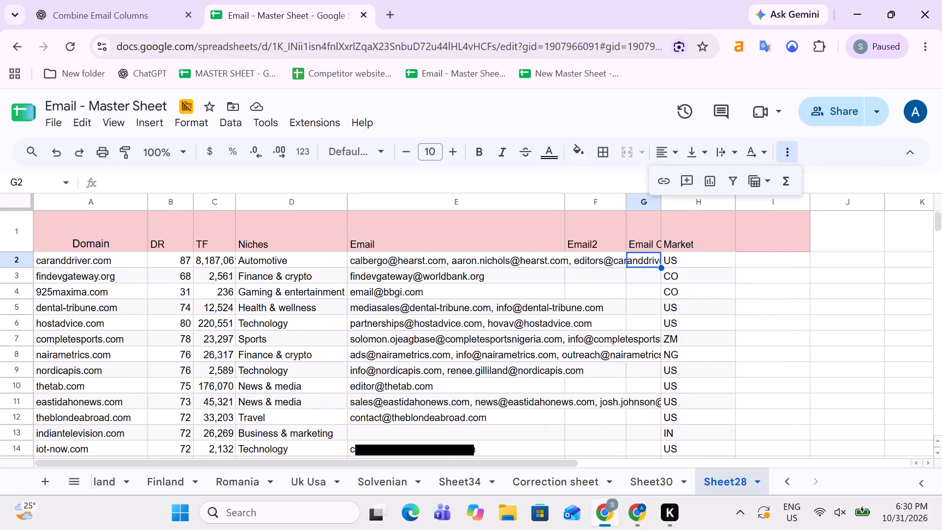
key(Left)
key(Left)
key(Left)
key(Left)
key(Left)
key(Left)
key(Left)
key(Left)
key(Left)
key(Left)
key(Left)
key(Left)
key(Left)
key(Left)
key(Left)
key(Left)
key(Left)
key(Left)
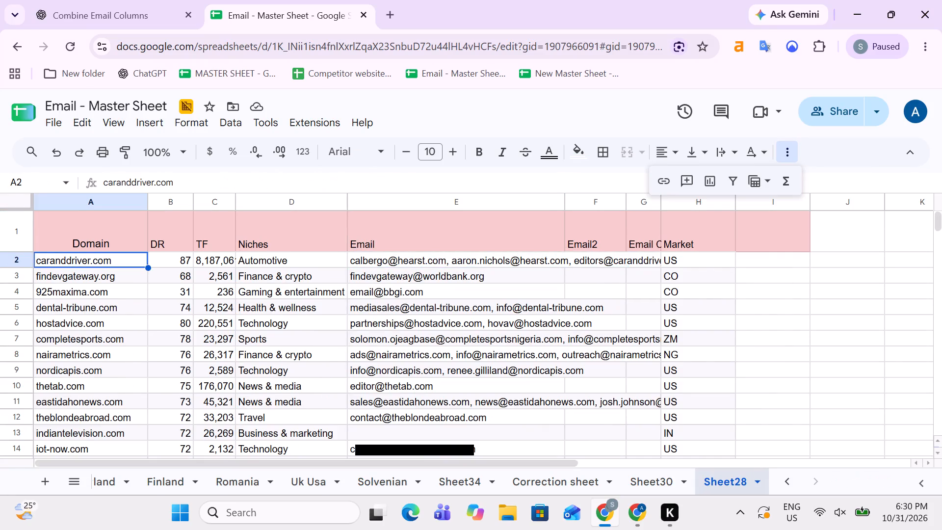
Open the Uk Usa sheet and examine how its table columns are laid out, from Website across past Website Type.
click(799, 481)
click(791, 478)
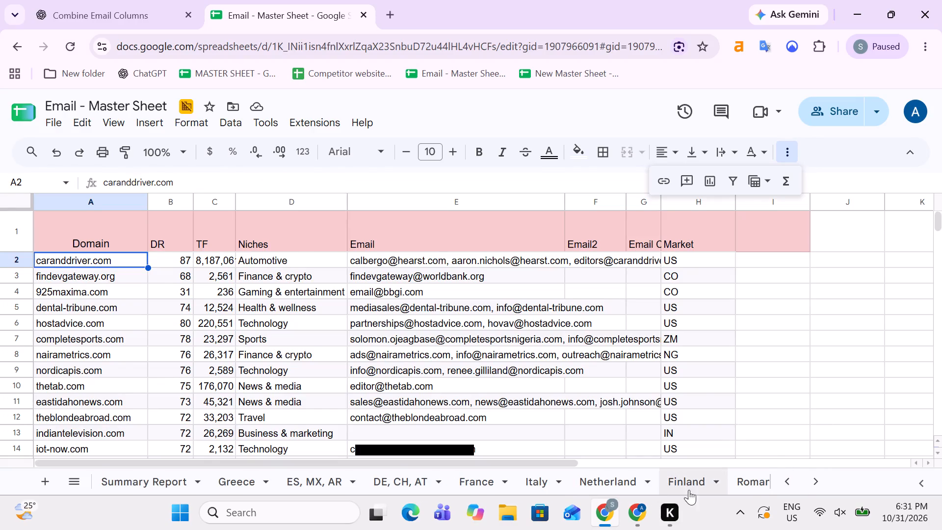
click(808, 482)
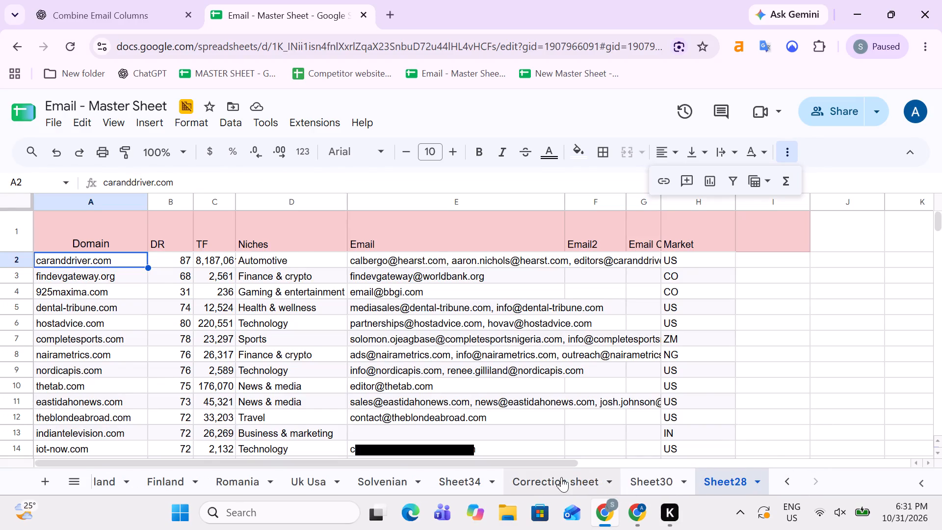
click(323, 480)
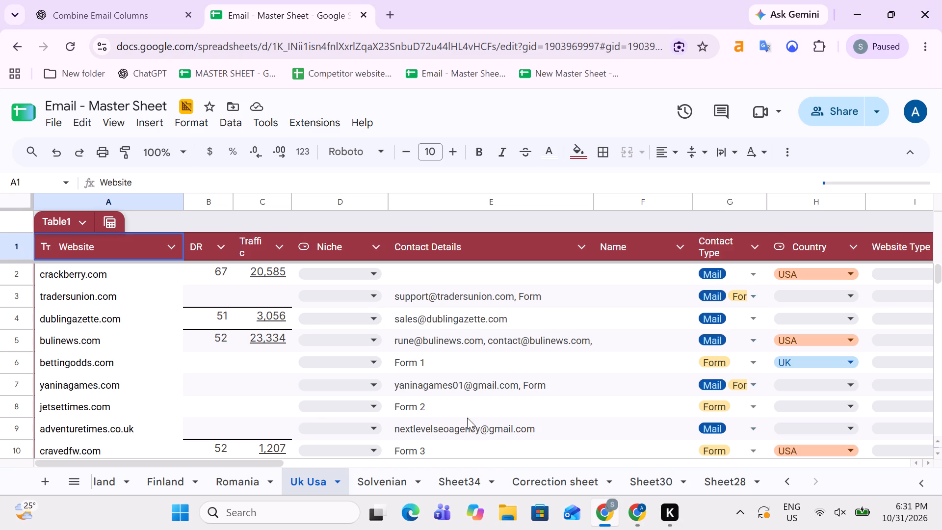
click(449, 375)
key(Right)
key(Right)
key(Right)
key(Right)
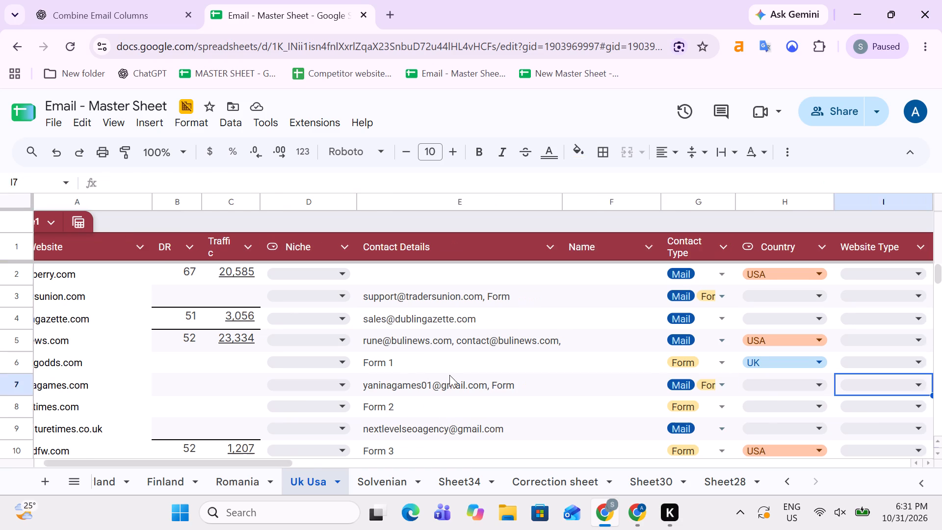
key(Right)
key(Right)
key(Right)
key(Right)
key(Left)
key(Left)
key(Left)
key(Left)
key(Left)
key(Left)
key(Left)
key(Left)
key(Left)
key(Left)
key(Left)
key(Left)
key(Left)
key(Left)
key(Left)
key(Left)
key(Left)
key(Left)
key(Left)
key(Left)
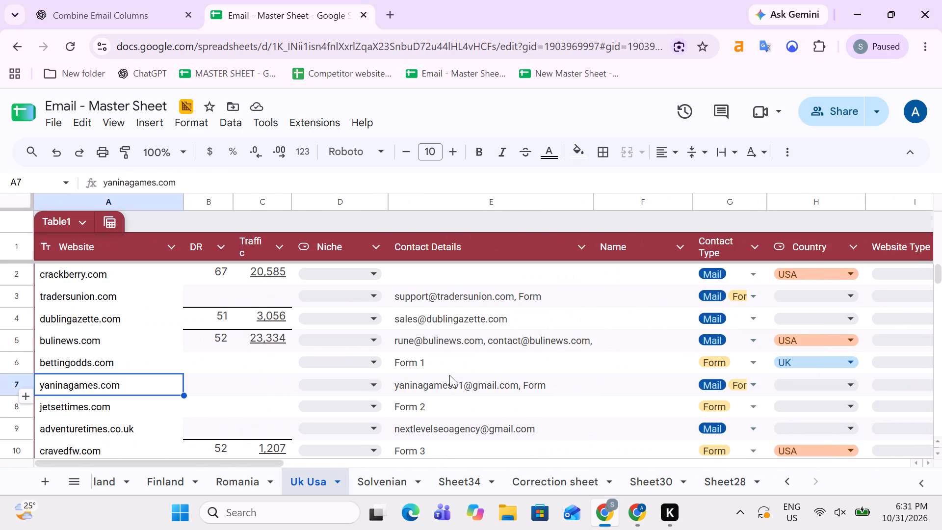
Delete the empty row 6853 between antipodeonline.org and metro.co.uk in the Uk Usa table.
key(Down)
key(ctrl+Down)
key(Down)
key(Down)
key(Down)
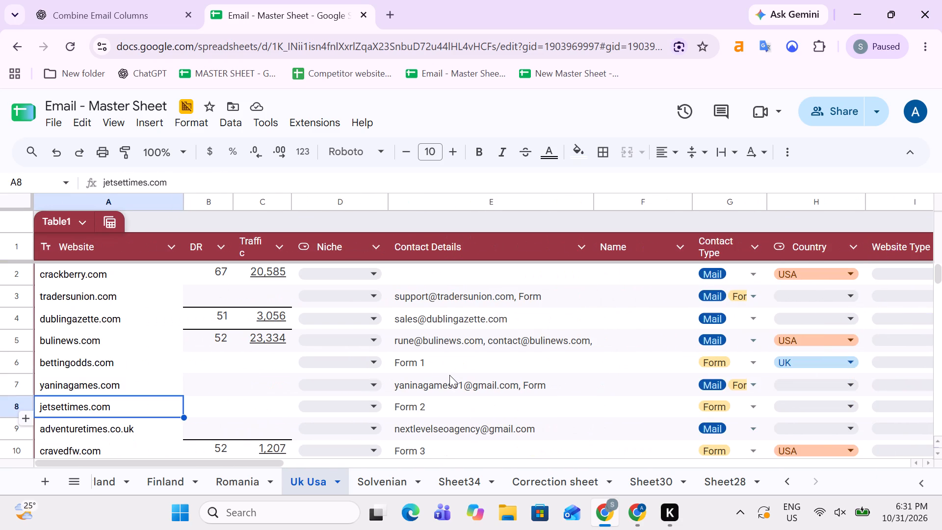
key(Down)
key(Down)
key(Down)
key(Down)
key(Down)
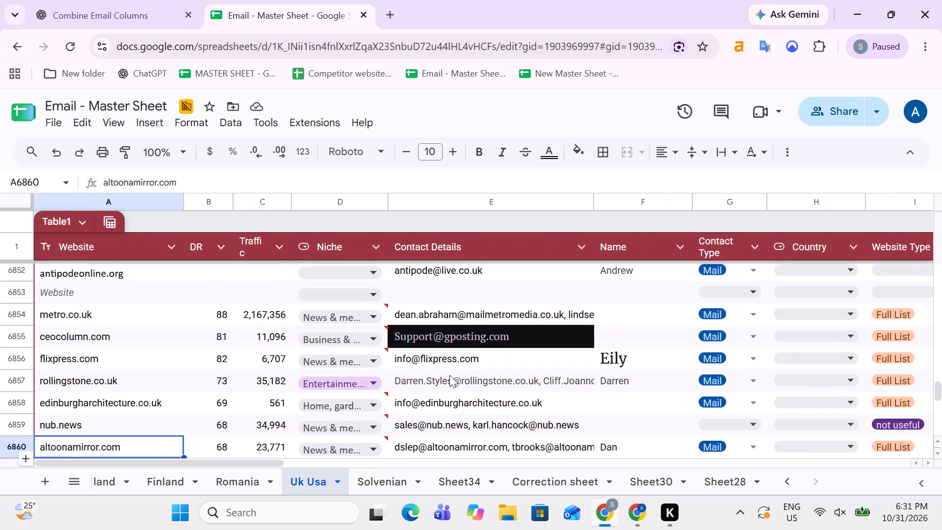
key(Down)
key(Down)
key(Up)
key(Up)
key(Up)
key(Up)
key(Up)
key(Up)
key(Up)
key(Up)
key(Up)
key(Up)
key(Up)
key(Up)
key(Up)
key(Up)
key(Up)
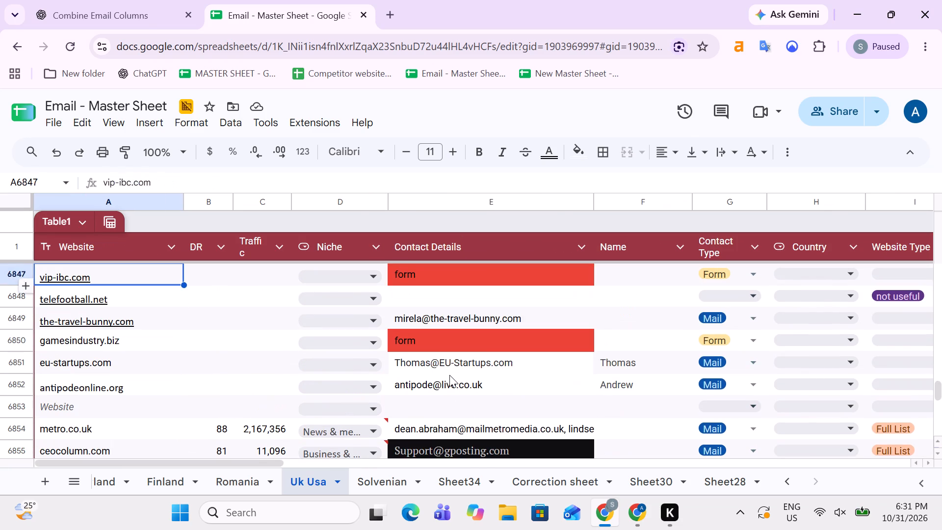
key(Down)
key(Down)
key(Down)
key(Down)
key(Down)
key(Down)
key(Down)
key(Up)
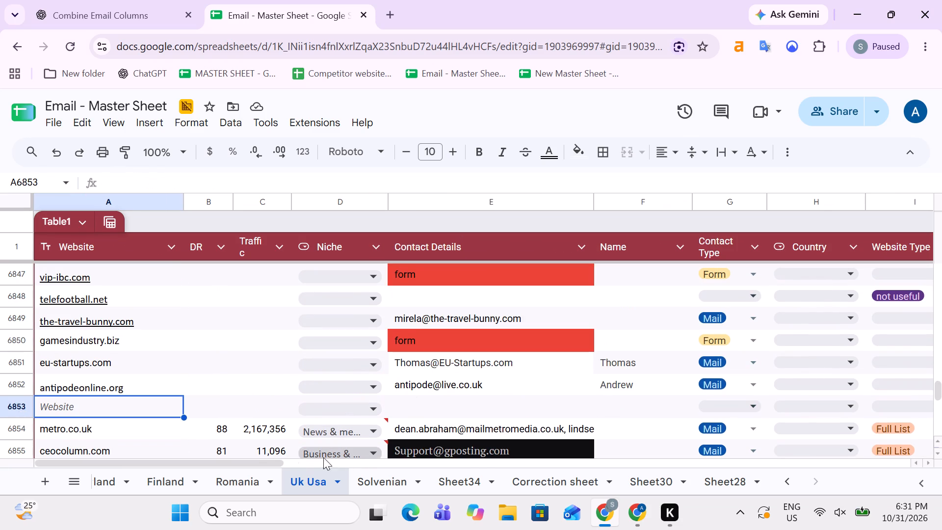
click(7, 407)
right_click(7, 407)
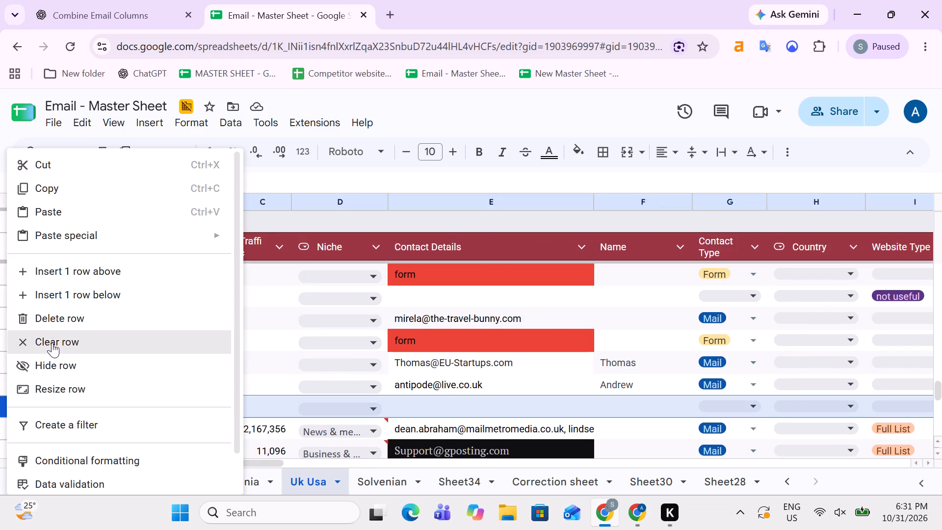
click(46, 319)
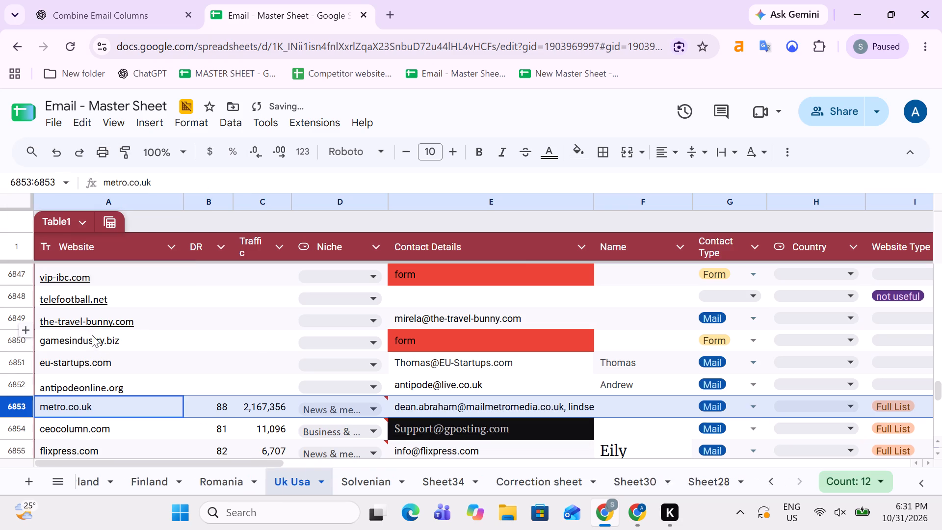
Check the Uk Usa table's Website column from eu-startups.com in row 6851 downward for further blank rows.
click(141, 369)
key(ctrl+Down)
key(Down)
key(Down)
key(Down)
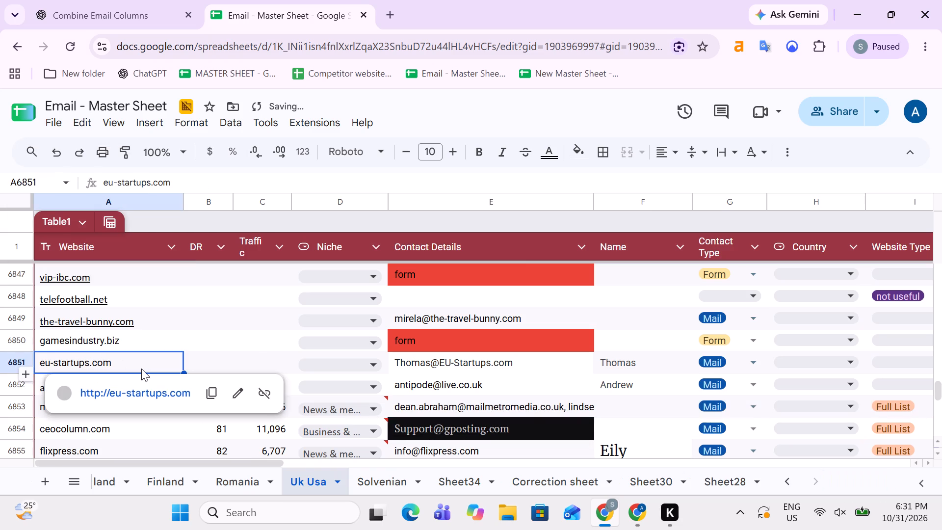
Delete the blank row 8795, between nineoclock.ro and textify.ai, in the Uk Usa sheet's table.
key(Down)
key(Down)
key(Down)
key(Down)
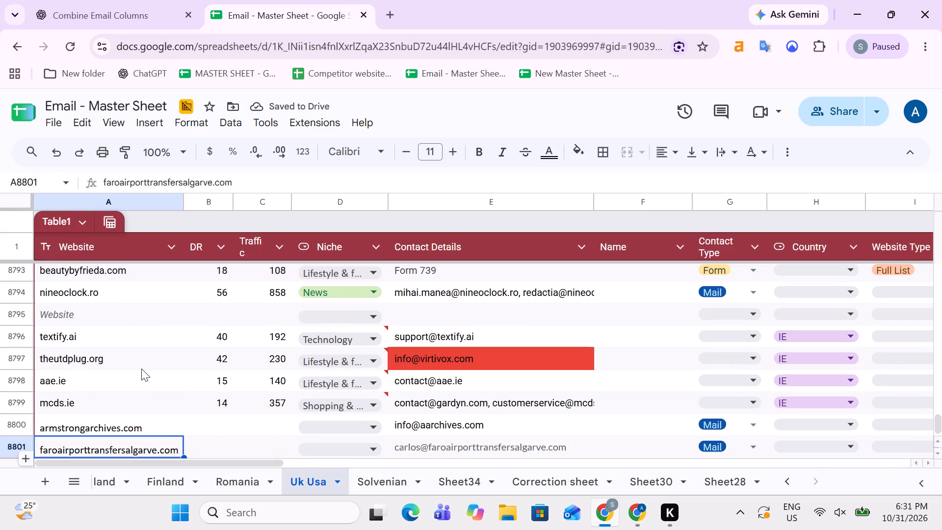
key(Up)
key(Up)
key(Up)
key(Up)
key(Up)
key(Up)
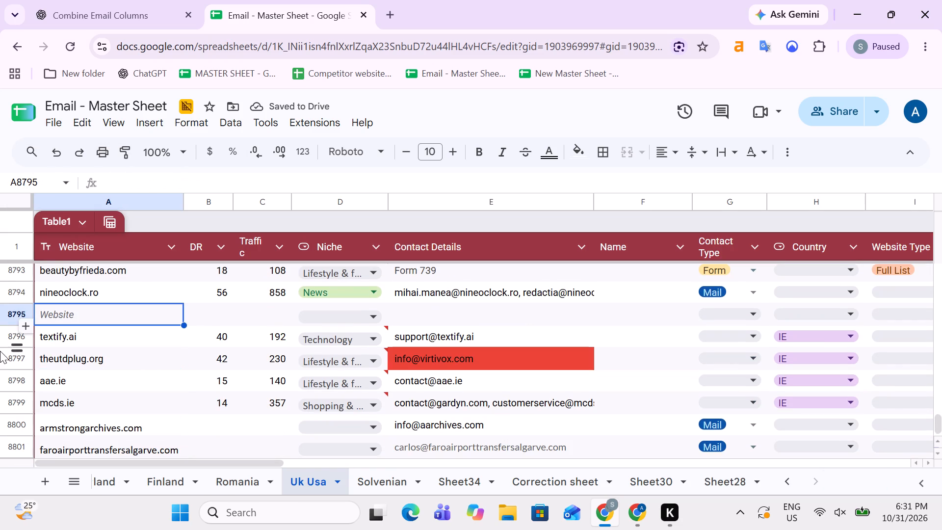
click(0, 324)
right_click(0, 324)
click(41, 321)
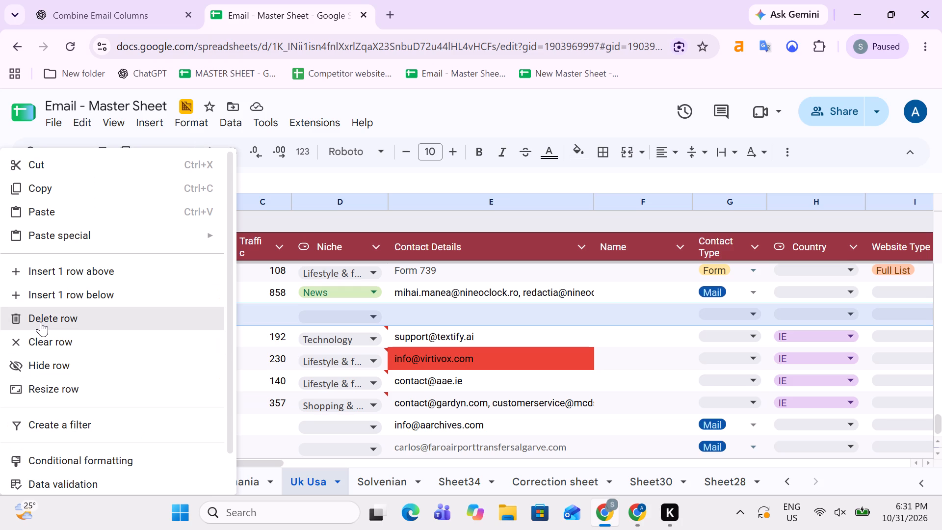
Examine the last website entries and the rows beneath them at the end of the Uk Usa table.
key(Right)
key(Left)
key(ctrl+Down)
key(Down)
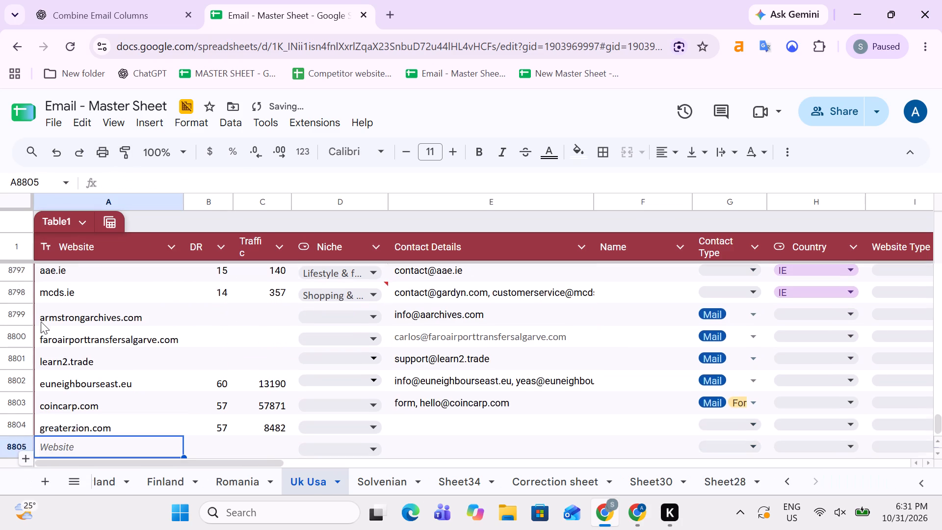
key(Down)
key(Down)
key(Down)
key(Up)
key(Up)
key(Down)
key(Down)
key(Down)
key(Down)
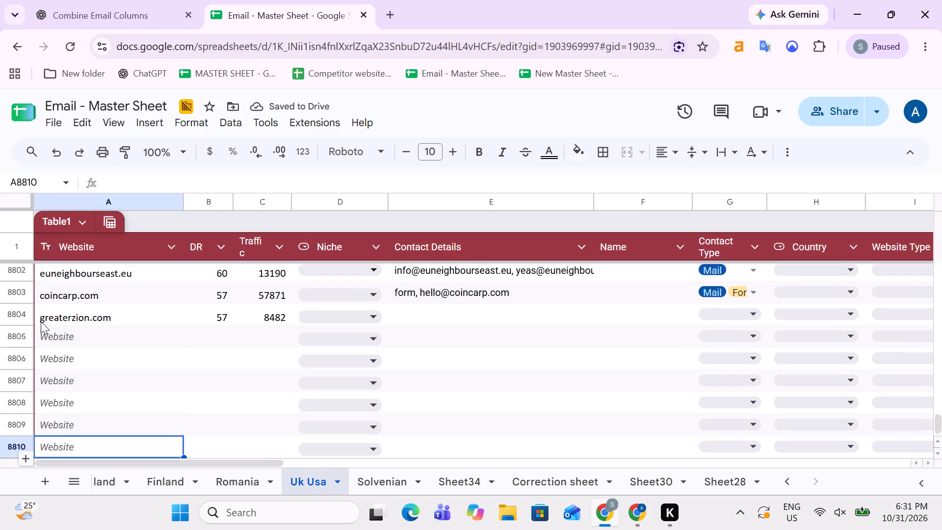
key(Up)
key(Up)
key(Up)
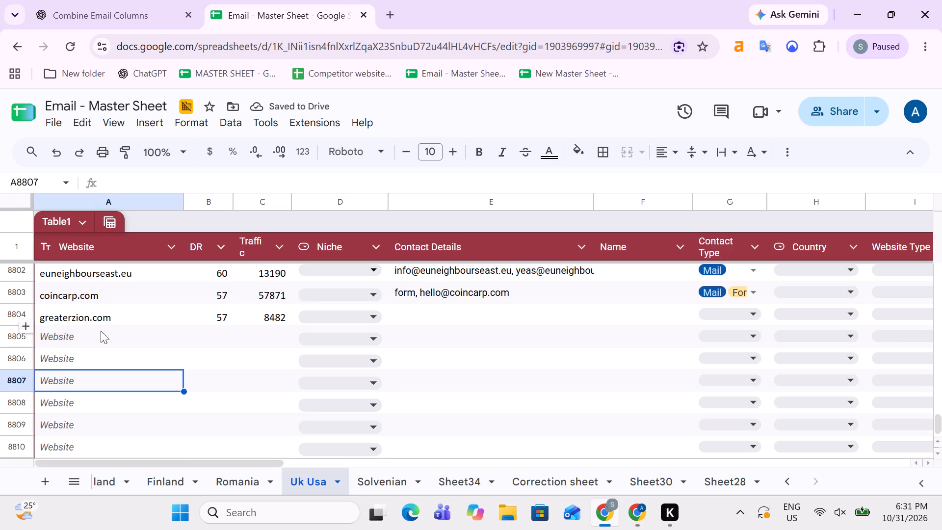
Filter the Uk Usa table's Inbox status column to exclude (Blanks), Failed and No.
click(635, 345)
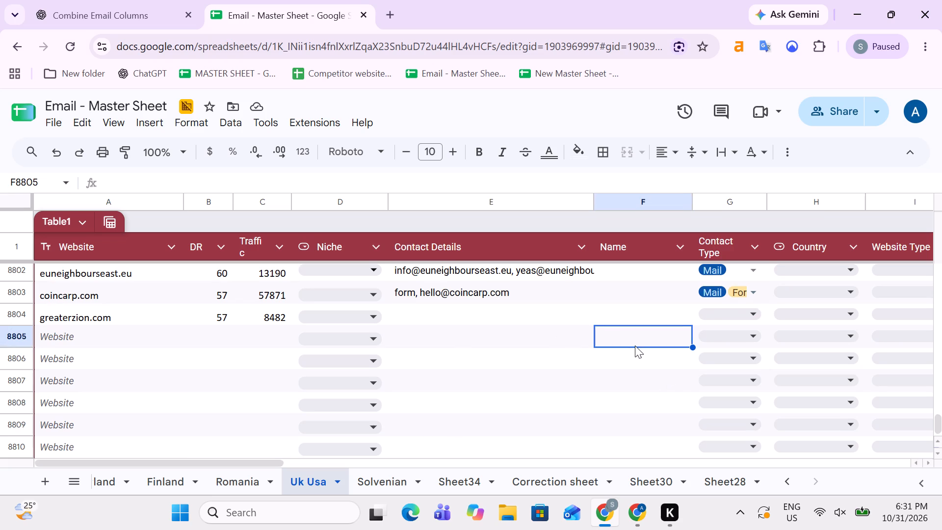
key(Right)
key(Right)
key(Right)
key(Right)
key(Right)
key(Right)
key(Right)
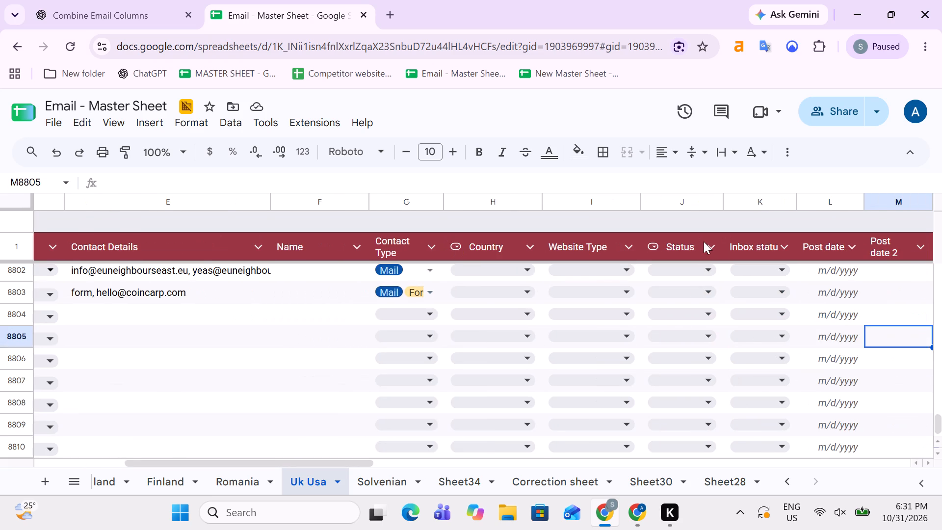
click(782, 247)
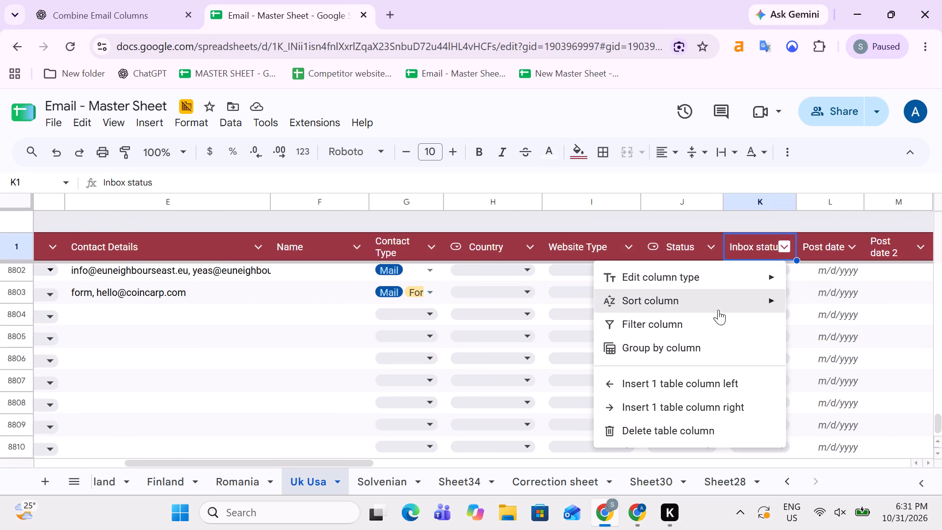
click(677, 320)
scroll(632, 328, down, 4)
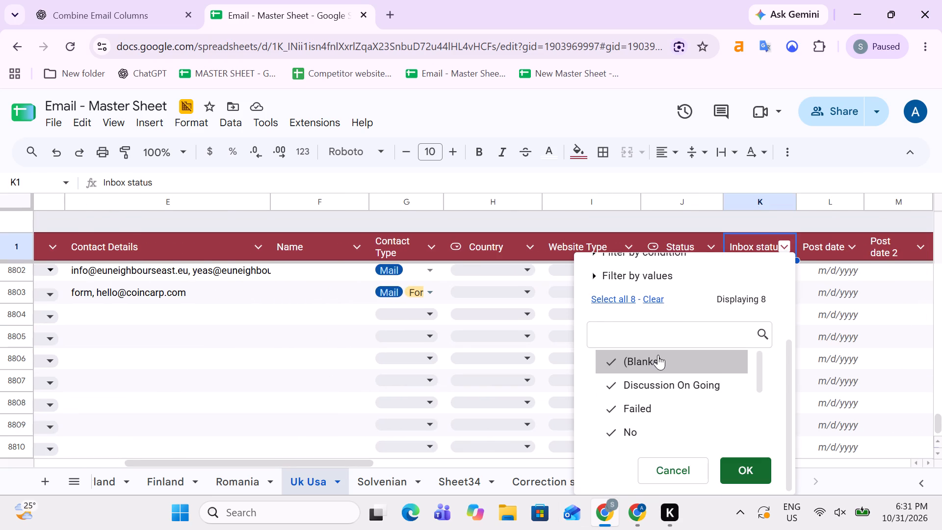
click(645, 359)
click(647, 408)
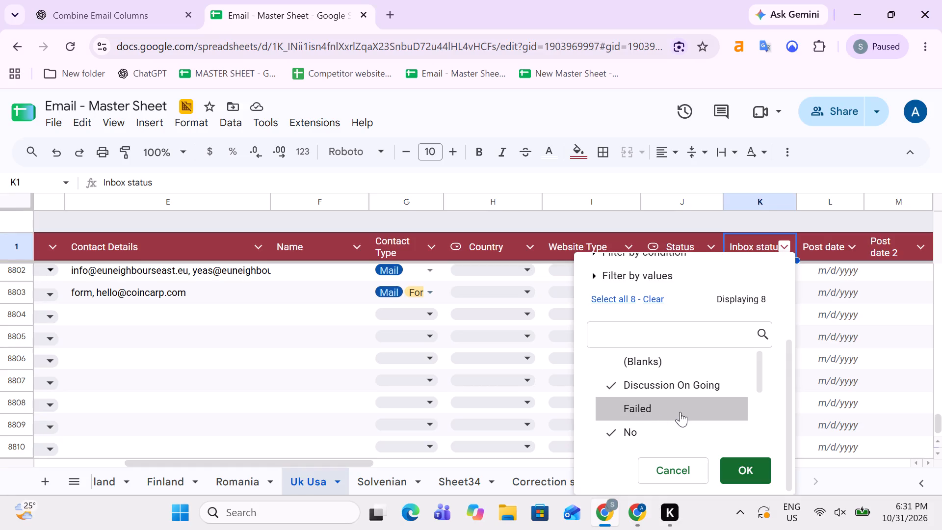
click(647, 423)
scroll(684, 402, down, 1)
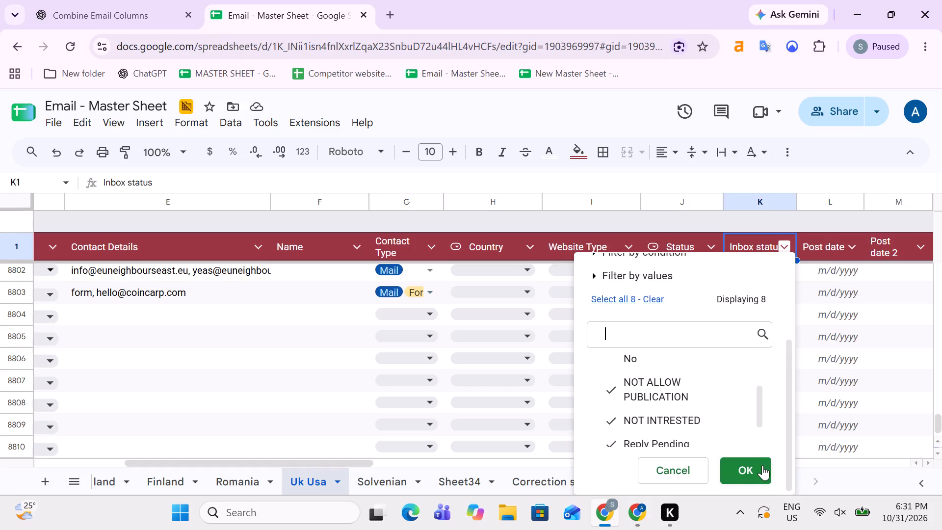
click(745, 474)
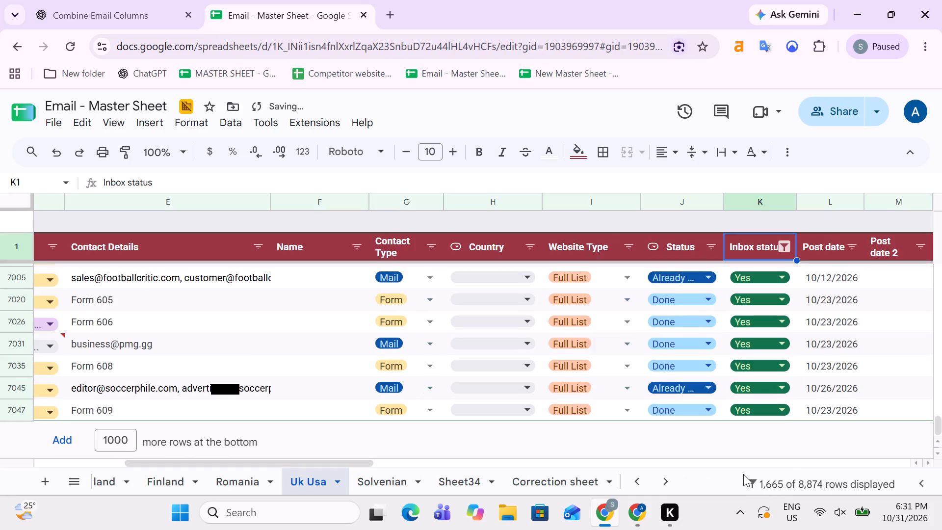
Copy all filtered website domains in the Uk Usa table's Website column, from A3 to A7047.
key(Down)
key(Up)
key(Down)
key(Left)
key(Left)
key(Left)
key(Left)
key(Left)
key(Left)
key(Left)
key(Left)
key(Left)
key(Left)
key(Left)
key(Left)
key(Left)
key(Left)
key(Left)
key(Left)
key(Left)
key(Left)
key(Left)
key(Left)
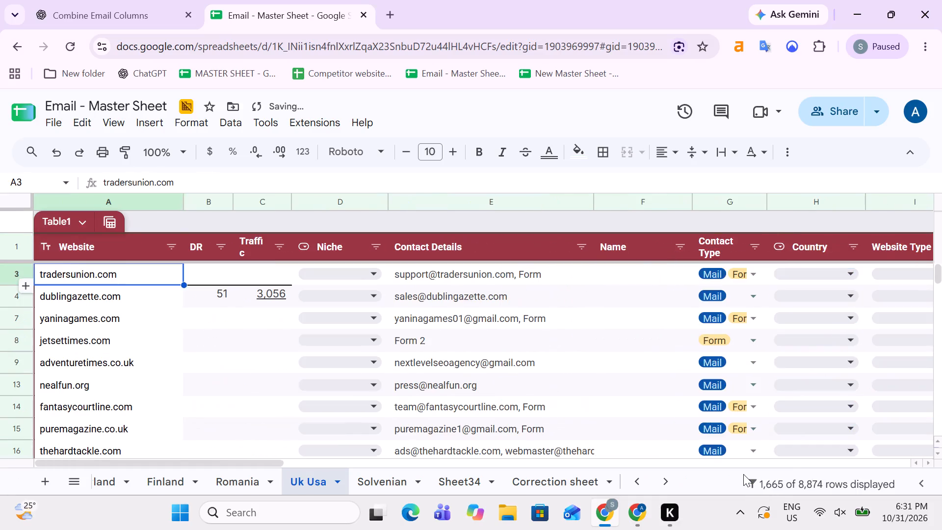
key(Up)
key(Down)
key(ctrl+shift+Down)
key(ctrl+c)
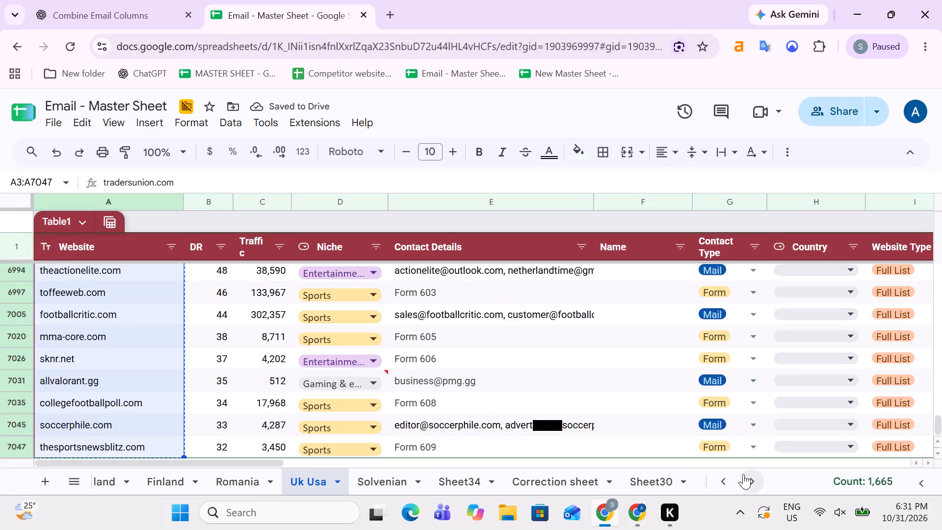
Paste the copied Uk Usa websites as values only below Sheet28's domain list, starting at A4044.
click(749, 483)
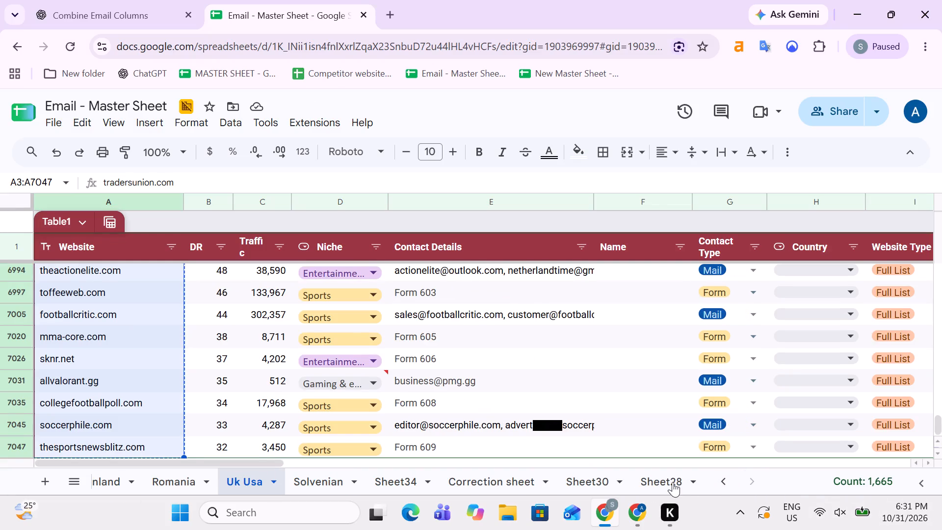
click(670, 482)
key(Down)
key(ctrl+Down)
key(Down)
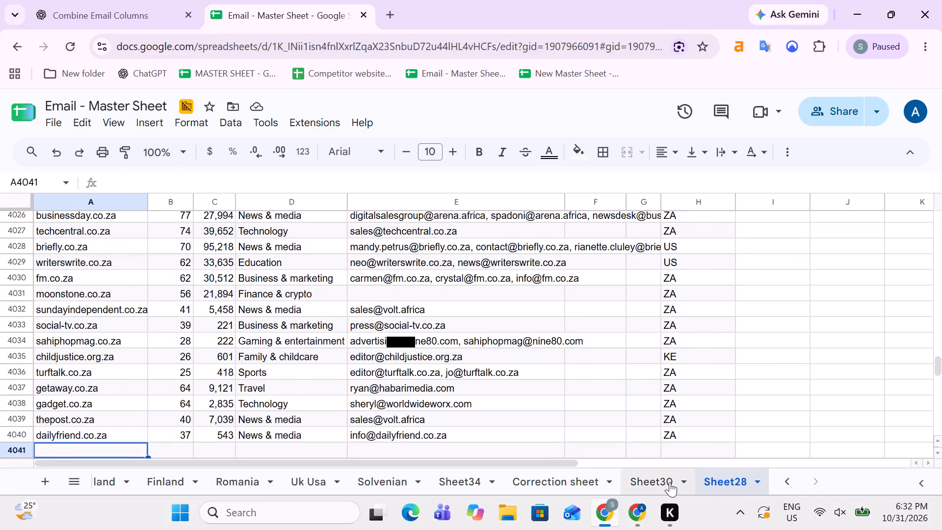
key(Down)
key(Down)
key(Down)
key(Down)
key(Down)
key(Down)
key(Up)
key(Up)
key(Up)
key(ctrl+v)
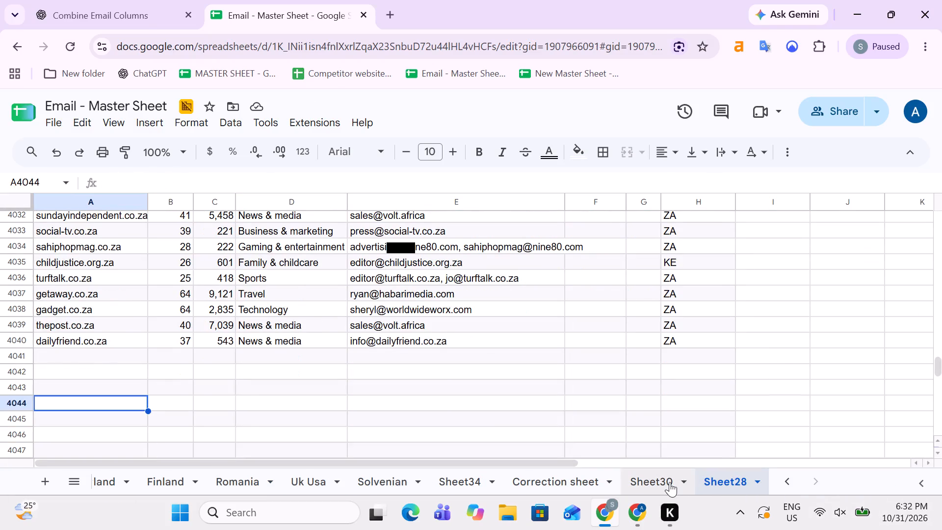
click(177, 425)
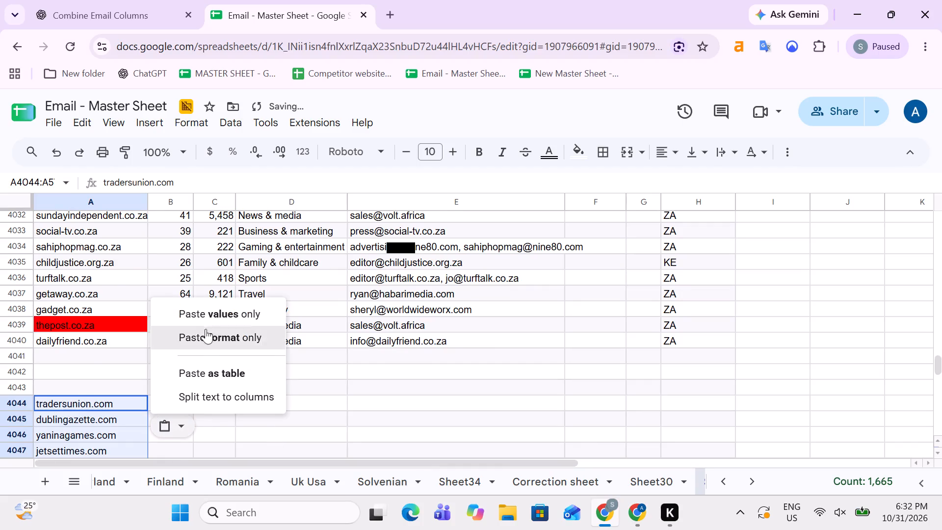
click(206, 310)
Add a filter to Sheet28's header row and filter the Domain column by red fill colour.
key(Up)
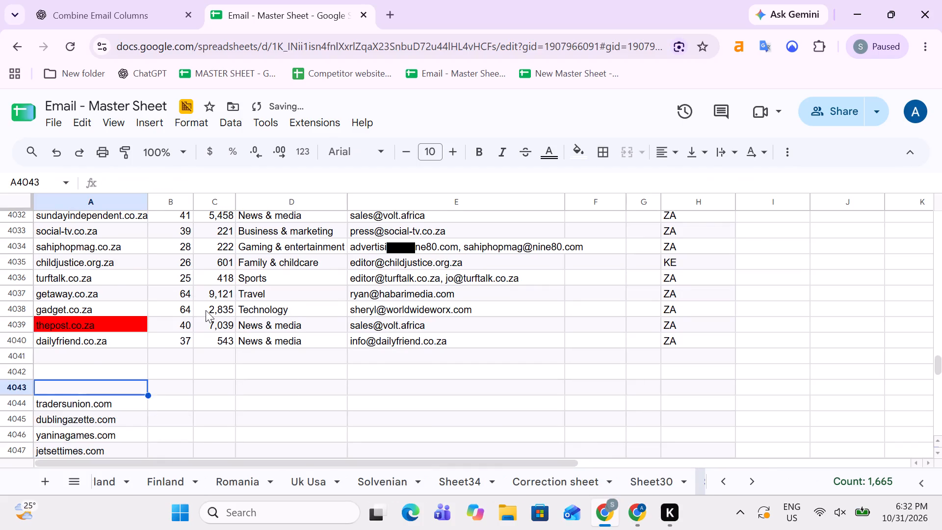
key(Up)
key(Up)
key(Up)
key(ctrl+Up)
key(Down)
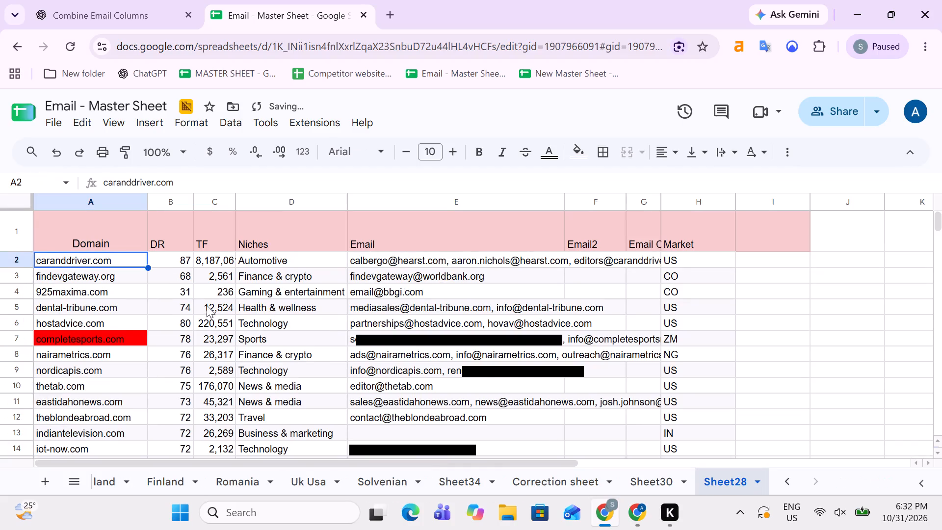
click(0, 227)
click(788, 154)
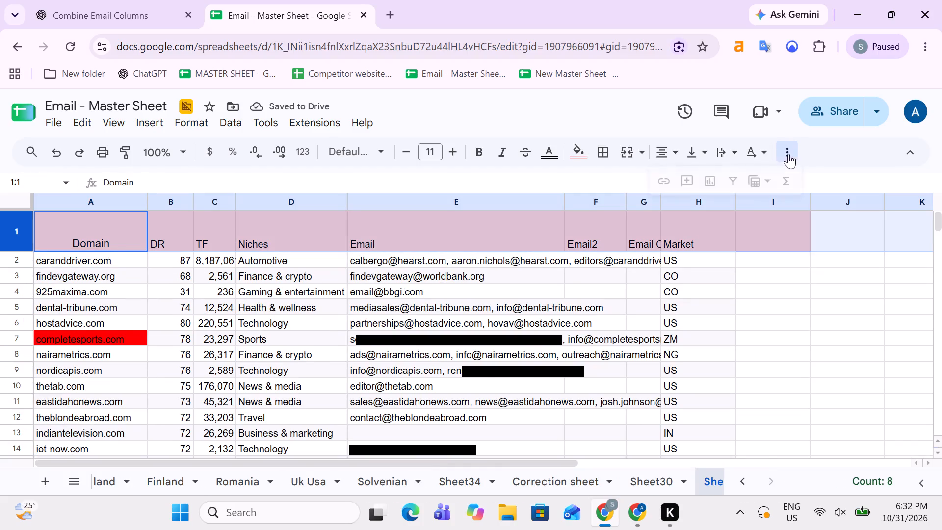
click(736, 185)
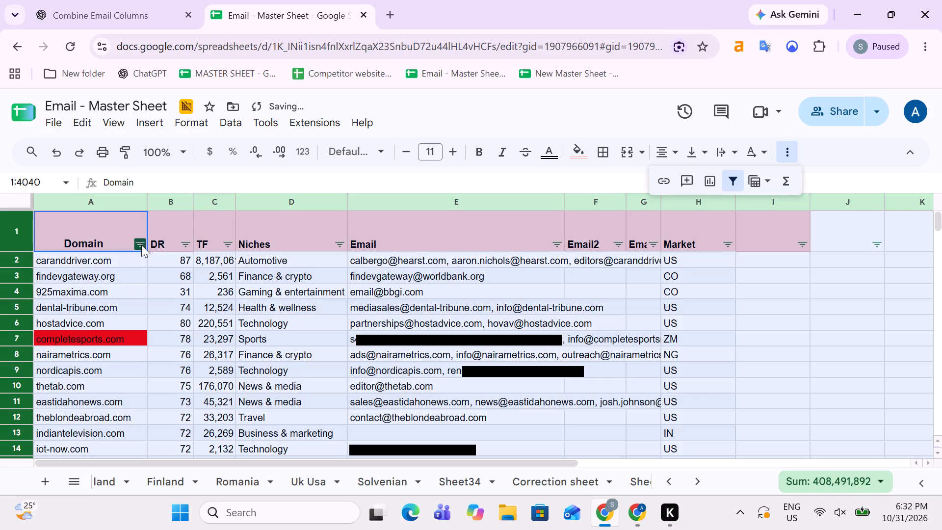
click(141, 244)
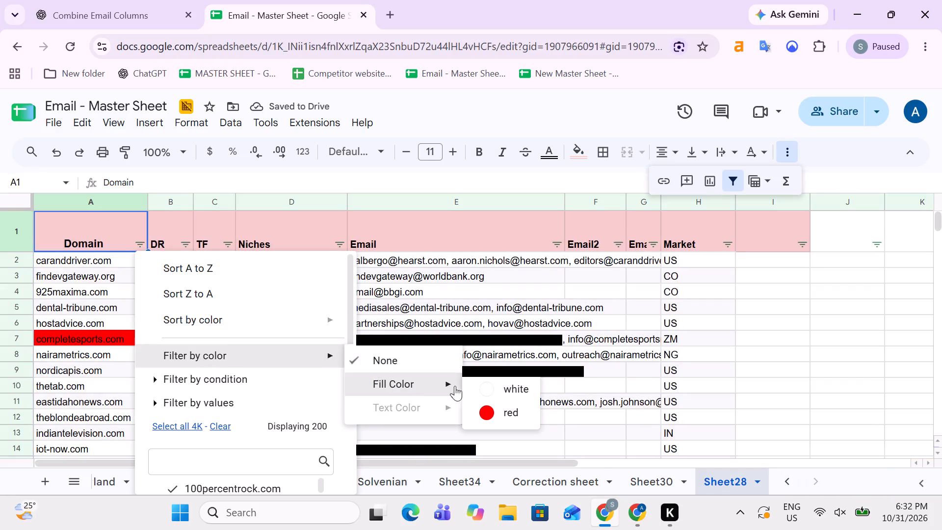
click(499, 411)
Delete all the filtered red-filled domain rows in Sheet28, from row 7 through row 4039.
key(Down)
key(ctrl+shift+Down)
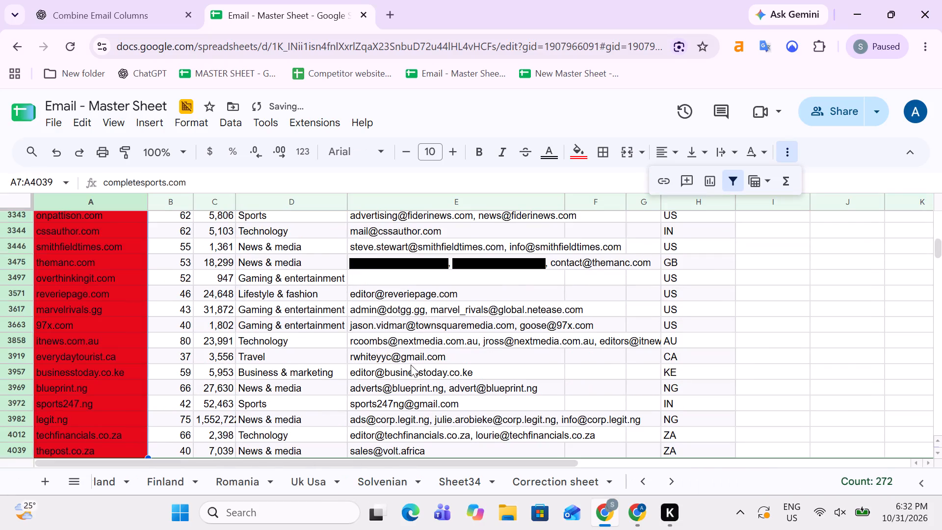
key(Up)
key(Down)
click(0, 256)
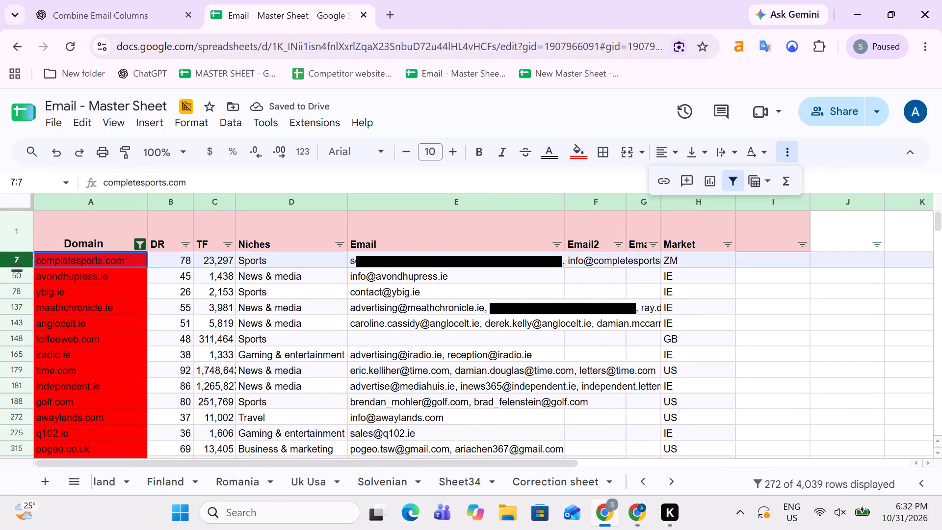
key(ctrl+shift+Down)
right_click(21, 297)
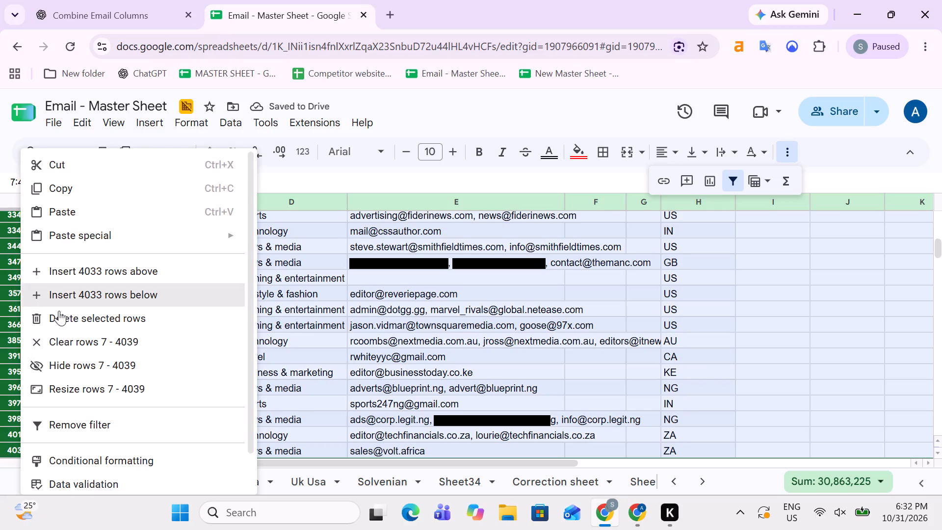
click(73, 315)
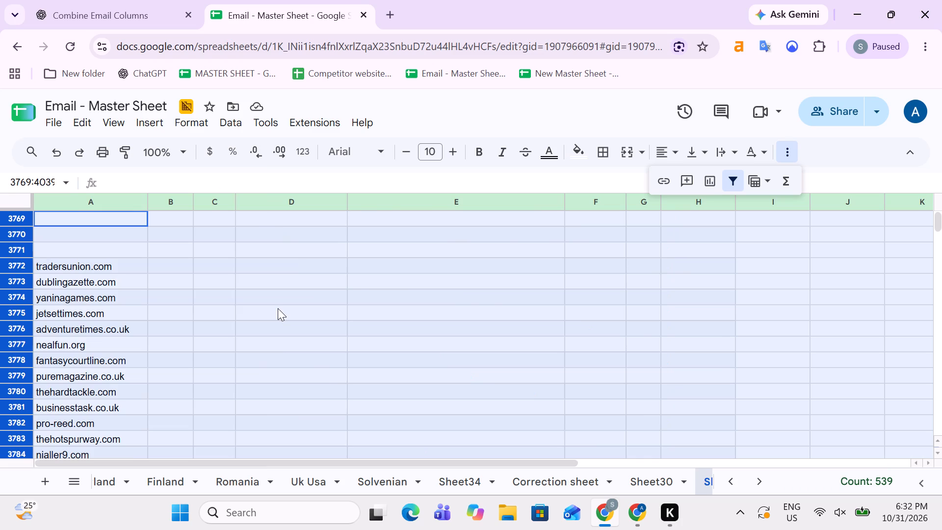
Clear the pasted Uk Usa websites below Sheet28's domain list, from A3772 to A5436.
key(Down)
key(Down)
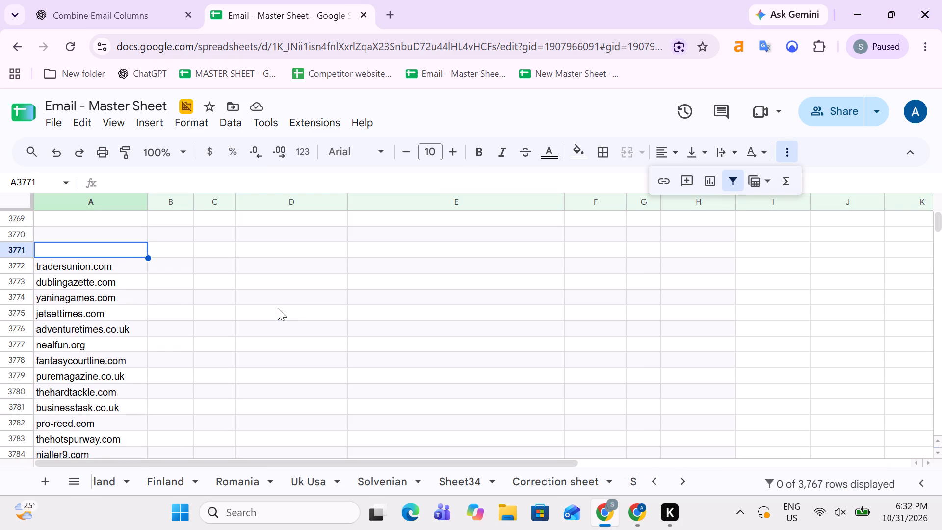
key(Down)
key(ctrl+shift+Down)
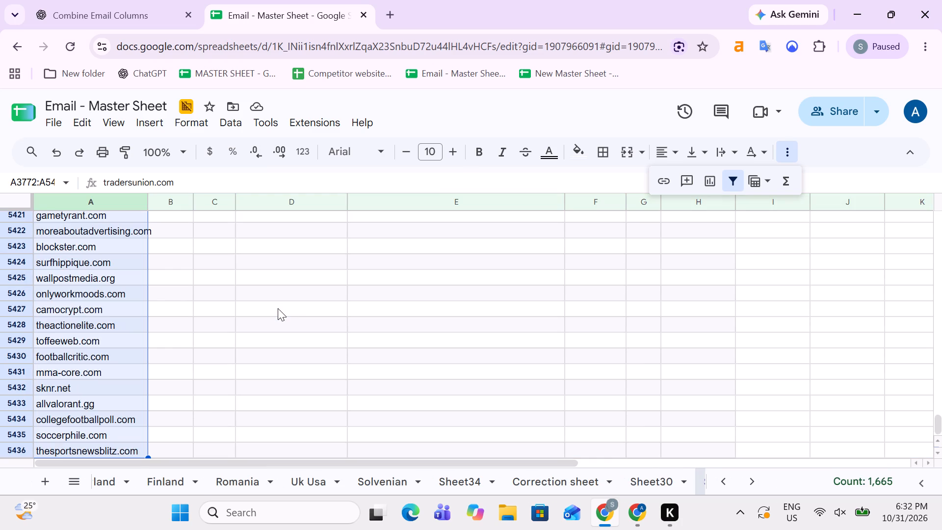
key(Delete)
Remove the filter from Sheet28.
key(Up)
key(Up)
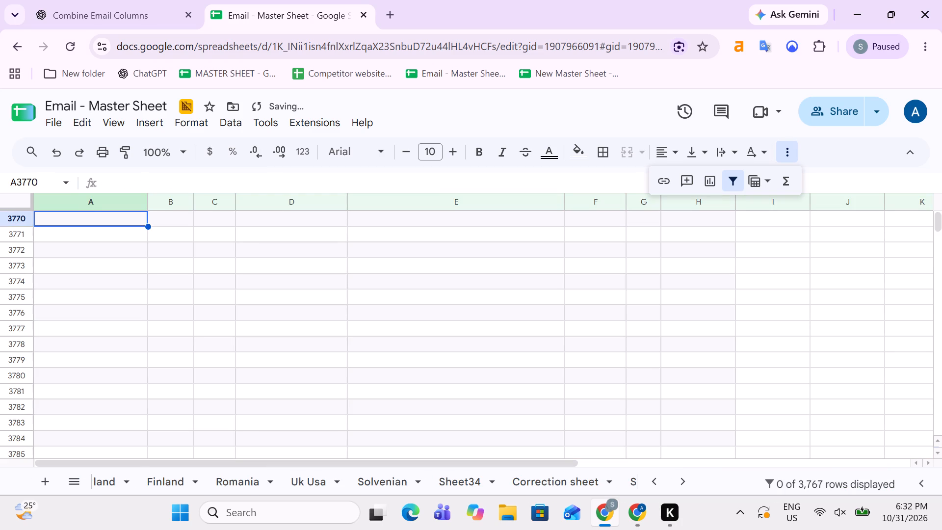
click(733, 183)
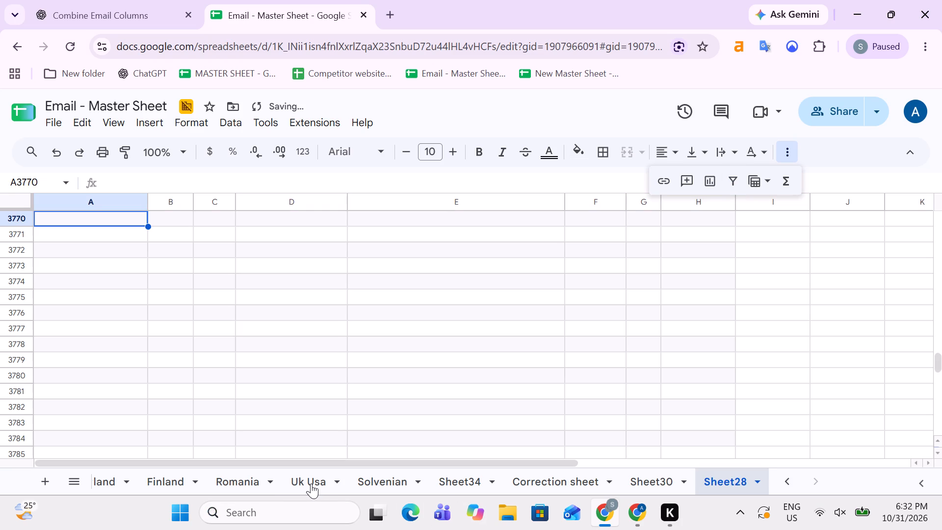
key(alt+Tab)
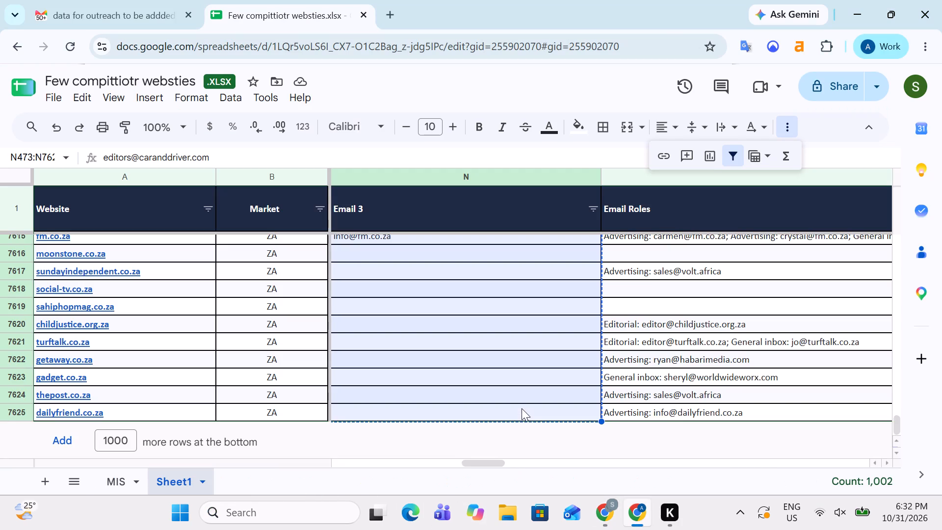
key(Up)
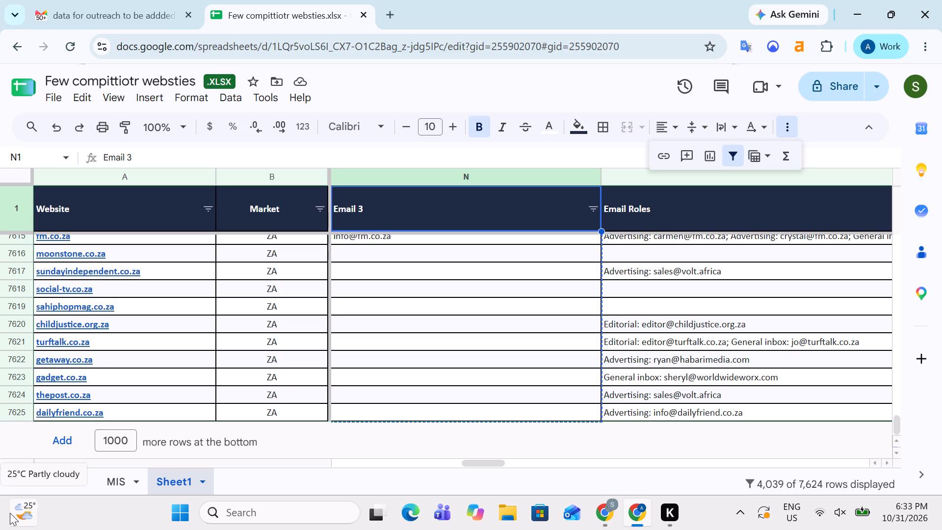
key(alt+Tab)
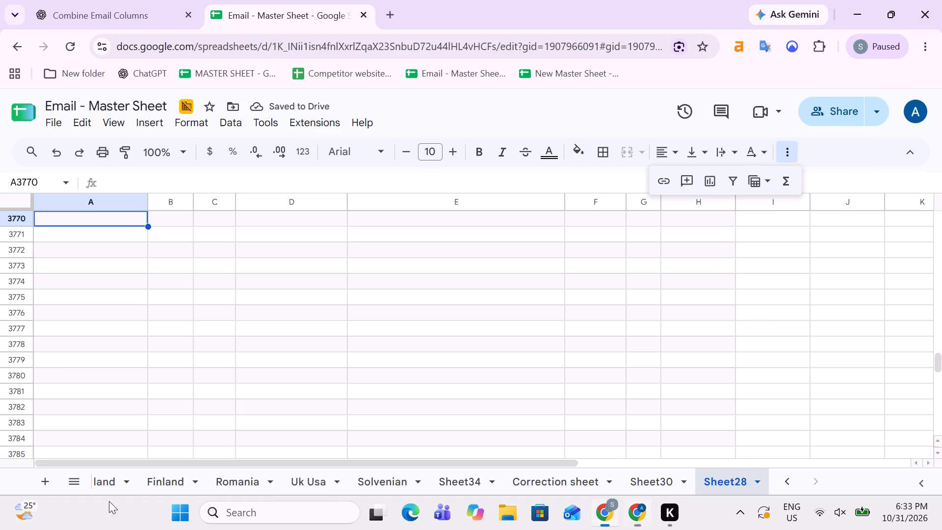
Copy all remaining domains in Sheet28's Domain column, from A2 to A3768.
key(Up)
key(Up)
key(Up)
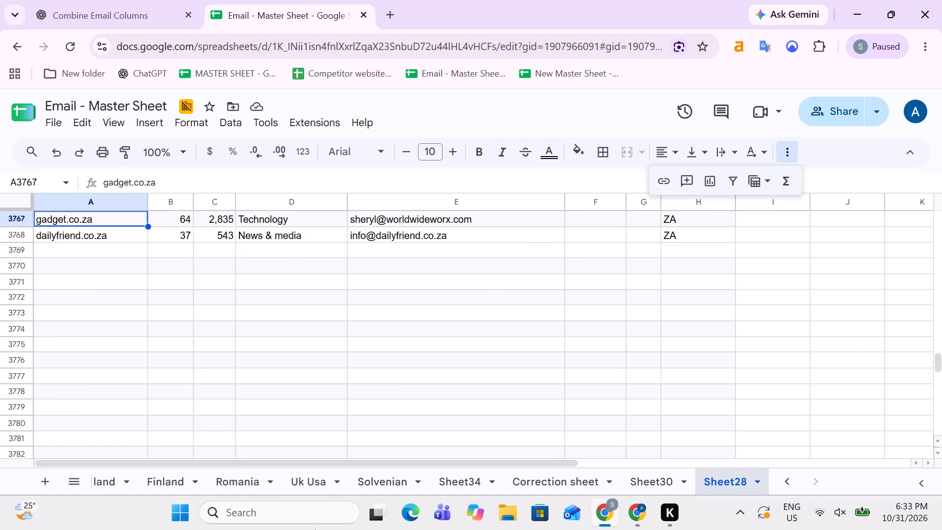
key(ctrl+Up)
key(Down)
key(Right)
key(Left)
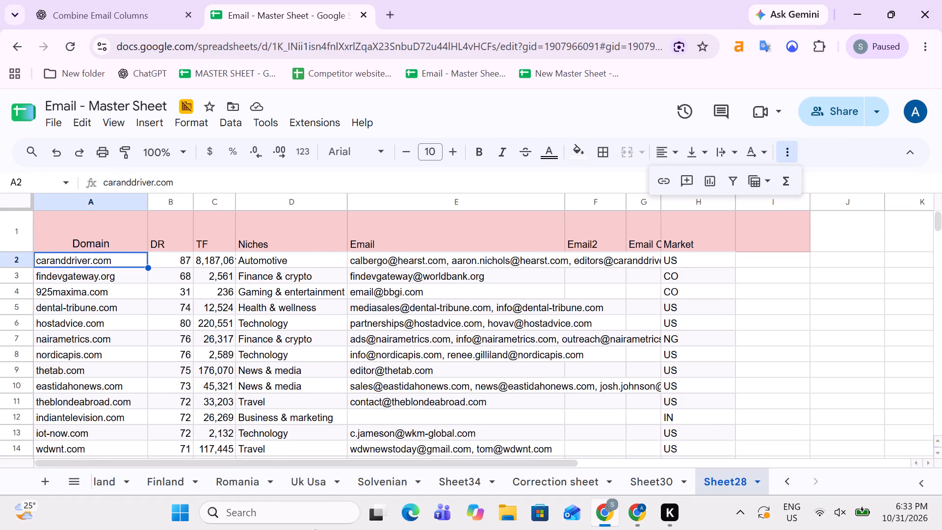
key(ctrl+shift+Down)
key(ctrl+c)
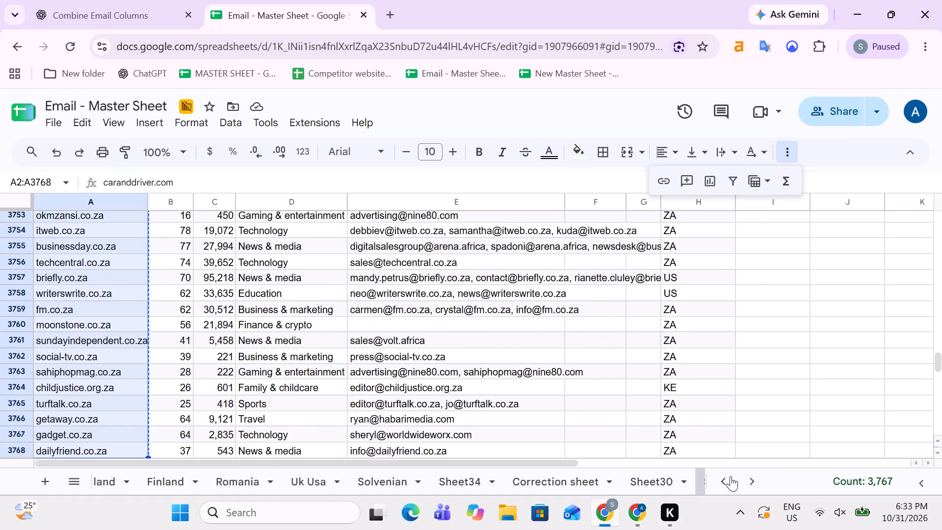
Remove the filter from the table on the Uk Usa sheet.
click(721, 482)
click(752, 483)
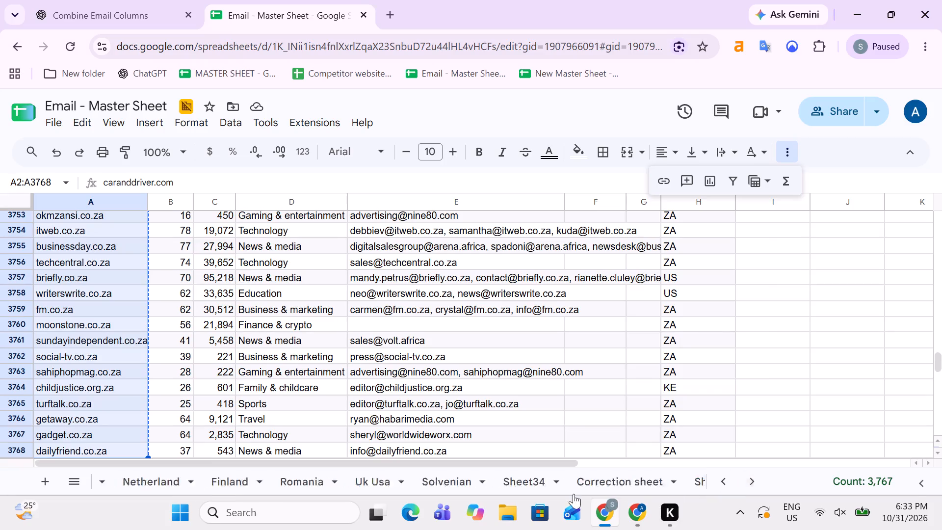
click(251, 484)
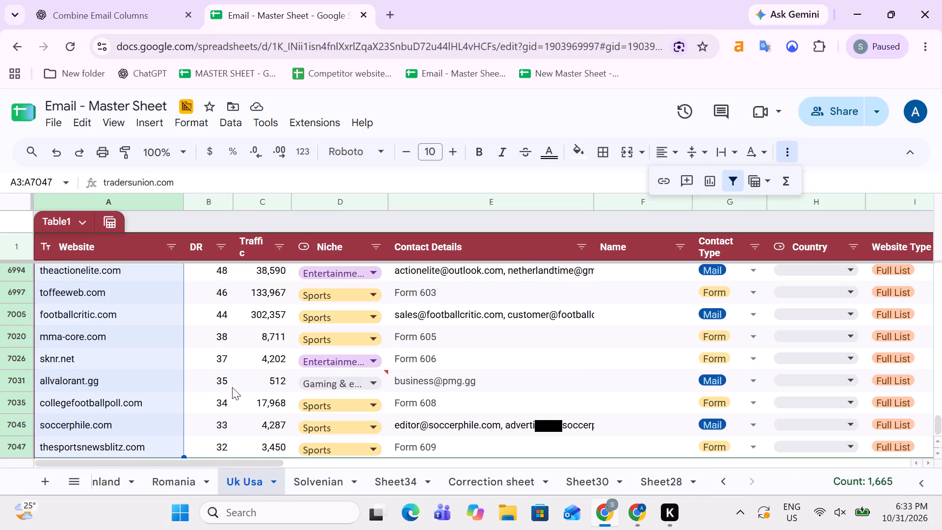
click(232, 387)
click(733, 183)
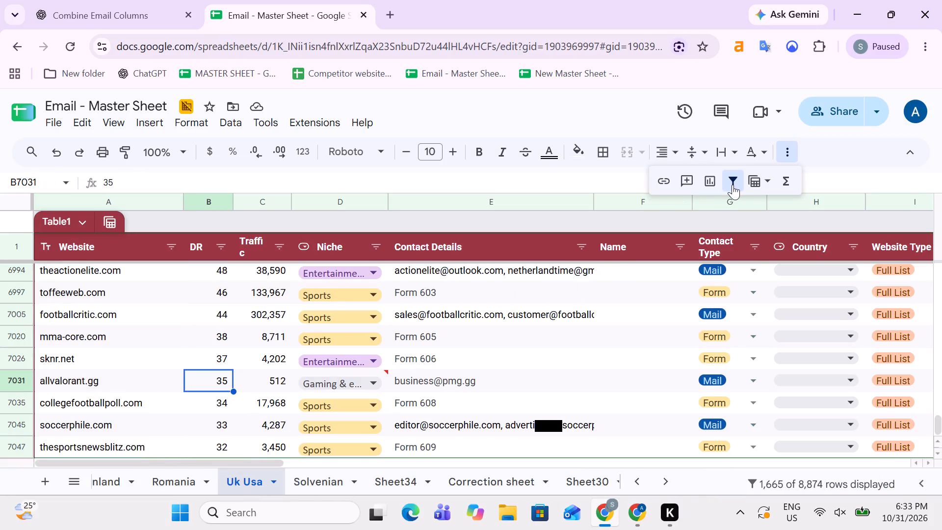
Examine the last website entries and the rows beneath them in the Uk Usa table, ending back at its first entry.
key(Down)
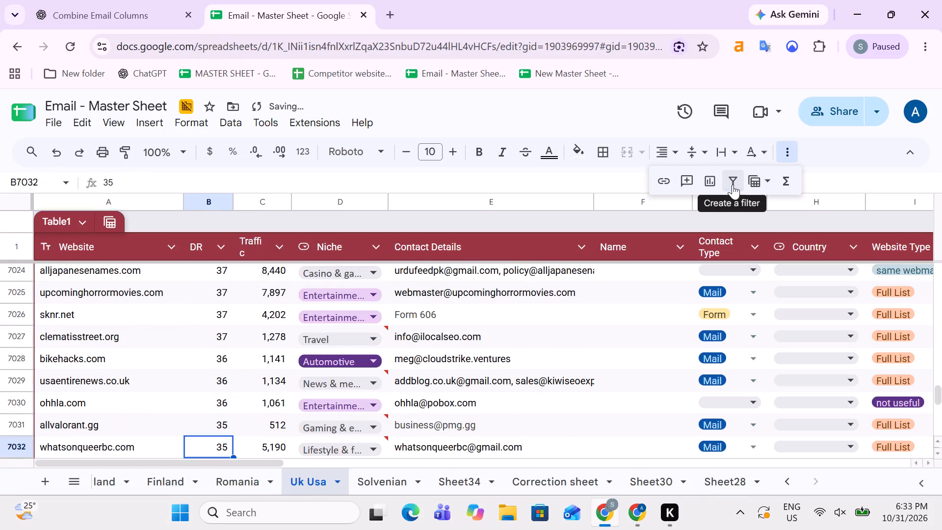
key(Left)
key(Left)
key(ctrl+Down)
key(Down)
key(Down)
key(Down)
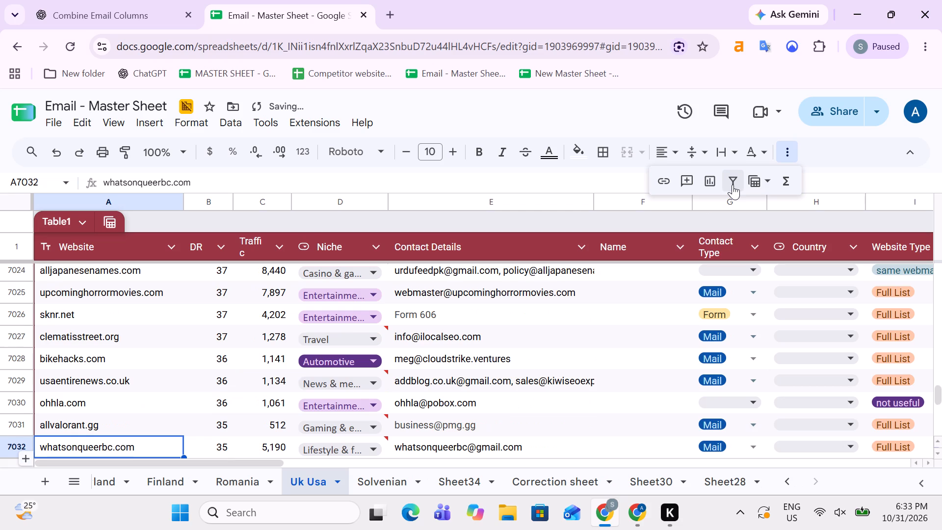
key(Down)
key(Down)
key(Up)
key(Up)
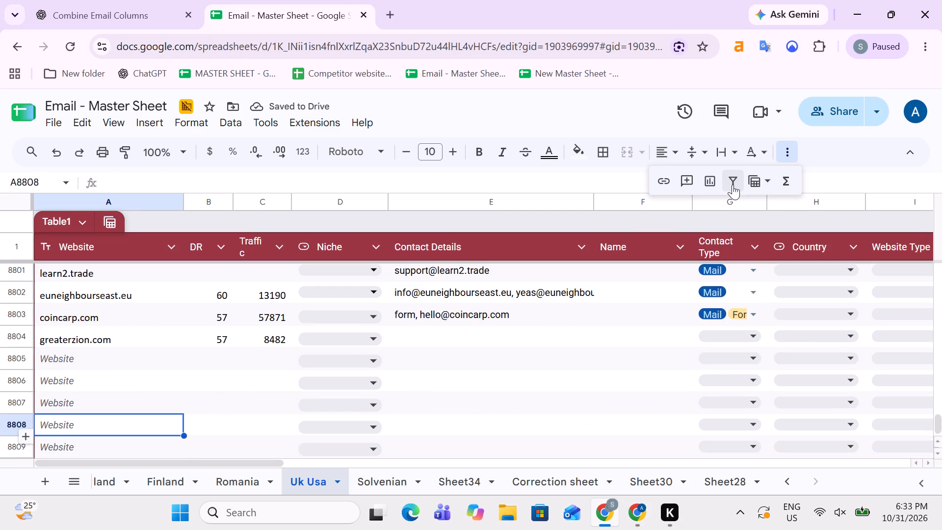
key(Up)
key(Up)
key(ctrl+Up)
key(Down)
key(ctrl+Up)
key(ctrl+Up)
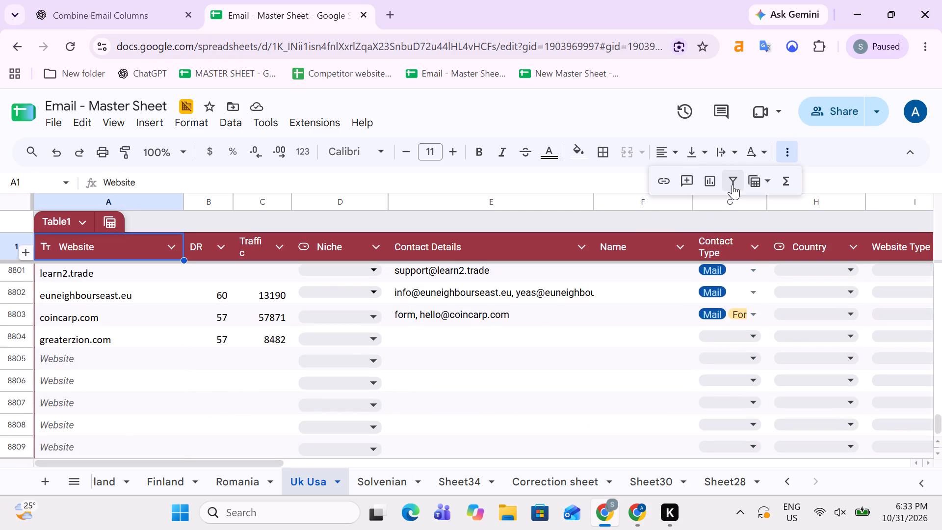
key(Down)
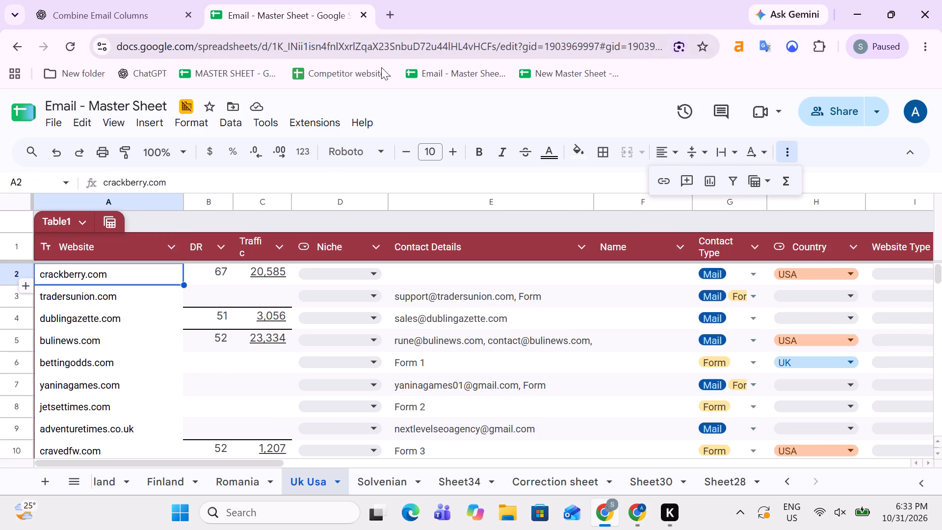
Check which fill colours the Uk Usa table's Website column can be filtered by.
click(171, 245)
click(220, 325)
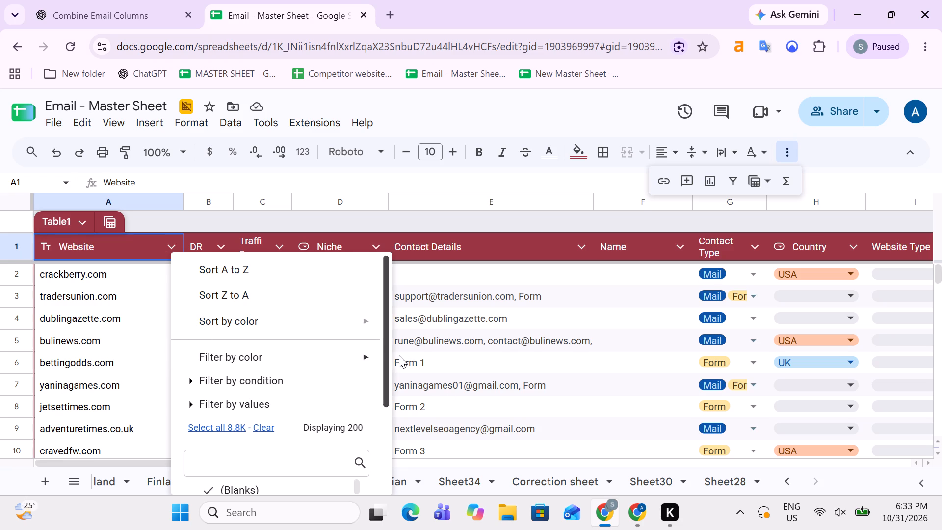
click(355, 358)
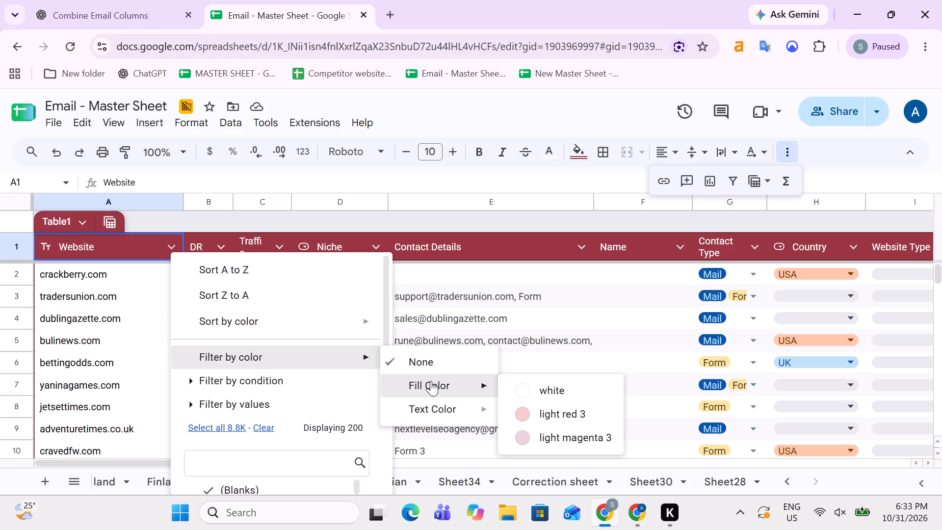
click(541, 309)
Paste the copied Sheet28 domains as values only below the Uk Usa table's website list, starting at A8808.
key(Left)
key(Left)
key(Left)
key(Left)
key(Left)
key(Left)
key(Left)
key(Left)
key(Left)
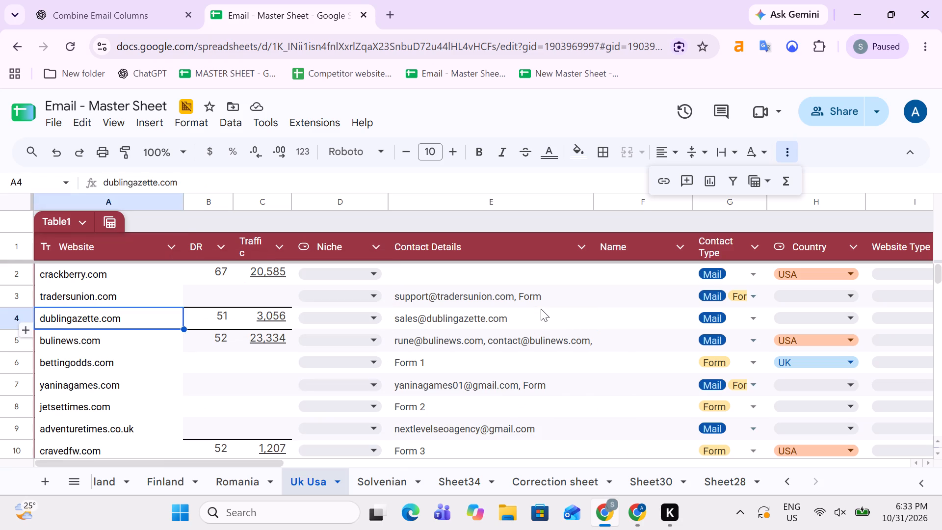
key(ctrl+Down)
key(Down)
key(Down)
key(Down)
key(Down)
key(Down)
key(Down)
key(Up)
key(Up)
key(Up)
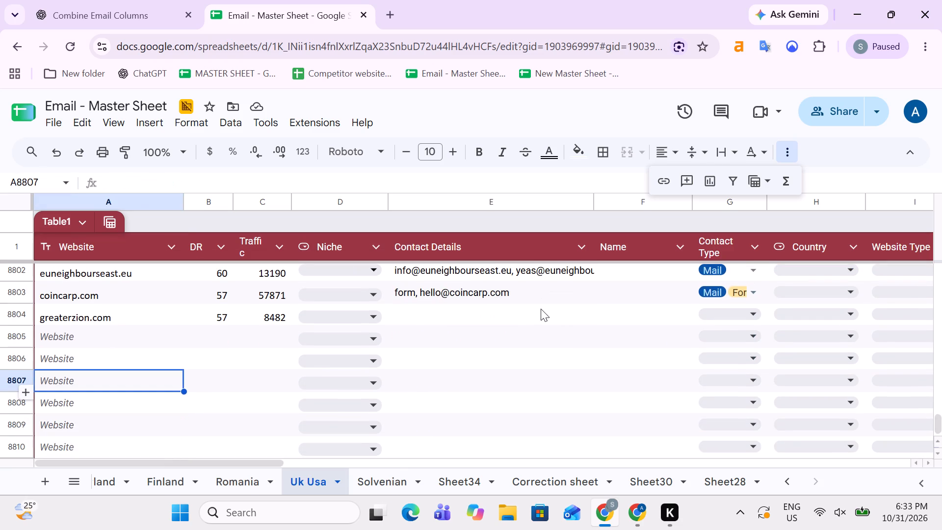
key(Down)
key(ctrl+v)
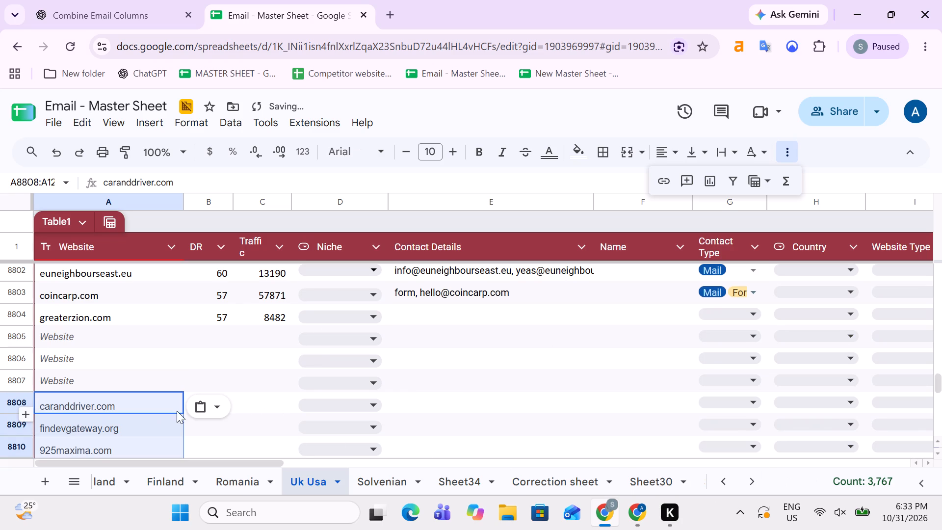
click(210, 405)
click(258, 289)
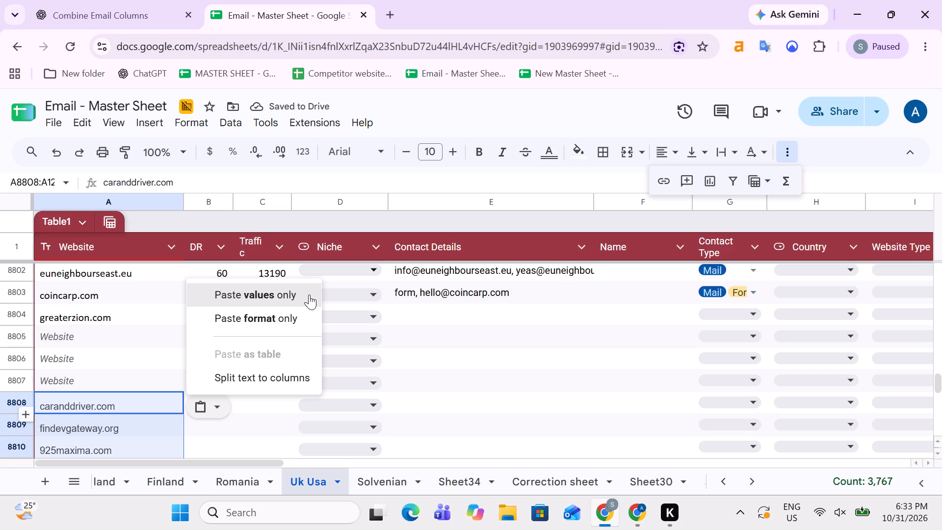
click(251, 293)
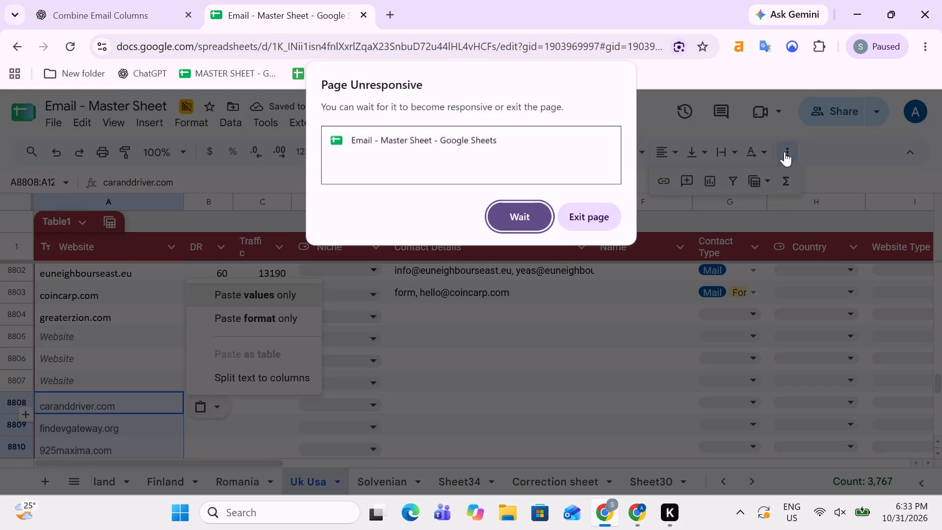
scroll(99, 447, up, 3)
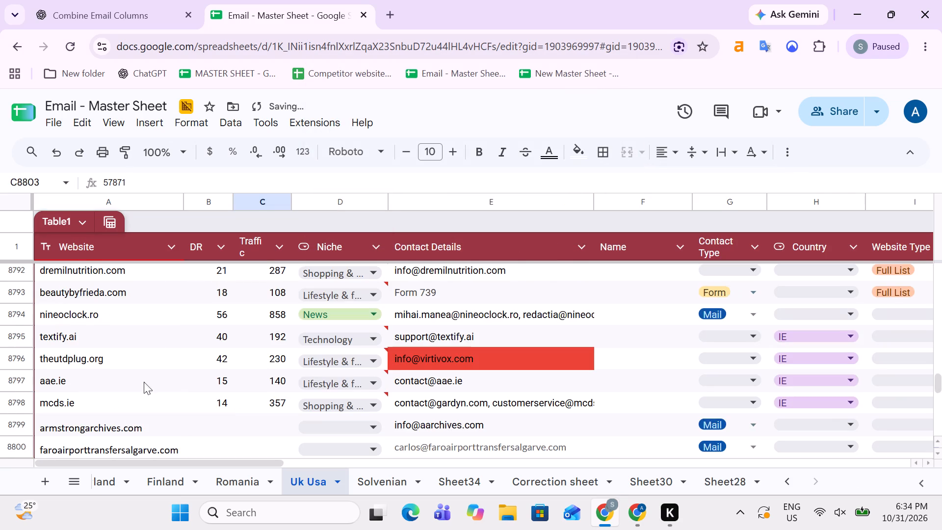
Filter the Uk Usa table's Website column by the red fill colour.
scroll(148, 338, up, 3)
click(121, 255)
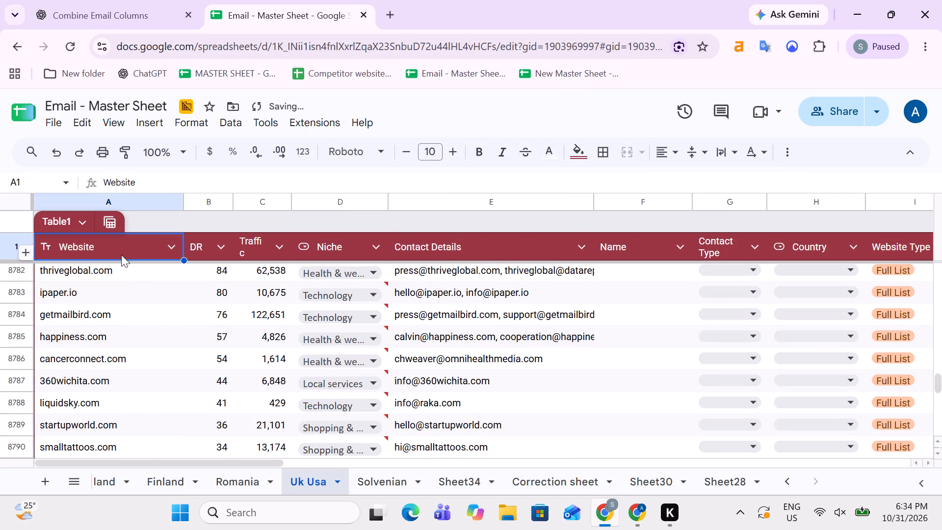
click(142, 349)
scroll(142, 349, up, 13)
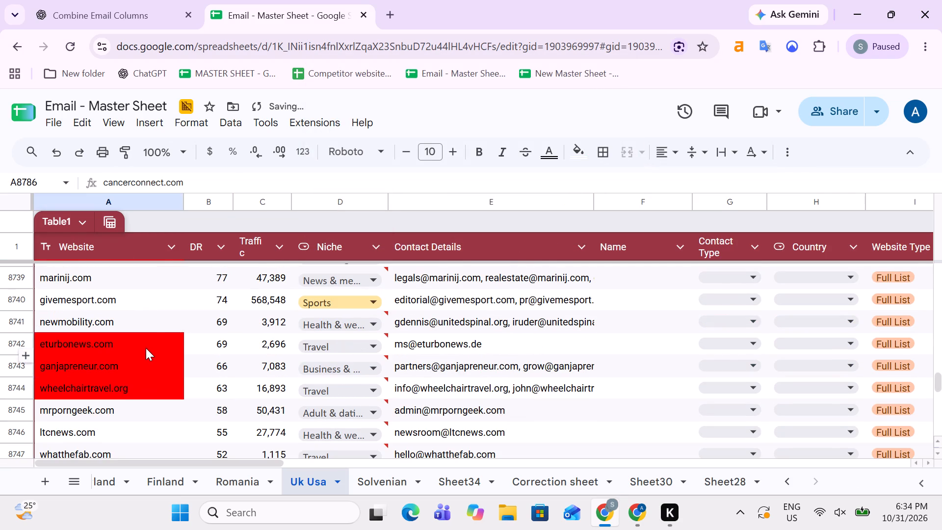
click(168, 247)
click(221, 323)
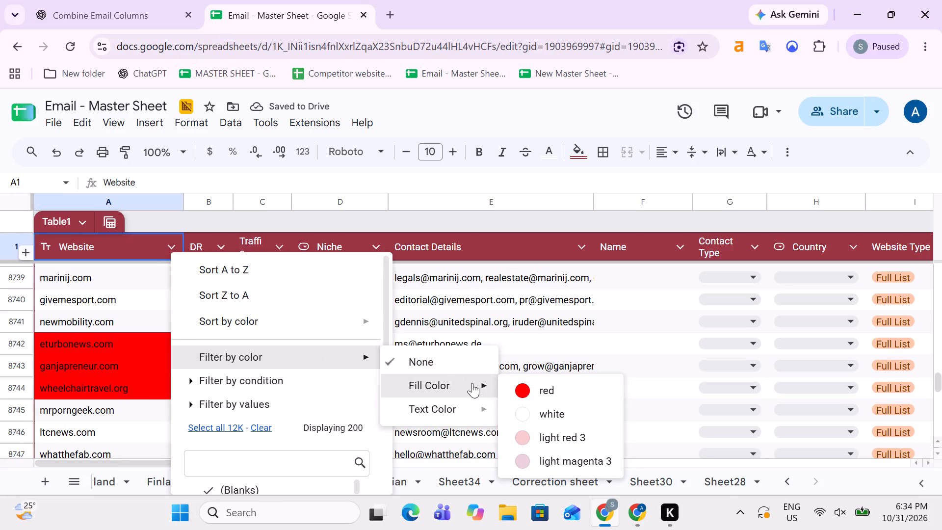
click(541, 387)
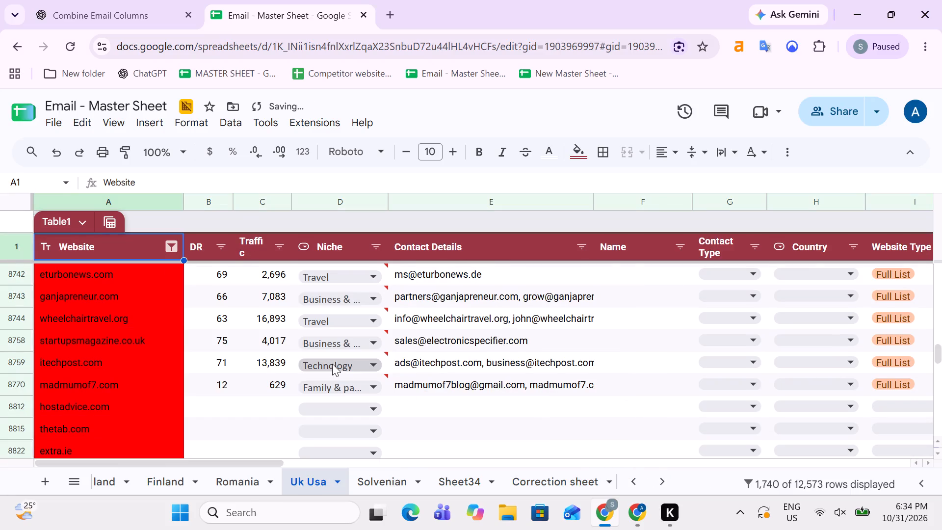
Examine the red-filled website rows where the pasted domains begin and the existing rows above them, across to the Status column.
click(234, 401)
key(Left)
key(ctrl+shift+Down)
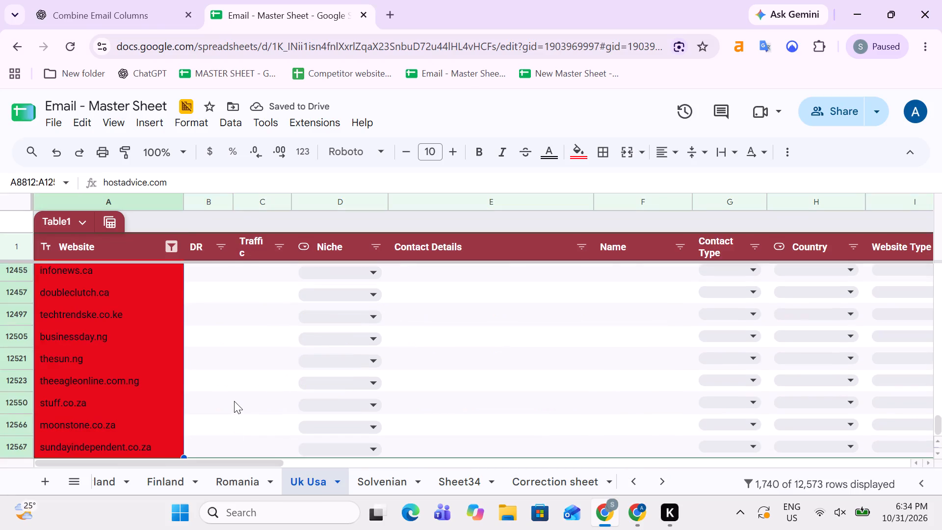
key(Up)
key(Up)
key(Down)
key(Right)
key(Right)
key(Right)
key(Right)
key(Right)
key(Right)
key(Right)
key(Right)
key(Right)
key(Right)
key(Right)
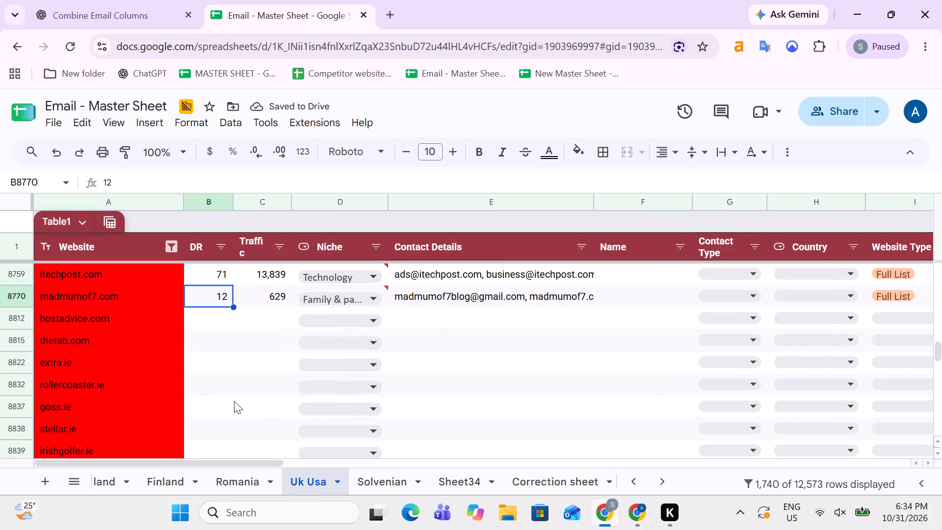
key(Right)
key(Left)
key(Left)
key(Left)
key(Up)
key(Up)
key(Up)
key(Up)
key(Up)
key(Up)
key(Up)
key(Up)
key(Up)
key(Up)
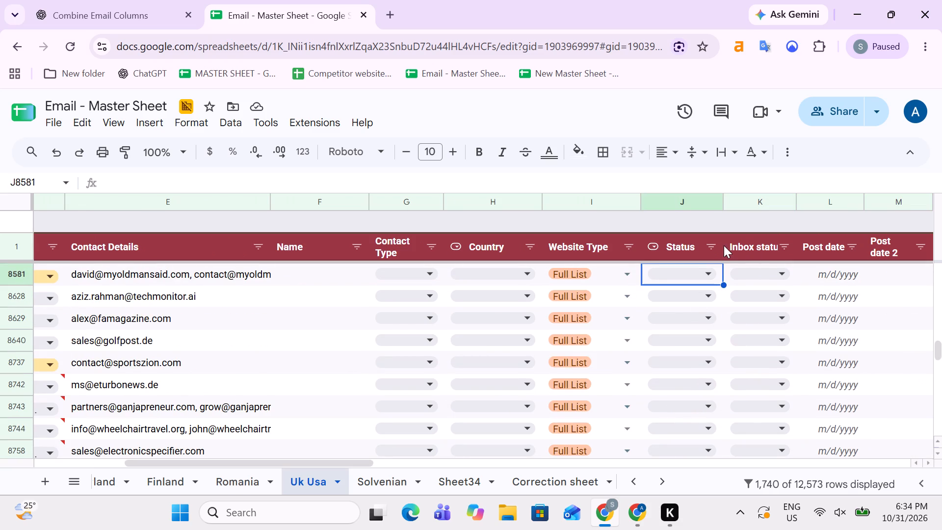
Filter the Status column to show only blank entries among the red-filled websites.
click(711, 244)
scroll(591, 330, down, 4)
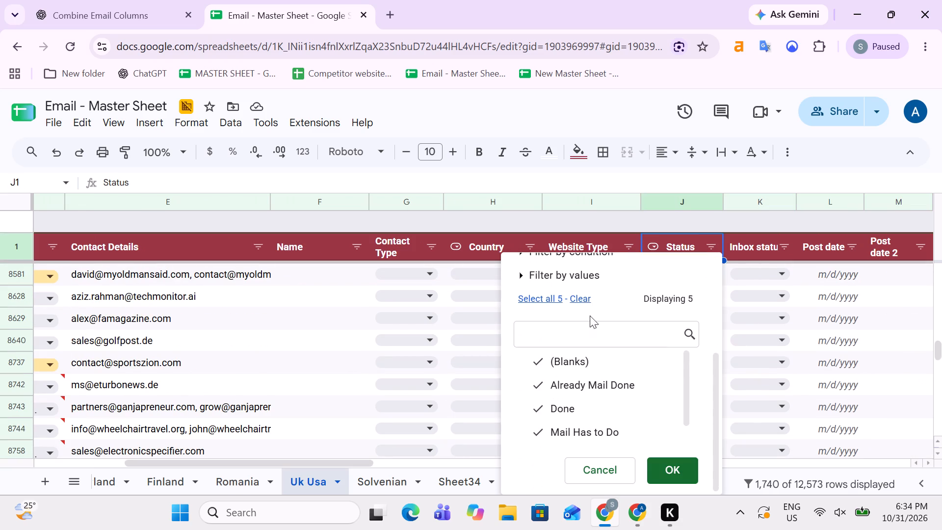
click(588, 297)
click(572, 359)
scroll(632, 420, down, 4)
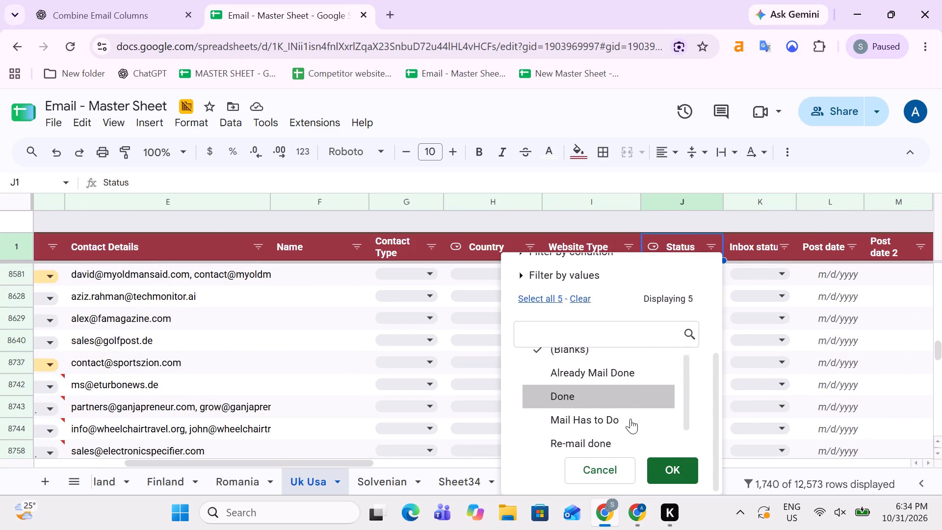
click(669, 459)
key(Down)
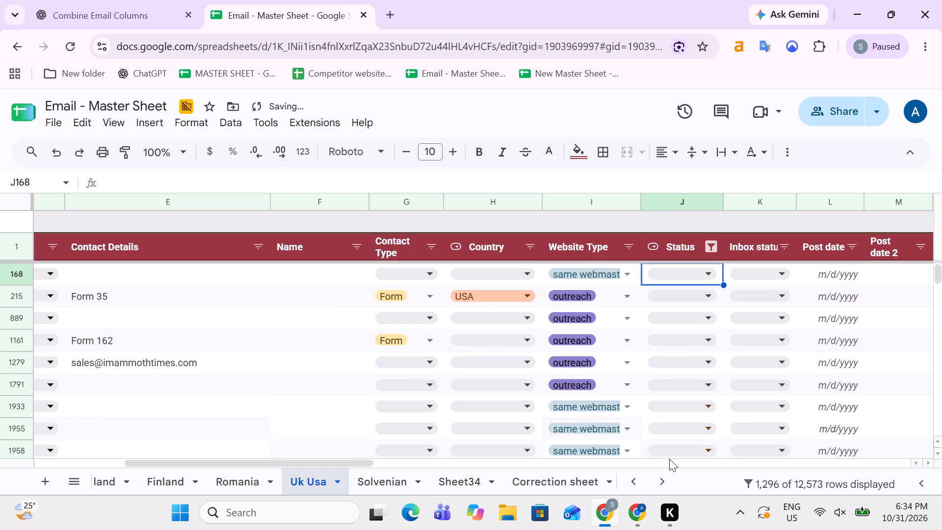
Look through the filtered red duplicate rows with blank Status, from the first one down to about row 4926.
key(Up)
key(Up)
key(Down)
key(Down)
key(Down)
key(Down)
key(Down)
key(Down)
key(Down)
key(Down)
key(Down)
key(Down)
key(Down)
key(Down)
key(Down)
key(Down)
key(Down)
key(Down)
key(Down)
key(Down)
key(Down)
key(Down)
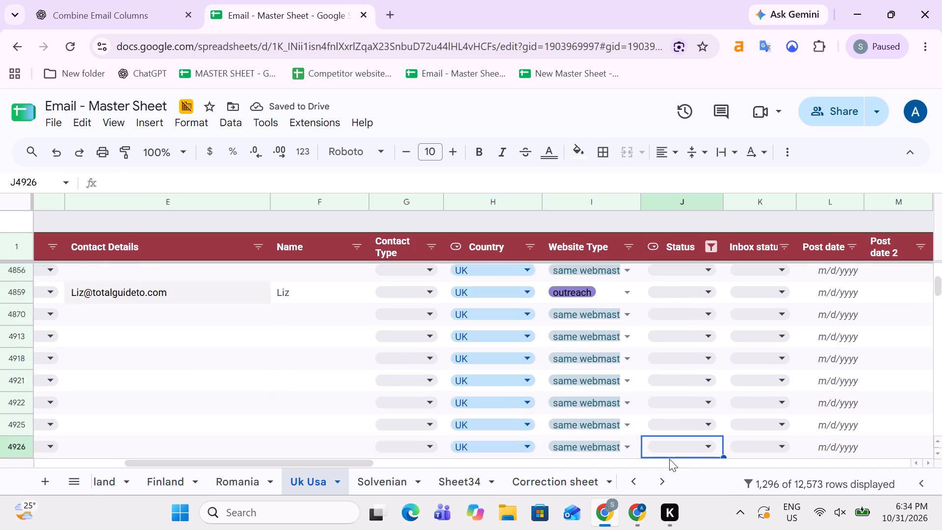
Review the Website Type values of the filtered red rows with blank Status, moving back and forth between about rows 2700 and 5850.
key(Left)
key(Down)
key(Down)
key(Down)
key(Down)
key(Down)
key(Down)
key(Down)
key(Down)
key(Down)
key(Down)
key(Down)
key(Down)
key(Down)
key(Down)
key(Down)
key(Down)
key(Down)
key(Down)
key(Down)
key(Down)
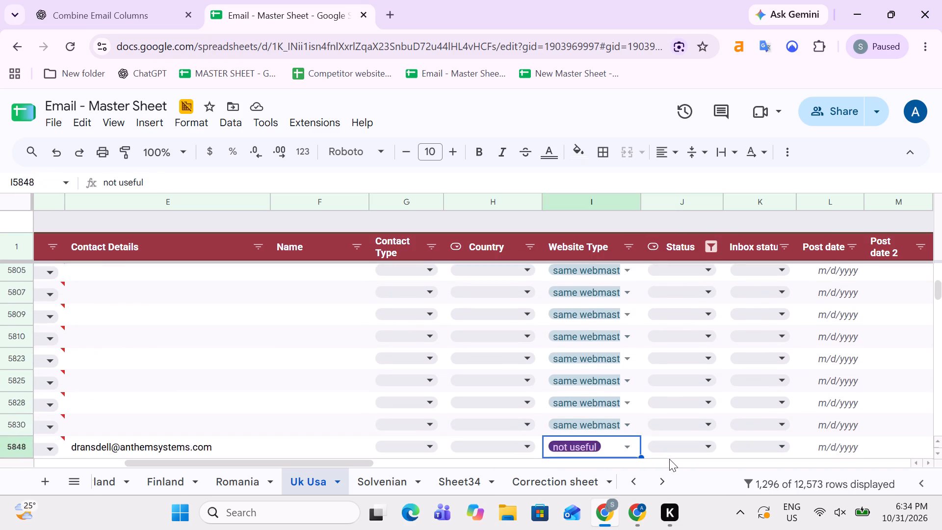
key(Down)
key(Up)
key(Up)
key(Up)
key(Up)
key(Up)
key(Up)
key(Up)
key(Up)
key(Up)
key(Up)
key(Up)
key(Up)
key(Up)
key(Up)
key(Up)
key(Up)
key(Up)
key(Up)
key(Up)
key(Up)
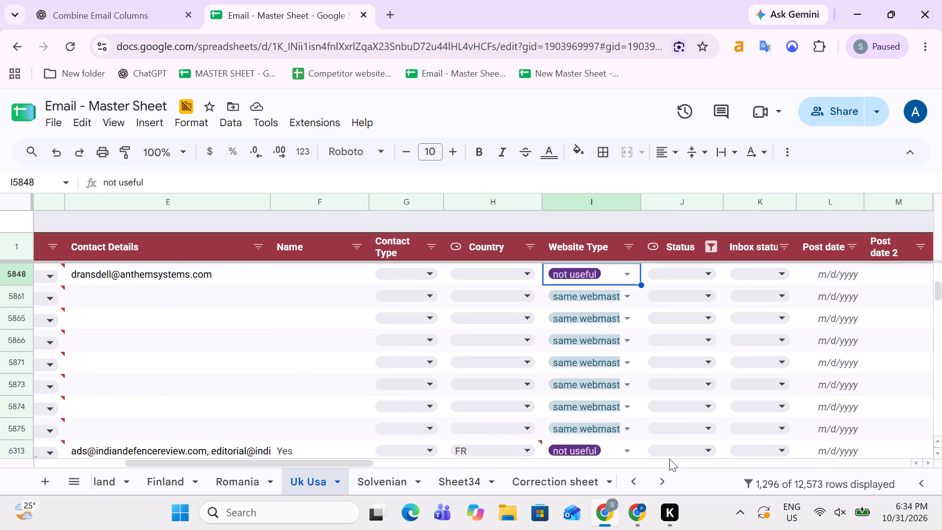
key(Up)
key(Up)
key(Up)
key(Up)
key(Up)
key(Up)
key(Up)
key(Up)
key(Up)
key(Up)
key(Up)
key(Up)
key(Up)
key(Up)
key(Up)
key(Up)
key(Up)
key(Up)
key(Up)
key(Up)
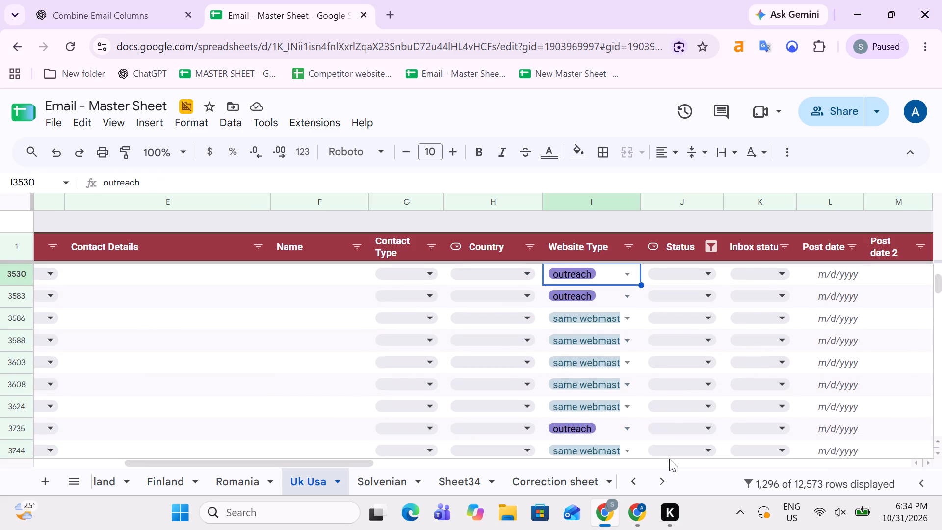
key(Down)
key(Down)
key(Down)
key(Down)
key(Down)
key(Down)
key(Down)
key(Down)
key(Down)
key(Down)
key(Down)
key(Down)
key(Down)
key(Down)
key(Down)
key(Down)
key(Down)
key(Down)
key(Down)
key(Down)
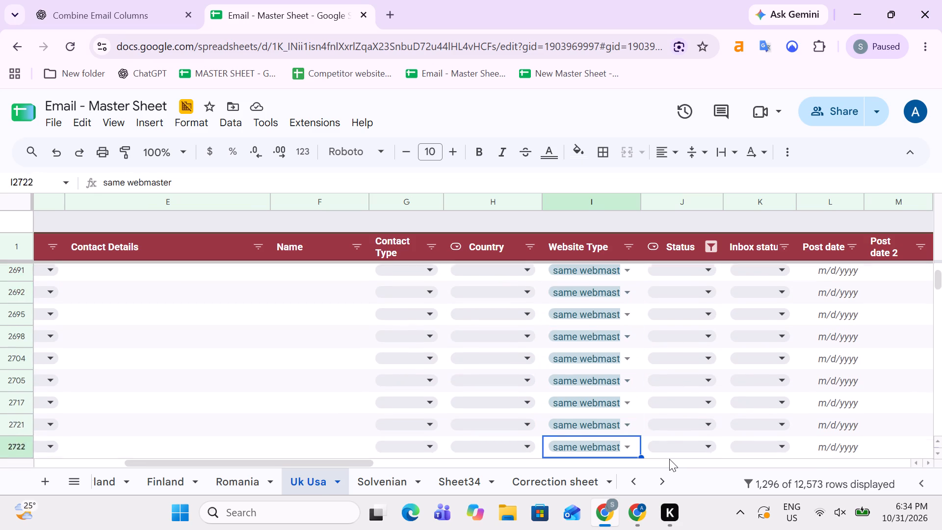
key(Down)
key(Down)
key(Down)
key(Down)
key(Down)
key(Down)
key(Down)
key(Down)
key(Down)
key(Down)
key(Down)
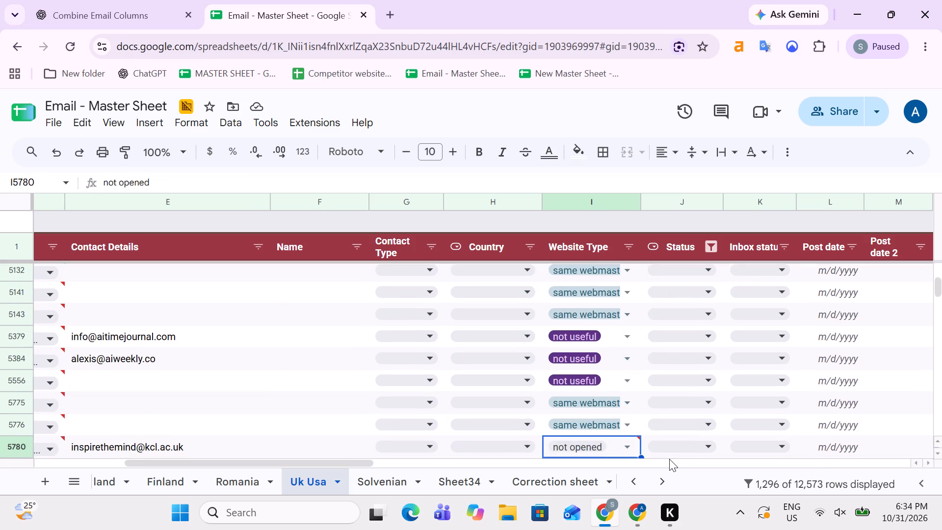
key(Down)
key(Down)
key(Down)
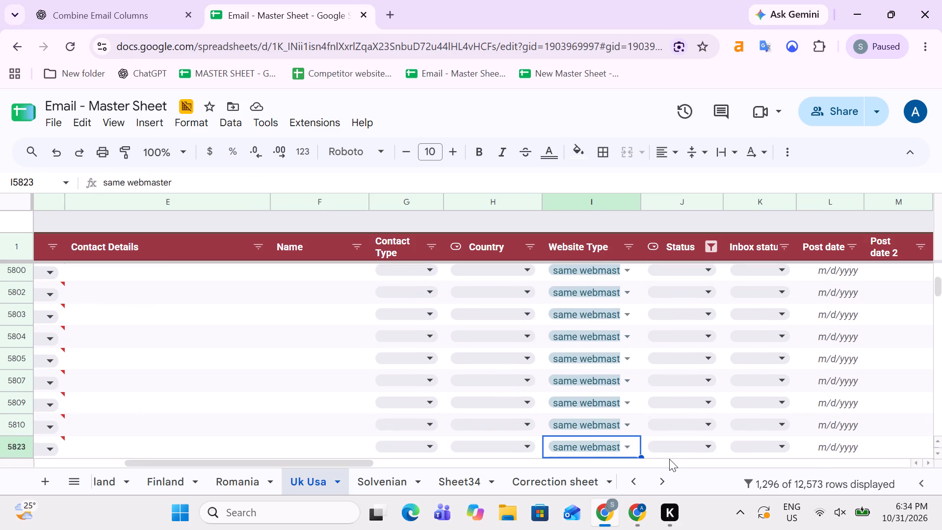
Check the Contact Details of the filtered red websites from row 5823 down to about row 7083.
key(Left)
key(Left)
key(Left)
key(Left)
key(Left)
key(Left)
key(Left)
key(Left)
key(Left)
key(Left)
key(Left)
key(Left)
key(Left)
key(Left)
key(Left)
key(Left)
key(Left)
key(Left)
key(Left)
key(Left)
key(Right)
key(Right)
key(Right)
key(Right)
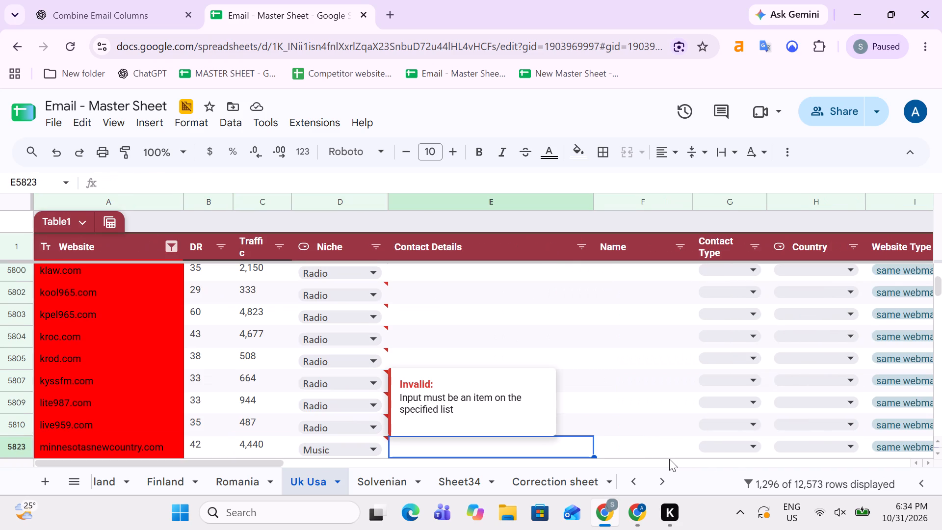
key(Down)
key(Down)
key(Down)
key(Down)
key(Down)
key(Down)
key(Down)
key(Down)
key(Down)
key(Down)
key(Down)
key(Down)
key(Down)
key(Down)
key(Down)
key(Down)
key(Down)
key(Down)
key(Down)
key(Down)
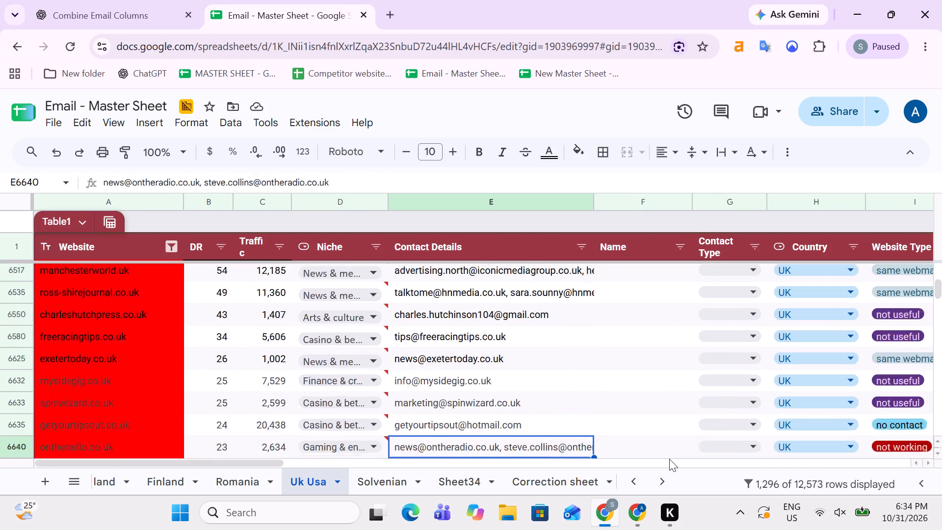
key(Down)
key(ctrl+Down)
key(Down)
key(Down)
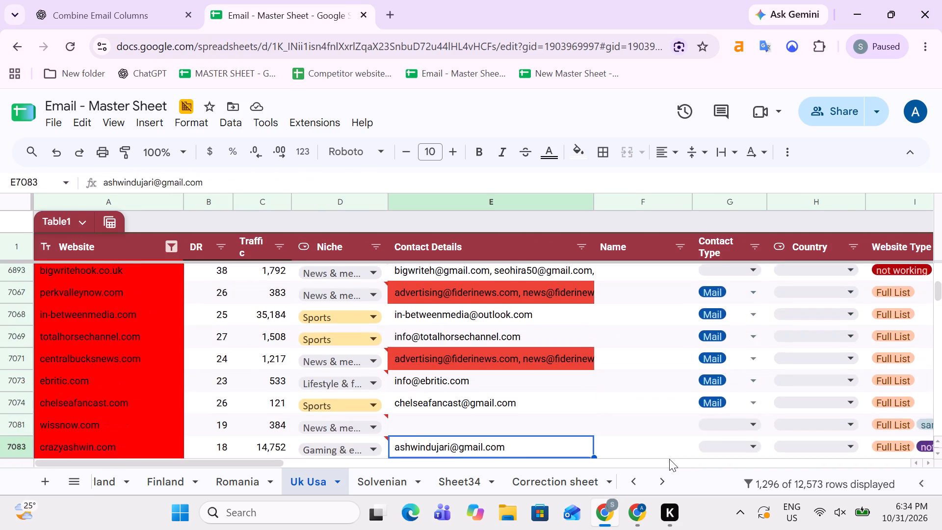
key(Down)
Go down the DR column to its last filled value and examine the pasted domains just below it, through row 8822.
key(Left)
key(Left)
key(Left)
key(ctrl+Down)
key(Down)
key(Down)
key(Down)
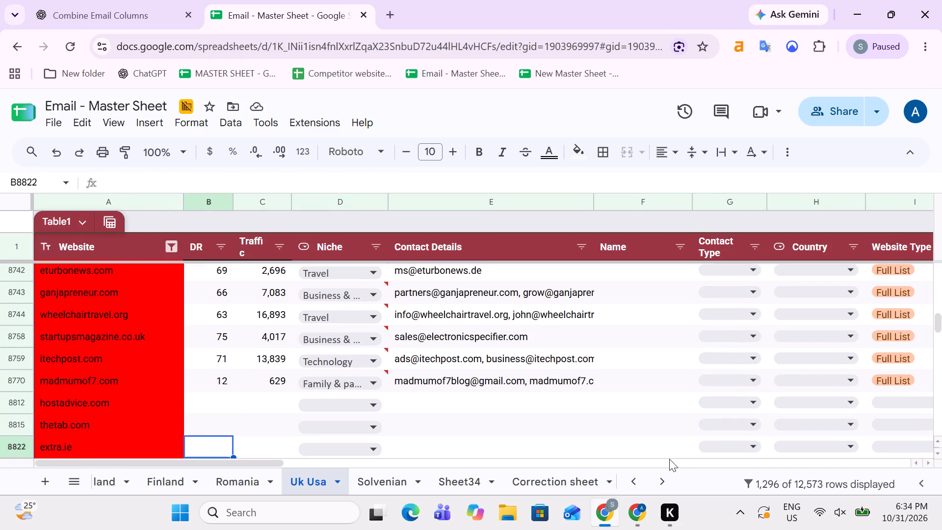
Select the filtered red websites from madmumof7.com in row 8770 up to row 168 and look down through the selected rows.
key(Up)
key(Up)
key(Up)
key(Left)
key(Left)
key(Left)
key(Left)
key(ctrl+shift+Up)
key(shift+Down)
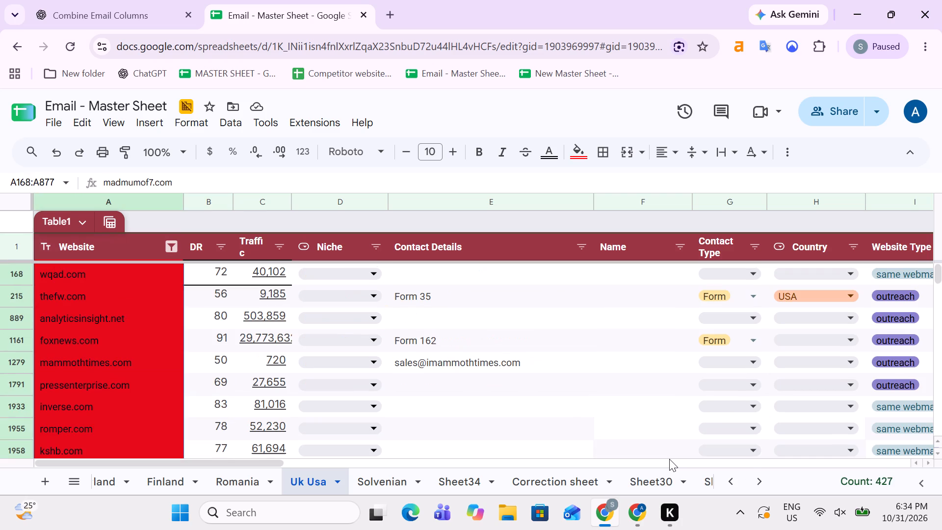
key(shift+Down)
key(shift+Up)
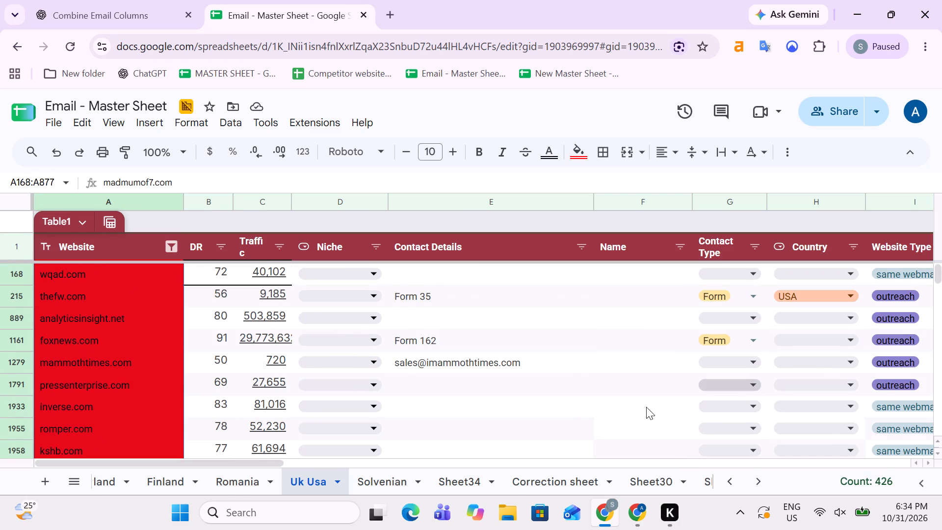
scroll(637, 407, down, 7)
scroll(528, 388, down, 7)
scroll(528, 388, down, 14)
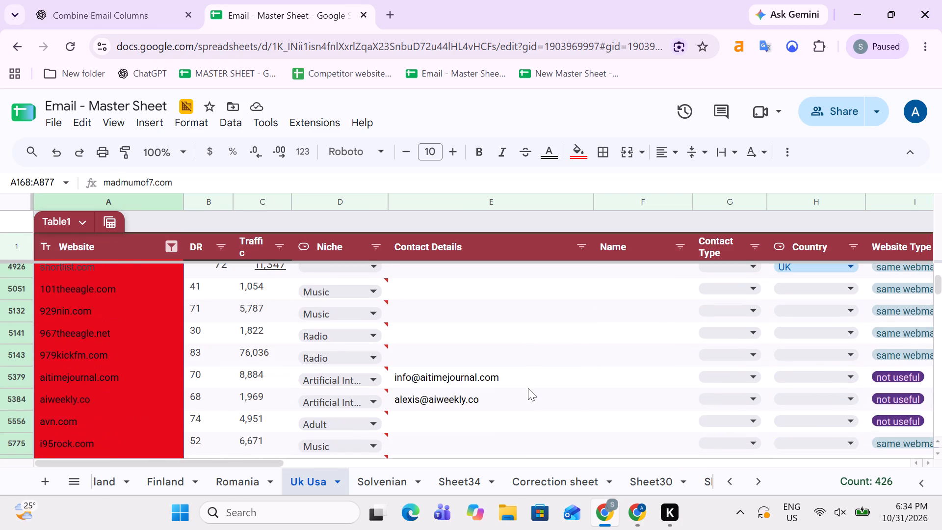
scroll(522, 384, down, 12)
Check the Website Type, Status and Notes columns of the filtered red rows from row 6632 back up to about row 4921.
click(522, 384)
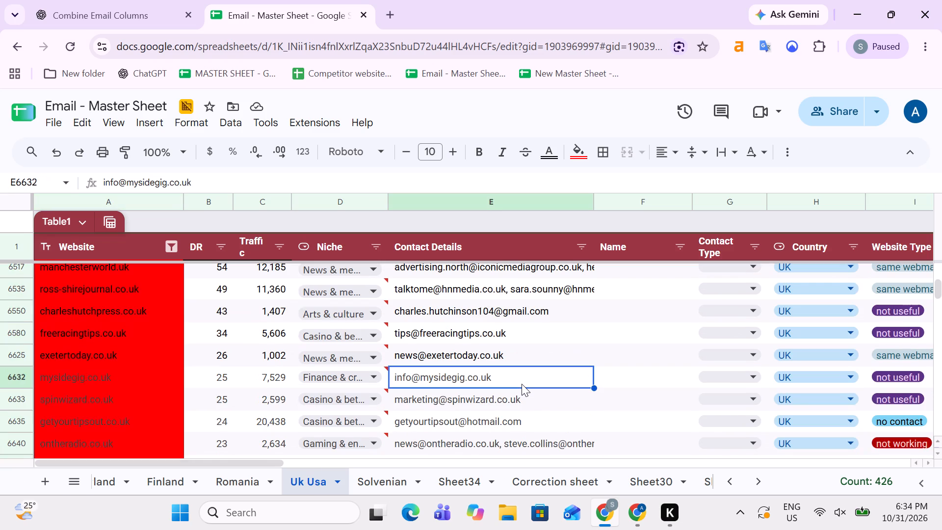
key(Right)
key(Right)
key(Right)
key(Right)
key(Right)
key(Right)
key(Right)
key(Right)
key(Right)
key(Right)
key(Right)
key(Left)
key(Left)
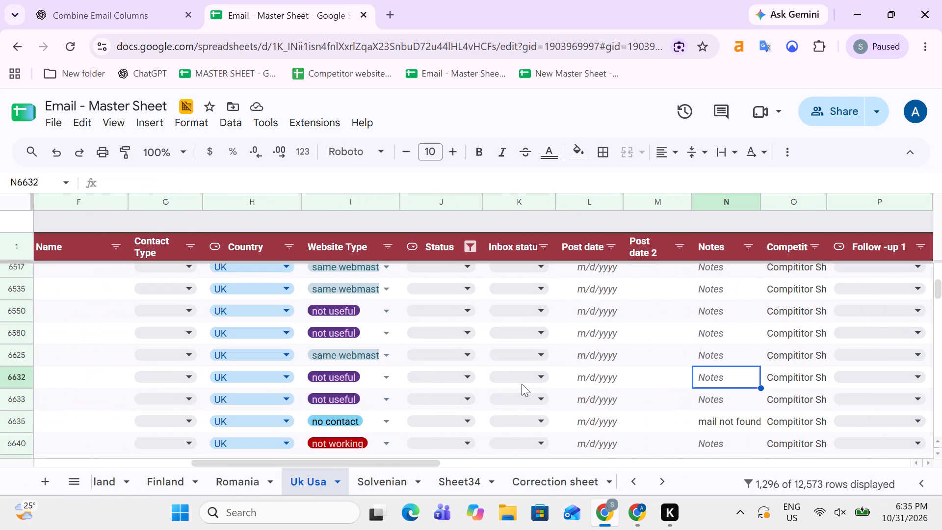
key(Left)
key(Left)
key(Left)
key(Left)
key(Left)
key(Up)
key(Up)
key(Up)
key(Up)
key(Up)
key(Up)
key(Up)
key(Up)
key(Up)
key(Up)
key(Up)
key(Up)
key(Up)
key(Up)
key(Up)
key(Up)
key(Up)
key(Up)
key(Up)
key(Up)
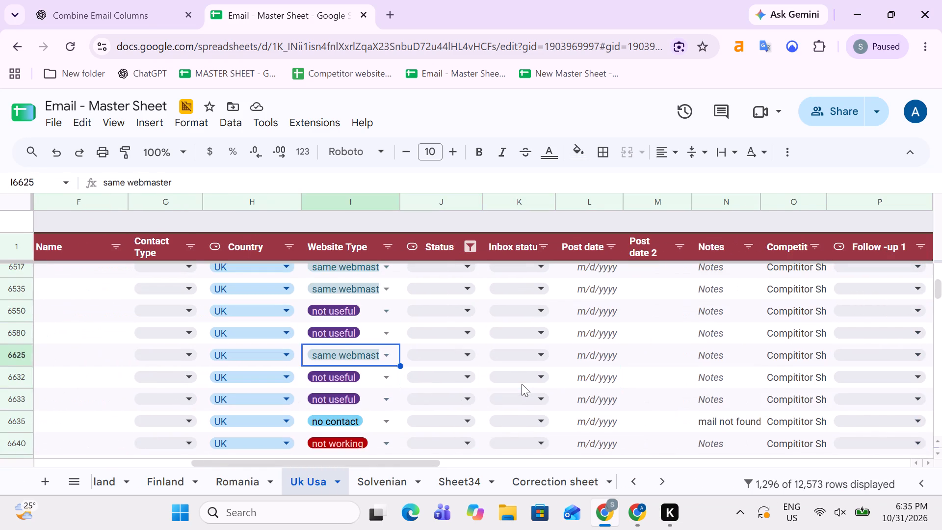
key(Down)
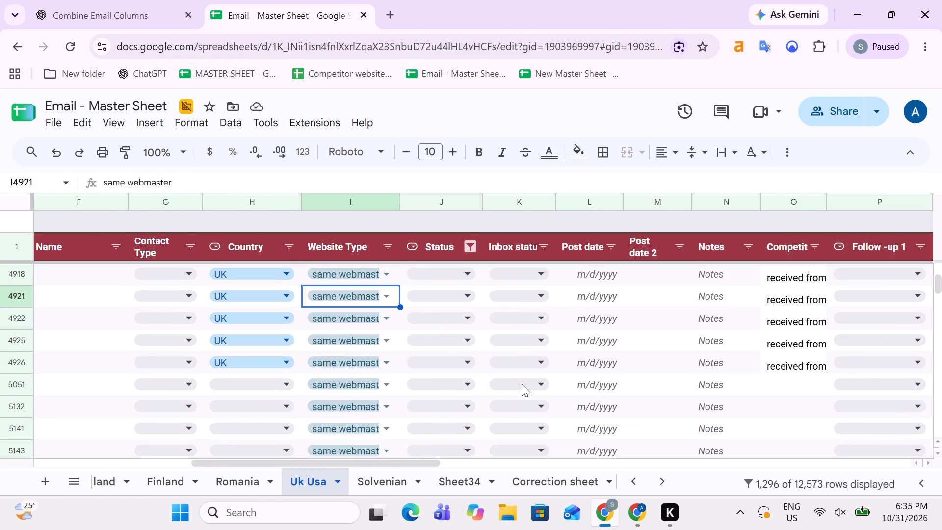
Examine the Website Type and Country values of the filtered red rows on down to row 6893.
key(ctrl+Down)
key(Down)
key(Down)
key(Down)
key(Down)
key(Left)
key(Left)
key(Left)
key(Left)
key(Left)
key(Left)
key(Left)
key(Left)
key(Left)
key(Left)
key(Left)
key(Left)
key(Left)
key(Left)
key(Left)
key(Left)
key(Left)
key(Left)
key(Left)
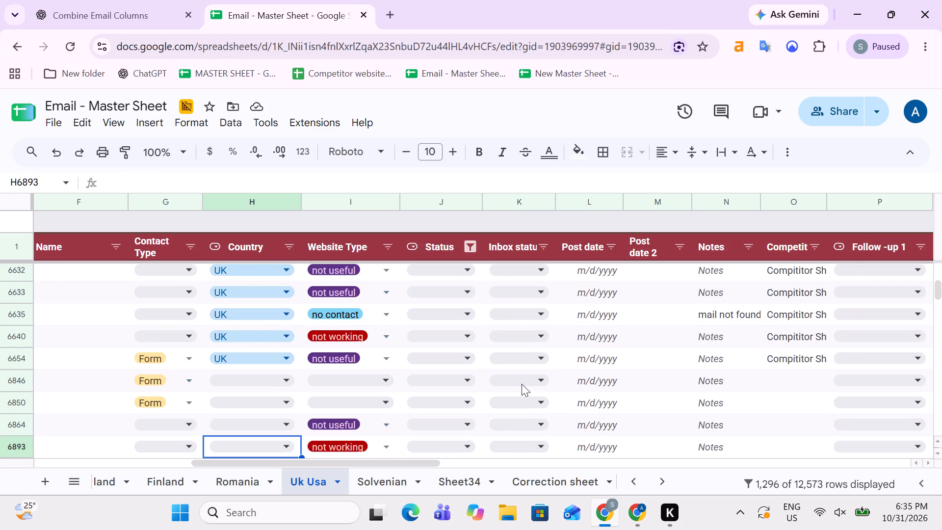
Go to the last filled DR value in row 8770 and select the pasted red domains below it.
key(ctrl+Down)
key(Right)
key(ctrl+Up)
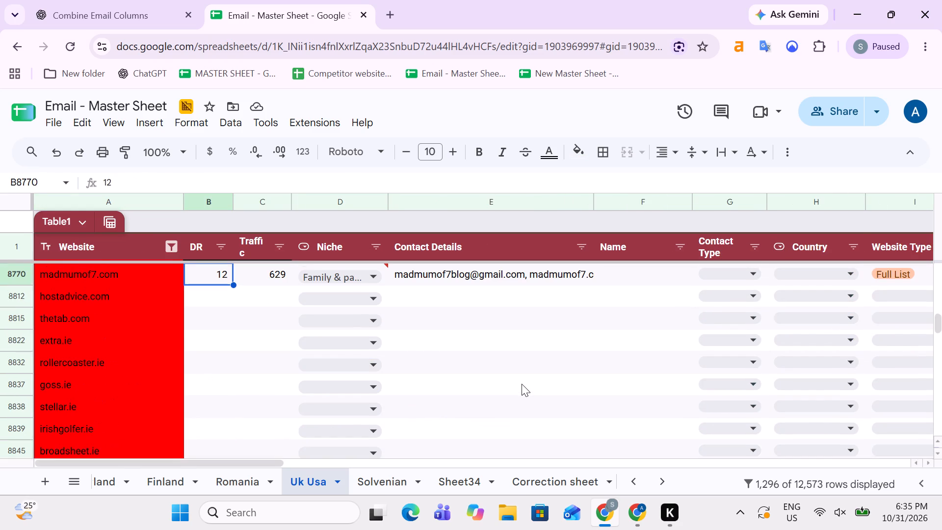
key(Down)
key(Left)
key(ctrl+shift+Down)
key(Up)
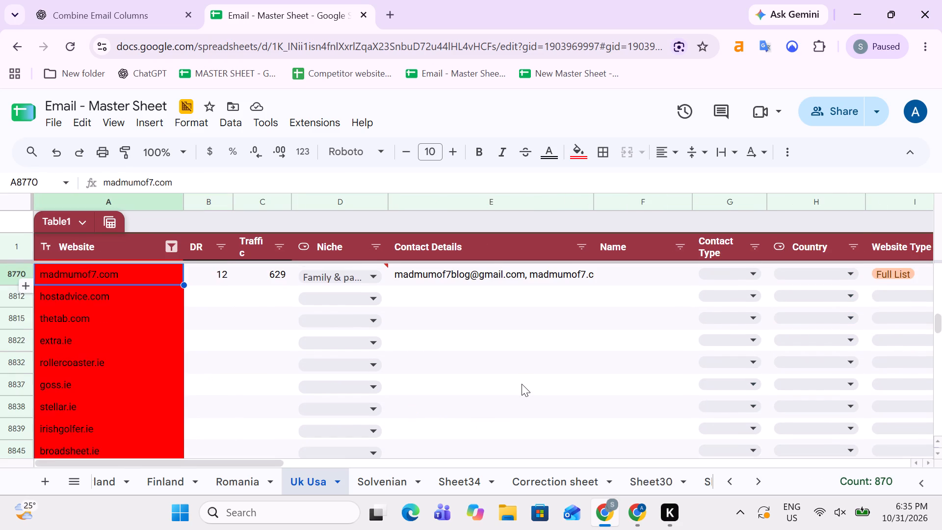
Copy the filtered red websites from wqad.com in row 168 down to madmumof7.com in row 8770.
key(Up)
key(Down)
key(Right)
key(Left)
key(ctrl+shift+Up)
key(shift+Down)
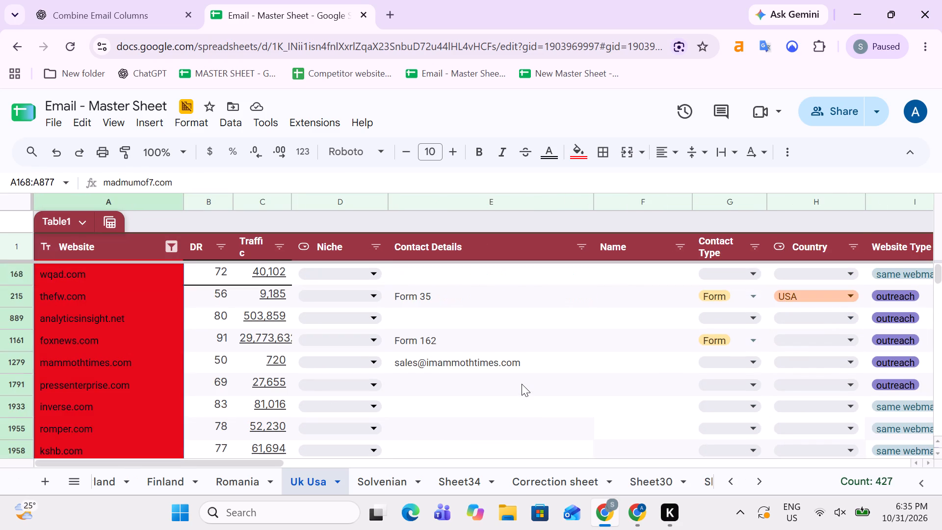
key(shift+Down)
key(shift+Up)
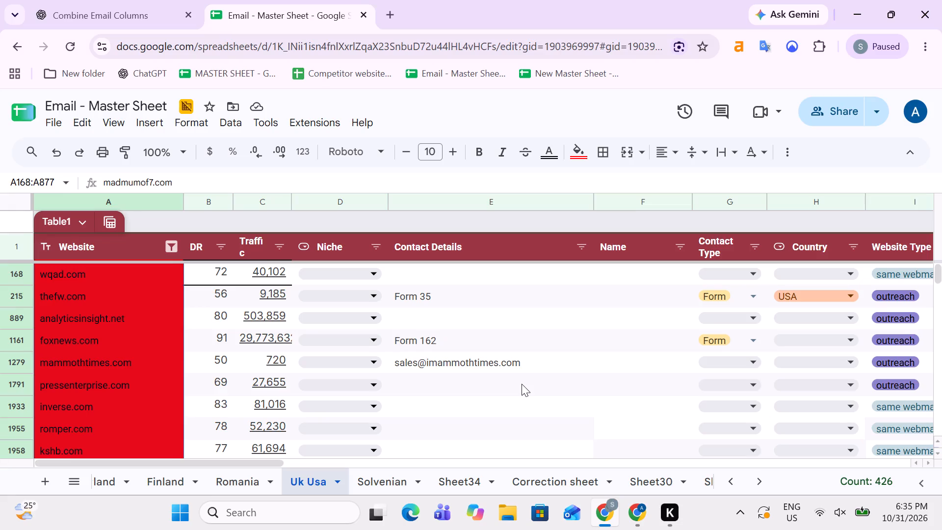
key(ctrl+c)
Paste the copied websites as values only into Sheet28's Domain column, starting at A3771 below the existing list.
click(757, 481)
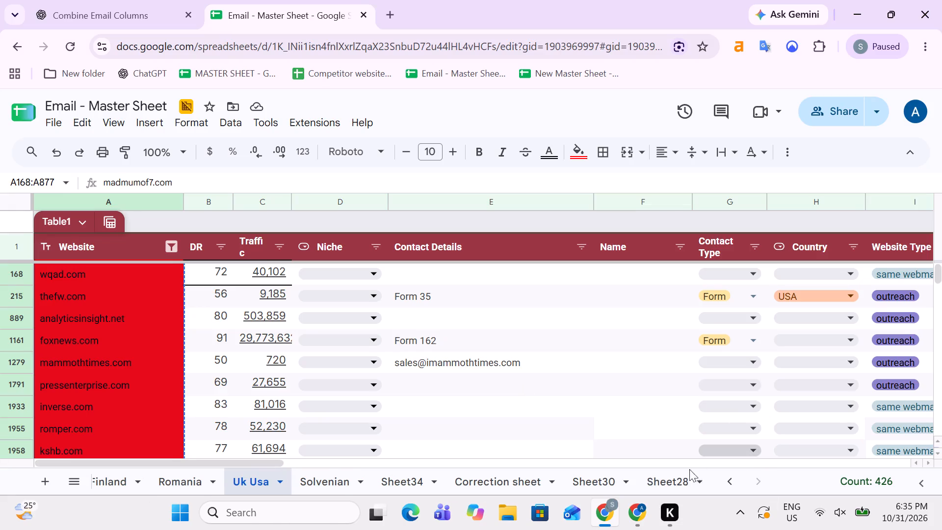
click(666, 478)
key(Down)
key(ctrl+Down)
key(Down)
key(Down)
key(Down)
key(Down)
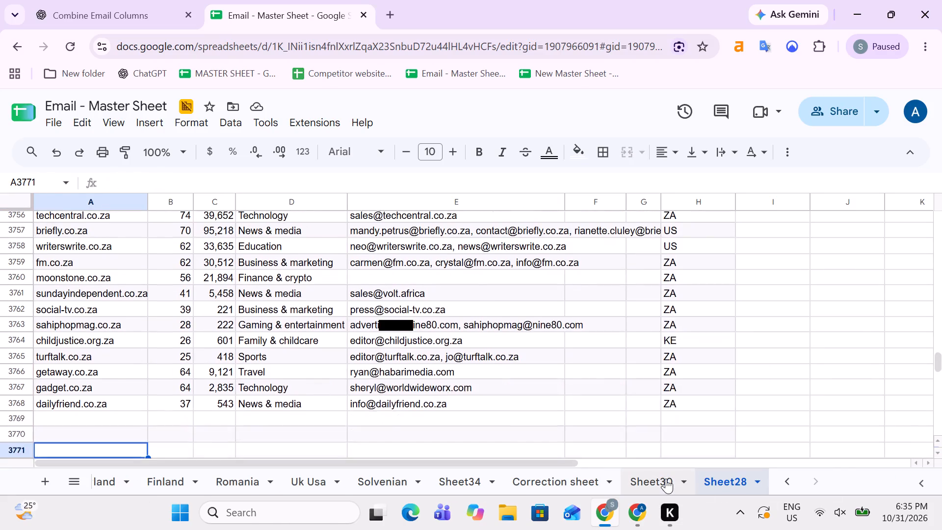
key(Down)
key(Down)
key(Up)
key(Up)
key(Up)
key(ctrl+v)
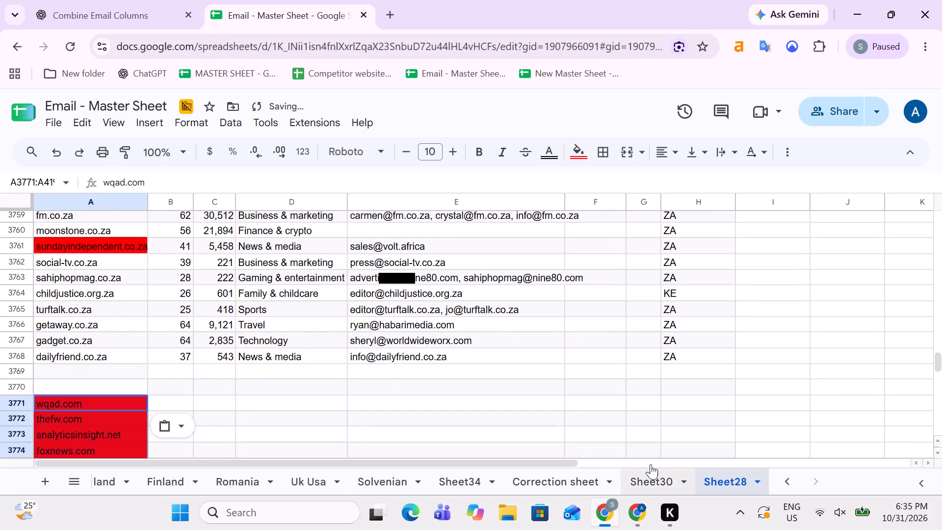
click(174, 421)
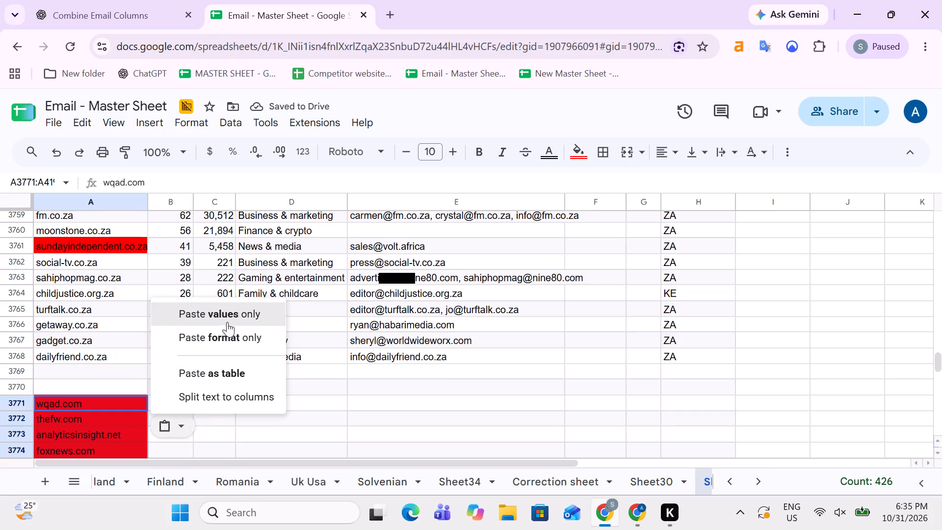
click(227, 318)
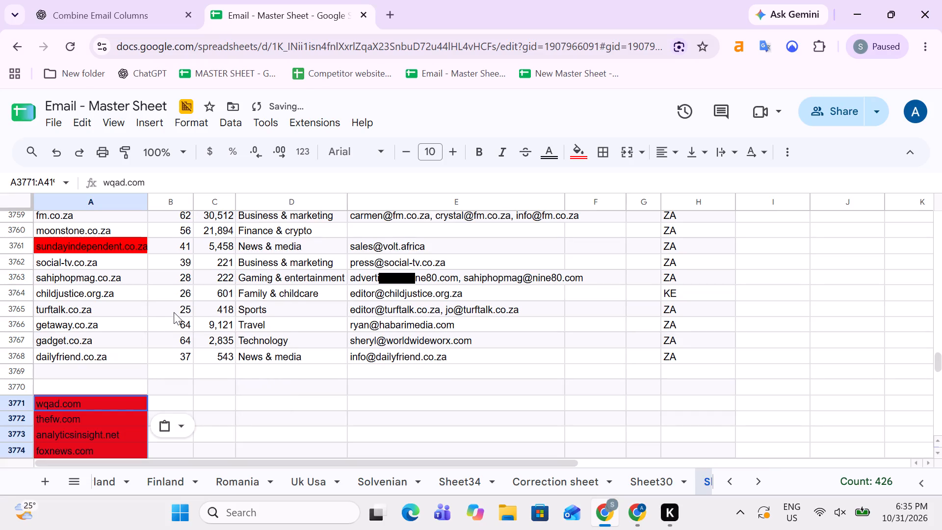
click(178, 418)
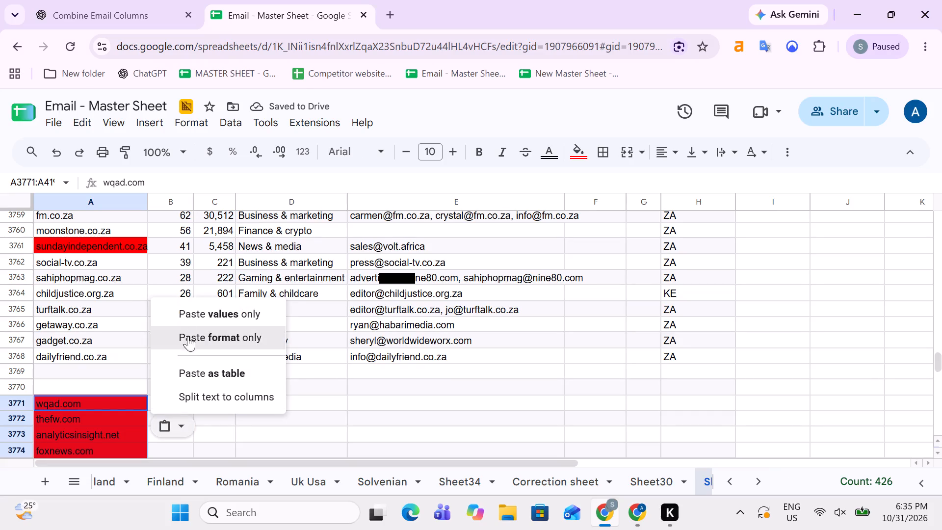
click(198, 311)
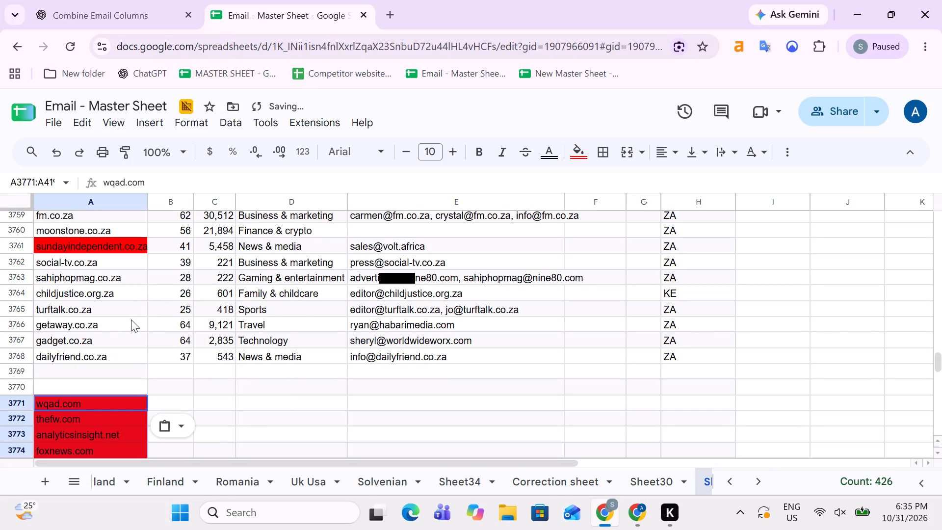
Add a filter to Sheet28's header row and filter the Domain column by red fill colour.
click(131, 319)
key(Up)
key(Up)
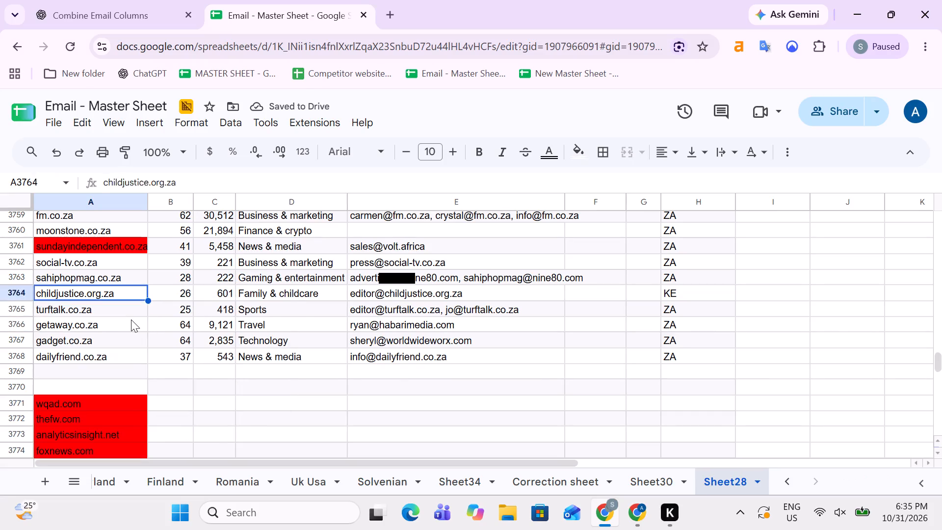
key(ctrl+Up)
key(Down)
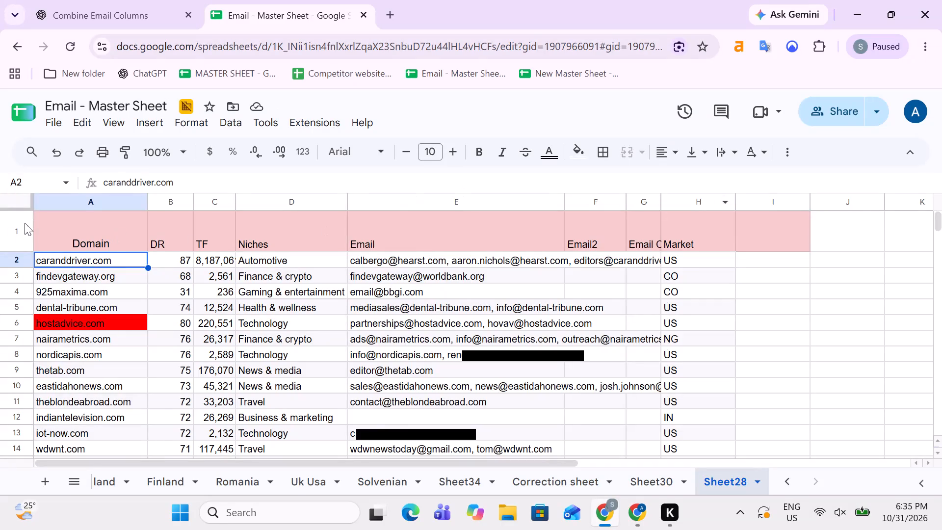
click(23, 224)
click(789, 154)
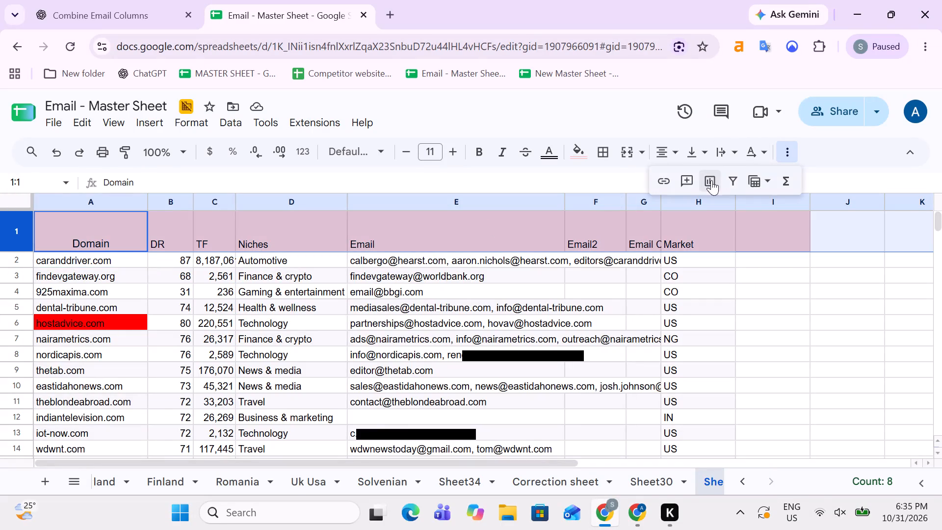
click(730, 181)
click(137, 244)
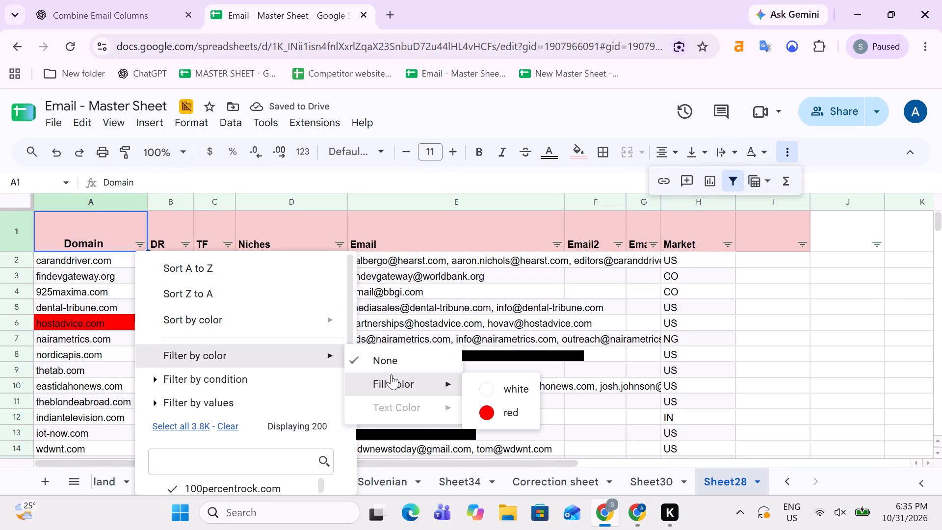
click(480, 413)
scroll(201, 279, up, 2)
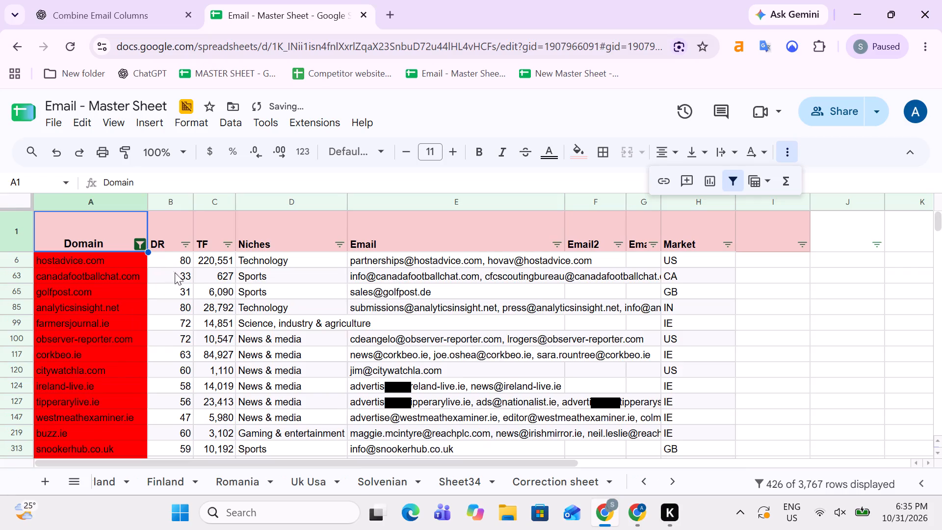
Delete the filtered red duplicate rows of Sheet28, from hostadvice.com in row 6 through row 3761.
click(170, 268)
key(Left)
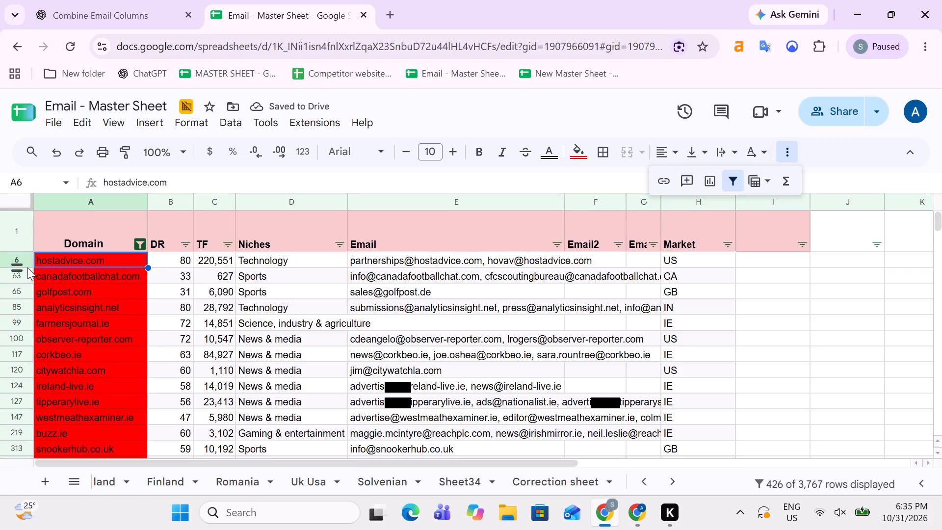
click(0, 259)
key(ctrl+shift+Down)
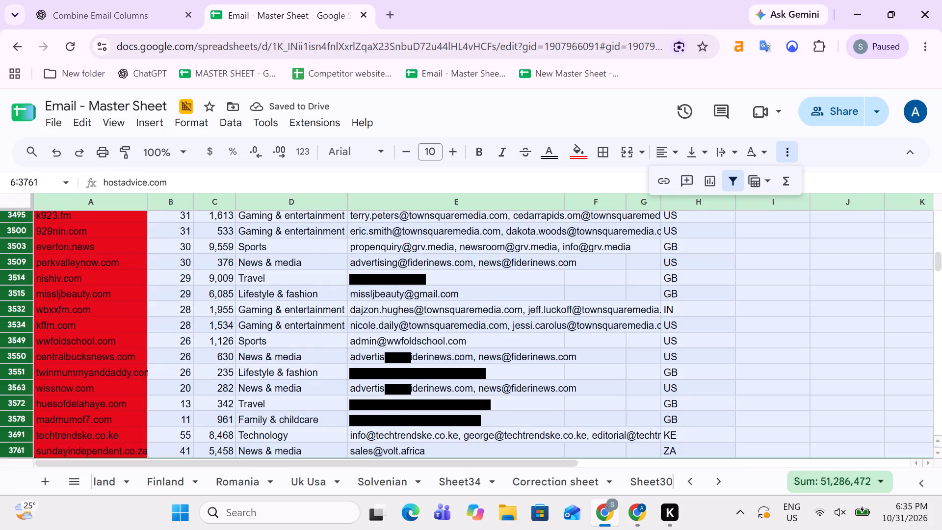
right_click(4, 266)
click(79, 319)
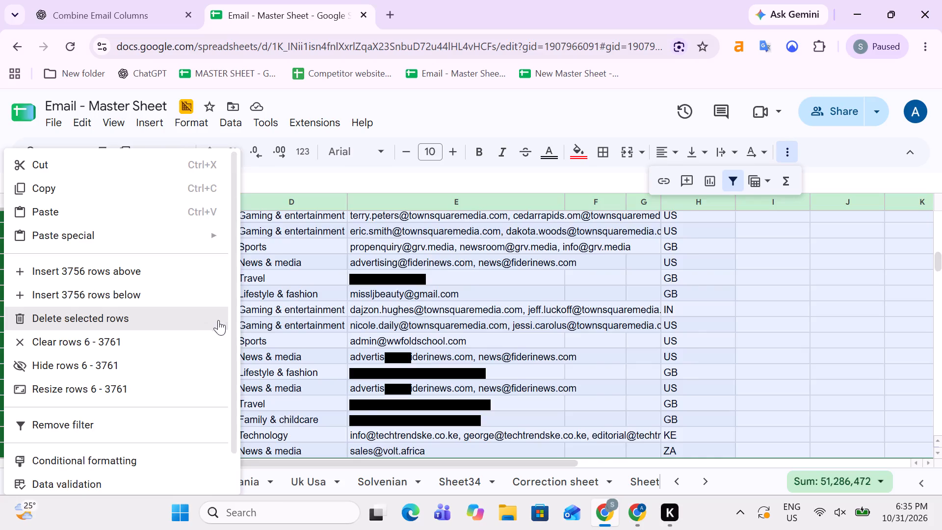
Clear the pasted comparison domains in Sheet28's column A, from wqad.com in A3345 down to the end.
click(132, 278)
key(Up)
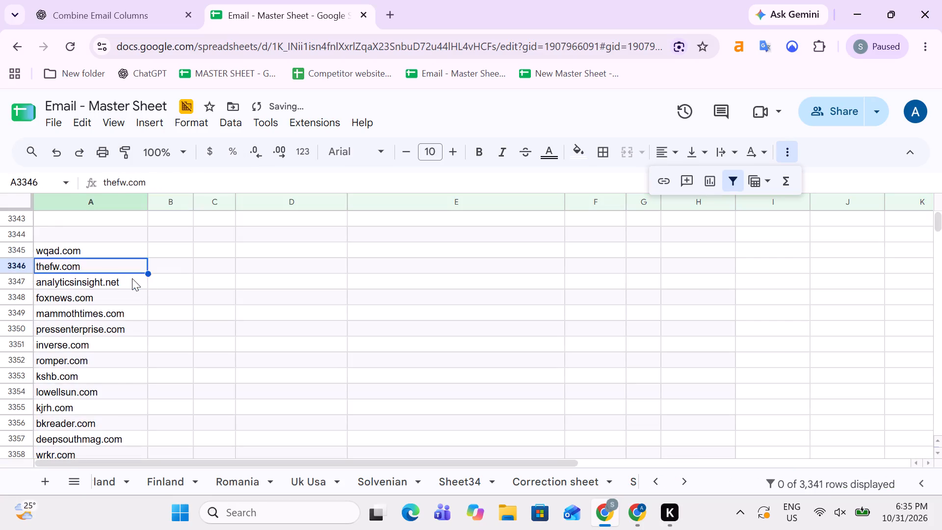
key(Up)
key(ctrl+shift+Down)
key(Delete)
Remove the filter from Sheet28.
key(Up)
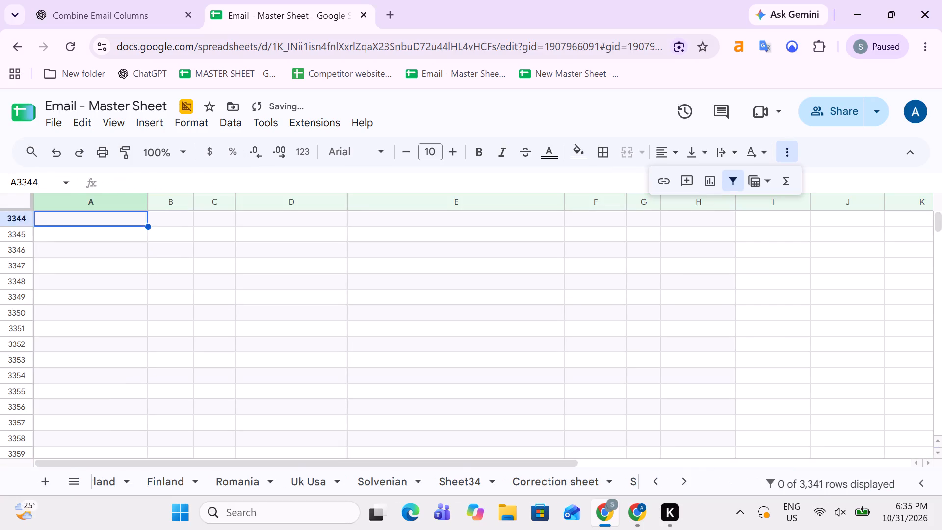
key(ctrl+Up)
key(Down)
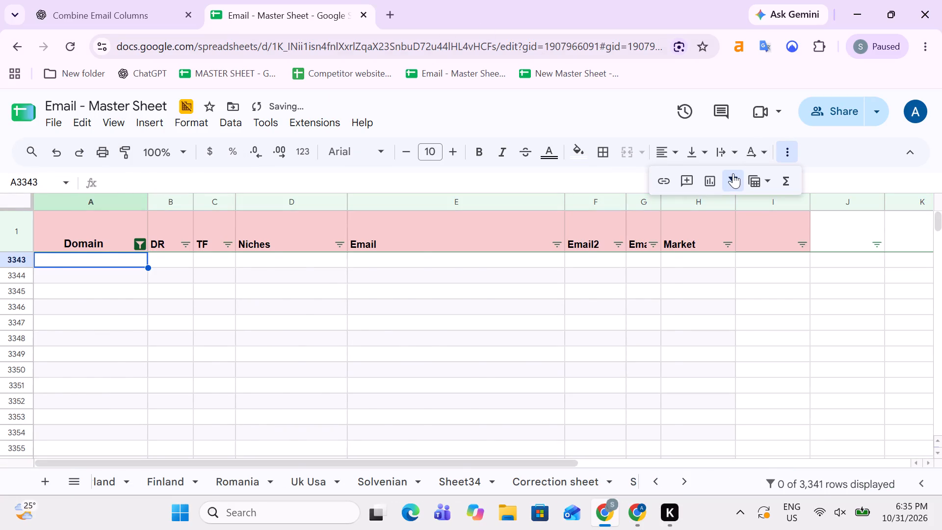
click(733, 173)
On the Uk Usa sheet, change the Status filter to show only Already Mail Done.
click(311, 480)
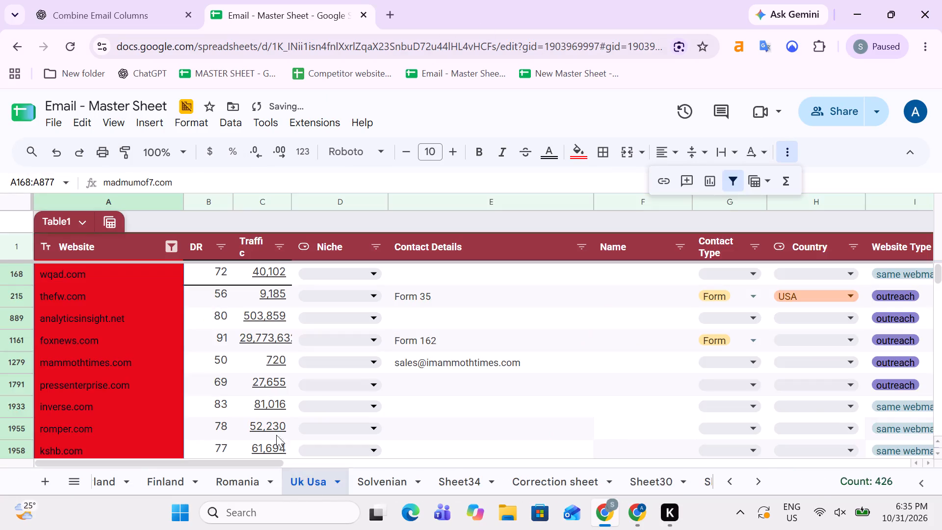
click(462, 363)
key(Right)
key(Right)
key(Right)
key(Right)
key(Right)
key(Right)
key(Right)
key(Right)
key(Right)
key(Right)
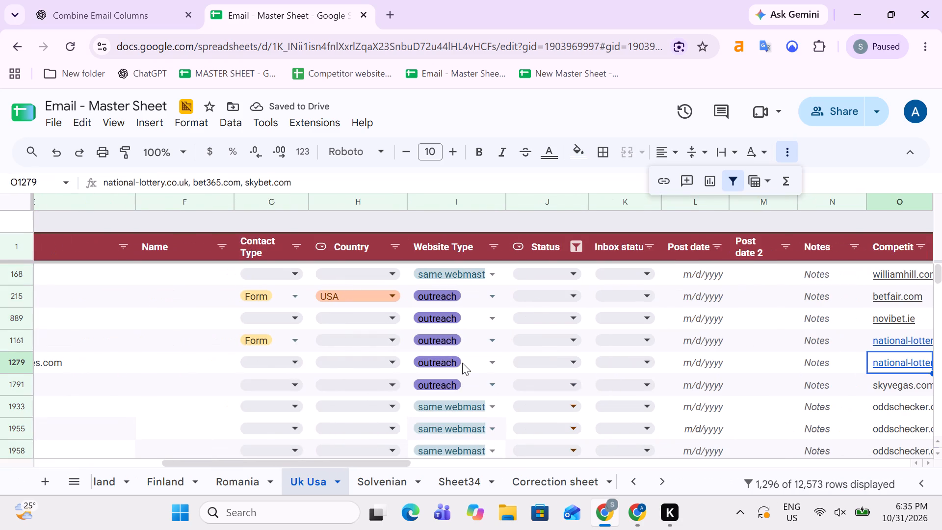
key(Left)
key(Left)
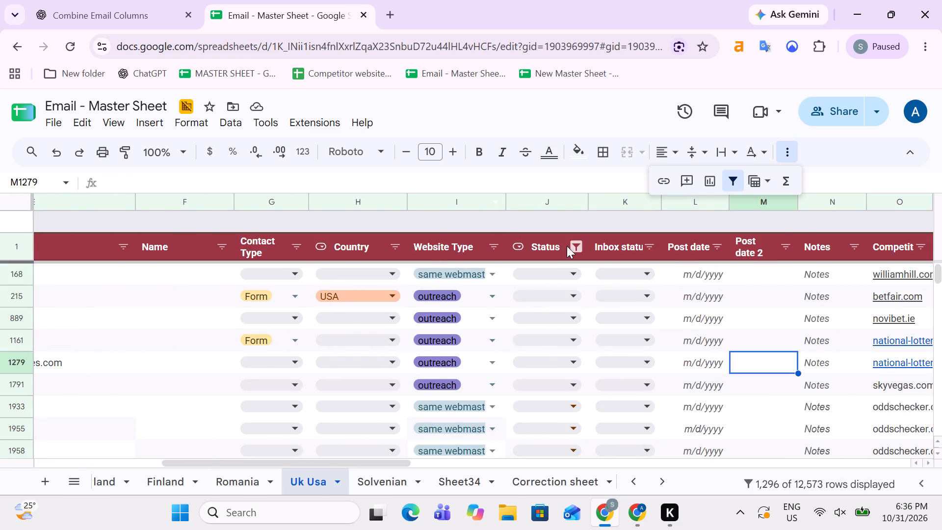
click(572, 245)
scroll(495, 328, down, 3)
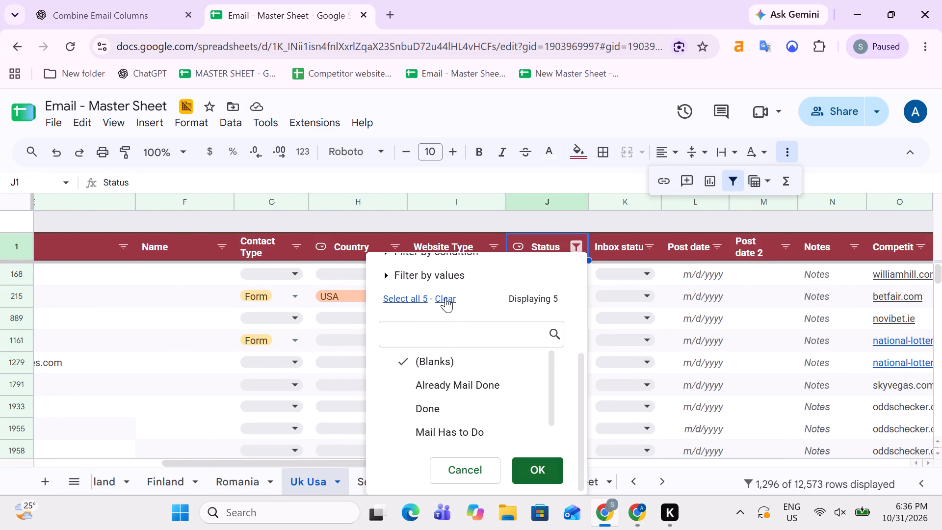
click(445, 297)
click(451, 380)
click(530, 457)
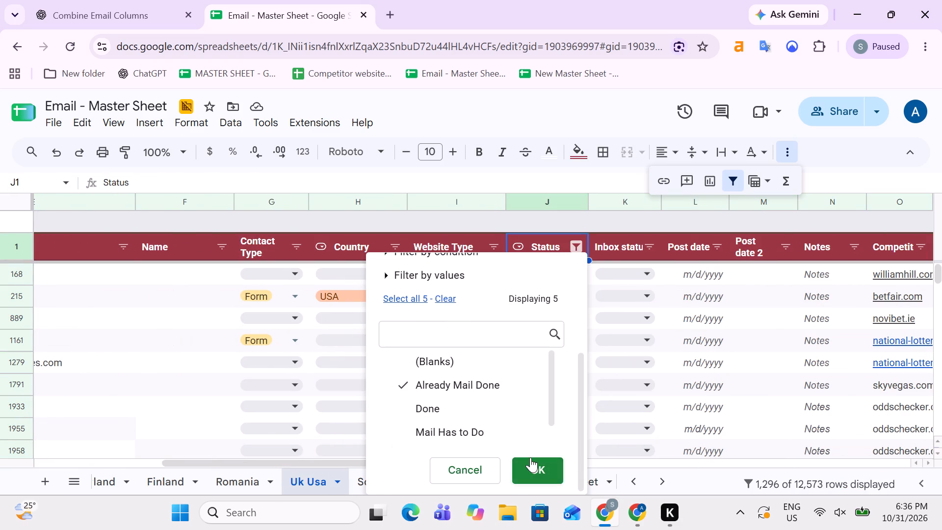
Examine the Post date 1 values of the Already Mail Done rows on the Uk Usa sheet, down to row 5151.
scroll(549, 364, down, 6)
scroll(585, 431, up, 10)
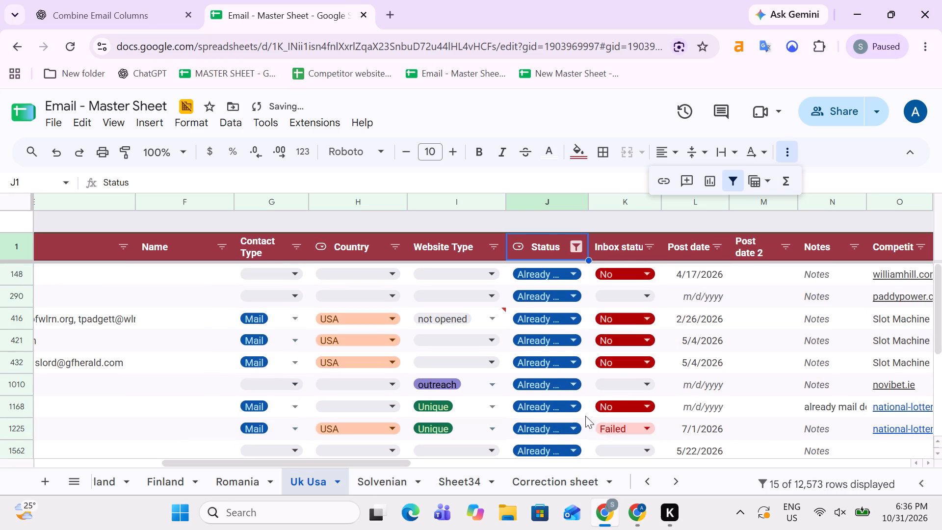
scroll(585, 416, up, 4)
click(700, 316)
key(Down)
key(Down)
key(Down)
key(Down)
key(Down)
key(Down)
key(Down)
key(Down)
key(Down)
key(Down)
key(Down)
key(Down)
key(Down)
key(Down)
key(Down)
key(Down)
key(Down)
key(Down)
key(Down)
key(Down)
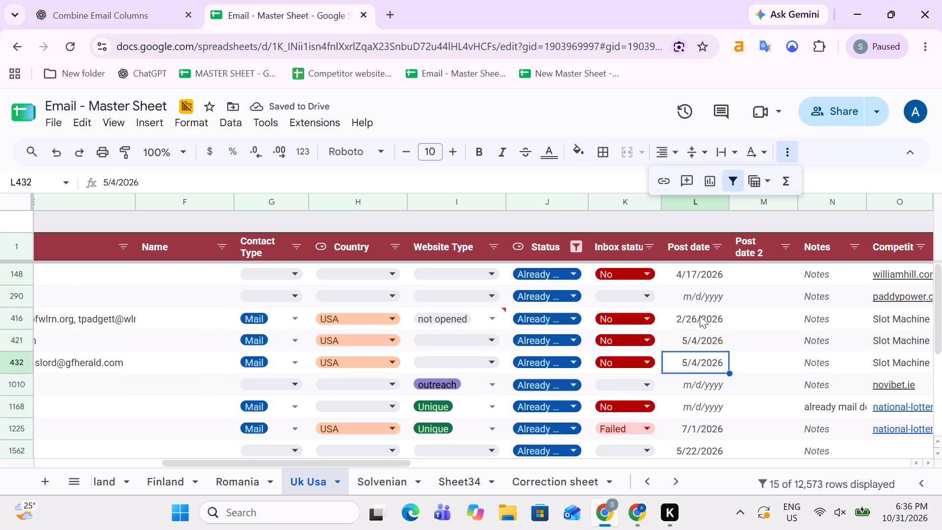
key(Up)
key(Up)
key(Up)
key(Up)
key(Up)
key(Up)
key(Up)
key(Up)
key(Up)
key(Up)
key(Up)
key(Up)
key(Up)
key(Up)
key(Up)
key(Up)
key(Up)
key(Up)
key(Up)
key(Up)
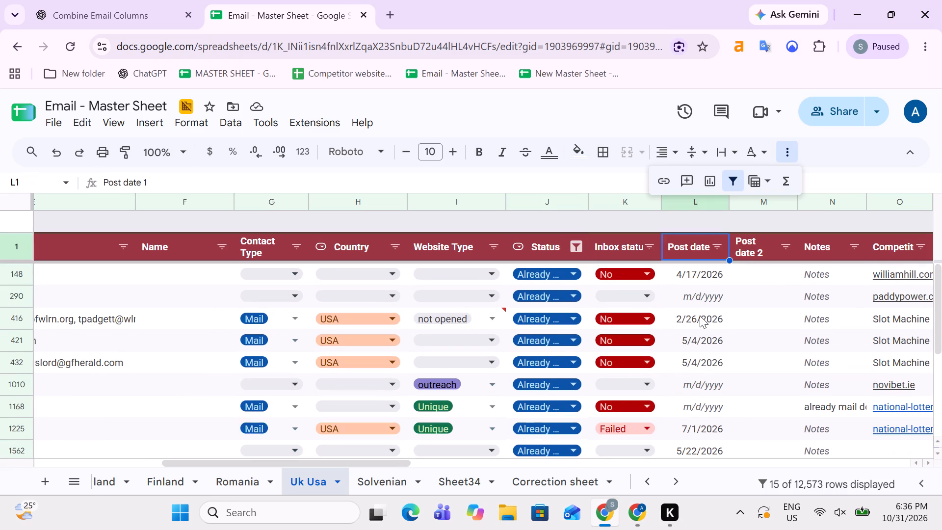
key(Down)
key(Down)
key(Down)
key(Down)
key(Down)
key(Down)
key(Down)
key(Down)
key(Down)
key(Down)
key(Down)
key(Down)
key(Down)
key(Down)
key(Down)
key(Down)
key(Down)
key(Down)
key(Down)
key(Down)
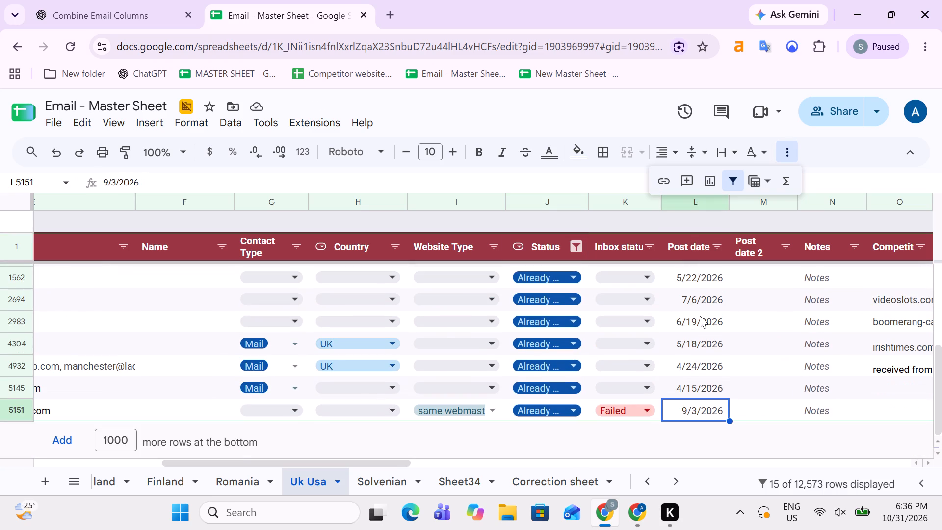
key(Up)
key(Up)
key(Up)
key(Up)
key(Up)
key(Up)
key(Up)
key(Up)
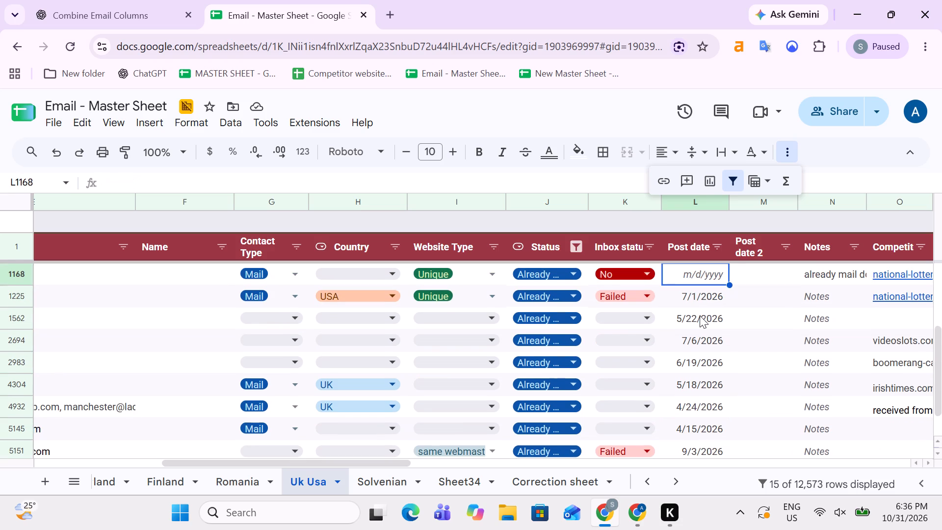
key(Up)
key(Down)
key(Down)
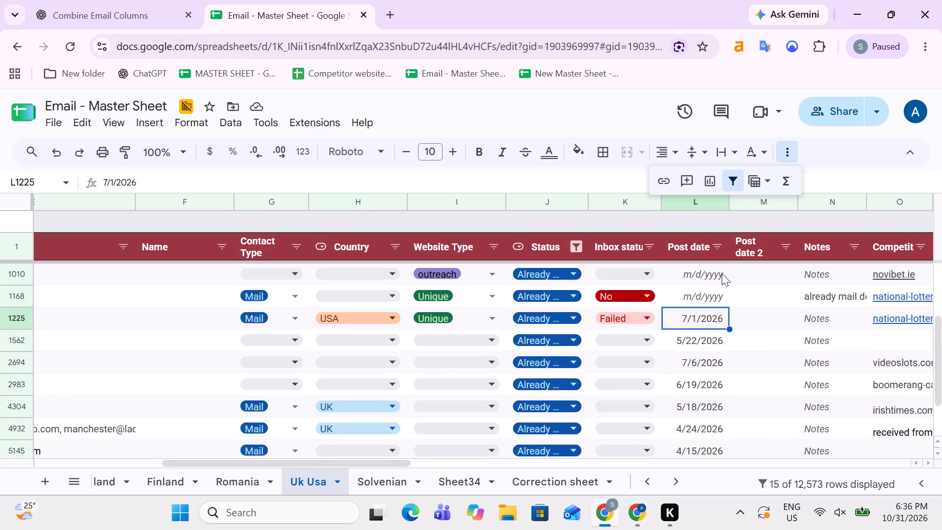
Review the dates listed in the Post date 1 filter for the Already Mail Done rows, keeping all of them selected.
click(713, 248)
scroll(629, 330, down, 5)
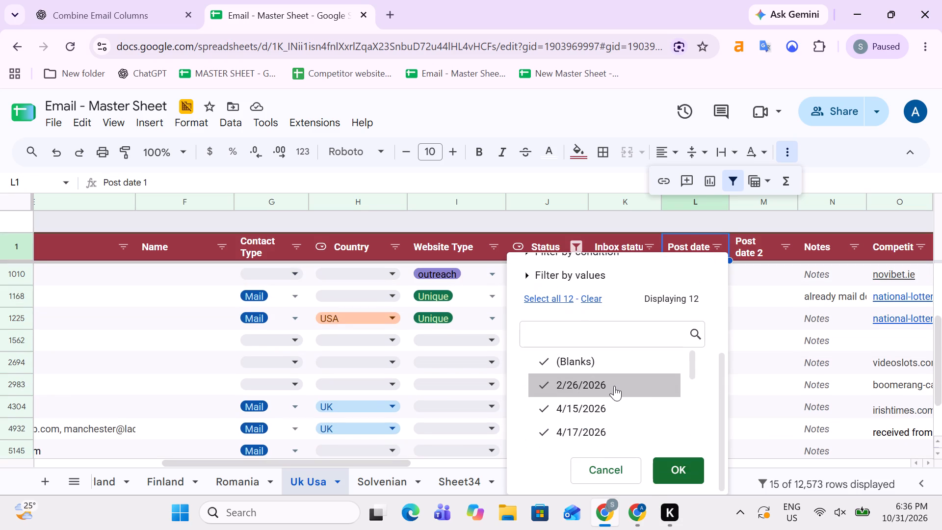
scroll(613, 385, down, 2)
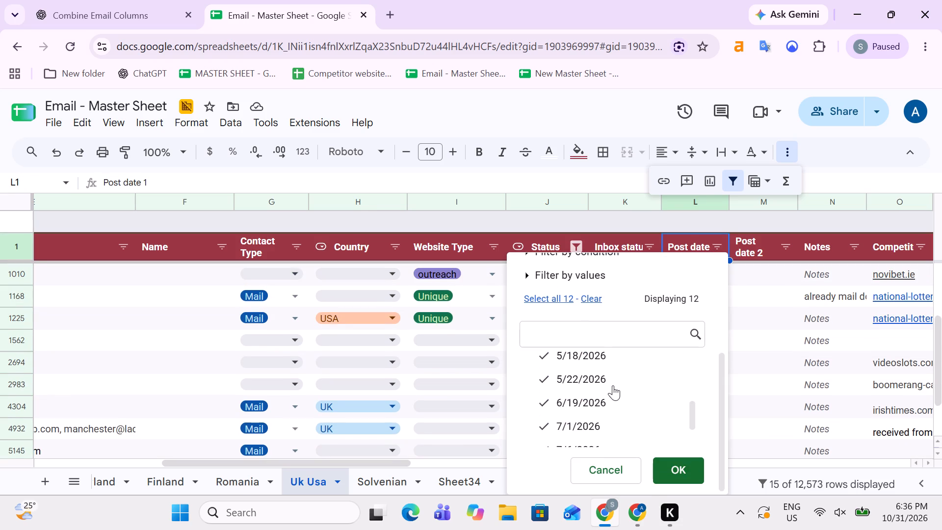
scroll(613, 385, down, 3)
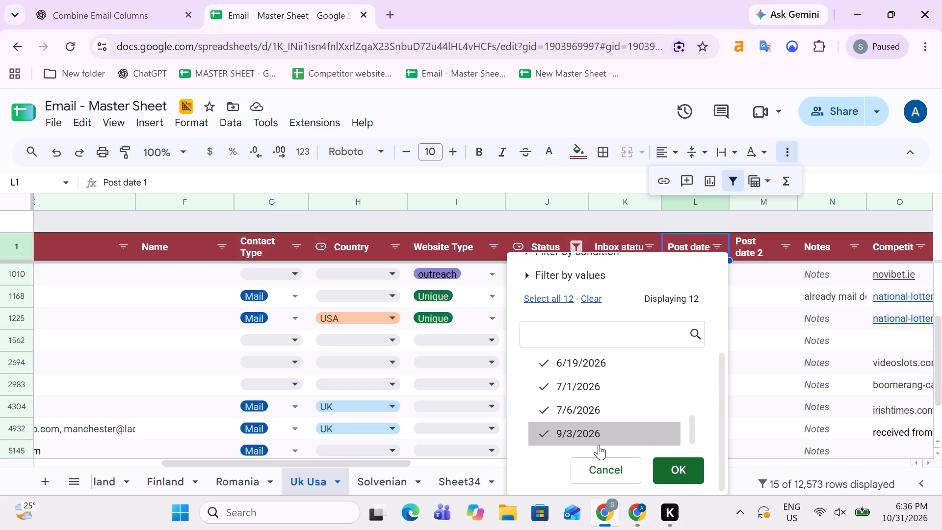
scroll(602, 420, up, 3)
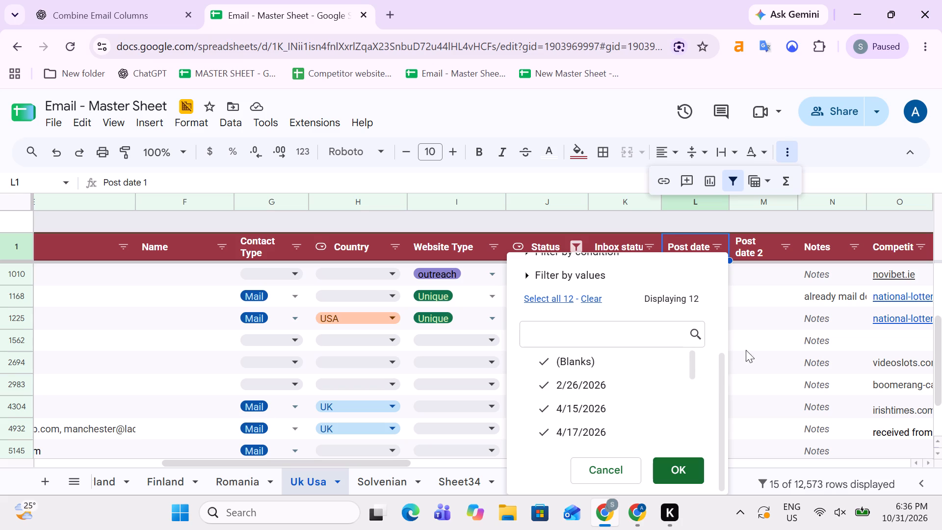
click(559, 367)
click(567, 354)
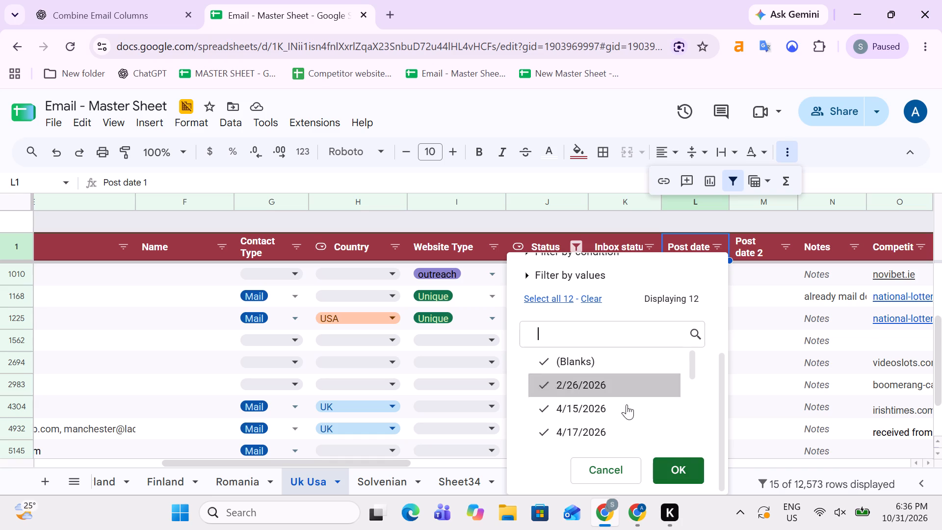
click(686, 466)
scroll(706, 351, up, 12)
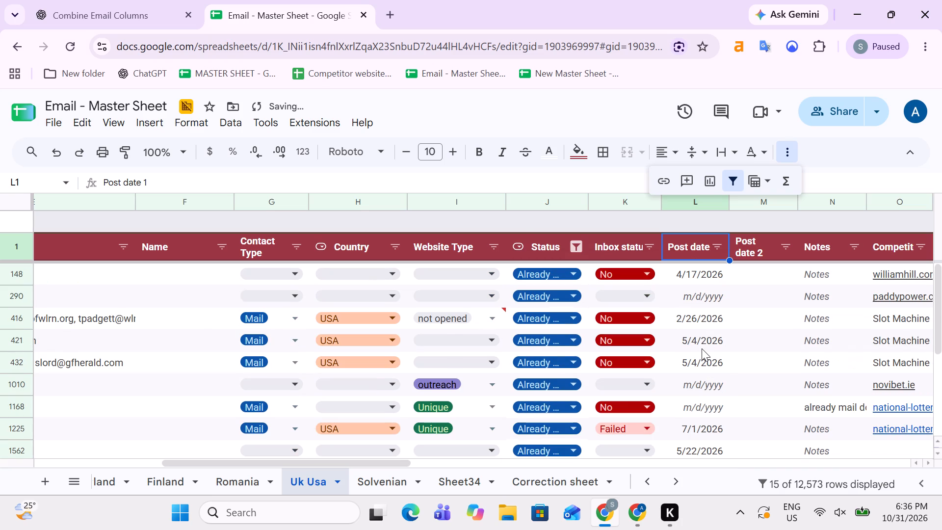
scroll(702, 348, up, 8)
Set the Status of all filtered Already Mail Done rows, from J148 down to J5151, to Re-mail done.
click(706, 276)
key(Left)
key(Left)
key(Left)
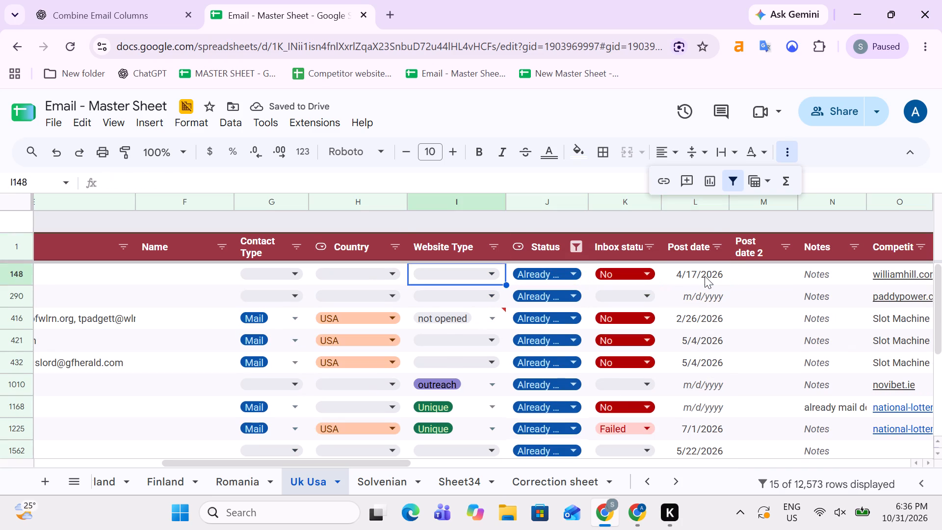
key(Up)
key(Up)
key(Down)
key(Right)
click(705, 276)
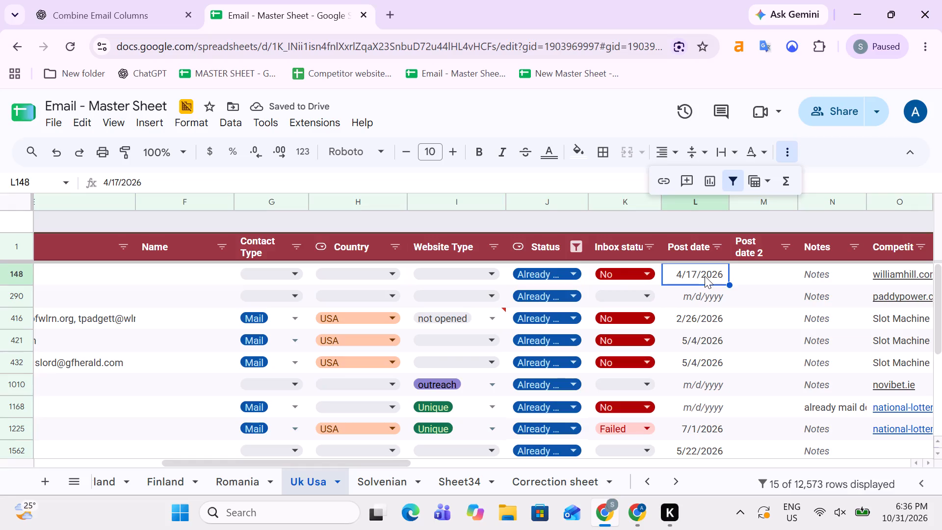
key(Left)
key(Left)
key(r)
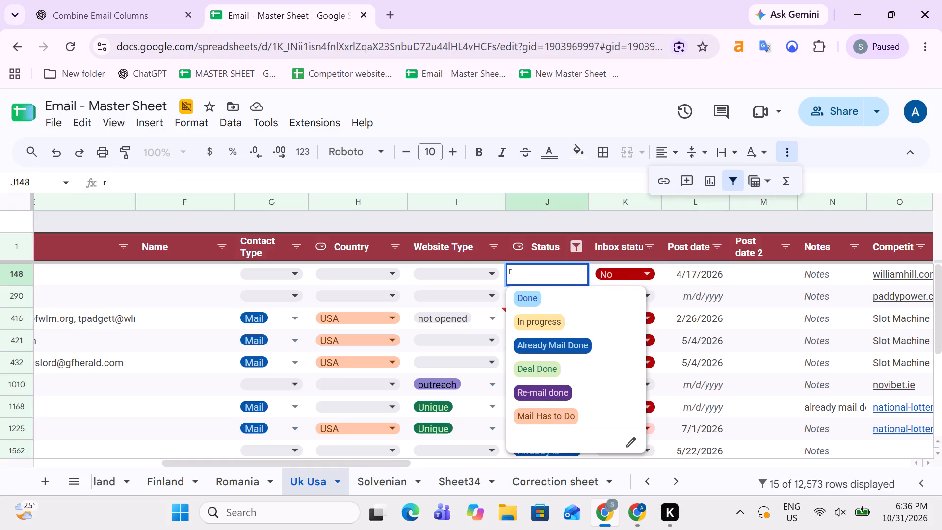
key(Down)
key(Return)
key(Up)
key(ctrl+c)
key(ctrl+shift+Down)
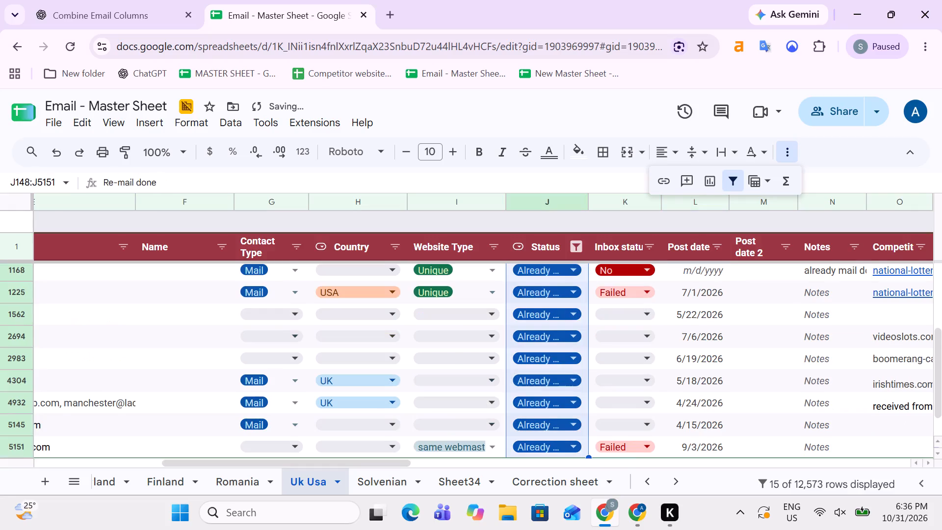
key(ctrl+v)
key(Up)
key(Down)
key(Up)
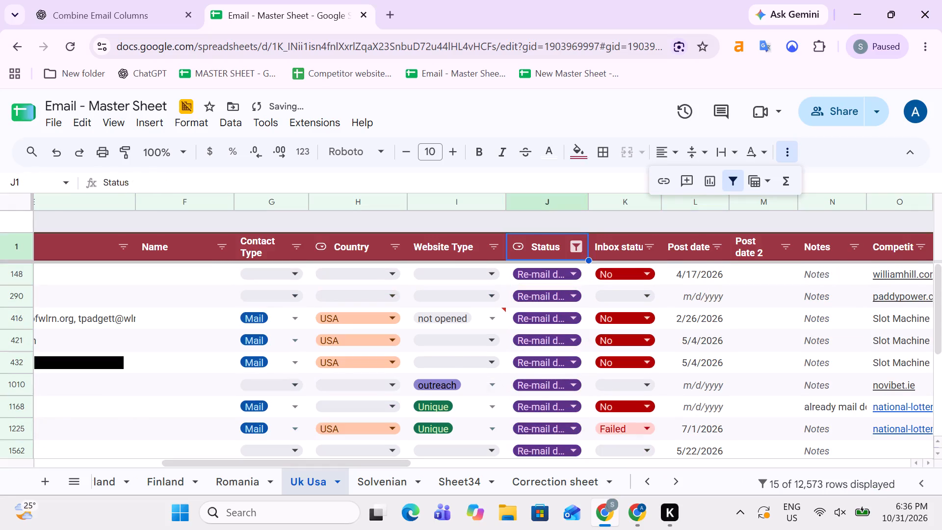
Check the Status cells of the filtered rows from J148 down to J5151.
key(Down)
key(Right)
key(Right)
key(Right)
key(Left)
key(Left)
key(Up)
key(Up)
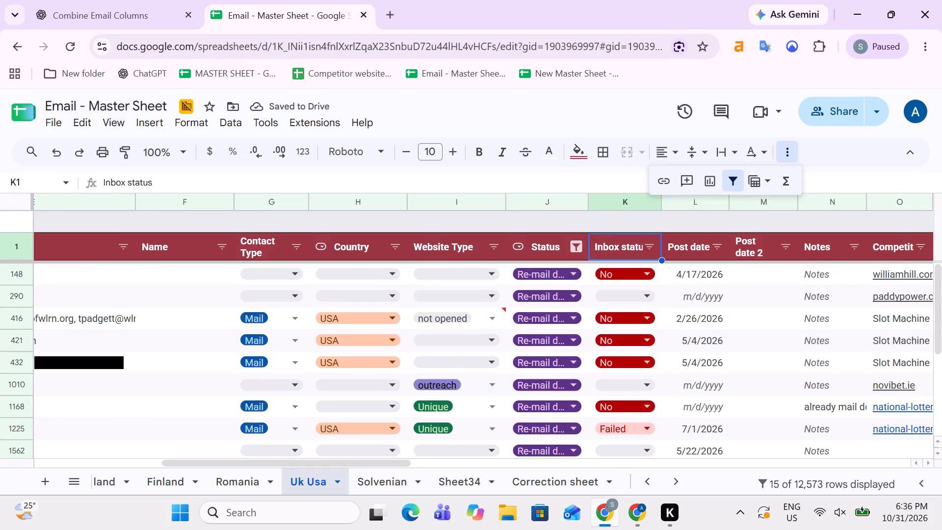
key(Down)
key(Left)
key(ctrl+shift+Down)
key(Up)
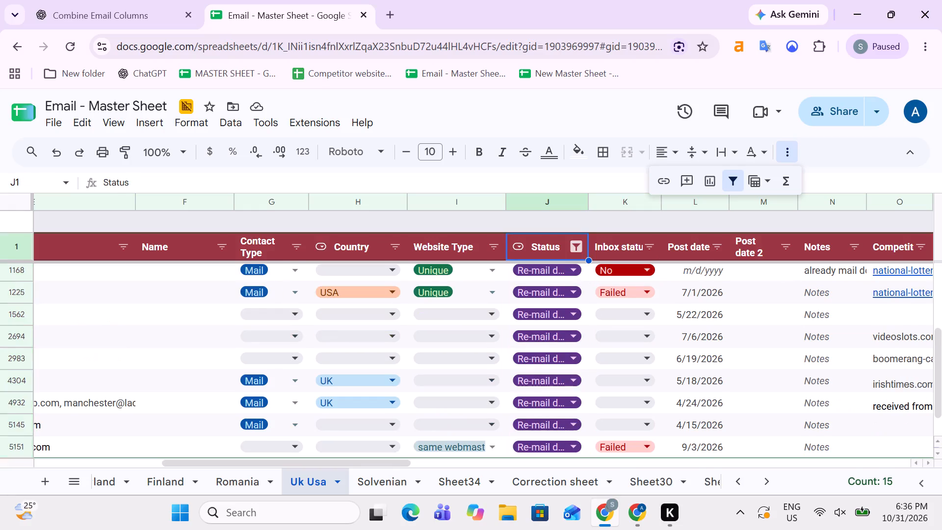
key(Down)
Change the Status filter on the Uk Usa sheet to show only Re-mail done.
click(576, 244)
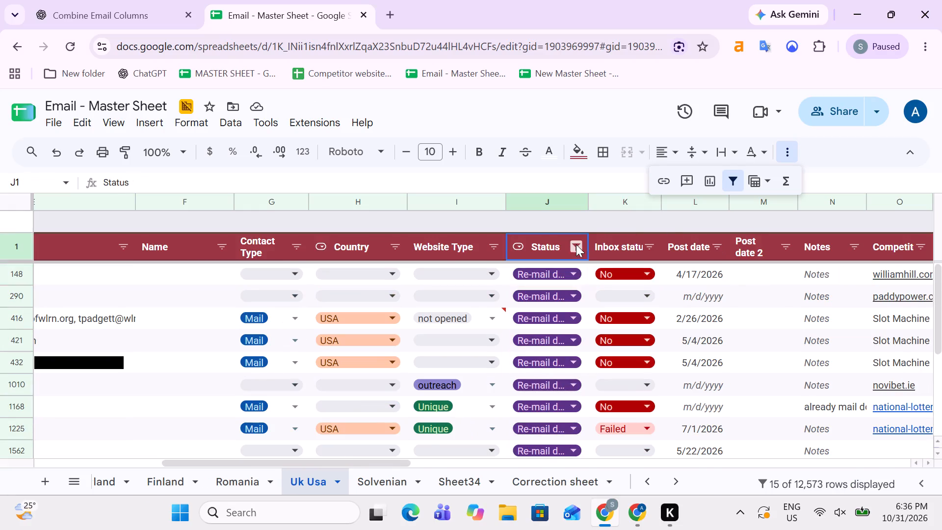
scroll(488, 345, down, 5)
scroll(470, 406, down, 2)
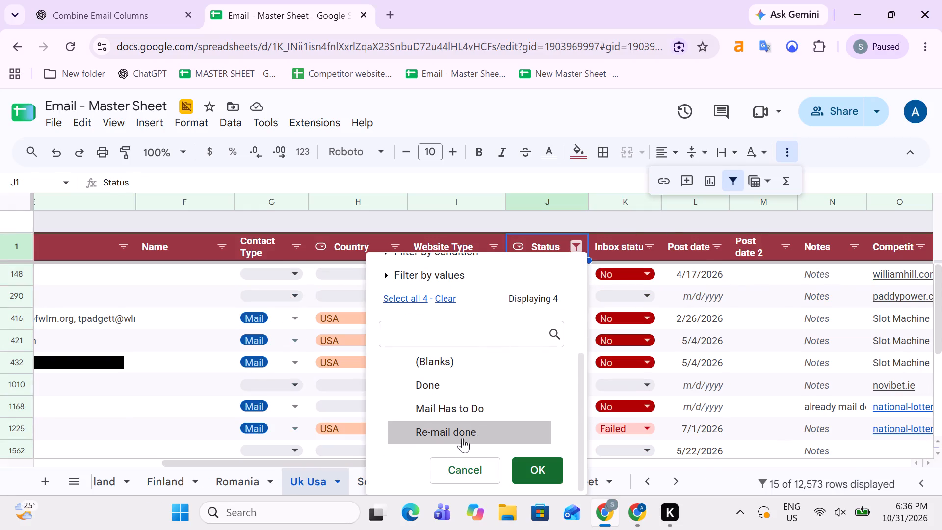
click(459, 432)
click(540, 471)
scroll(530, 397, up, 7)
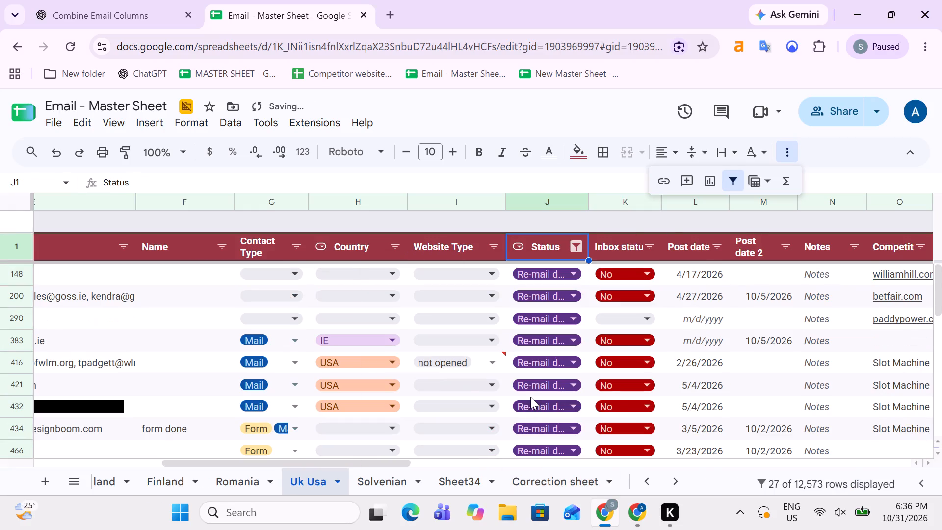
Copy the filtered Re-mail done websites in column A, from extra.ie in A148 down to a-z-animals.com in A5151.
key(Down)
key(Up)
key(Down)
key(ctrl+shift+Down)
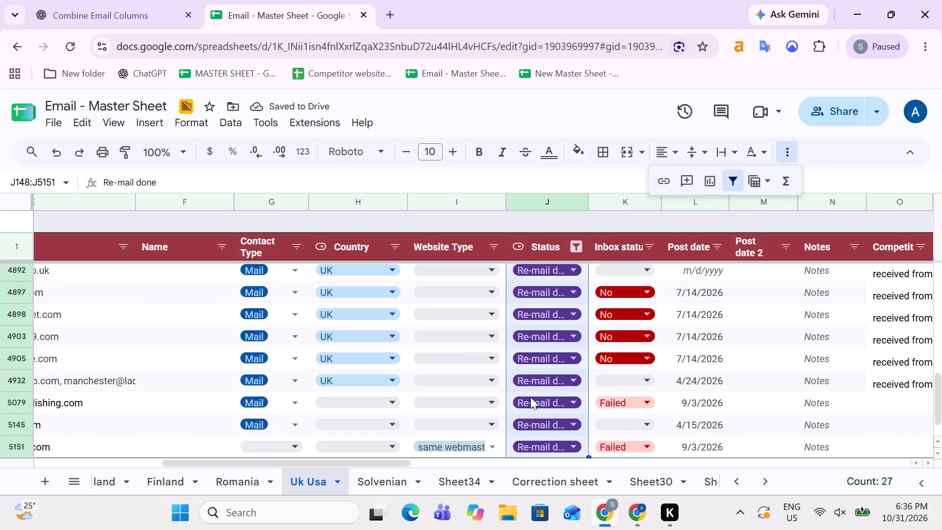
key(Up)
key(Down)
key(Left)
key(Left)
key(Left)
key(Left)
key(Left)
key(Left)
key(Left)
key(Left)
key(Left)
key(Left)
key(Left)
key(Left)
key(Left)
key(Left)
key(Left)
key(Left)
key(Left)
key(Left)
key(Left)
key(Left)
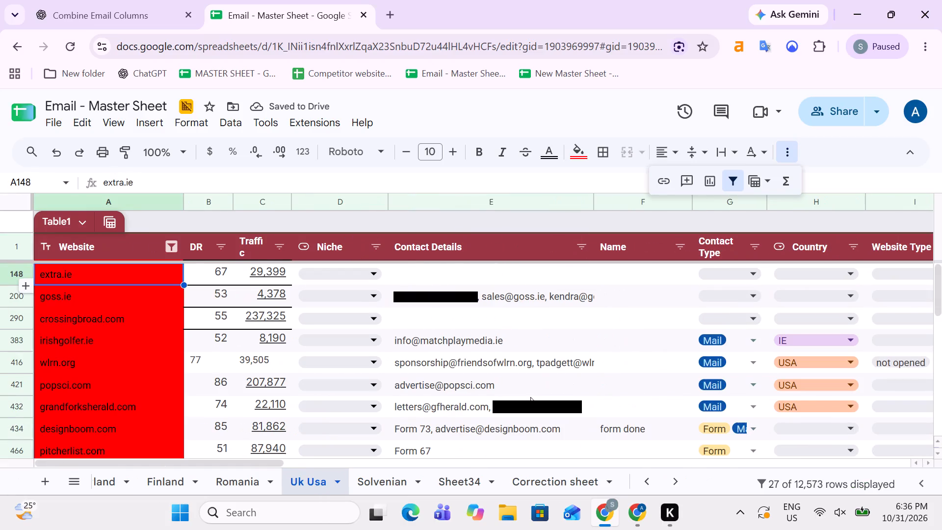
key(ctrl+shift+Down)
key(ctrl+c)
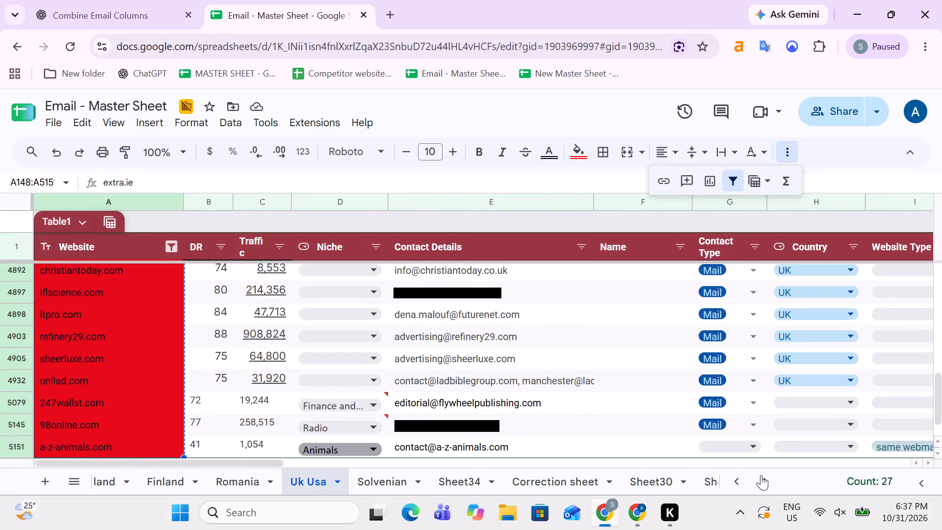
Paste the copied Re-mail done websites as values only into Sheet28's column A, starting at A3344 below the domain list.
click(761, 475)
click(663, 483)
key(Down)
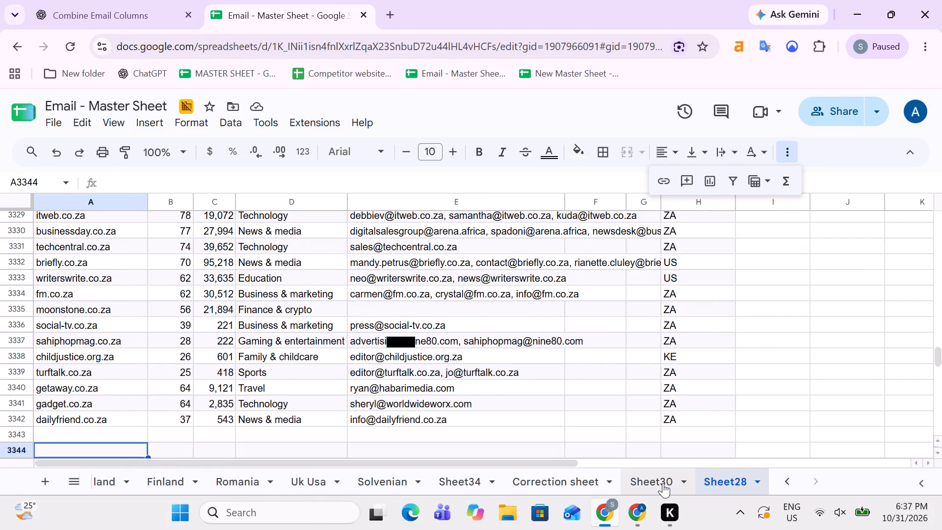
key(Down)
key(Up)
key(ctrl+v)
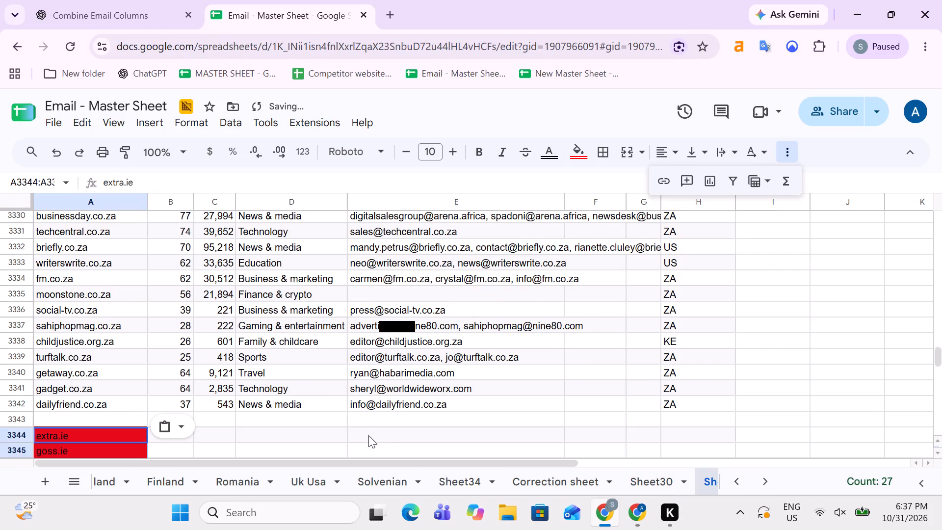
click(176, 423)
click(216, 314)
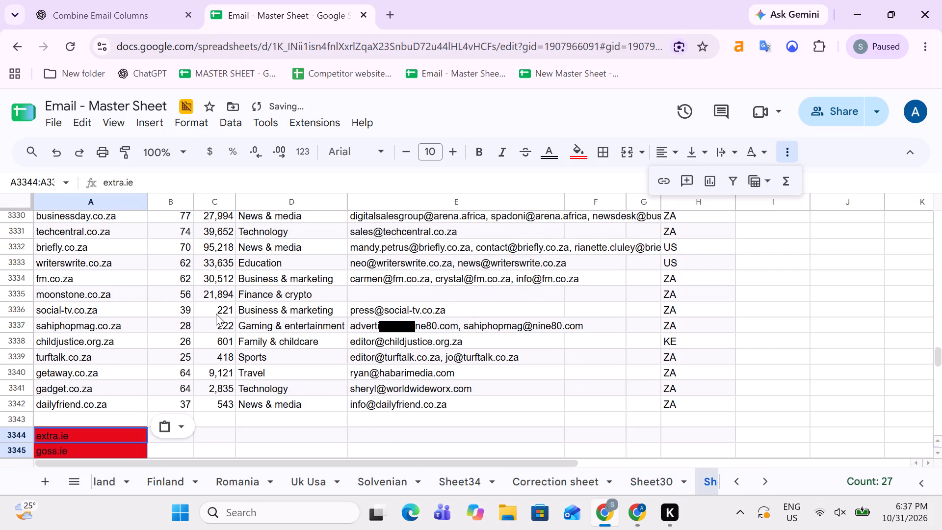
Create a filter on Sheet28's header row and filter the Domain column by red fill color.
click(133, 368)
key(Up)
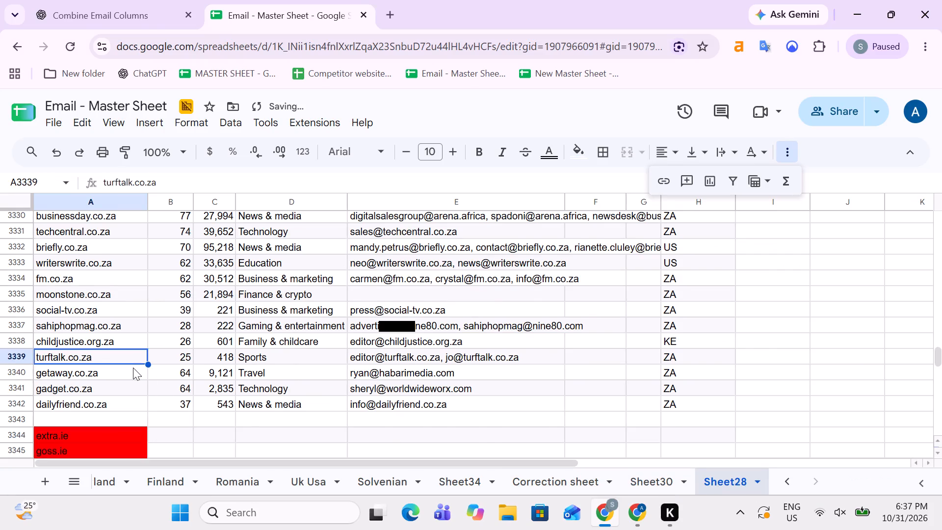
key(ctrl+Up)
key(Up)
key(Down)
click(0, 233)
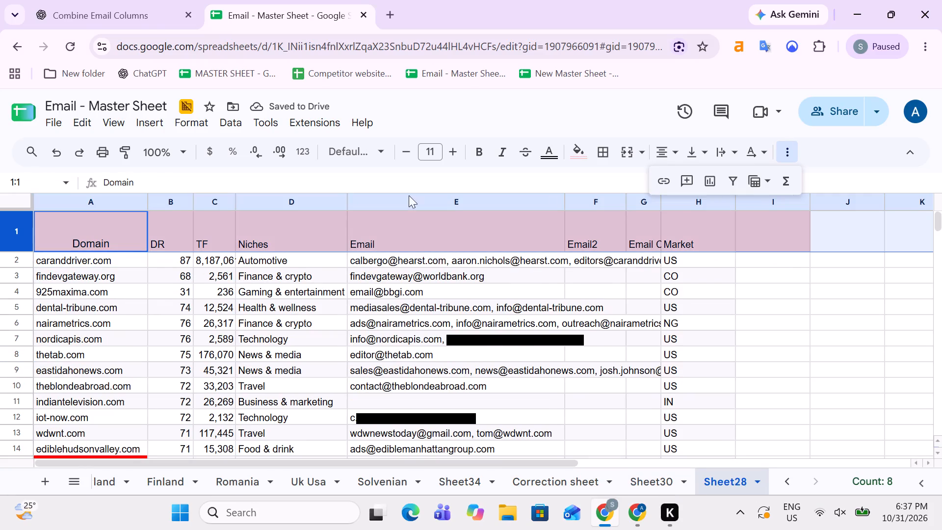
click(737, 176)
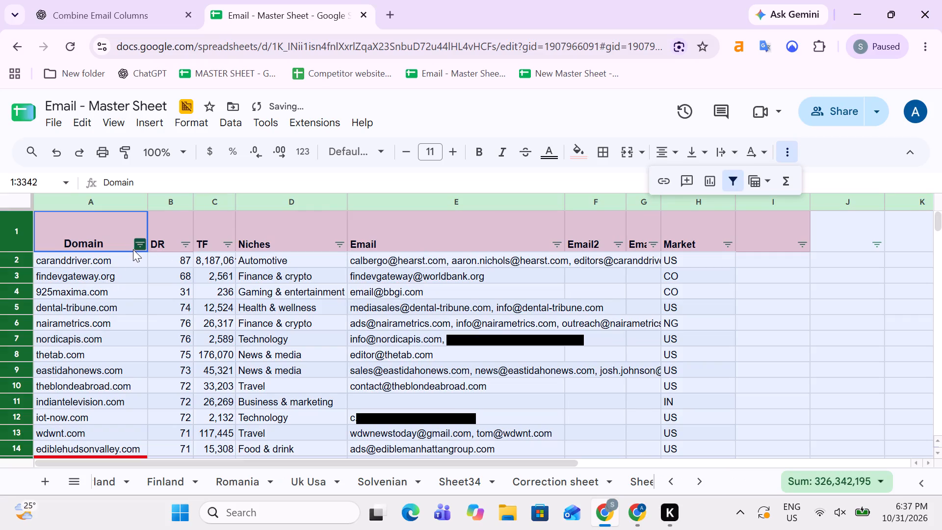
click(138, 243)
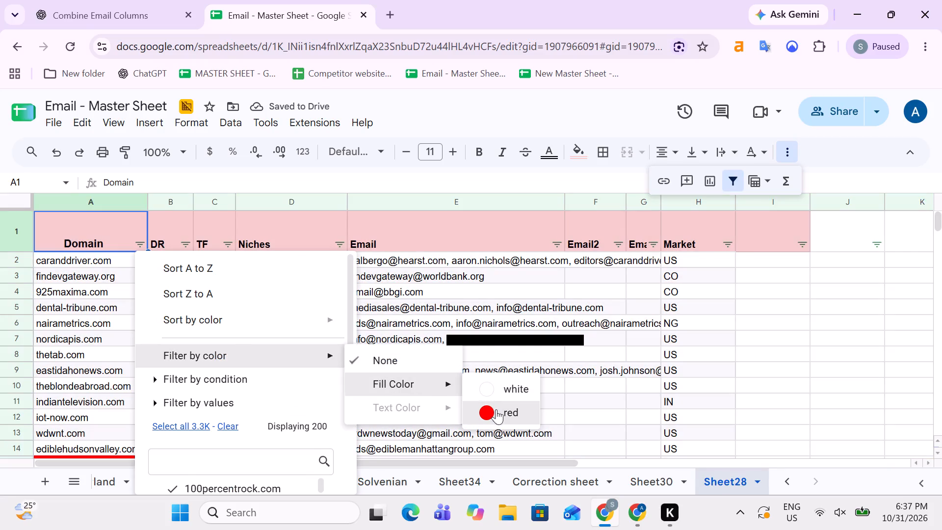
click(496, 409)
Delete the filtered red duplicate rows in Sheet28, from extra.ie in row 15 down to 98online.com in row 2928.
key(Down)
key(ctrl+shift+Down)
key(Up)
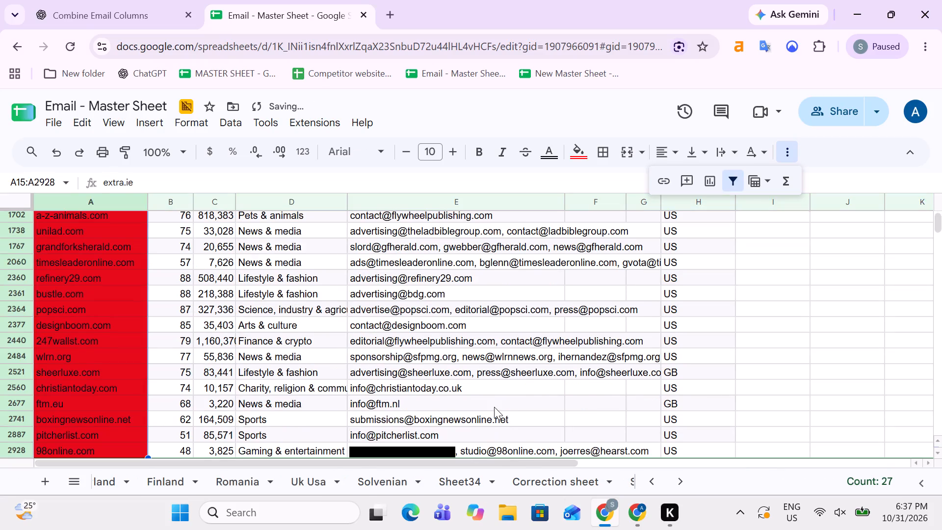
key(Down)
click(0, 258)
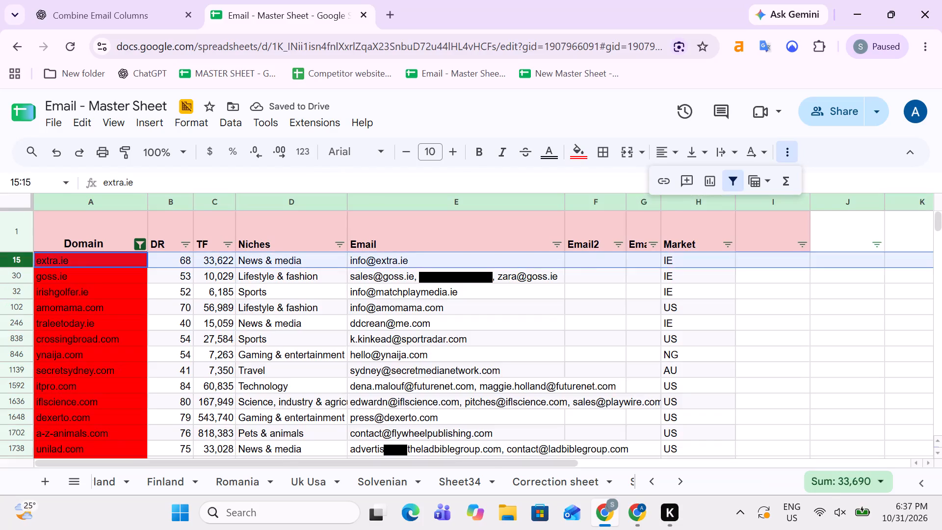
key(ctrl+shift+Down)
right_click(0, 286)
click(51, 315)
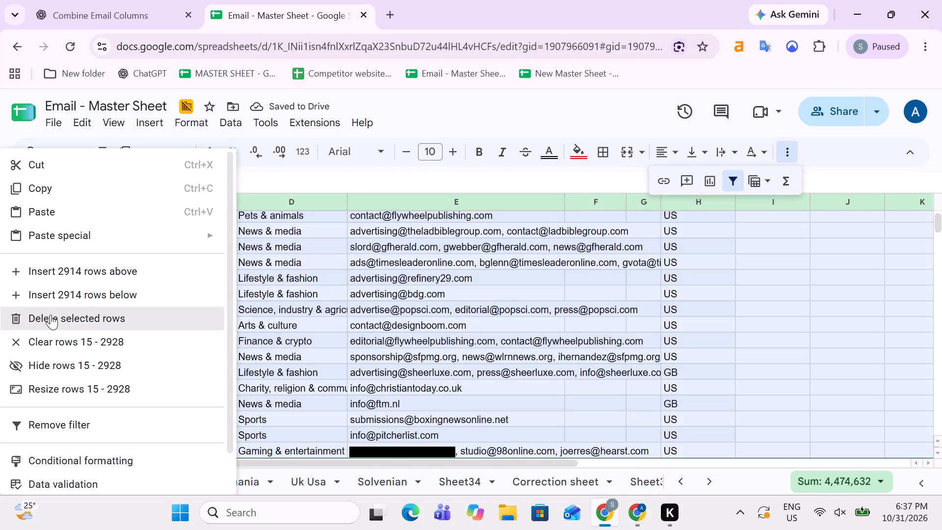
Clear the pasted website list in Sheet28's column A, from extra.ie in A3317 downward.
click(109, 234)
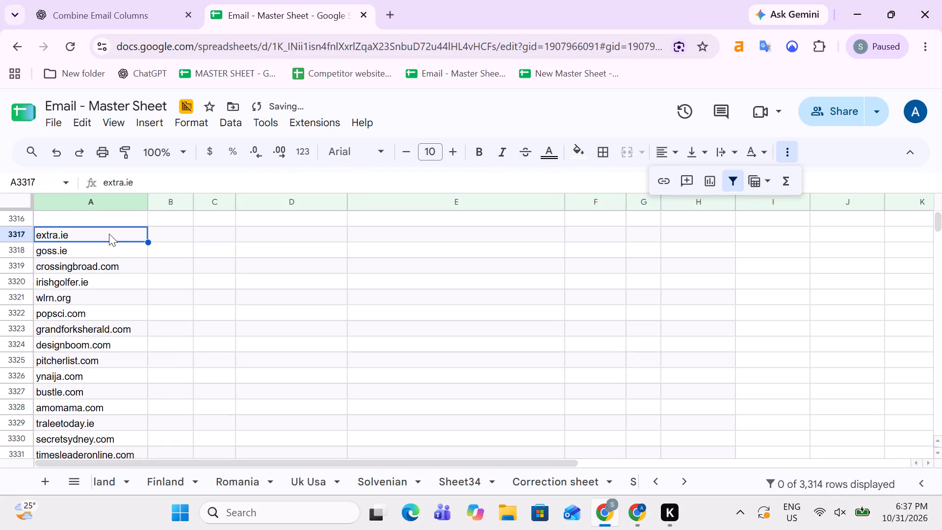
key(ctrl+shift+Down)
key(Delete)
Remove the filter from Sheet28 so all domain rows are shown.
key(Up)
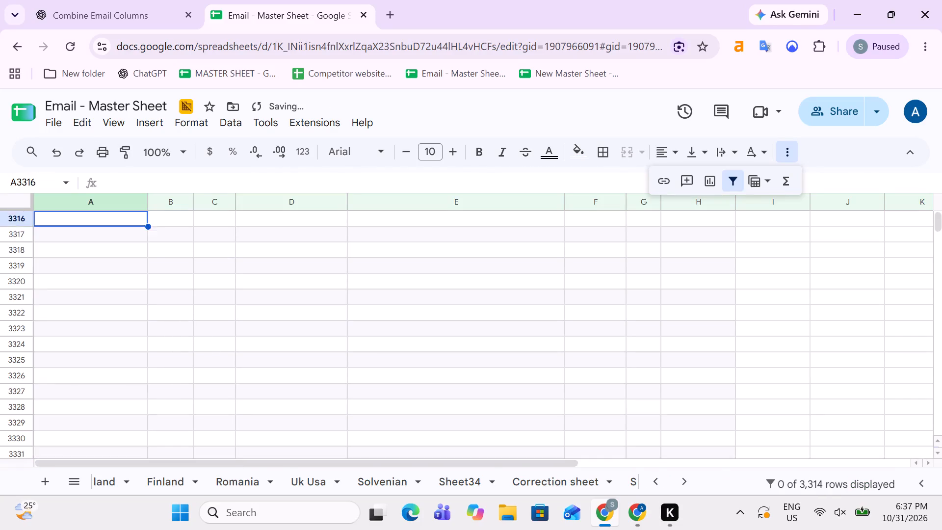
key(Up)
key(ctrl+Up)
key(Down)
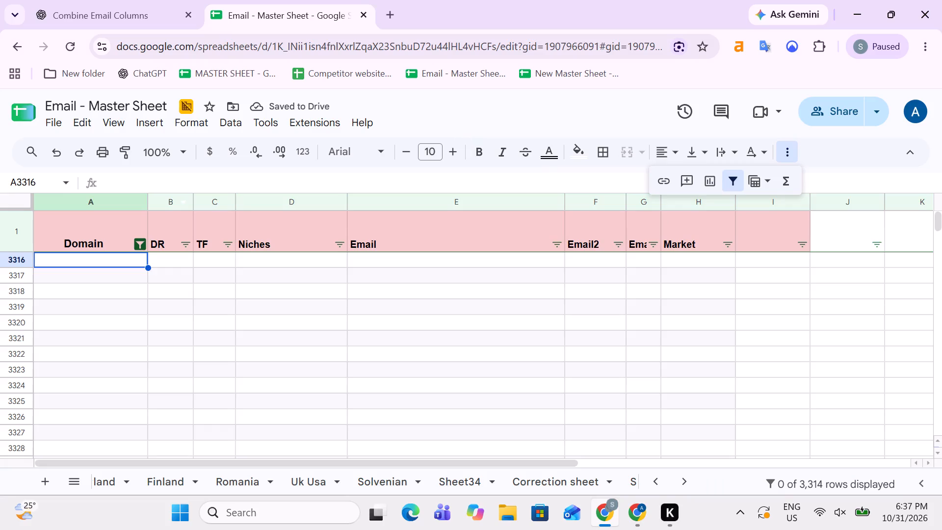
click(733, 178)
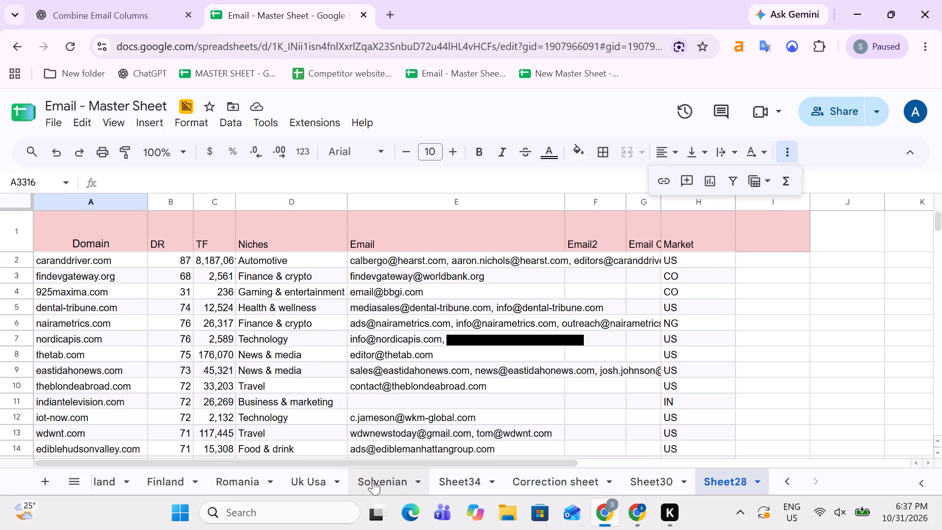
Change the Status filter on the Uk Usa sheet to show only Done.
click(308, 487)
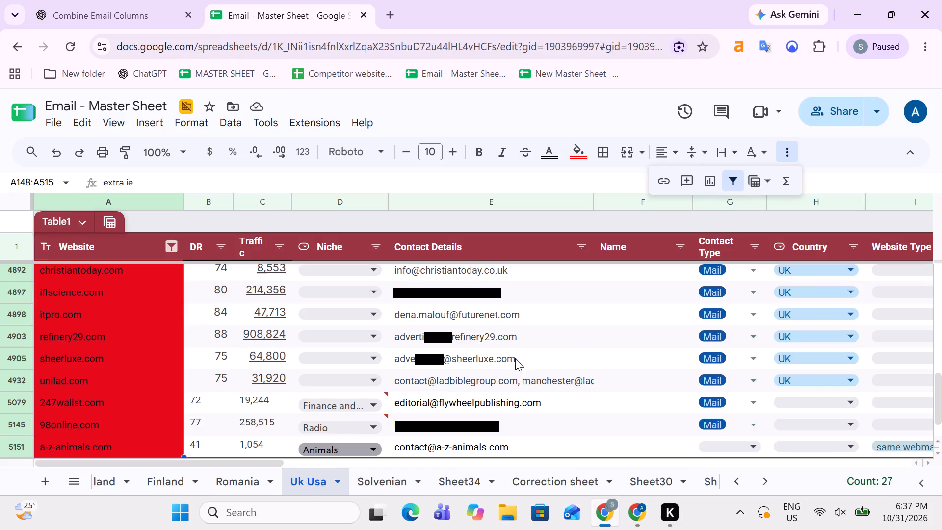
click(501, 375)
key(Right)
key(Right)
key(Right)
key(Right)
key(Right)
key(Right)
key(Right)
key(Right)
key(Right)
key(Right)
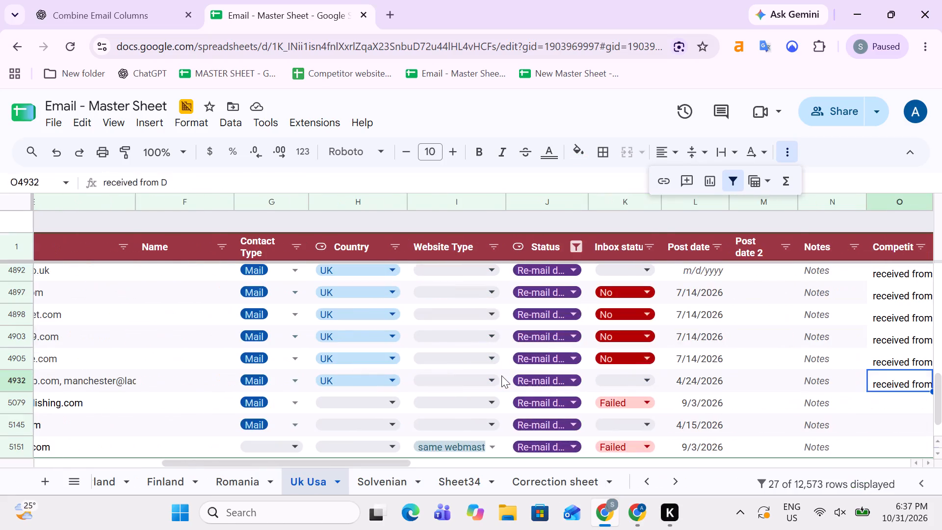
key(Left)
key(Left)
click(576, 245)
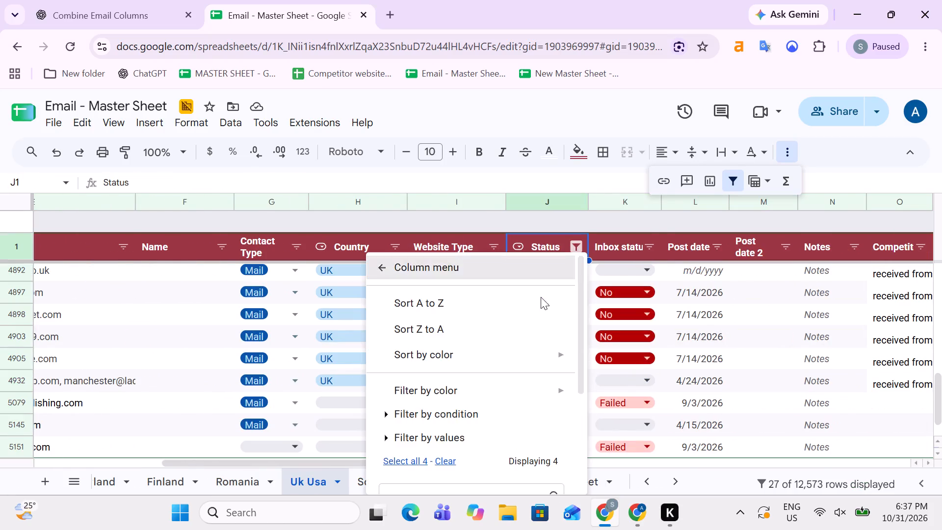
scroll(519, 324, down, 4)
click(448, 295)
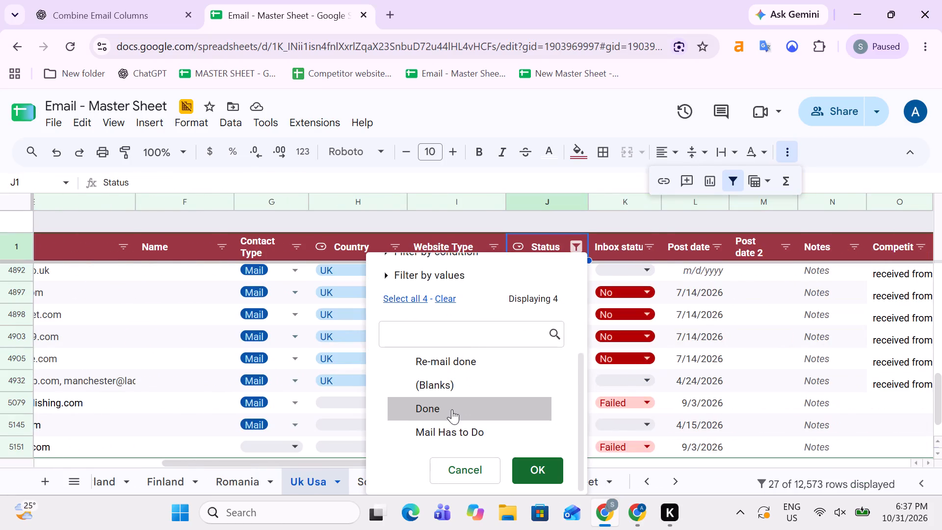
click(452, 410)
scroll(489, 394, down, 2)
click(543, 473)
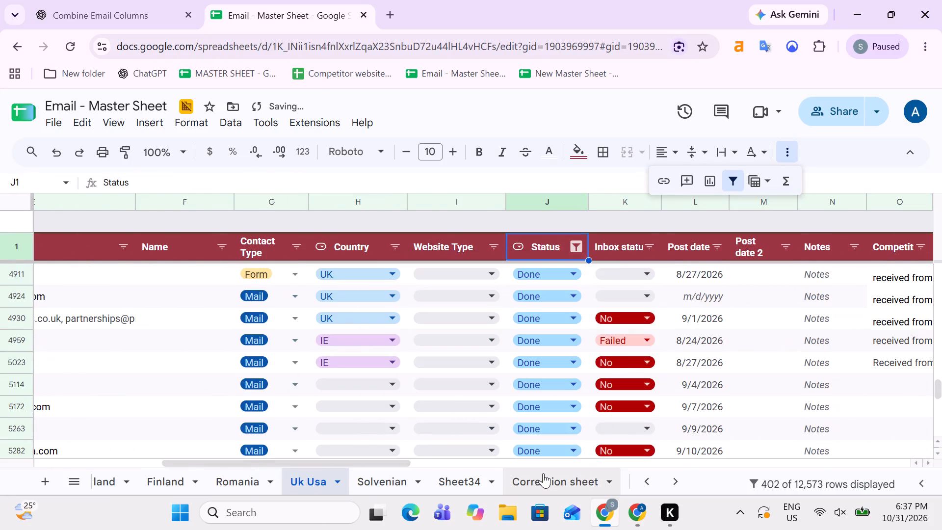
Check the Status cells of the filtered Done rows on the Uk Usa sheet, from J2 down.
key(Down)
key(Up)
key(Up)
key(Down)
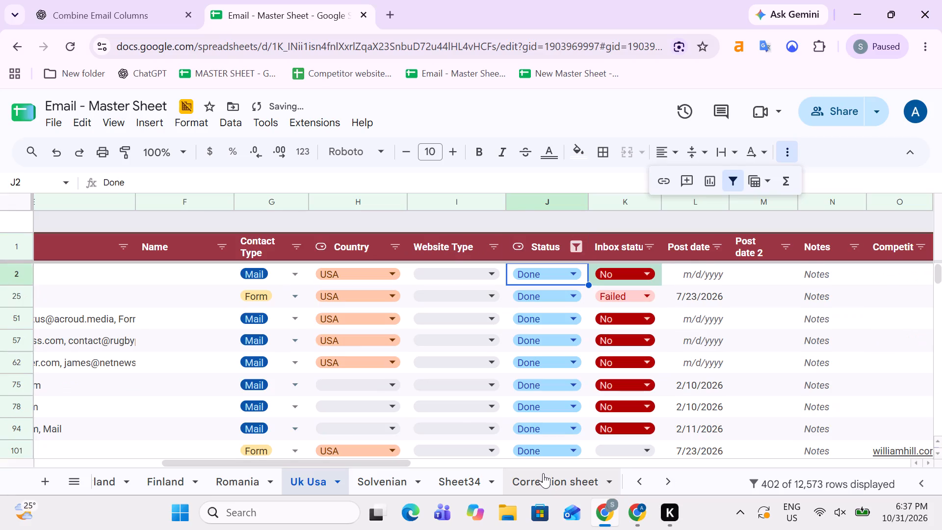
key(ctrl+shift+Down)
key(Up)
key(Down)
Examine the dates offered in the Post date 1 column's filter for the Done rows.
key(Right)
key(Right)
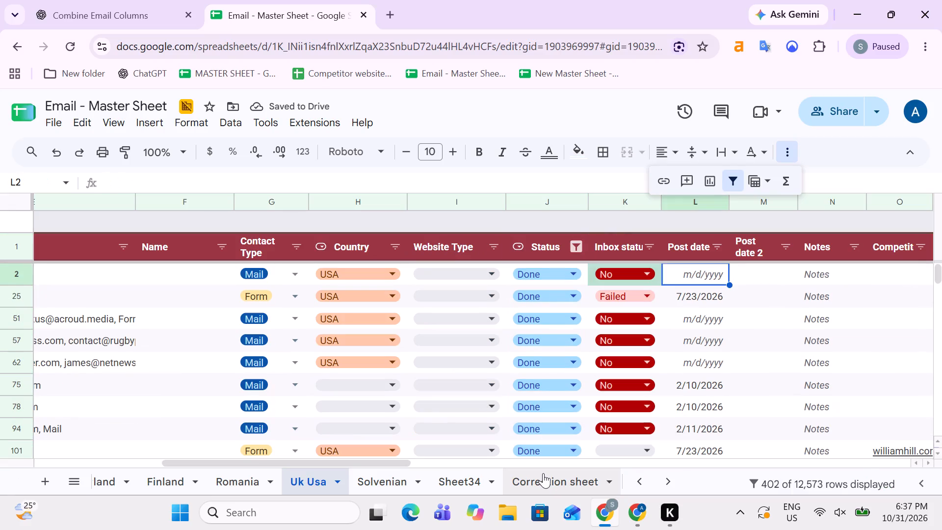
click(717, 244)
scroll(643, 365, down, 2)
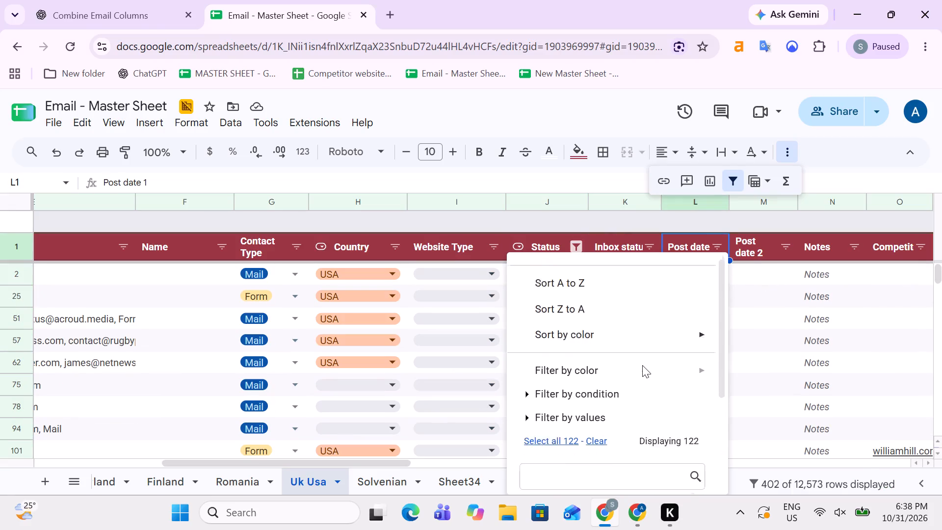
scroll(642, 365, down, 2)
scroll(572, 365, down, 5)
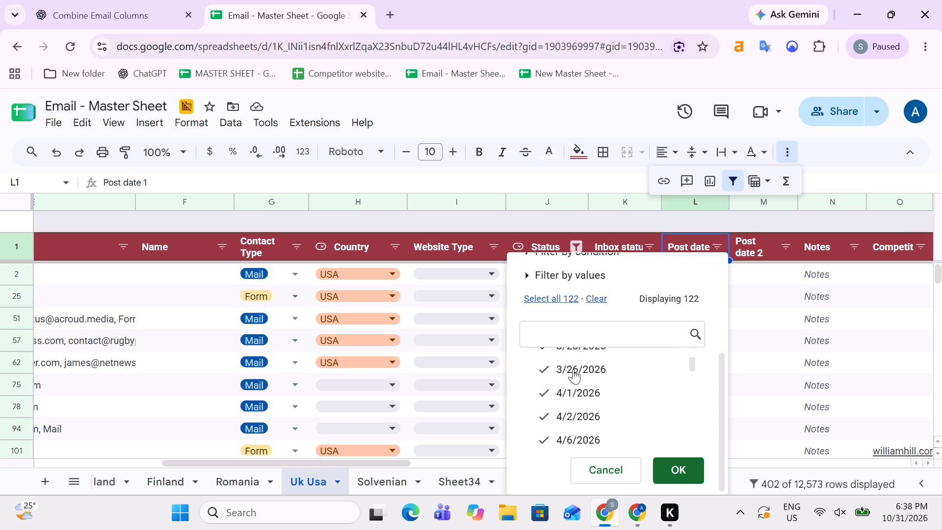
scroll(585, 384, down, 20)
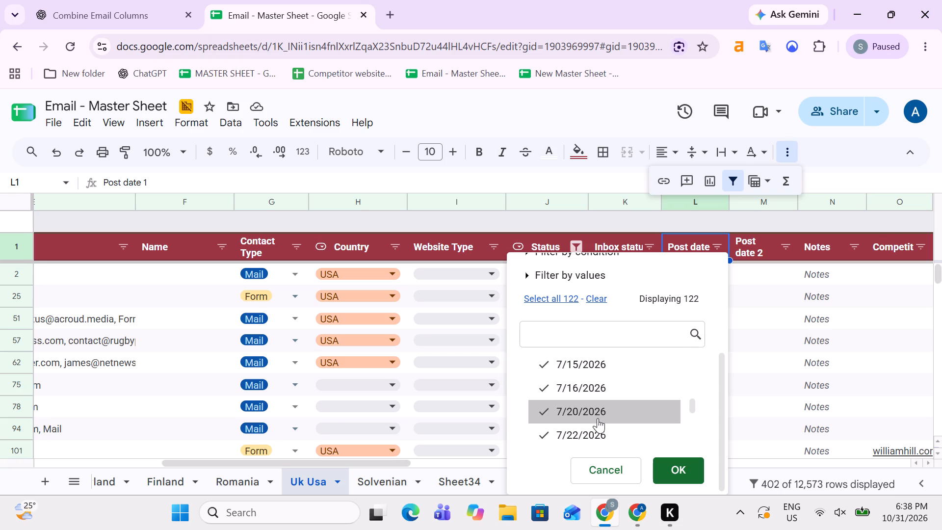
scroll(598, 418, down, 17)
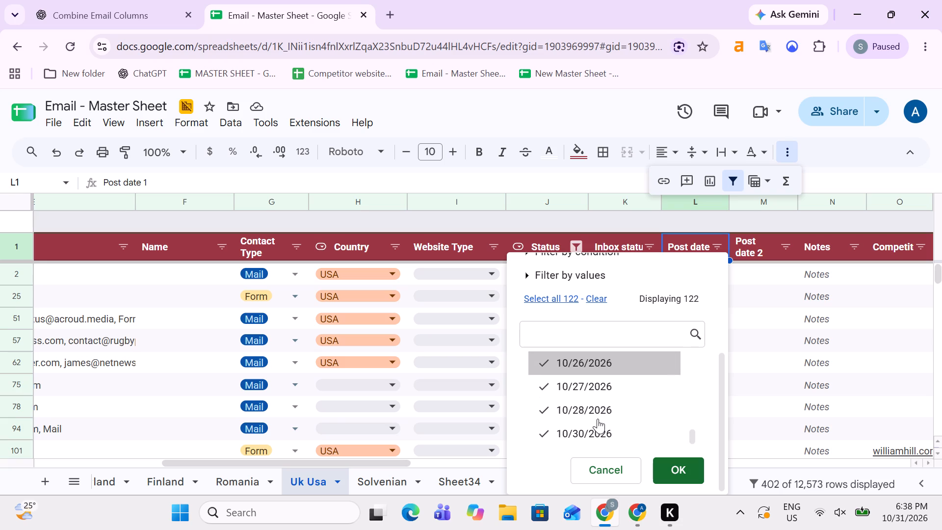
scroll(598, 419, up, 15)
scroll(598, 419, up, 8)
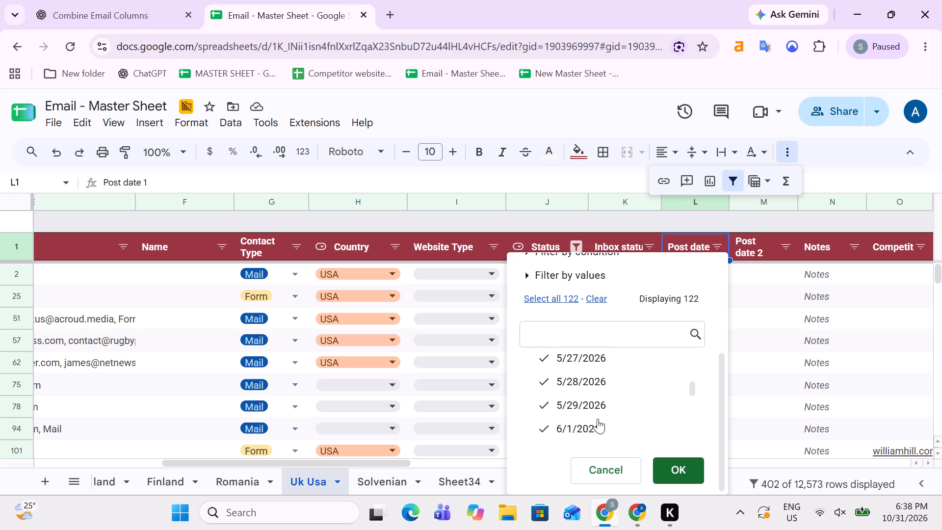
scroll(598, 419, up, 5)
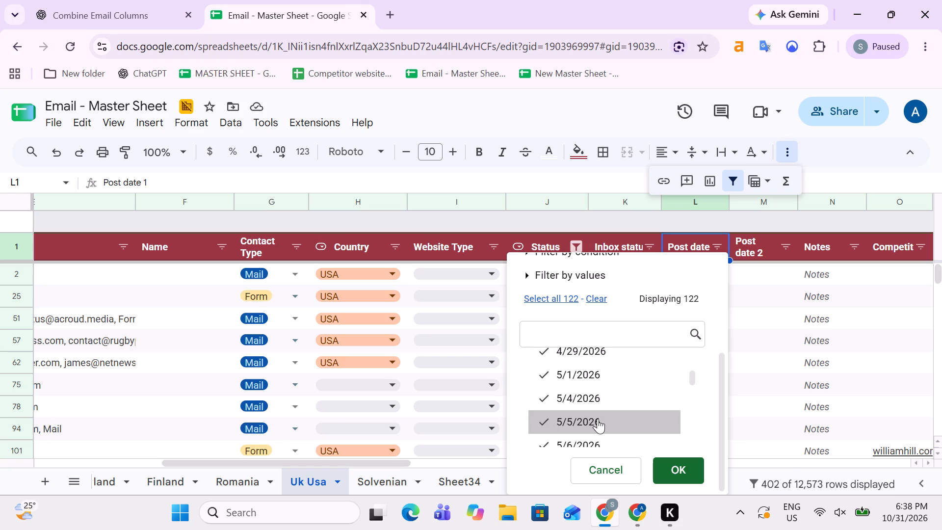
scroll(598, 419, up, 4)
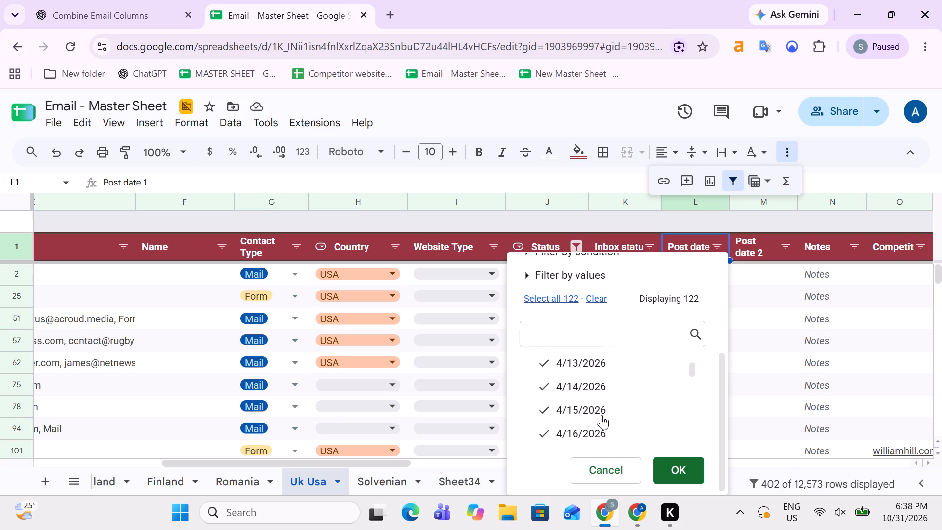
scroll(602, 415, up, 3)
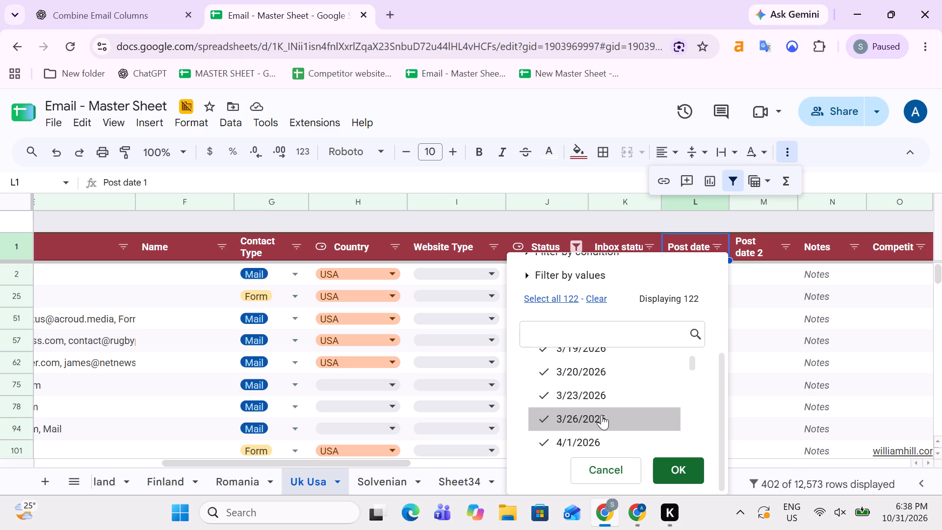
scroll(600, 386, up, 3)
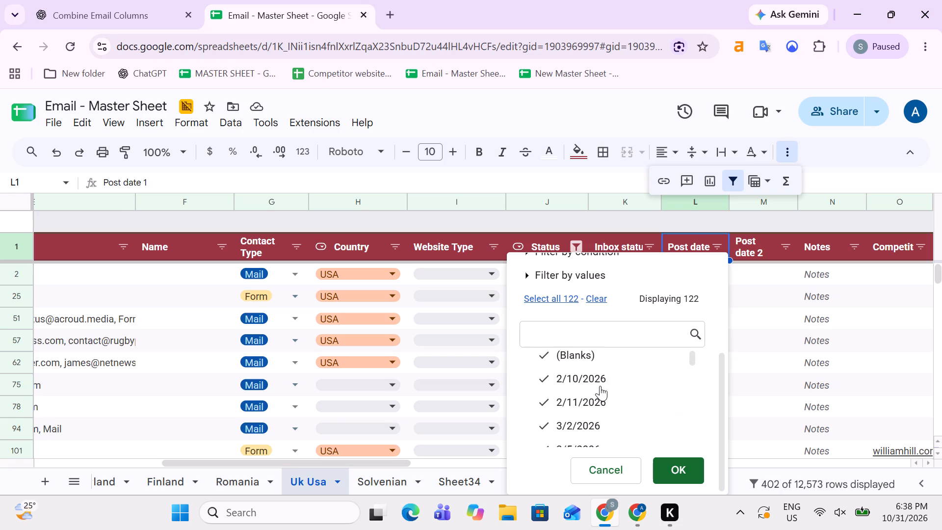
scroll(601, 403, up, 1)
scroll(601, 404, down, 1)
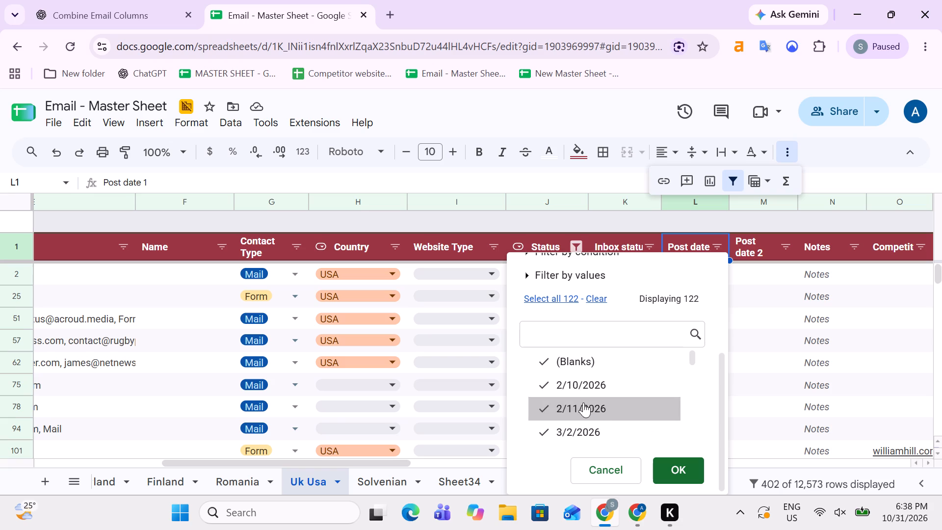
Filter the Post date 1 column to show only blanks and every date from 2/10/2026 through 3/26/2026.
click(603, 295)
click(588, 364)
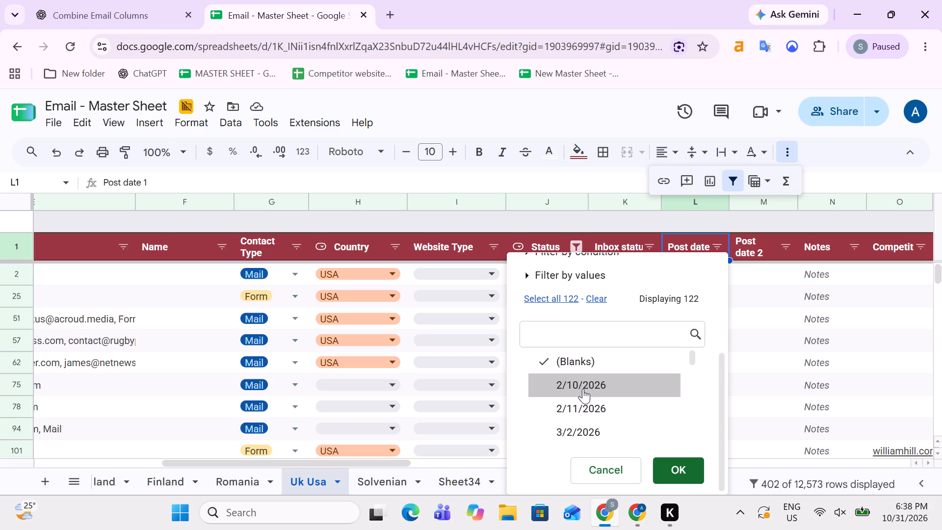
click(581, 386)
click(578, 405)
scroll(607, 417, down, 1)
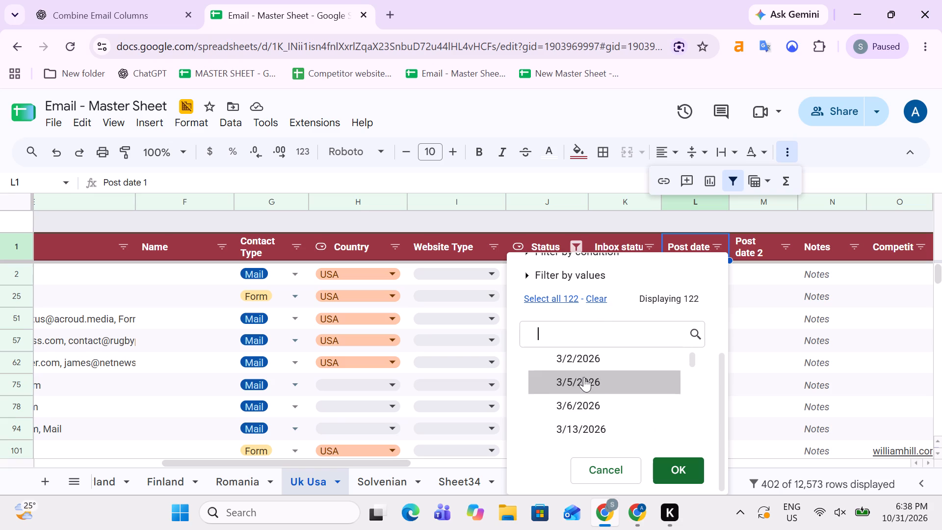
click(582, 366)
click(574, 390)
click(577, 403)
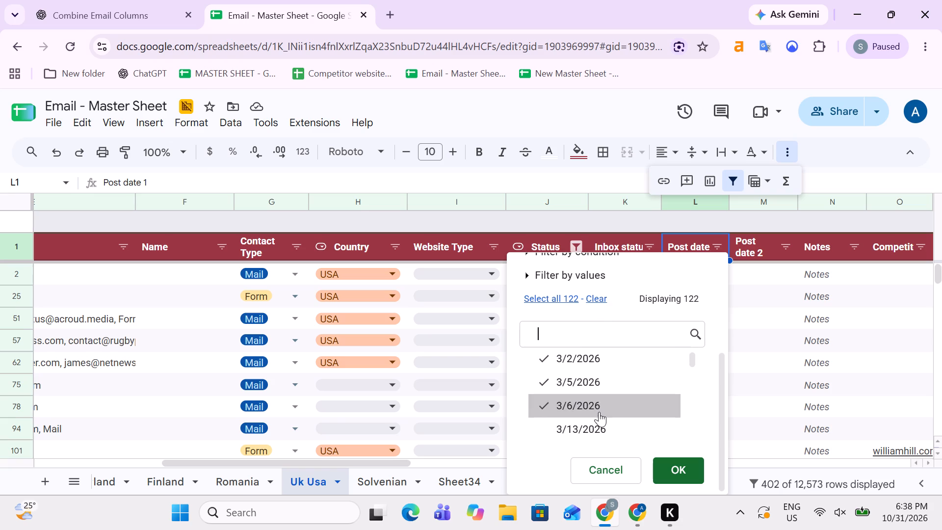
click(591, 423)
scroll(605, 386, down, 1)
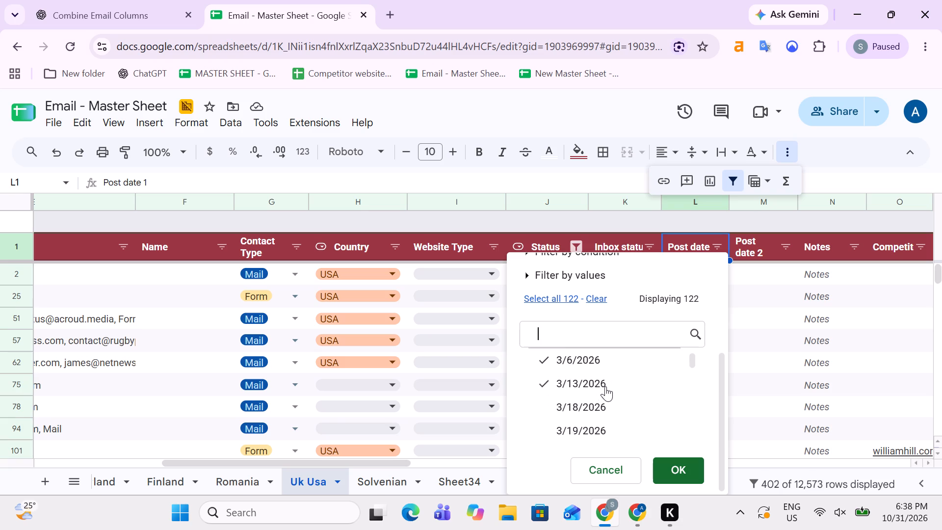
click(582, 371)
click(582, 396)
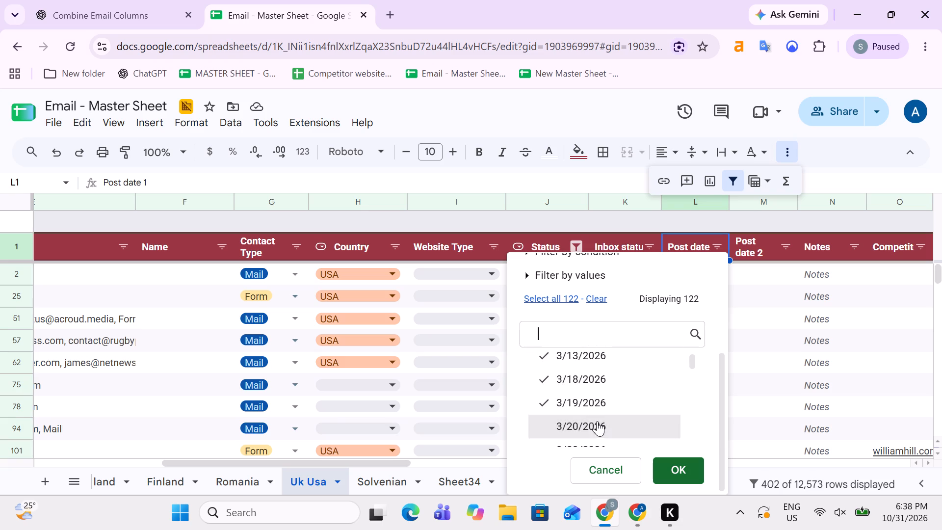
click(597, 421)
scroll(610, 391, down, 1)
click(589, 377)
click(588, 393)
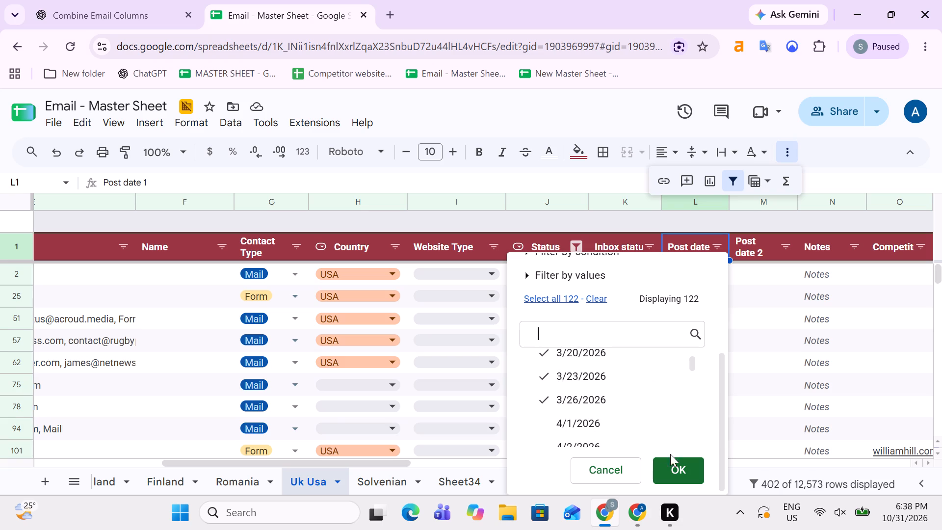
click(676, 466)
Check the Post date 1 values of the filtered Done rows on the Uk Usa sheet, from L2 down.
scroll(698, 387, up, 8)
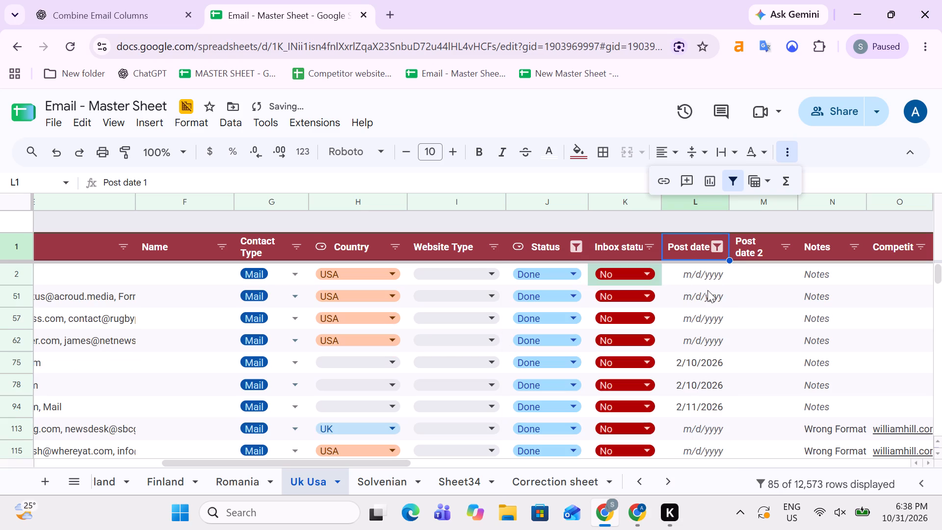
click(707, 290)
key(Up)
key(Up)
key(Down)
key(Left)
key(Left)
key(Left)
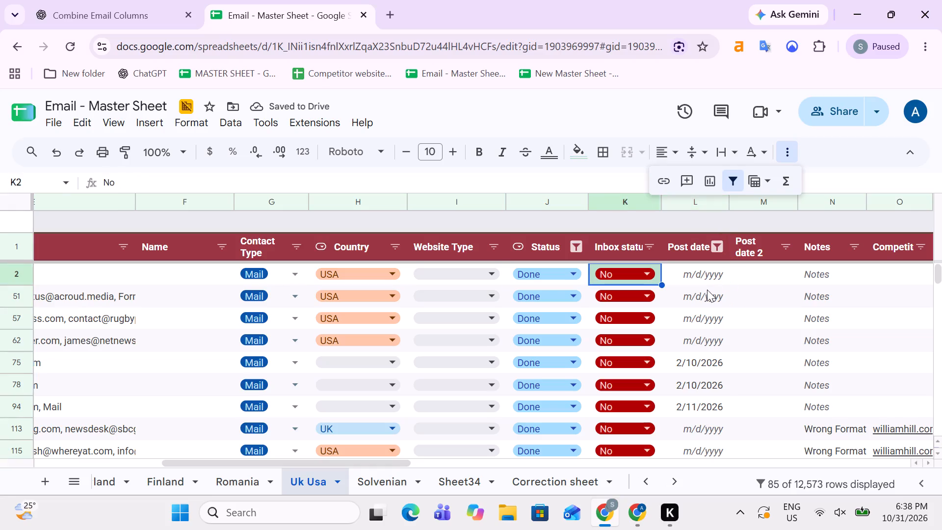
key(Right)
key(Right)
key(Right)
key(Down)
key(Down)
key(Down)
key(Down)
key(Down)
key(Down)
key(Down)
key(Down)
key(Down)
key(Down)
key(Down)
key(Down)
key(Down)
key(Down)
key(Down)
key(Down)
key(Down)
key(Down)
key(Down)
key(Down)
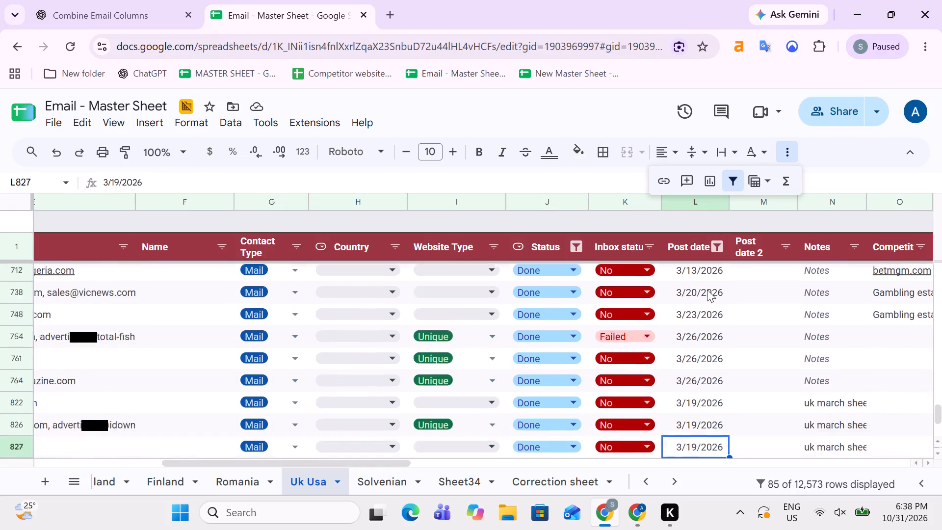
Set the Status in J2, the first filtered row, to Mail Has to Do.
key(Left)
key(Left)
key(ctrl+Up)
key(Down)
key(Up)
key(Down)
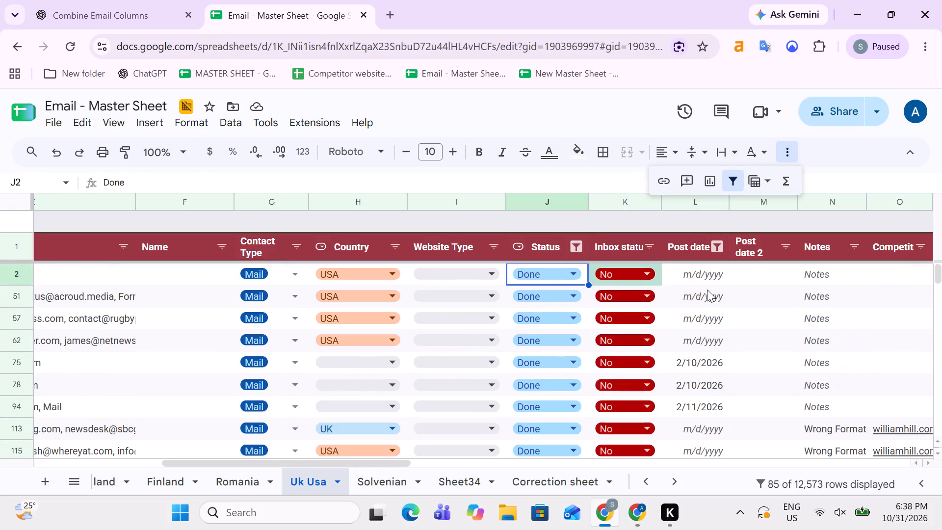
key(ctrl+shift+Down)
key(Up)
key(Down)
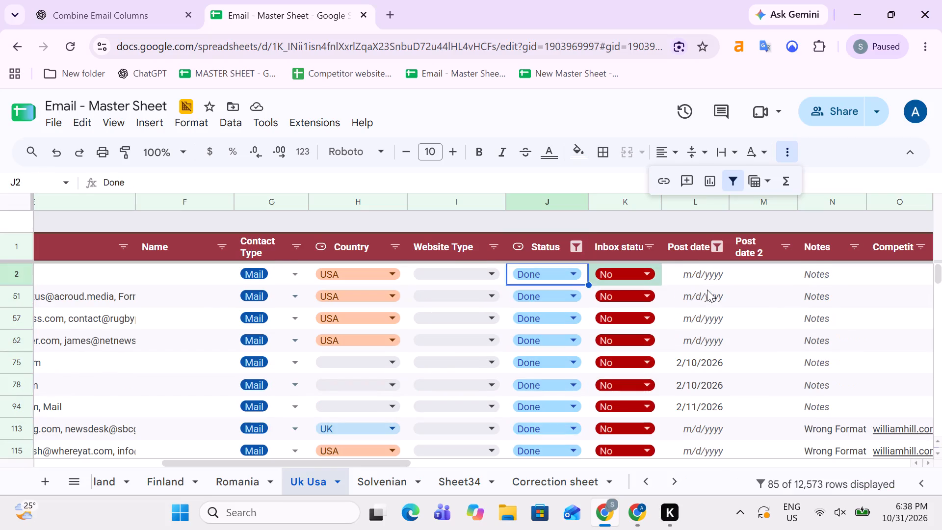
key(Up)
key(Down)
key(m)
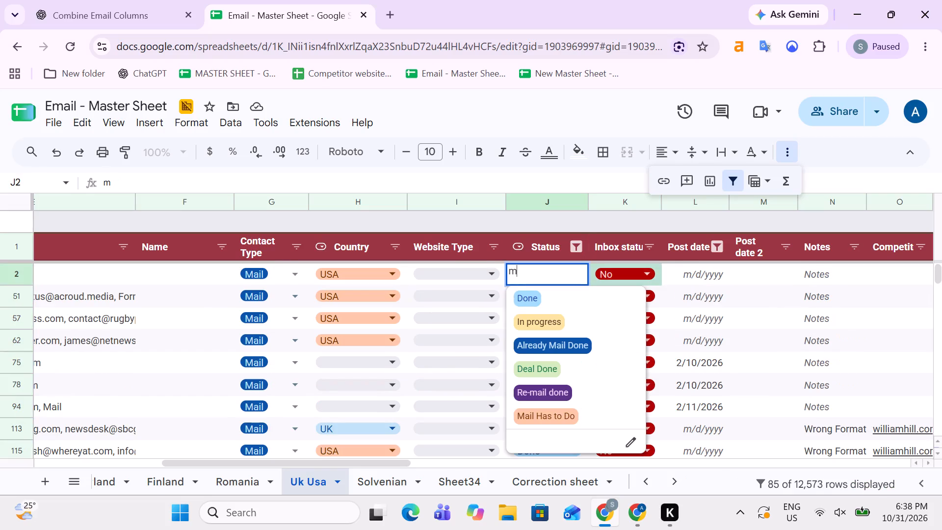
key(Down)
key(Down)
key(Down)
key(Return)
Copy the Mail Has to Do status from J2 onto all filtered rows down to J4924.
key(Up)
key(ctrl+c)
key(ctrl+shift+Down)
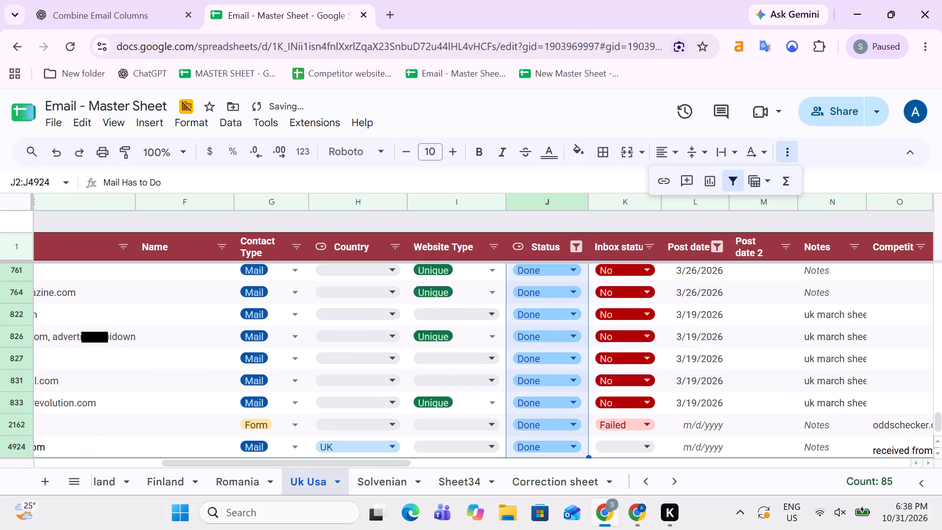
key(ctrl+v)
key(Up)
key(Down)
key(Up)
key(Down)
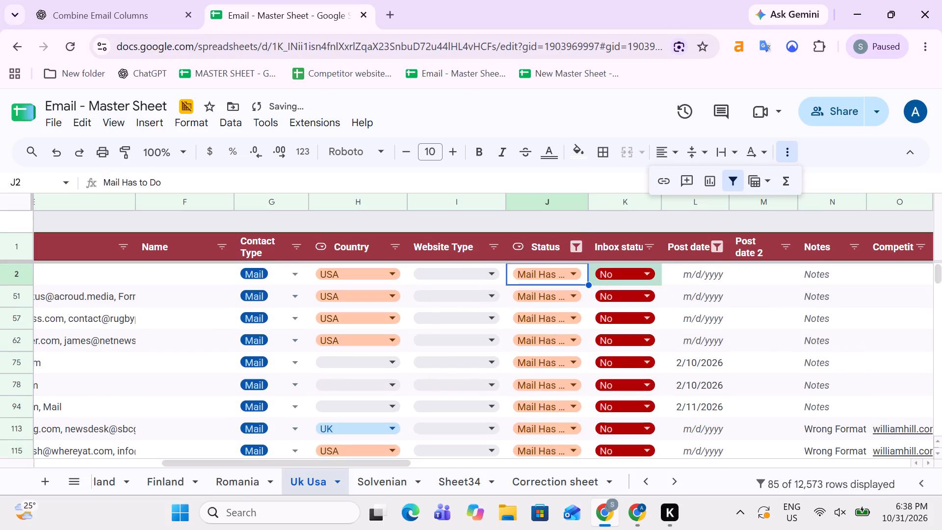
key(ctrl+shift+Down)
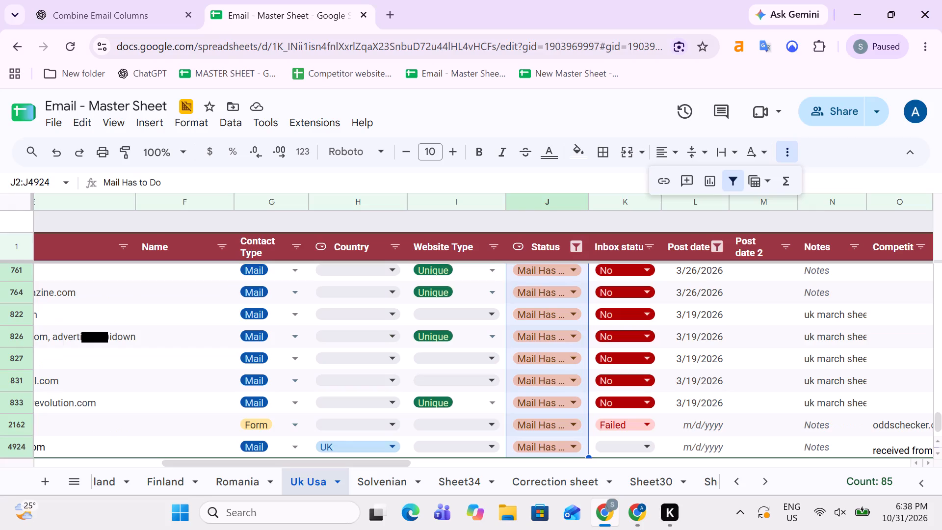
Copy the Website domains of the filtered Uk Usa rows, A2 to A4924.
click(714, 325)
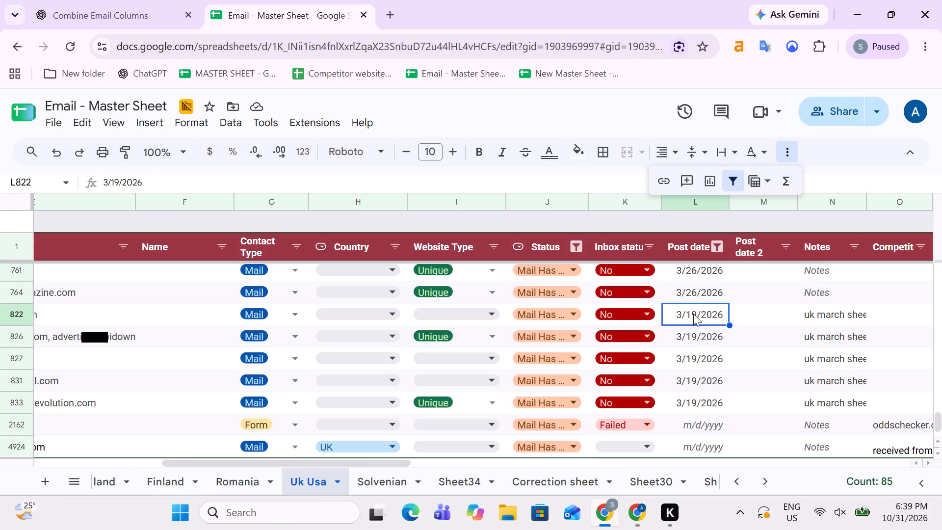
key(Left)
key(Left)
key(Left)
key(Left)
key(Left)
key(Left)
key(Left)
key(Left)
key(Left)
key(Left)
key(Left)
key(Left)
key(Left)
key(Left)
key(Left)
key(Left)
key(Left)
key(Left)
key(Left)
key(Left)
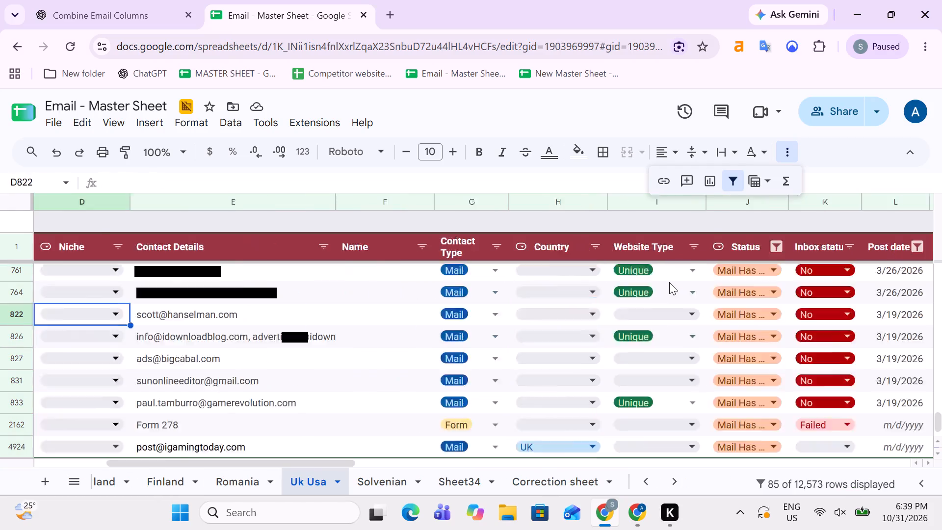
key(ctrl+Up)
key(Down)
key(Up)
key(Down)
key(ctrl+shift+Down)
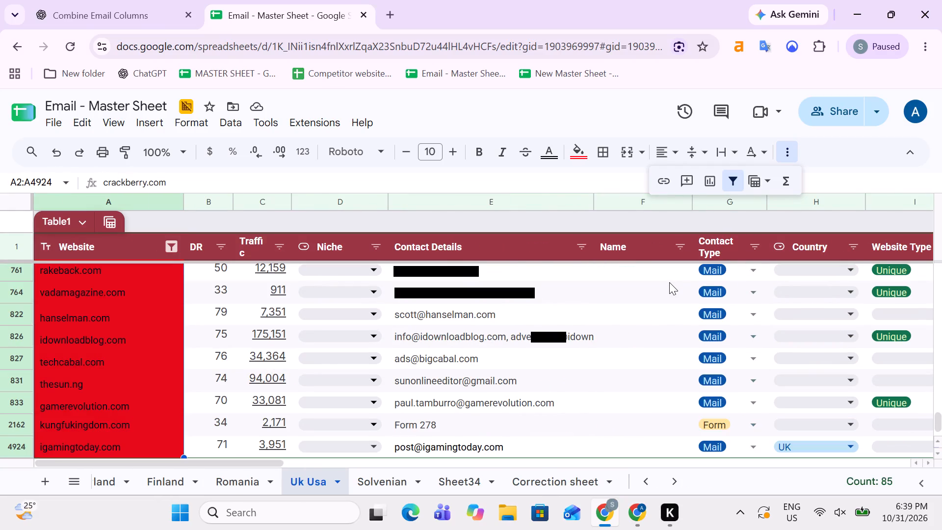
key(ctrl+c)
Paste the copied domains as values only into Sheet28 below the domain list, starting at A3317.
click(766, 481)
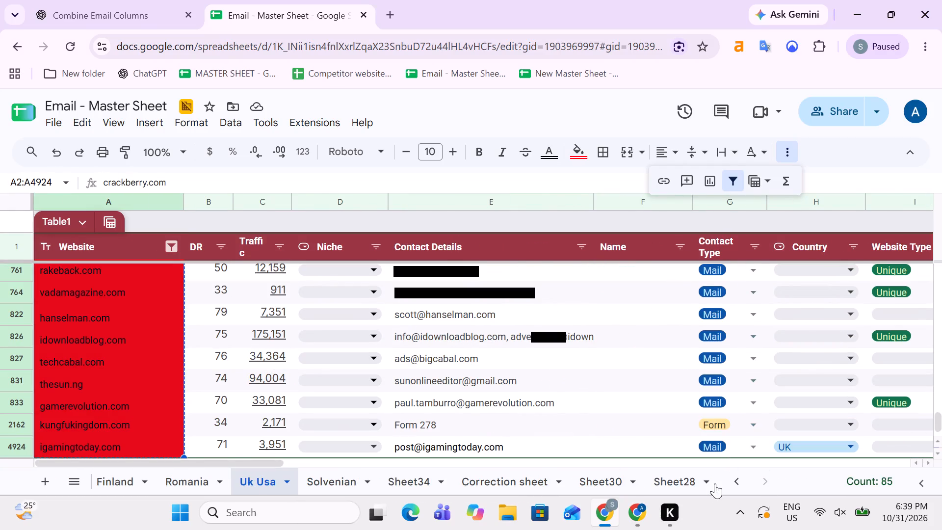
click(683, 476)
key(Down)
key(Down)
key(Down)
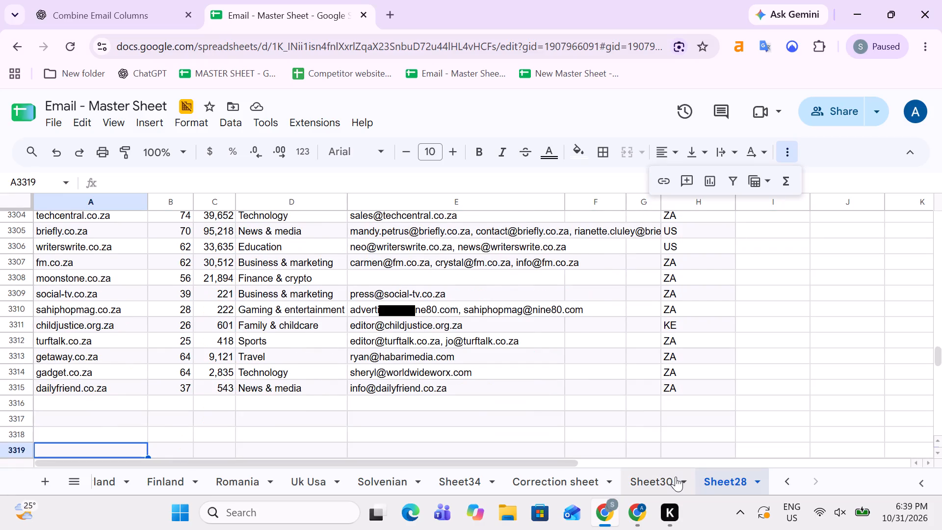
key(Up)
key(Up)
key(ctrl+v)
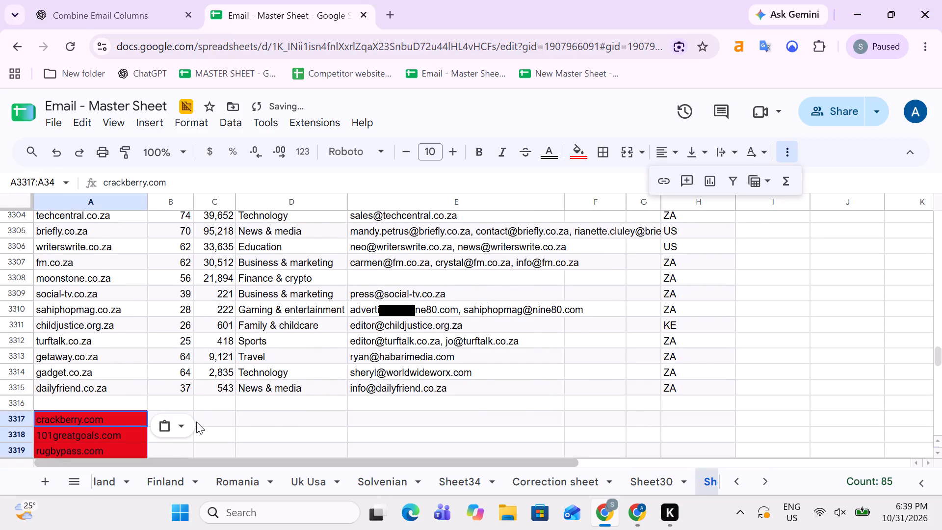
click(184, 424)
click(190, 316)
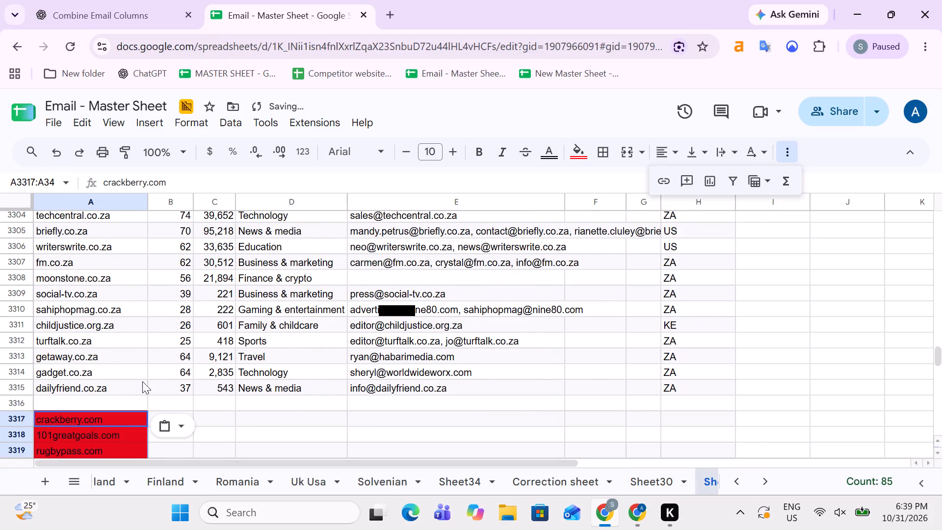
click(178, 429)
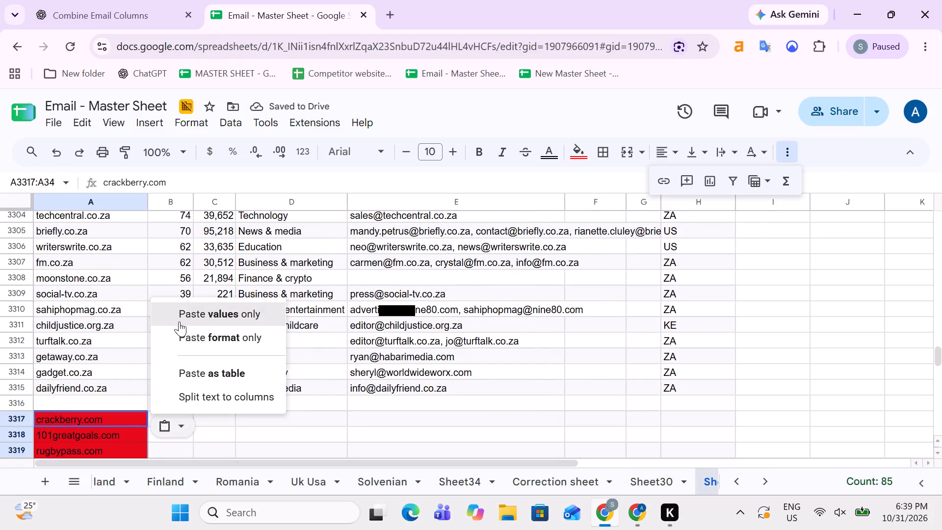
click(179, 321)
Add a filter to Sheet28's header row and filter the Domain column by red fill color.
click(144, 385)
key(Up)
key(ctrl+Up)
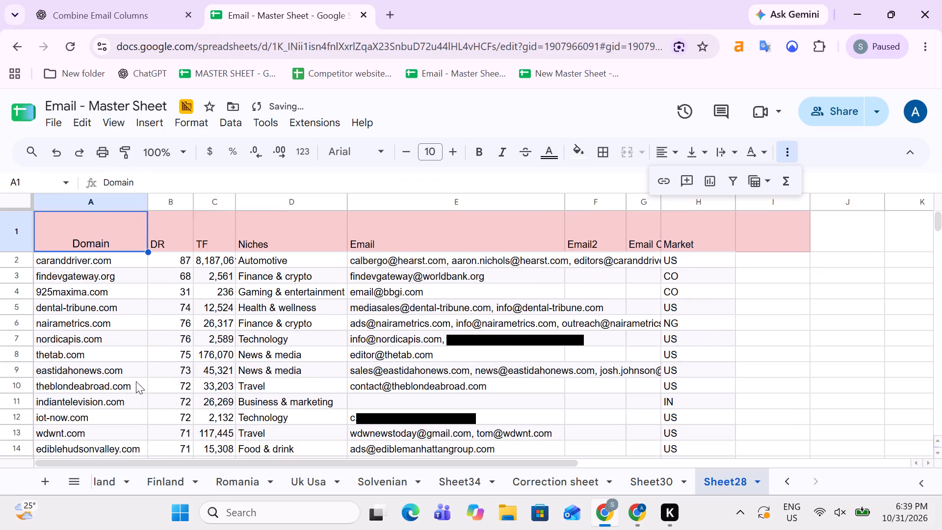
key(Down)
click(0, 216)
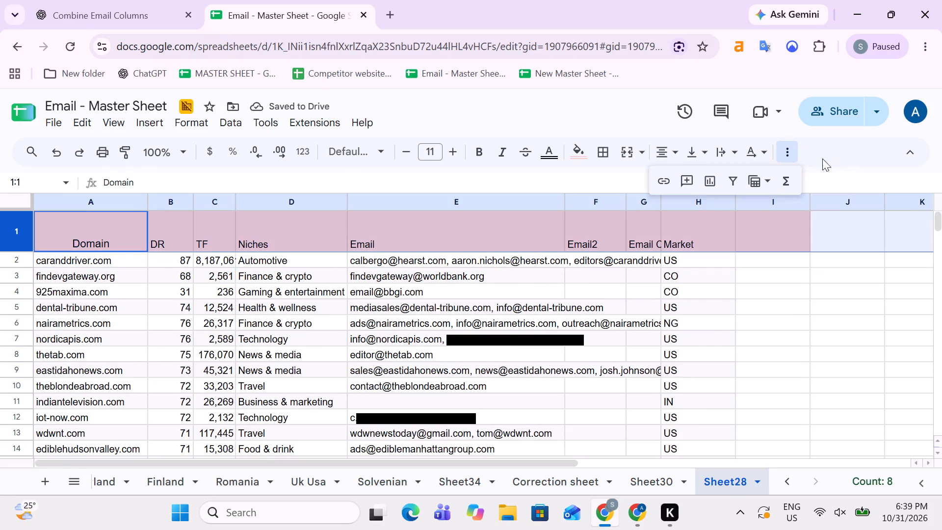
click(738, 177)
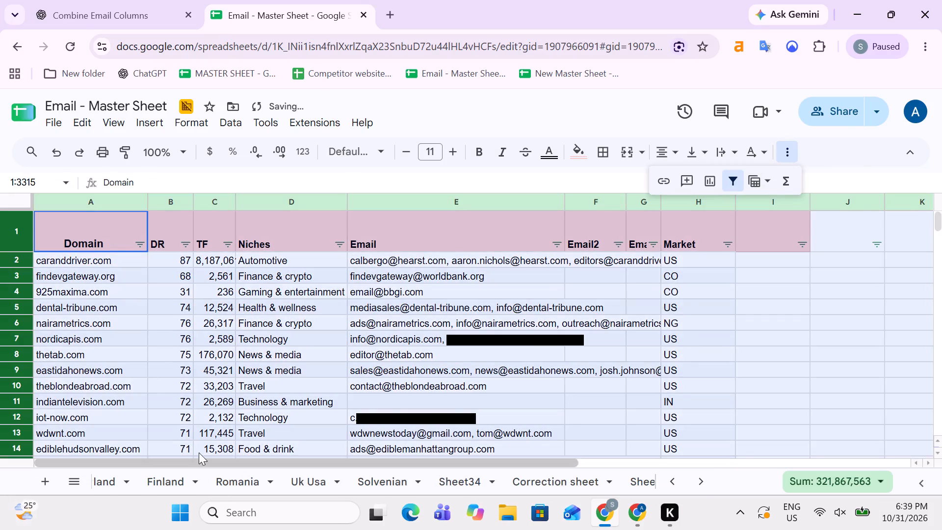
click(137, 242)
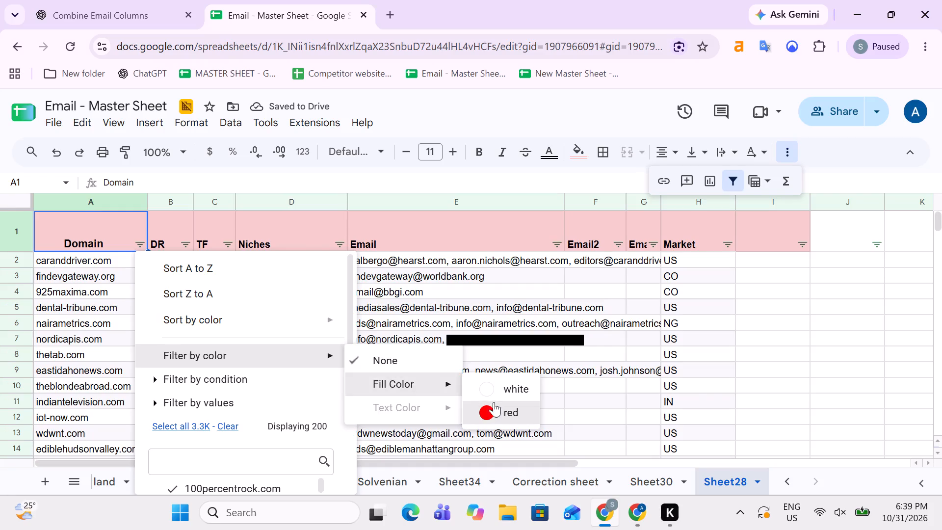
click(493, 406)
Delete all the filtered red domain rows on Sheet28, from row 291 to row 3292.
key(Down)
key(ctrl+shift+Down)
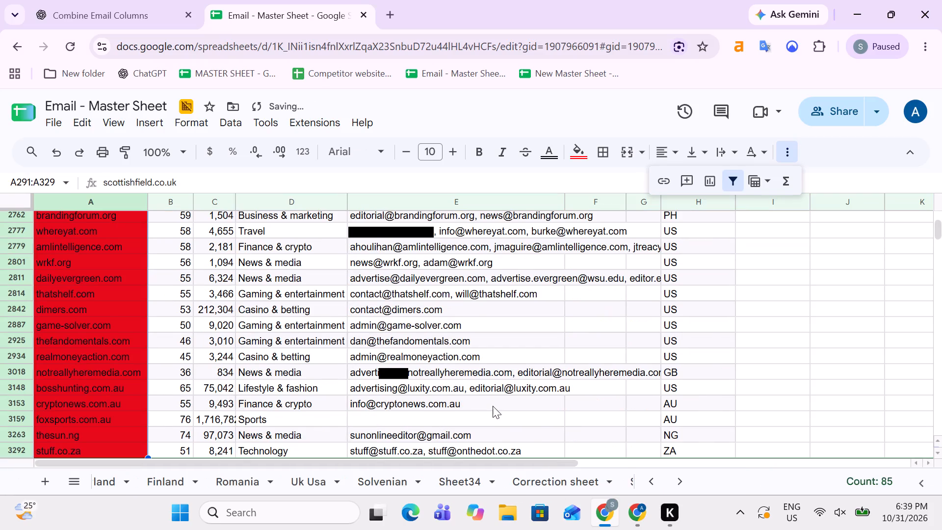
scroll(344, 333, up, 1)
key(Up)
key(Down)
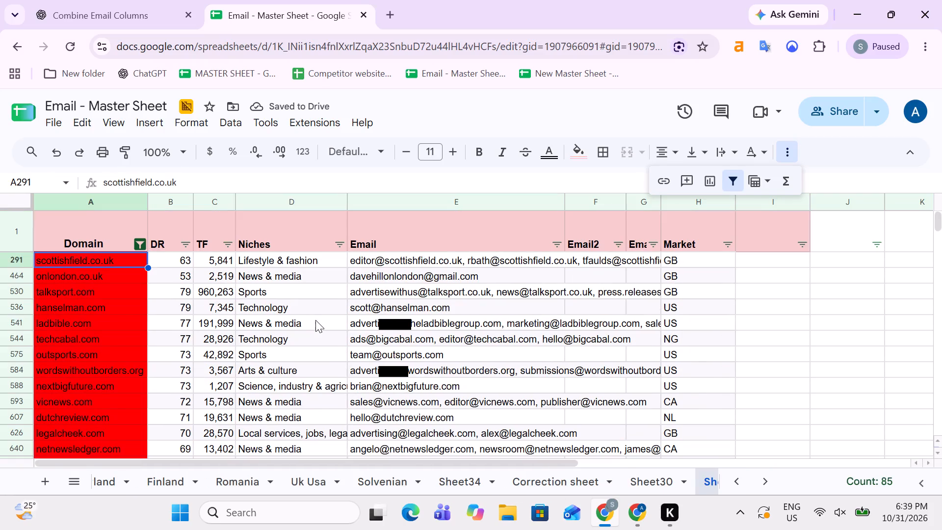
click(0, 263)
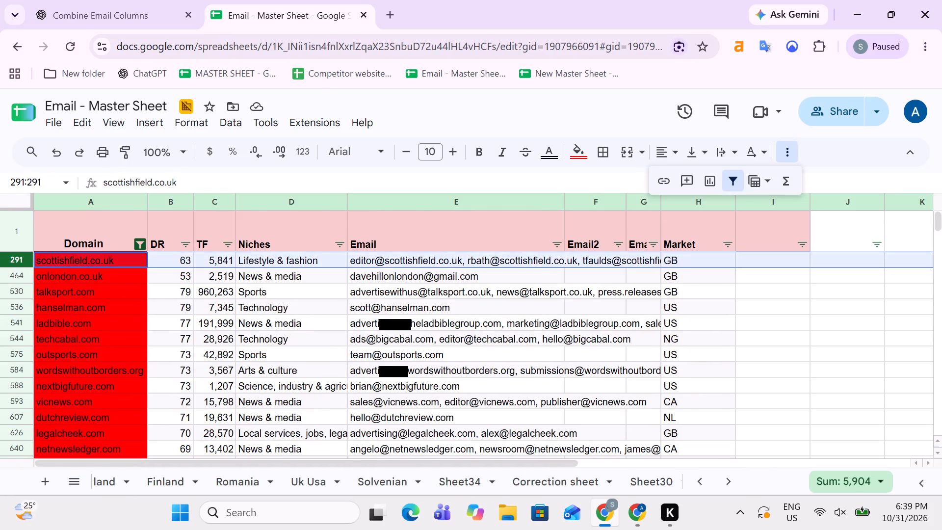
key(ctrl+shift+Down)
right_click(12, 299)
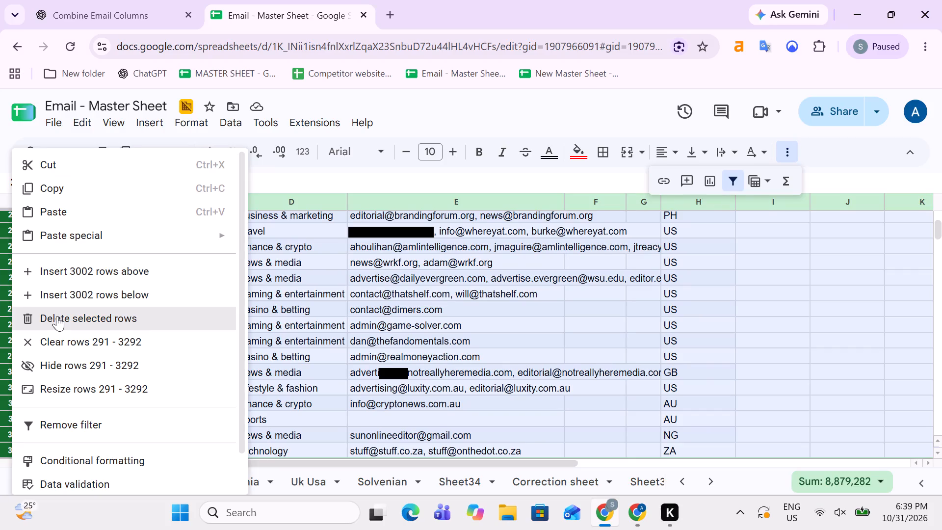
click(57, 316)
Remove the filter from Sheet28 so all domain rows are shown.
scroll(559, 278, up, 2)
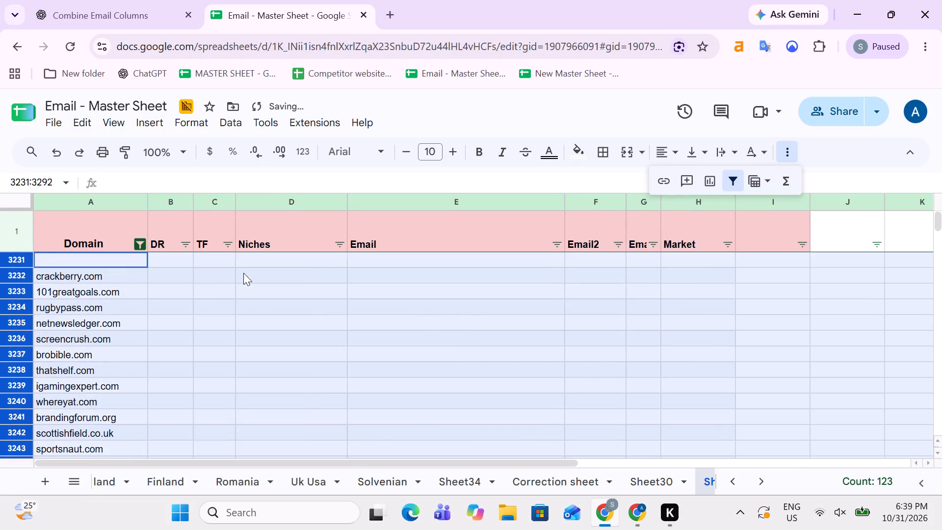
click(732, 180)
Clear the pasted comparison domains below Sheet28's list, from A3232 to A3316.
click(91, 304)
key(ctrl+Down)
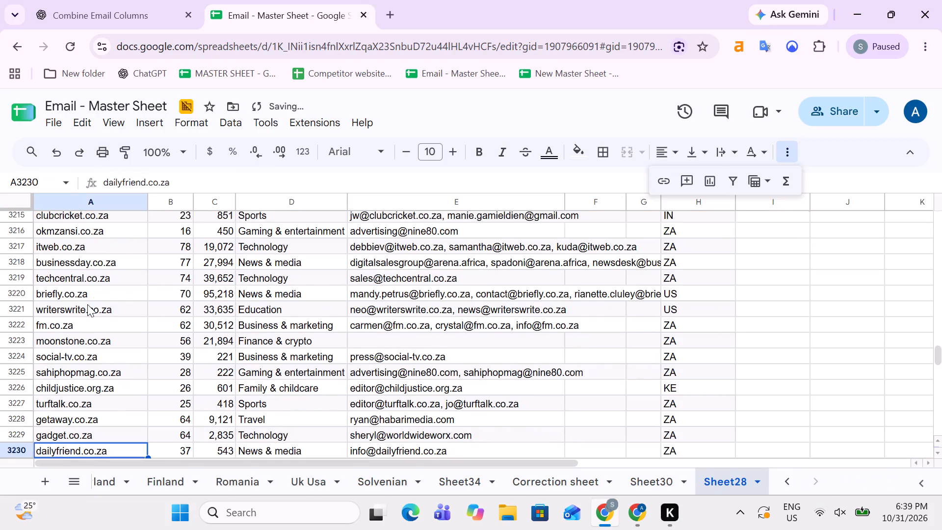
key(Down)
key(Down)
key(Down)
key(Up)
key(ctrl+shift+Down)
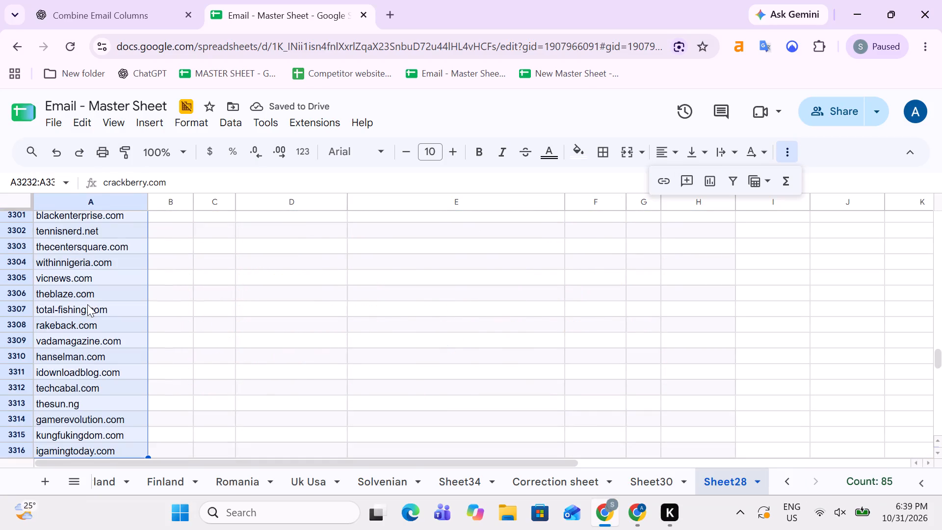
key(Delete)
key(Up)
key(Up)
key(Up)
key(Up)
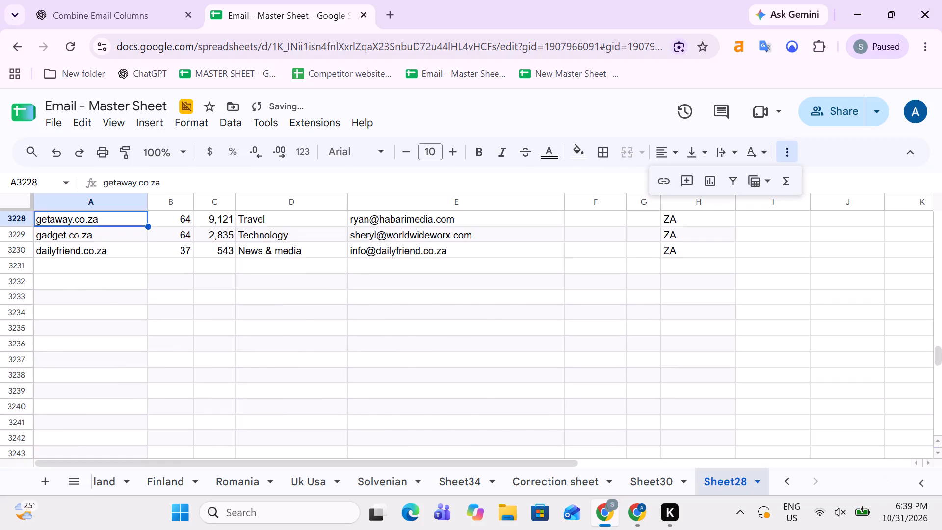
Examine the filtered rows on the Uk Usa sheet across the Status, Inbox status, Post date and Notes columns.
key(ctrl+Up)
key(Down)
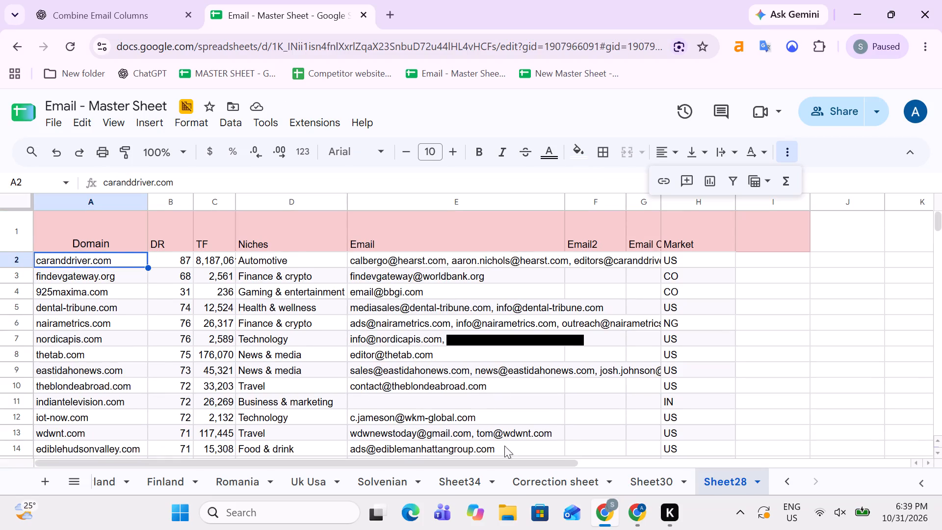
click(318, 477)
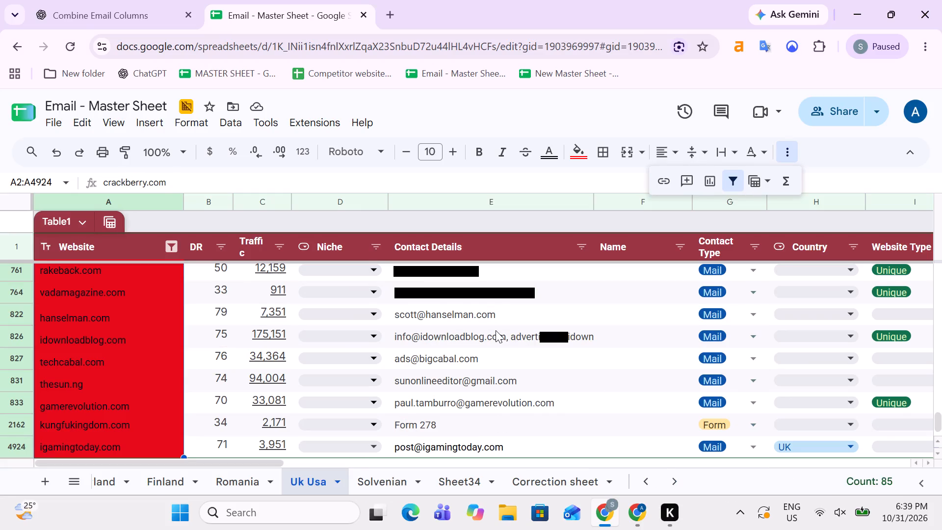
key(Up)
key(Down)
key(Right)
key(Right)
key(Right)
key(Right)
key(Right)
key(Right)
key(Right)
key(Right)
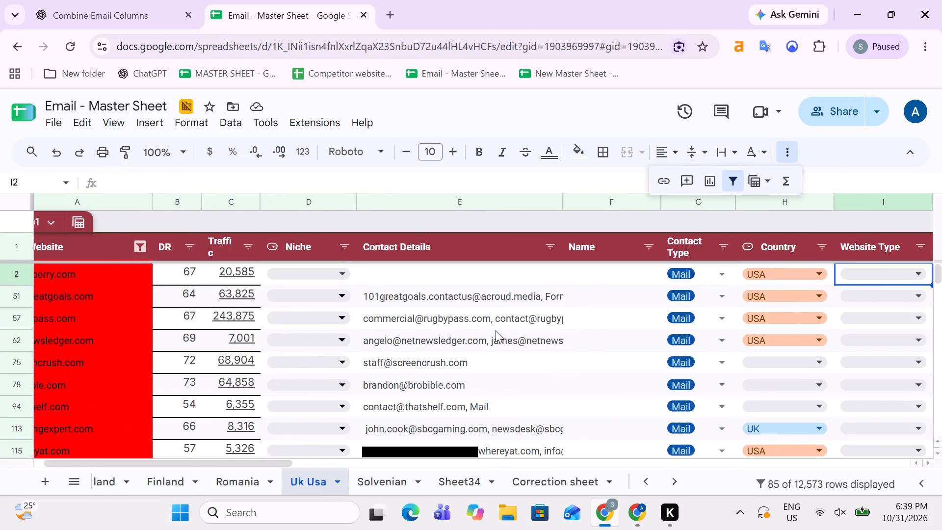
key(Right)
key(Right)
key(Right)
key(Left)
key(Left)
key(Left)
key(Right)
key(Right)
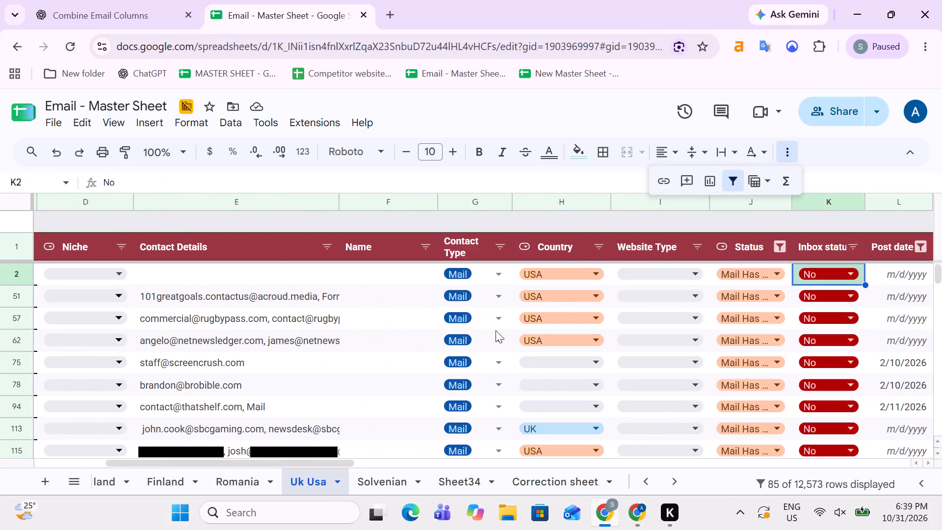
key(Right)
key(Right)
key(Right)
key(Left)
key(Left)
key(Left)
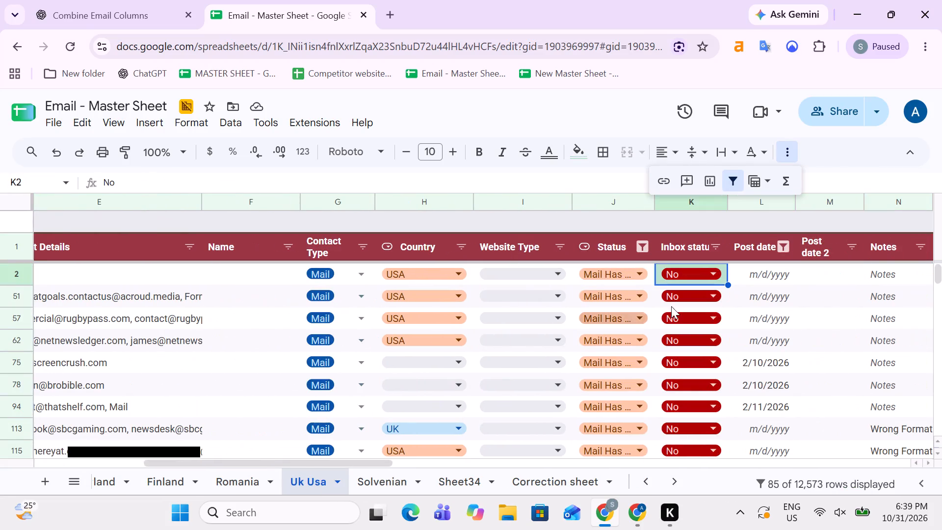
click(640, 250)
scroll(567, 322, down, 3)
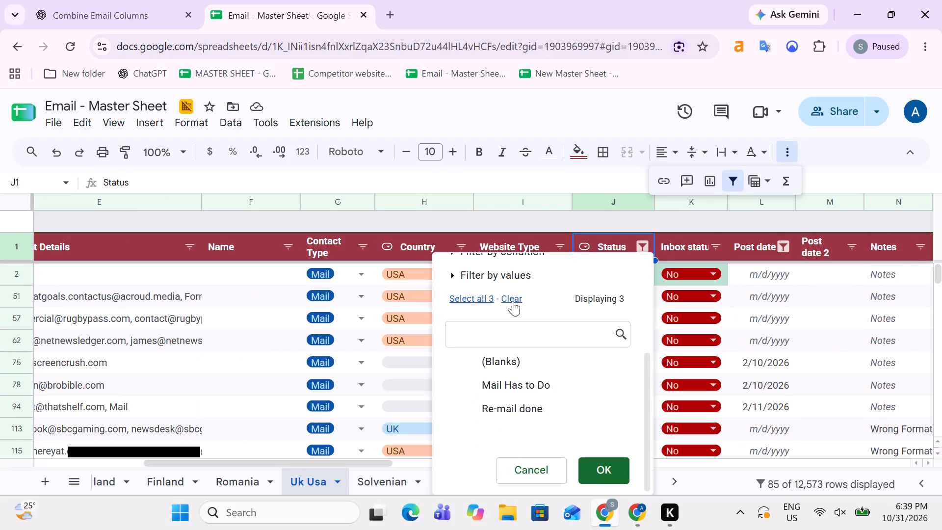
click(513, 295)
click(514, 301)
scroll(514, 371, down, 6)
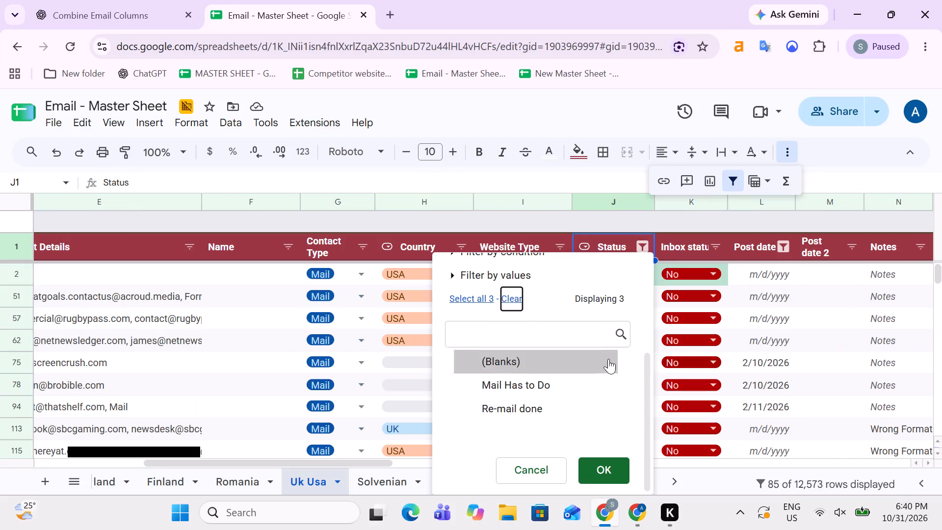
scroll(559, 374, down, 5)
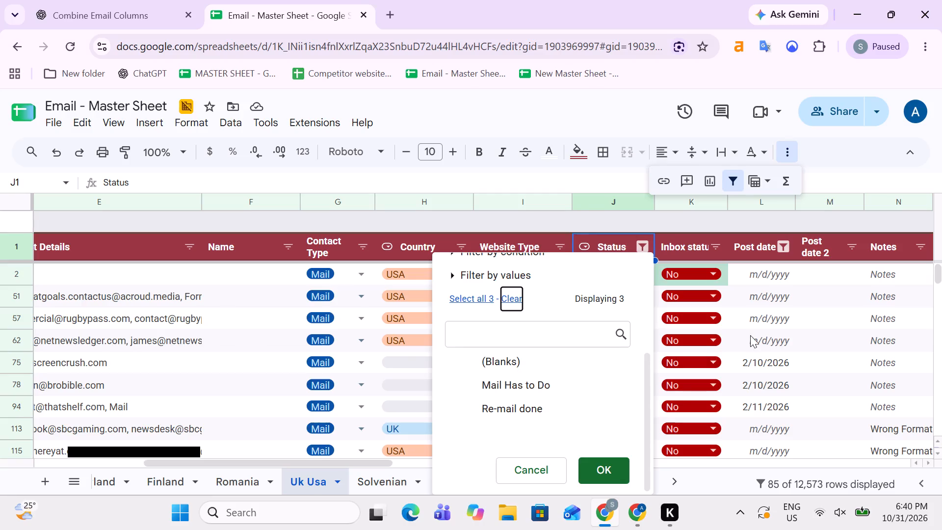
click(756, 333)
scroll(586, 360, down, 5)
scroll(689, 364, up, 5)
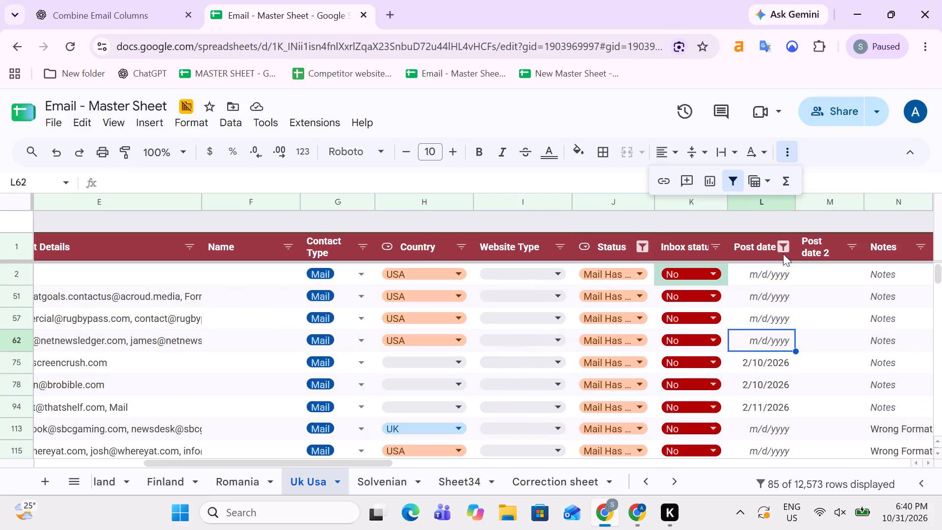
Select all values in the Post date 1 filter on Uk Usa so that no post dates are excluded.
click(783, 251)
scroll(733, 326, down, 4)
click(628, 298)
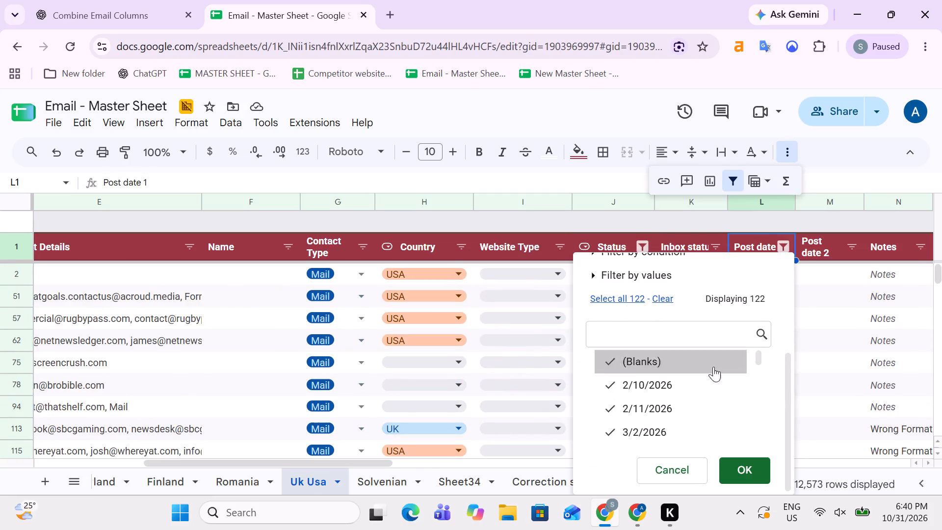
click(617, 302)
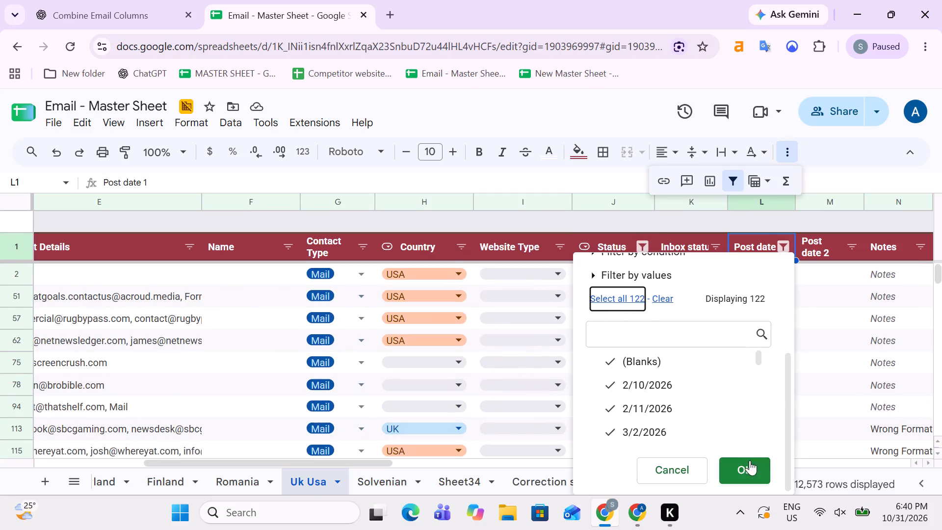
click(750, 460)
Filter Uk Usa's Status column to Done and select the whole Status range to check the matching rows.
click(637, 246)
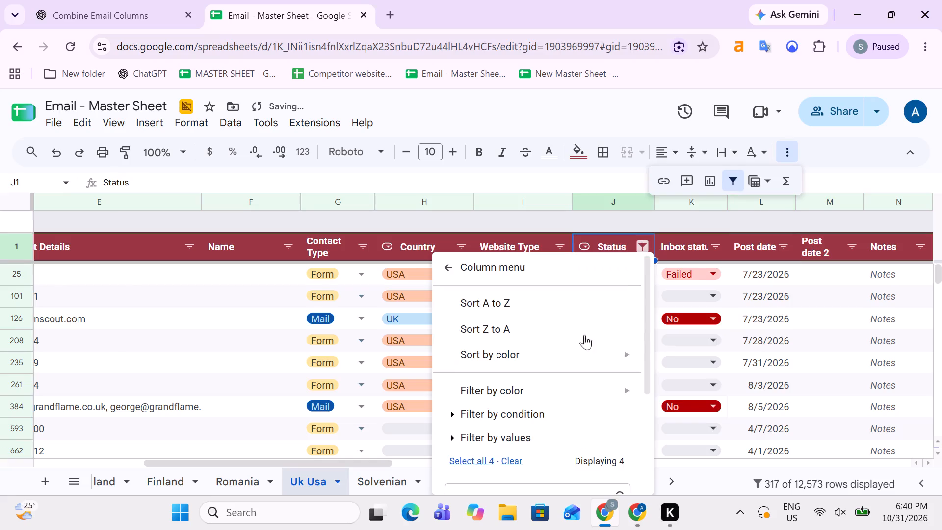
scroll(550, 363, down, 8)
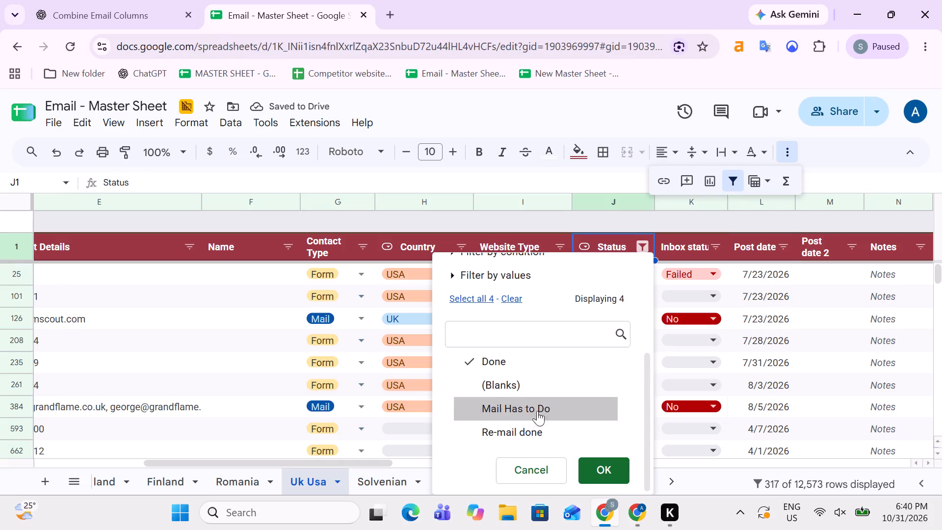
click(619, 476)
key(Down)
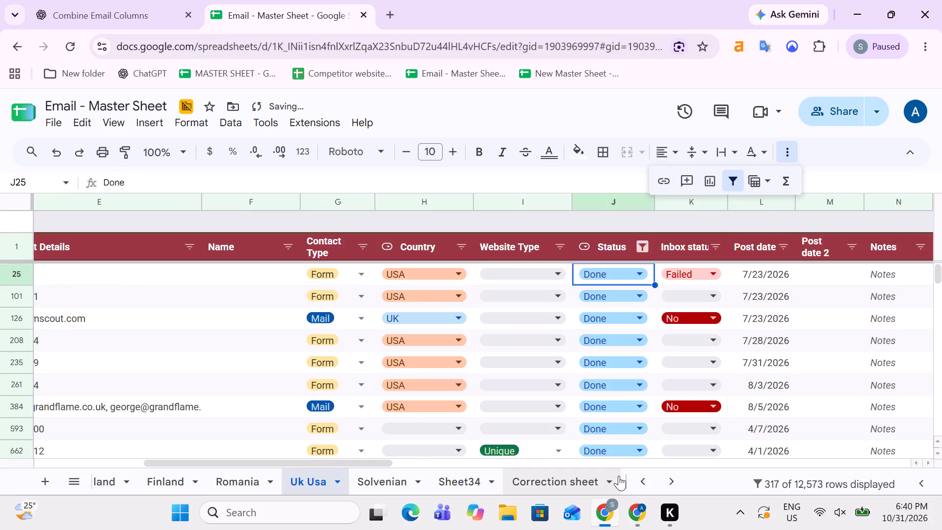
key(Up)
key(Down)
key(Up)
key(Down)
key(ctrl+shift+Down)
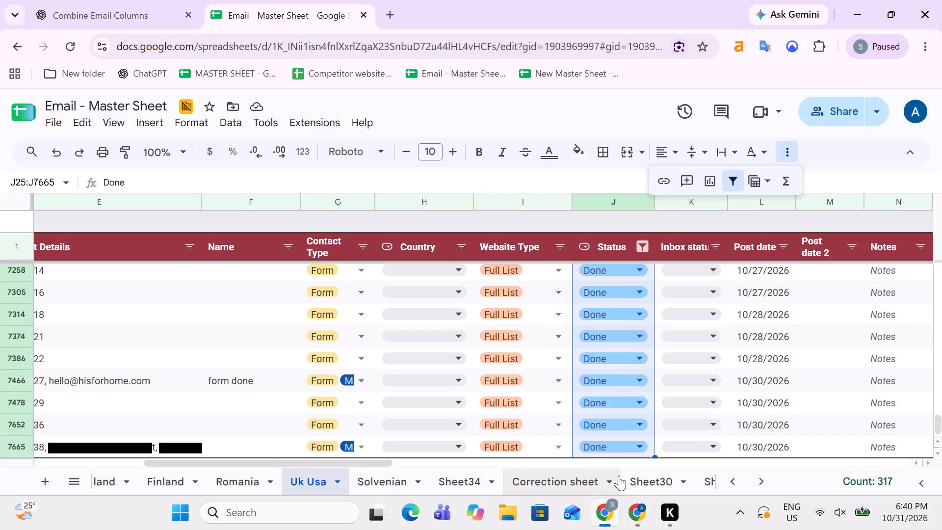
key(Up)
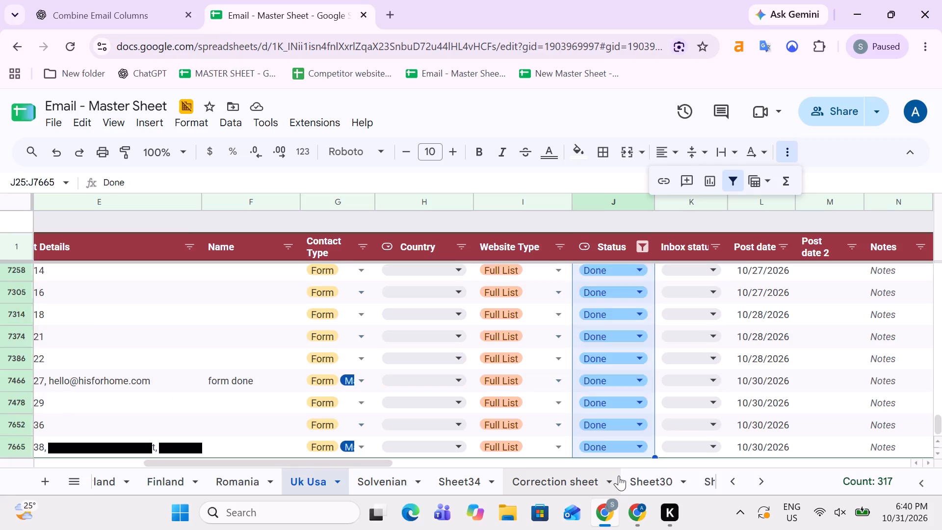
key(Down)
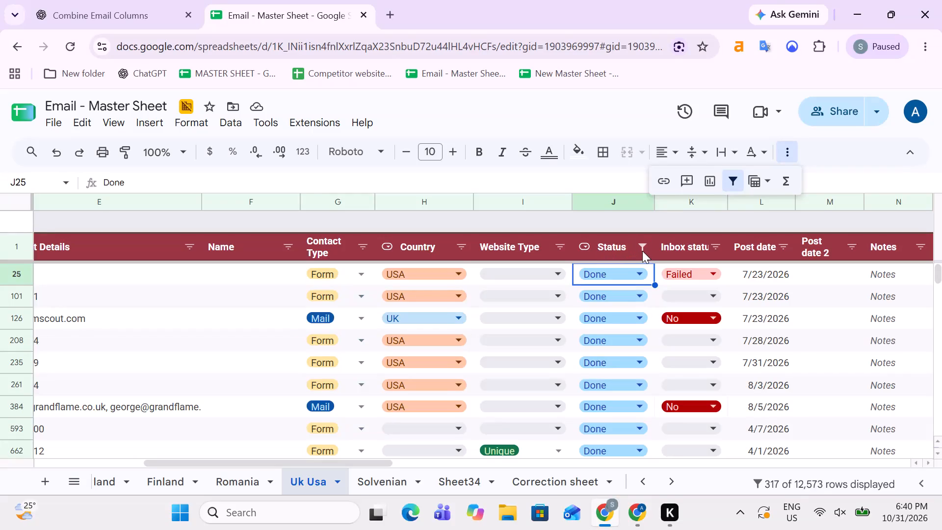
Add Re-mail done to the Status filter alongside Done and check the matching rows down the column.
click(642, 248)
scroll(568, 355, down, 2)
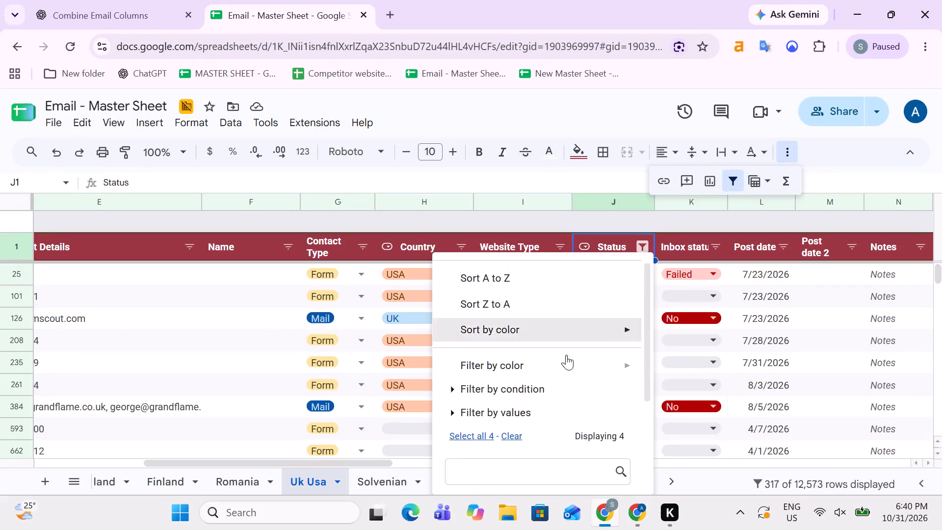
scroll(566, 355, down, 1)
click(537, 431)
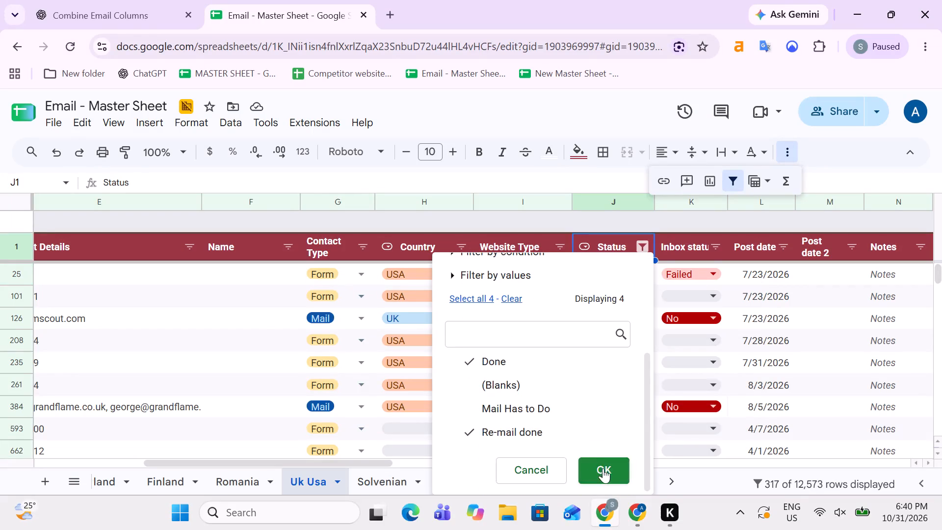
click(604, 469)
key(Down)
key(Up)
key(Down)
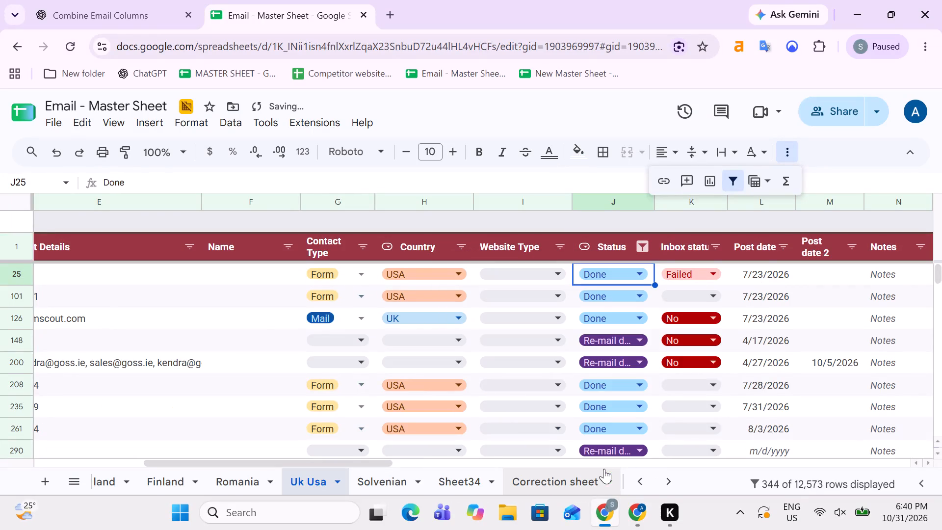
key(ctrl+shift+Down)
key(Up)
key(Up)
key(Down)
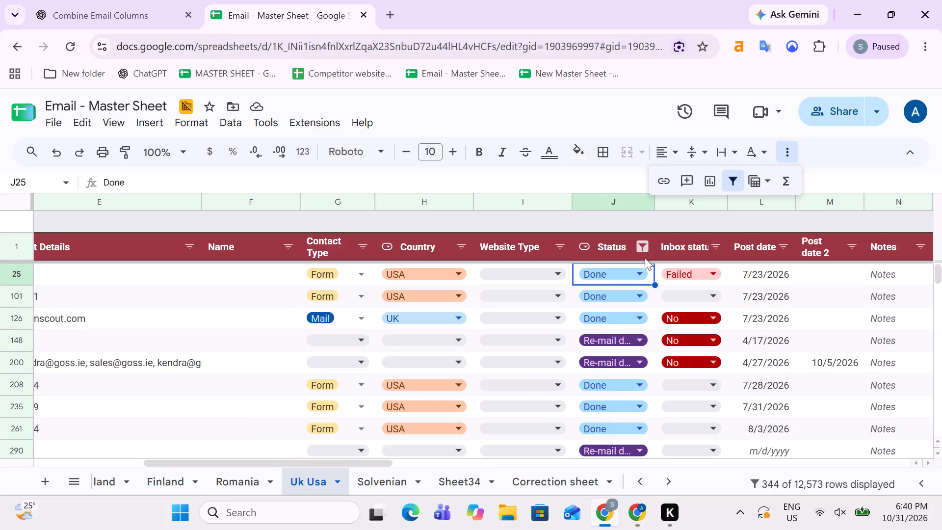
key(Up)
key(Down)
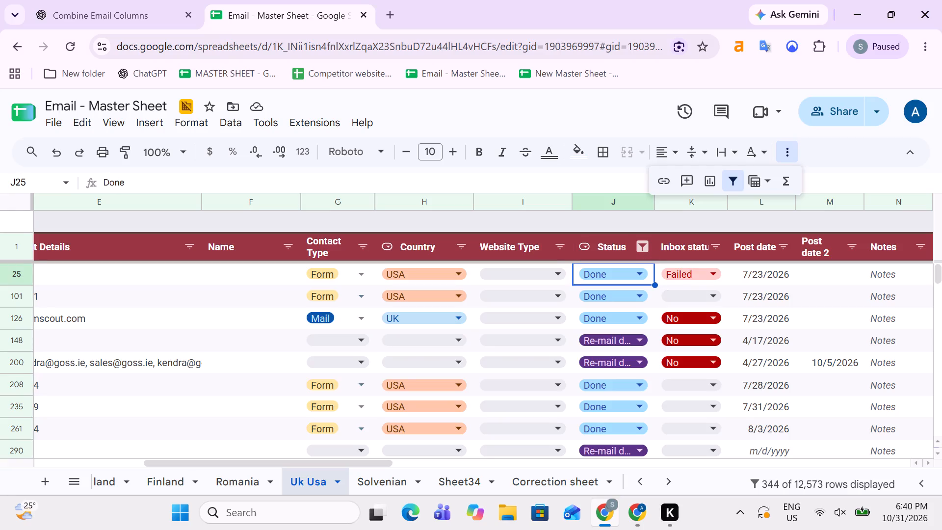
Filter Uk Usa's Status column to Mail Has to Do only and check the full range of matching rows.
click(644, 243)
scroll(551, 391, down, 5)
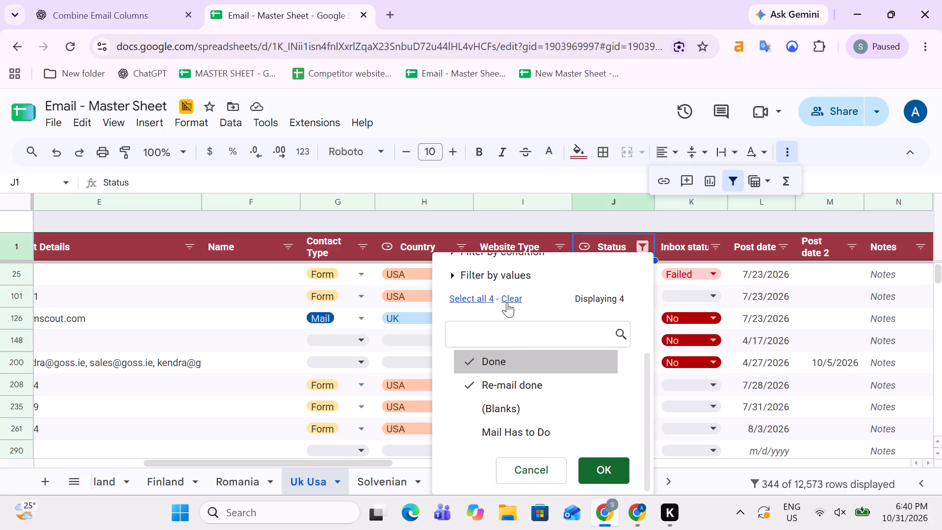
click(511, 297)
scroll(517, 426, down, 2)
click(526, 425)
click(612, 473)
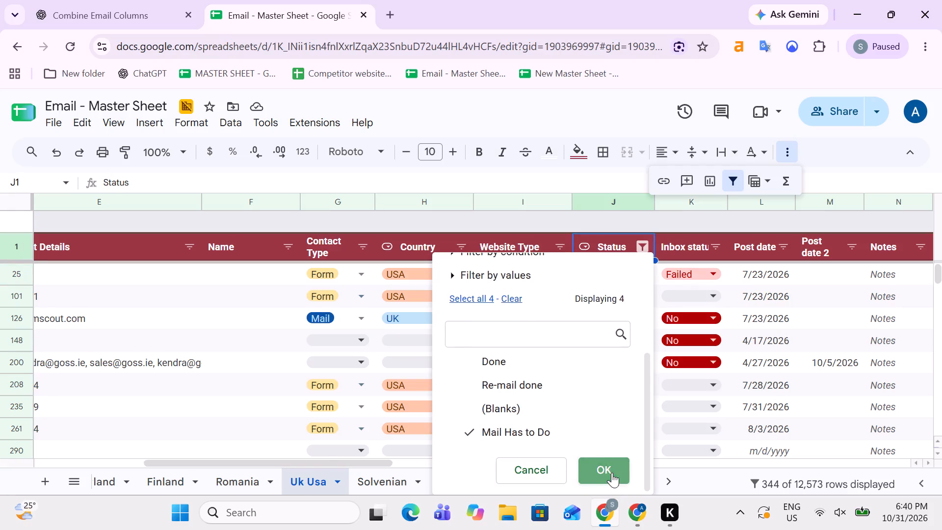
key(Up)
key(Down)
key(Up)
key(Down)
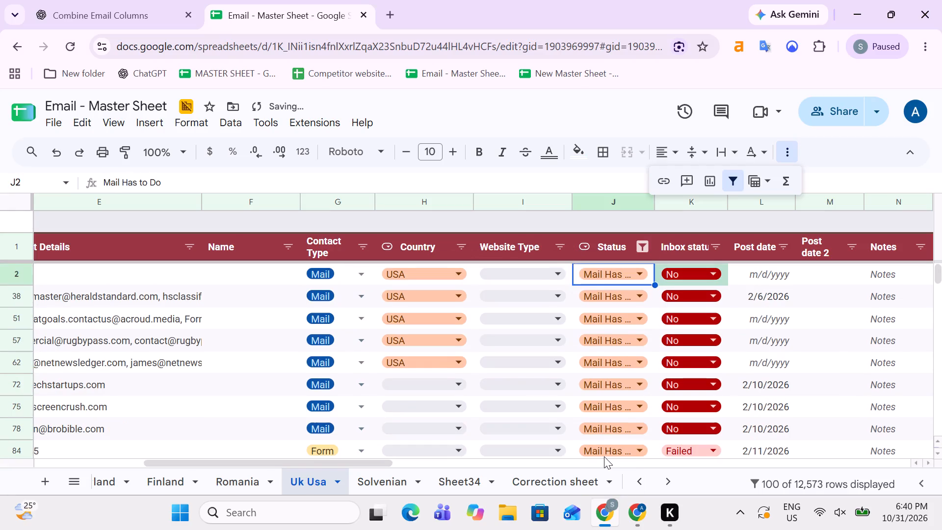
key(ctrl+shift+Down)
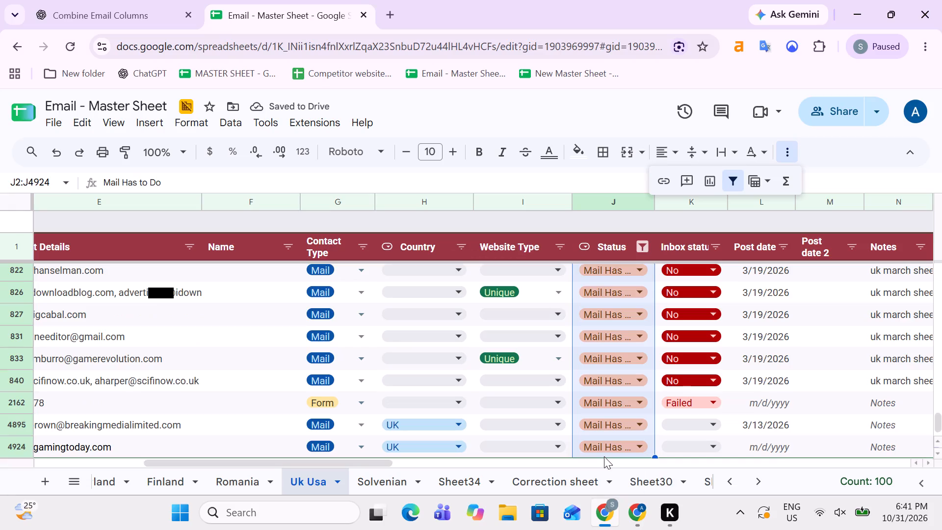
Copy all filtered Mail Has to Do domains from Uk Usa's Website column, A2 to A4924.
key(Up)
key(Down)
key(Up)
key(Down)
key(Left)
key(Left)
key(Left)
key(Left)
key(Left)
key(Left)
key(Left)
key(Left)
key(Left)
key(Left)
key(Left)
key(Left)
key(Left)
key(Left)
key(Left)
key(Left)
key(Left)
key(Left)
key(Left)
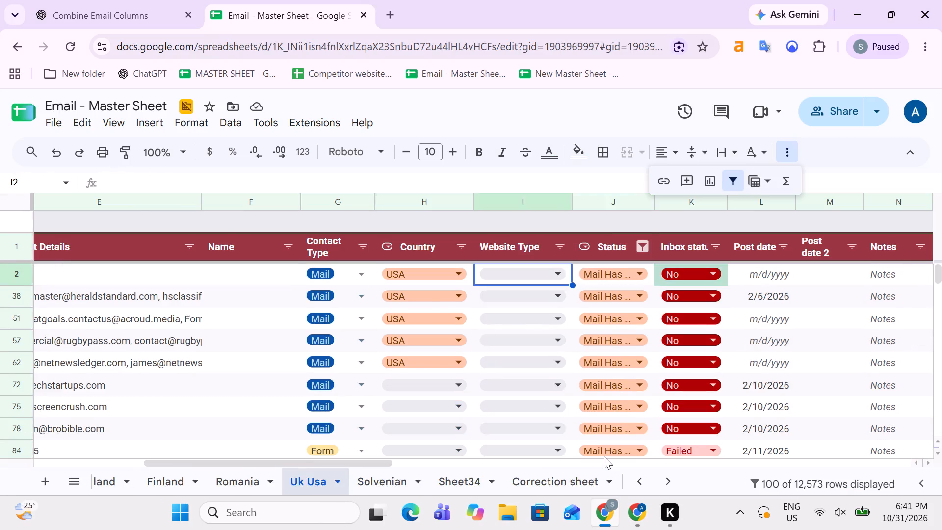
key(Up)
key(Down)
key(ctrl+shift+Down)
key(ctrl+c)
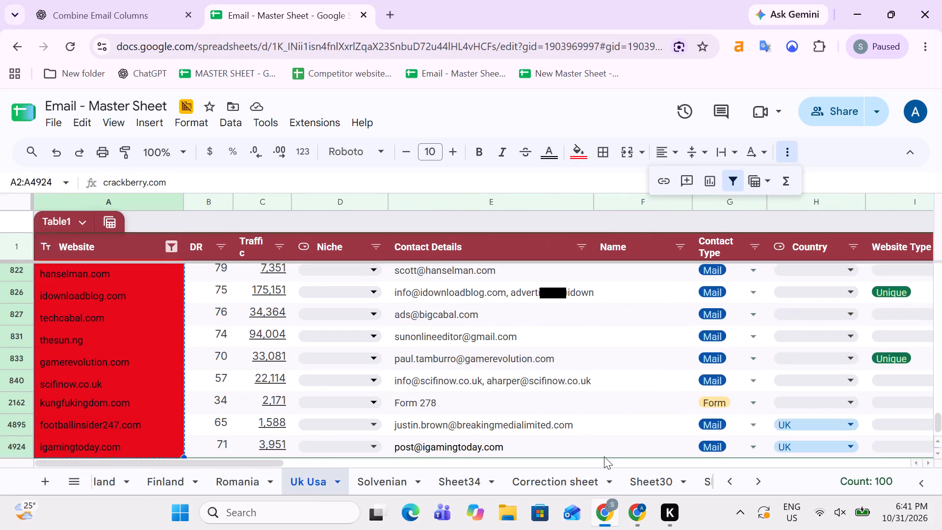
Paste the copied domains as values only below Sheet28's domain list, starting at A3232.
click(761, 477)
click(668, 481)
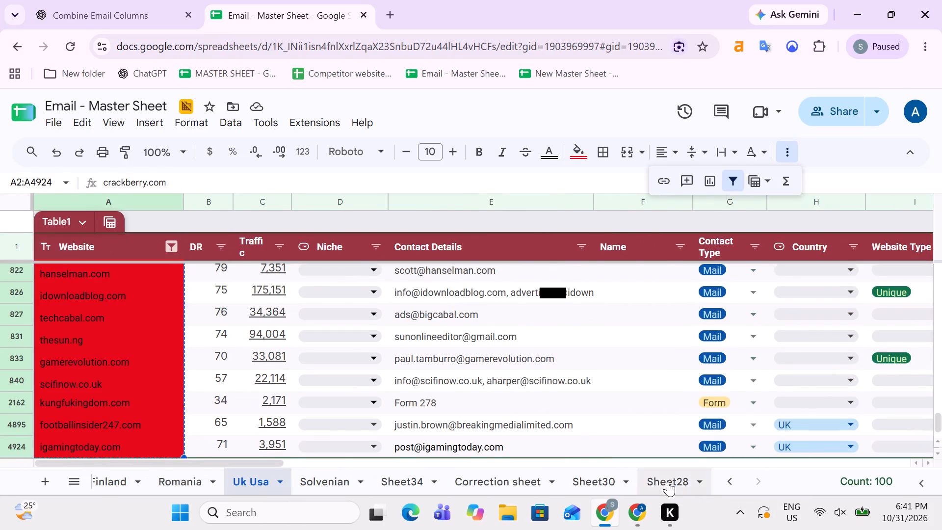
key(Down)
key(ctrl+Down)
key(Down)
key(Down)
key(Down)
key(Down)
key(Up)
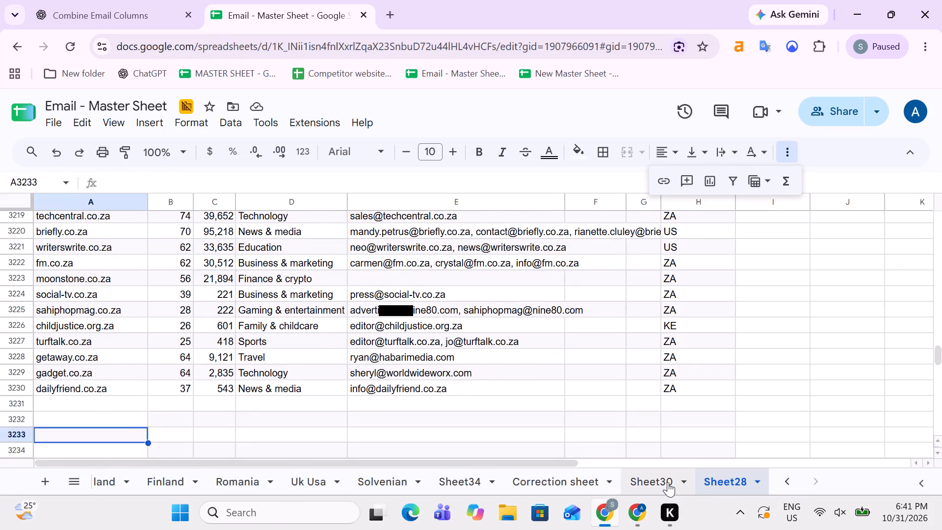
key(Up)
key(ctrl+v)
click(165, 418)
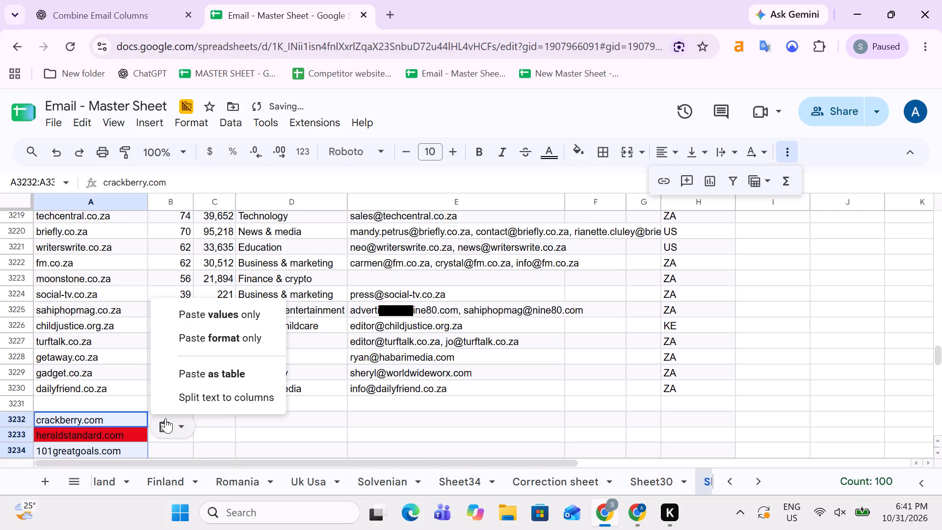
click(212, 317)
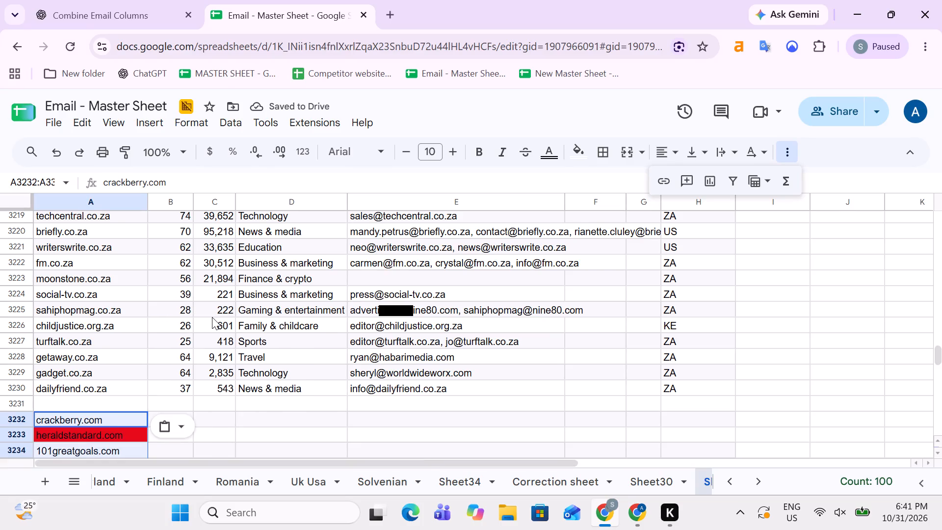
Add a filter to Sheet28's header row and filter the Domain column by red fill colour.
key(Up)
key(Up)
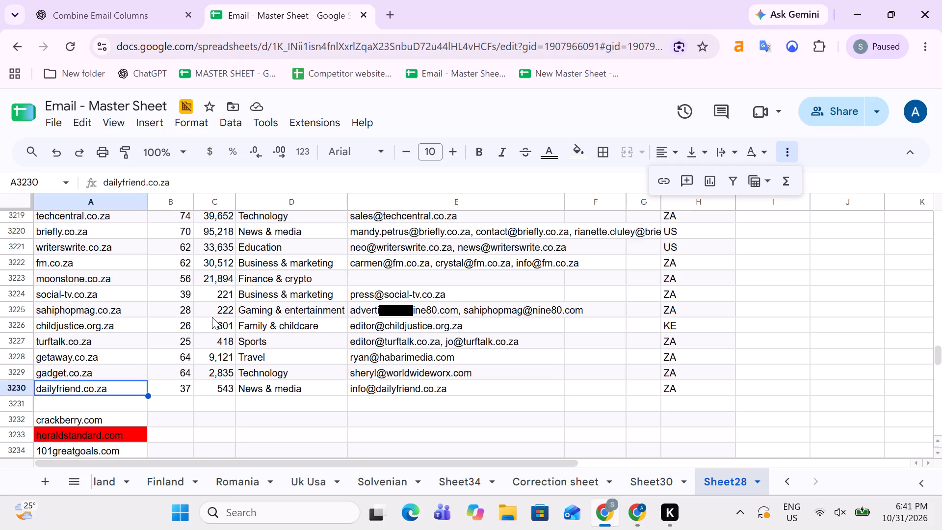
key(ctrl+Up)
key(Down)
key(ctrl+shift+Down)
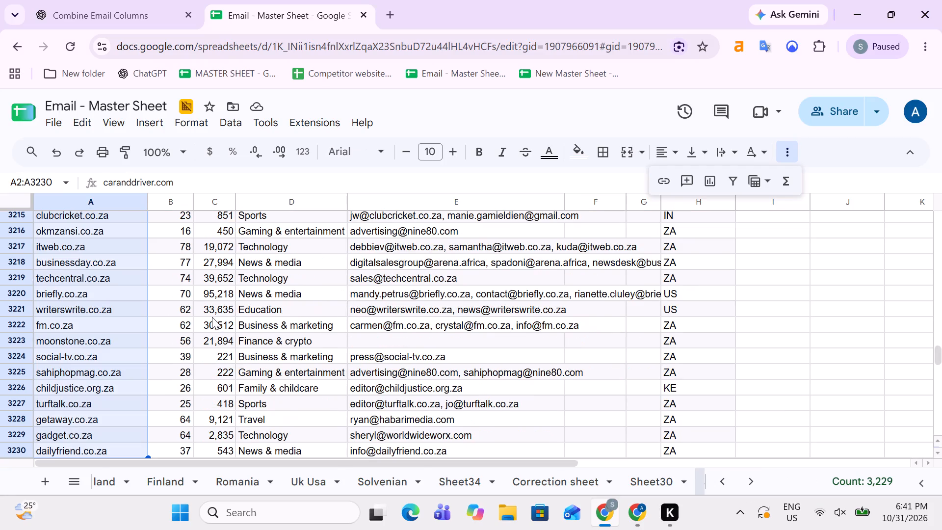
key(Up)
click(0, 227)
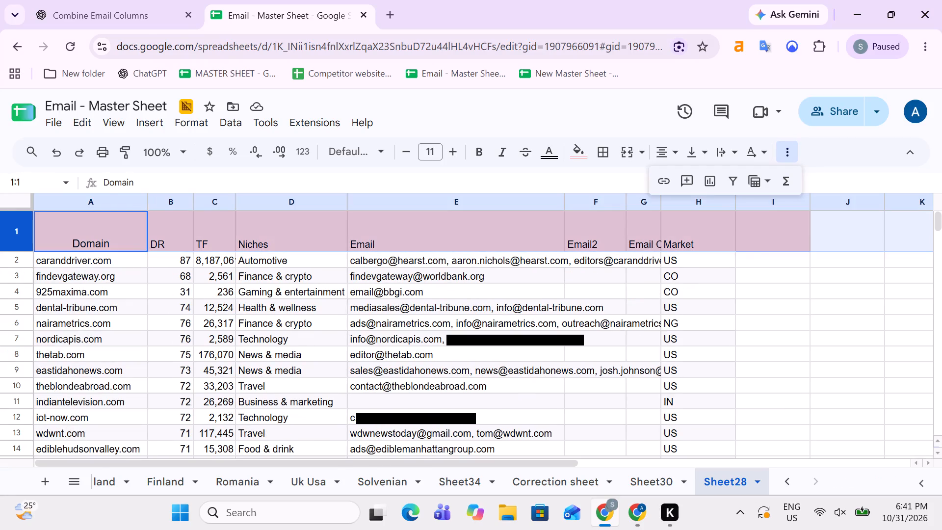
click(735, 179)
click(137, 241)
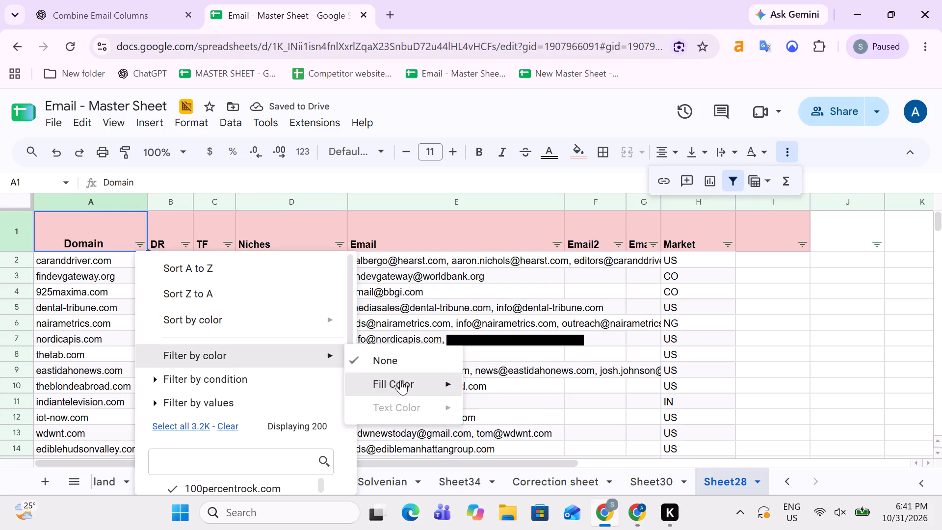
click(494, 411)
key(Down)
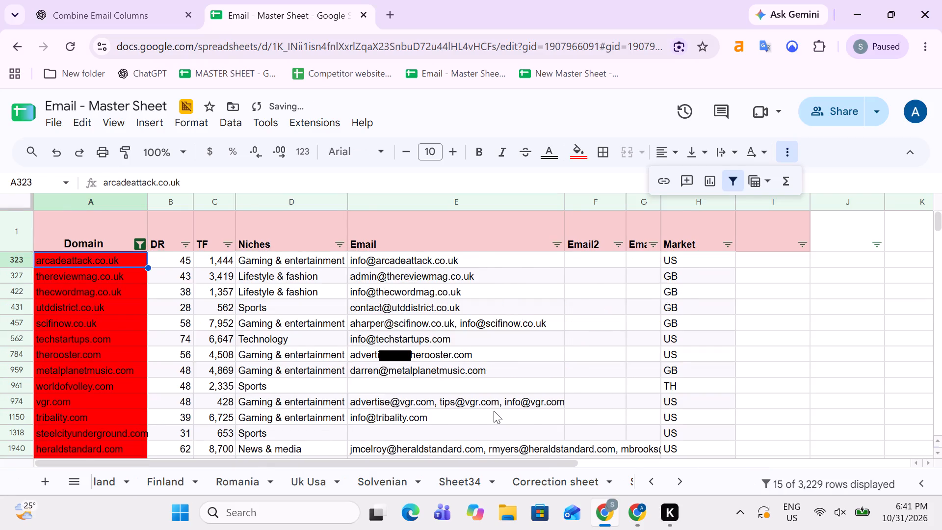
Delete the filtered red rows between 323 and 2638 in Sheet28.
key(ctrl+shift+Down)
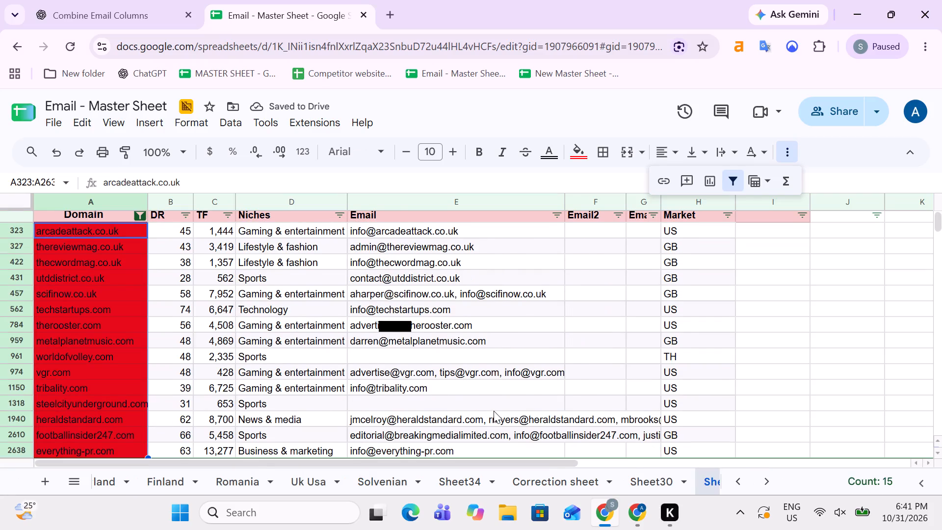
key(Up)
key(Down)
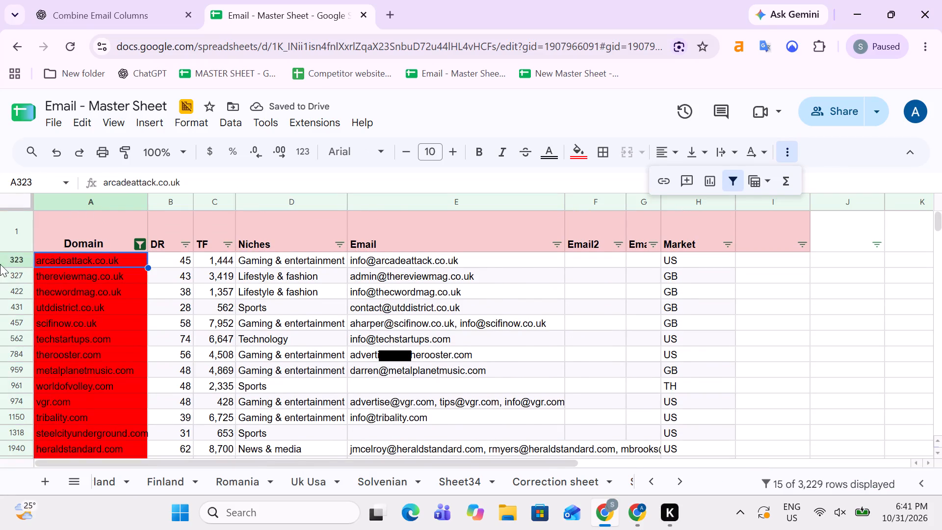
click(0, 264)
key(ctrl+shift+Down)
right_click(0, 294)
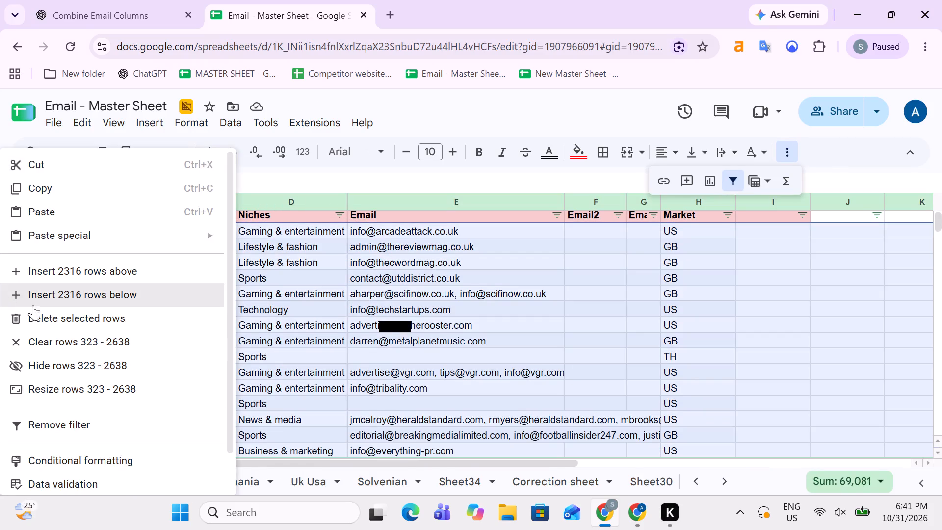
click(36, 314)
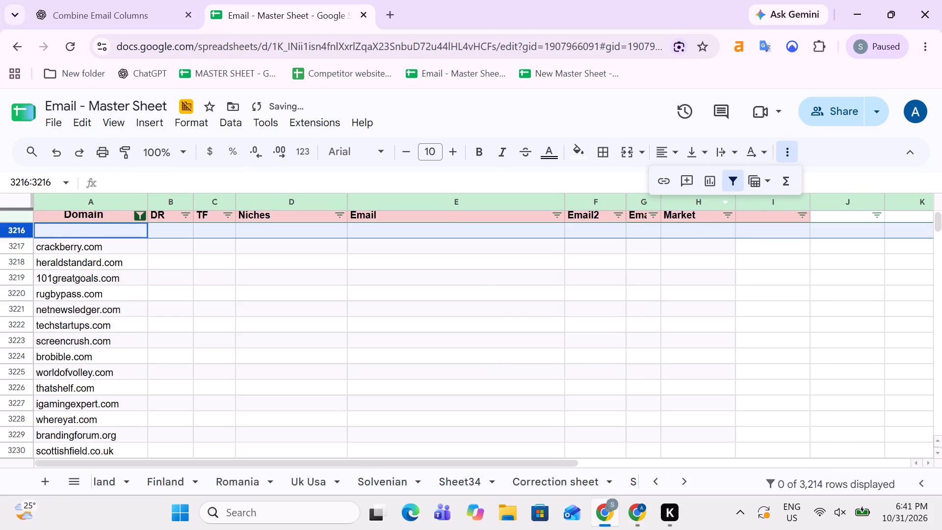
Clear the pasted comparison domains below Sheet28's list, A3217 to A3316.
click(122, 246)
key(ctrl+shift+Down)
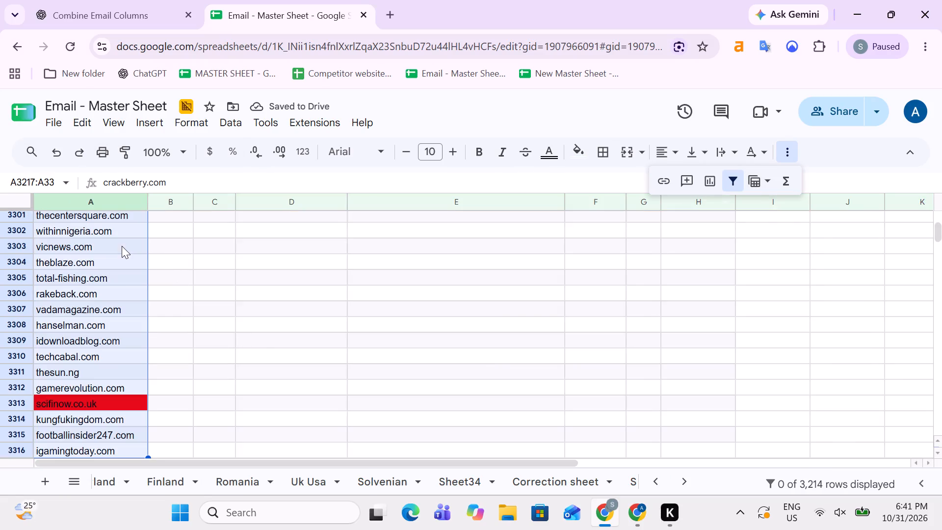
key(Delete)
key(Up)
key(Up)
key(Down)
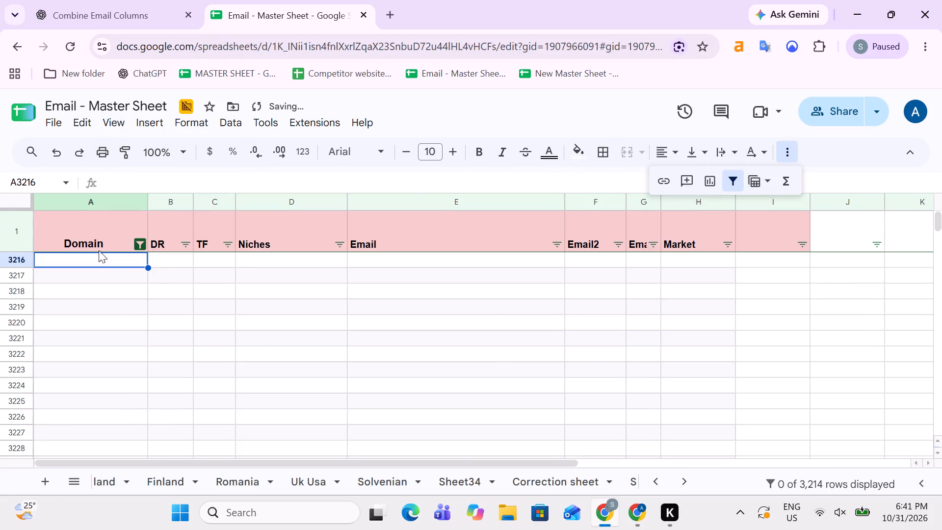
Remove Sheet28's filter and check the extent of the remaining domain list from A2 down.
click(736, 182)
scroll(178, 333, up, 3)
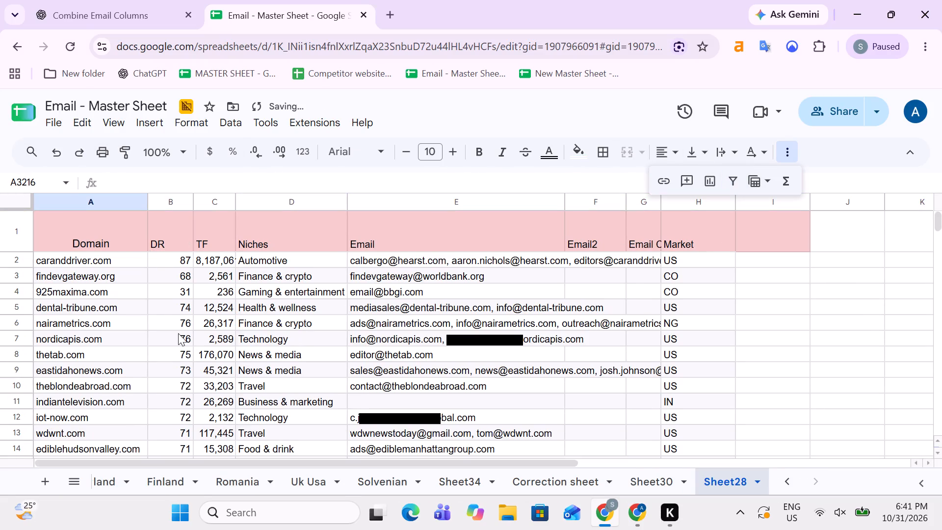
scroll(178, 333, up, 1)
click(144, 255)
key(ctrl+shift+Down)
key(Up)
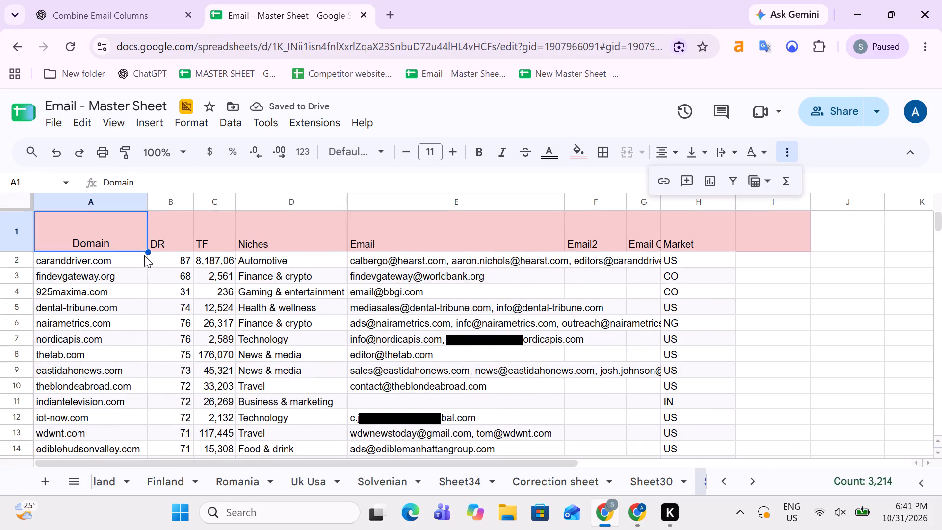
key(Down)
key(ctrl+shift+Down)
key(Up)
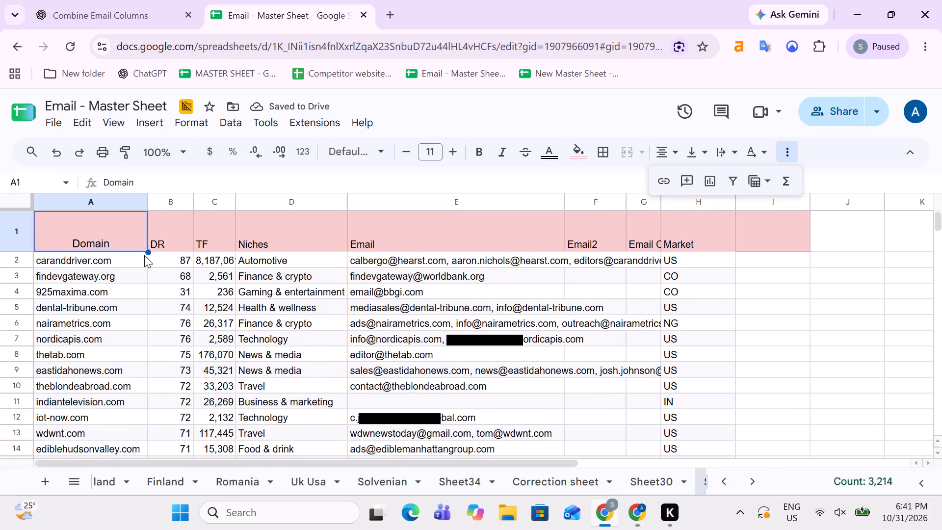
key(Down)
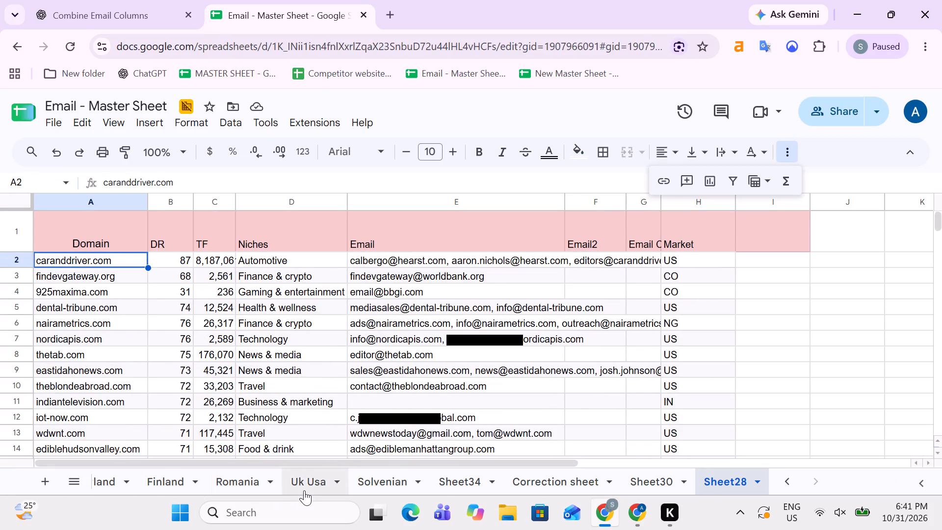
Remove the active filter from the Uk Usa sheet so all its rows are shown.
click(303, 486)
click(623, 340)
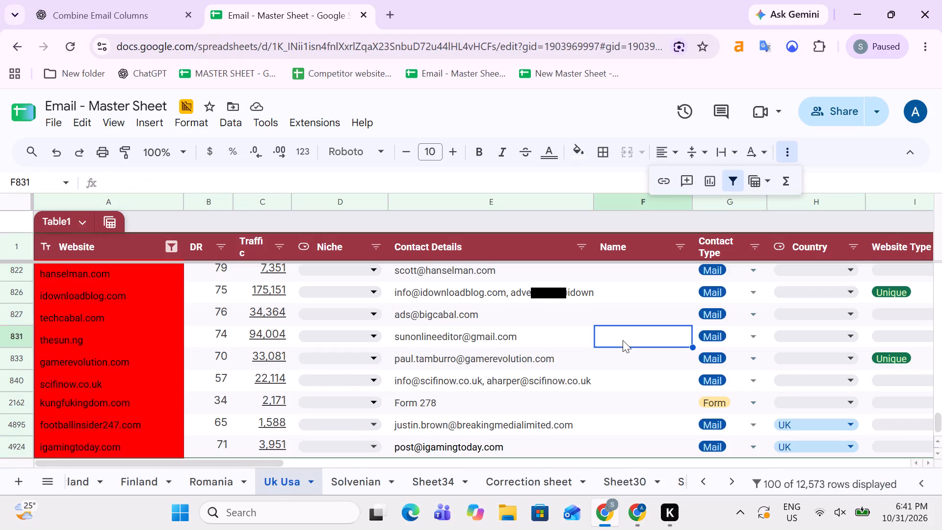
click(733, 185)
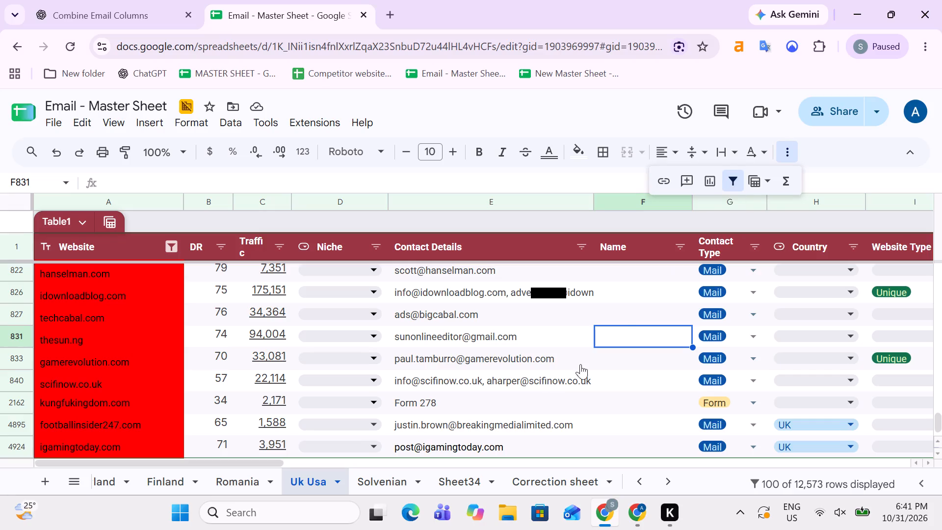
click(525, 405)
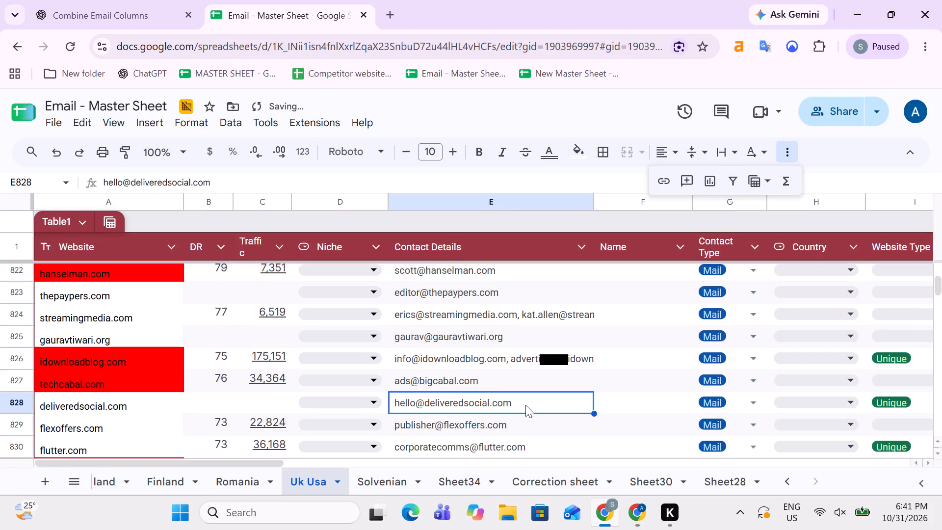
Clear the old comparison domains from Uk Usa's Website column, from A8808 (caranddriver.com) down to A12574.
key(Left)
key(Left)
key(Left)
key(Left)
key(Left)
key(Left)
key(Left)
key(Left)
key(Left)
key(Left)
key(Left)
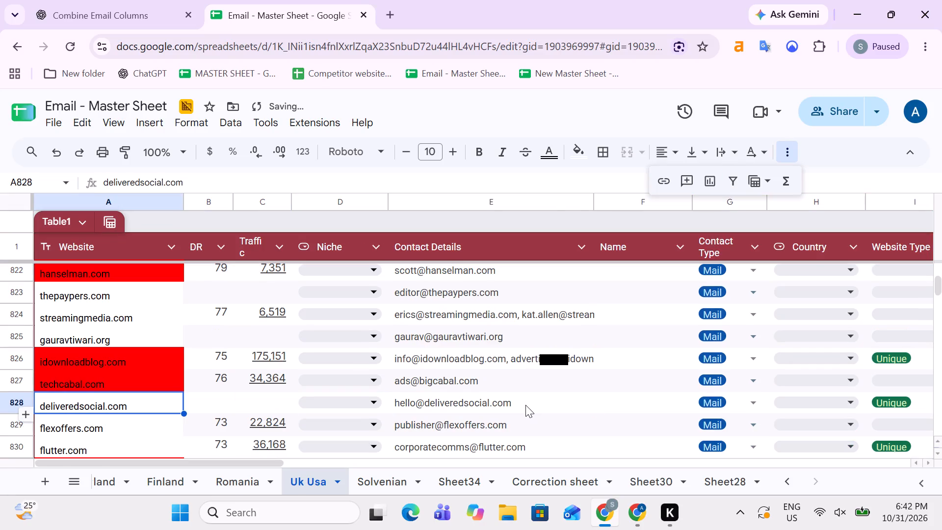
key(ctrl+Down)
key(Down)
key(Down)
key(Down)
key(Down)
key(Down)
key(Down)
key(Up)
key(Up)
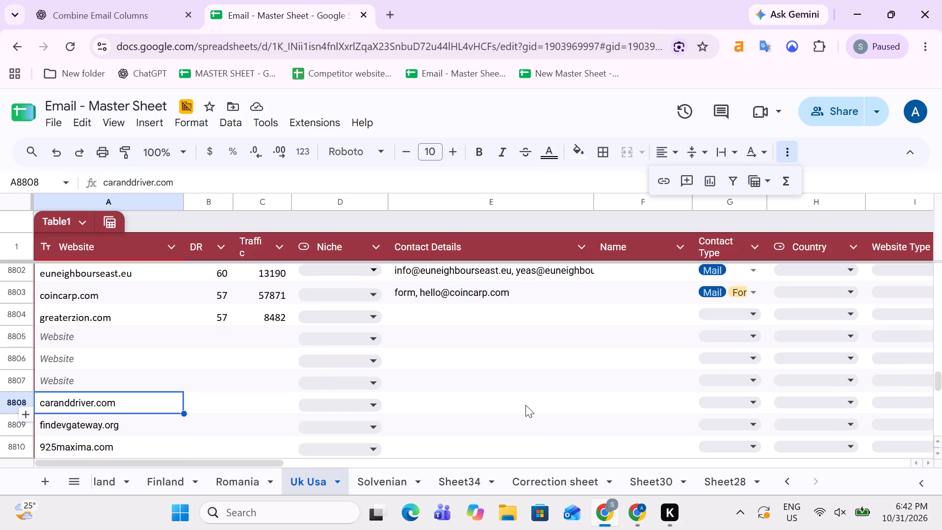
key(ctrl+shift+Down)
key(Delete)
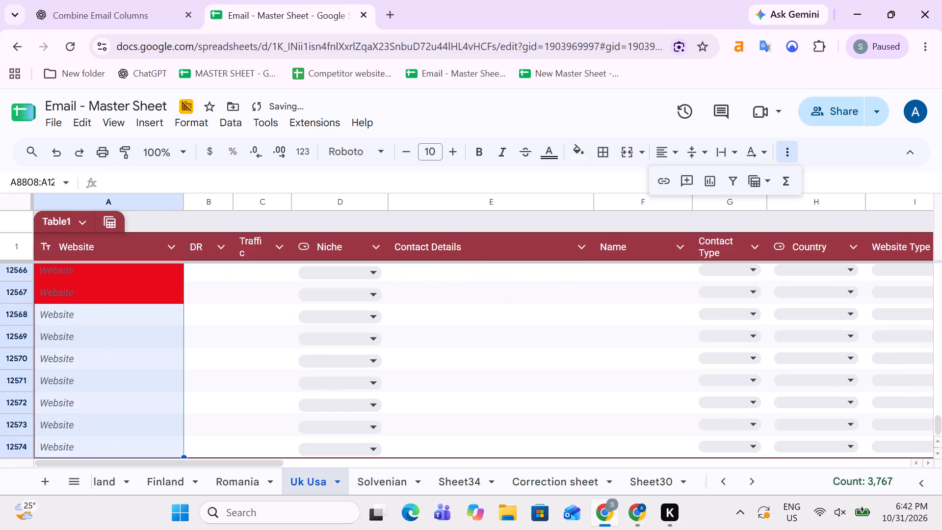
key(Up)
key(Down)
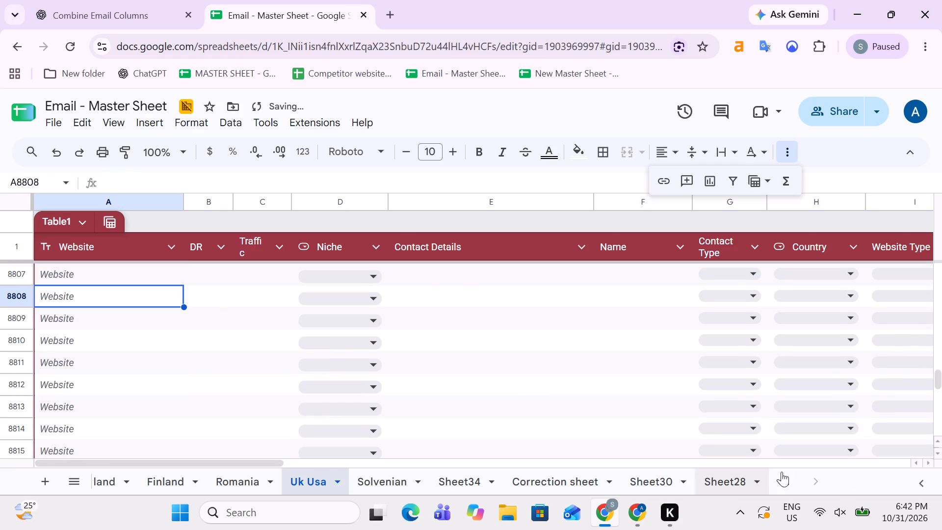
Copy Sheet28's cleaned domain list, A2 to A3215.
click(812, 477)
click(736, 479)
key(Up)
key(Down)
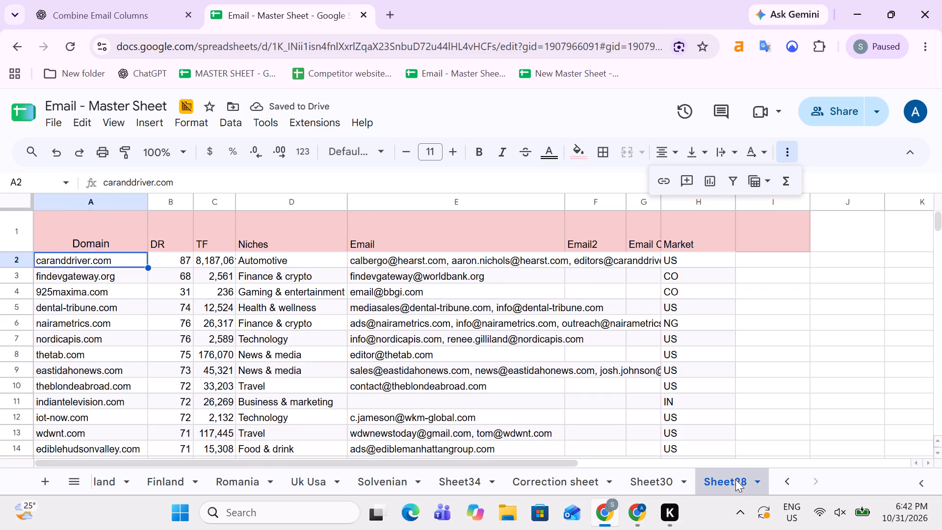
key(ctrl+shift+Down)
key(ctrl+c)
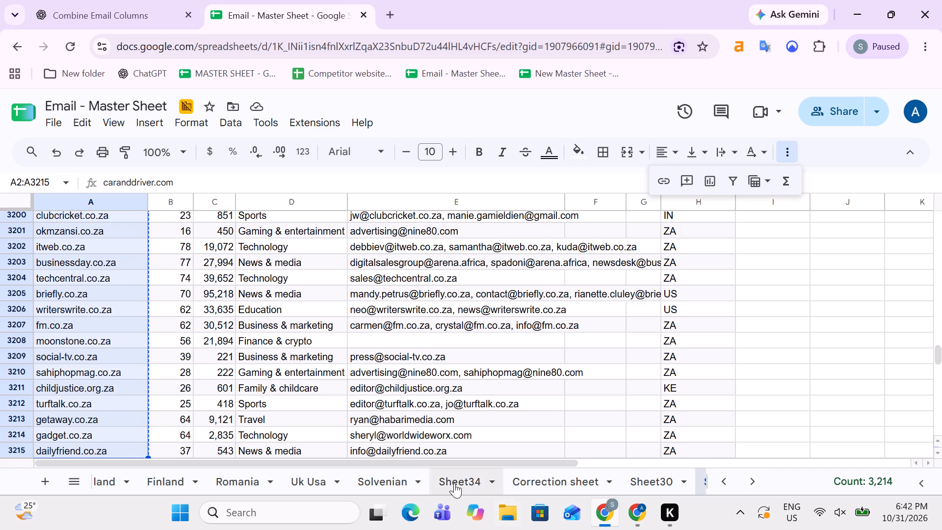
Paste the copied domains as values only into Uk Usa's Website column, starting at A8808.
click(454, 483)
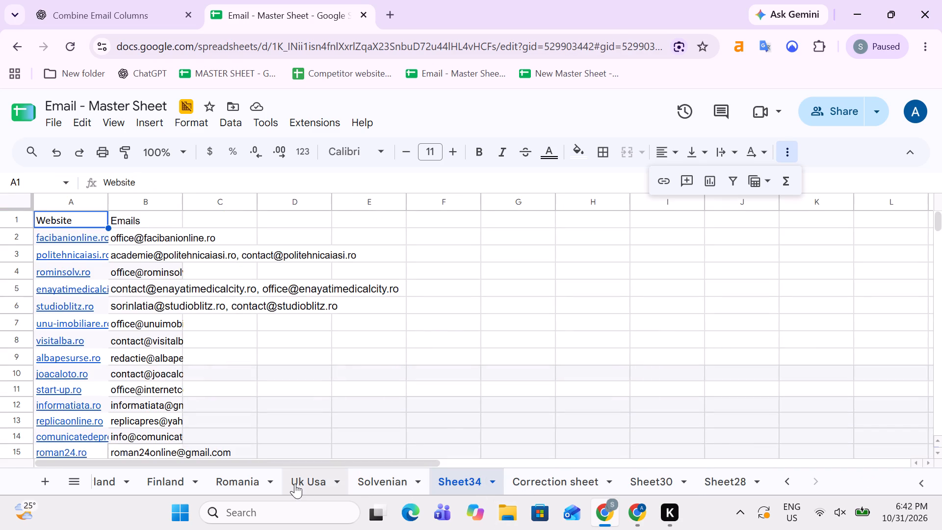
click(295, 483)
key(Down)
key(Up)
key(Up)
key(Up)
key(Up)
key(Up)
key(Up)
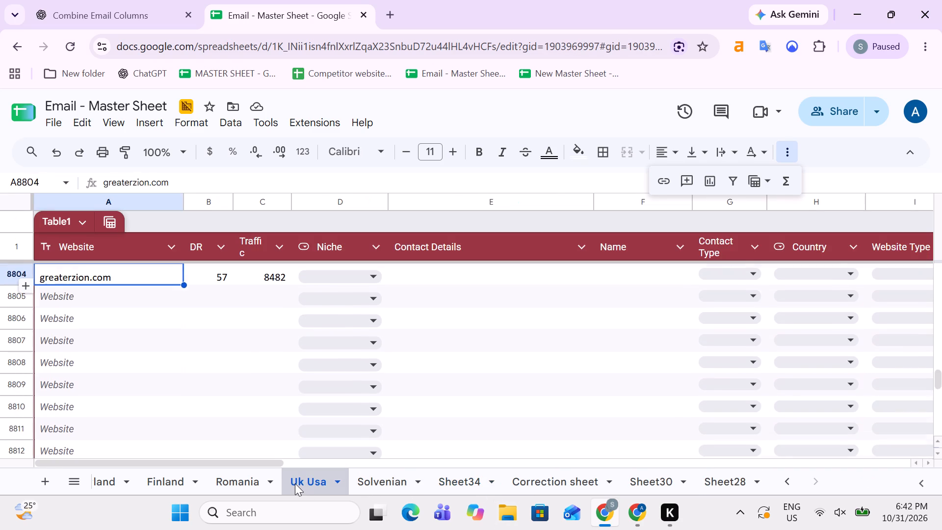
key(Down)
key(Down)
key(Down)
key(Down)
key(Down)
key(Down)
key(Up)
key(ctrl+v)
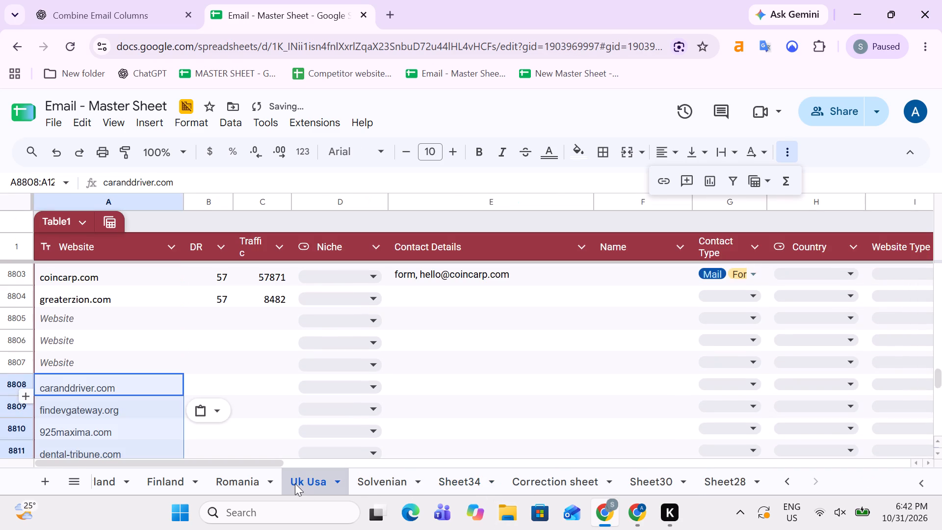
click(218, 417)
click(244, 300)
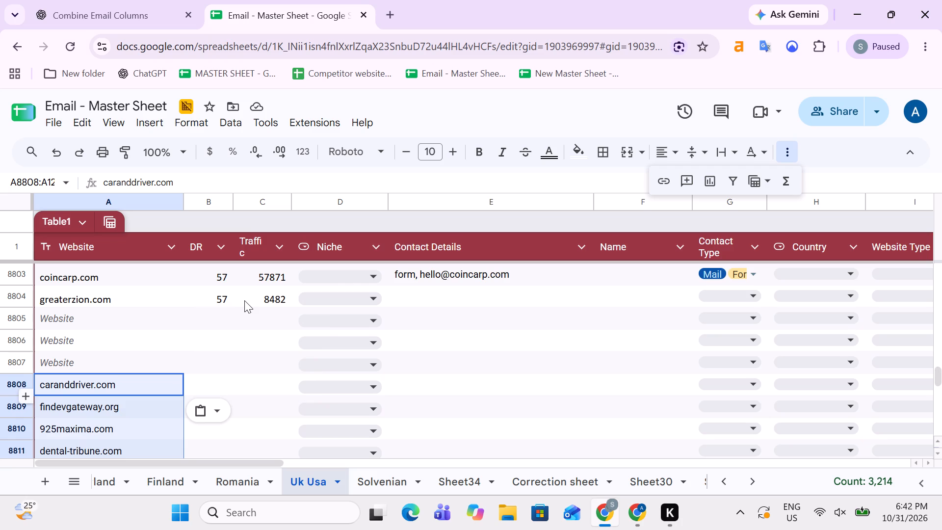
key(Up)
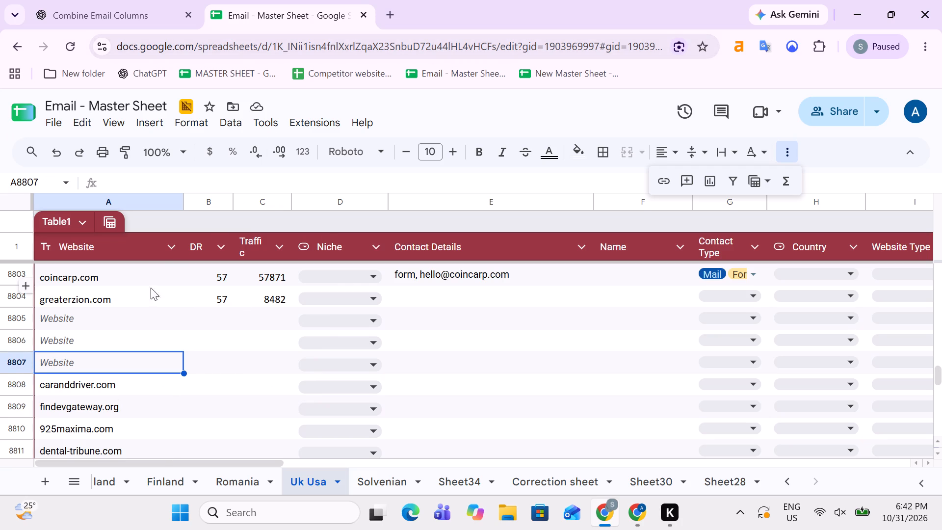
Filter Uk Usa's Website column by red fill colour.
click(170, 245)
click(231, 323)
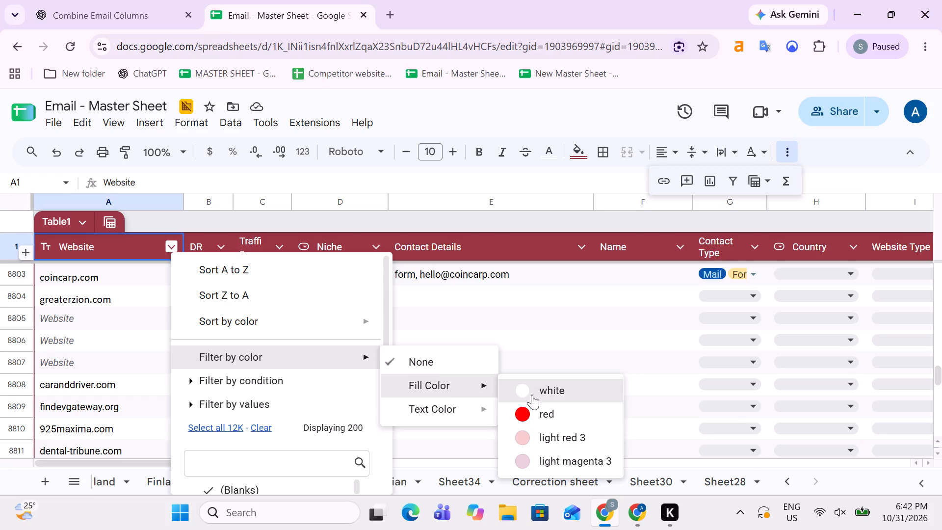
click(533, 408)
Examine the red-filtered Uk Usa rows around A7665, where existing entries meet the pasted domains, including their Status and Post date.
scroll(263, 369, up, 3)
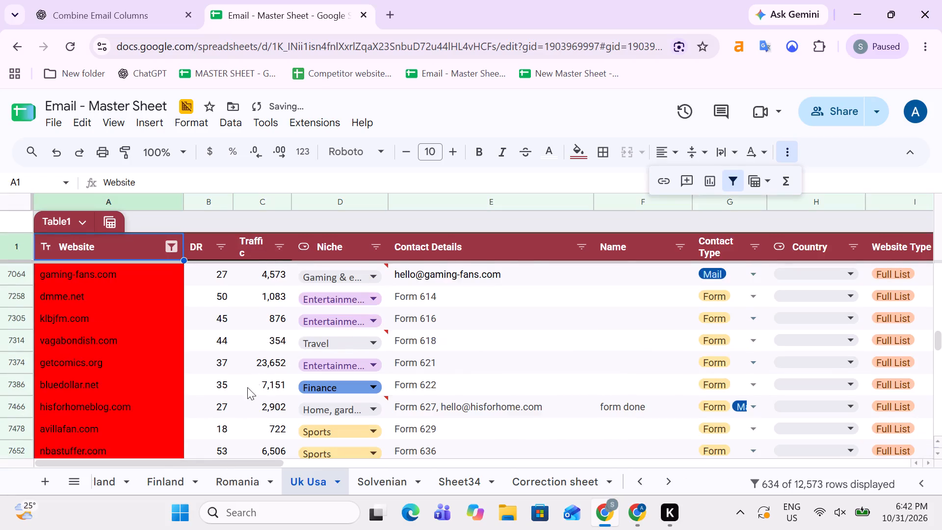
scroll(251, 377, down, 2)
click(229, 355)
key(Left)
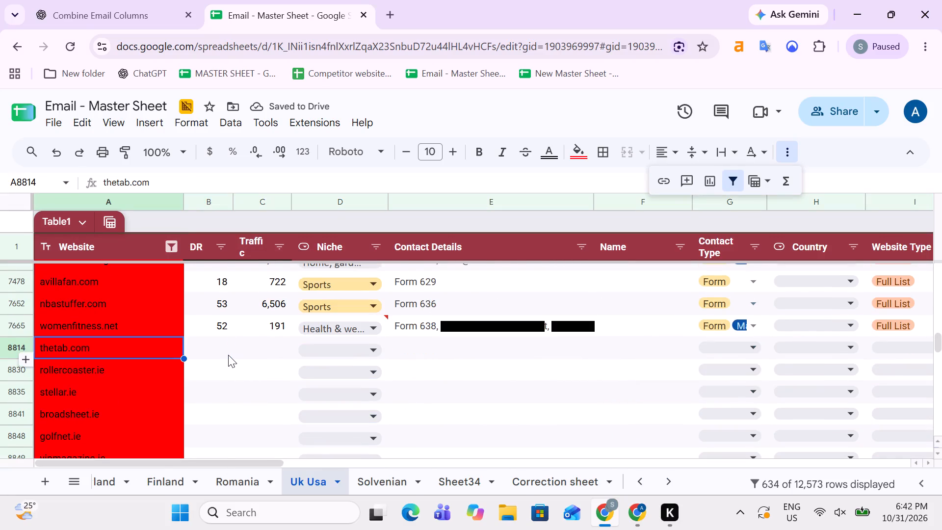
key(Left)
key(ctrl+shift+Down)
key(Up)
key(Up)
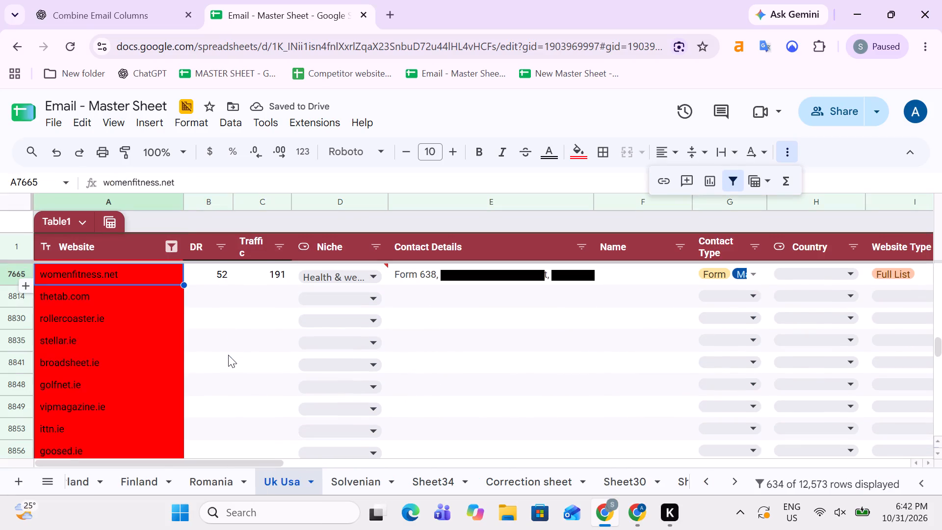
key(Up)
key(Down)
key(Right)
key(Right)
key(Right)
key(Right)
key(Right)
key(Right)
key(Right)
key(Right)
key(Right)
key(Right)
key(Right)
key(Left)
key(Left)
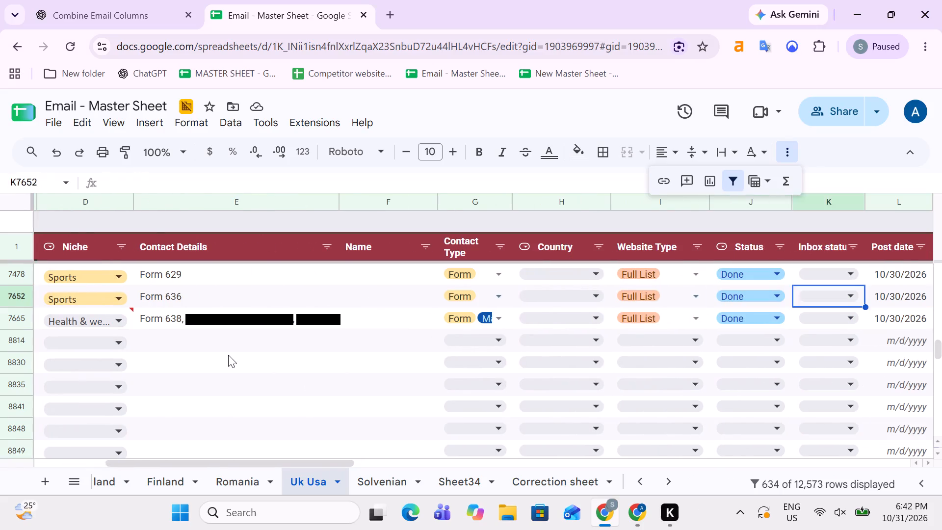
key(Right)
key(Right)
key(Left)
key(Right)
key(Right)
key(Right)
key(Left)
key(Left)
key(Left)
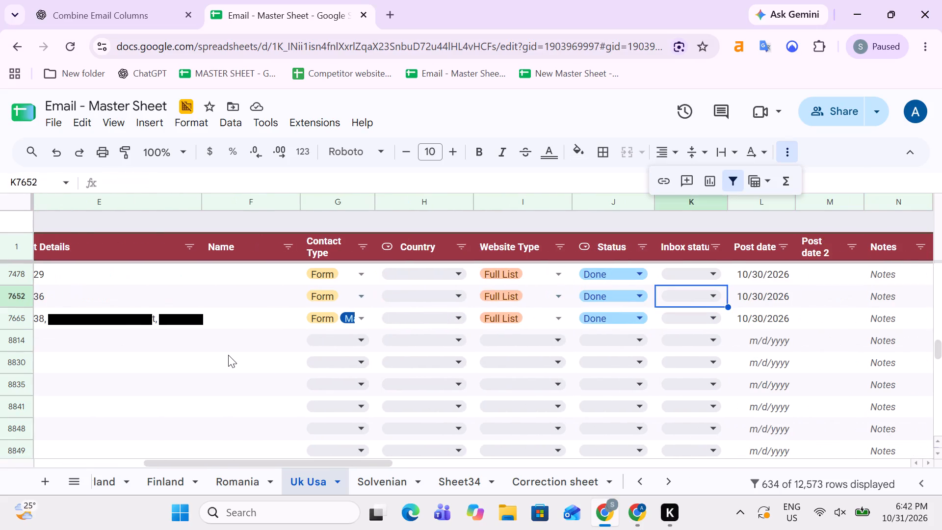
Review earlier red-filtered Uk Usa rows up to row 2005, checking Website, Status, Inbox status, Post date and Follow-up 1.
key(Up)
key(Up)
key(Up)
key(Up)
key(Up)
key(Up)
key(Up)
key(Up)
key(Up)
key(Up)
key(Up)
key(Up)
key(Up)
key(Up)
key(Up)
key(Up)
key(Up)
key(Up)
key(Up)
key(Up)
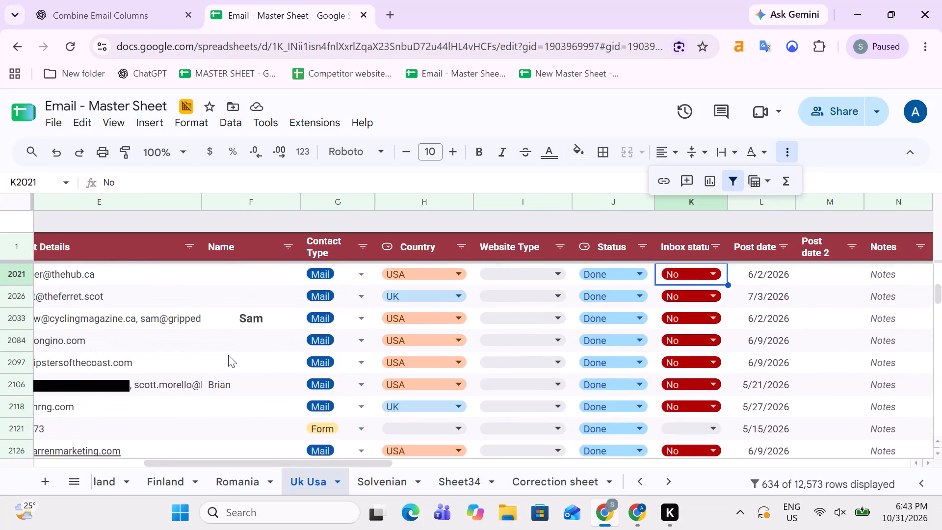
key(Left)
key(Left)
key(Left)
key(Left)
key(Left)
key(Left)
key(Left)
key(Left)
key(Left)
key(Left)
key(Left)
key(Left)
key(Left)
key(Left)
key(Left)
key(Left)
key(Left)
key(Left)
key(Left)
key(Left)
key(Up)
key(Up)
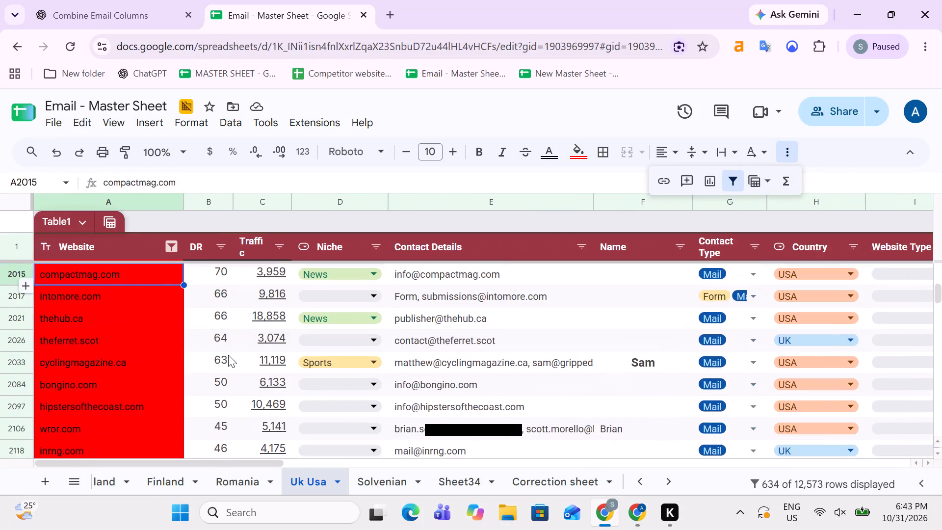
key(Up)
key(Right)
key(Right)
key(Right)
key(Right)
key(Right)
key(Right)
key(Right)
key(Right)
key(Right)
key(Right)
key(Right)
key(Right)
key(Right)
key(Right)
key(Right)
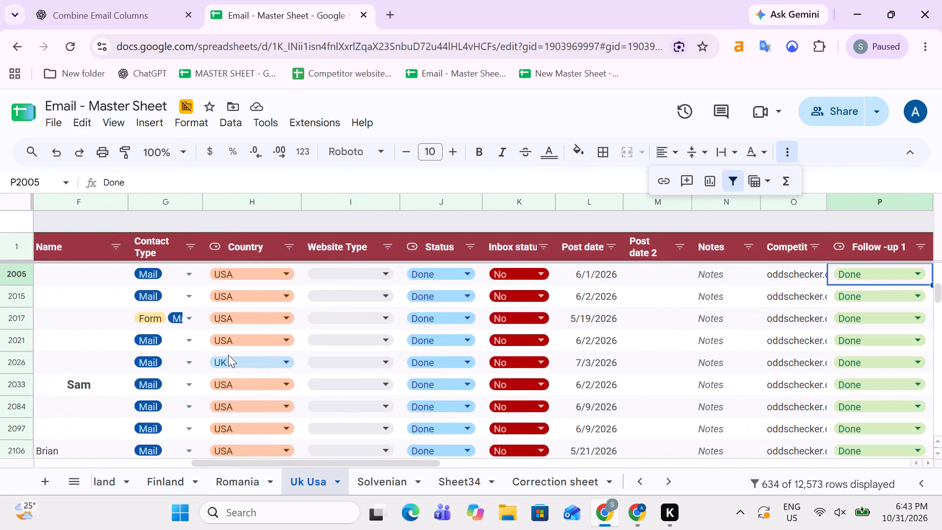
key(Left)
key(Left)
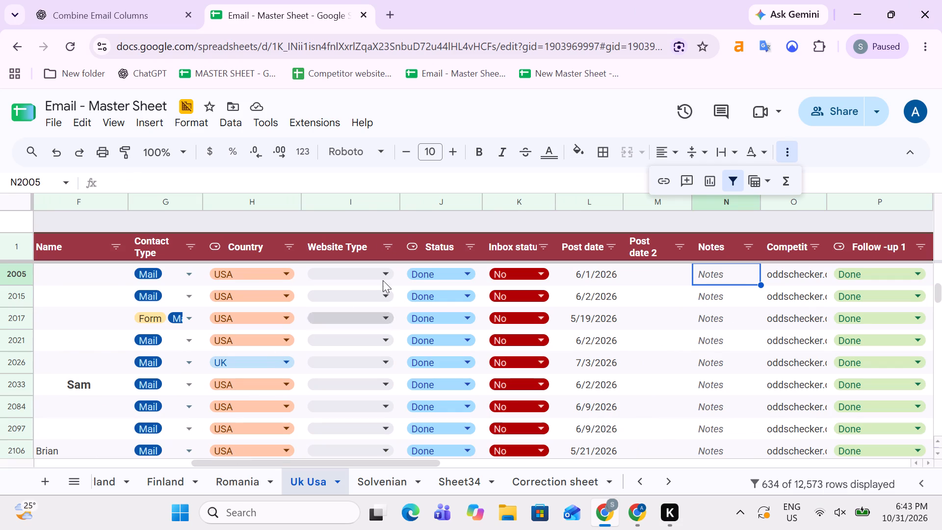
Filter Uk Usa's Status column to Done only, excluding blanks.
click(475, 243)
scroll(389, 345, down, 4)
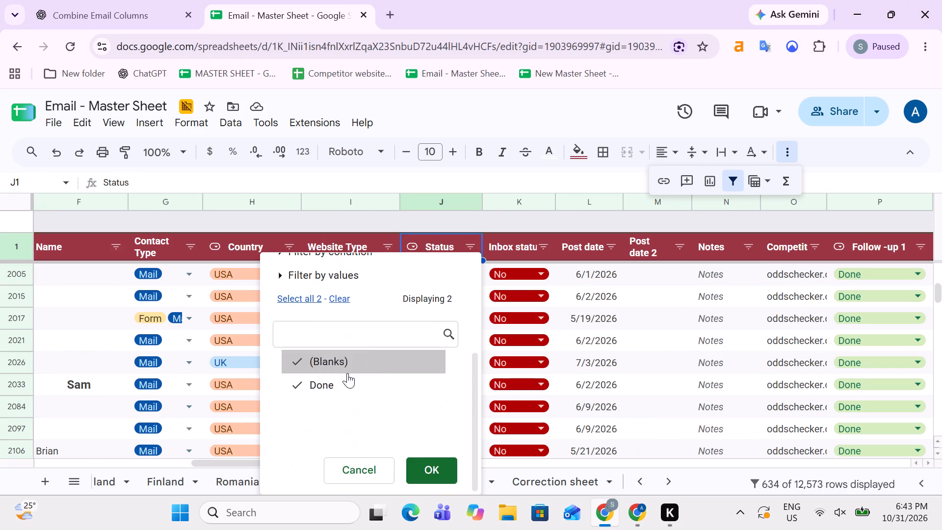
click(330, 363)
click(420, 465)
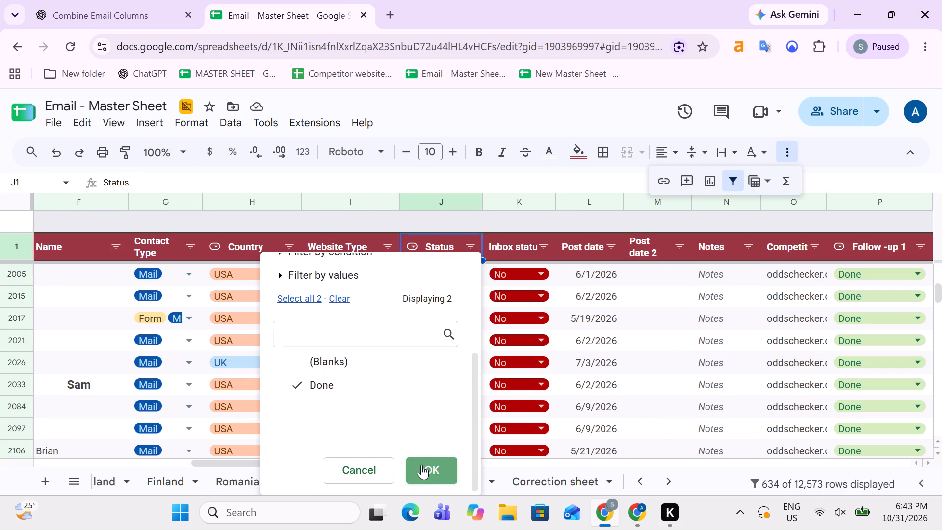
Examine the red Done rows in Uk Usa, checking their post dates, inbox statuses and website details.
scroll(478, 397, down, 18)
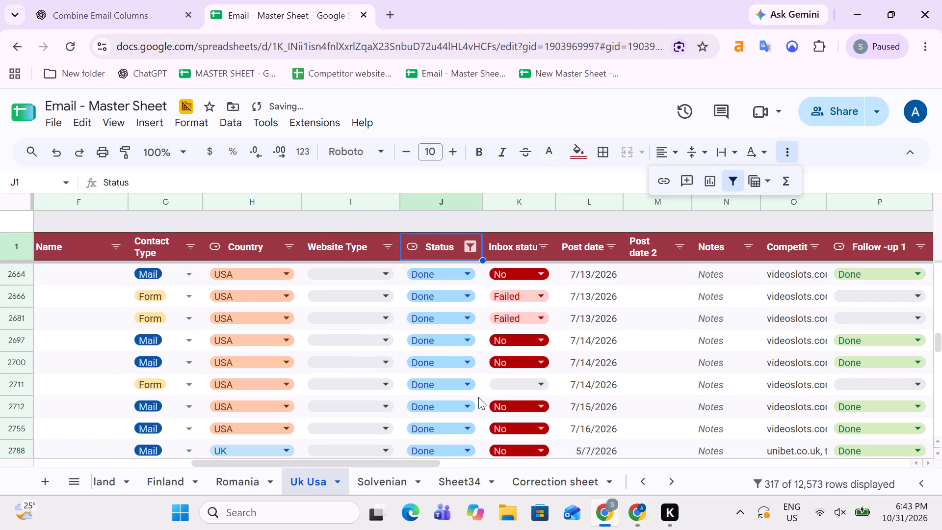
scroll(478, 397, down, 8)
scroll(543, 376, down, 11)
scroll(610, 403, down, 4)
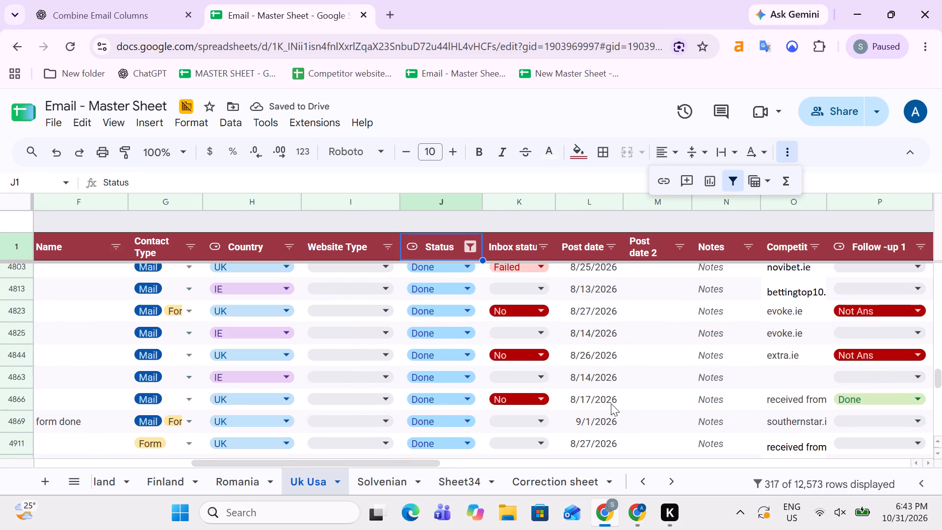
click(617, 419)
key(Down)
key(Down)
key(Down)
key(Down)
key(Down)
key(Down)
key(Down)
key(Down)
key(Down)
key(Down)
key(Down)
key(Down)
key(Down)
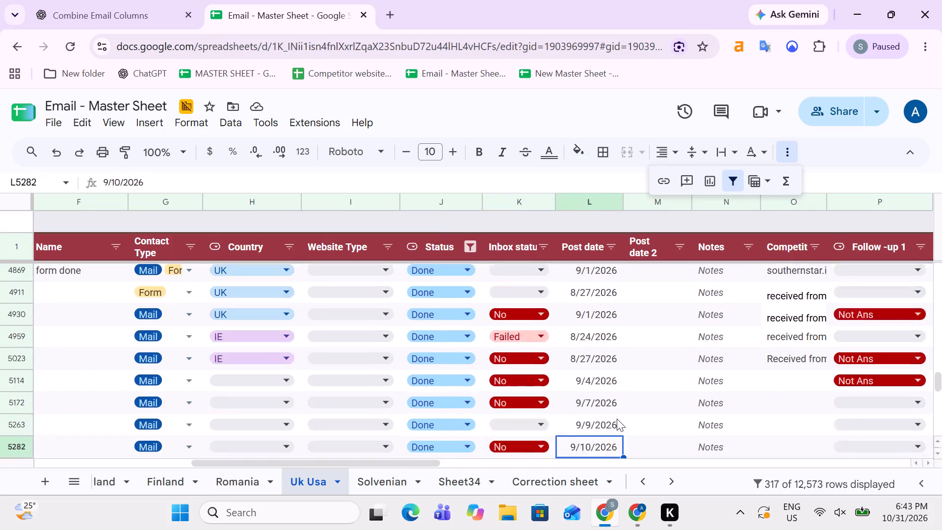
key(Left)
key(Left)
key(Left)
key(Left)
key(Left)
key(Left)
key(Left)
key(Left)
key(Left)
key(Left)
key(Left)
key(Left)
key(Left)
key(Left)
key(Left)
key(Left)
key(Left)
key(Left)
key(Left)
key(Left)
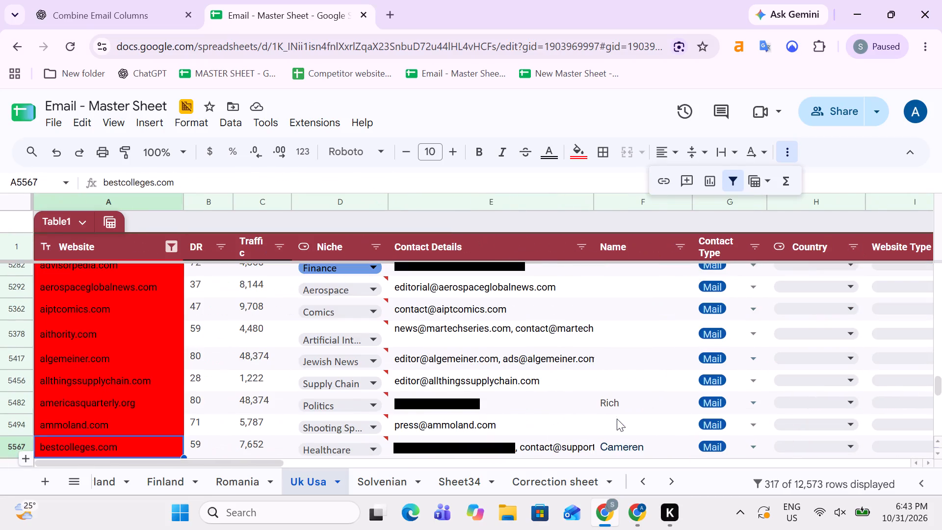
Copy the filtered Done domains from Uk Usa's Website column, A25 (bjjee.com) to A7665 (womenfitness.net).
key(ctrl+Down)
key(Right)
key(Left)
key(Down)
key(Right)
key(Down)
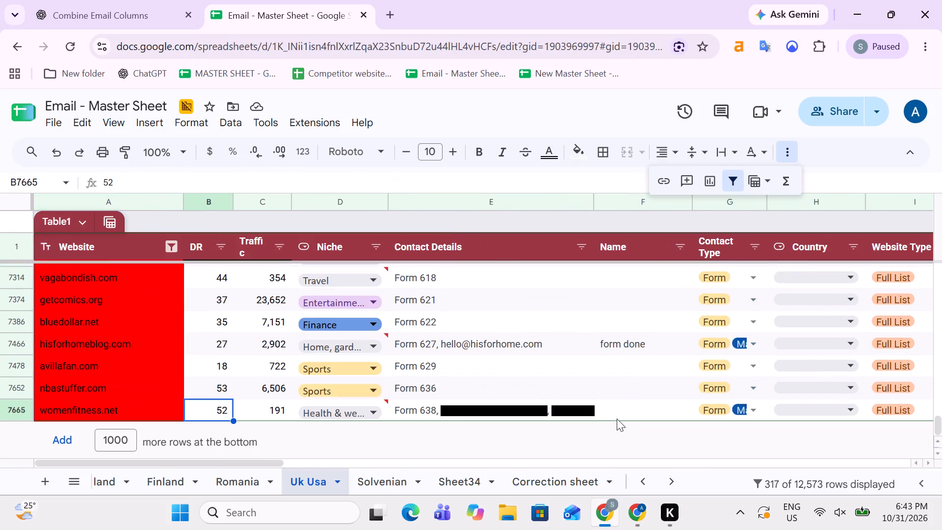
key(Left)
key(ctrl+shift+Up)
key(shift+Down)
key(shift+Down)
key(shift+Up)
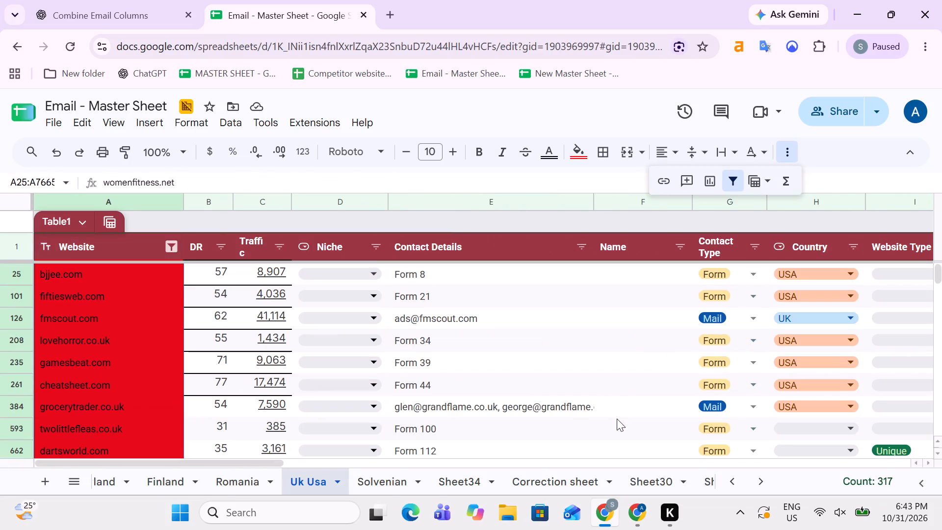
key(ctrl+c)
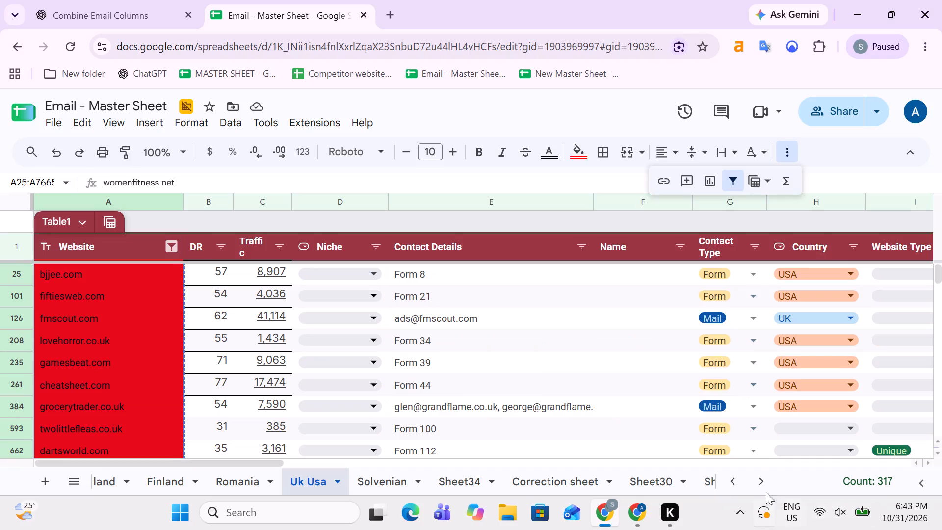
Paste the copied Done domains below Sheet28's domain list in column A, starting at A3218.
click(760, 481)
click(677, 479)
key(Down)
key(ctrl+Down)
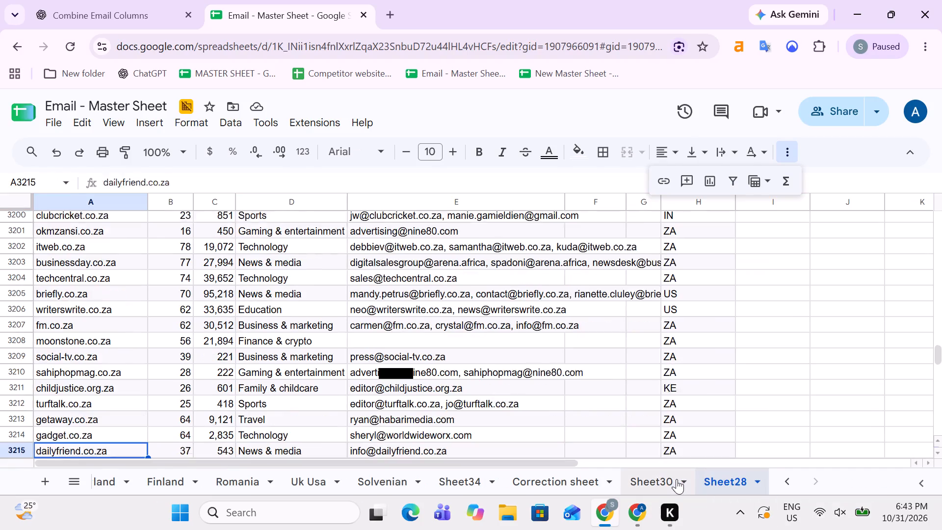
key(Down)
key(Down)
key(Down)
key(Down)
key(Up)
key(ctrl+v)
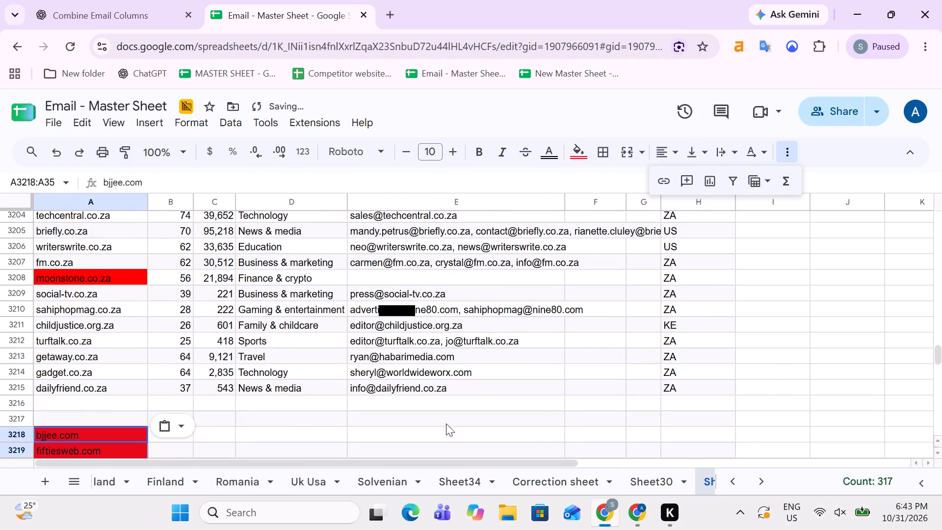
Create a filter on Sheet28 and filter its Domain column by red fill colour.
click(174, 423)
click(216, 318)
key(Up)
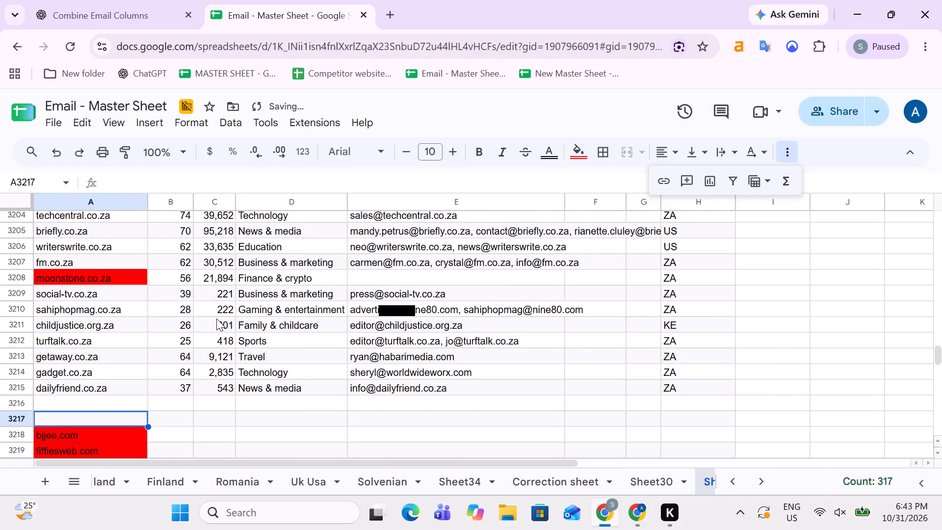
key(Up)
key(Up)
key(ctrl+Up)
key(Down)
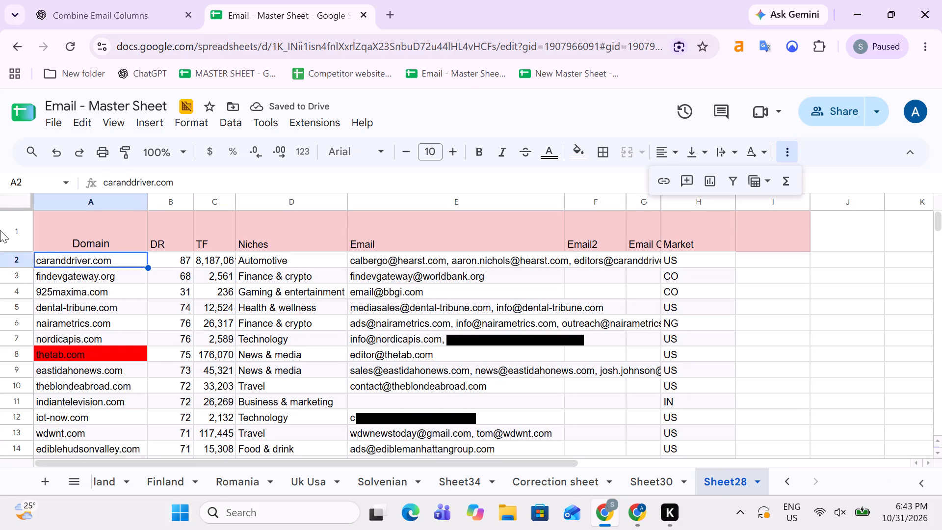
click(0, 230)
click(732, 175)
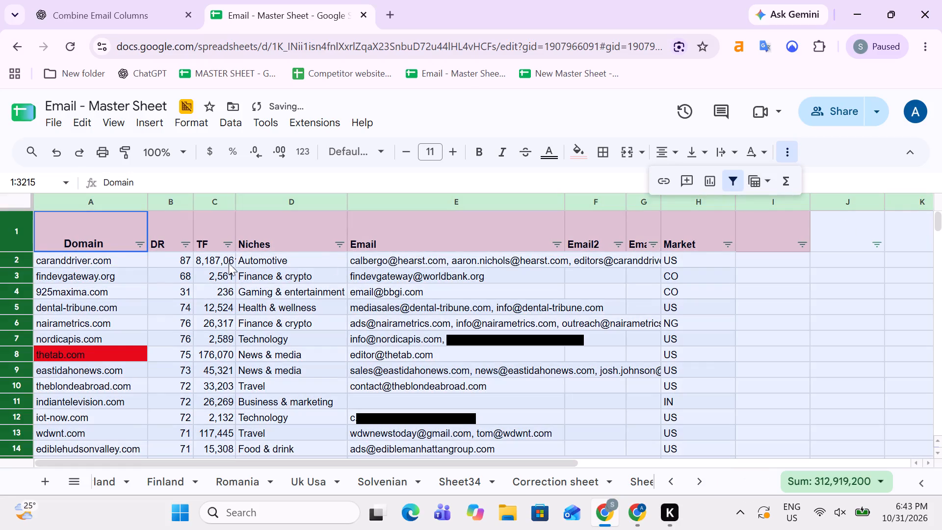
click(142, 240)
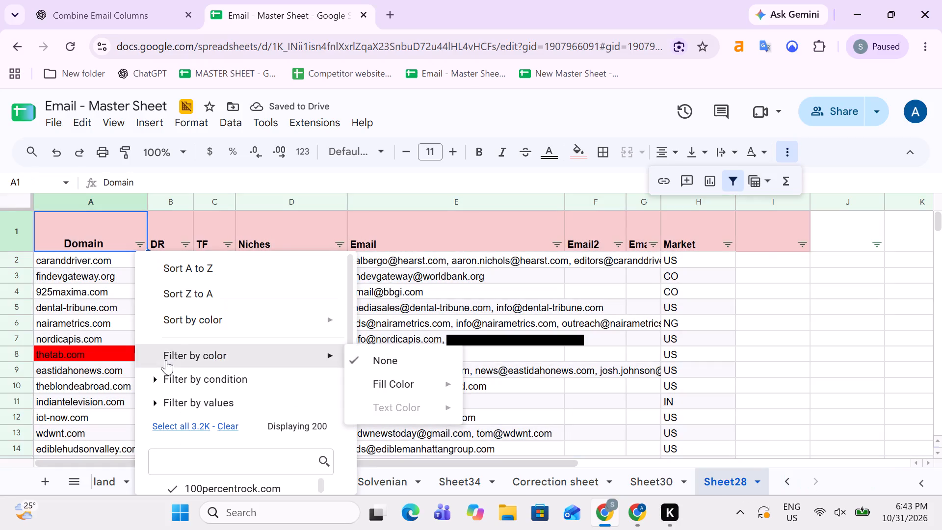
click(497, 416)
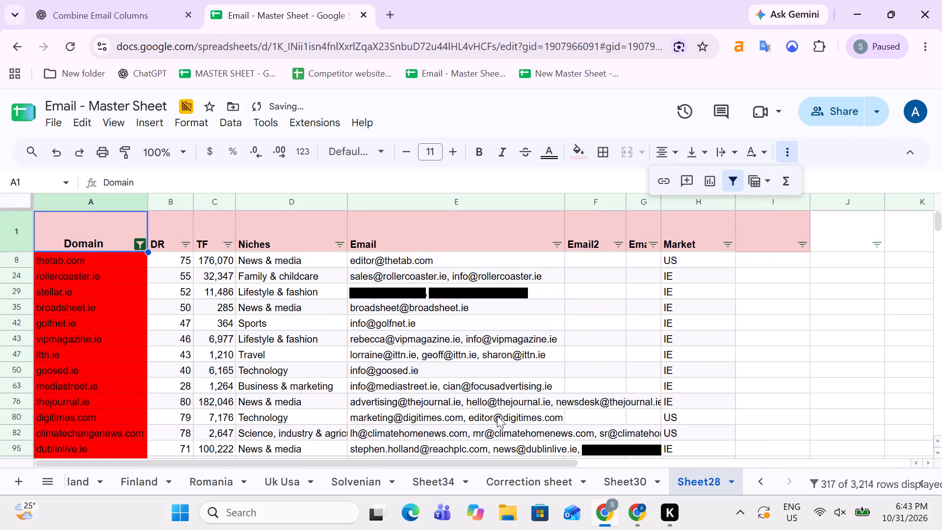
Delete all the filtered red duplicate rows from Sheet28, rows 8 to 3208.
key(Down)
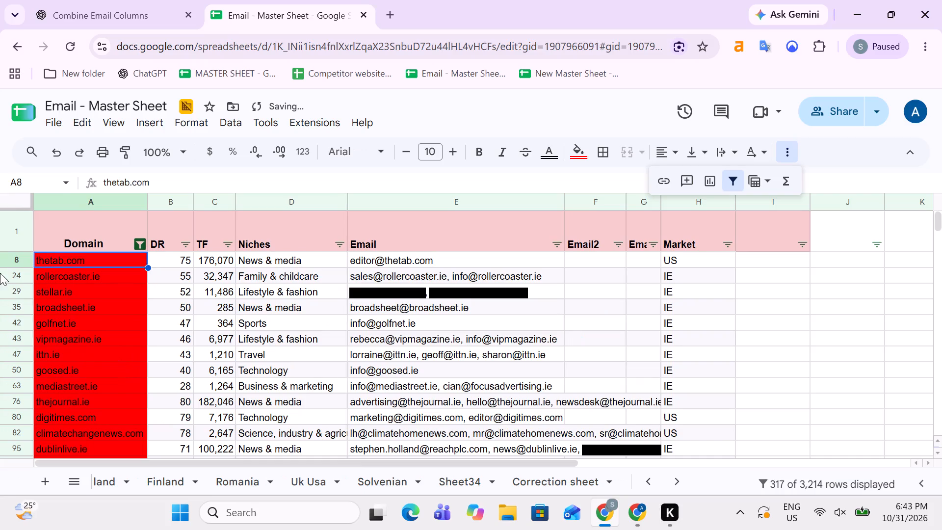
click(0, 264)
key(ctrl+shift+Down)
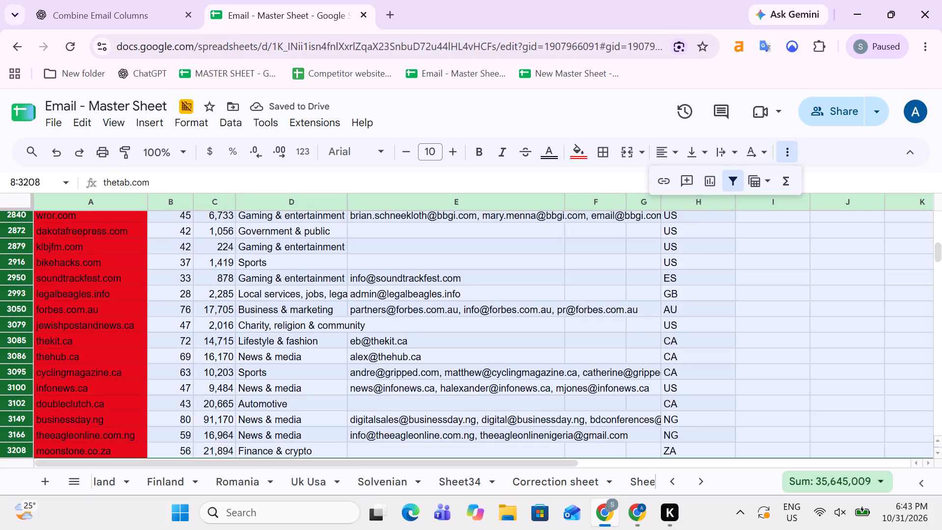
right_click(0, 291)
click(55, 319)
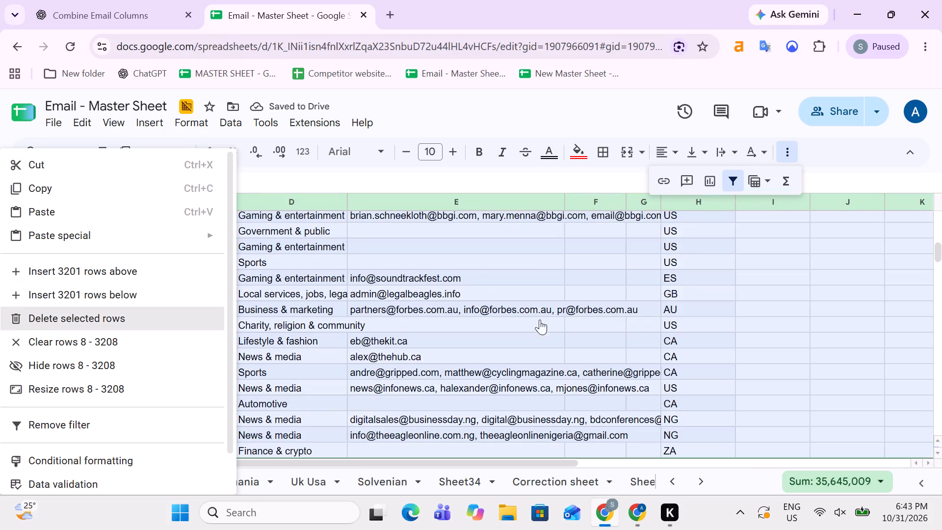
Clear the pasted Done domains below Sheet28's list, A2901 (bjjee.com) to A3217.
scroll(391, 330, up, 1)
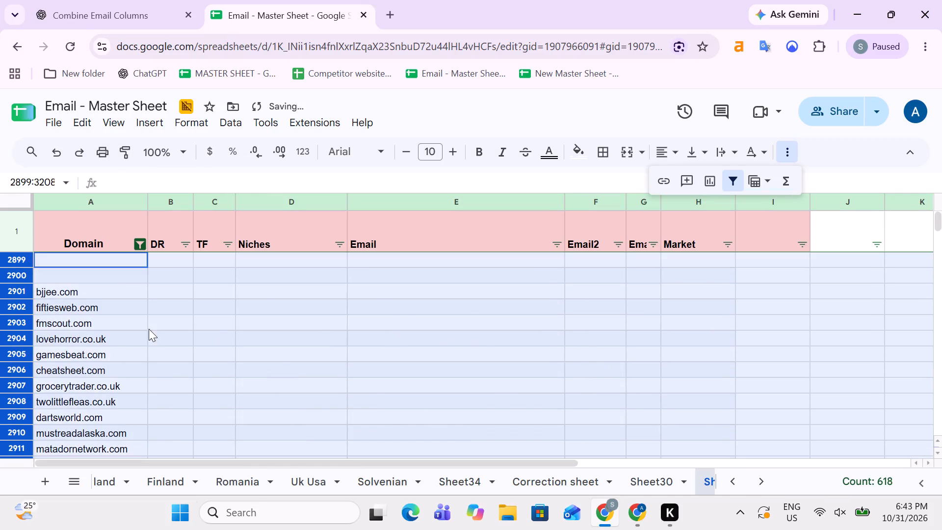
click(85, 289)
key(ctrl+shift+Down)
key(Delete)
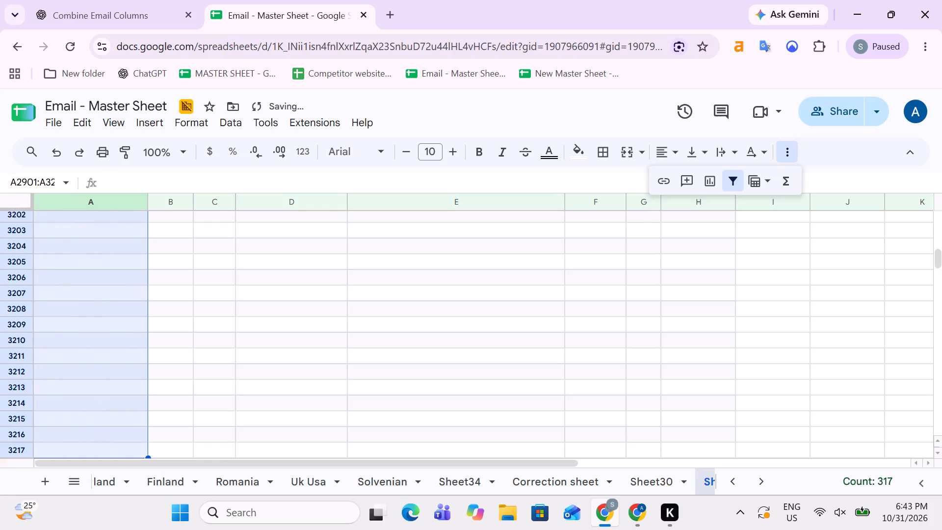
Remove the filter from Sheet28 to show its remaining domain rows.
key(Up)
key(Up)
key(Up)
key(ctrl+Up)
key(Down)
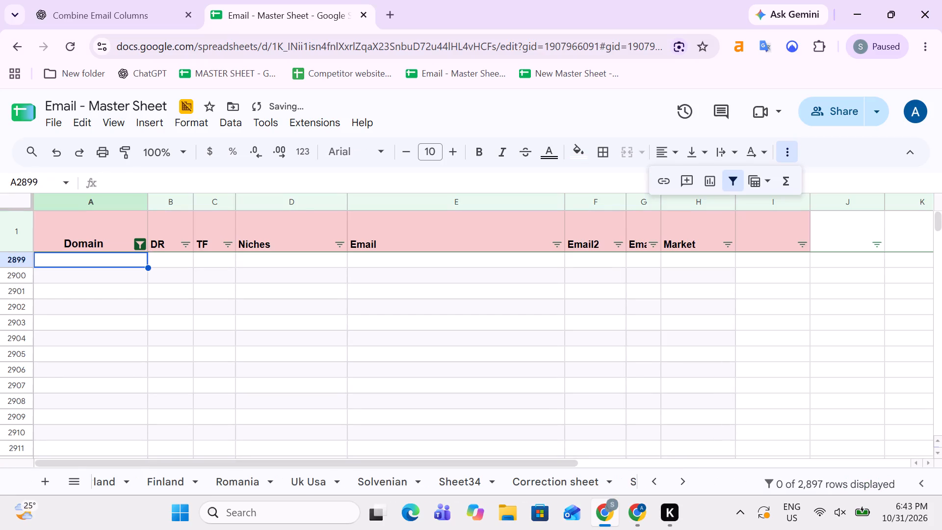
click(741, 174)
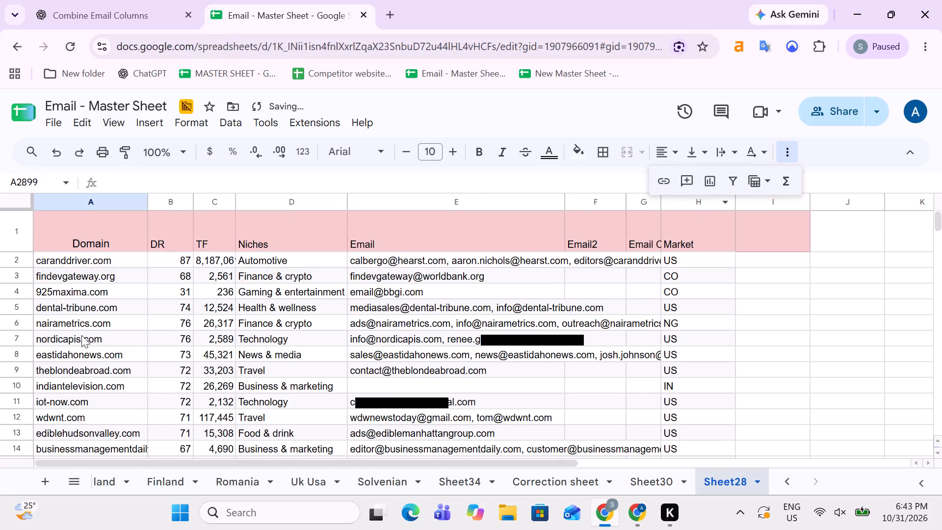
Select Sheet28's remaining domains in column A, A2 to A2898, to check their count.
click(117, 259)
key(ctrl+shift+Down)
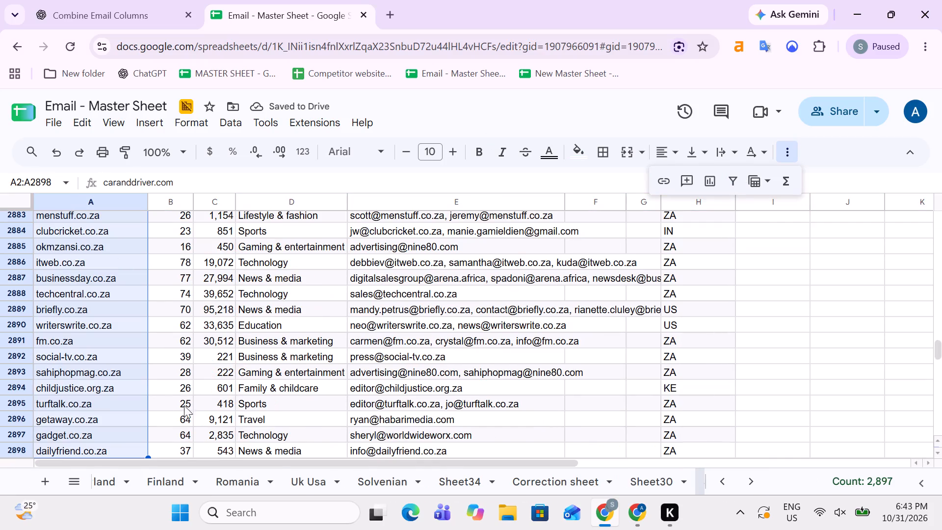
Filter Uk Usa's Status column to blanks only, excluding Done.
click(303, 487)
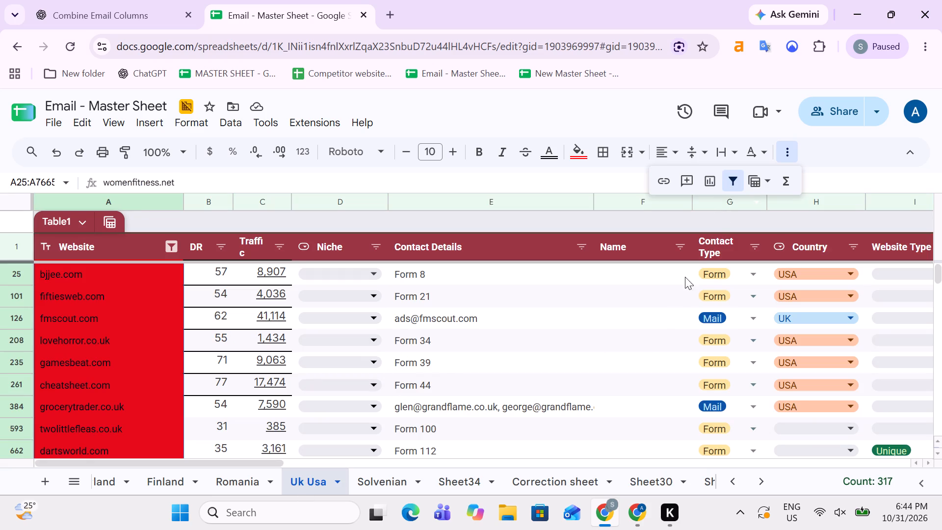
click(633, 339)
key(Right)
key(Right)
key(Right)
key(Right)
key(Right)
key(Right)
key(Right)
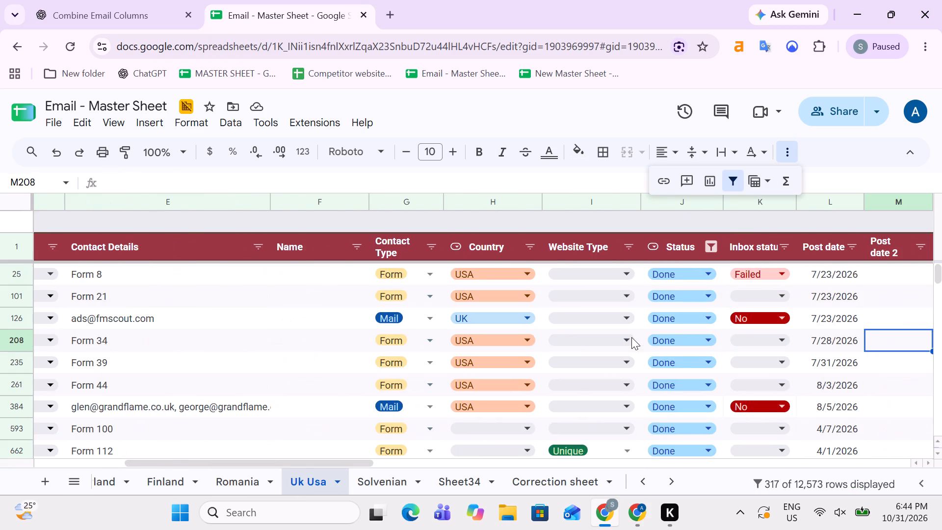
click(709, 253)
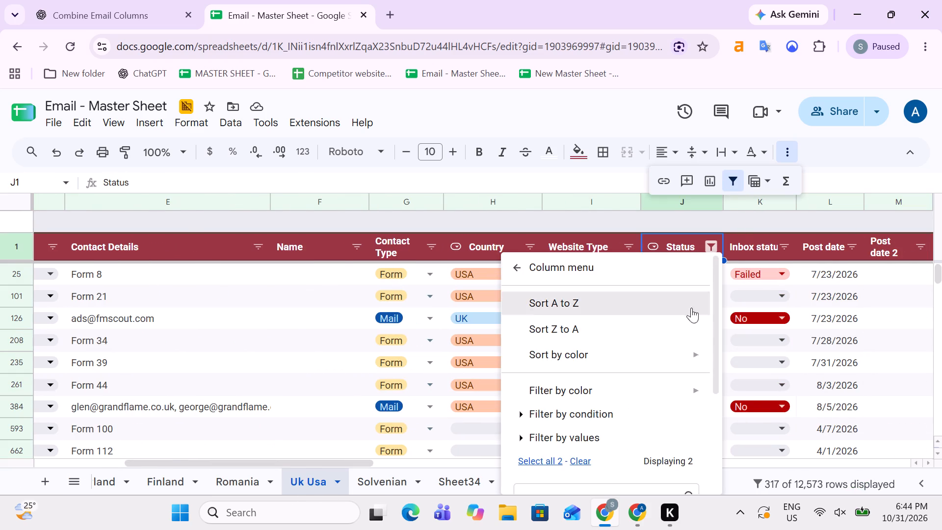
scroll(607, 371, down, 4)
click(557, 364)
click(572, 390)
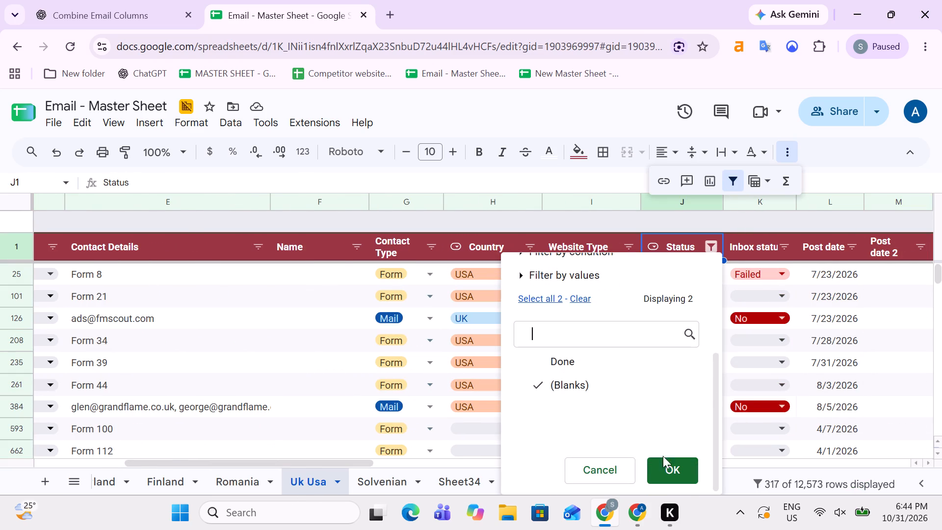
click(675, 469)
Examine the red blank-status rows in Uk Usa, from their status cells back to the Website column.
key(Down)
key(Up)
key(Down)
key(Left)
key(Left)
key(Left)
key(Left)
key(Left)
key(Left)
key(Left)
key(Left)
key(Left)
key(Left)
key(Left)
key(Left)
key(Left)
key(Left)
key(Left)
key(Left)
key(Left)
key(Left)
key(Left)
key(Left)
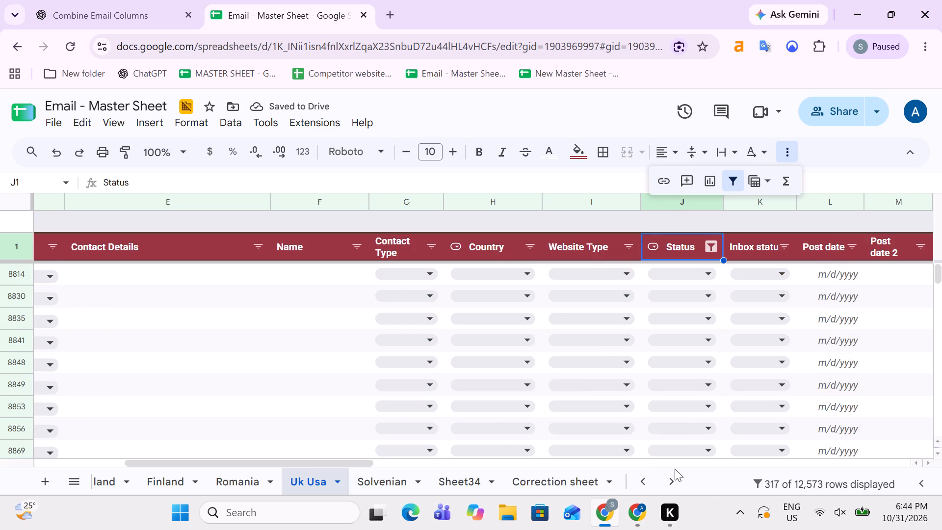
click(334, 321)
key(Left)
key(Left)
key(Left)
key(Left)
key(Left)
key(Left)
key(Left)
key(Left)
key(Left)
key(Left)
key(Left)
key(Left)
key(Left)
key(Left)
key(Left)
key(Left)
key(Left)
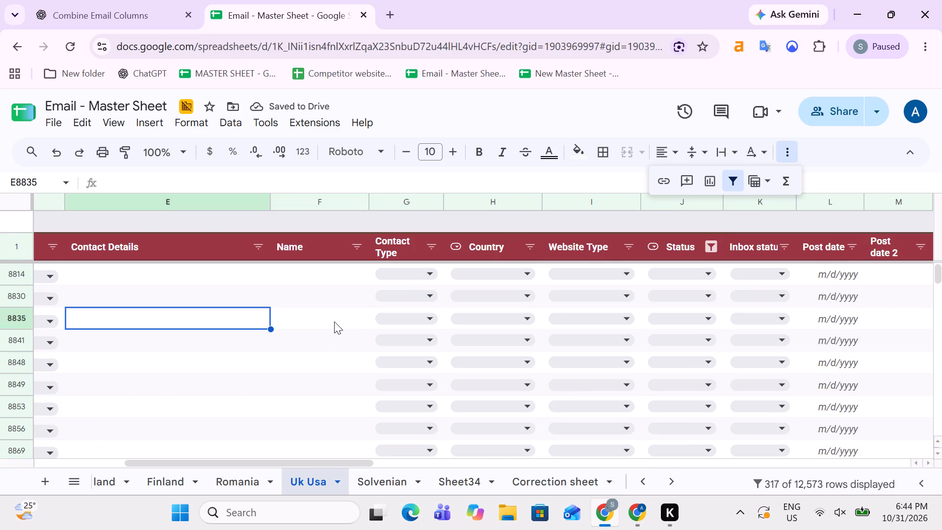
key(Right)
key(Right)
key(Up)
key(Left)
key(ctrl+Up)
key(Up)
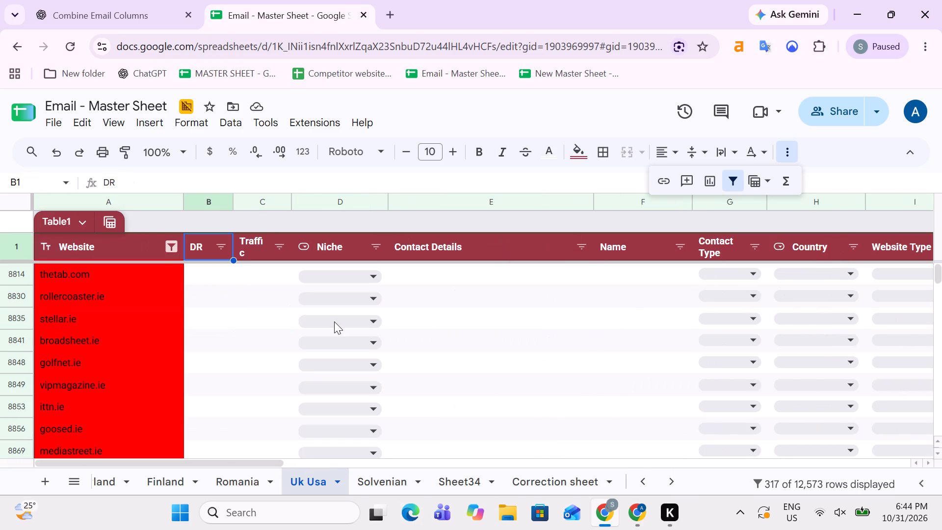
key(Down)
key(Up)
key(Down)
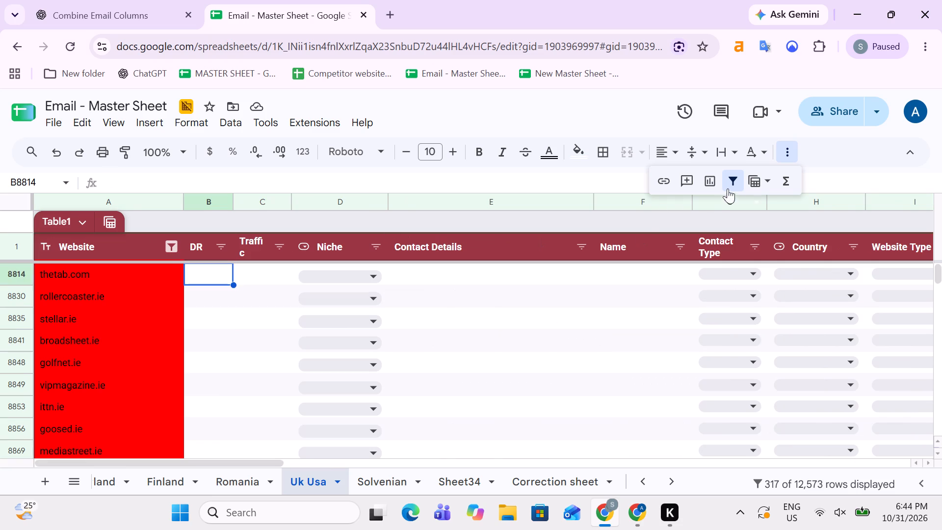
Turn off the filter on Uk Usa's table.
click(735, 183)
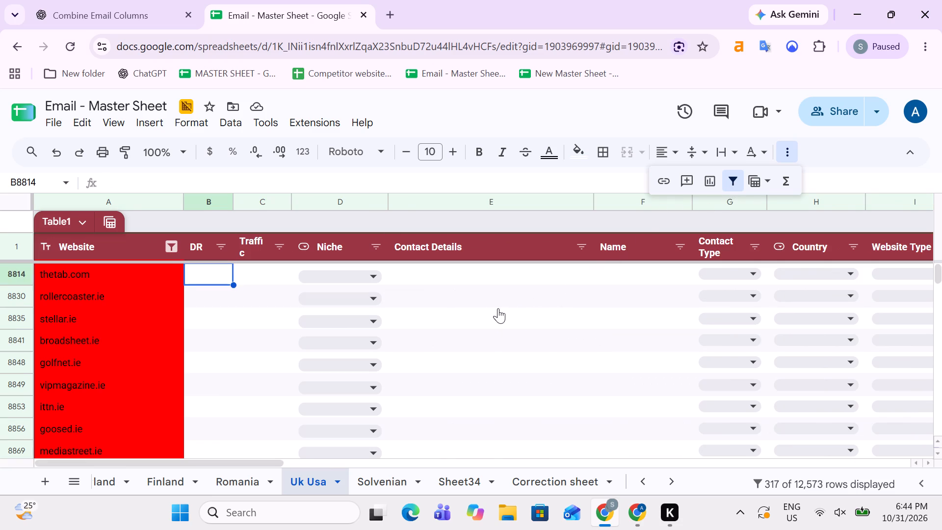
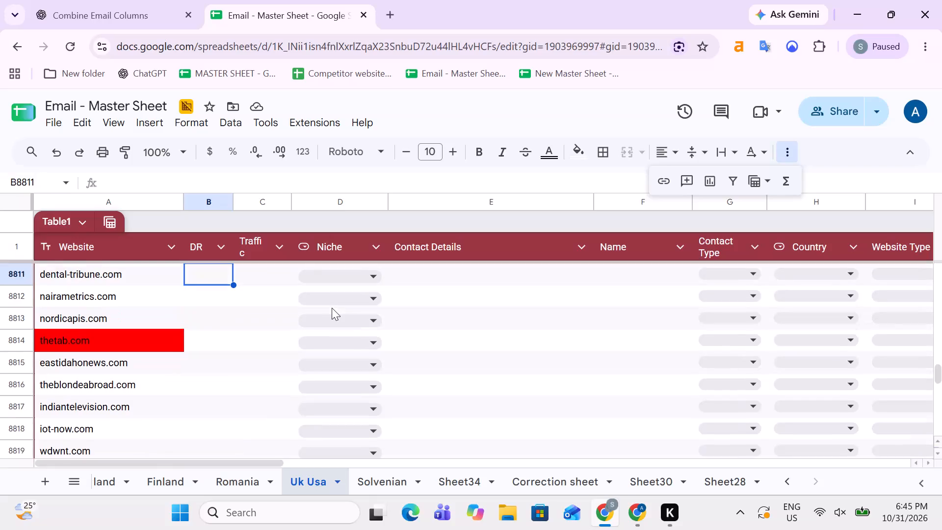
Clear the Website column in the Uk Usa sheet from caranddriver.com in A8808 down to the end of the list.
key(Up)
key(Left)
key(ctrl+Up)
key(Down)
key(Up)
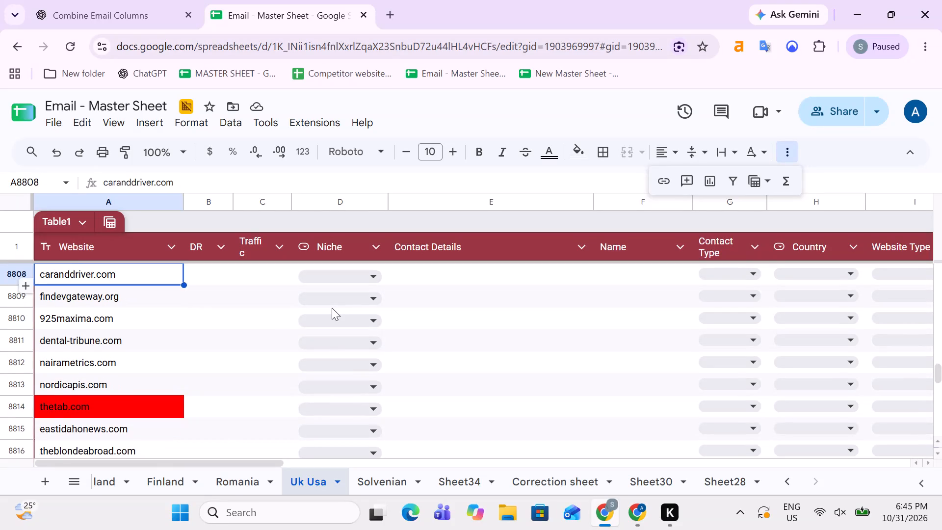
key(Up)
key(Up)
key(Down)
key(Down)
key(ctrl+shift+Down)
key(Delete)
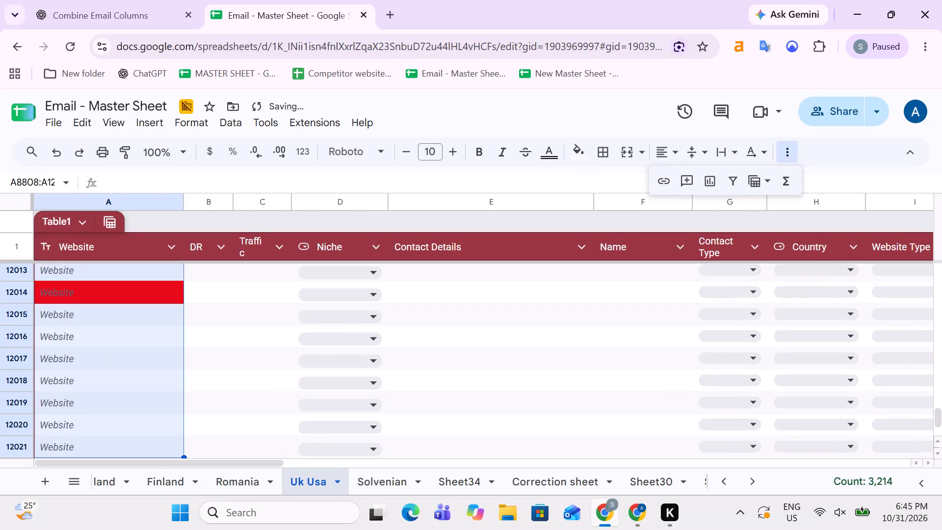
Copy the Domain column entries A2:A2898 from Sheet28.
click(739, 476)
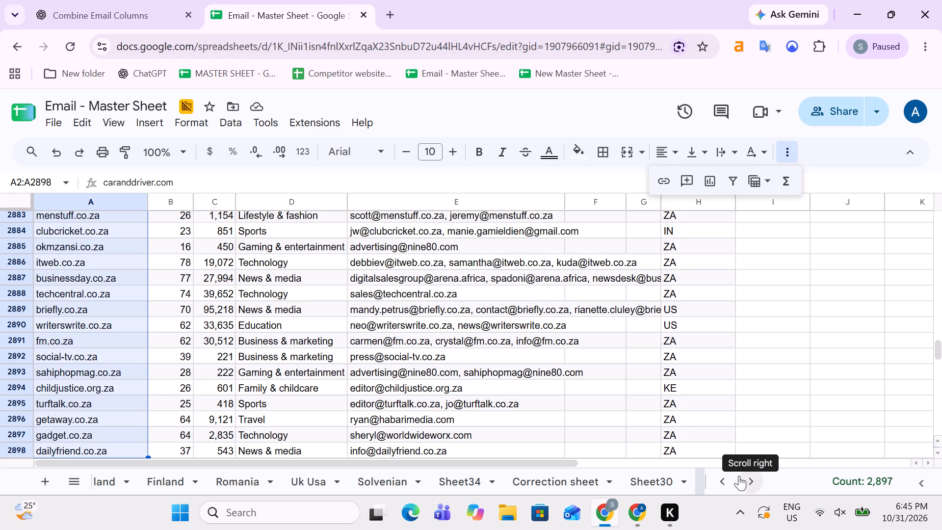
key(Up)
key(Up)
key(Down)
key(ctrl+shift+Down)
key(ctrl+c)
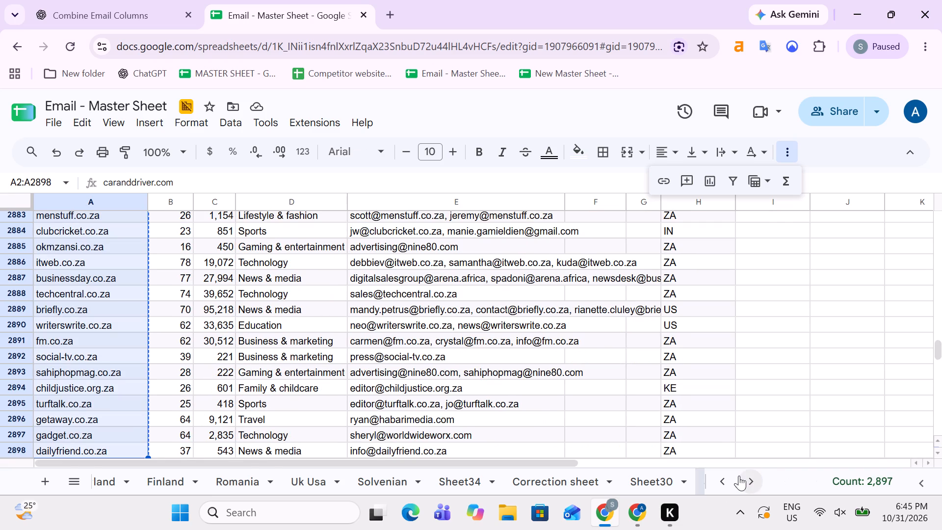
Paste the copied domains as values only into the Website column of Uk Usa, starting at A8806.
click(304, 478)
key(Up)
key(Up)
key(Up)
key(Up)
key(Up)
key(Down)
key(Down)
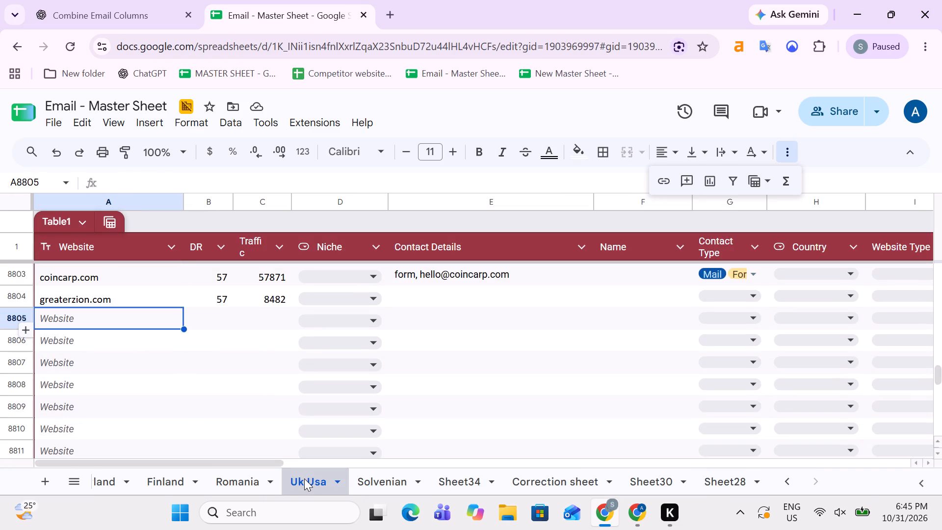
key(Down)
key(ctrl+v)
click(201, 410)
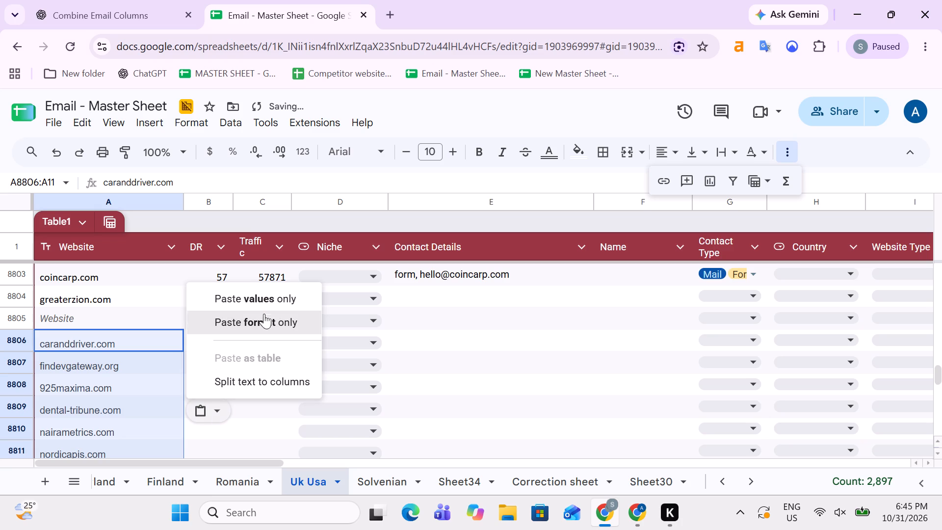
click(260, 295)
Check the pasted domains and the fill colors available for filtering the Website column.
scroll(168, 350, down, 4)
scroll(168, 350, up, 2)
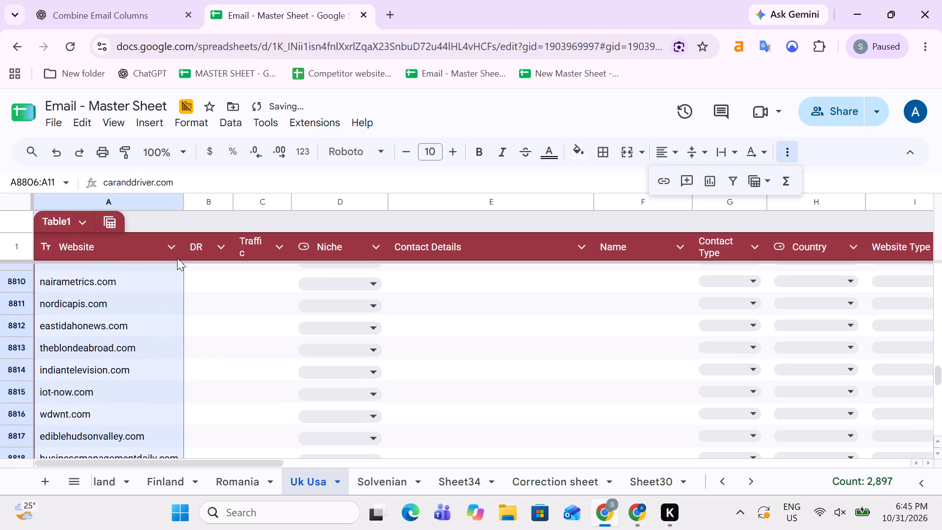
click(175, 243)
click(225, 328)
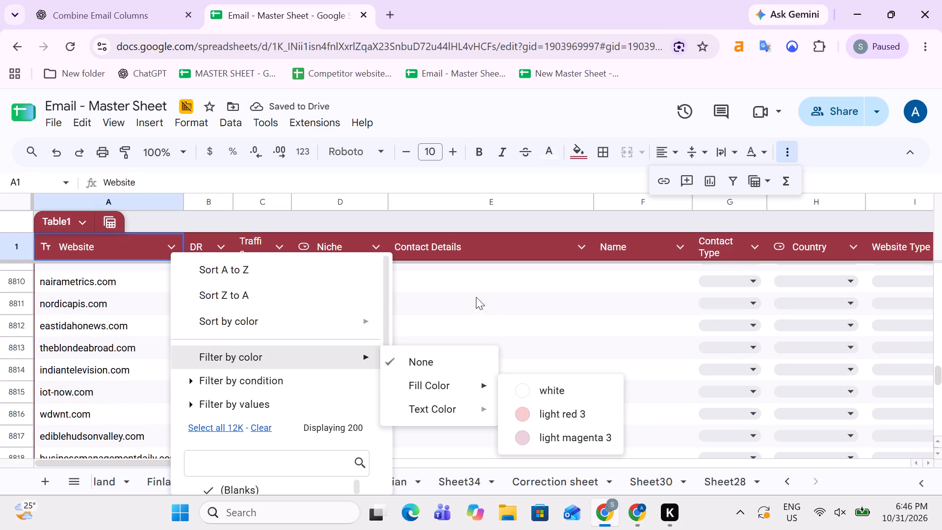
click(535, 289)
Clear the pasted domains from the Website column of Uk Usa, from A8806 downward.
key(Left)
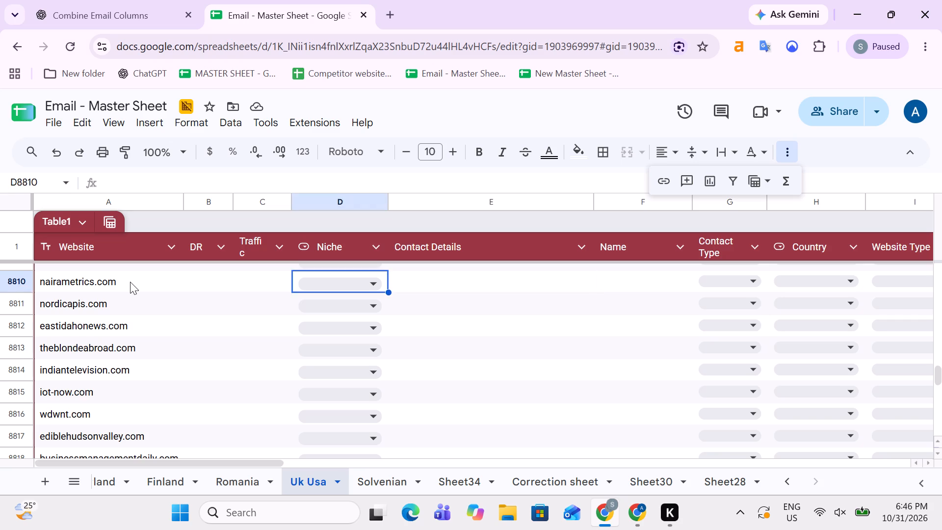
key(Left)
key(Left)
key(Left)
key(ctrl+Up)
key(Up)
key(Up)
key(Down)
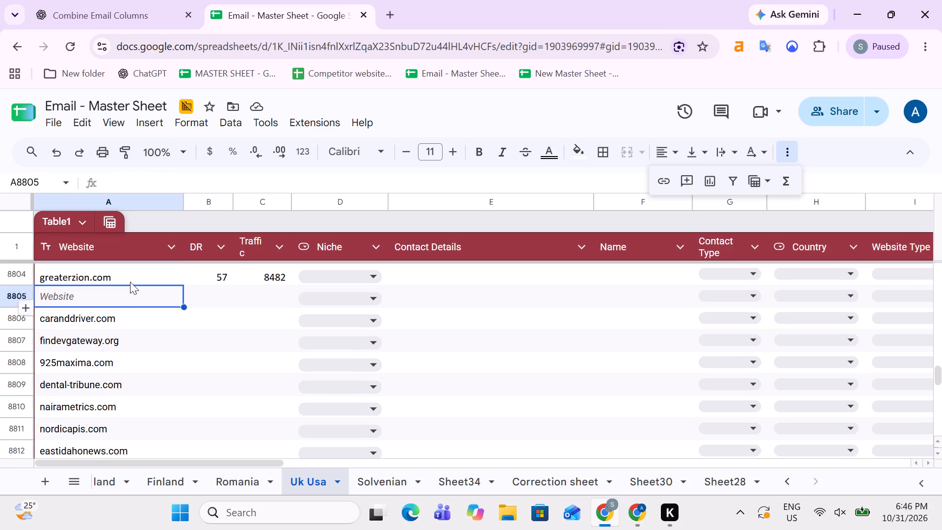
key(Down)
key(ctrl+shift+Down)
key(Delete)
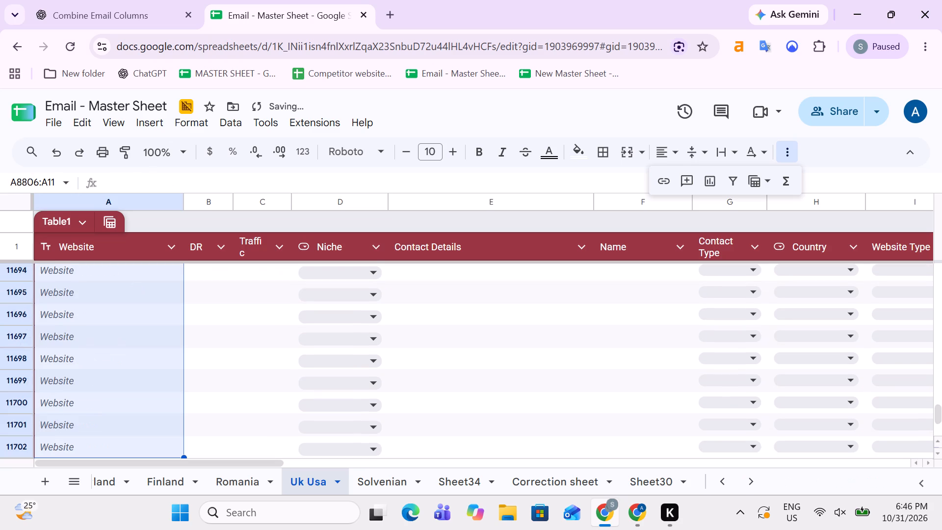
Copy the Domain, DR, TF, Niches and Email data in A2:E2898 from Sheet28.
click(738, 480)
key(Up)
key(Up)
key(Up)
key(Down)
key(Right)
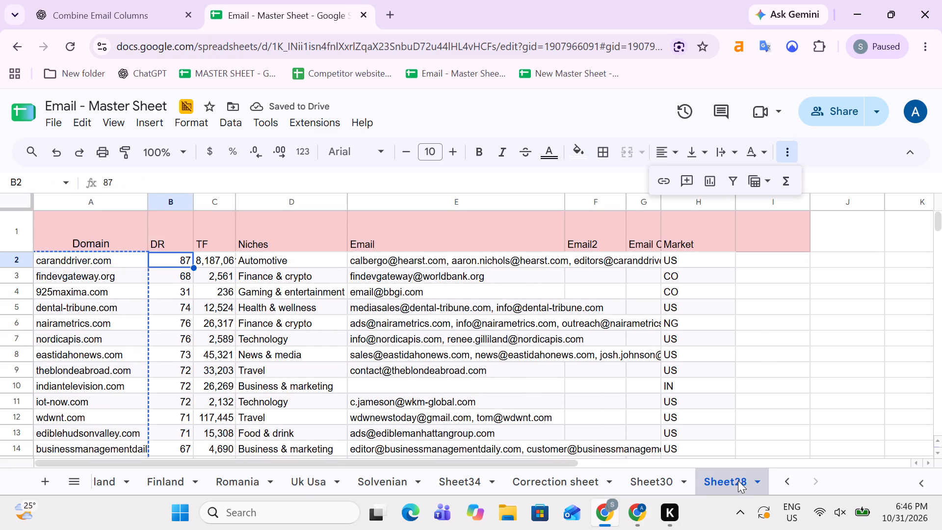
key(Left)
key(shift+Right)
key(shift+Right)
key(shift+Right)
key(shift+Right)
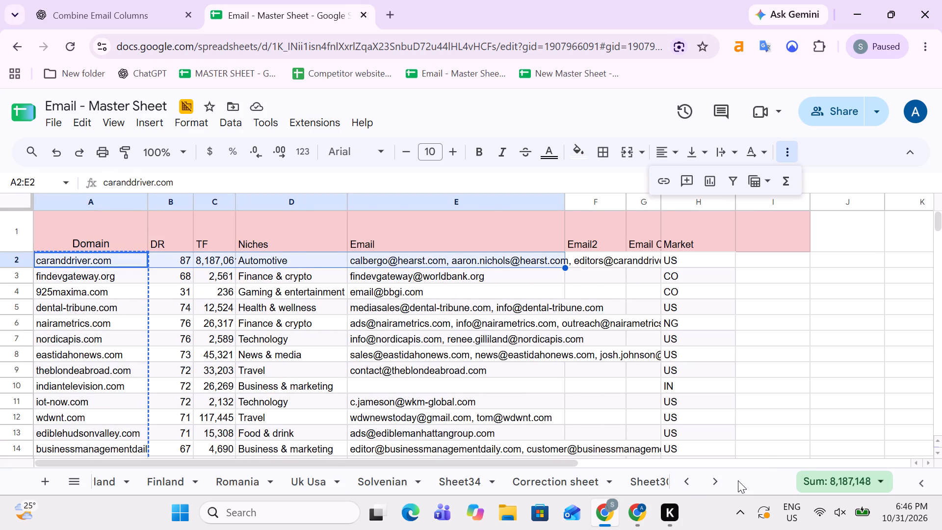
key(ctrl+shift+Down)
key(ctrl+c)
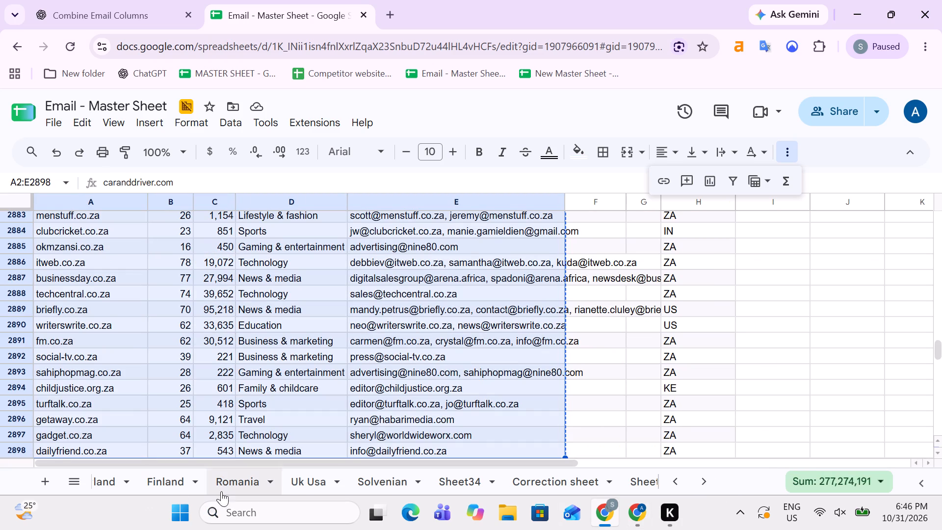
Paste the copied five columns as values only into the Uk Usa table, starting at A8808.
click(307, 485)
key(Up)
key(Up)
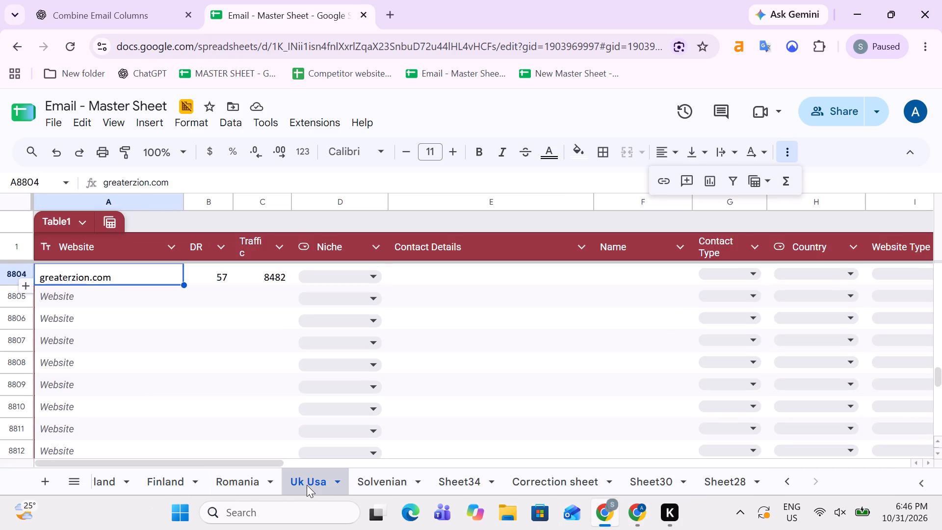
key(Up)
key(Down)
key(Down)
key(Down)
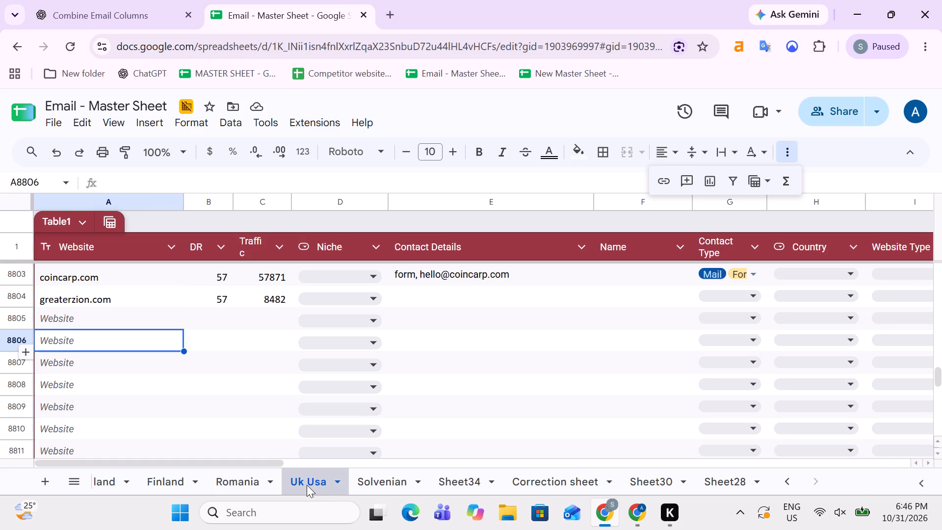
key(Down)
key(Down)
key(ctrl+v)
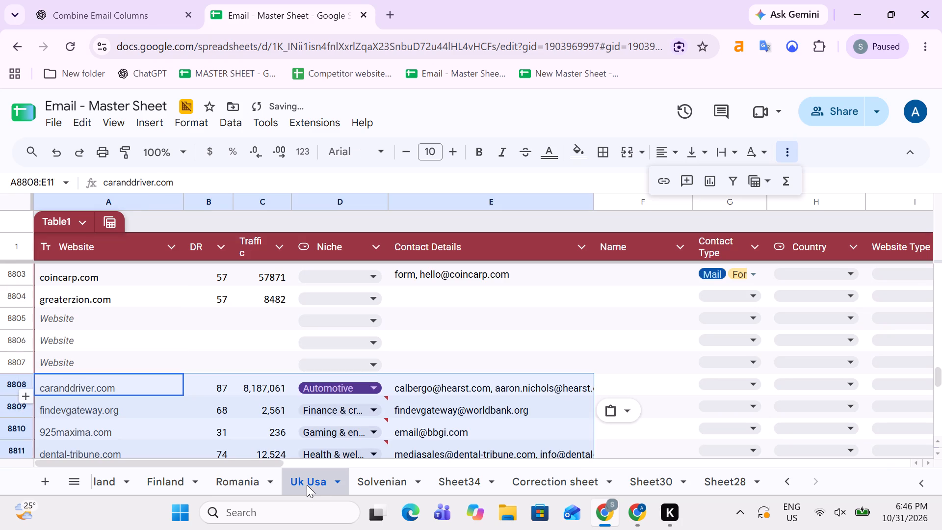
click(626, 416)
click(638, 299)
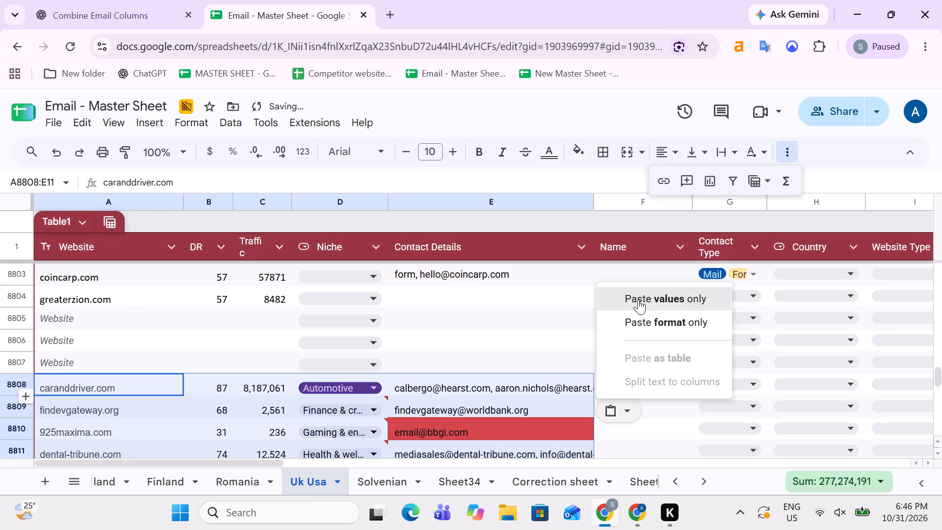
Copy the Market column entries H2:H2898 from Sheet28.
click(694, 478)
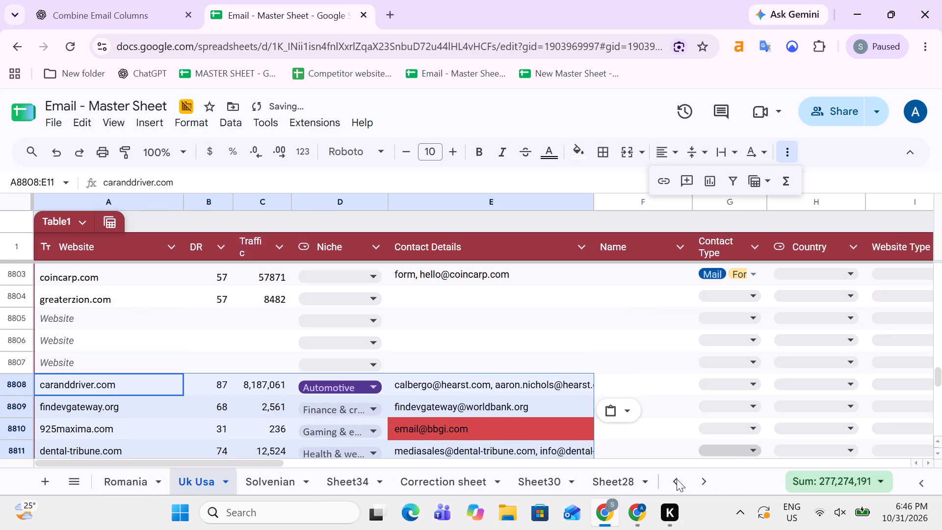
click(618, 479)
key(Up)
key(Down)
key(Right)
key(Right)
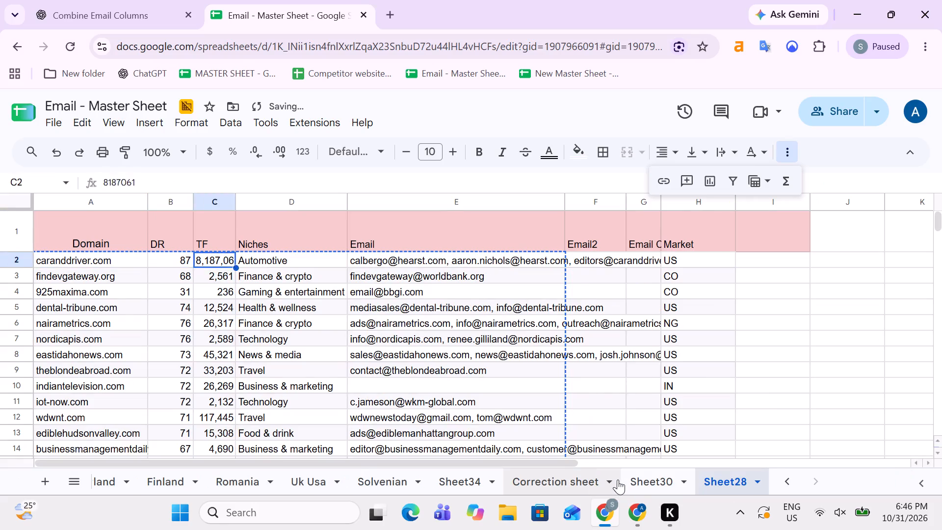
key(Right)
key(Right)
key(Right)
key(Right)
key(Right)
key(ctrl+shift+Down)
key(ctrl+shift+Down)
key(ctrl+shift+Down)
key(ctrl+shift+Down)
key(ctrl+shift+Down)
key(ctrl+shift+Down)
key(ctrl+shift+Down)
key(ctrl+shift+Down)
key(ctrl+shift+Down)
key(ctrl+shift+Down)
key(ctrl+shift+Down)
key(ctrl+shift+Down)
key(ctrl+shift+Down)
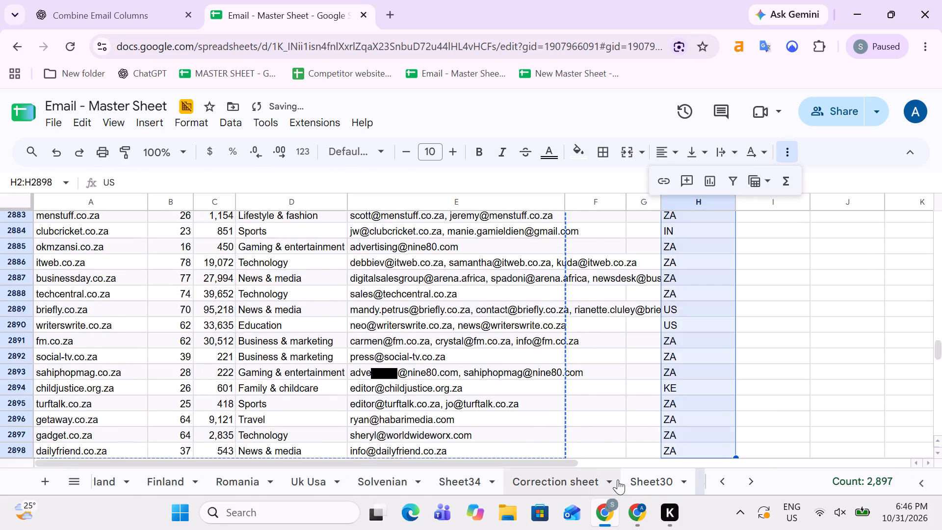
key(ctrl+shift+Up)
key(ctrl+c)
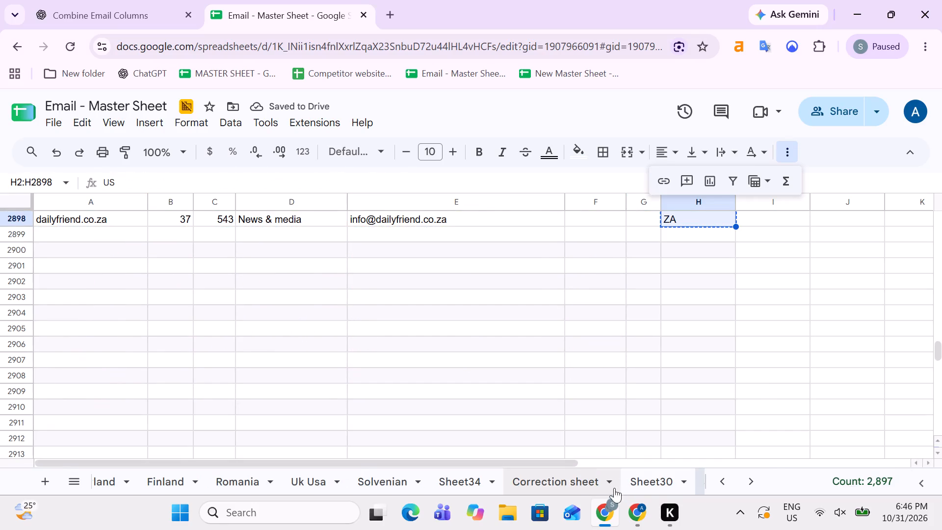
Paste the copied market codes as values only into the Country column of Uk Usa, starting at H8808.
click(321, 484)
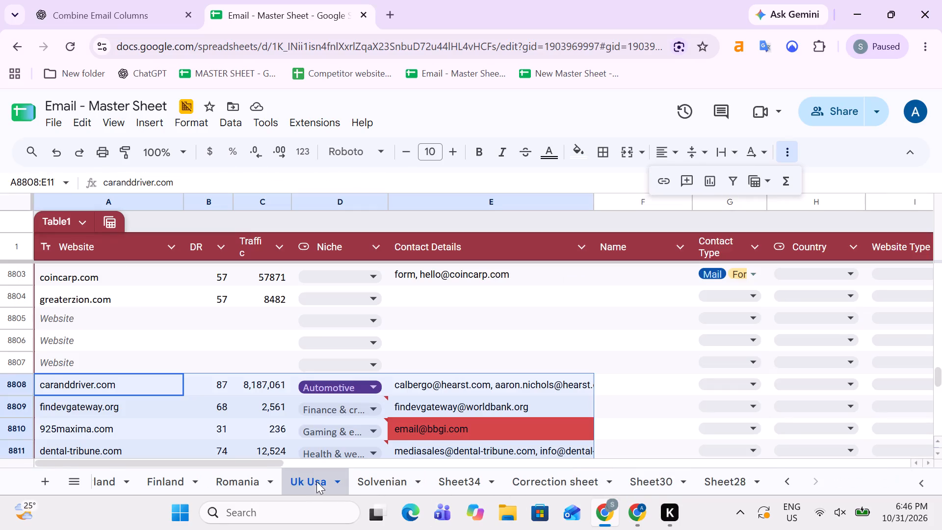
key(Right)
key(Right)
key(Right)
key(Right)
key(Right)
key(Right)
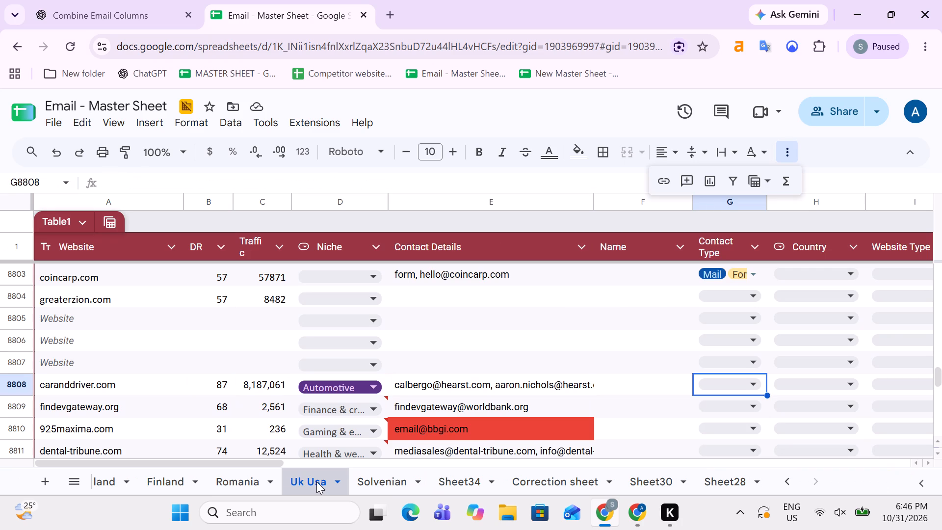
key(Right)
key(ctrl+v)
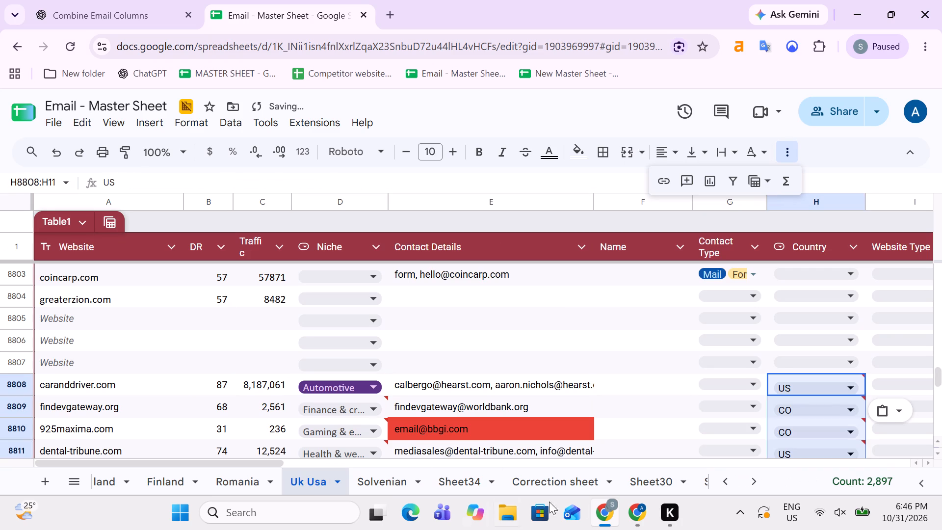
click(896, 411)
click(840, 301)
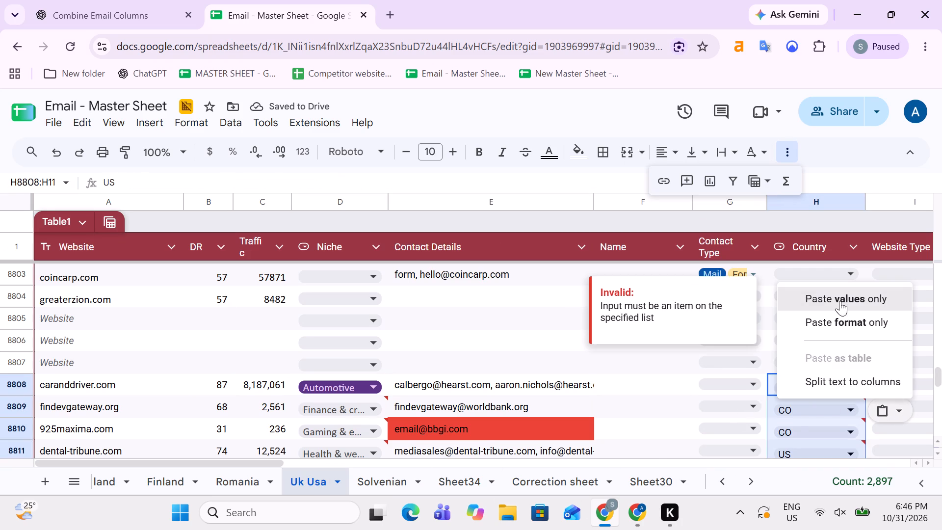
Select the newly pasted website names in the Website column of Uk Usa, from A8808 to the last filled row.
key(Down)
key(Up)
key(Left)
key(Left)
key(Left)
key(Left)
key(Left)
key(Left)
key(Left)
key(Left)
key(Left)
key(Left)
key(Left)
key(Left)
key(Left)
key(Left)
key(Left)
key(Left)
key(Left)
key(Left)
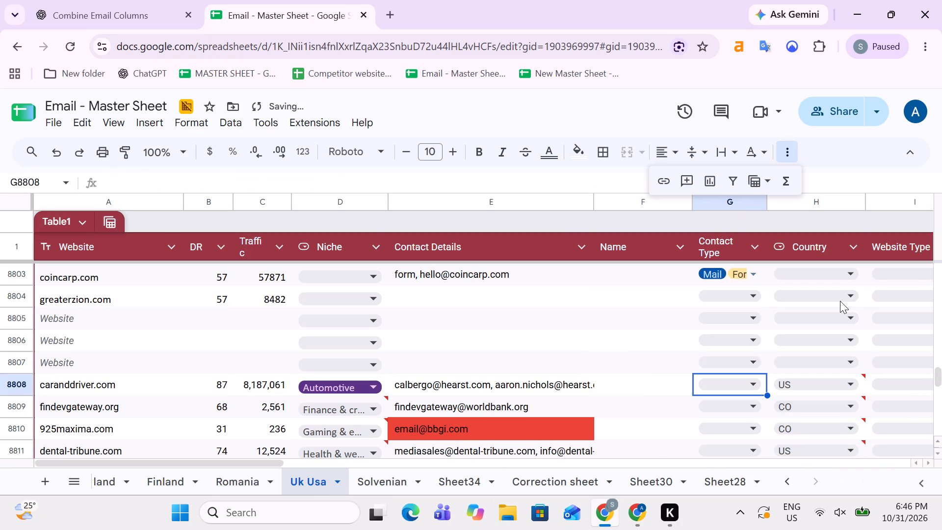
key(ctrl+shift+Down)
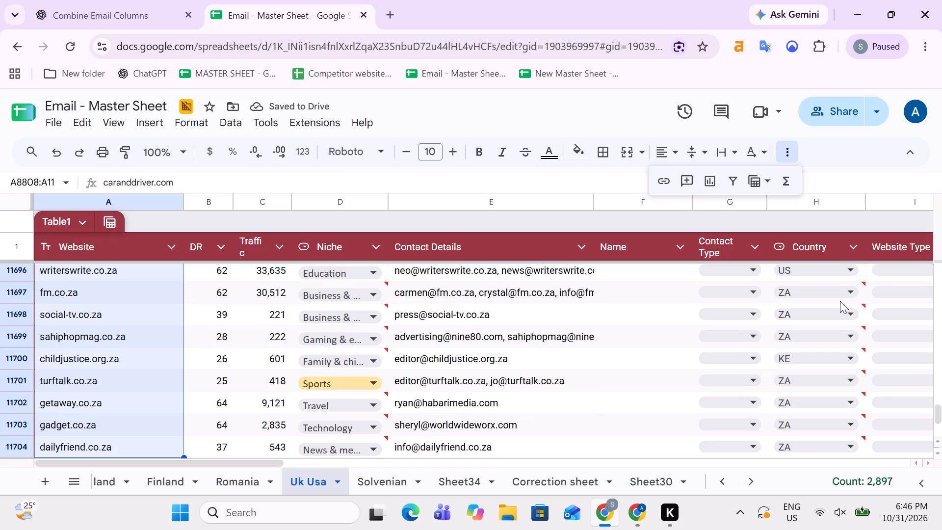
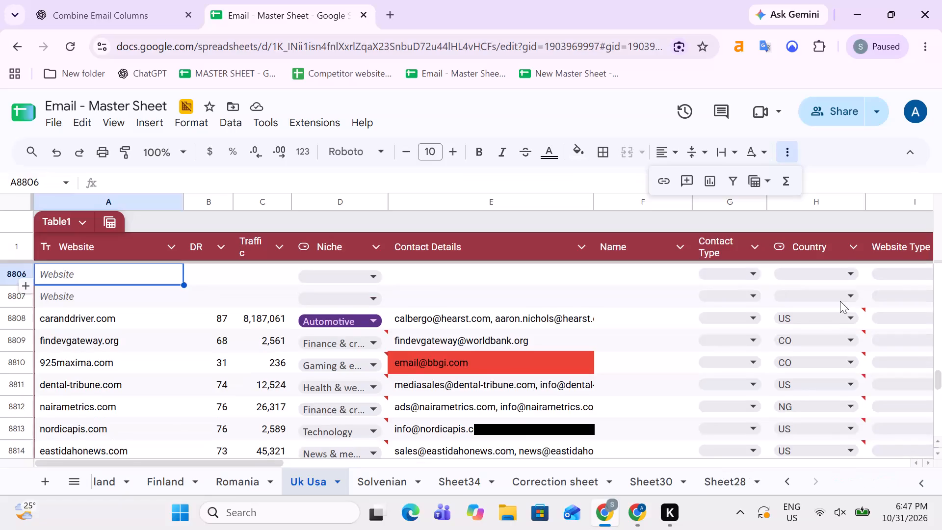
Check the newly pasted data in the Uk Usa table, looking across the columns of row 8808 from Website to Country.
key(Up)
key(Down)
key(Down)
key(Down)
key(Right)
key(Right)
key(Right)
key(Right)
key(Right)
key(Right)
key(Right)
key(Right)
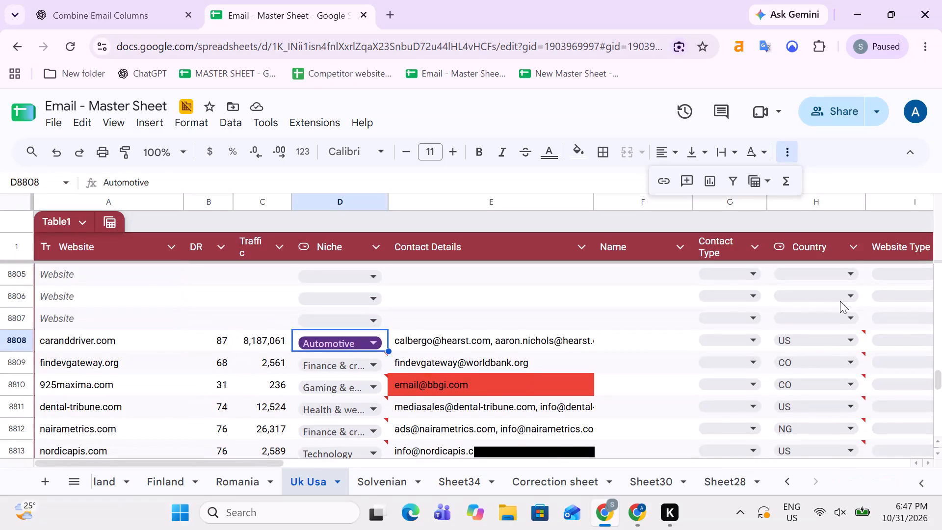
key(Left)
key(Left)
key(Left)
key(Left)
key(Left)
key(Left)
key(Left)
key(Left)
key(Left)
key(Left)
key(Left)
key(Left)
key(Left)
key(Left)
key(Left)
key(Left)
key(Left)
key(Left)
key(Left)
key(Left)
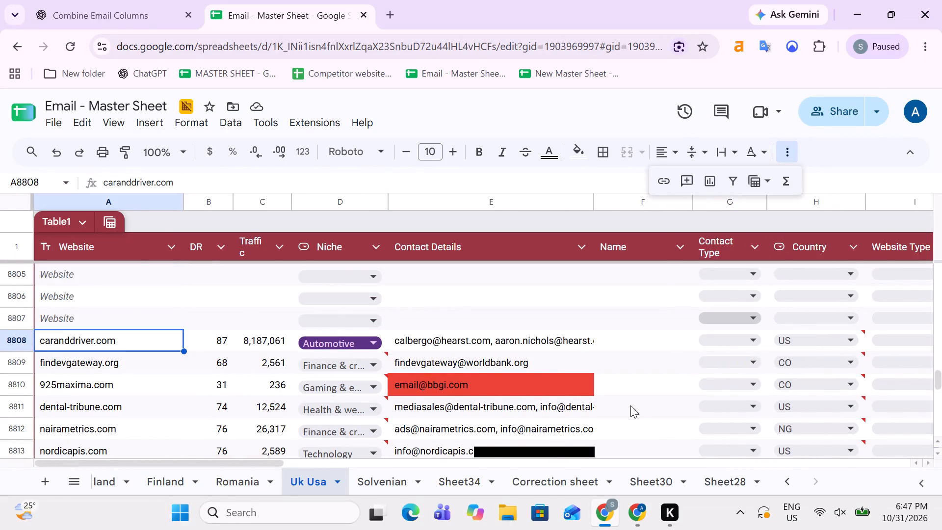
Switch to the Few compittiotr websties spreadsheet and look back through the filtered website rows in Sheet1.
key(alt+Tab)
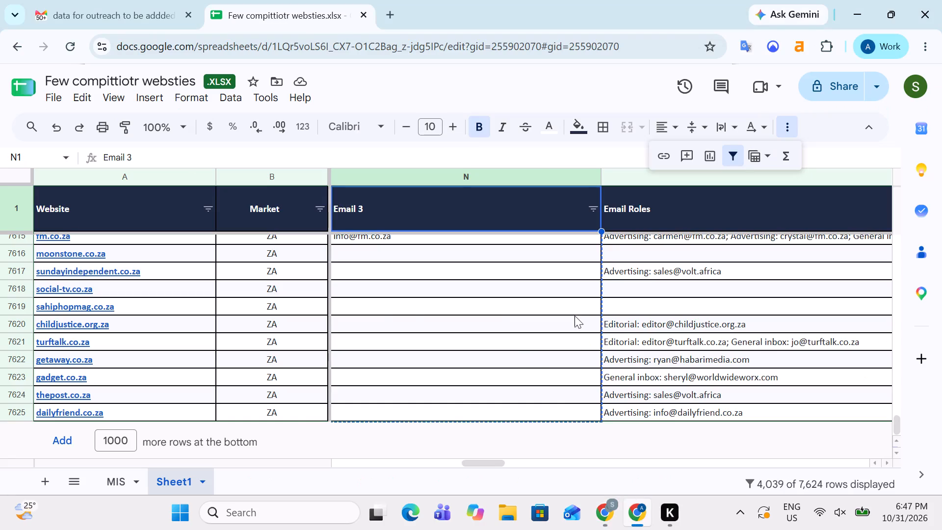
scroll(460, 369, up, 20)
scroll(460, 369, up, 12)
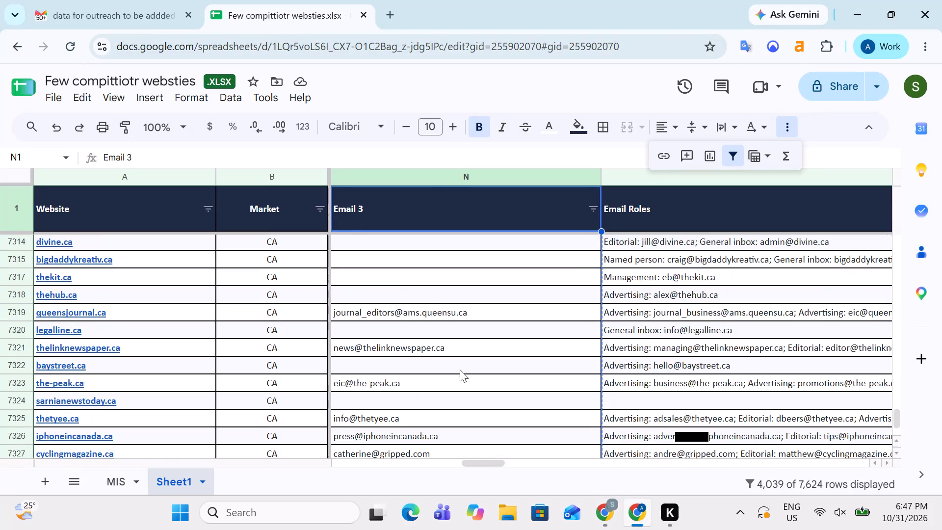